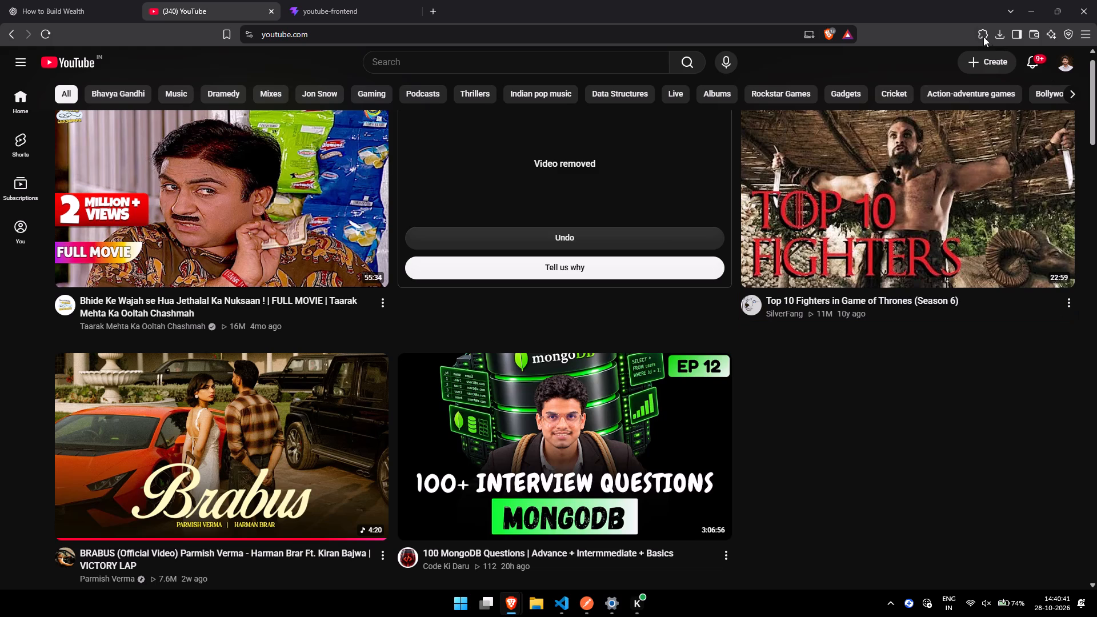
In File Explorer, try to open WeVoc_Enhanced_Project_Synopsis from Downloads, choosing Word to always open .docx files.
left_click(538, 607)
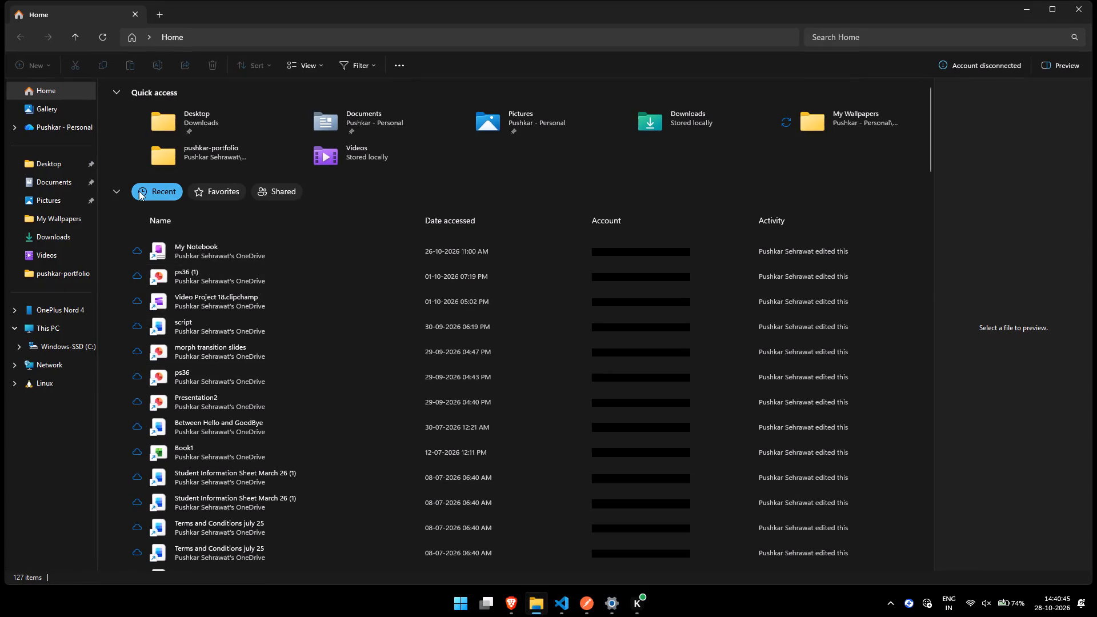
left_click(62, 243)
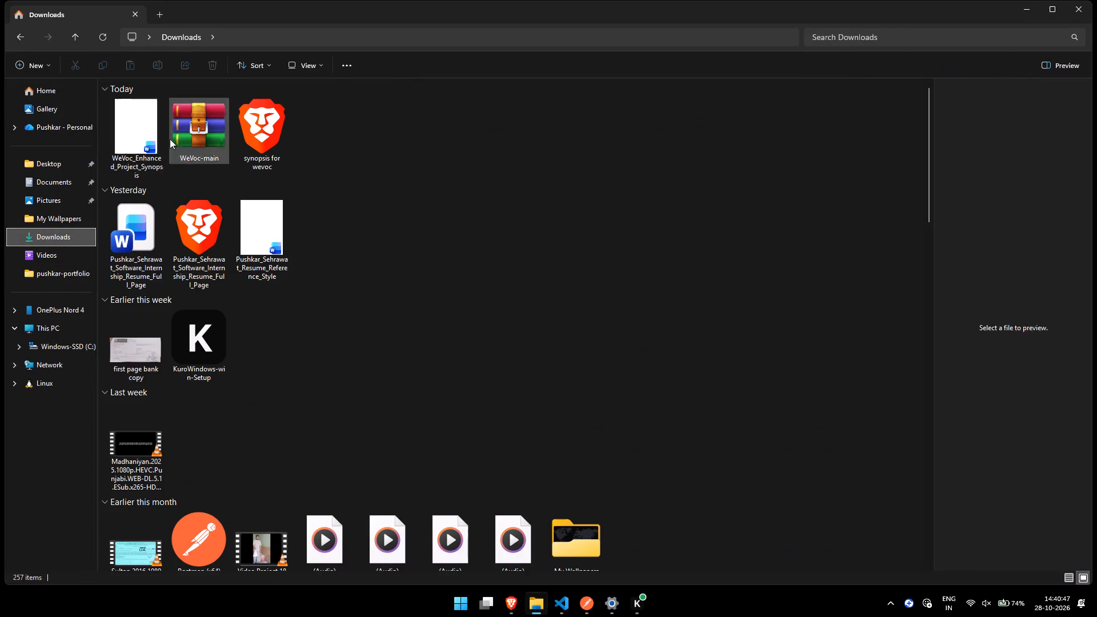
double_click(137, 131)
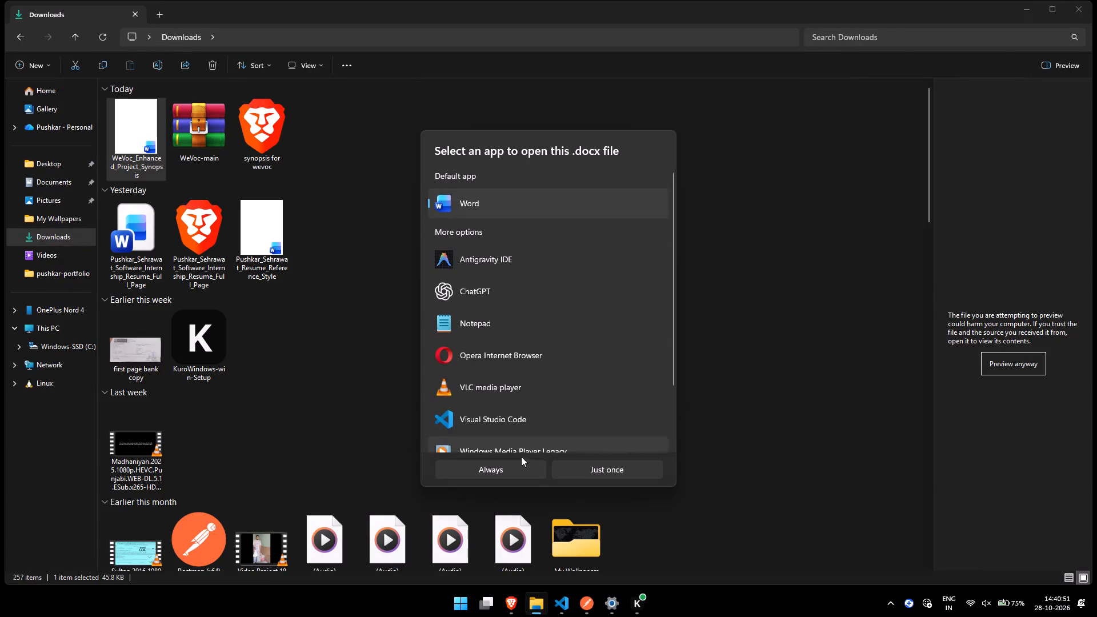
left_click(487, 468)
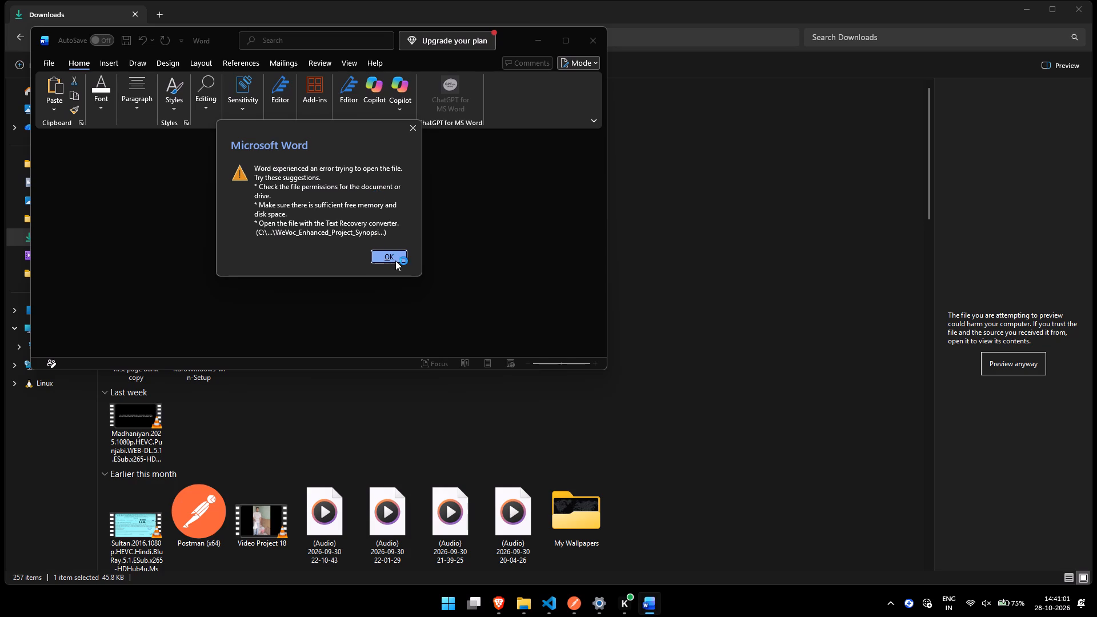
left_click(394, 258)
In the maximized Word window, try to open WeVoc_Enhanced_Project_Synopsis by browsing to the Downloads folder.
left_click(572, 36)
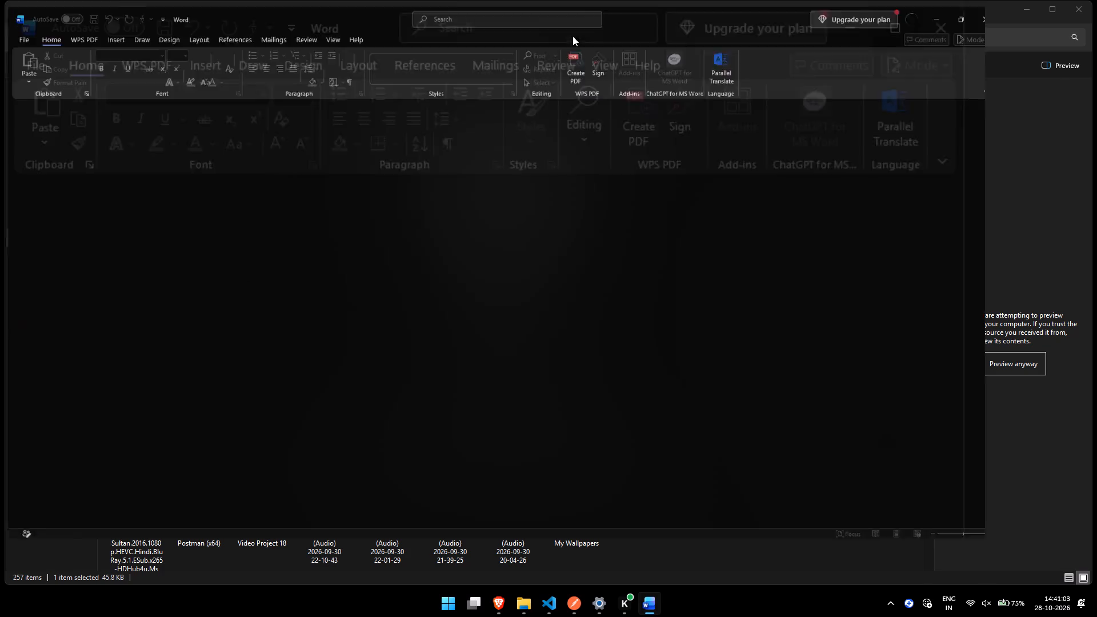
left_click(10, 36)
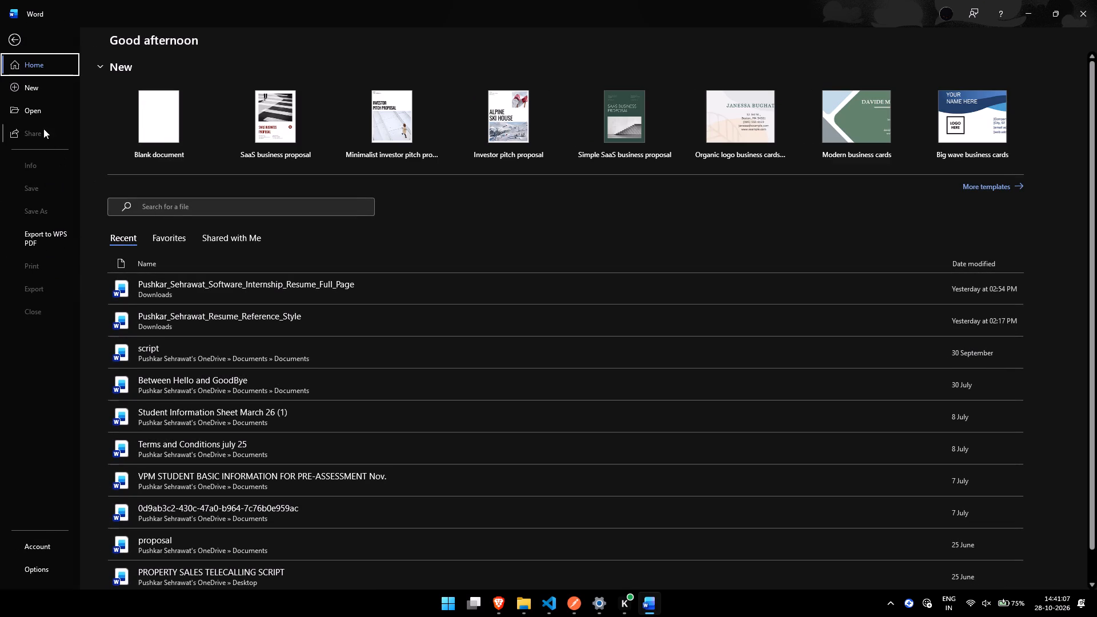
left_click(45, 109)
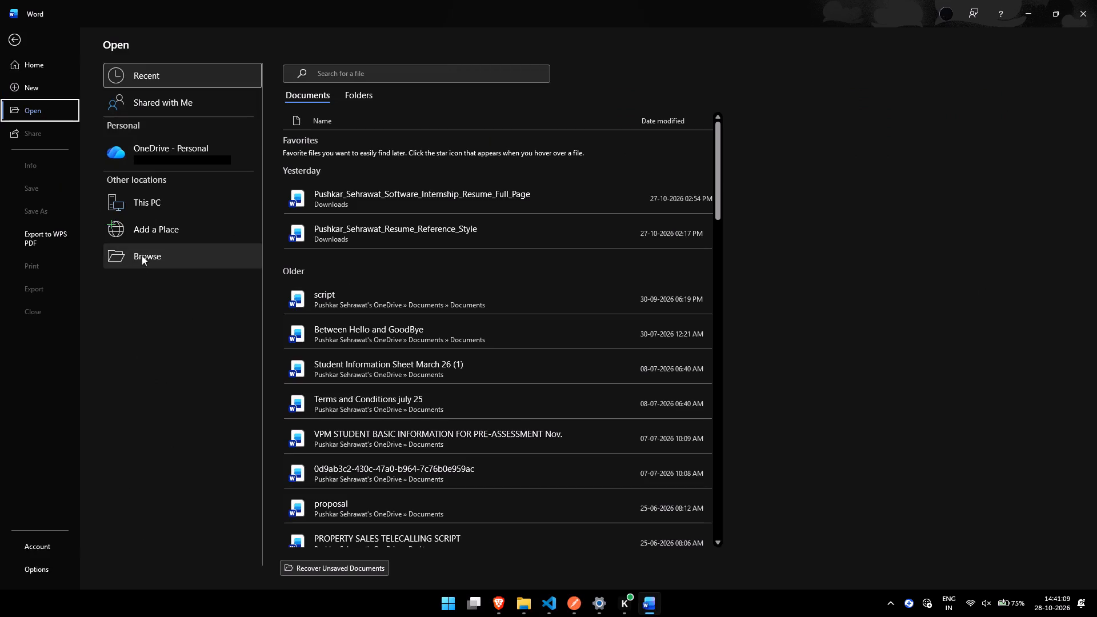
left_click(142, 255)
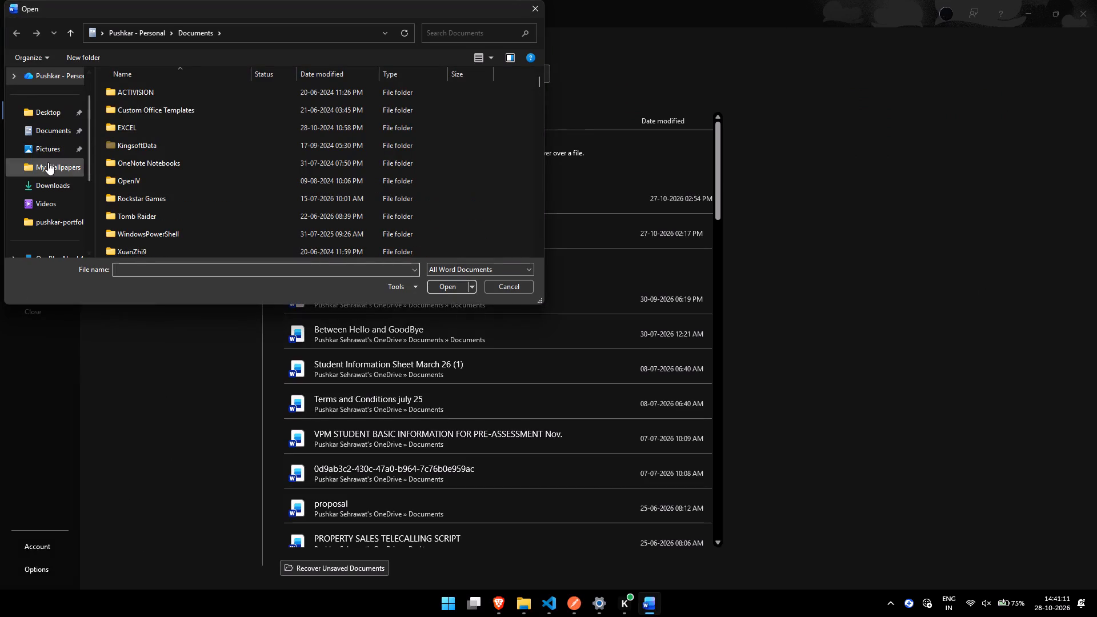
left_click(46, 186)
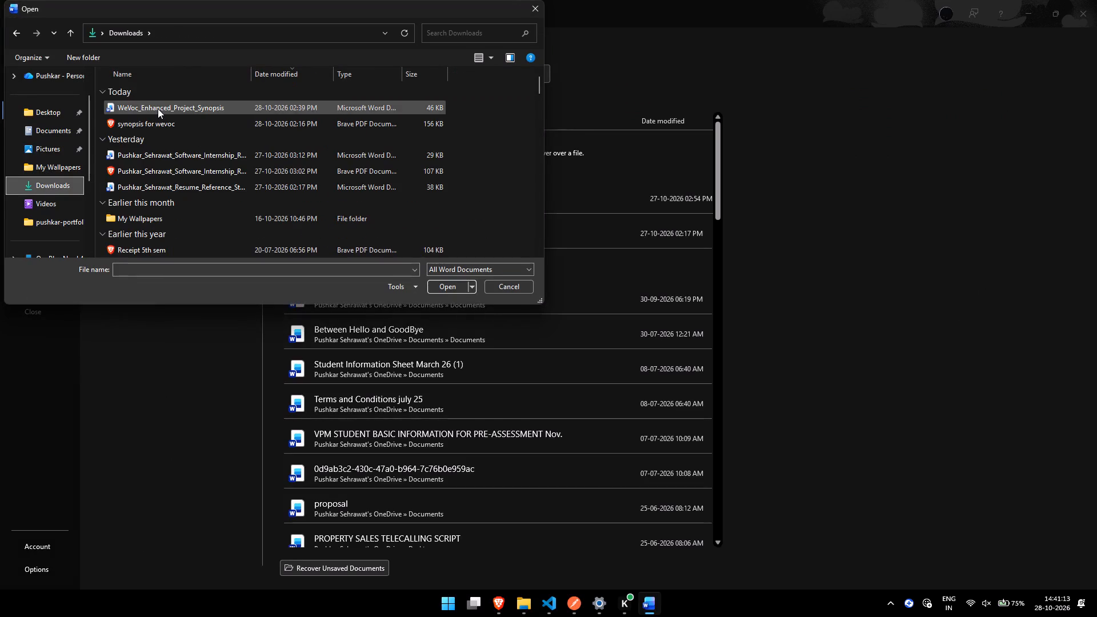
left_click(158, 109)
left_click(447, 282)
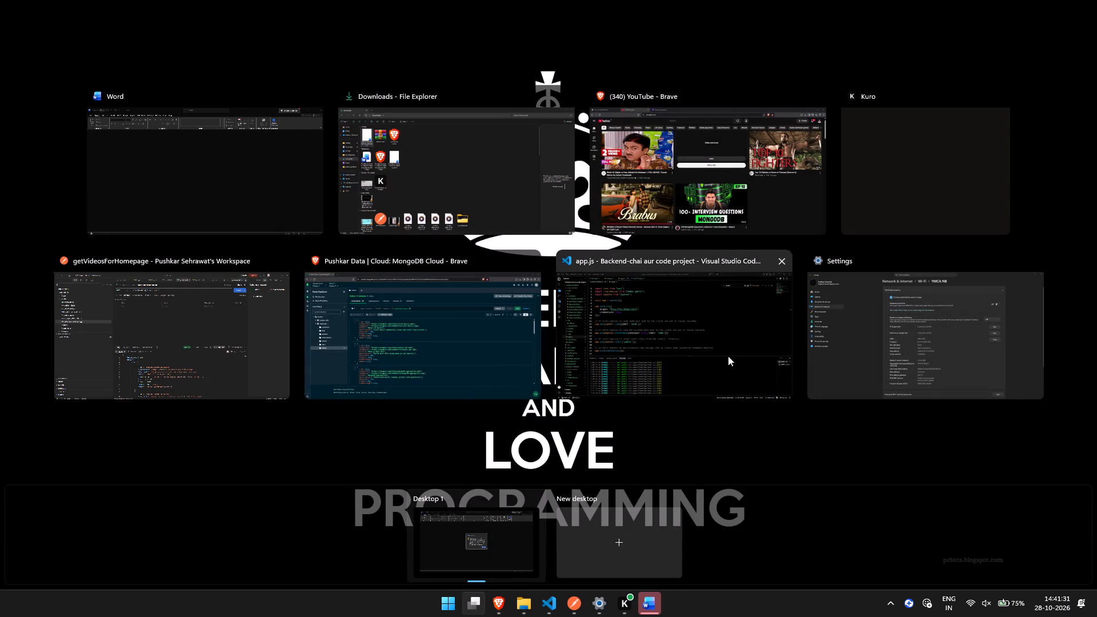
Search Windows for "task" and launch the top result.
left_click(783, 486)
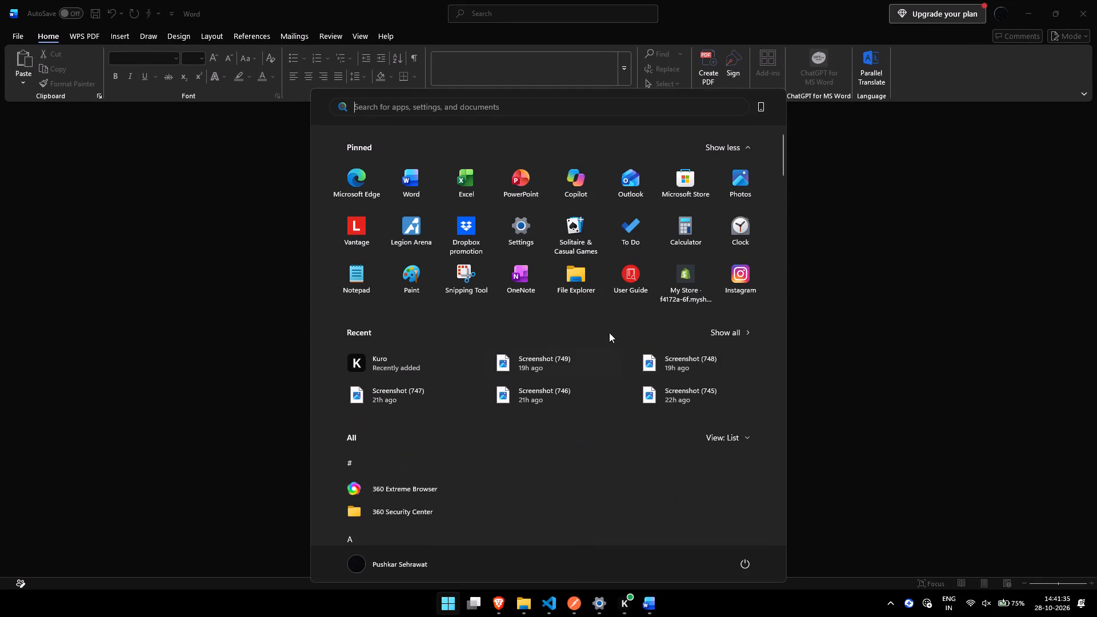
type("task")
key("Return")
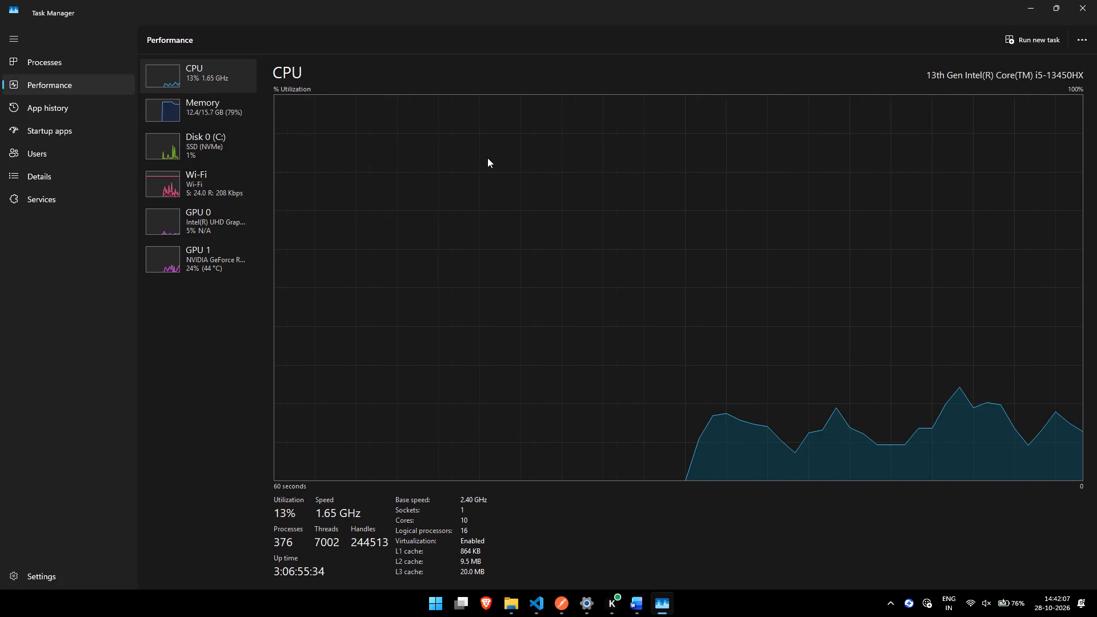
Back in Word, dismiss the message box and browse the Downloads folder for a document to open.
left_click(607, 355)
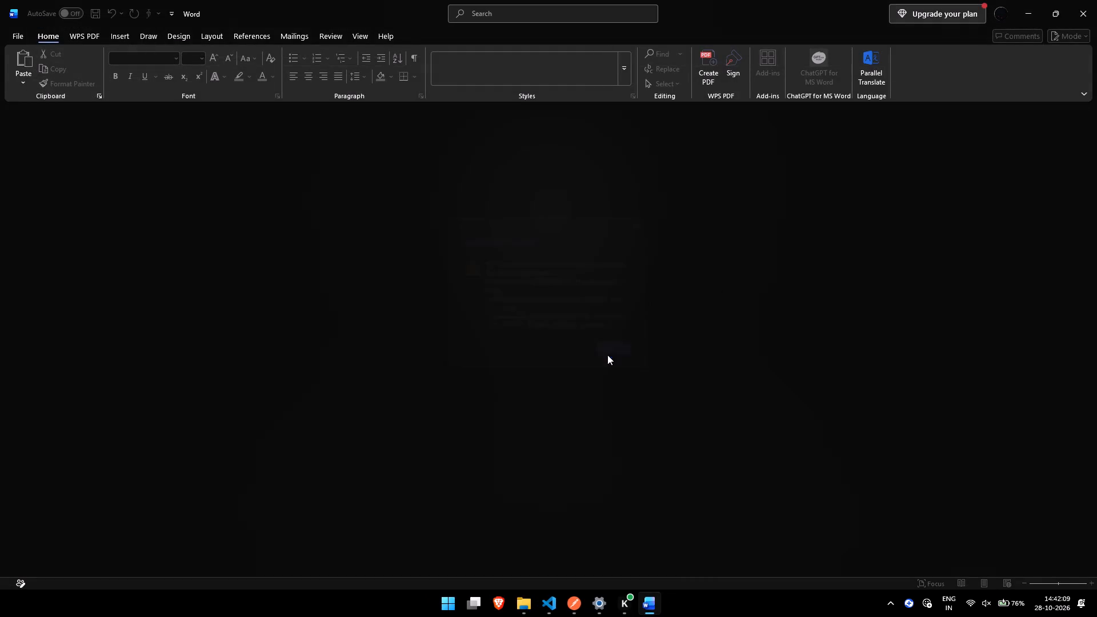
left_click(22, 30)
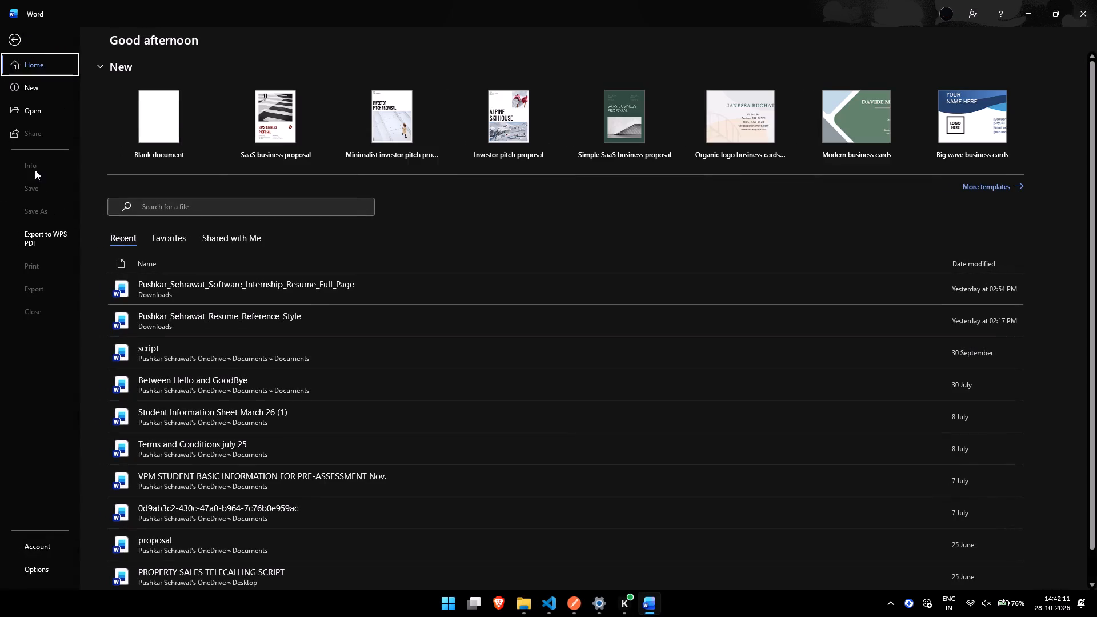
left_click(42, 115)
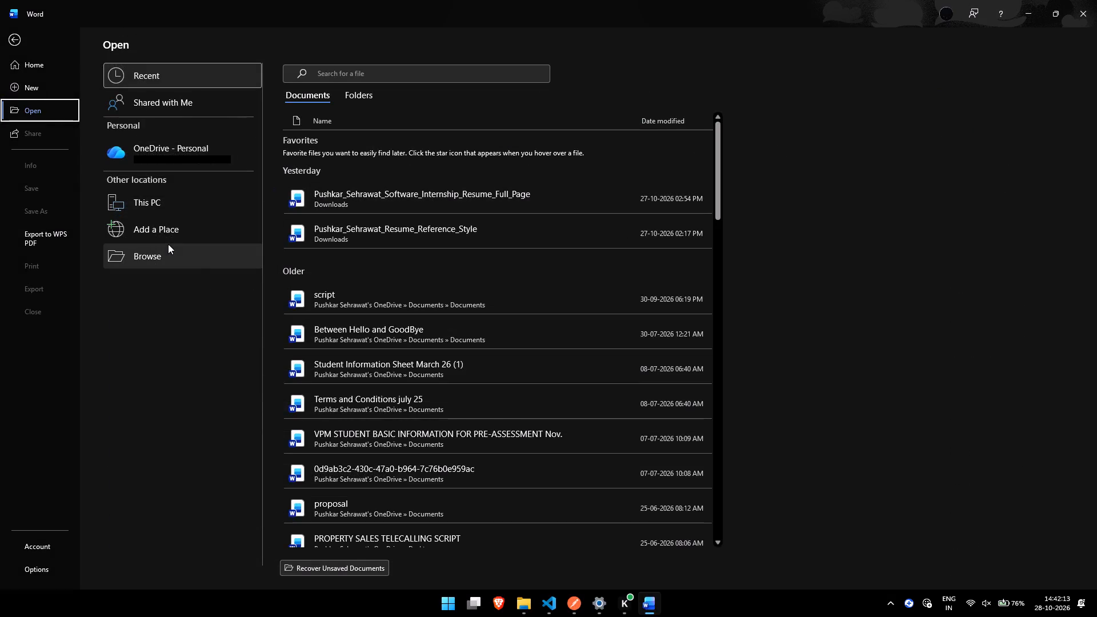
left_click(168, 245)
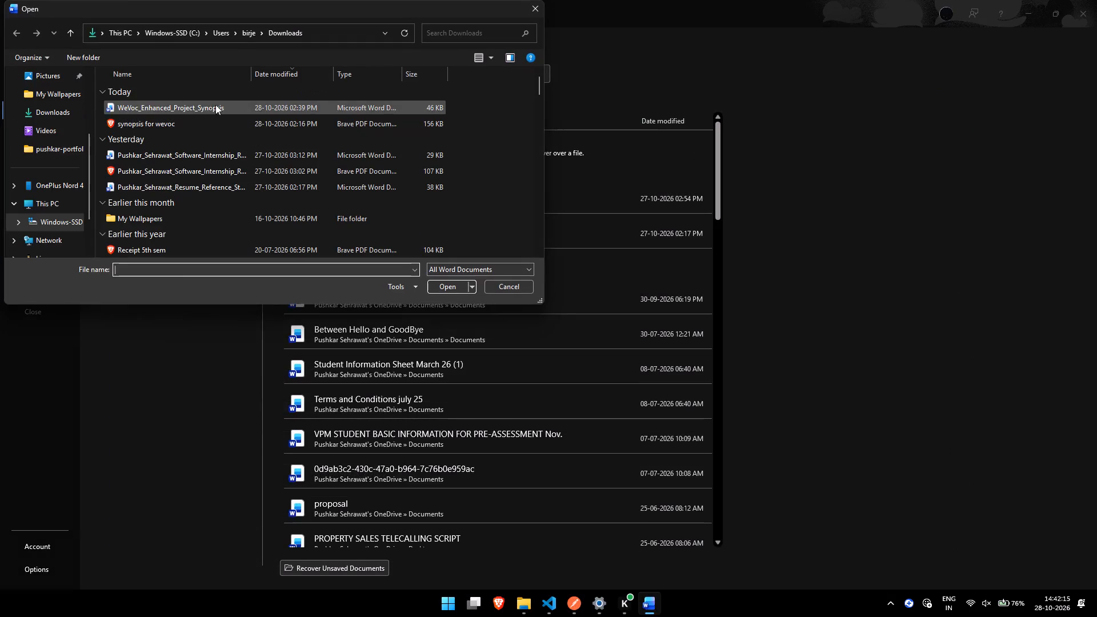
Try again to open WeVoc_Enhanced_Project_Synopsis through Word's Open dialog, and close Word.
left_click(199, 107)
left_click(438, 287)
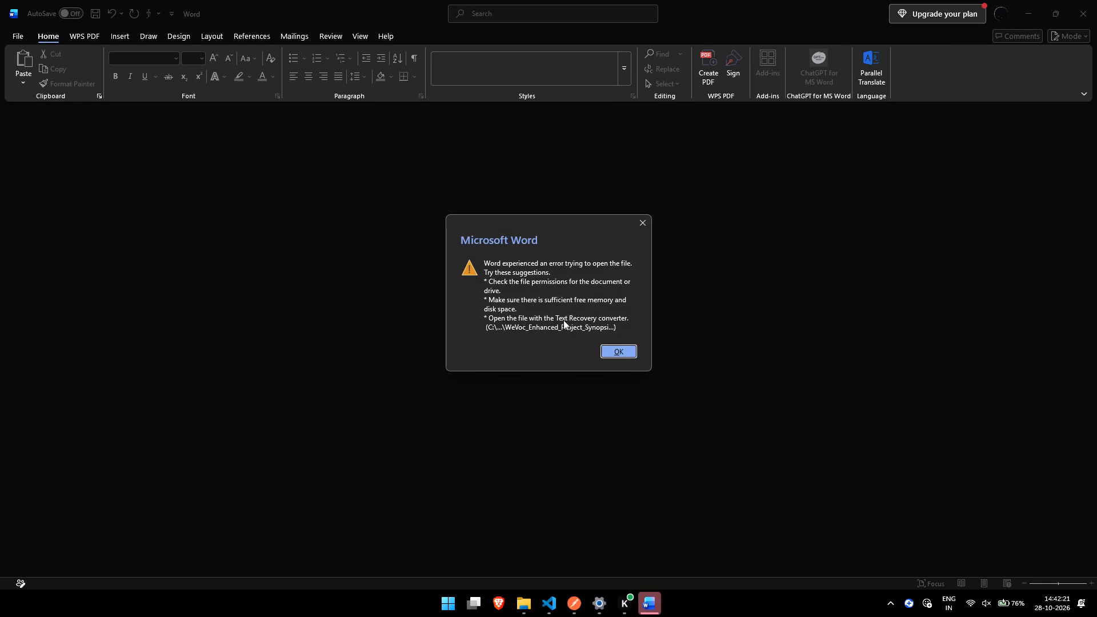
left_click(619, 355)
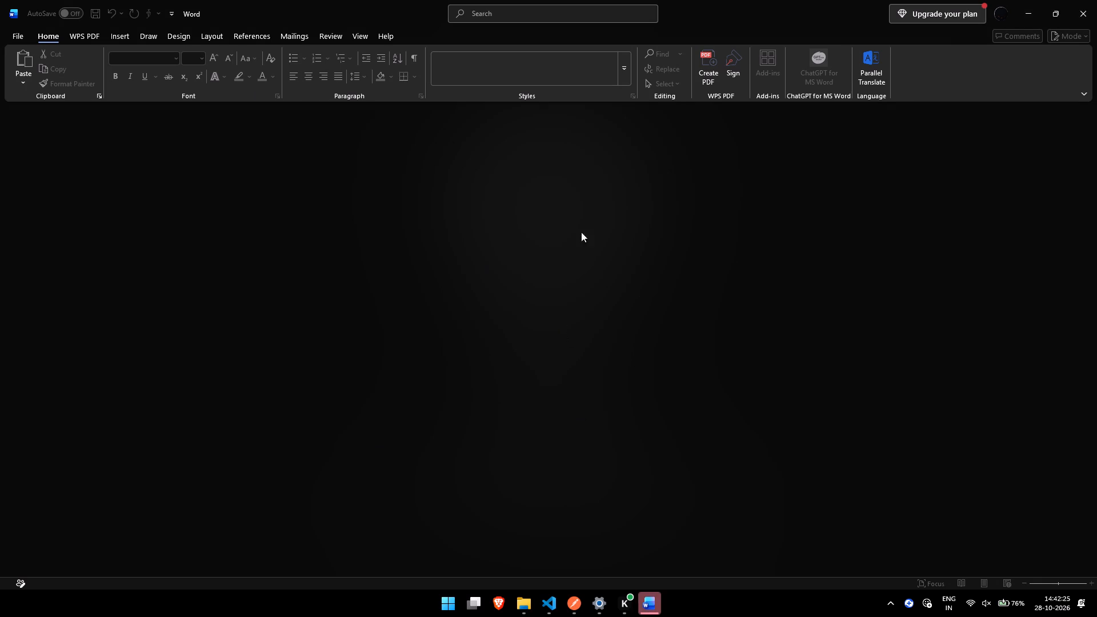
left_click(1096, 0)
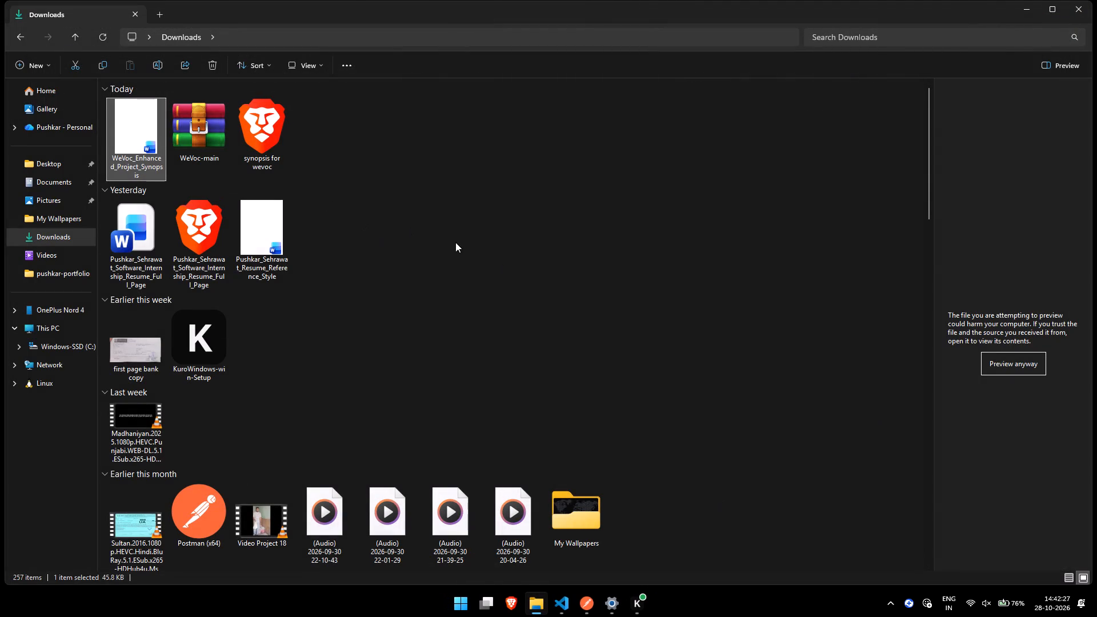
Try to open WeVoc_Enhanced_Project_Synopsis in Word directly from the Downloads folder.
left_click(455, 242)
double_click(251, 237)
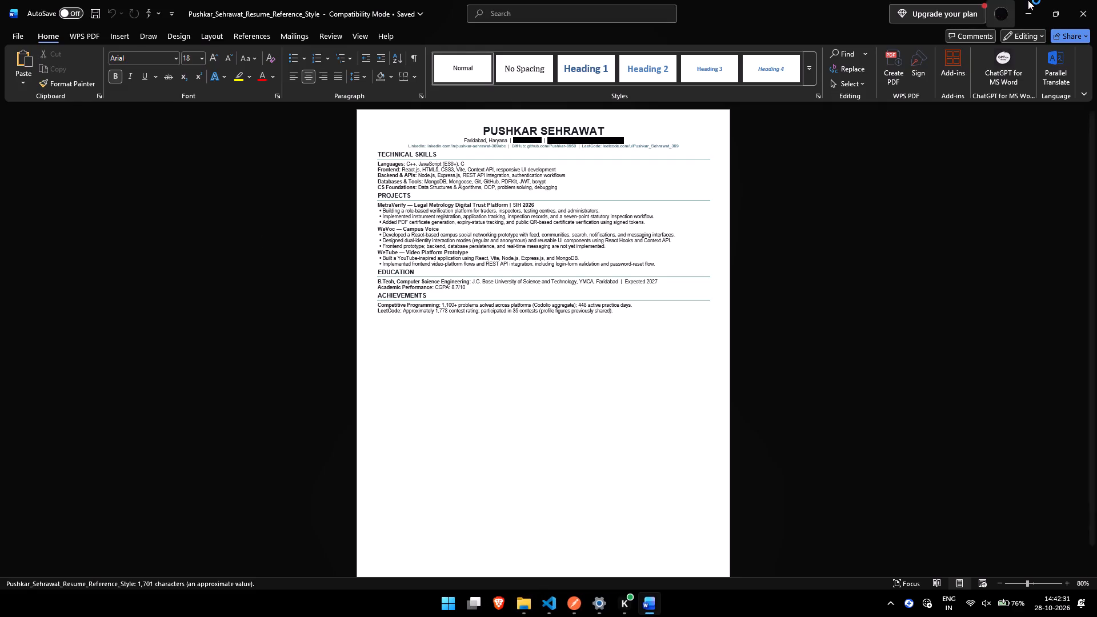
Close the resume document open in Word.
left_click(1096, 0)
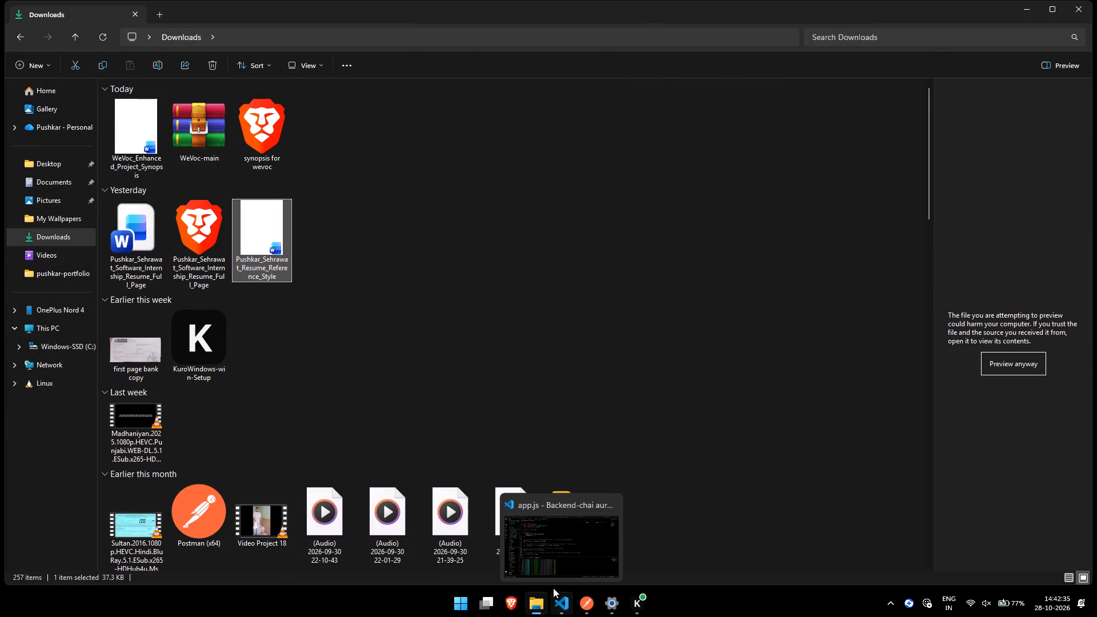
Switch to the Settings window showing the YMCA NB Wi-Fi properties and close it.
left_click(557, 556)
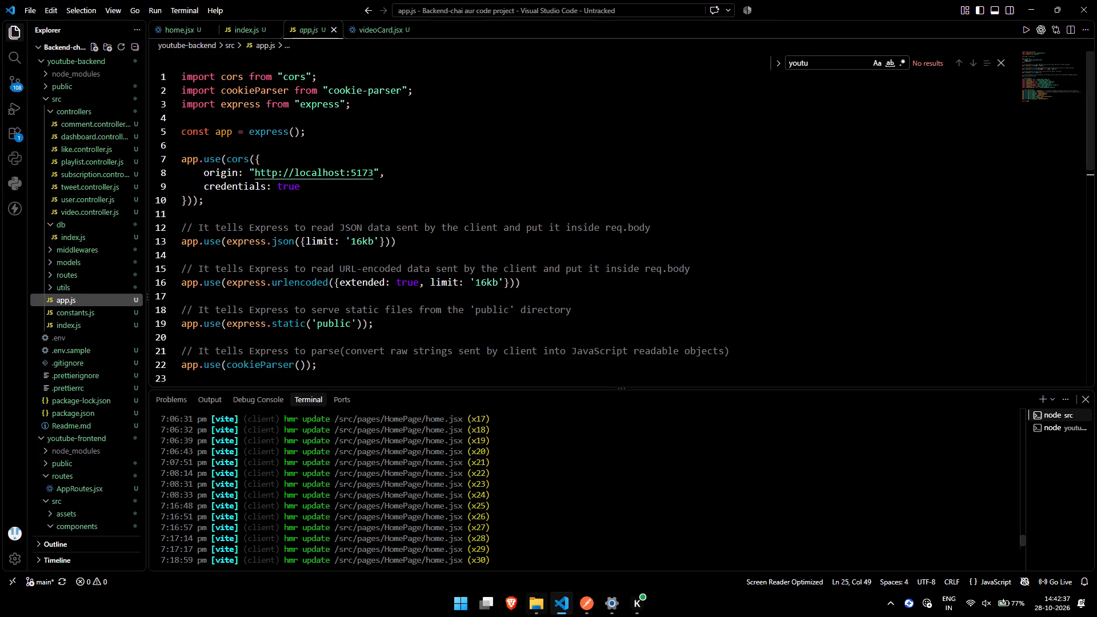
left_click(618, 548)
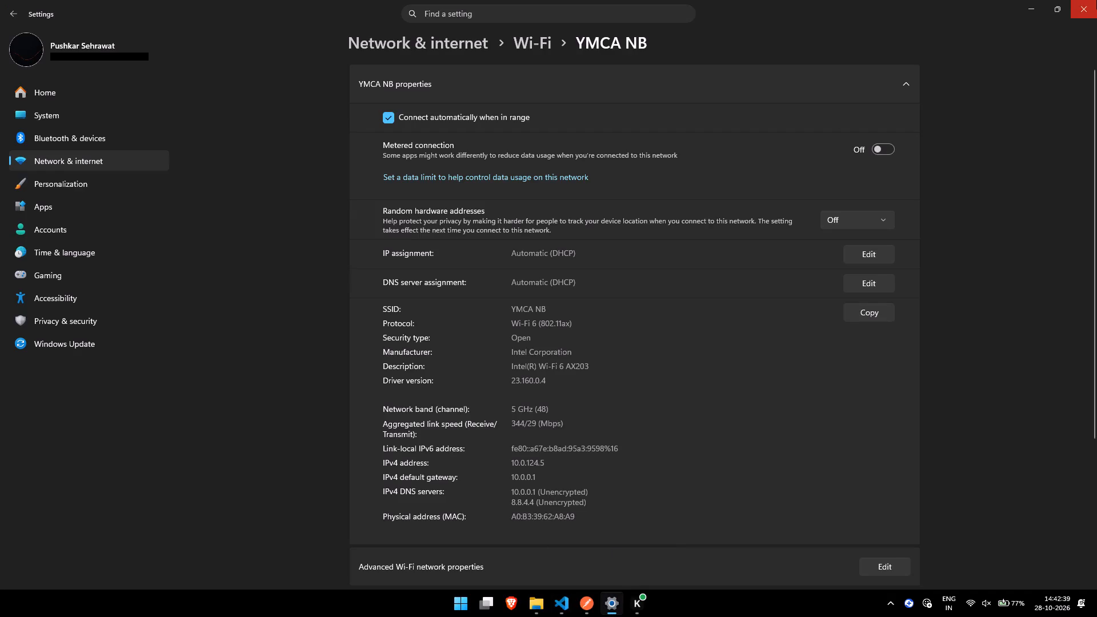
left_click(1096, 0)
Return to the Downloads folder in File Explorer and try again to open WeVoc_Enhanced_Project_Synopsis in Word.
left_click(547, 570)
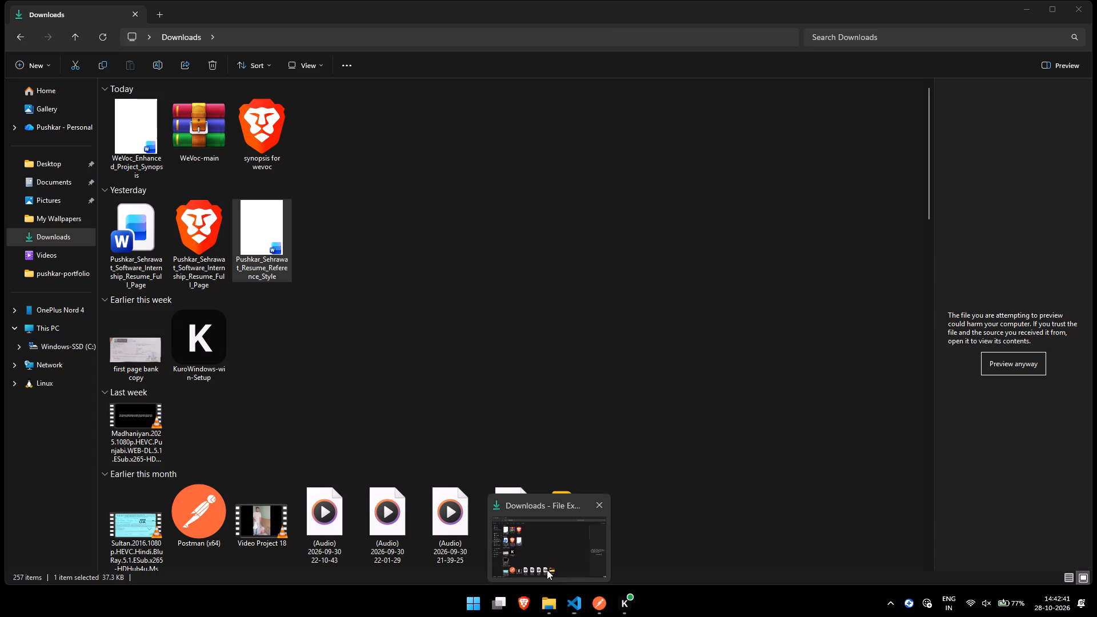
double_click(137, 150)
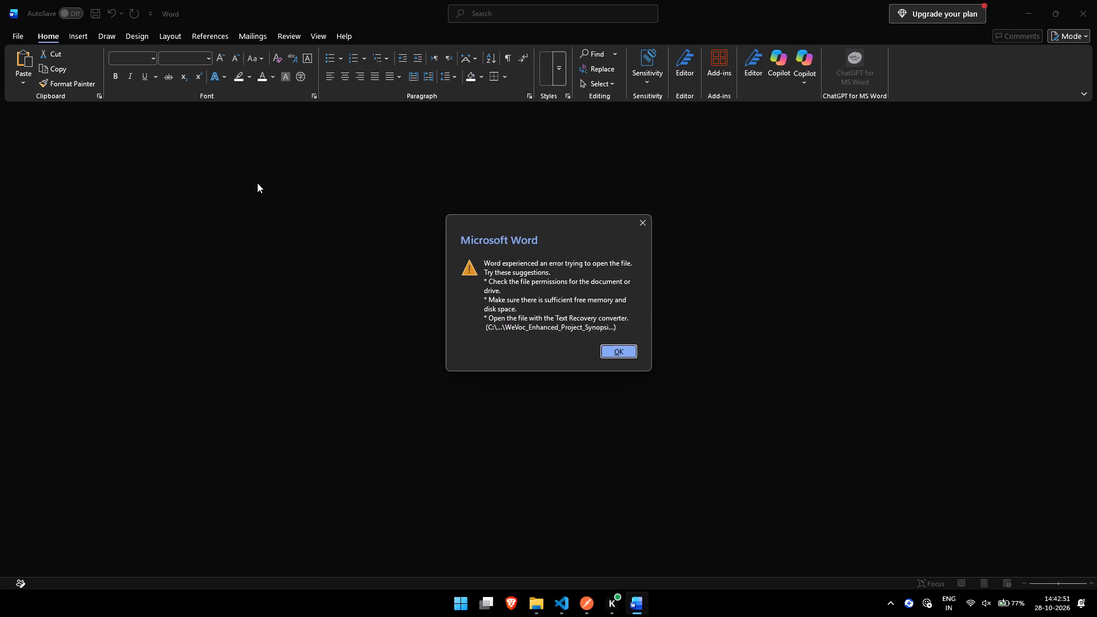
Check the file properties of WeVoc_Enhanced_Project_Synopsis in the Downloads folder, and close them.
left_click(525, 552)
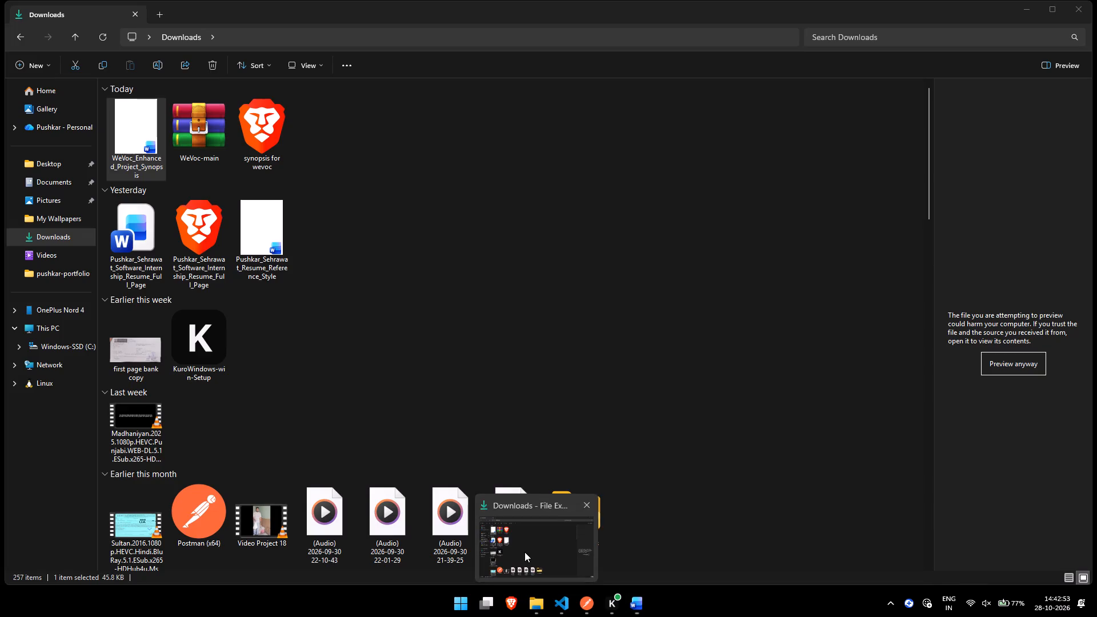
right_click(108, 128)
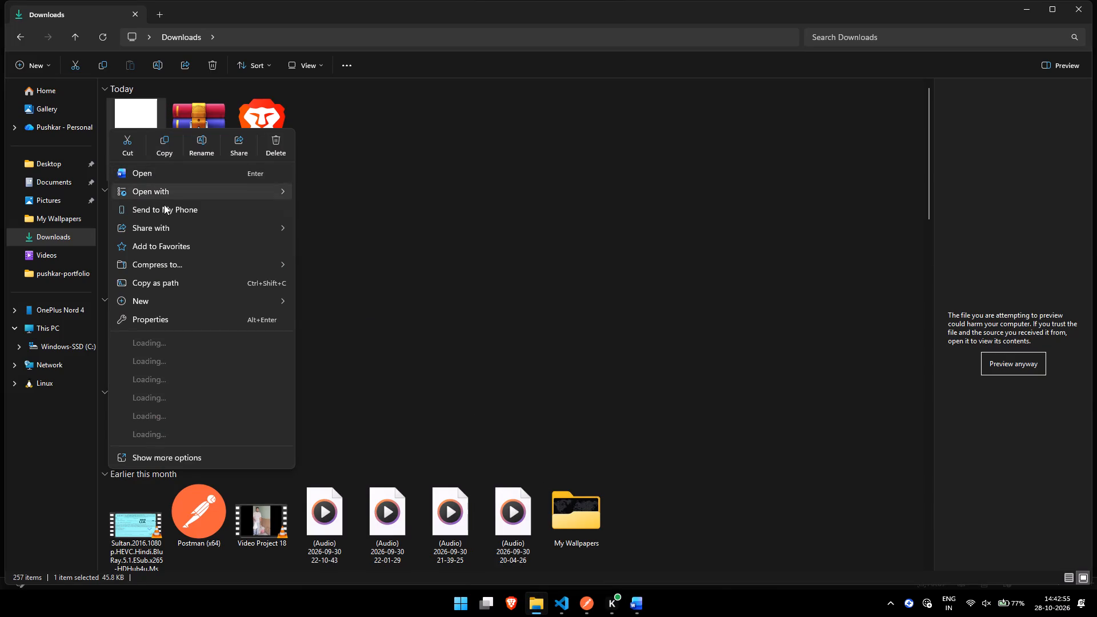
left_click(186, 322)
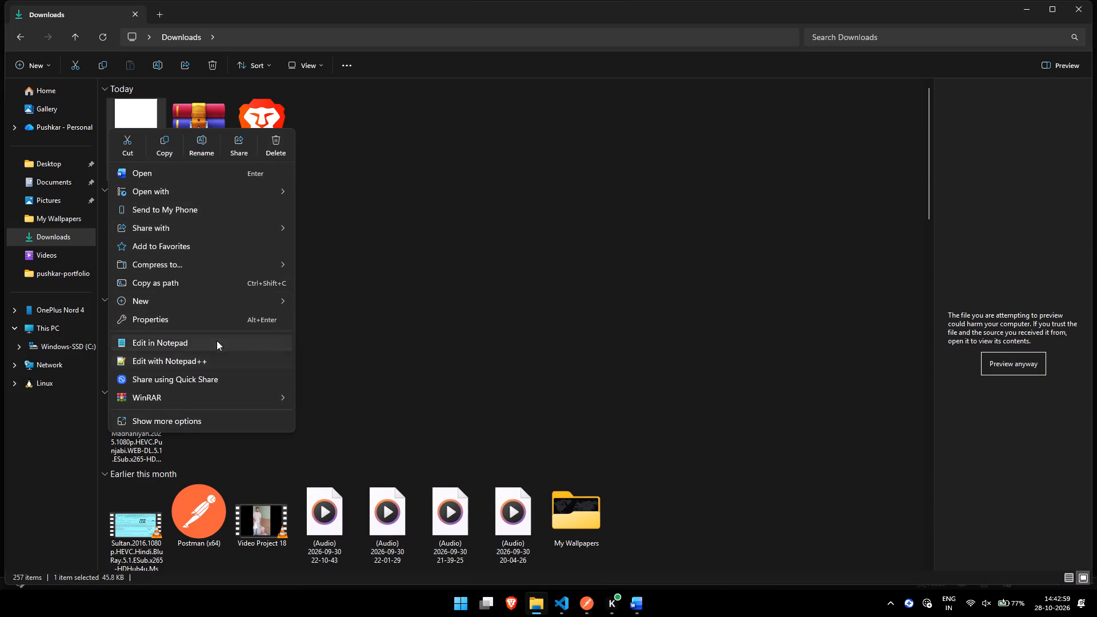
left_click(190, 423)
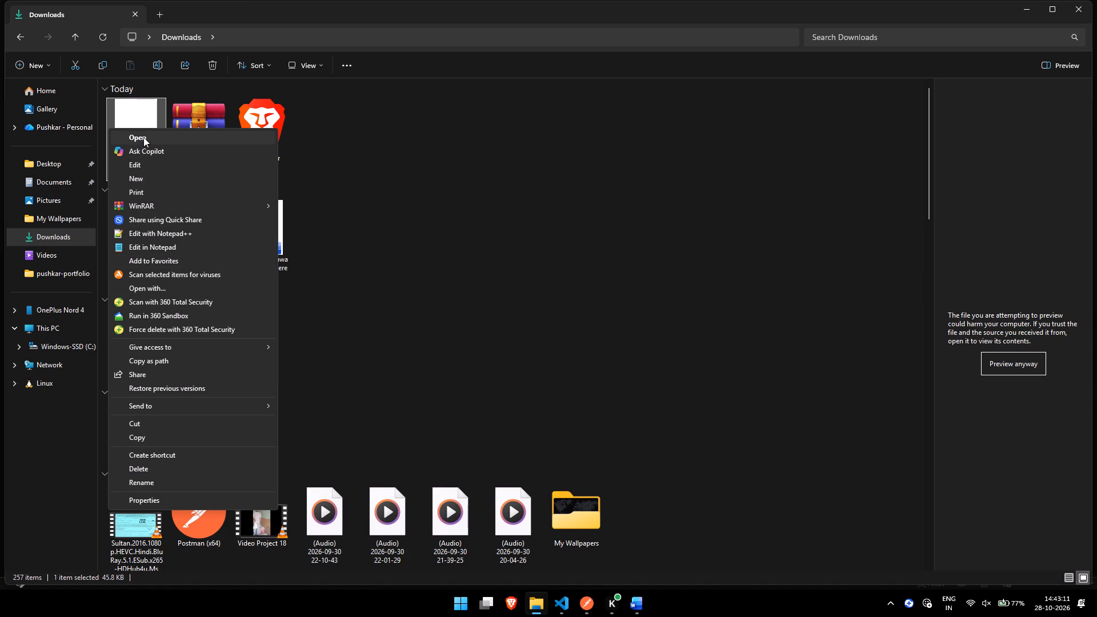
left_click(151, 503)
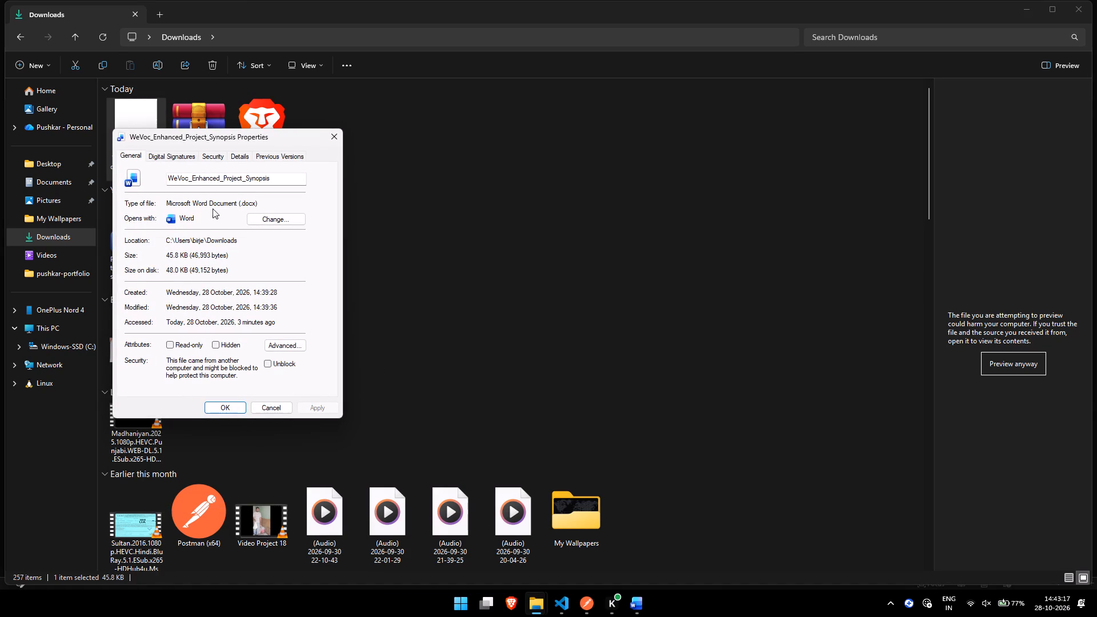
left_click(332, 135)
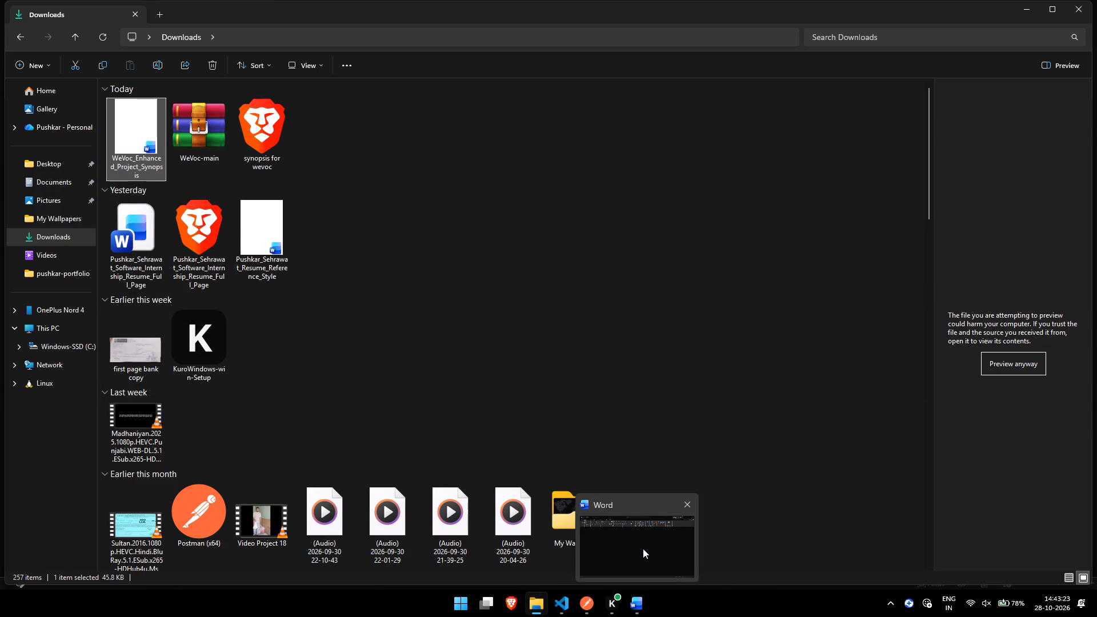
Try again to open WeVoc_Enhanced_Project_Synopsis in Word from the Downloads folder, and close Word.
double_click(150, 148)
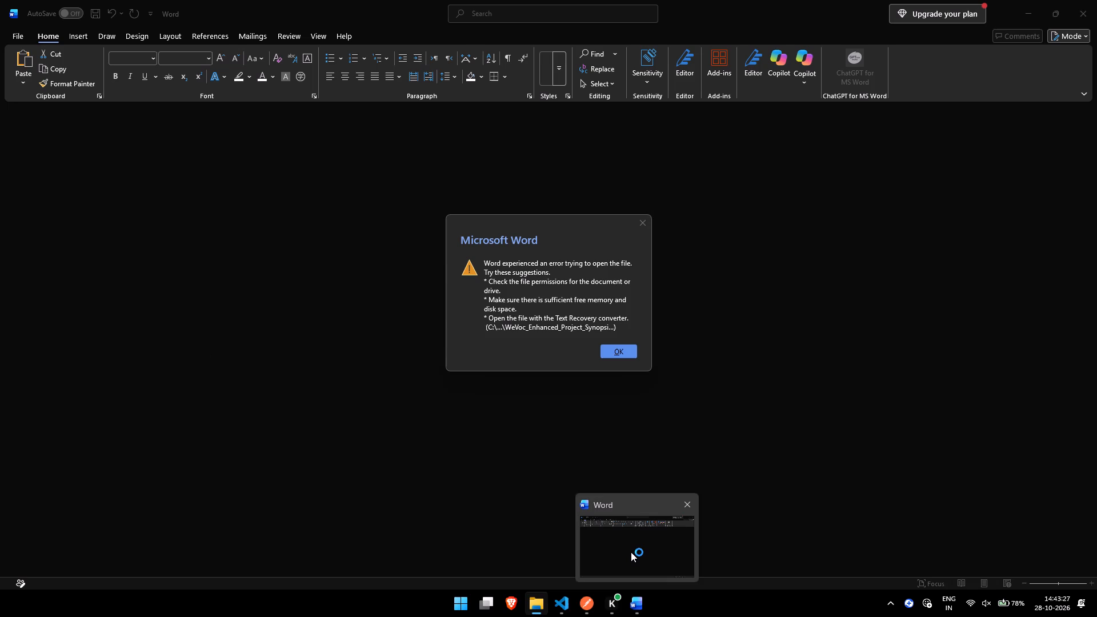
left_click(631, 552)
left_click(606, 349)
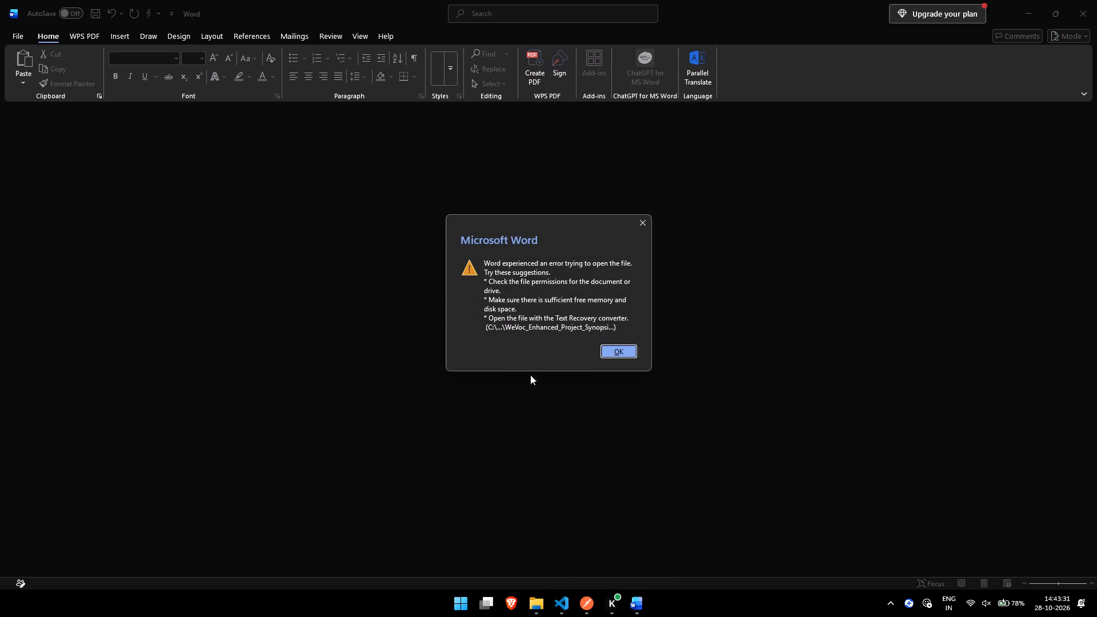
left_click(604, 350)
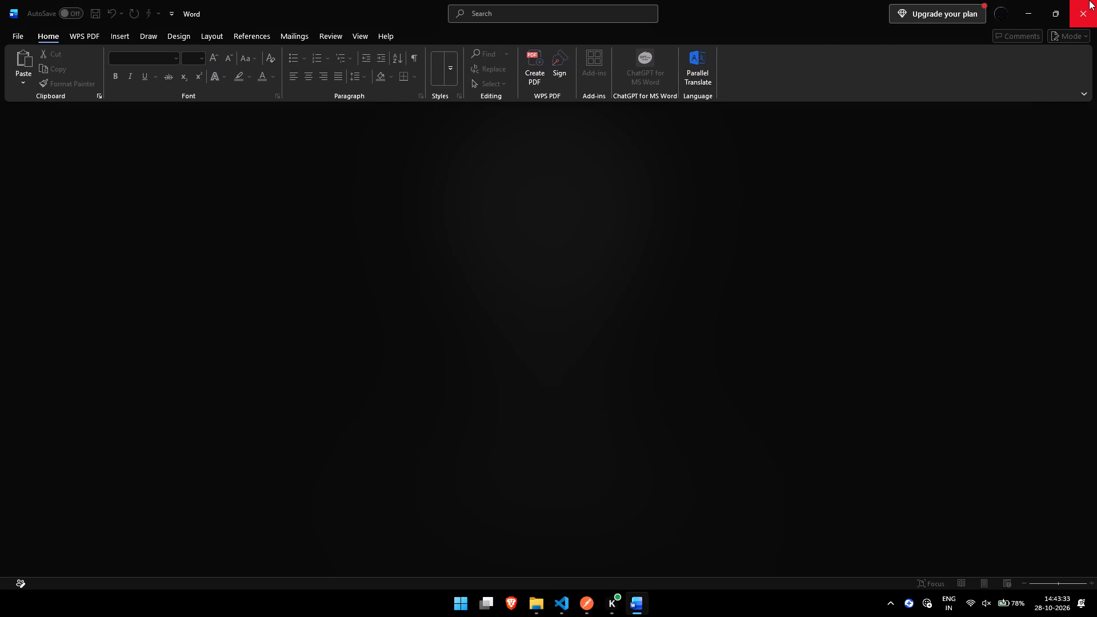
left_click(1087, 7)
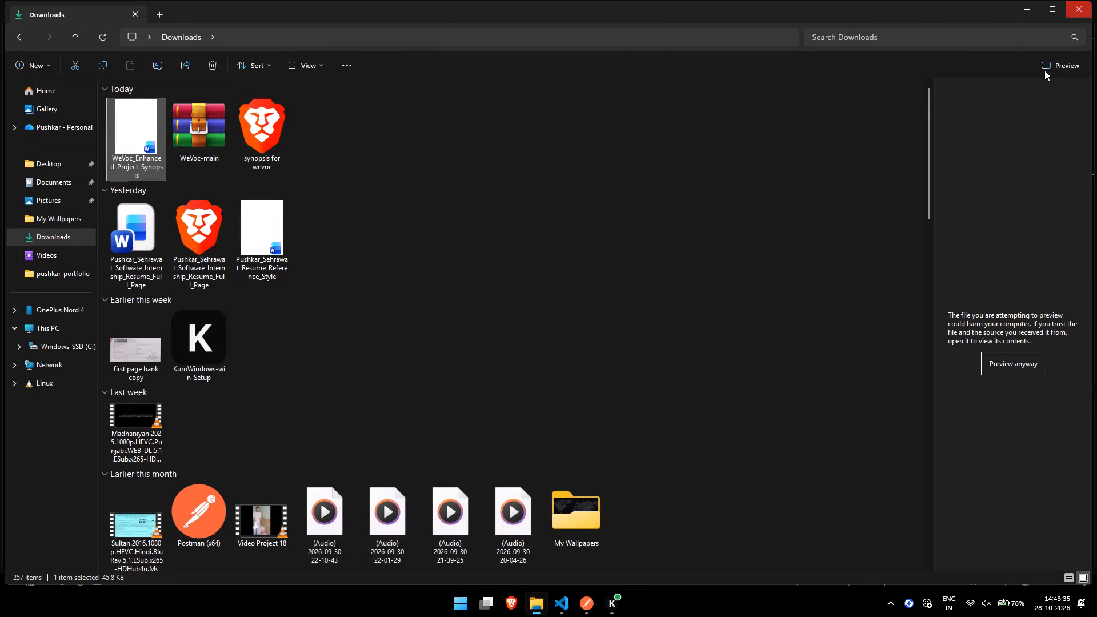
Delete WeVoc_Enhanced_Project_Synopsis from the Downloads folder.
key("Delete")
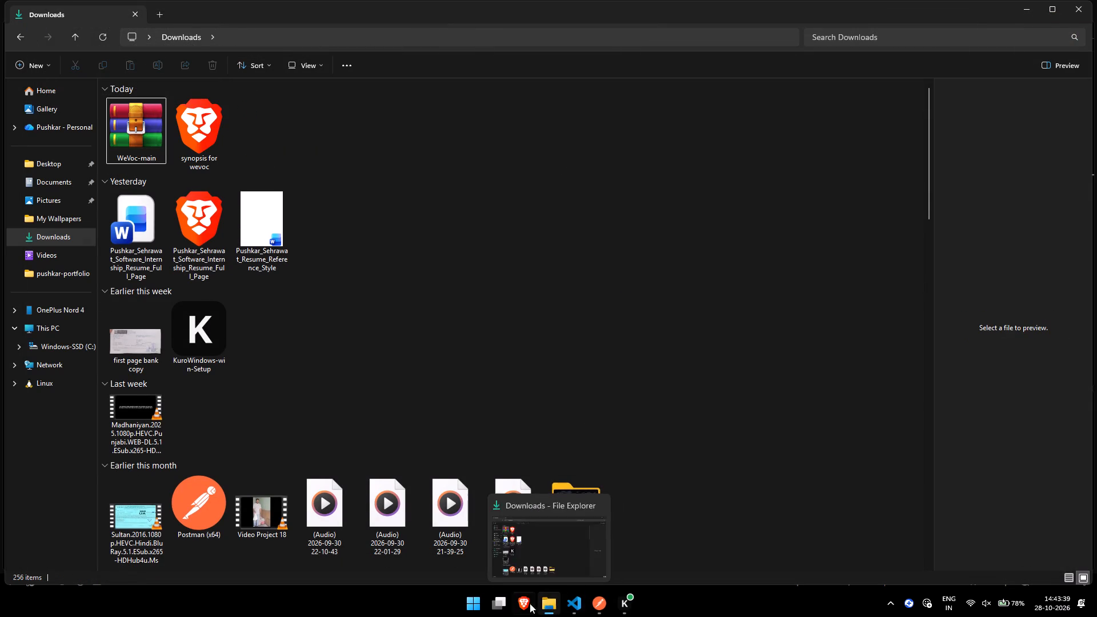
left_click(511, 596)
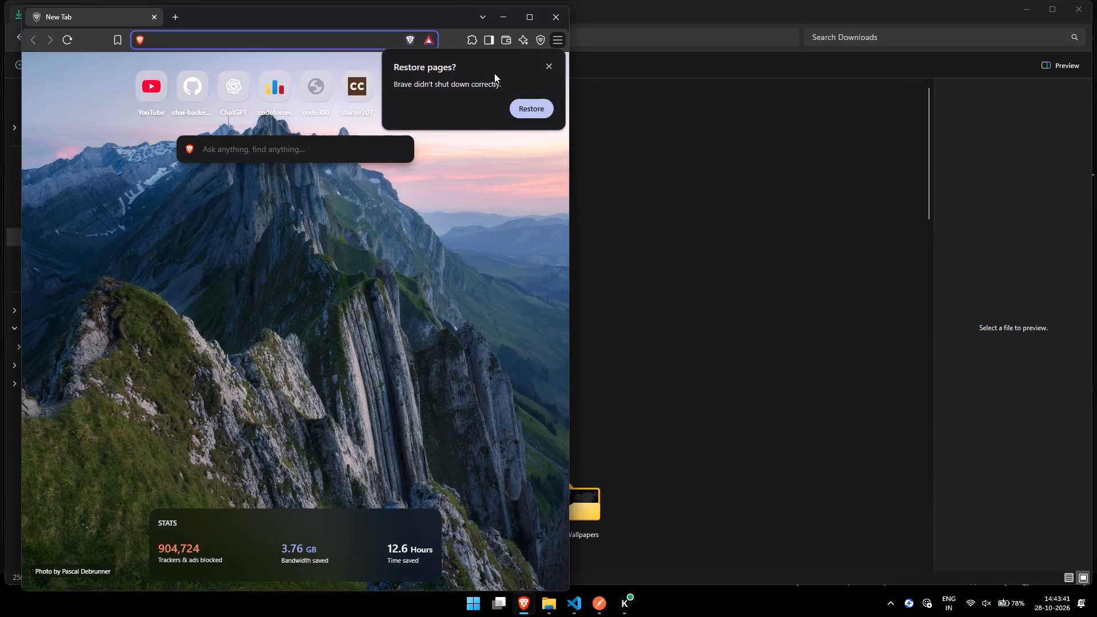
left_click(526, 14)
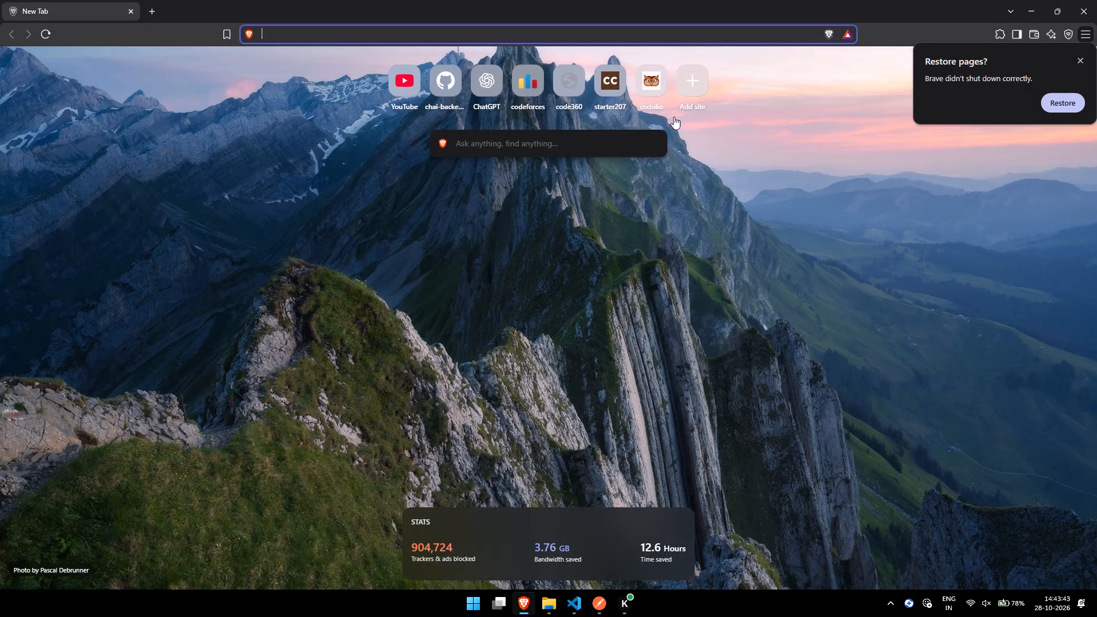
left_click(1079, 61)
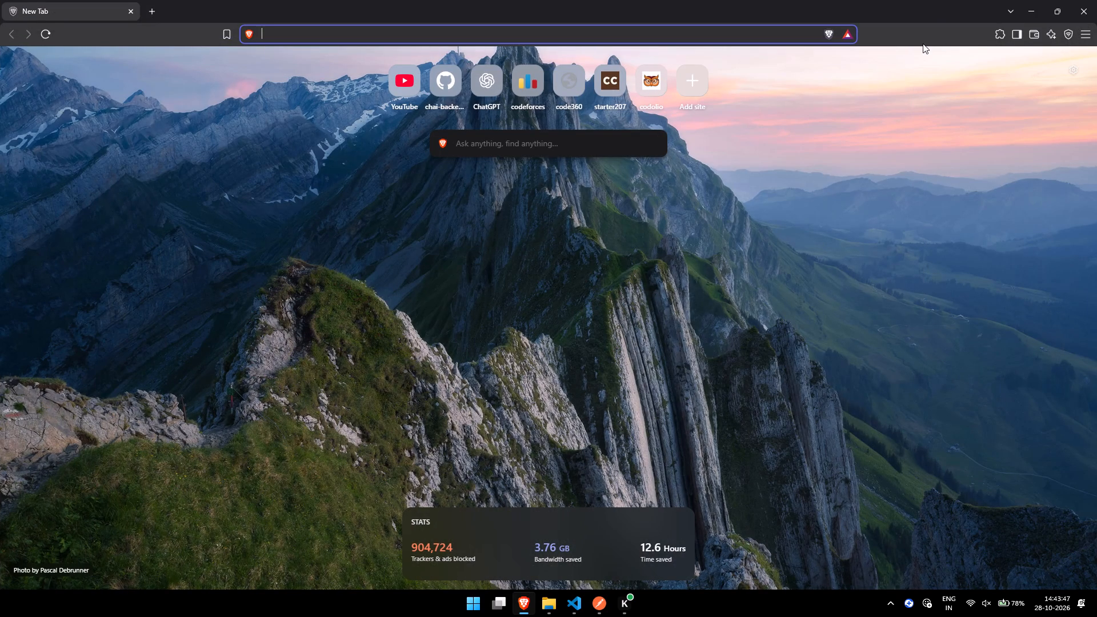
key("ctrl+j")
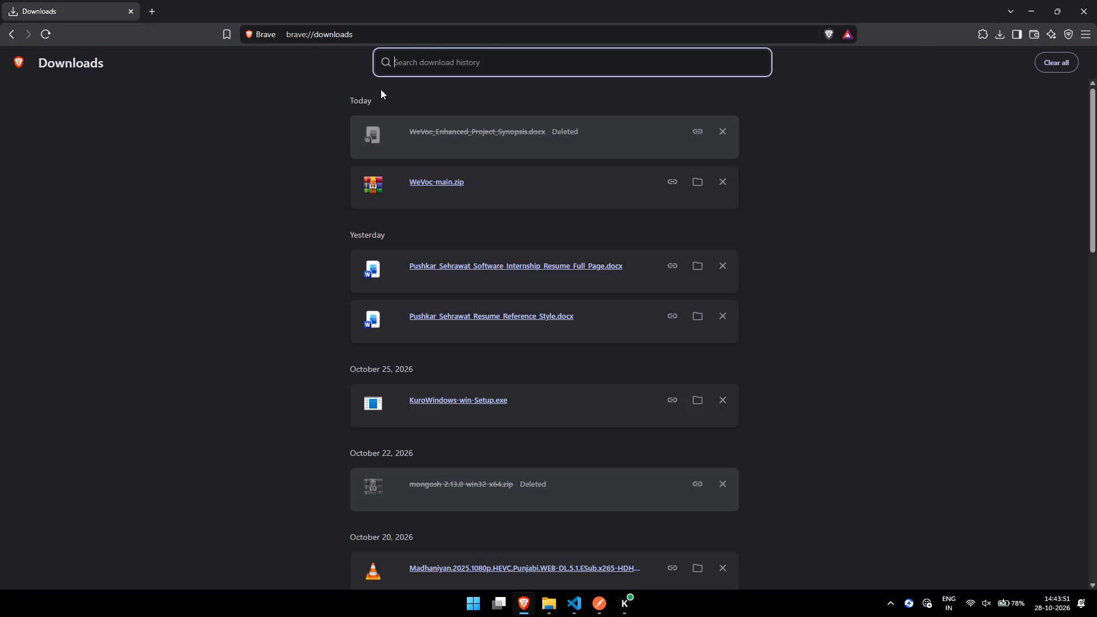
type("ch")
type("at")
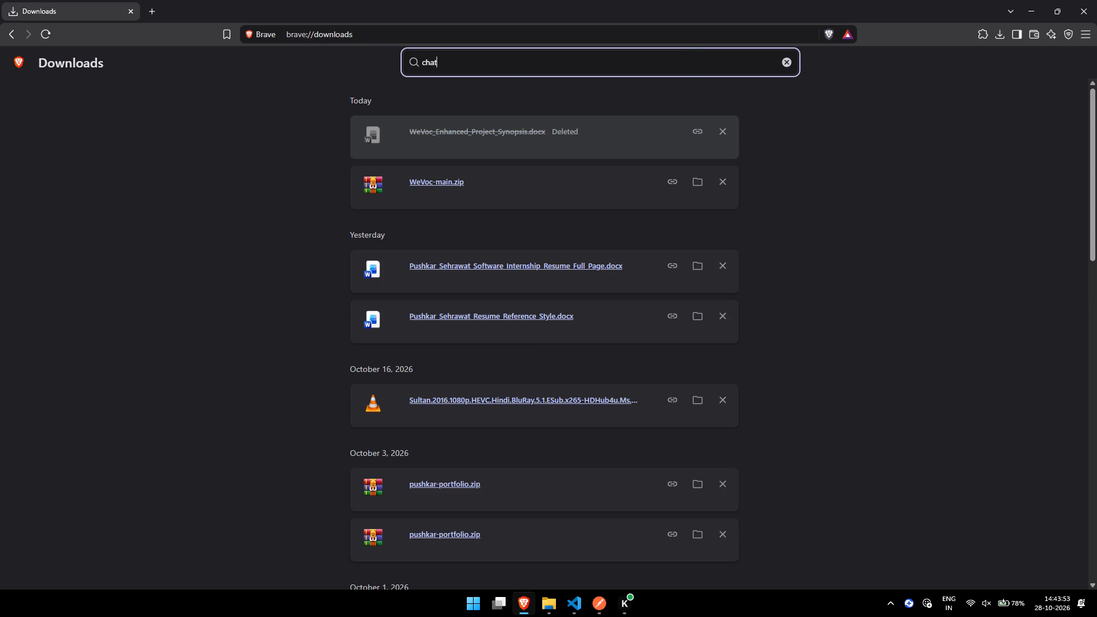
left_click(357, 29)
key("BackSpace")
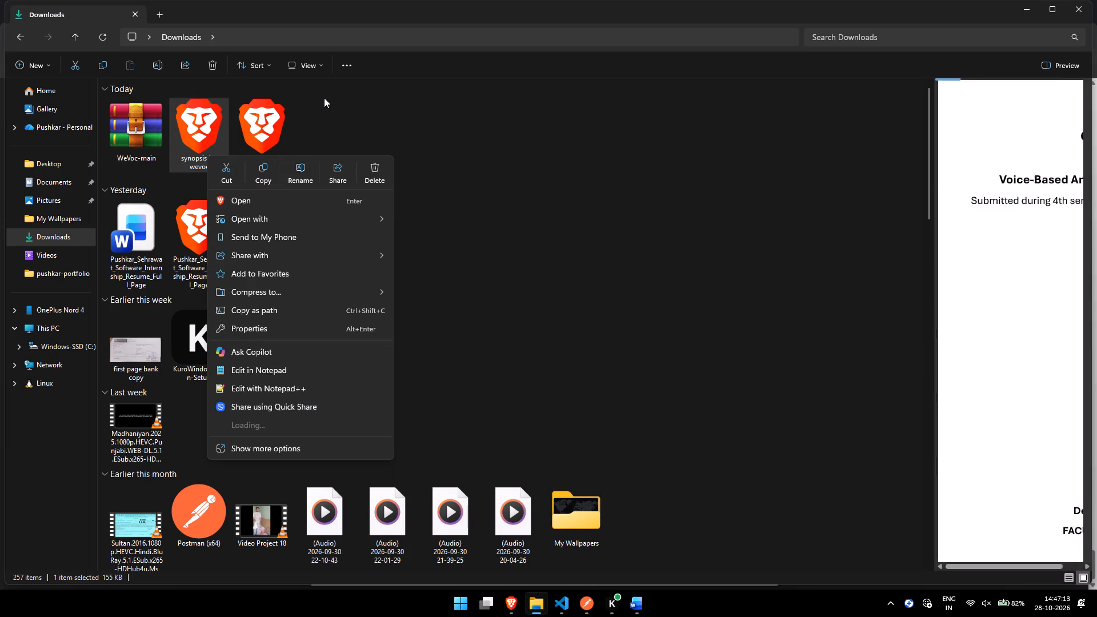
left_click(351, 148)
right_click(271, 127)
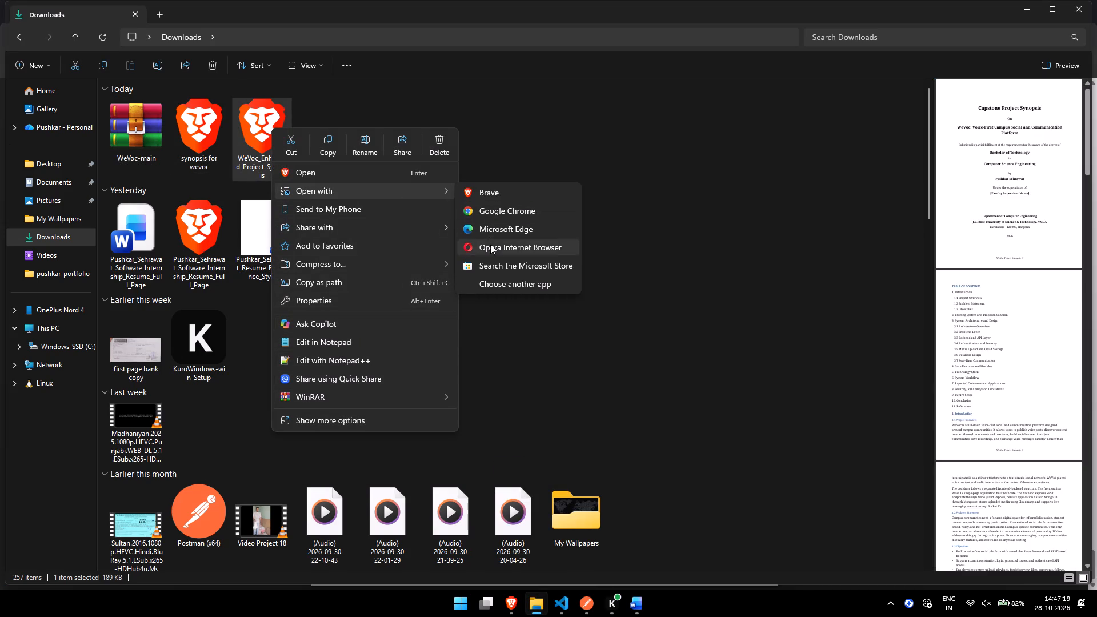
left_click(503, 287)
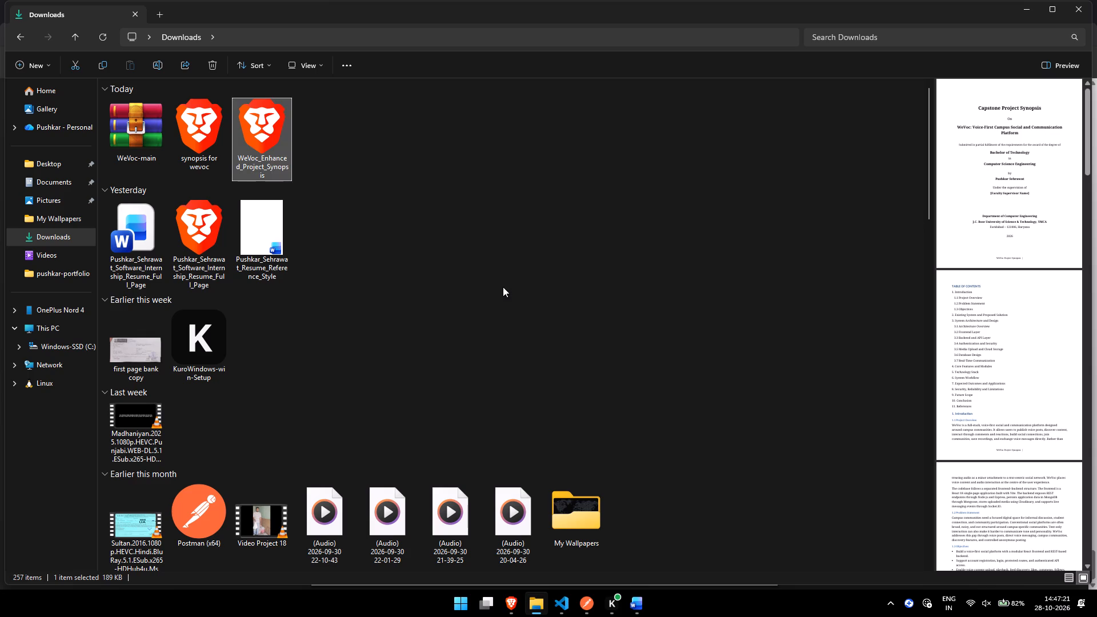
scroll(510, 341, "down", 3)
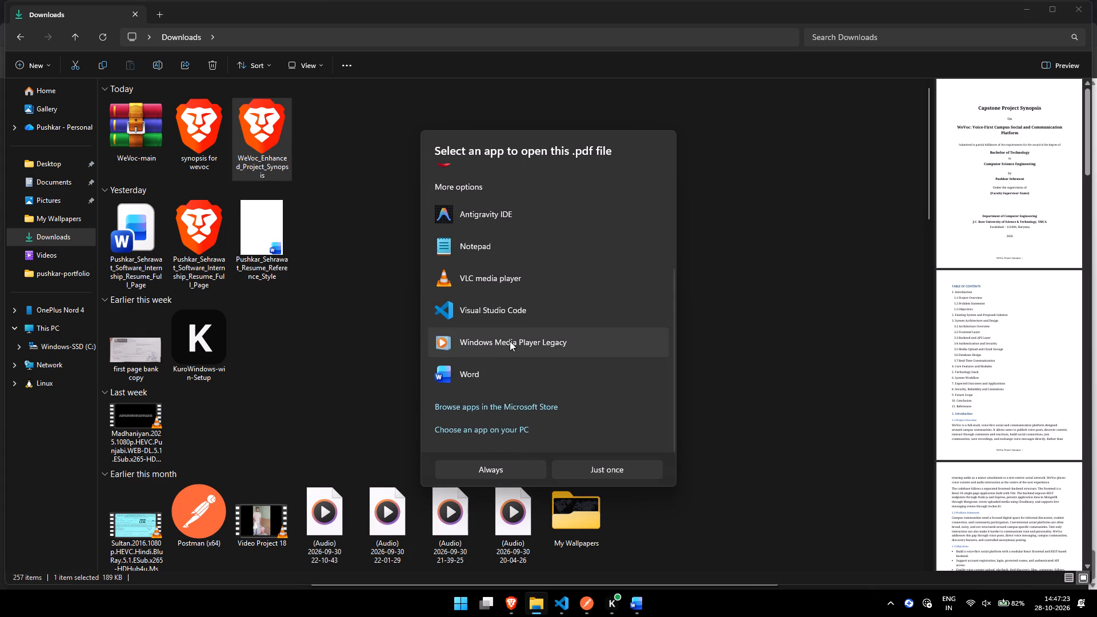
left_click(483, 370)
left_click(590, 466)
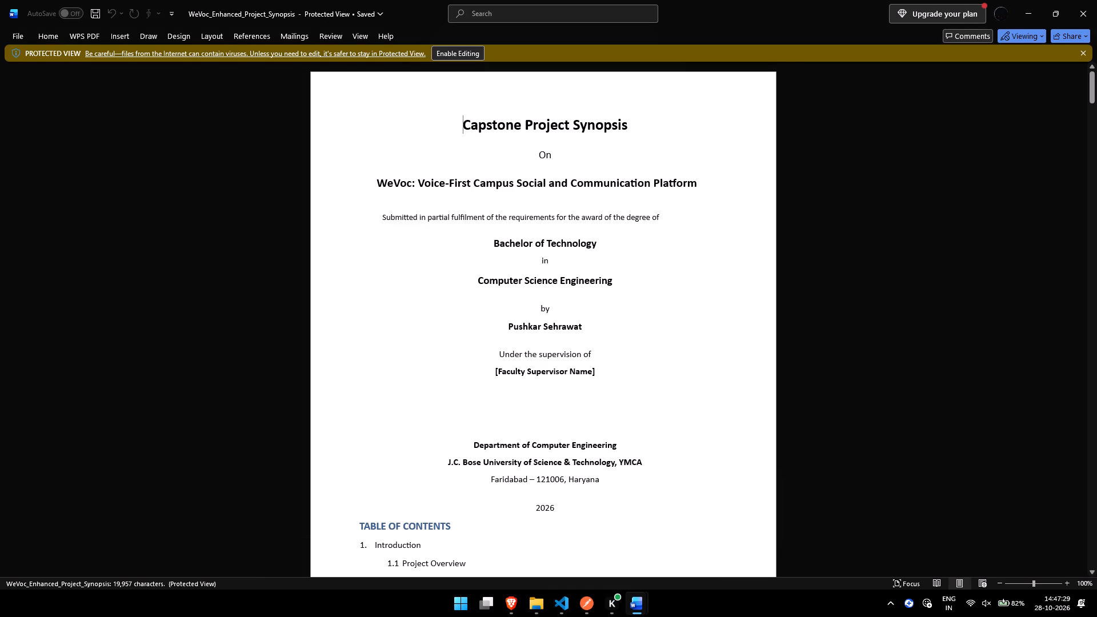
left_click(450, 59)
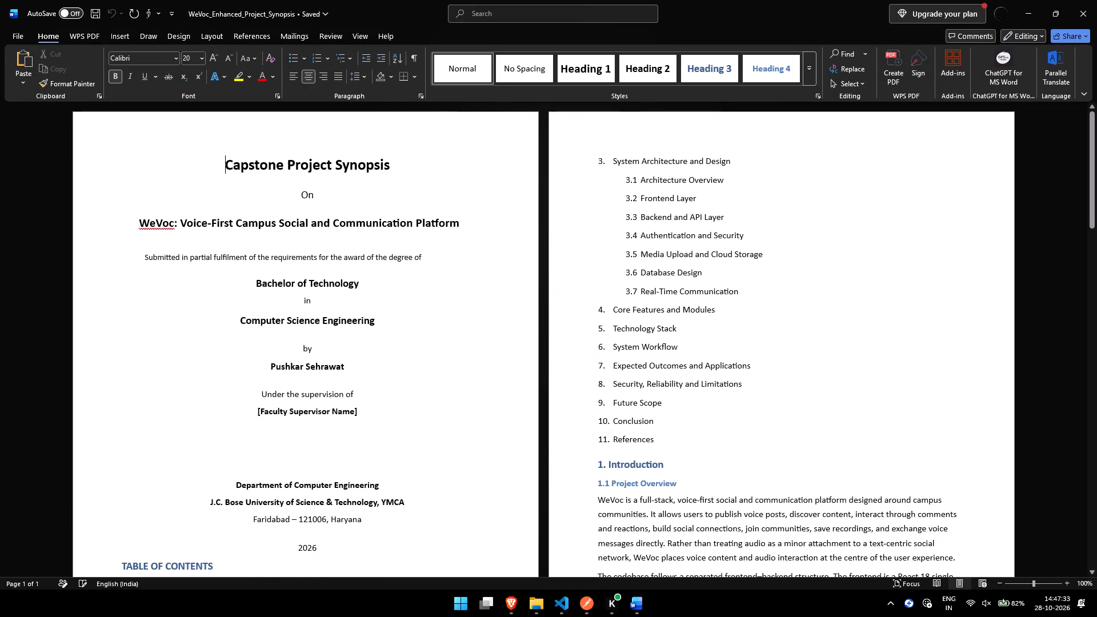
Look through the converted WeVoc_Enhanced_Project_Synopsis document and place it side by side with the blank Document1.
scroll(345, 368, "down", 8)
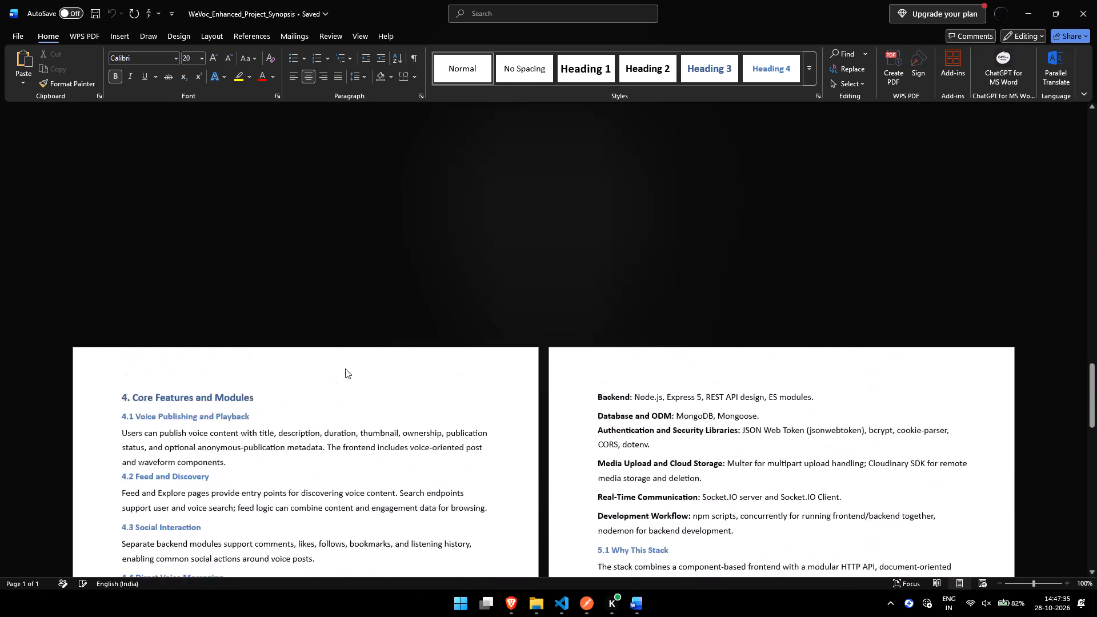
scroll(345, 368, "down", 3)
scroll(345, 368, "up", 17)
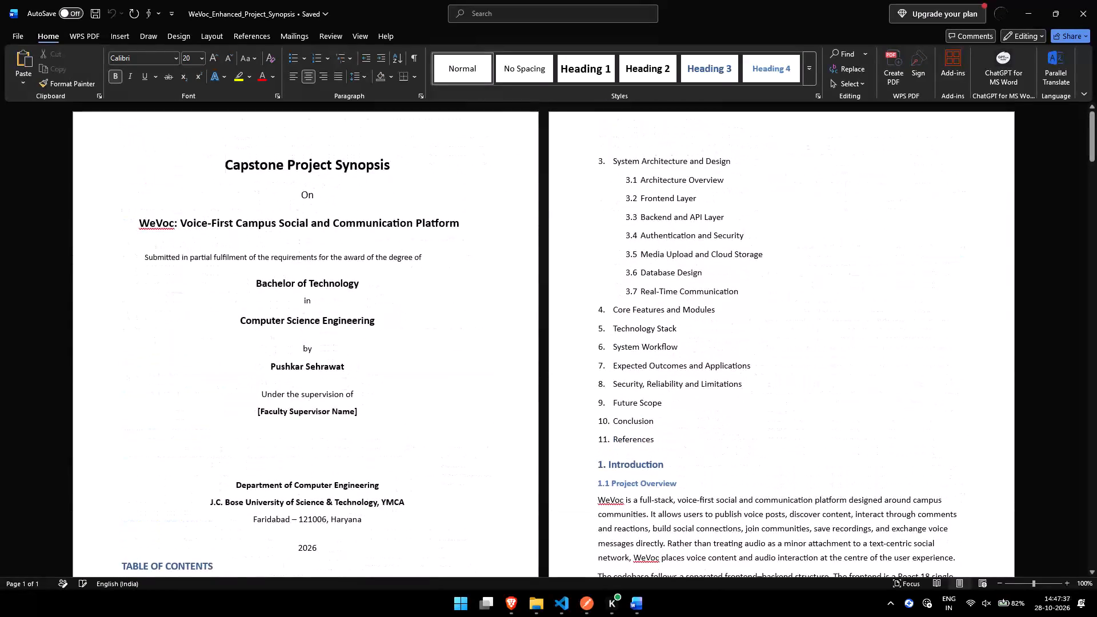
scroll(348, 314, "up", 1)
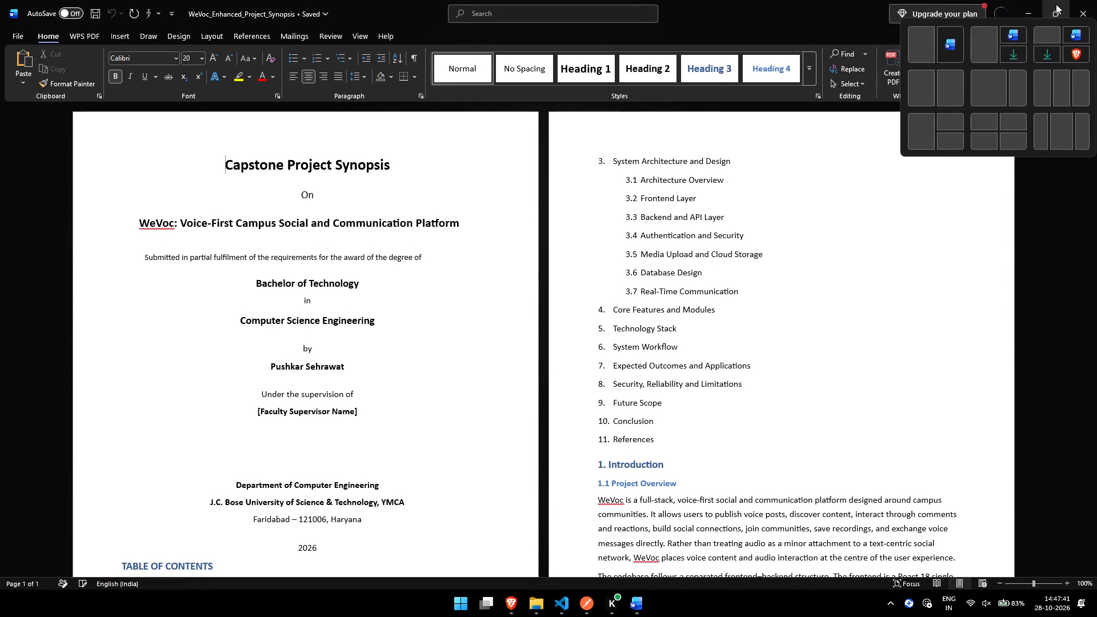
left_click(944, 42)
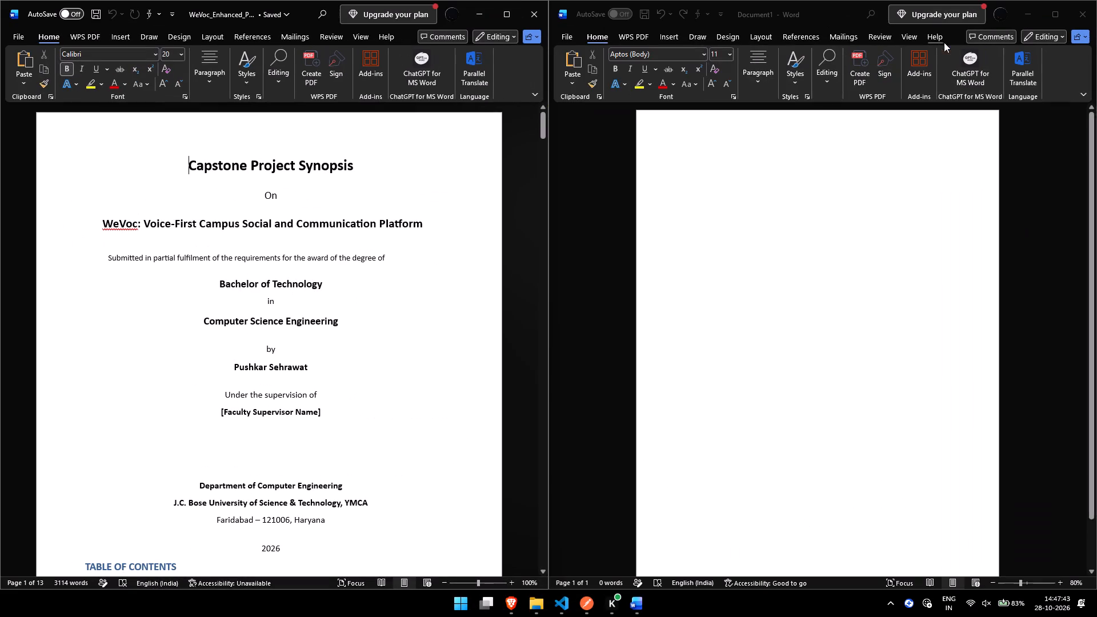
Search the Word files for "syn" and open the "synopsis for wevoc" document from OneDrive Documents.
left_click(559, 38)
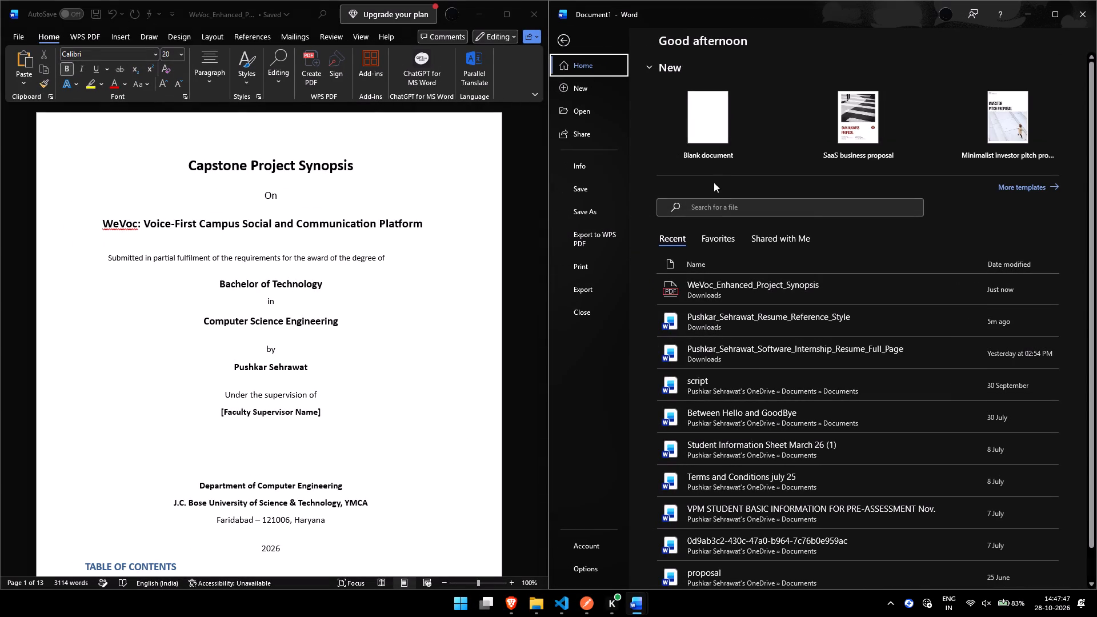
left_click(706, 203)
type("syn")
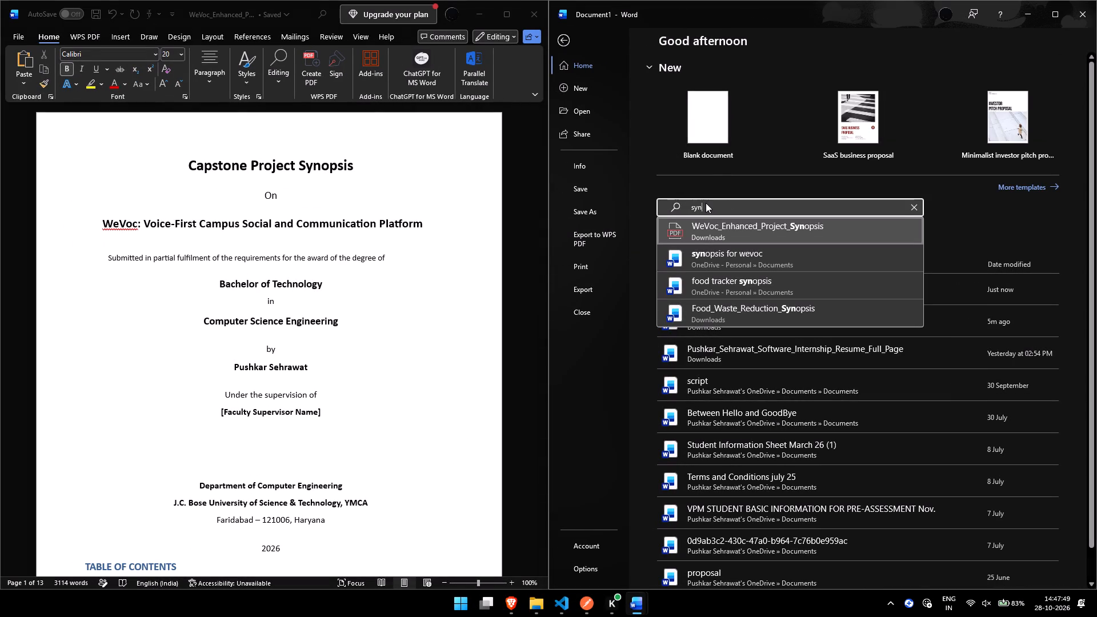
left_click(738, 260)
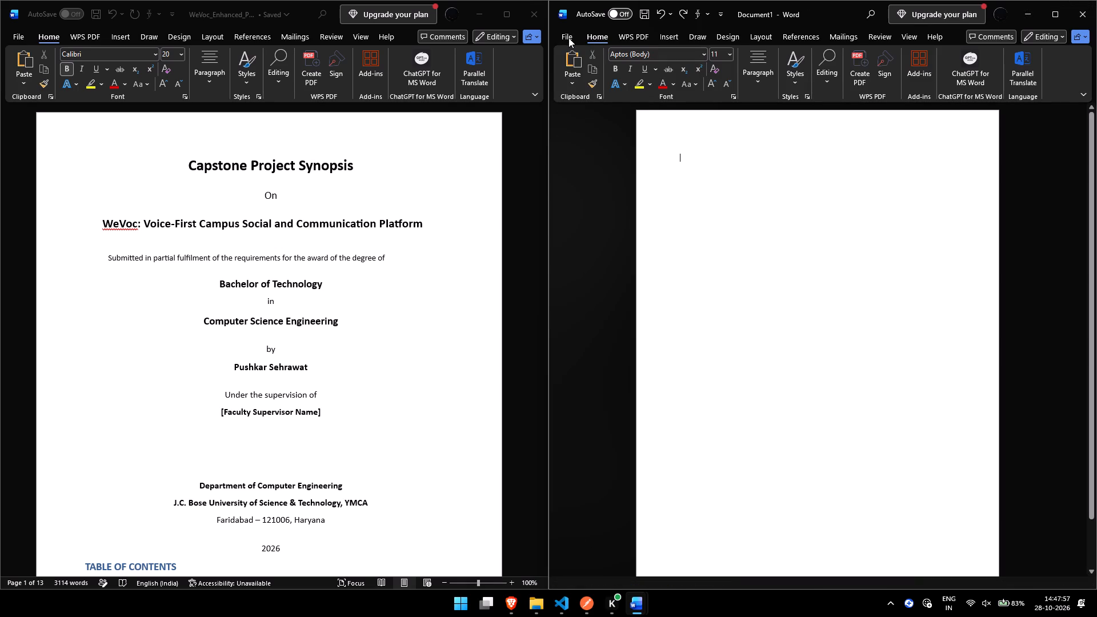
scroll(739, 284, "down", 1)
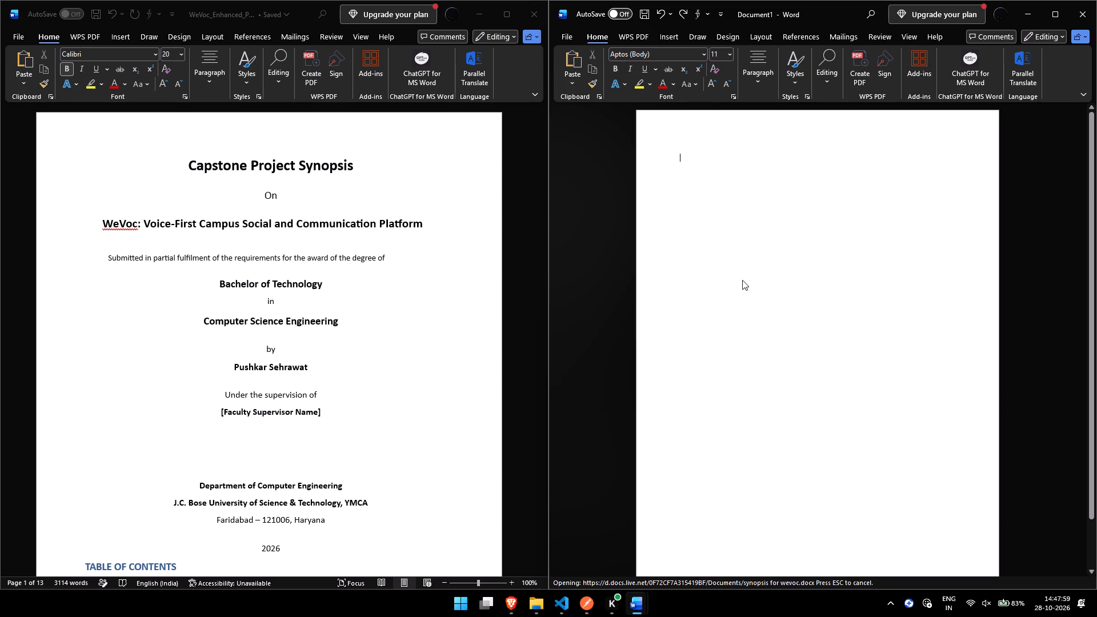
scroll(742, 280, "down", 2)
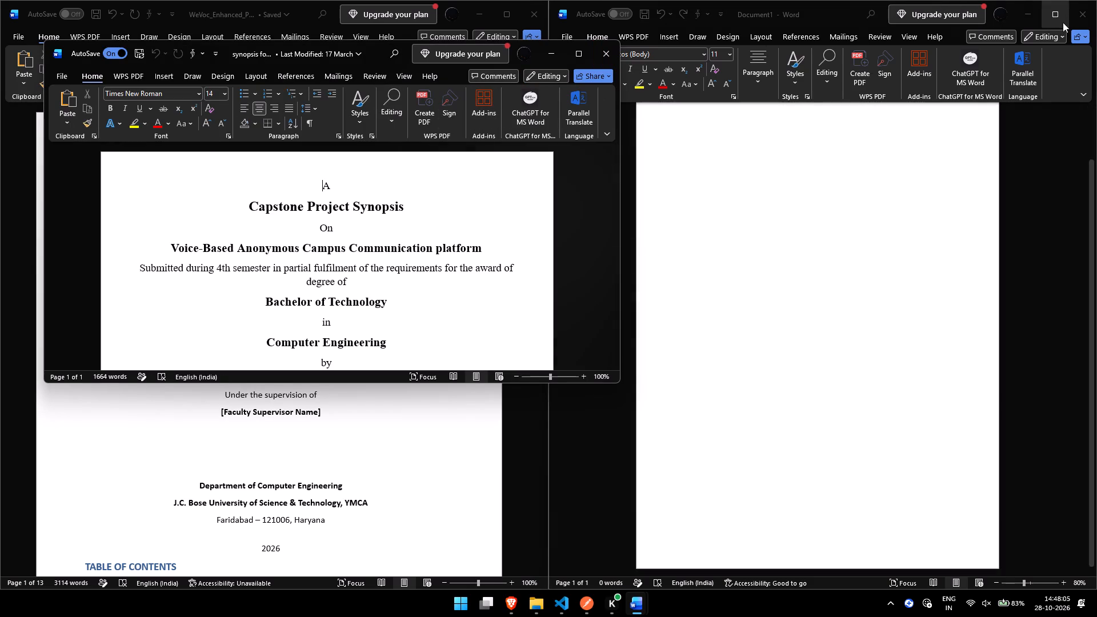
Close the blank Document1 without saving it.
left_click(1092, 17)
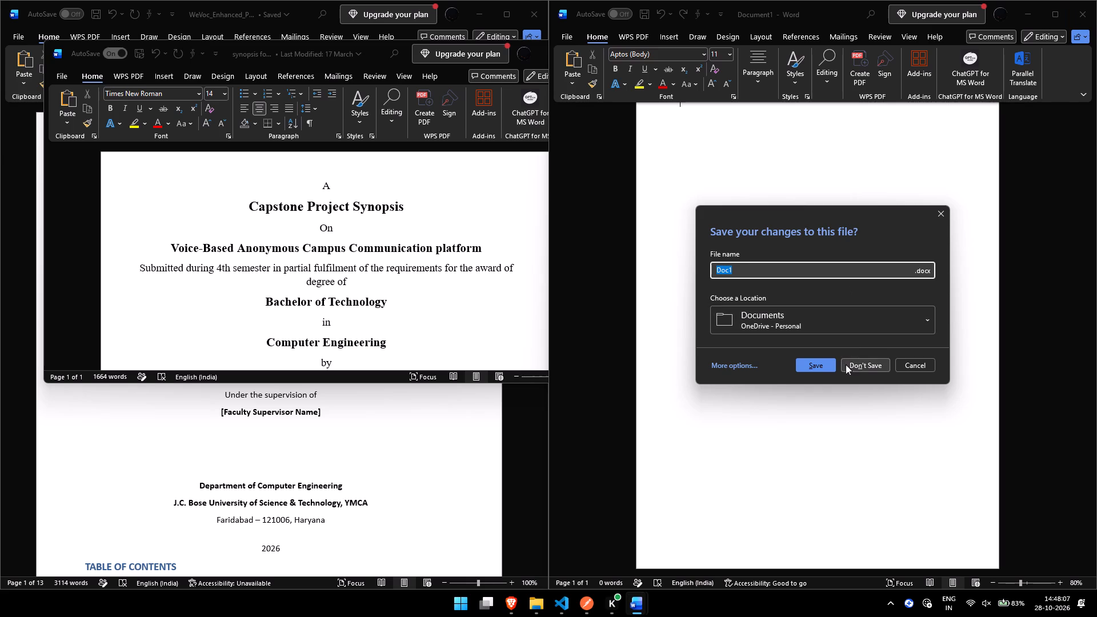
left_click(860, 361)
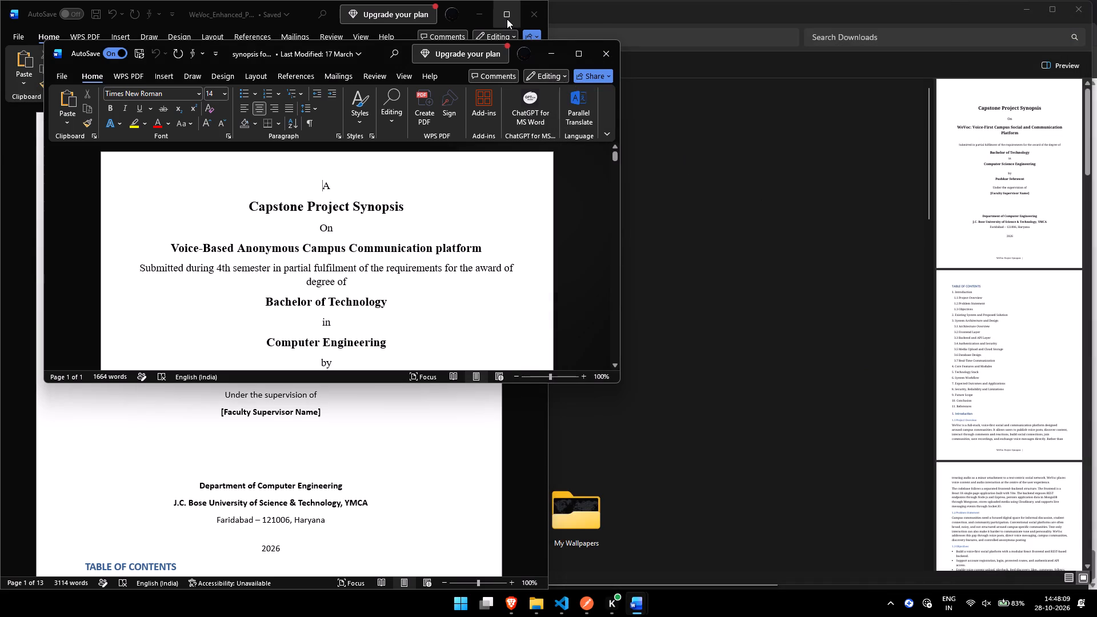
Place the "synopsis for wevoc" document side by side with the enhanced synopsis.
left_click(452, 35)
Copy the whole cover page of "synopsis for wevoc", including the university logo, from the opening "A" through "Jan-June 2026".
scroll(734, 310, "down", 1)
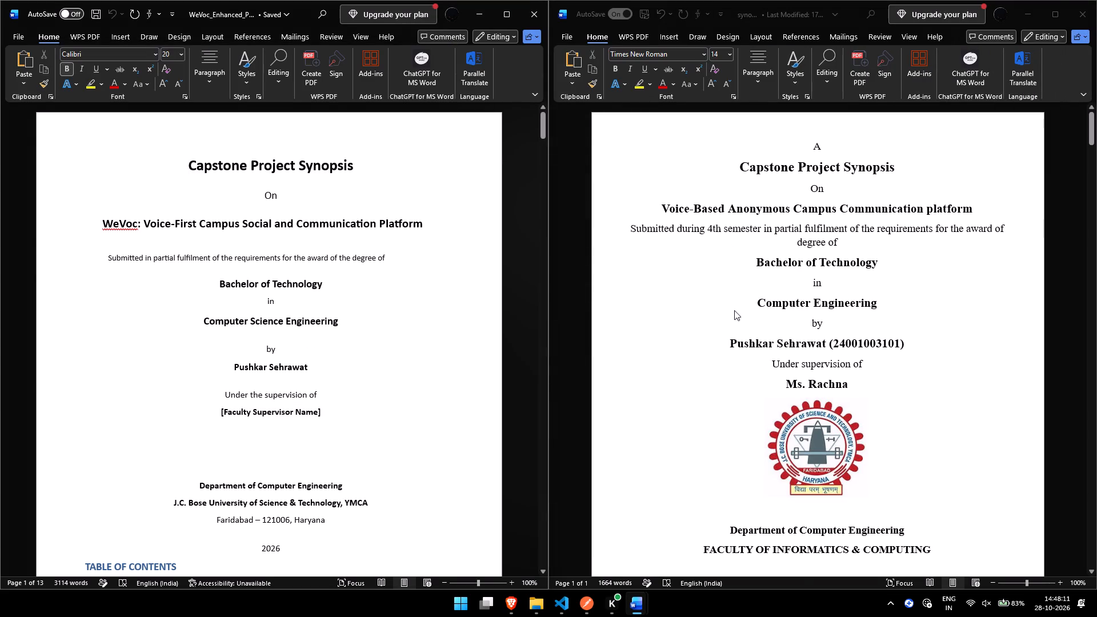
scroll(734, 310, "down", 1)
left_click(422, 376)
scroll(422, 376, "up", 1)
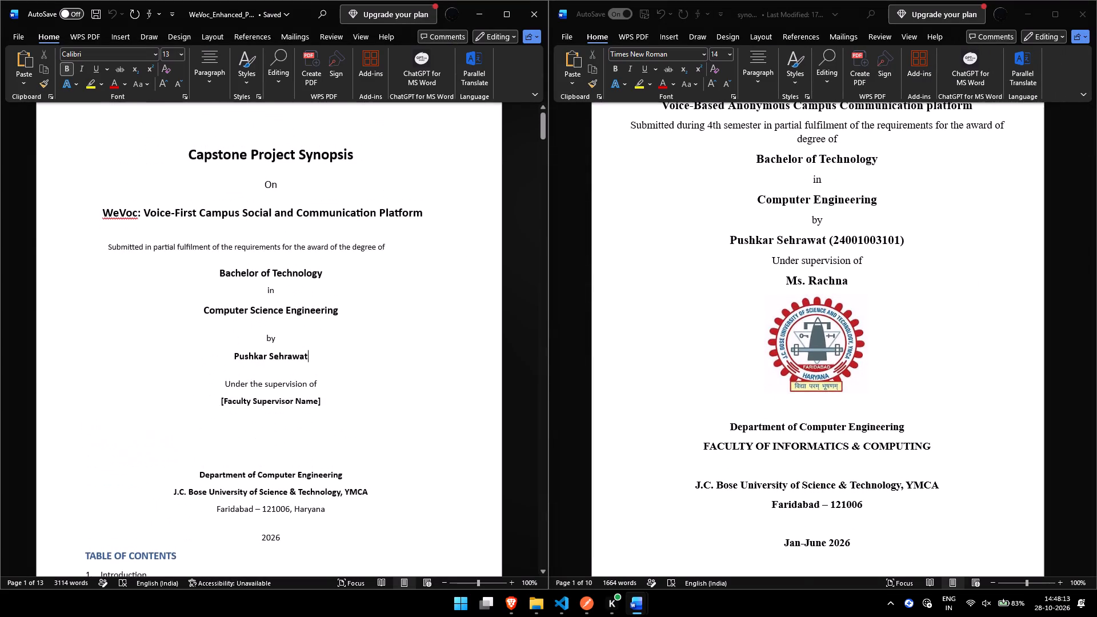
scroll(422, 376, "up", 1)
scroll(715, 314, "up", 1)
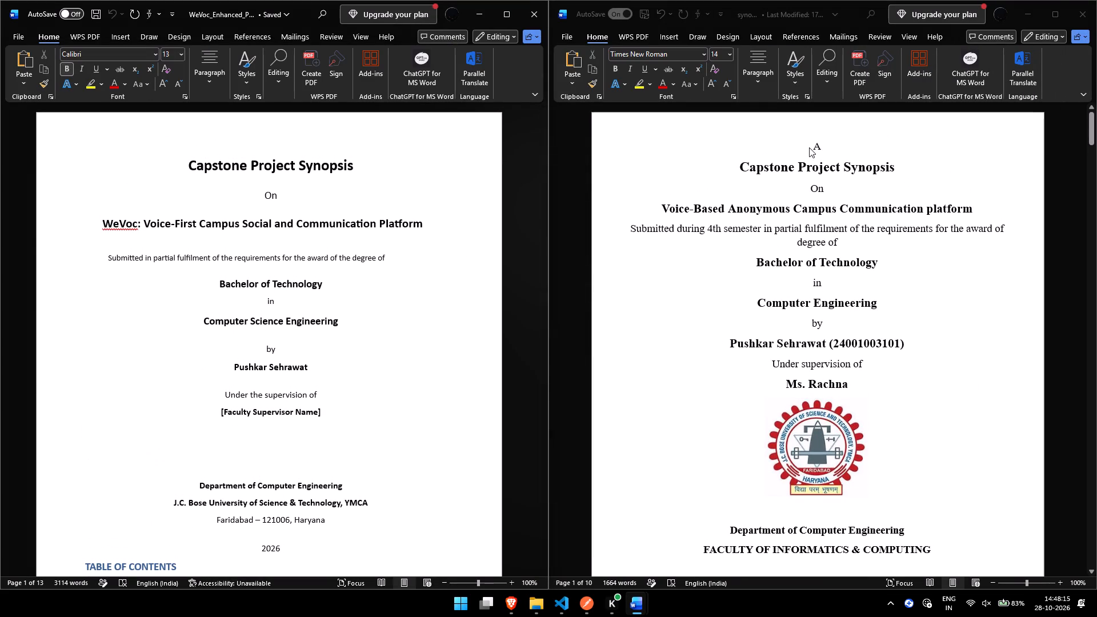
left_click(815, 147)
left_click_drag(815, 147, 840, 415)
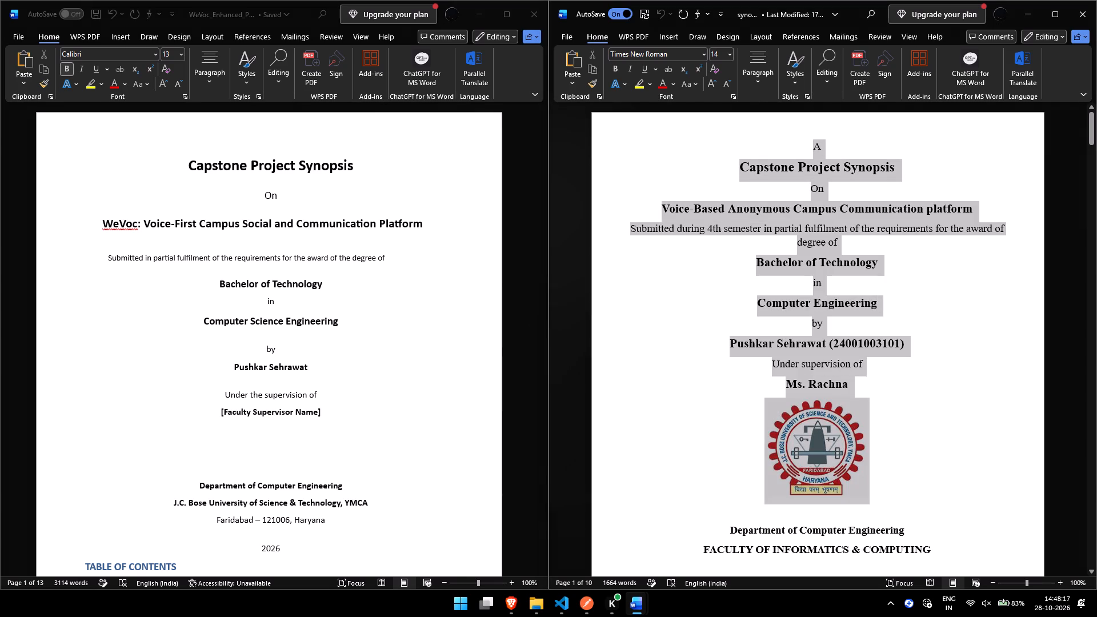
left_click_drag(840, 415, 832, 440)
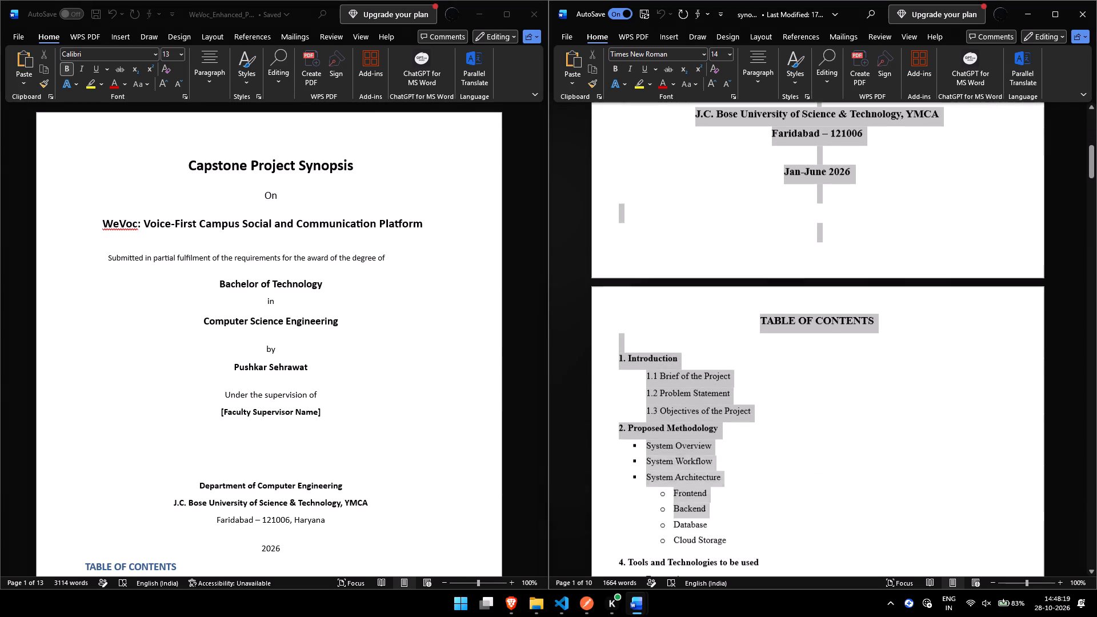
left_click_drag(832, 440, 845, 173)
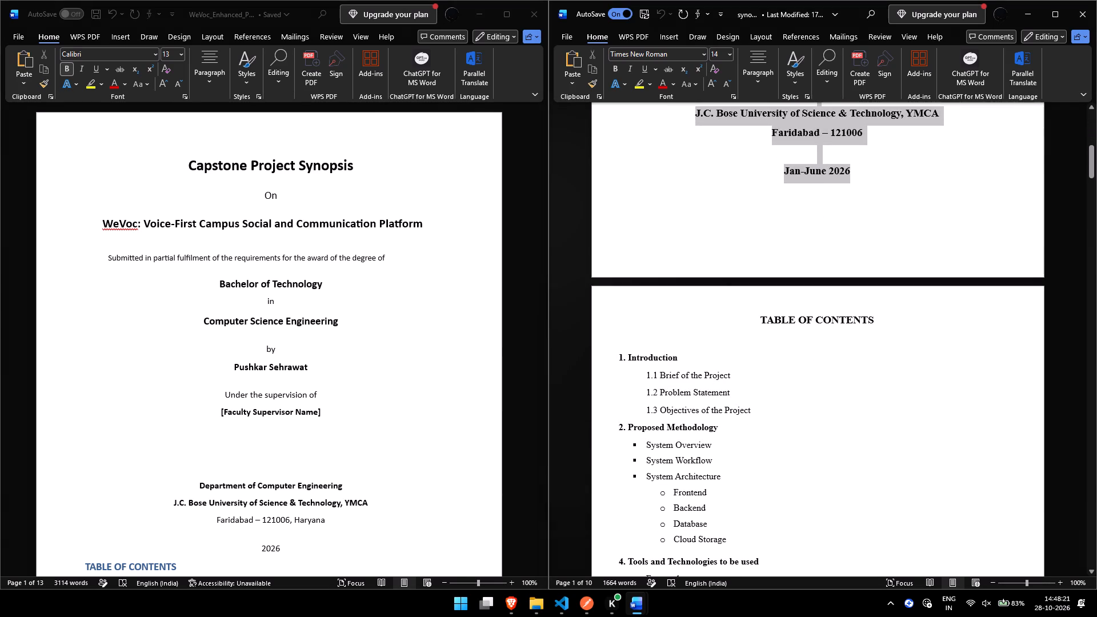
left_click_drag(845, 173, 857, 166)
key("shift+Left")
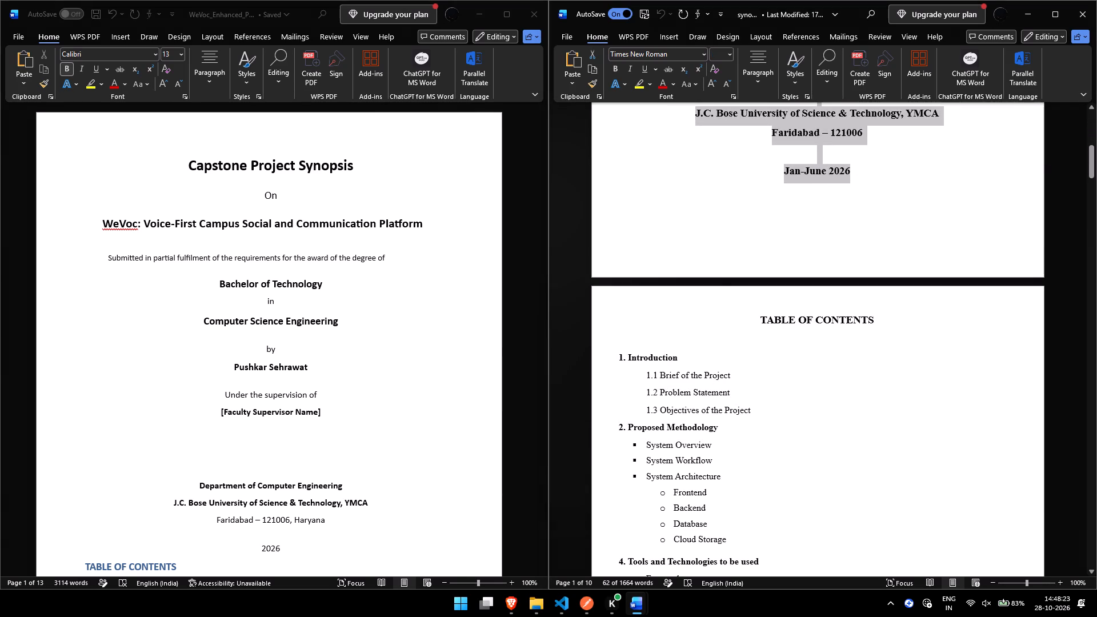
key("ctrl+c")
Replace the enhanced synopsis's cover page and contents lines through "Existing System and Proposed Solution" with the copied cover page.
scroll(378, 319, "up", 1)
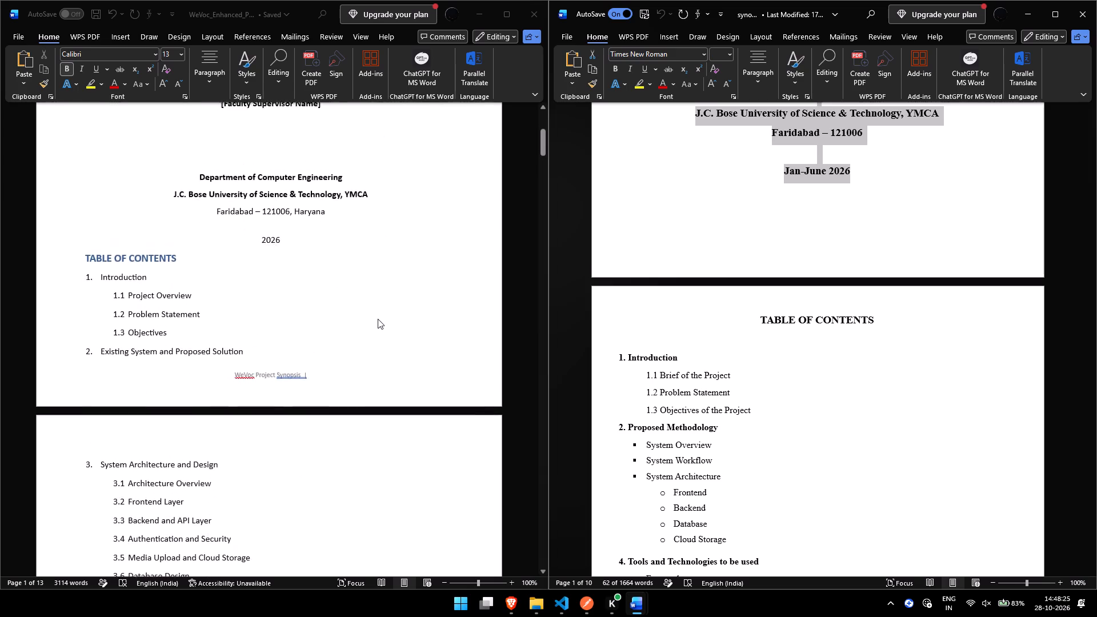
scroll(378, 319, "up", 1)
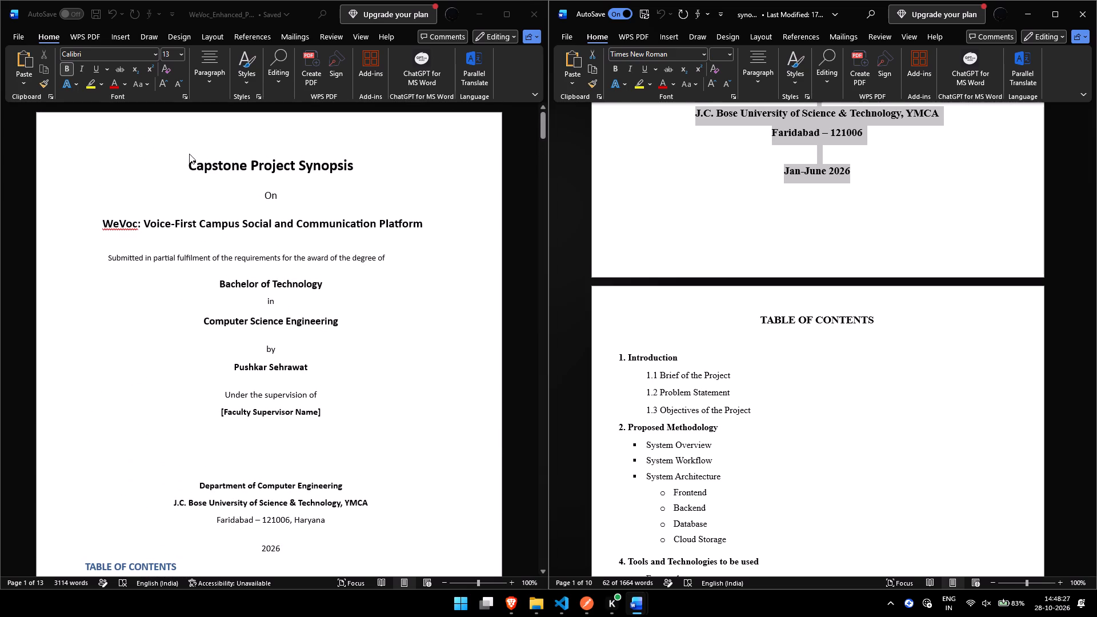
left_click(189, 154)
left_click_drag(189, 163, 211, 417)
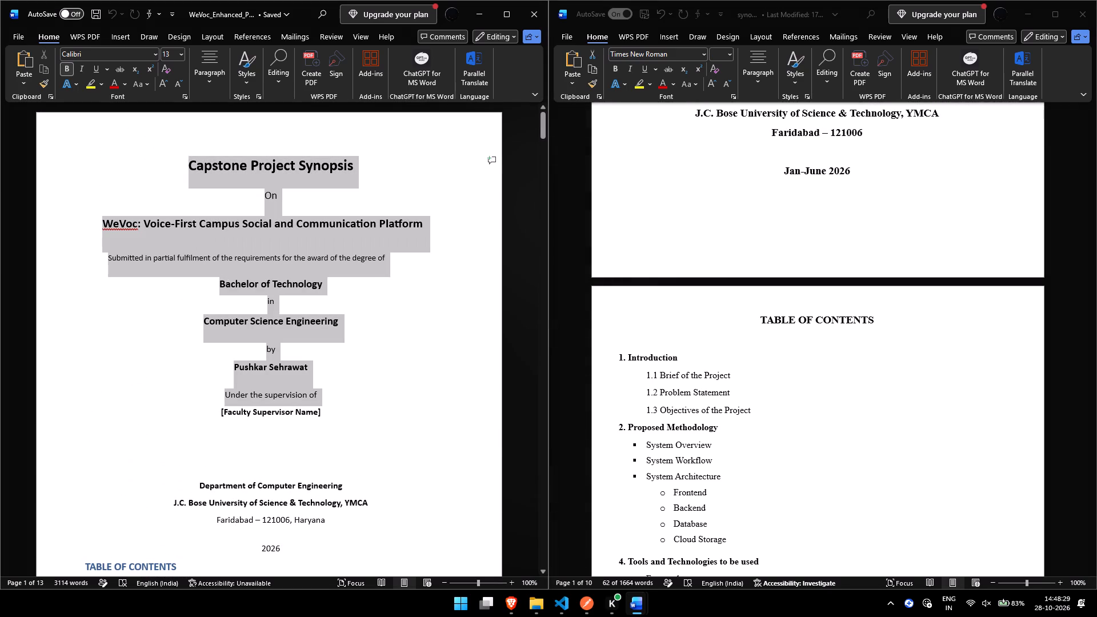
left_click_drag(211, 417, 236, 399)
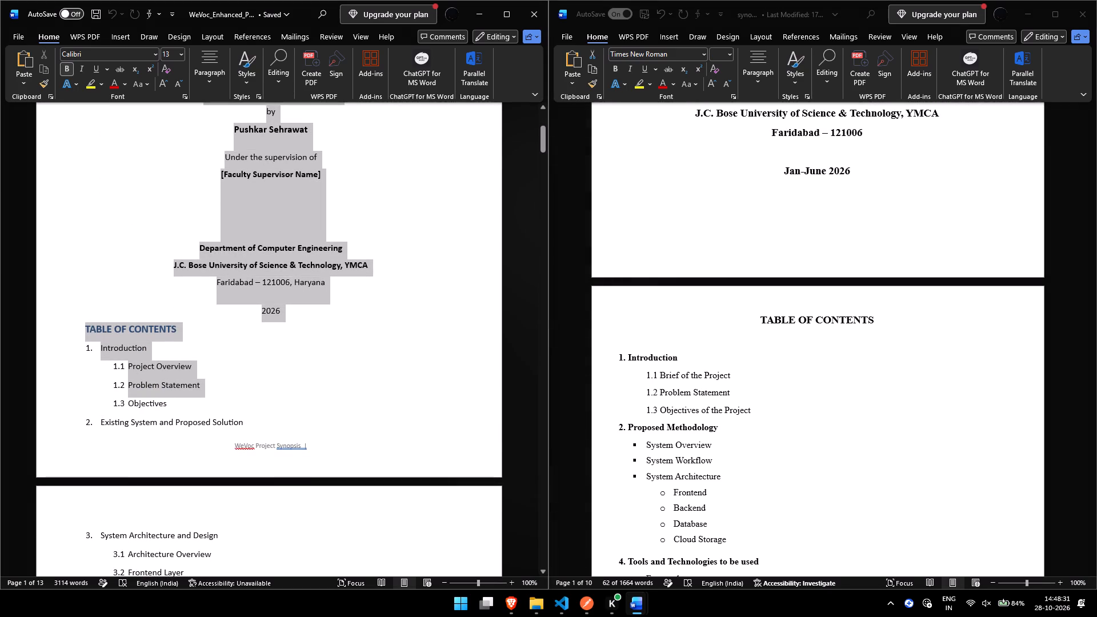
left_click_drag(236, 399, 296, 318)
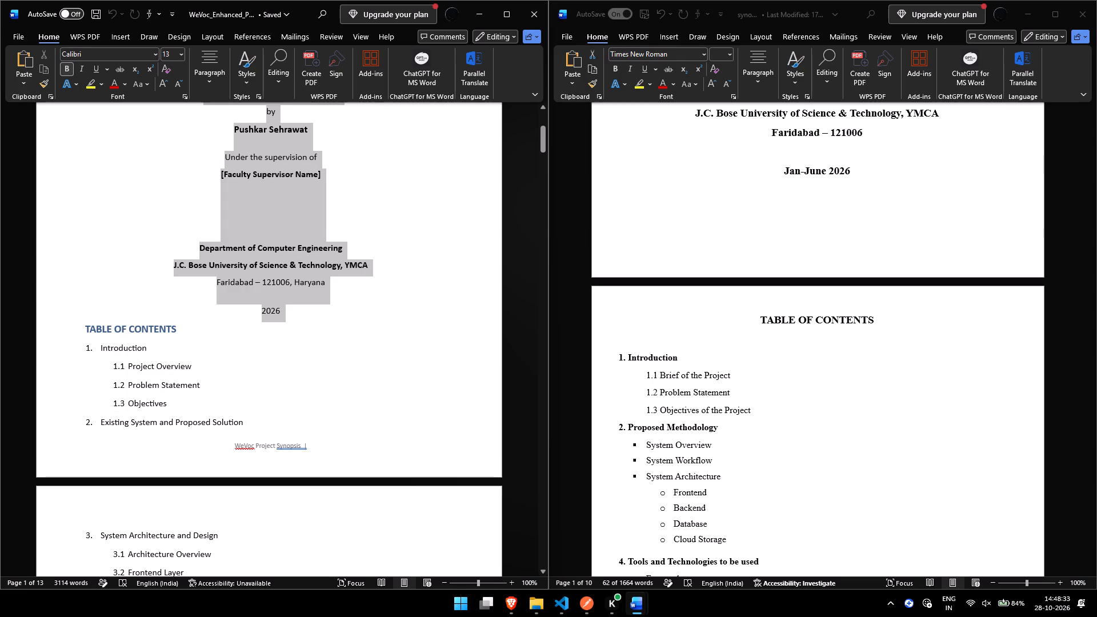
left_click_drag(296, 318, 297, 311)
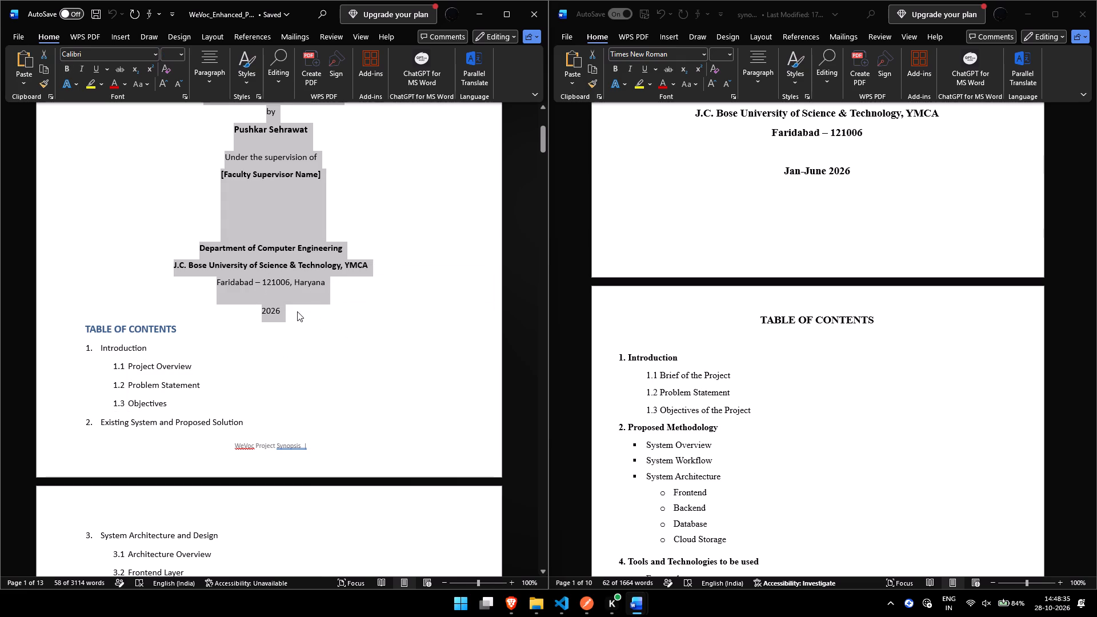
key("shift+Down")
key("shift+Down")
key("shift+Down")
key("shift+Down")
key("shift+Down")
key("shift+Down")
key("shift+Down")
key("shift+Down")
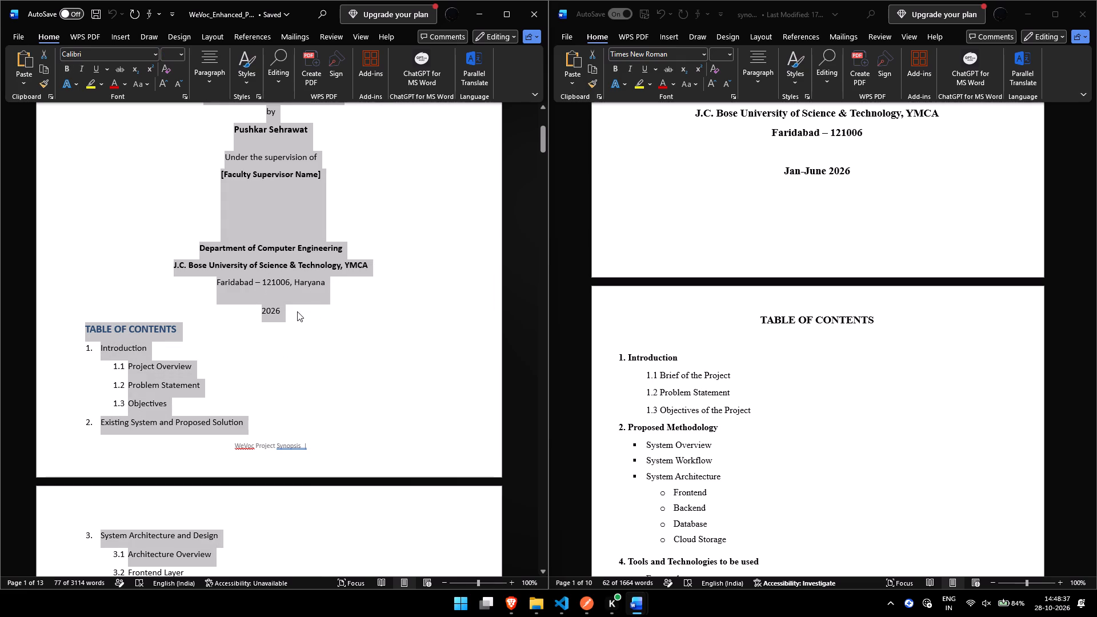
key("shift+Up")
key("shift+Up")
key("ctrl+v")
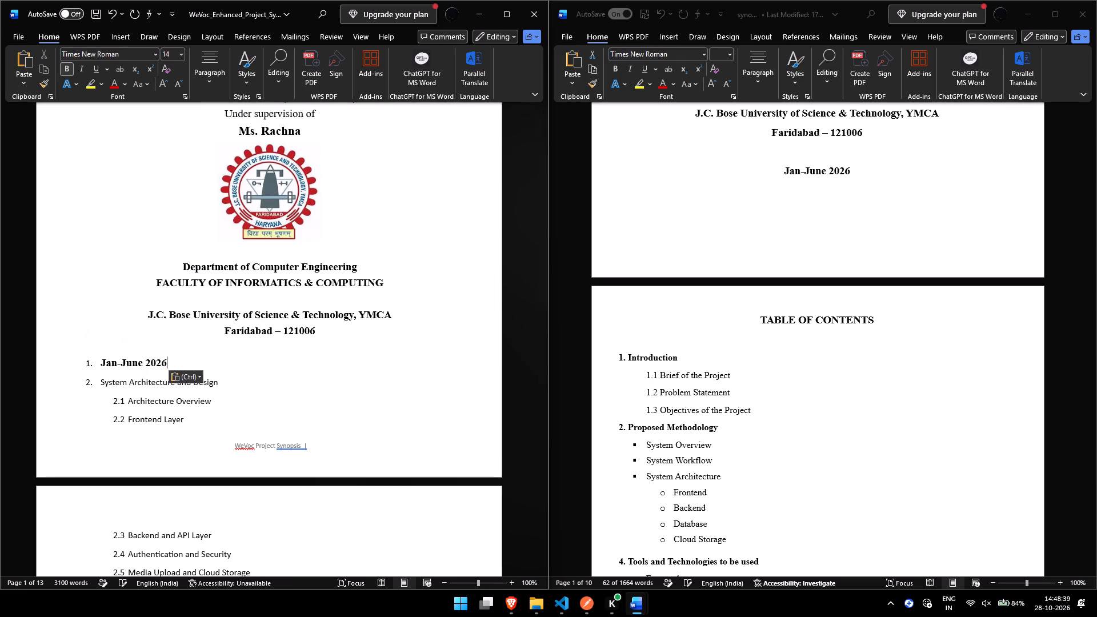
scroll(244, 308, "right", 1)
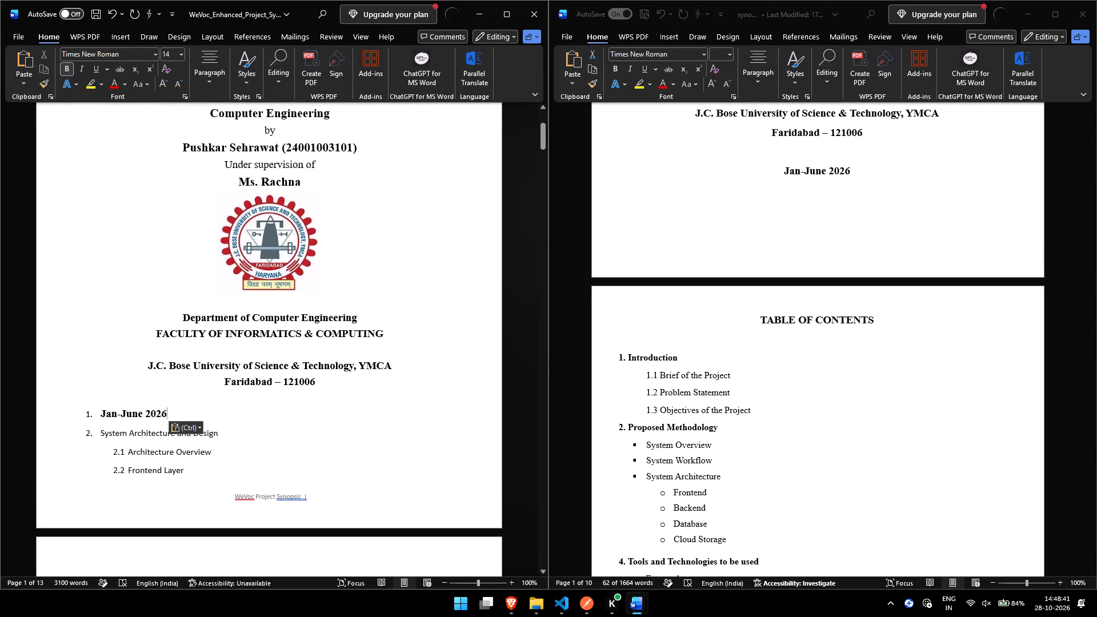
Insert five blank lines after "Jan-June 2026" to push the remaining contents list onto the following page.
key("Return")
key("Return")
key("Return")
key("Return")
key("Return")
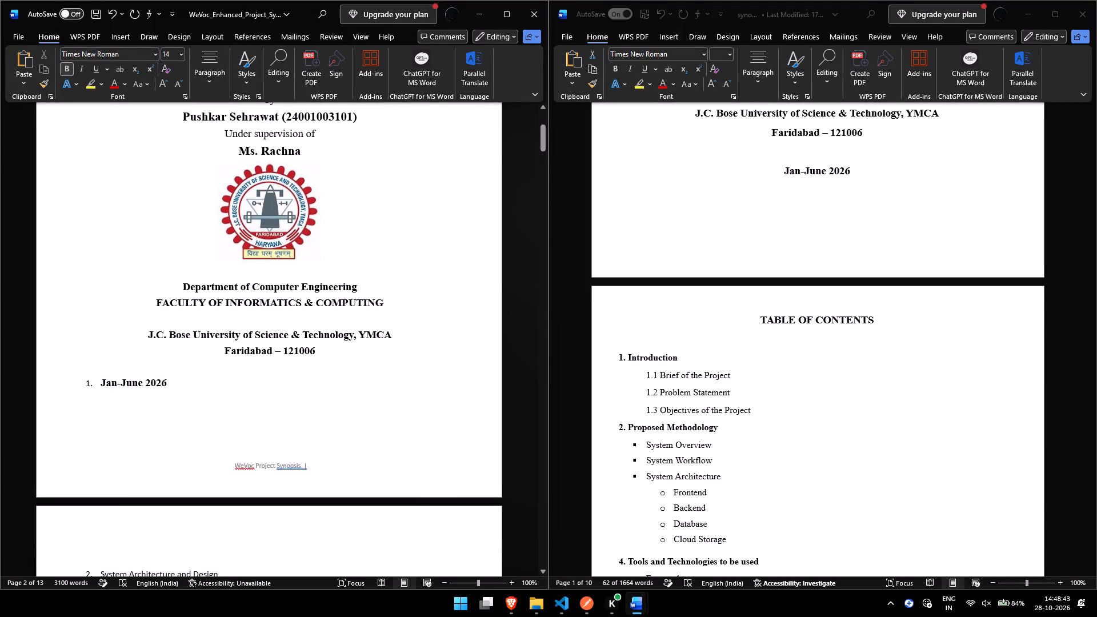
Remove the list numbering from "Jan-June 2026" and indent the line towards the middle of the cover page.
left_click(106, 388)
key("Left")
key("BackSpace")
key("Tab")
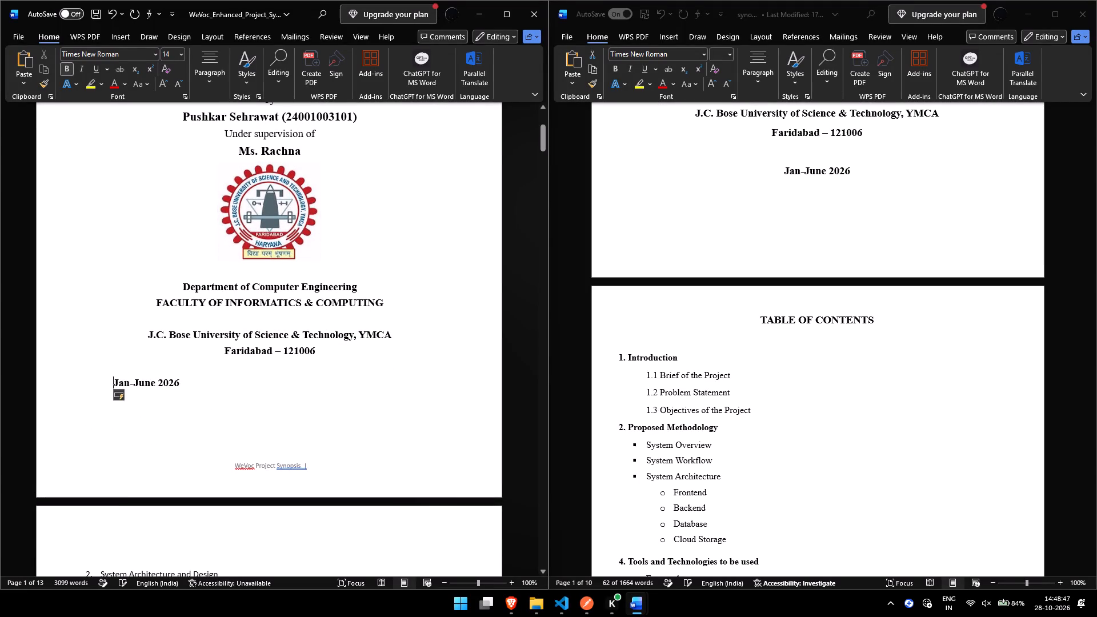
key("Tab")
key("Tab")
key("Tab")
key("Tab")
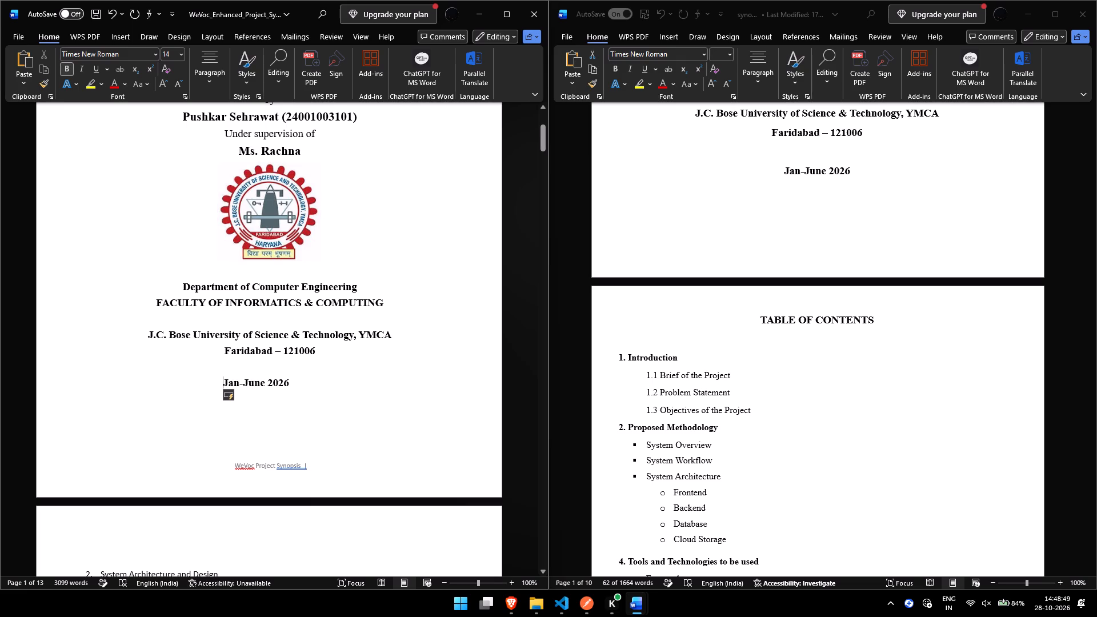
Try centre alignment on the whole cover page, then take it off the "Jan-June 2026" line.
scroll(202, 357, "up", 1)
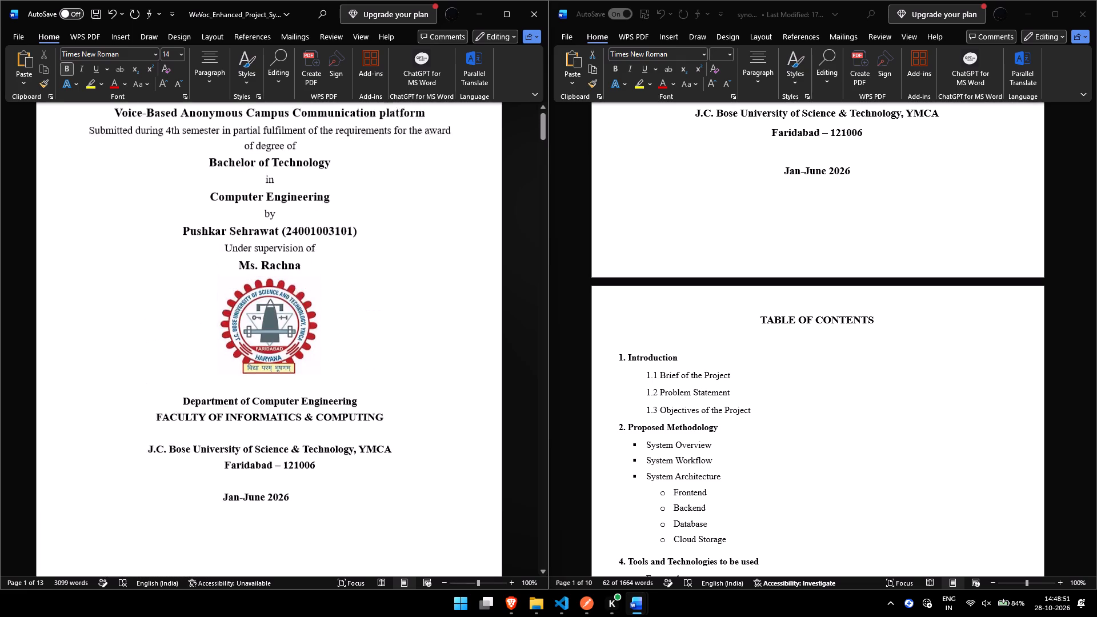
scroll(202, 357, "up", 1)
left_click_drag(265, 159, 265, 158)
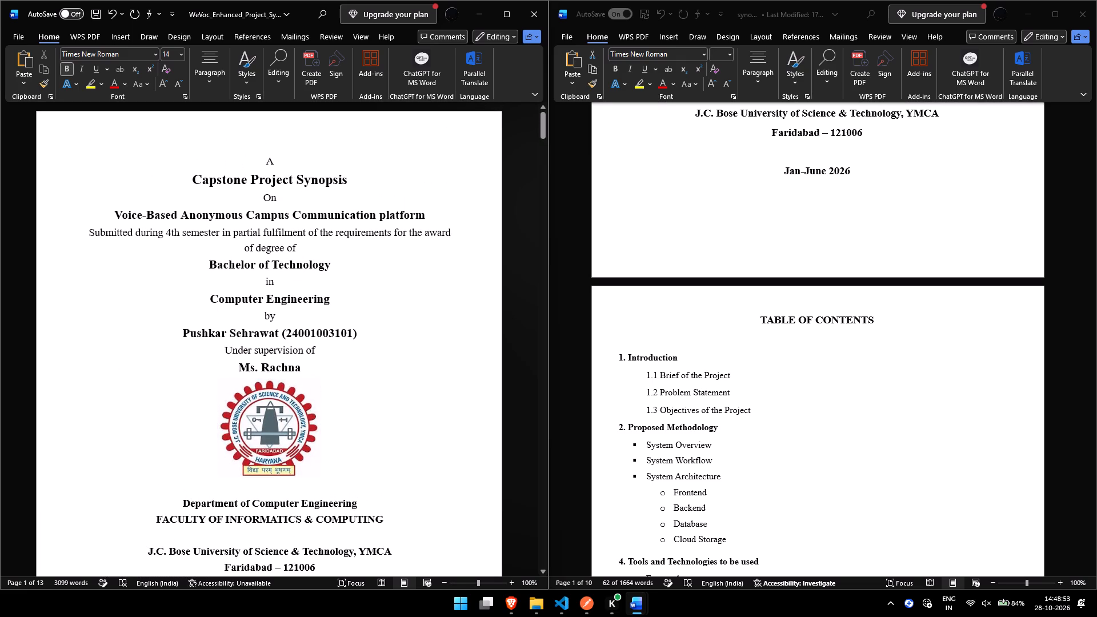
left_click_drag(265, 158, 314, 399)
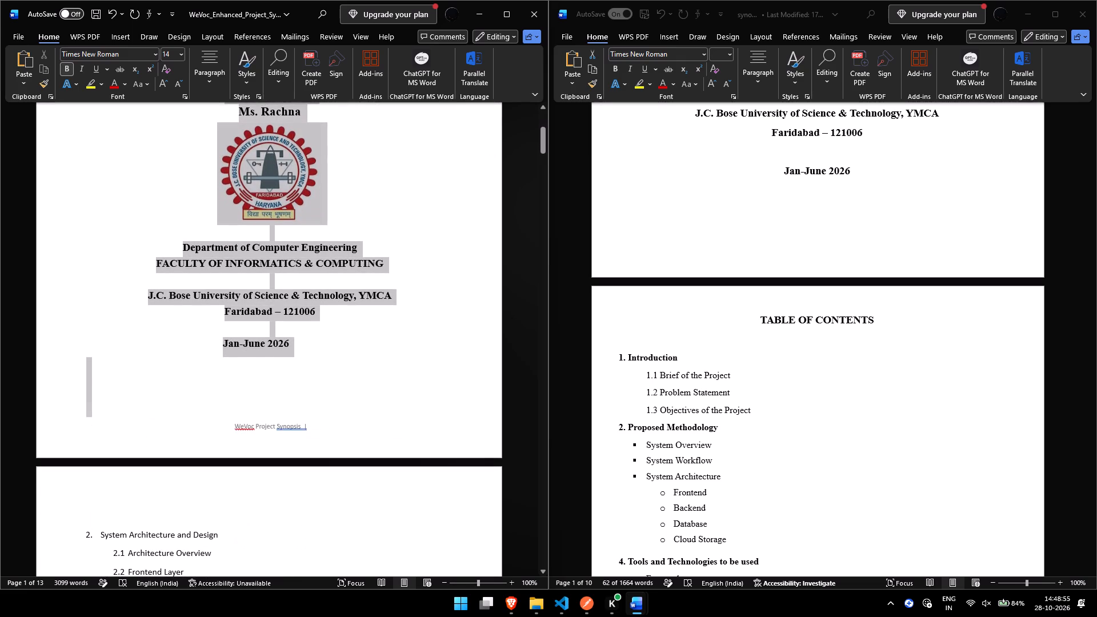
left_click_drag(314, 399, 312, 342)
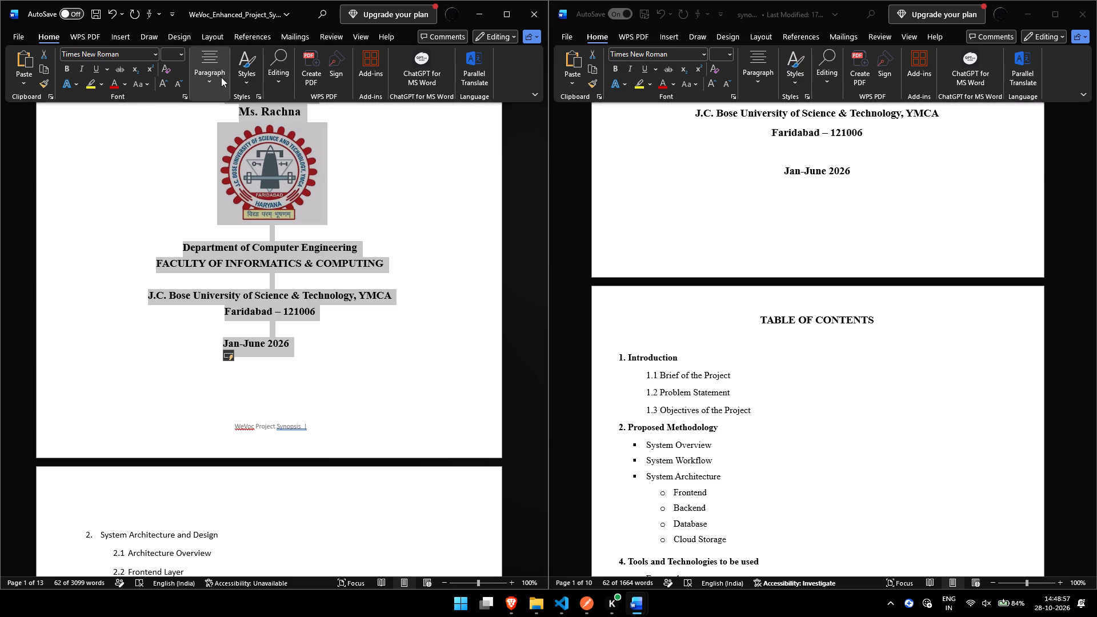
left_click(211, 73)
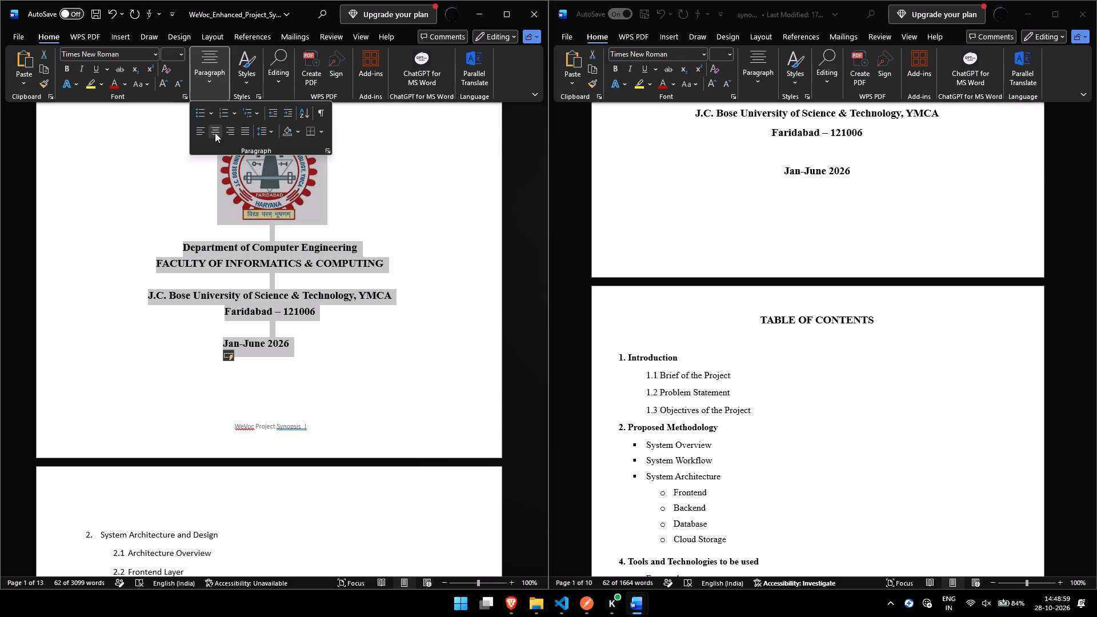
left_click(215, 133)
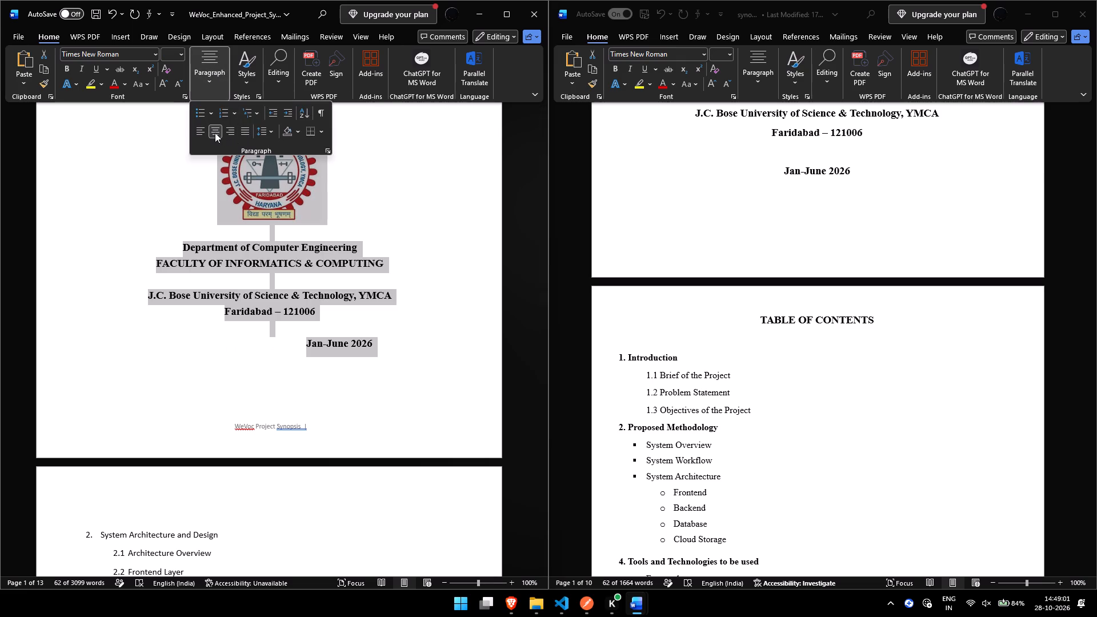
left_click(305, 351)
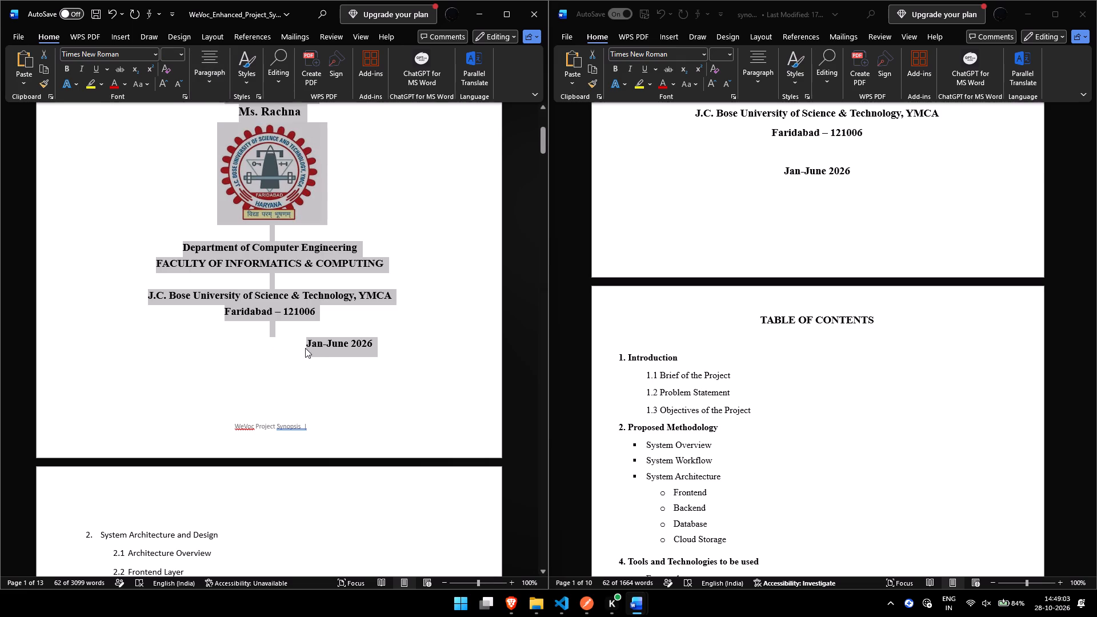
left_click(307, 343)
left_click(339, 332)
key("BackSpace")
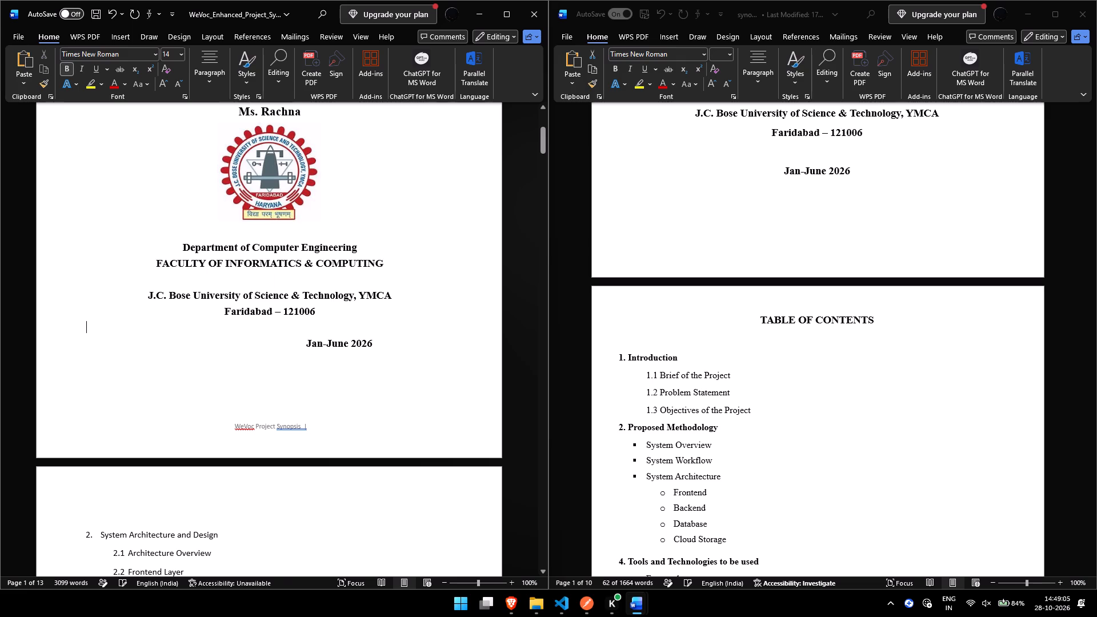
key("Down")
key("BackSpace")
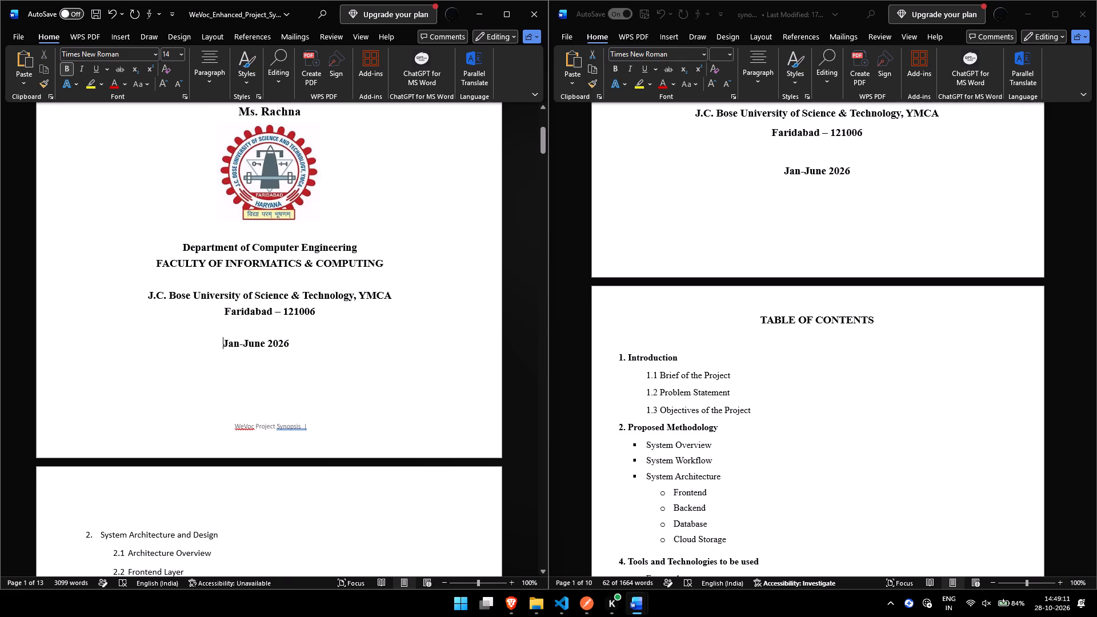
Insert five spaces before "Jan-June 2026" to line it up with the centred text above.
key("space")
key("space")
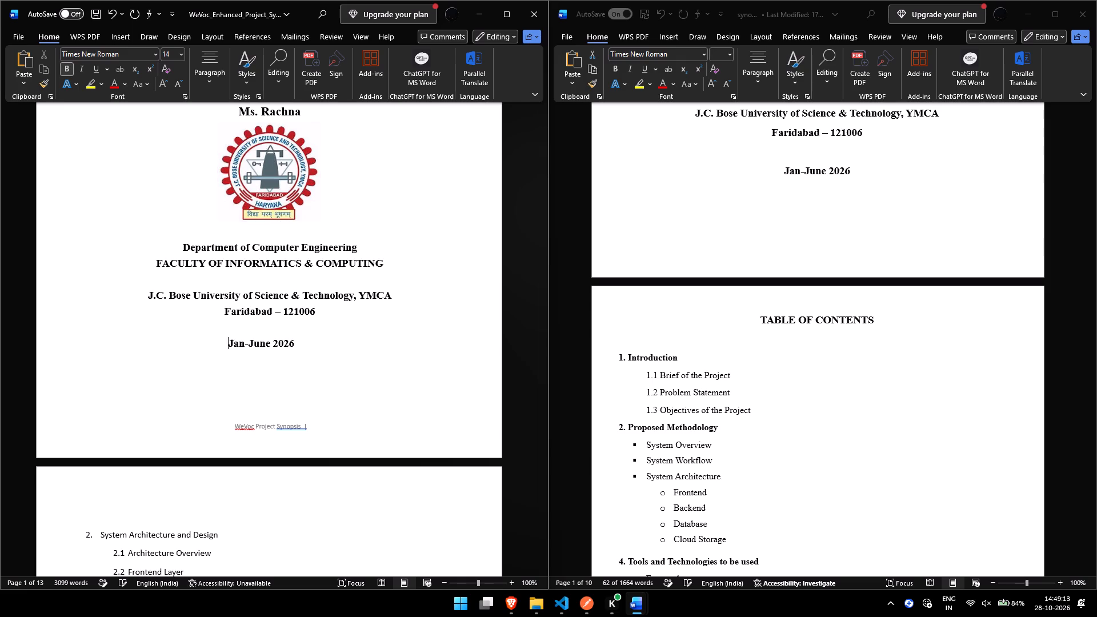
key("space")
key("space")
key("space")
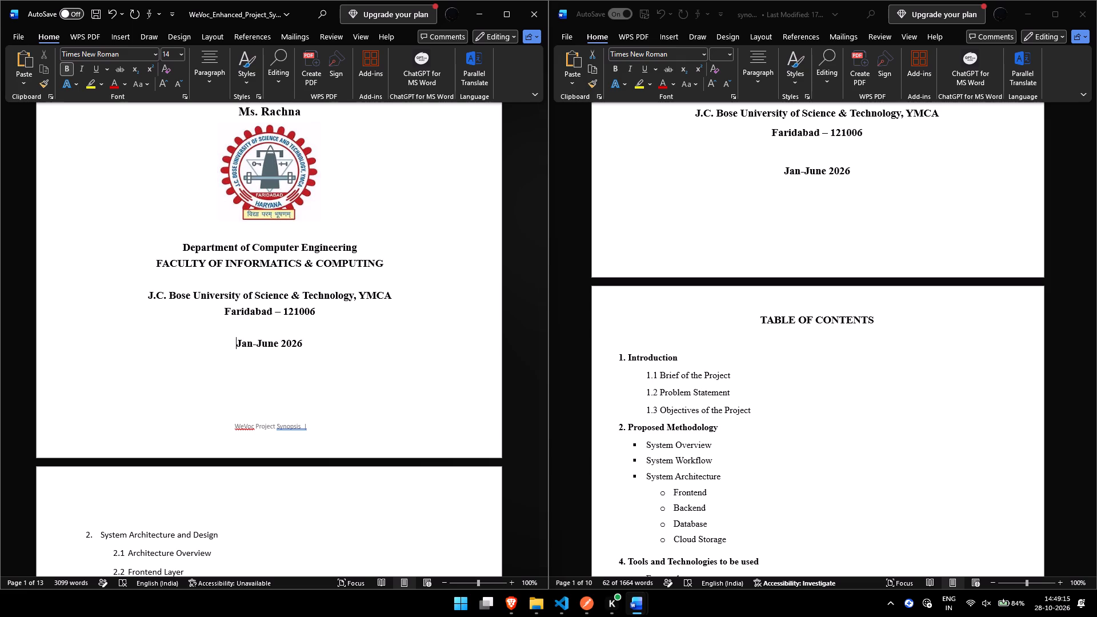
Set the line spacing of the entire cover page, from "A" through "Jan-June 2026", to 1.5.
scroll(323, 297, "up", 1)
scroll(774, 188, "up", 2)
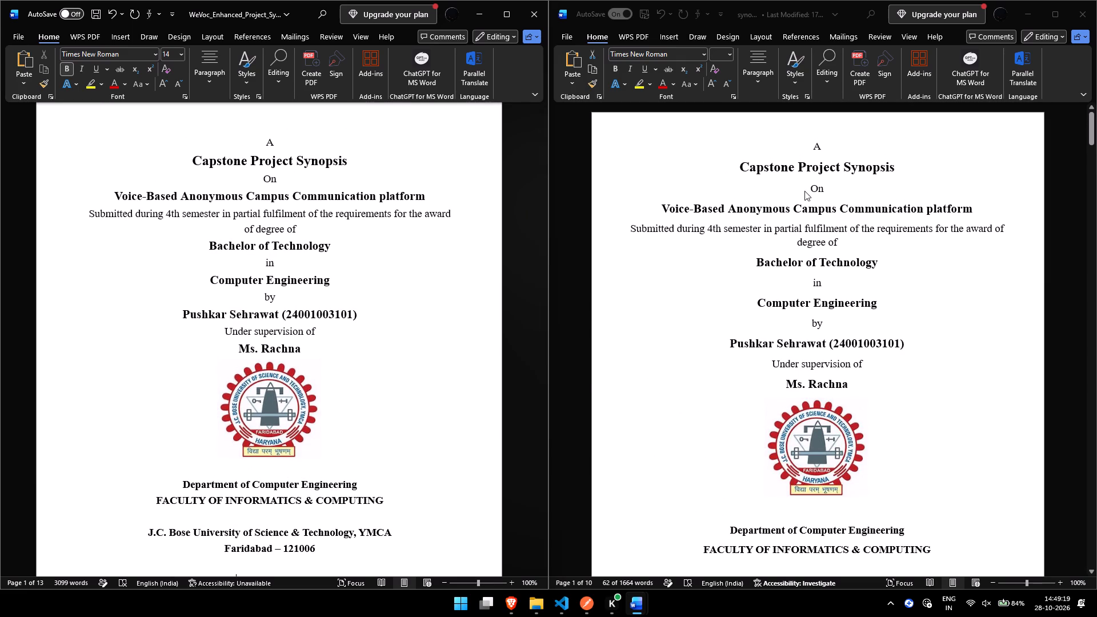
left_click_drag(261, 145, 314, 424)
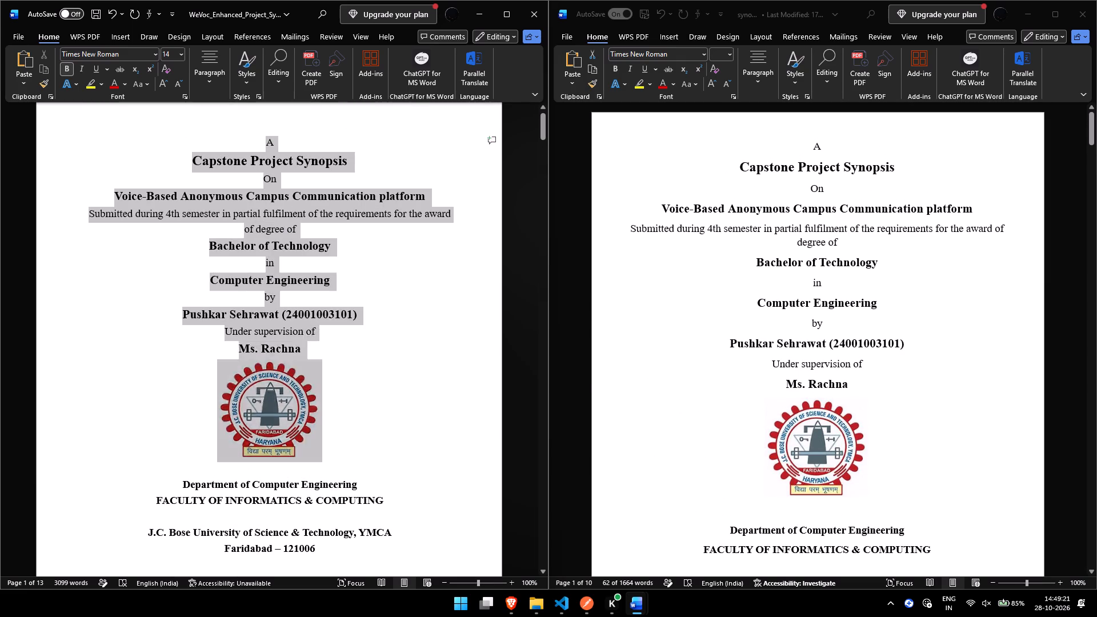
left_click_drag(314, 424, 315, 614)
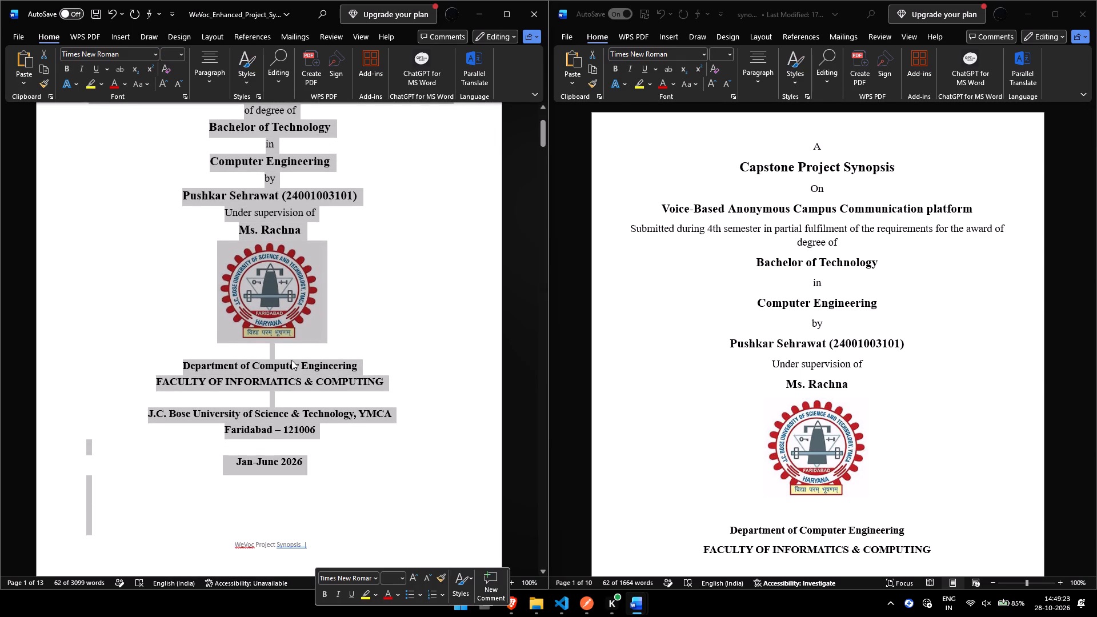
left_click(209, 68)
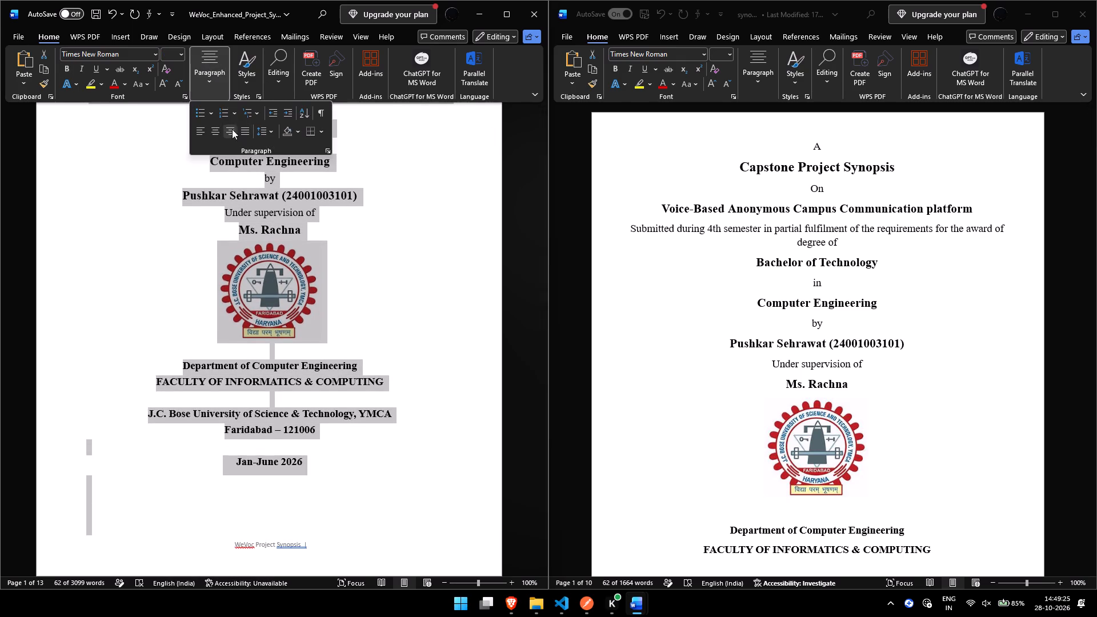
left_click(273, 133)
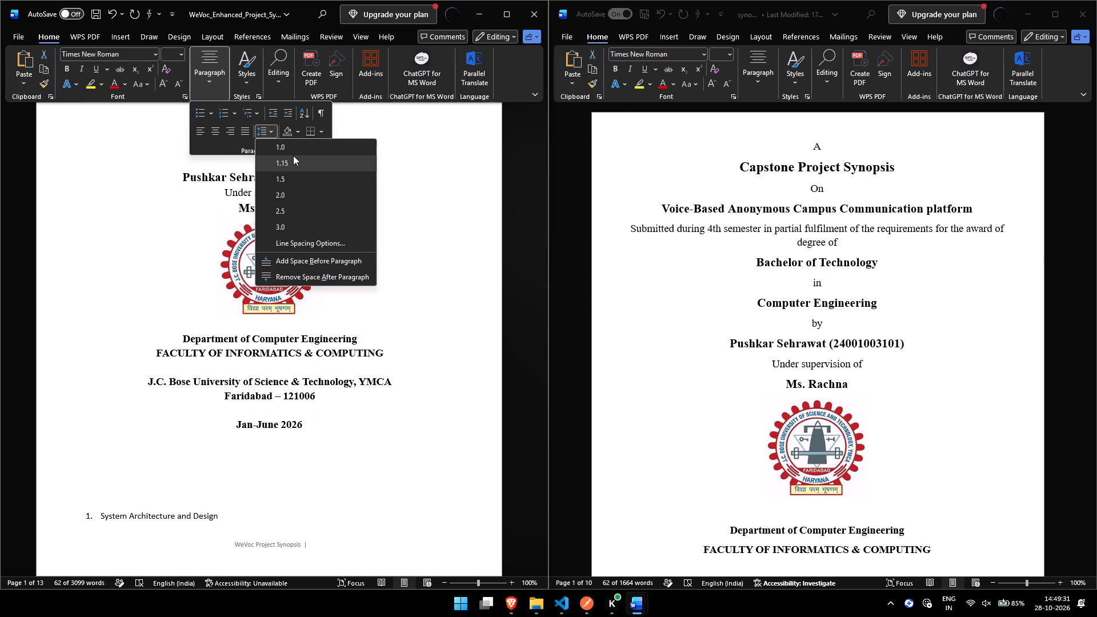
scroll(769, 380, "down", 1)
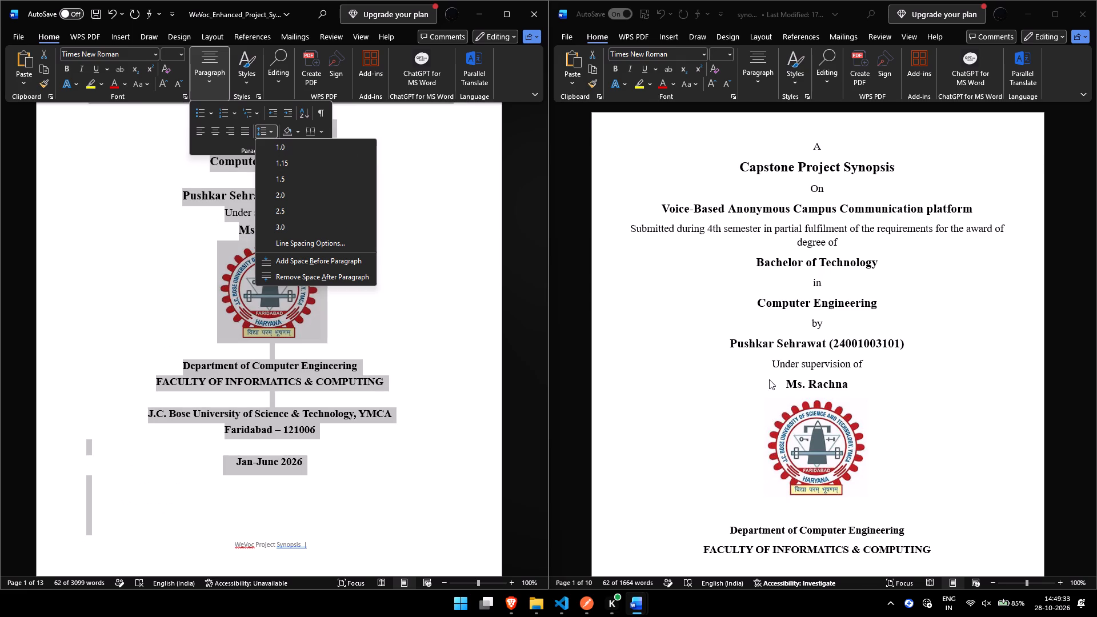
scroll(769, 379, "down", 1)
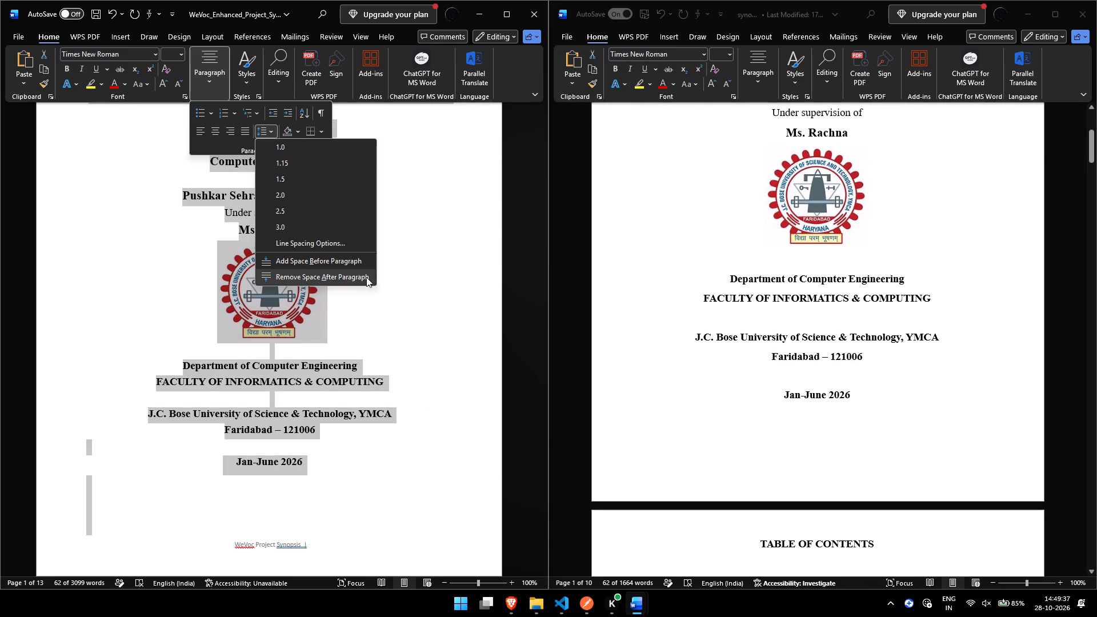
left_click(307, 182)
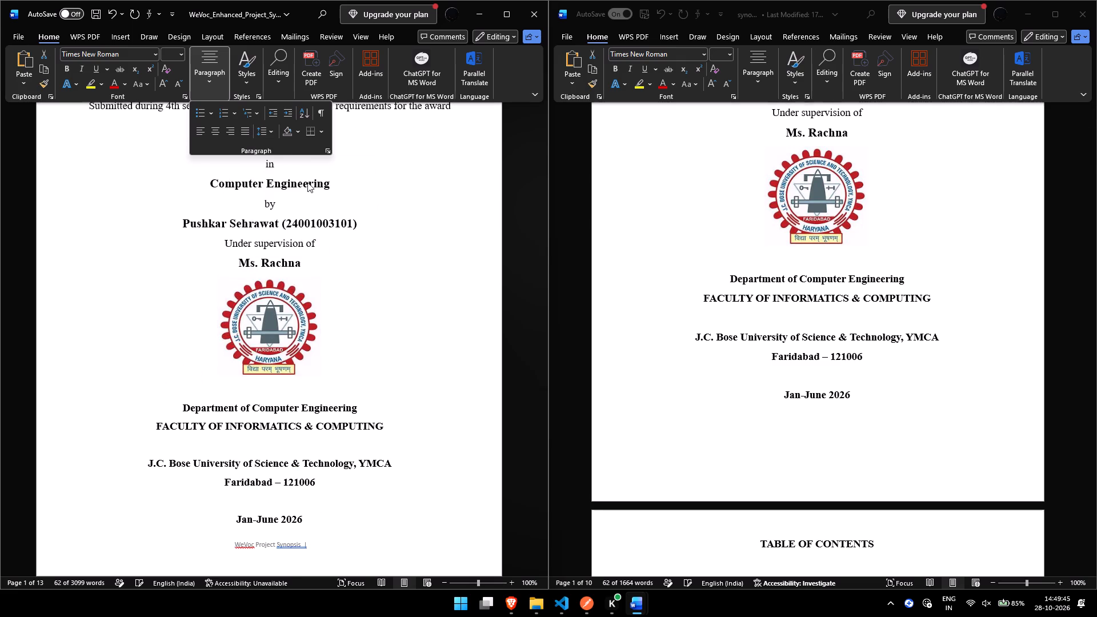
left_click(377, 259)
scroll(377, 259, "down", 1)
left_click(377, 259)
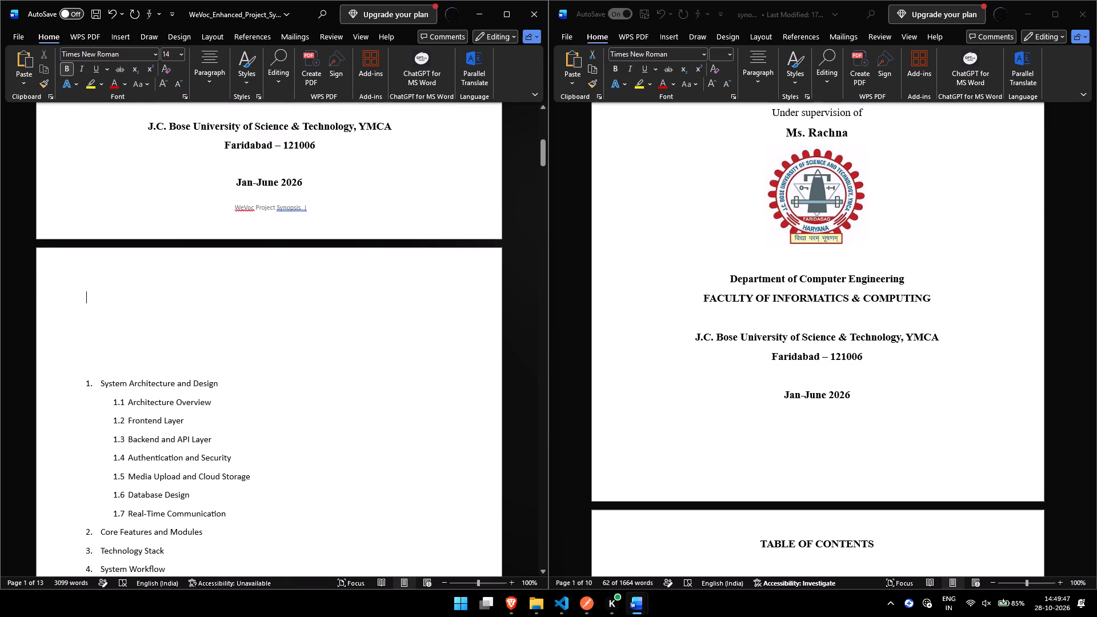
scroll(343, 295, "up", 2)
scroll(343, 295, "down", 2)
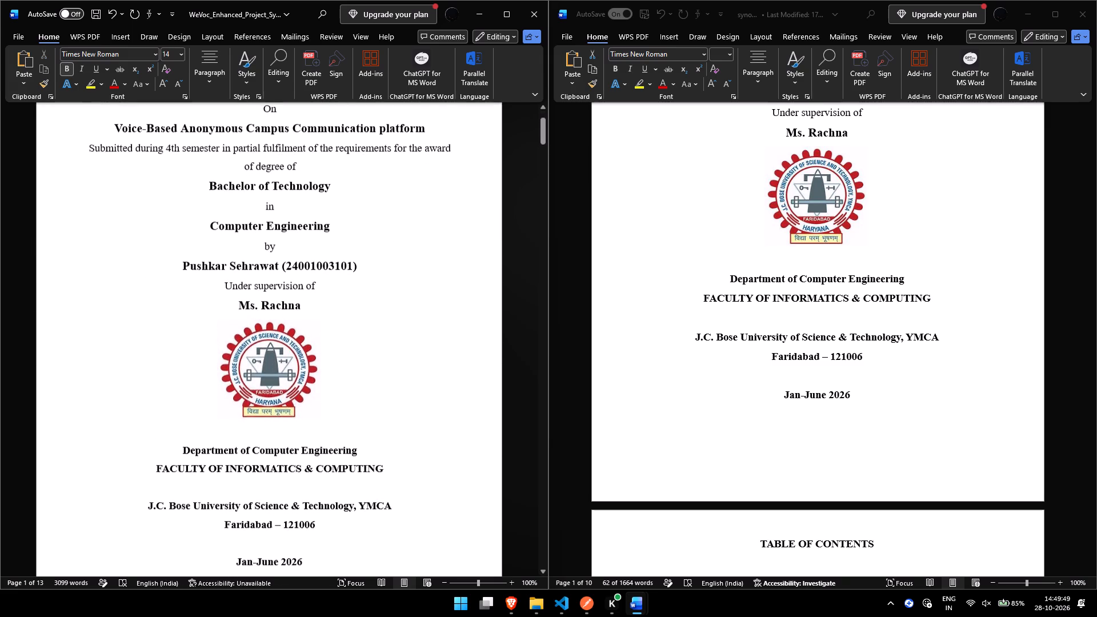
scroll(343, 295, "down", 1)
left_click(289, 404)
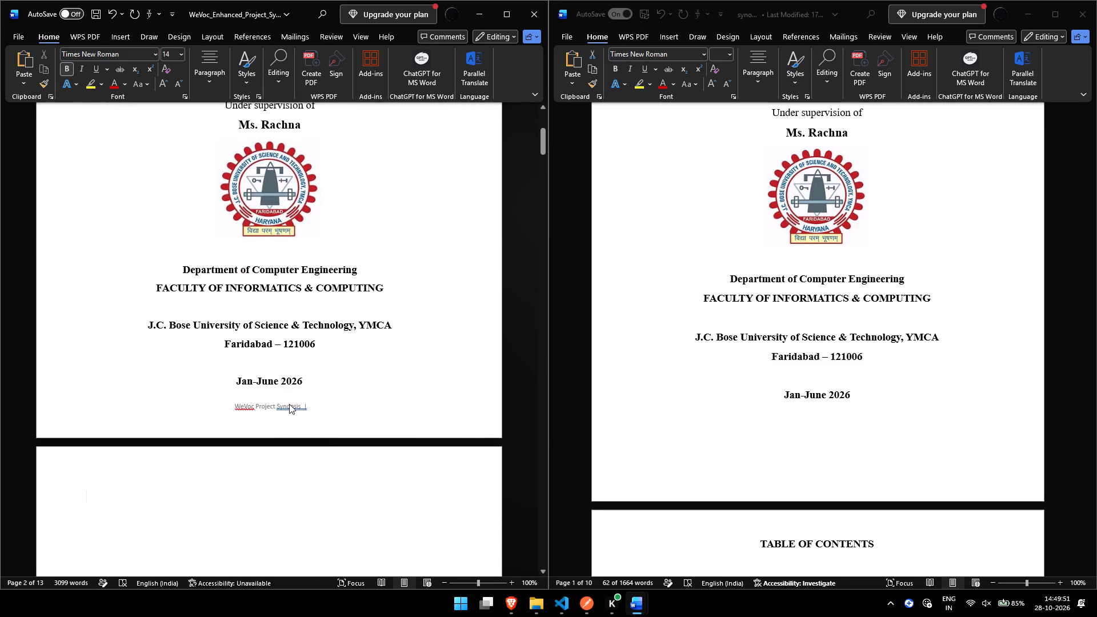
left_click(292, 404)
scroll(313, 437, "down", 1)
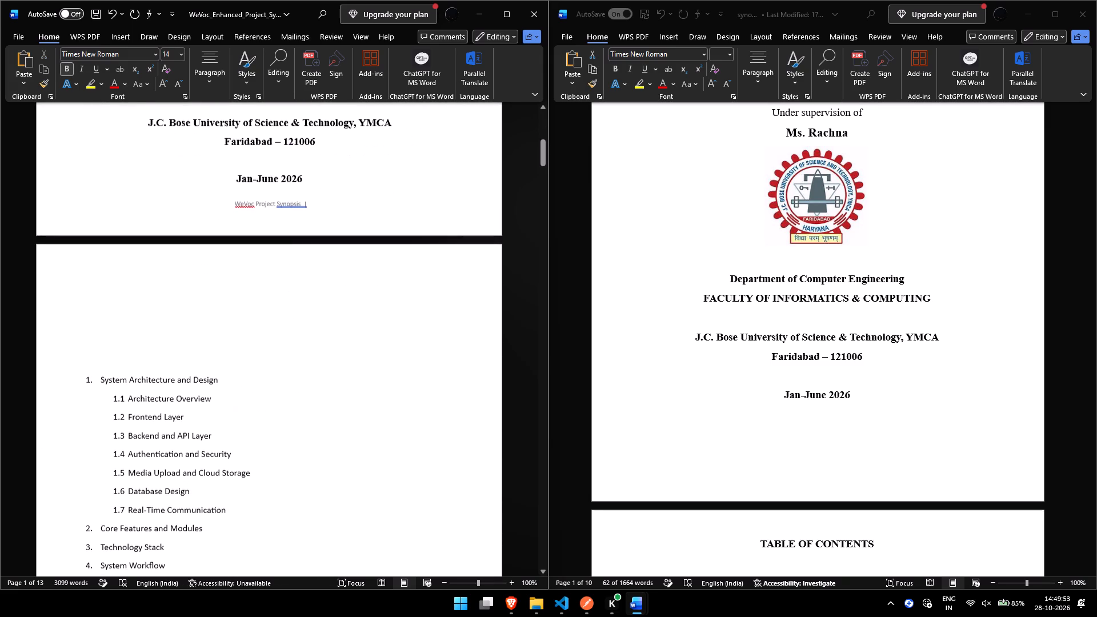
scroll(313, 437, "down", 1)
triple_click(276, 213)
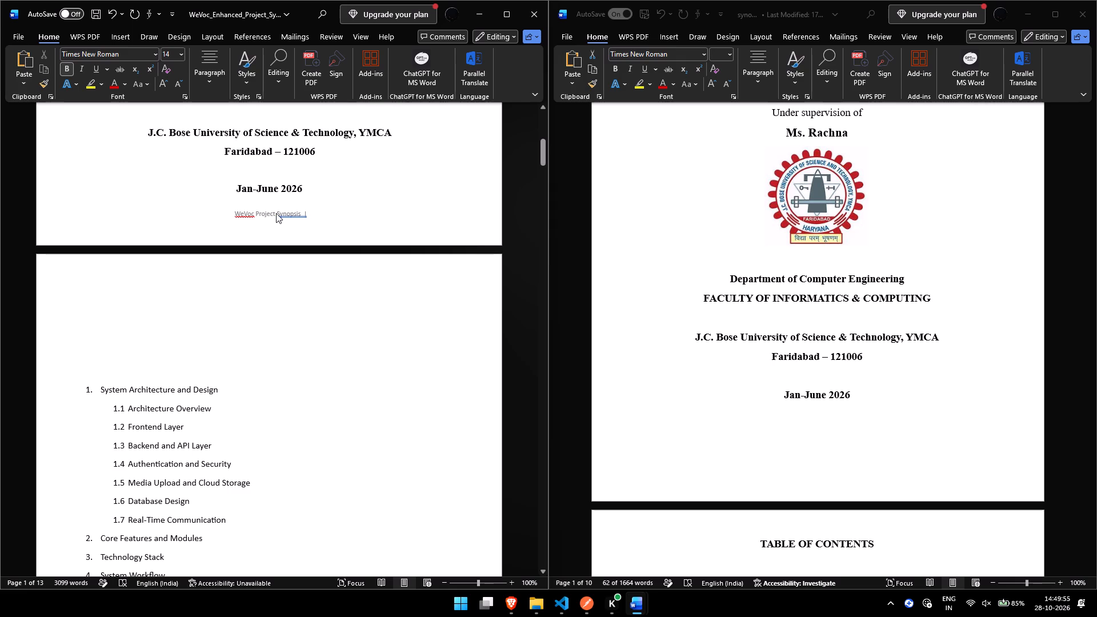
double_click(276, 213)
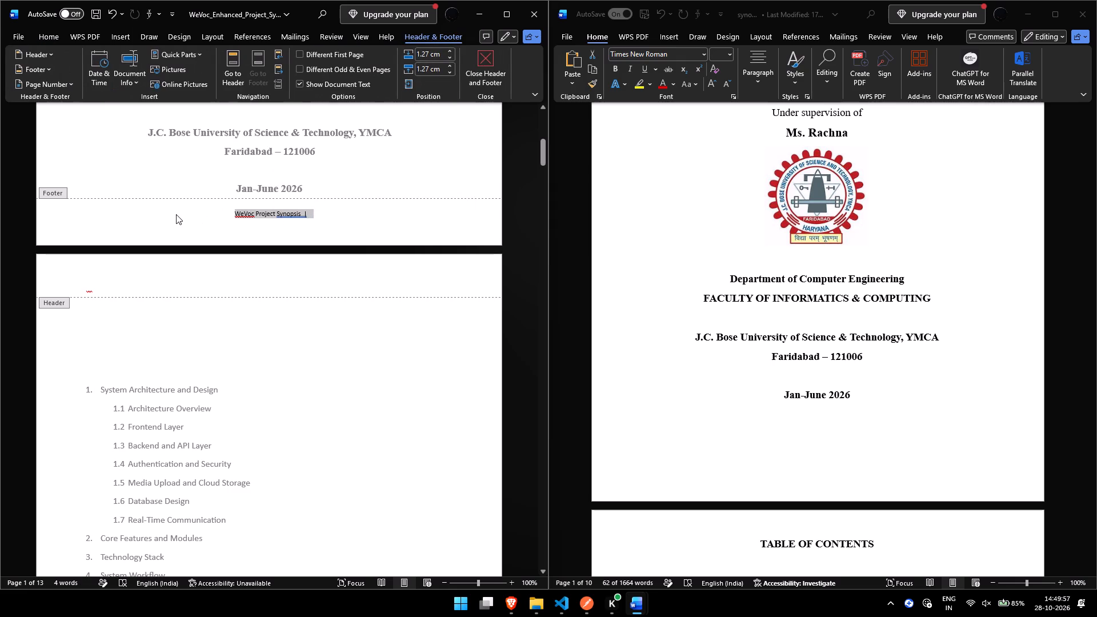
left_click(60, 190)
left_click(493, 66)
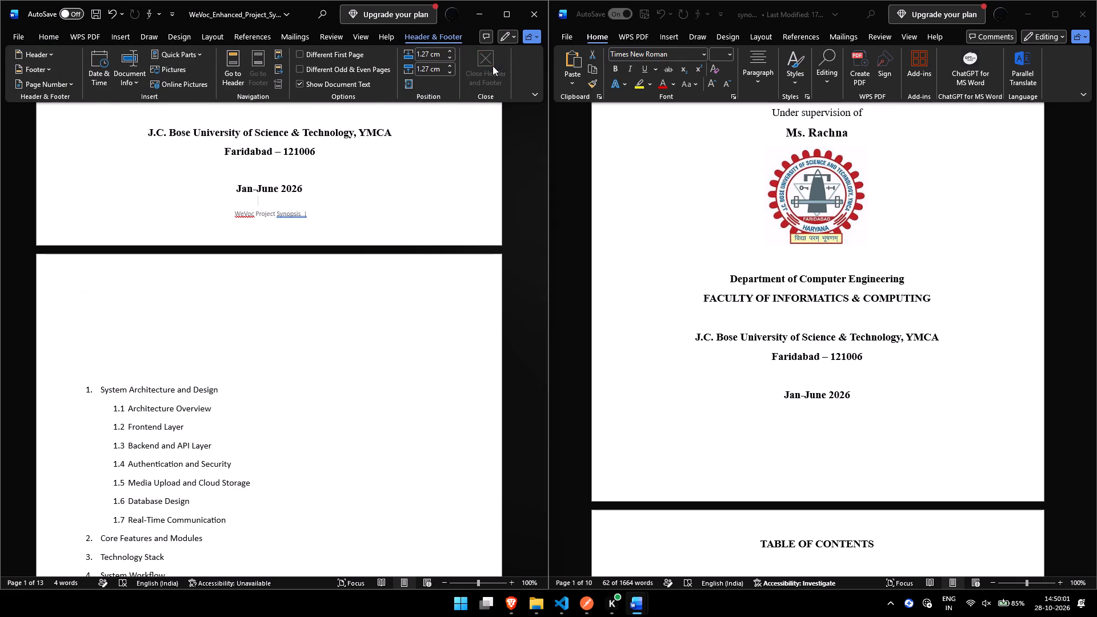
Open the cover page's "WeVoc Project Synopsis" footer for editing and apply Remove Page Numbers.
left_click(287, 215)
double_click(287, 215)
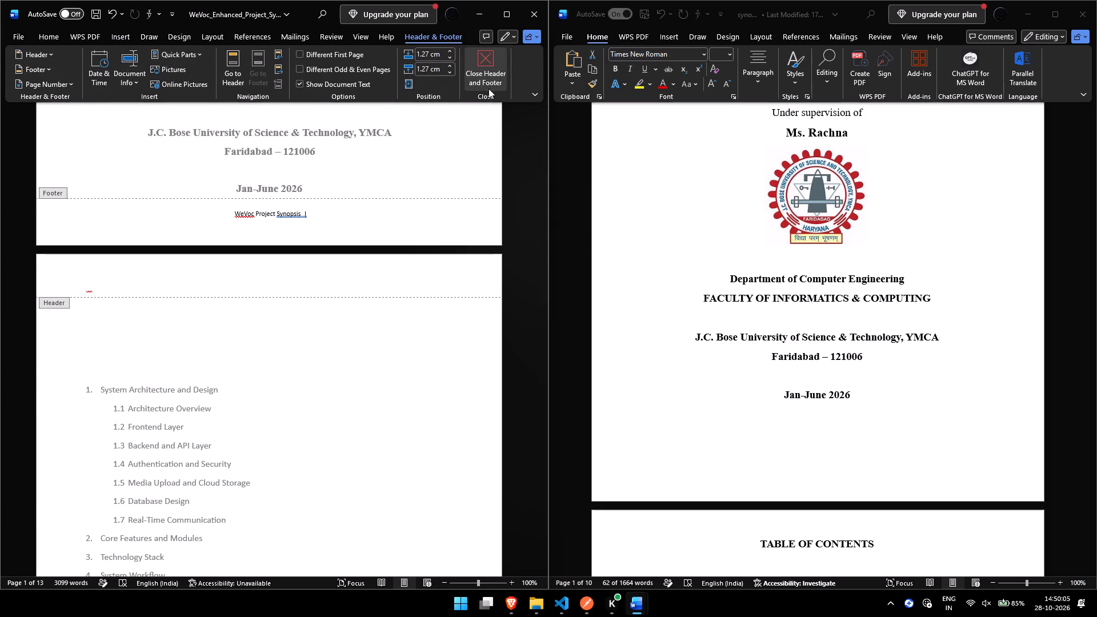
left_click(53, 193)
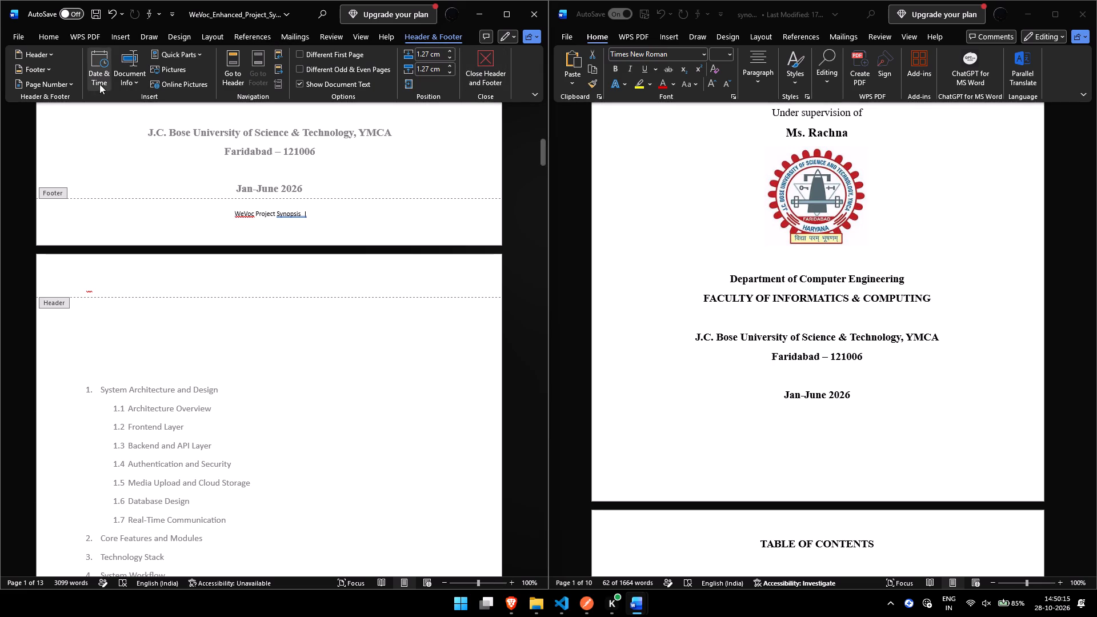
left_click(47, 81)
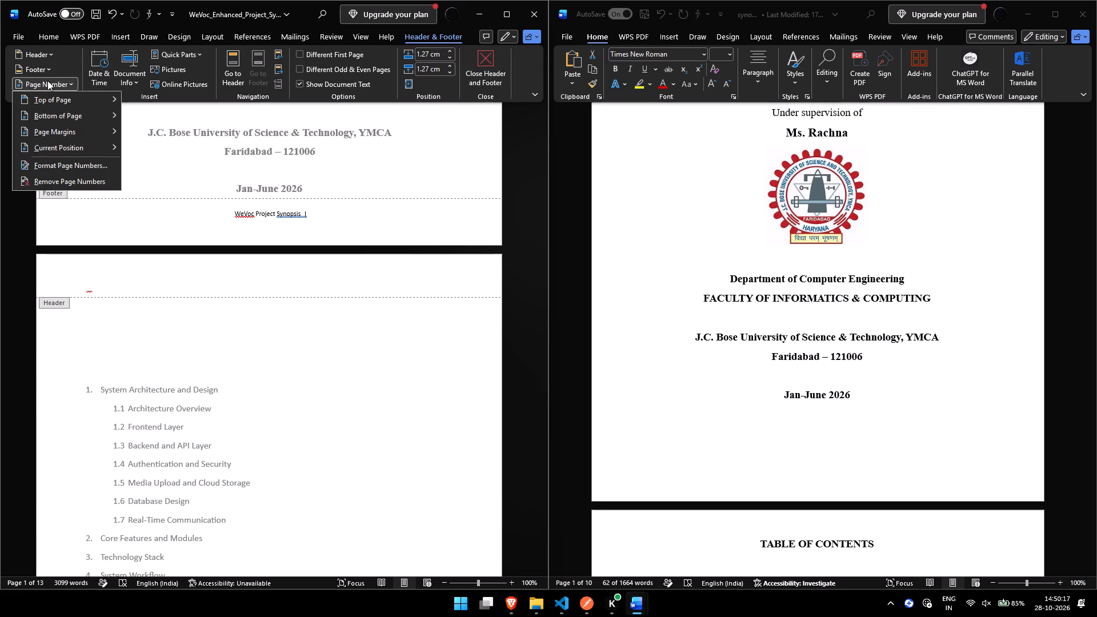
left_click(59, 182)
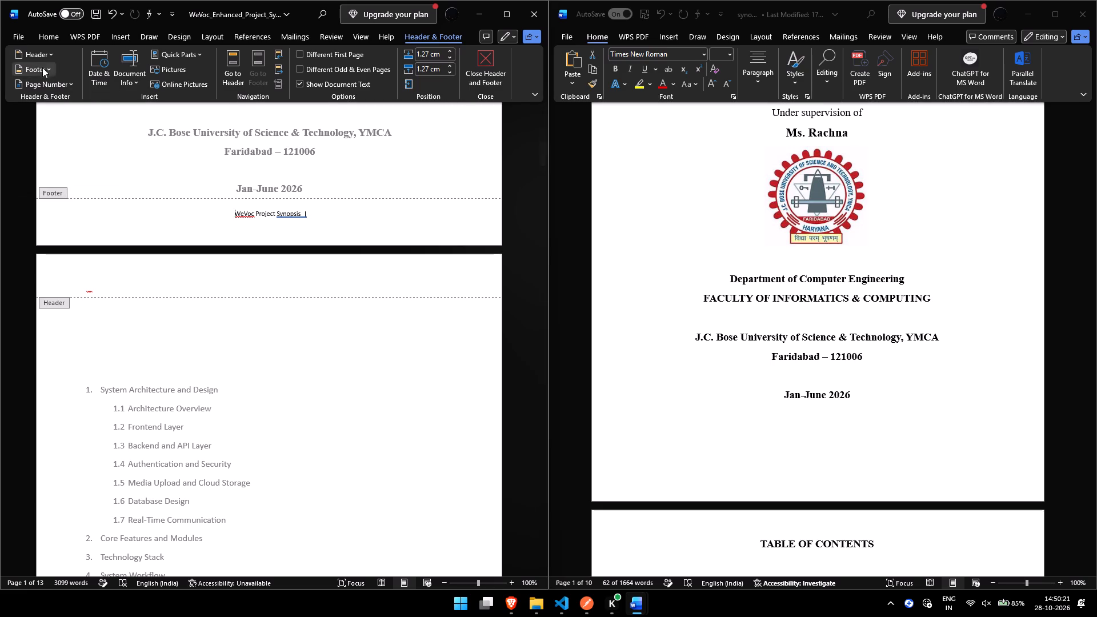
Remove the "WeVoc Project Synopsis" footer from the enhanced synopsis.
left_click(37, 69)
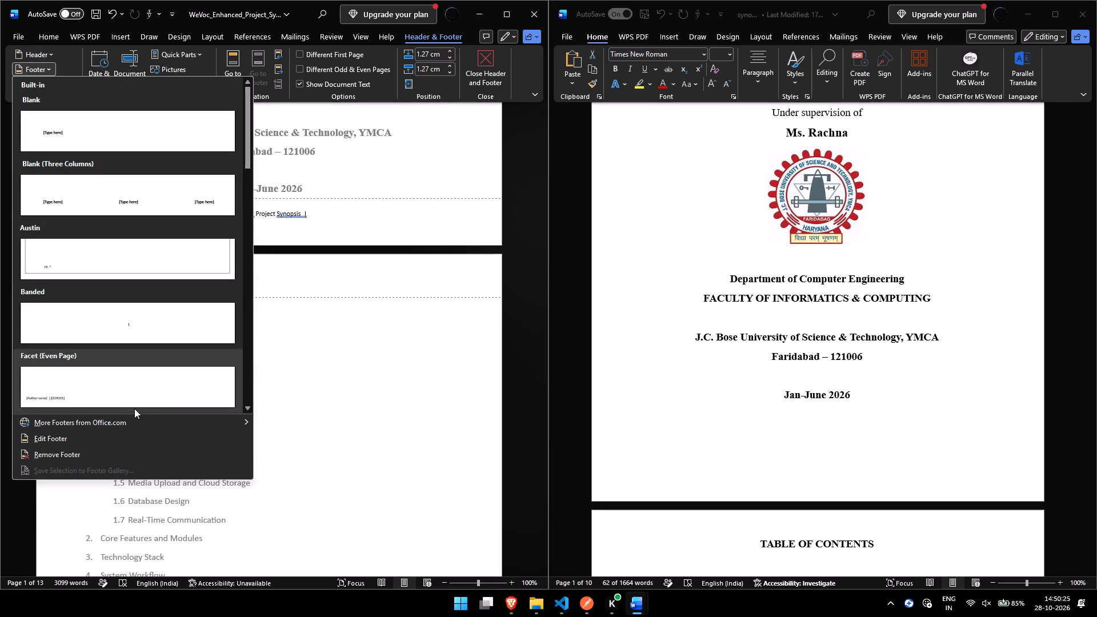
left_click(90, 454)
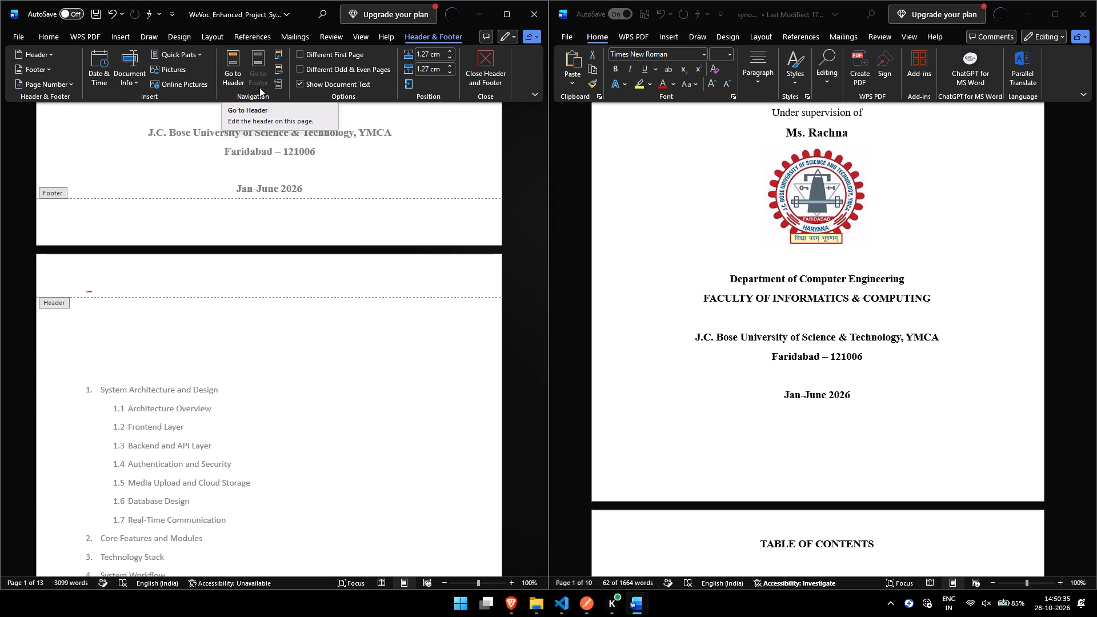
Set both the header-from-top and footer-from-bottom distances to 0 cm in the enhanced synopsis.
left_click(233, 68)
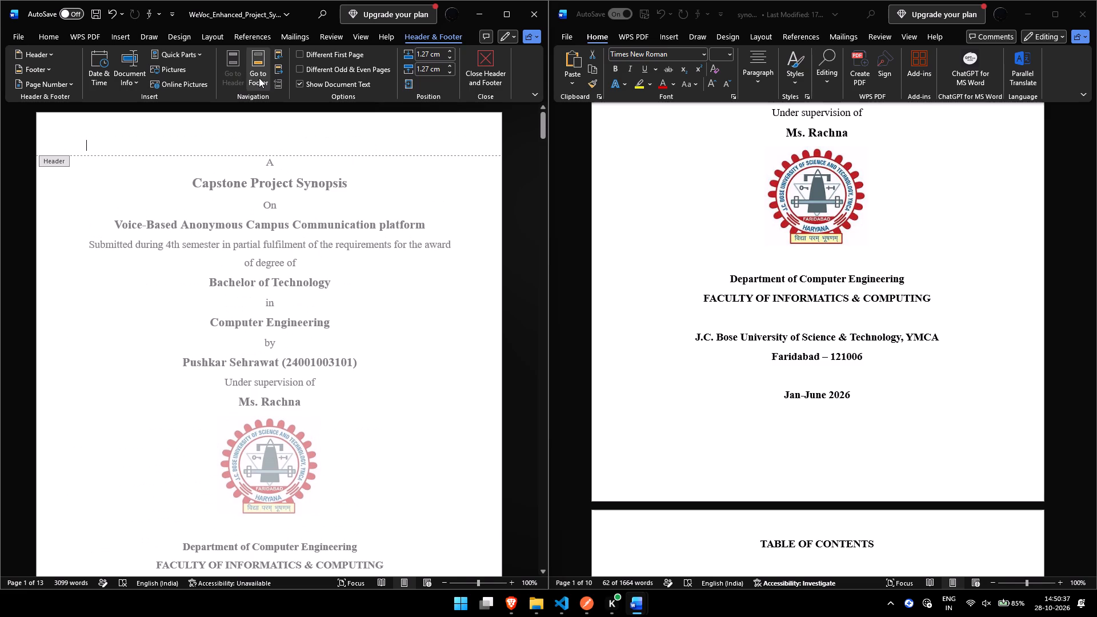
left_click(259, 78)
left_click(236, 77)
left_click(436, 41)
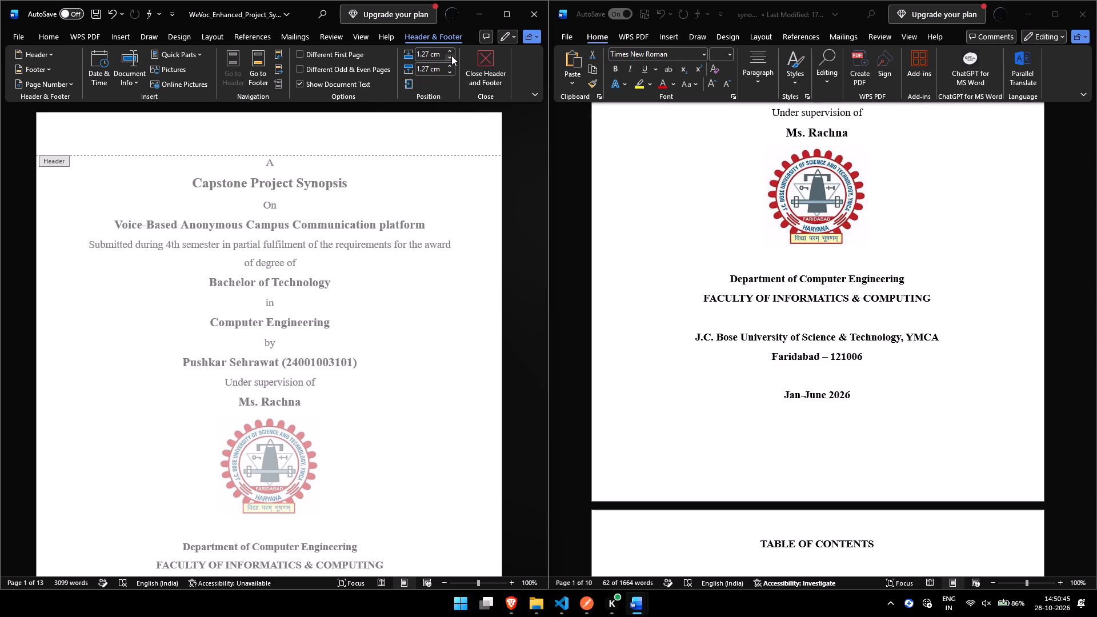
triple_click(451, 55)
triple_click(451, 55)
triple_click(451, 55)
triple_click(451, 55)
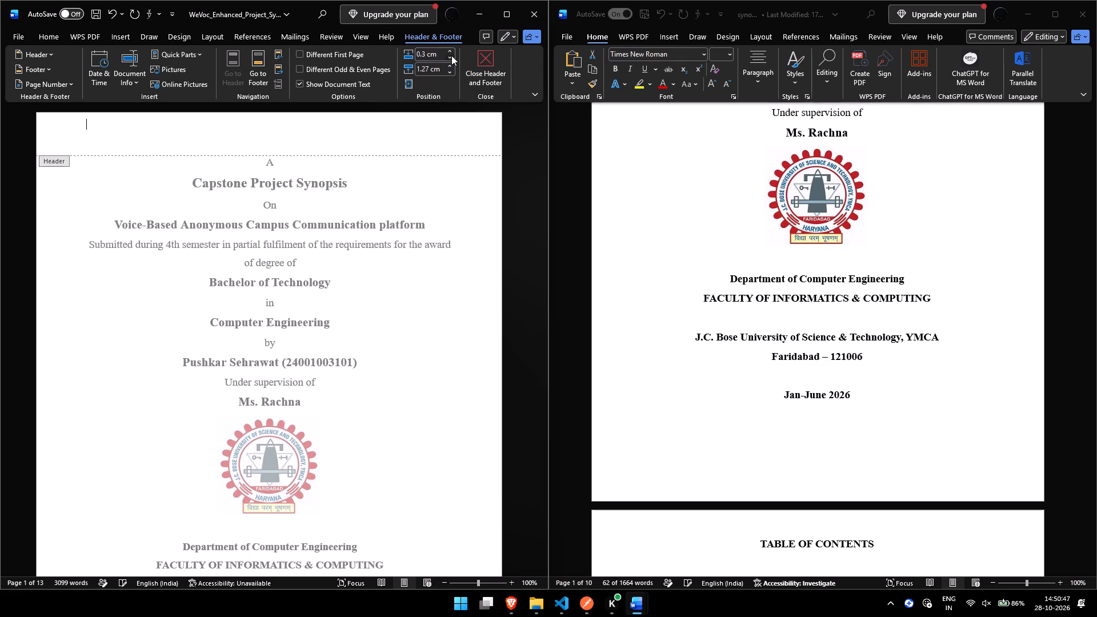
triple_click(451, 55)
double_click(451, 55)
triple_click(451, 71)
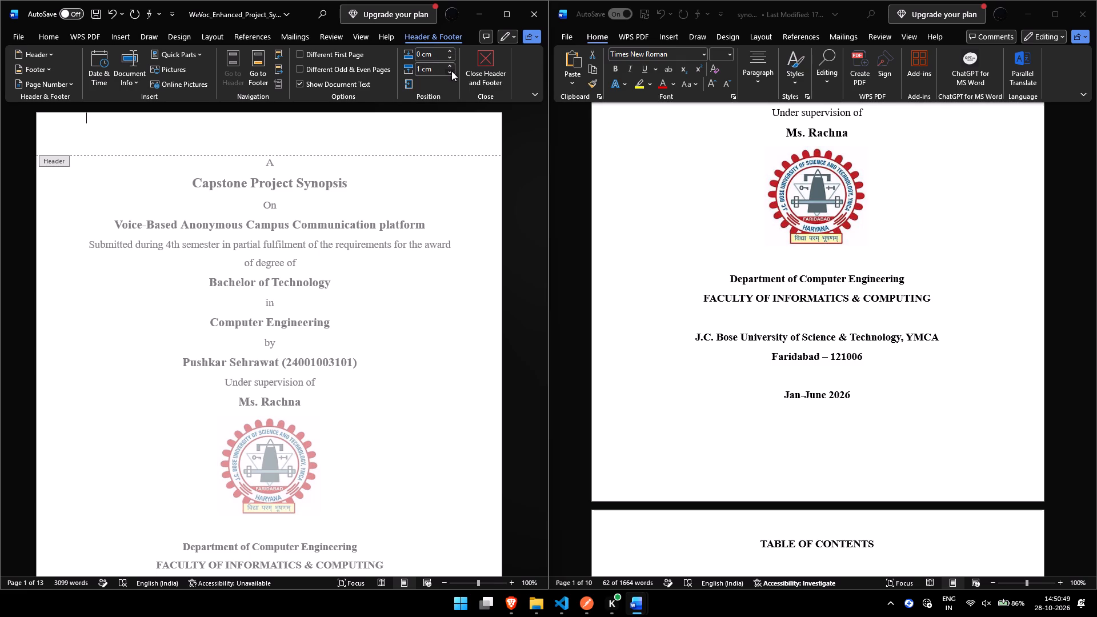
triple_click(451, 71)
triple_click(451, 71)
triple_click(451, 71)
triple_click(451, 71)
Examine the header and footer areas across the first pages, and leave header and footer editing.
scroll(385, 279, "down", 2)
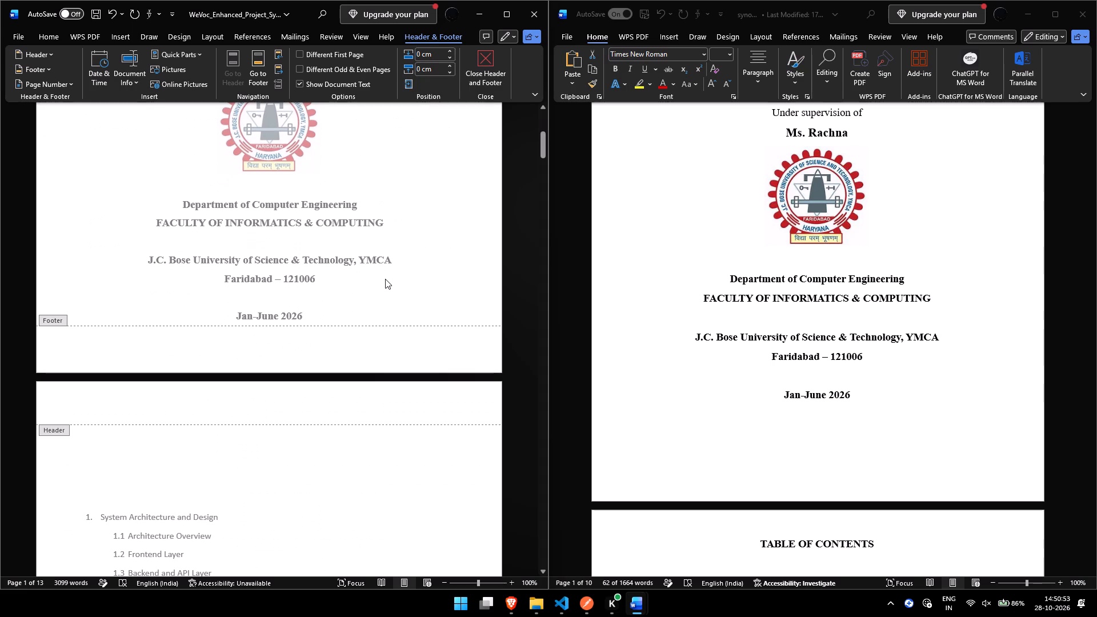
scroll(385, 279, "down", 2)
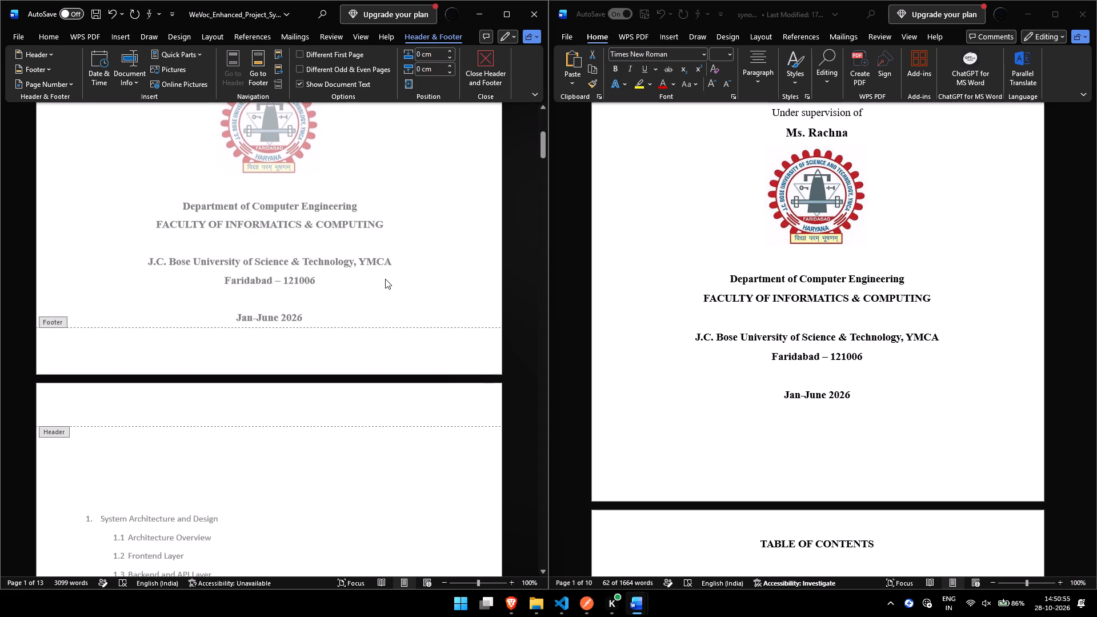
scroll(385, 279, "down", 1)
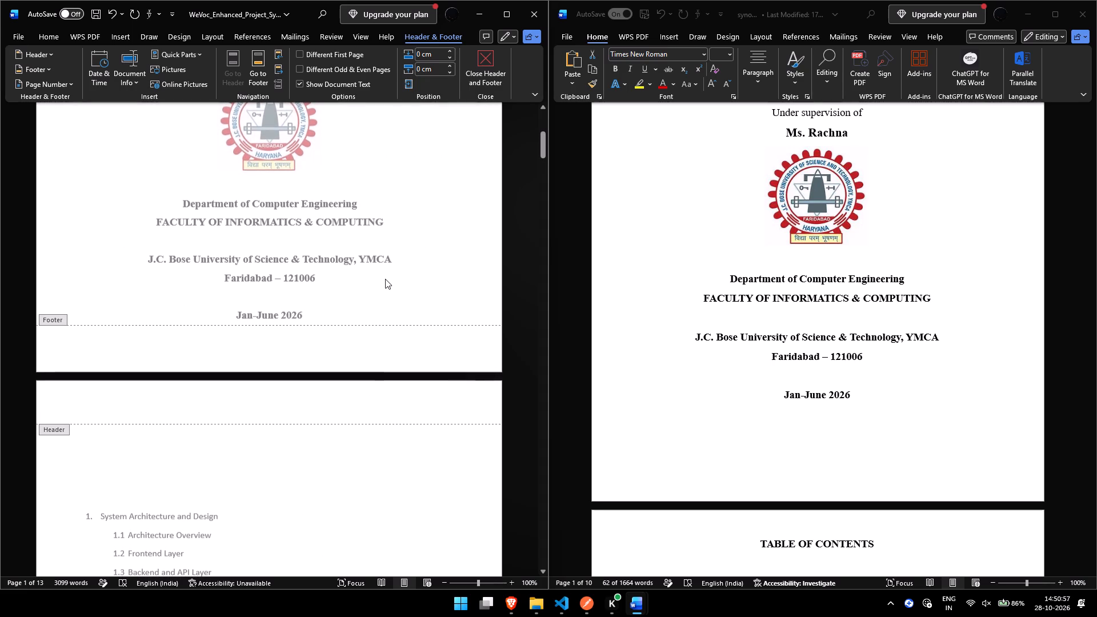
scroll(385, 279, "down", 1)
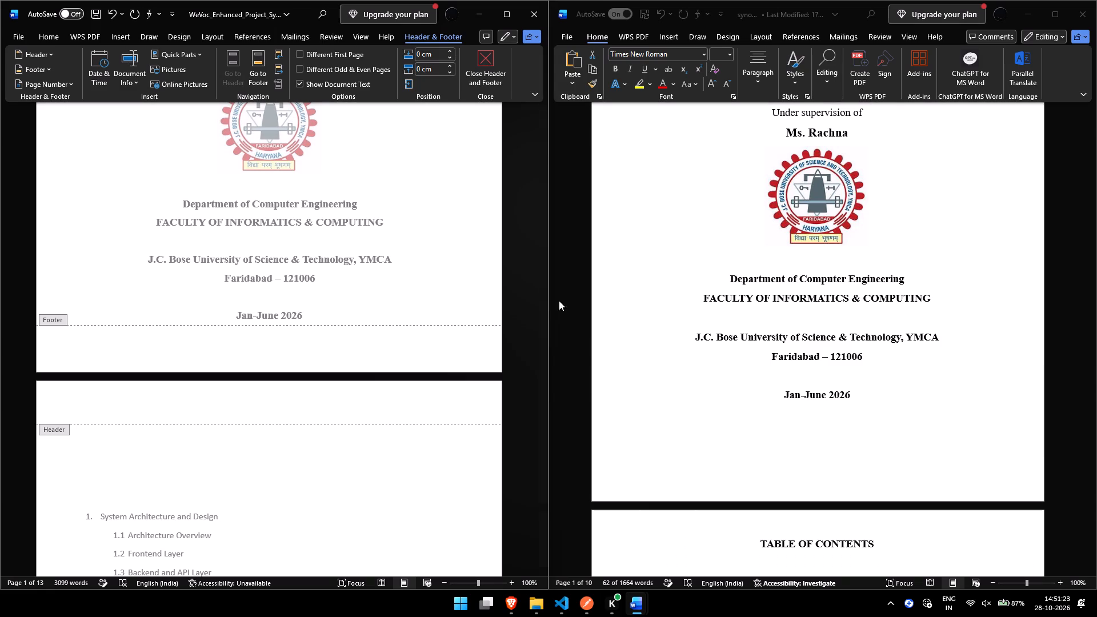
scroll(333, 380, "down", 1)
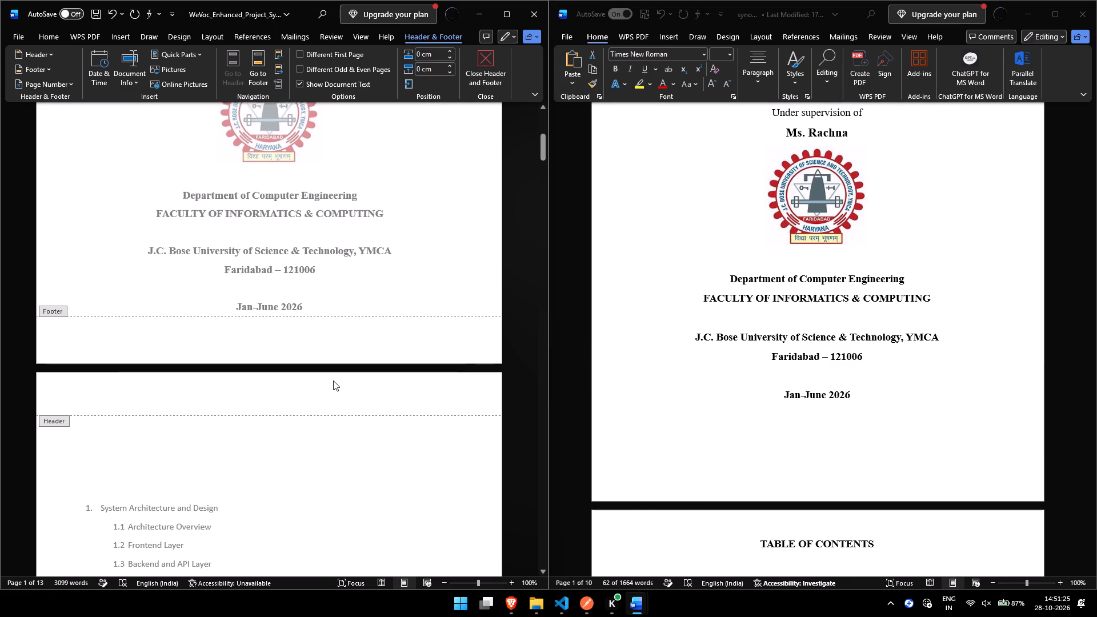
scroll(333, 380, "down", 4)
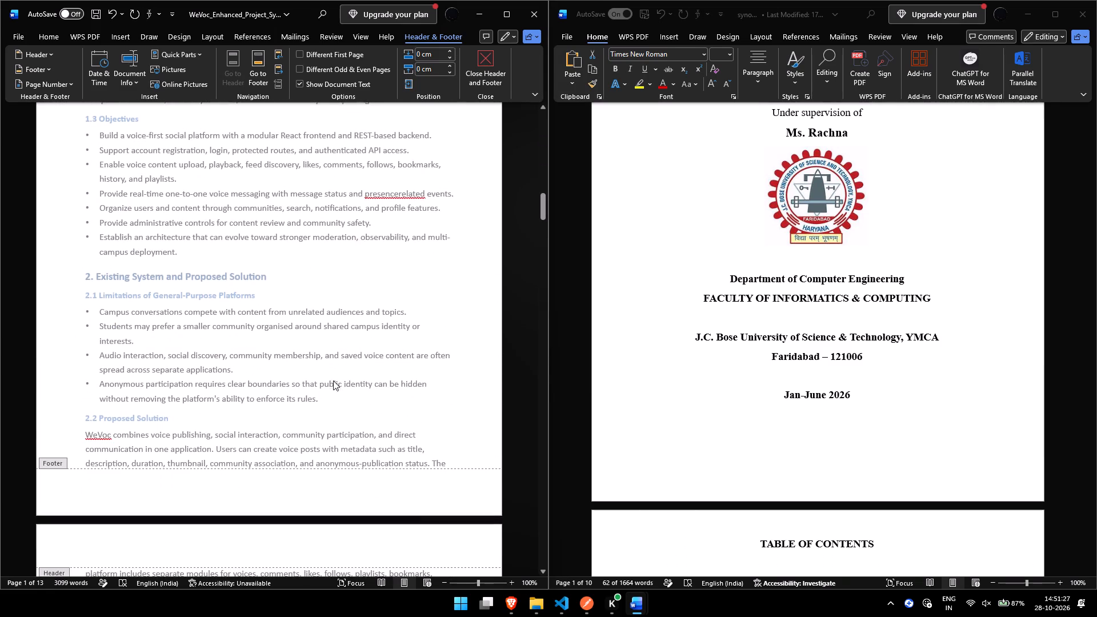
scroll(333, 380, "up", 3)
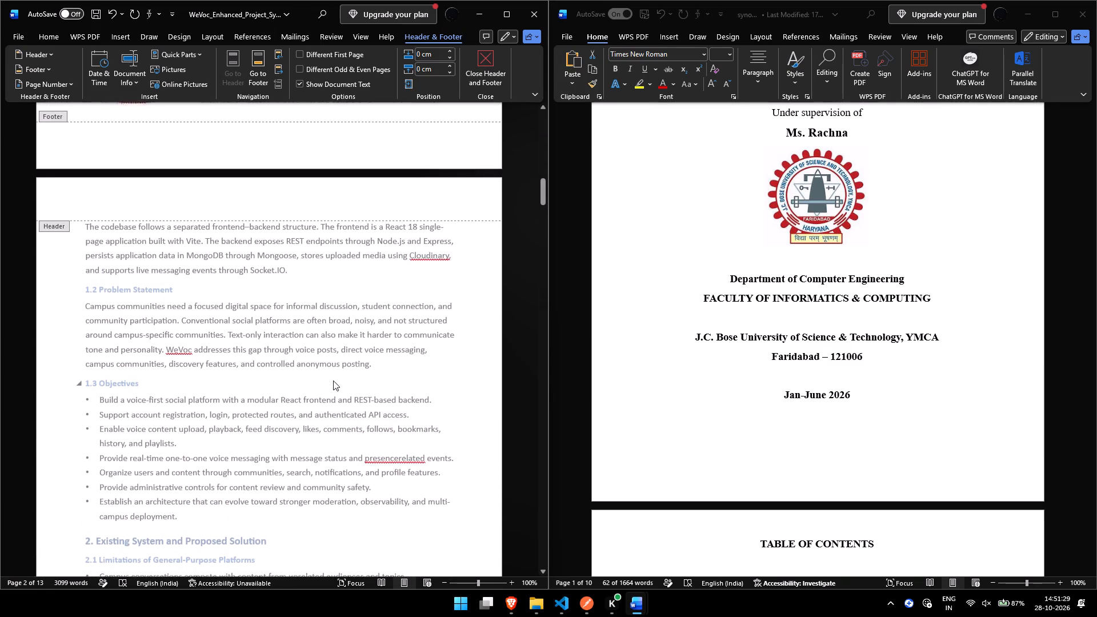
scroll(333, 380, "up", 2)
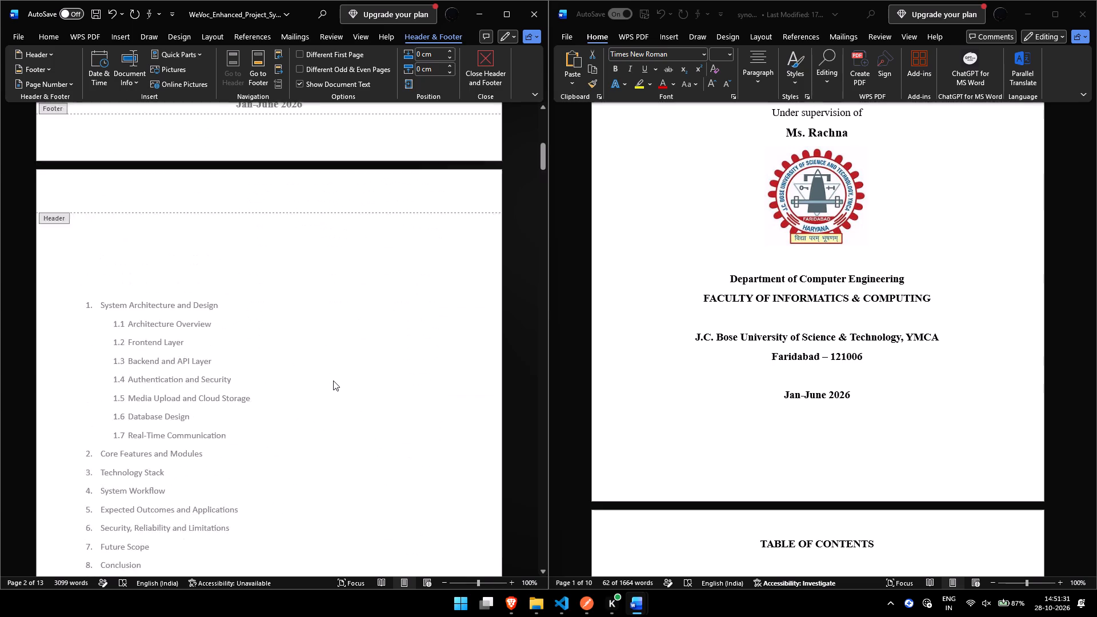
scroll(333, 380, "up", 1)
left_click(494, 77)
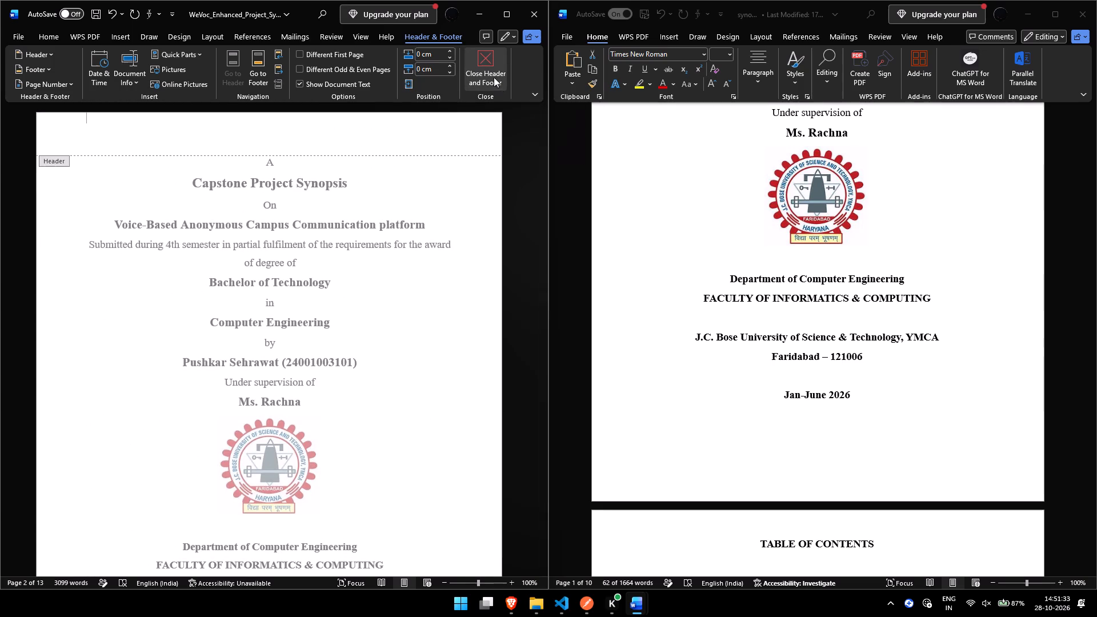
Review the cover page of the enhanced synopsis, including its layout and project title line.
scroll(364, 275, "right", 1)
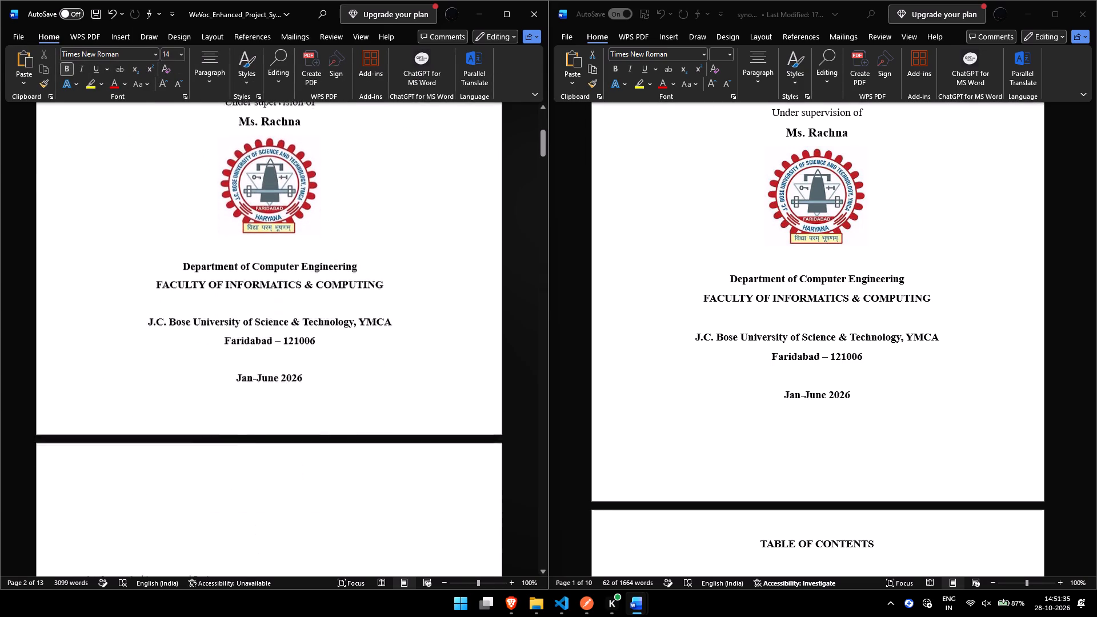
scroll(364, 275, "right", 3)
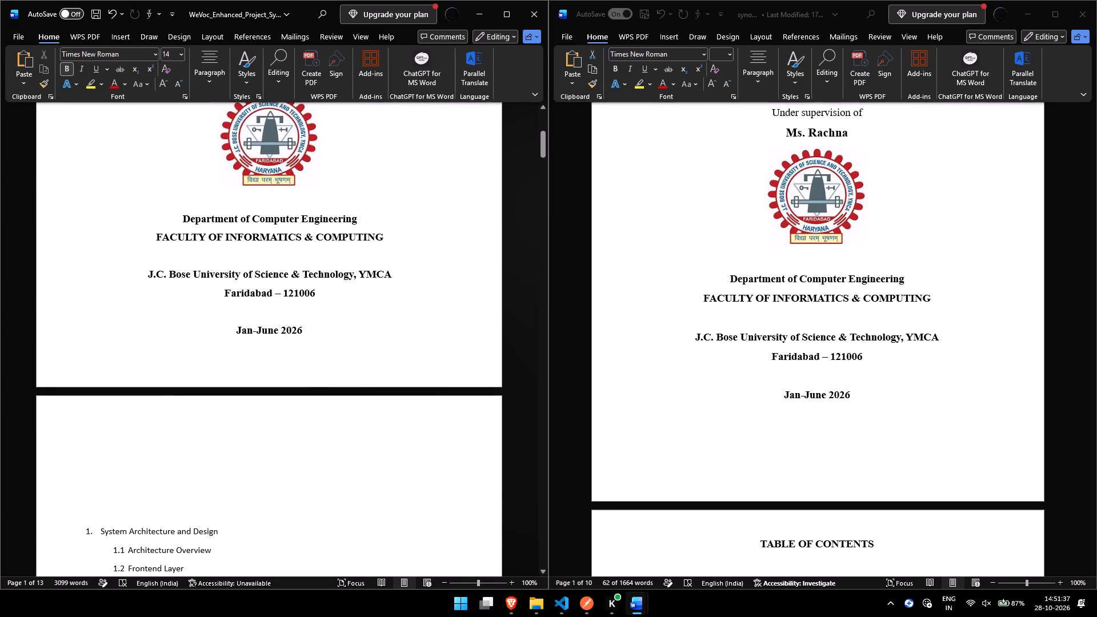
left_click(377, 321)
scroll(377, 321, "down", 1)
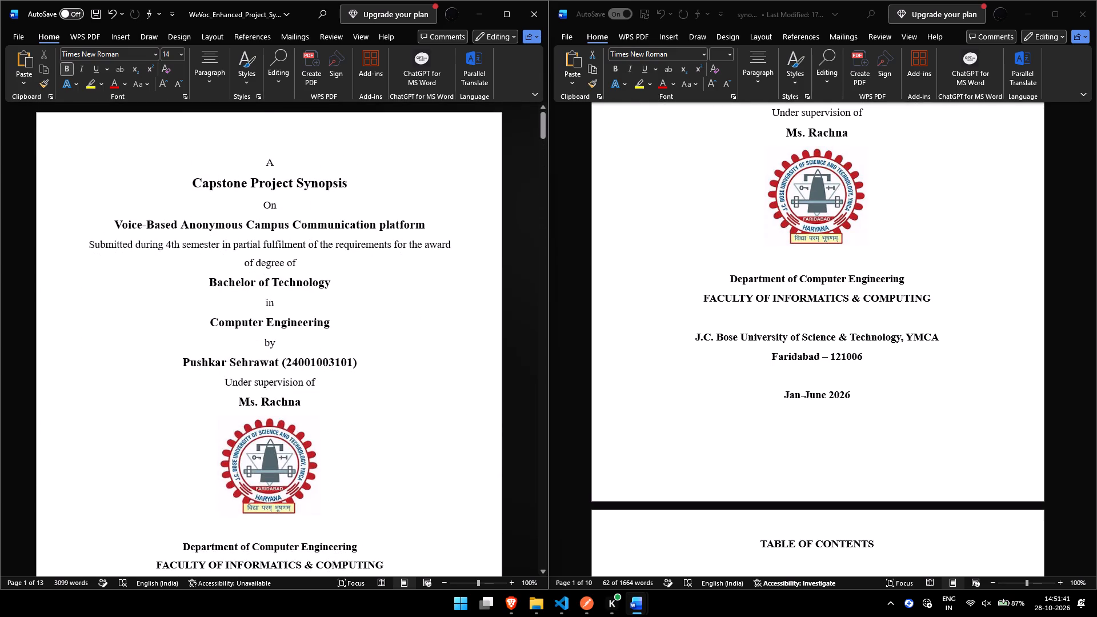
scroll(353, 320, "up", 1)
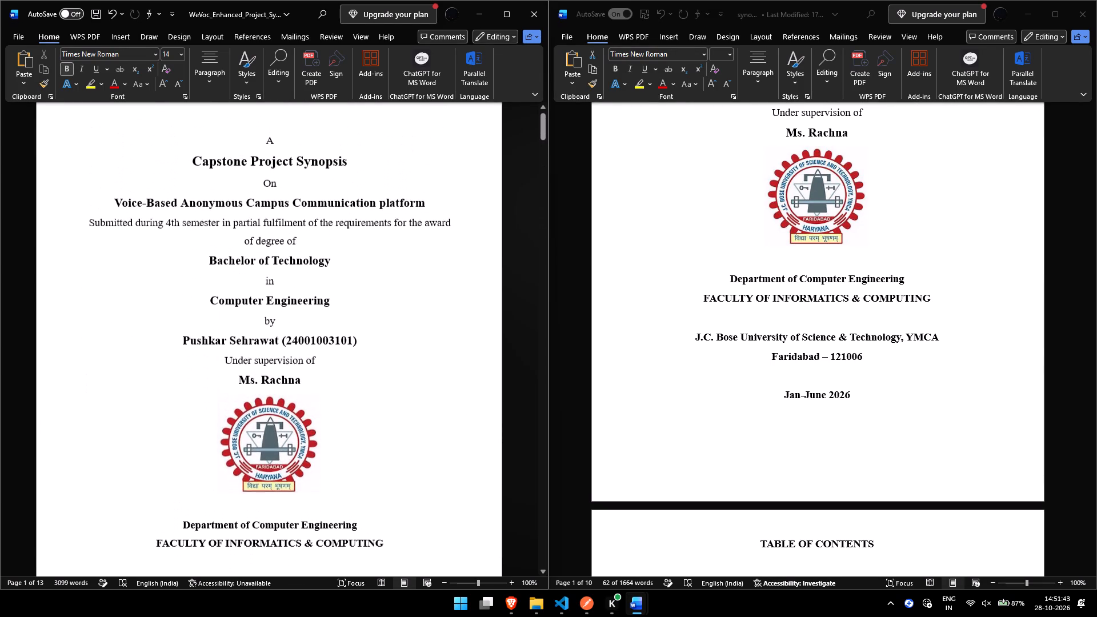
scroll(353, 320, "up", 4)
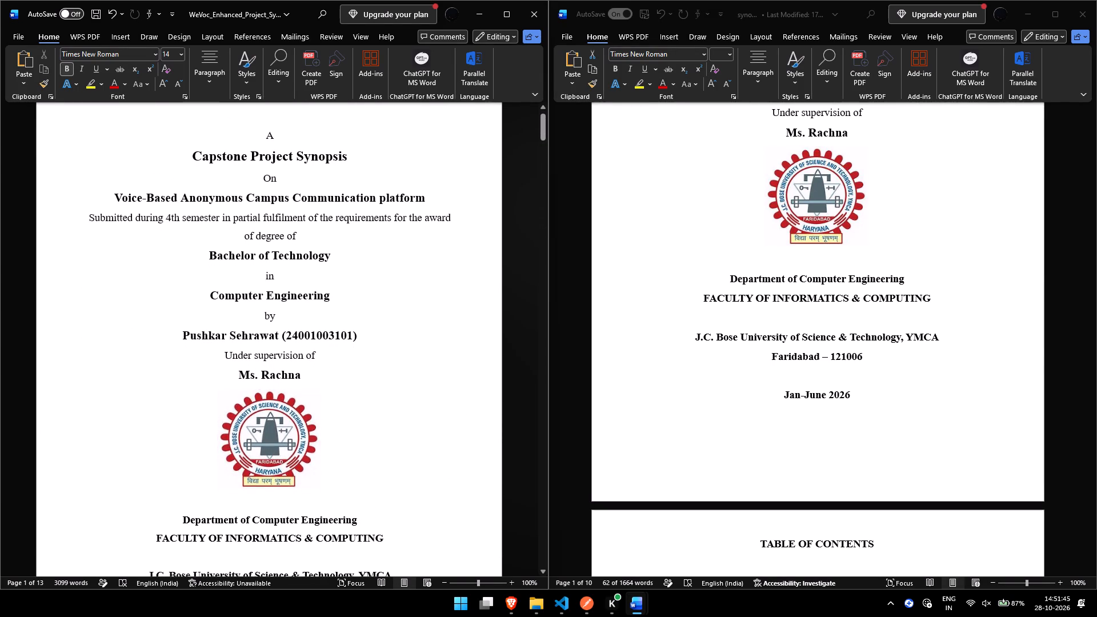
scroll(353, 320, "up", 1)
left_click_drag(181, 197, 377, 189)
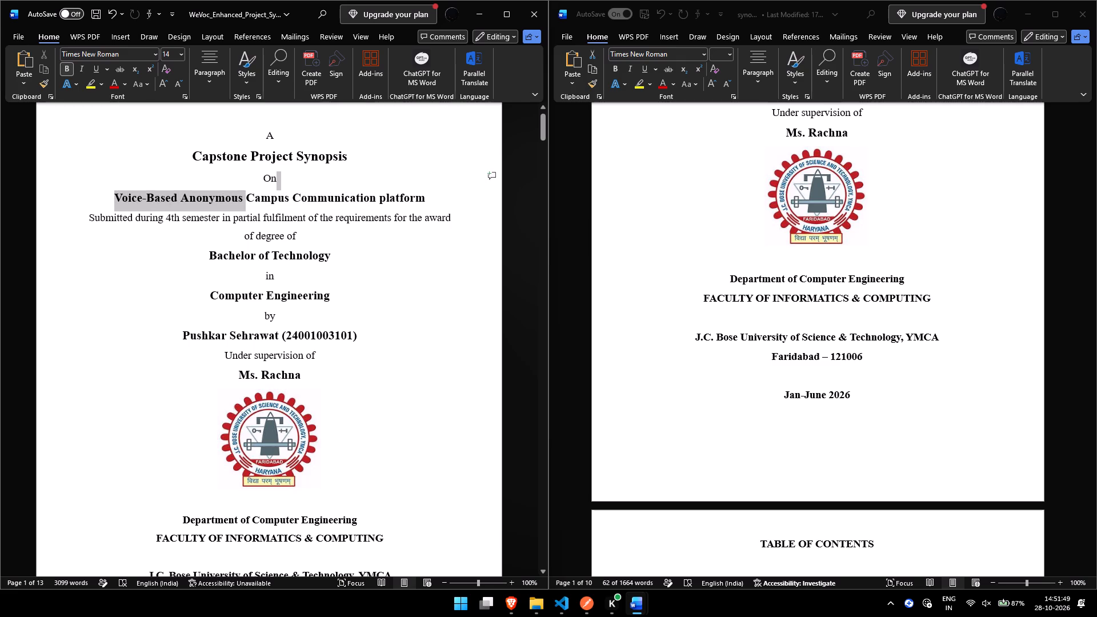
left_click_drag(377, 189, 425, 197)
left_click(425, 197)
scroll(303, 247, "down", 1)
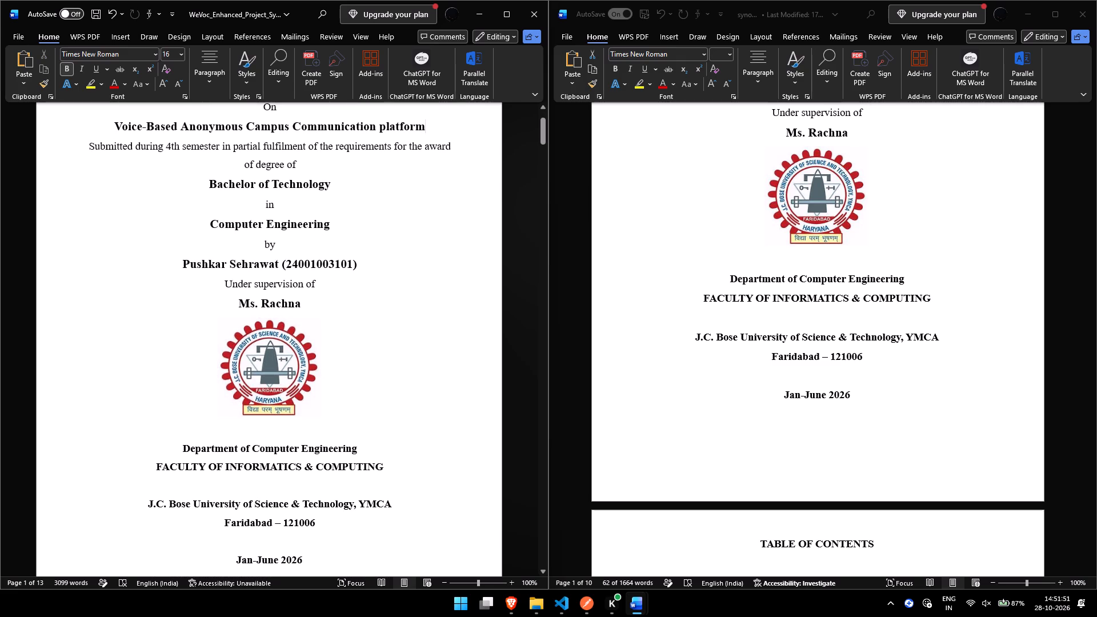
Change the semester in the cover page's "Submitted during" line to 5th.
left_click(168, 144)
key("Right")
key("BackSpace")
key("5")
Move the insertion point down the cover page to the blank line above the numbered list on the second page.
key("Right")
key("Right")
key("Right")
key("Right")
key("Right")
key("Right")
key("Right")
key("Right")
key("Right")
key("Right")
key("Right")
key("Right")
key("Right")
key("Right")
key("Right")
key("Right")
key("Right")
key("Right")
key("Right")
key("Right")
key("Right")
key("Down")
key("Down")
key("Down")
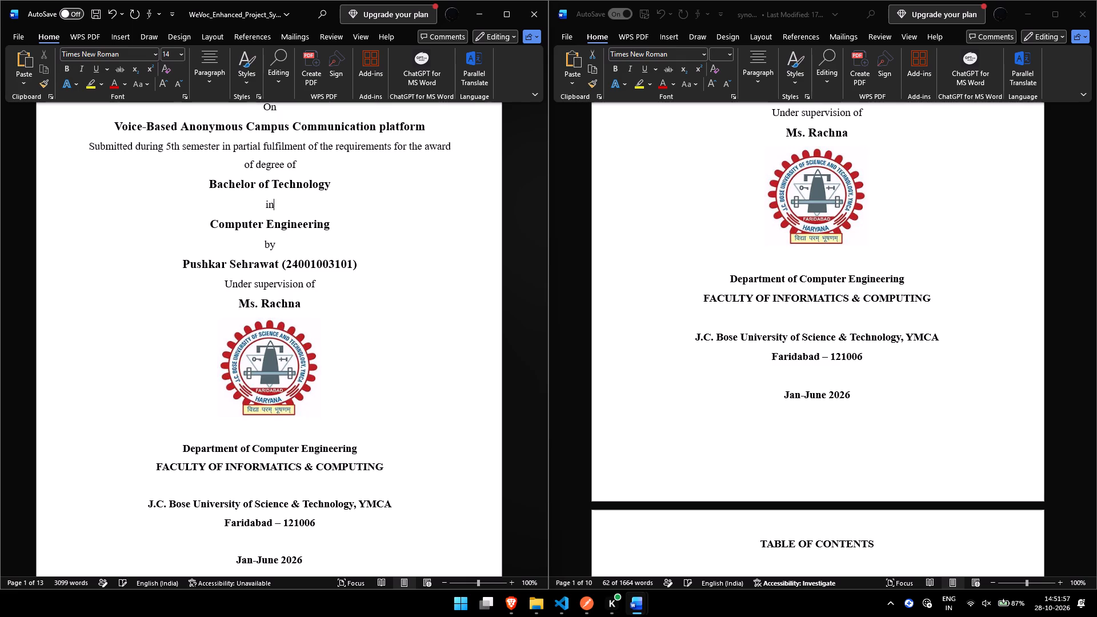
key("Down")
key("Down")
key("Down")
key("Down")
key("Down")
key("Down")
key("Down")
key("Down")
scroll(168, 144, "down", 2)
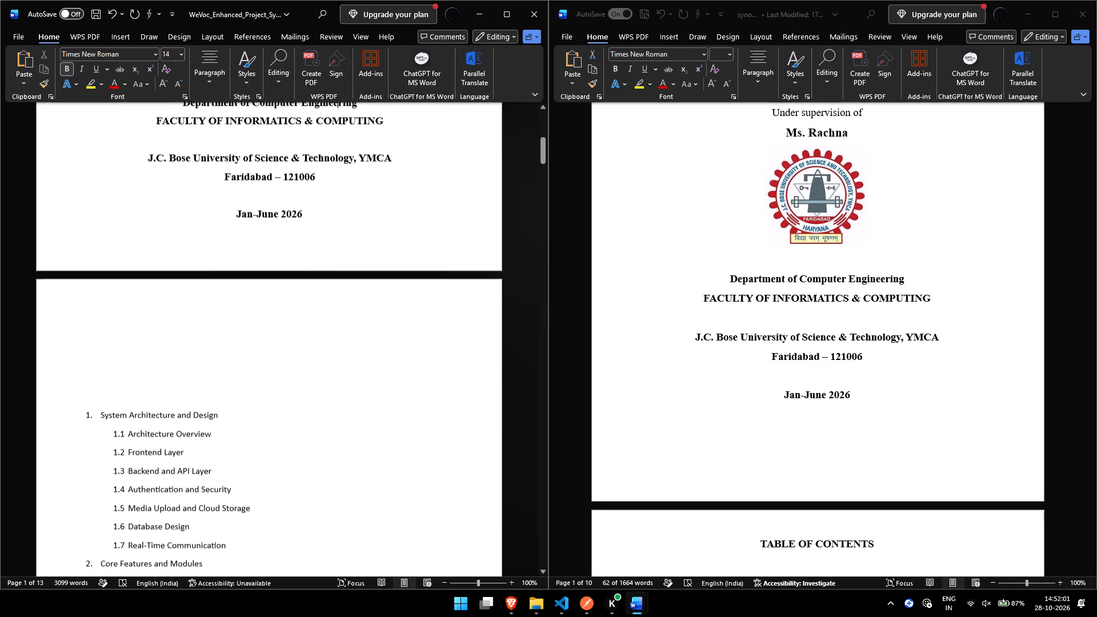
key("Down")
key("Down")
key("Down")
key("Down")
key("Down")
key("Down")
key("Down")
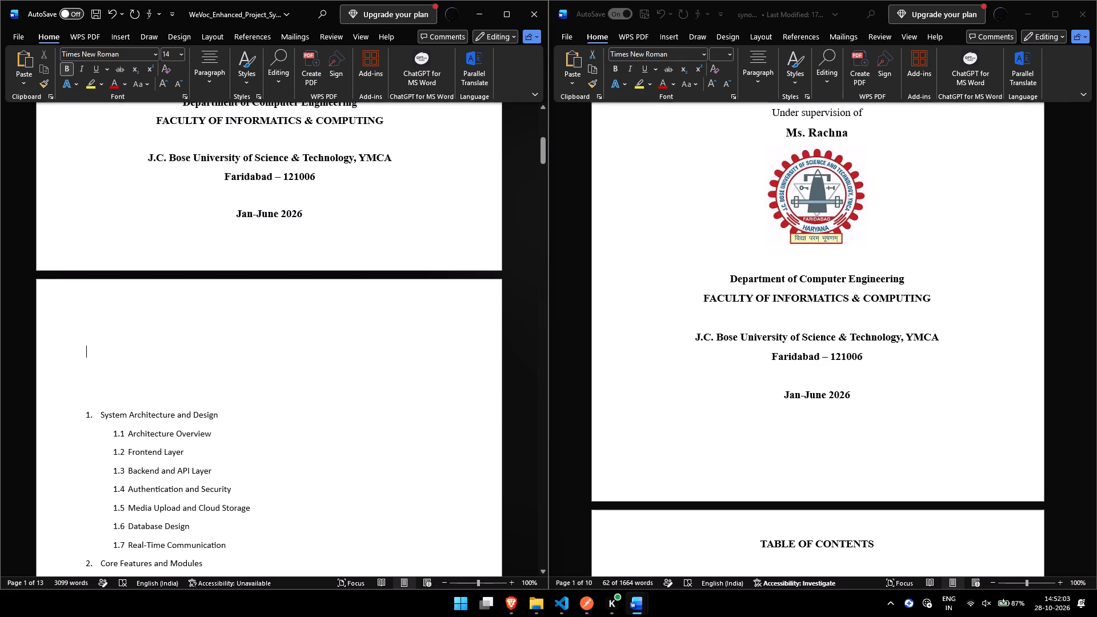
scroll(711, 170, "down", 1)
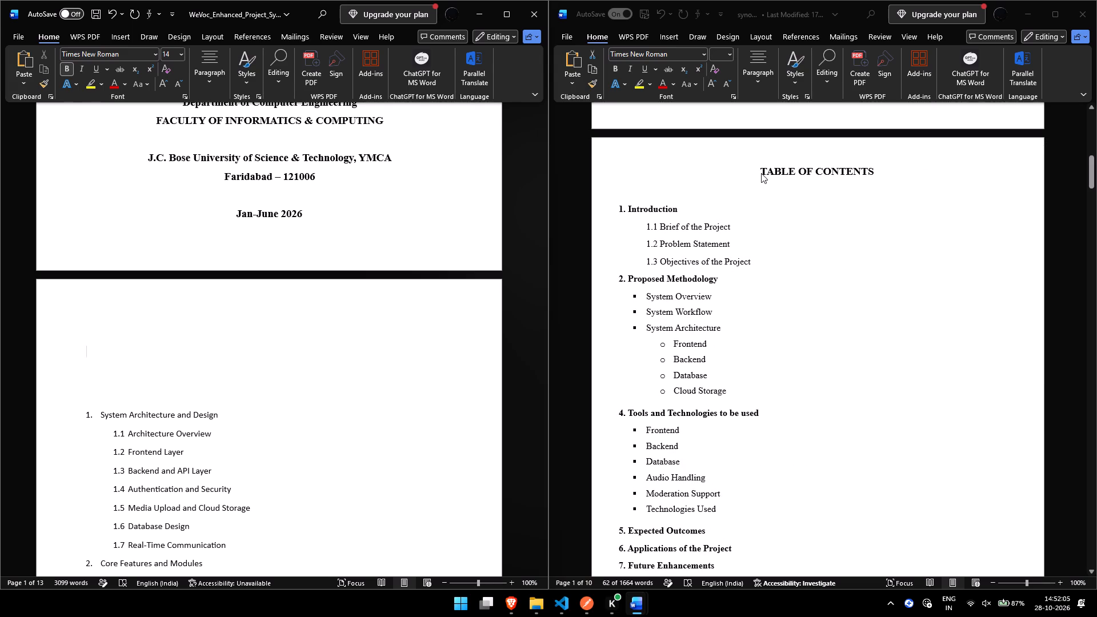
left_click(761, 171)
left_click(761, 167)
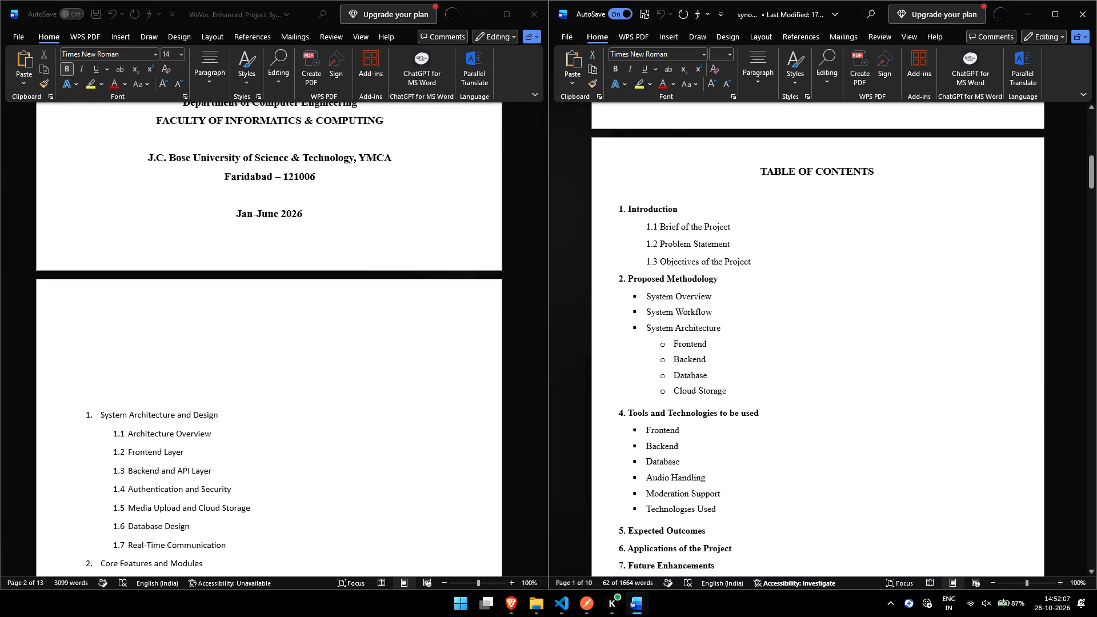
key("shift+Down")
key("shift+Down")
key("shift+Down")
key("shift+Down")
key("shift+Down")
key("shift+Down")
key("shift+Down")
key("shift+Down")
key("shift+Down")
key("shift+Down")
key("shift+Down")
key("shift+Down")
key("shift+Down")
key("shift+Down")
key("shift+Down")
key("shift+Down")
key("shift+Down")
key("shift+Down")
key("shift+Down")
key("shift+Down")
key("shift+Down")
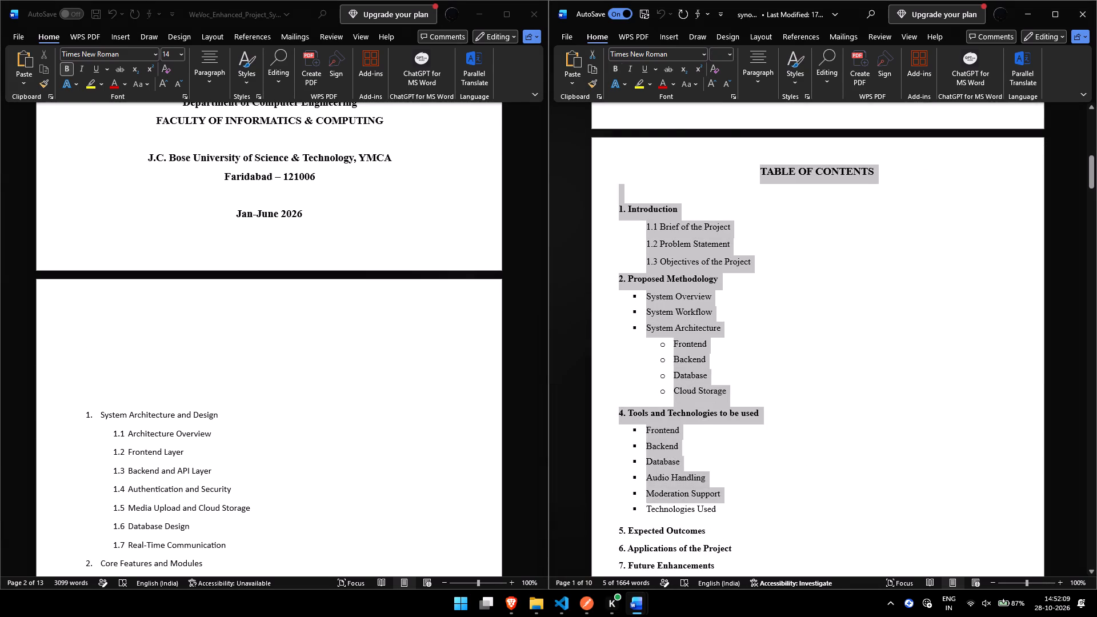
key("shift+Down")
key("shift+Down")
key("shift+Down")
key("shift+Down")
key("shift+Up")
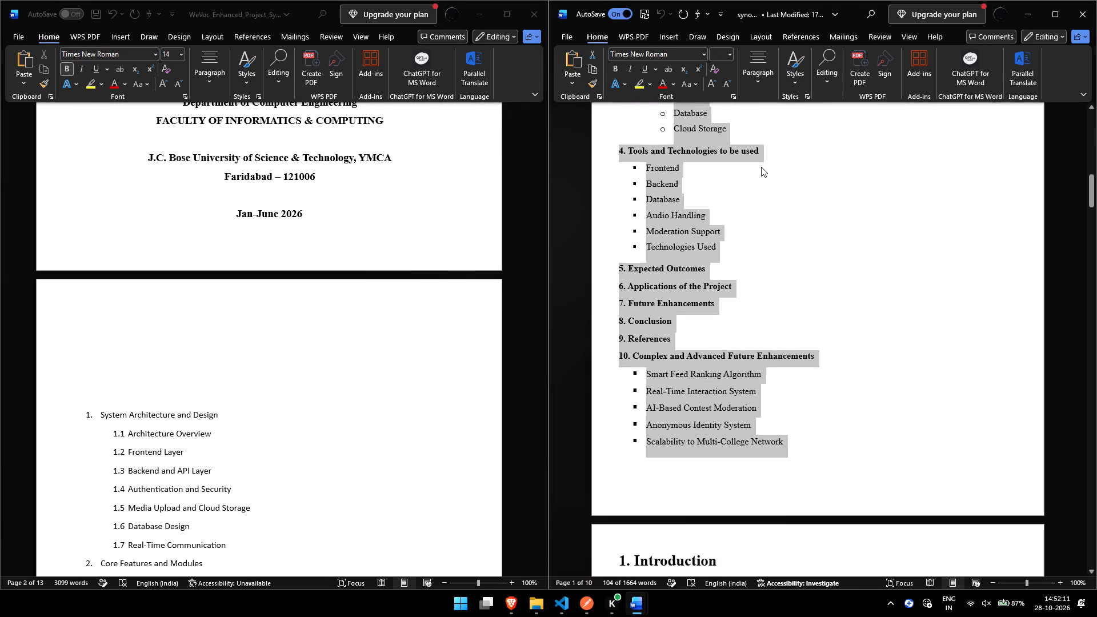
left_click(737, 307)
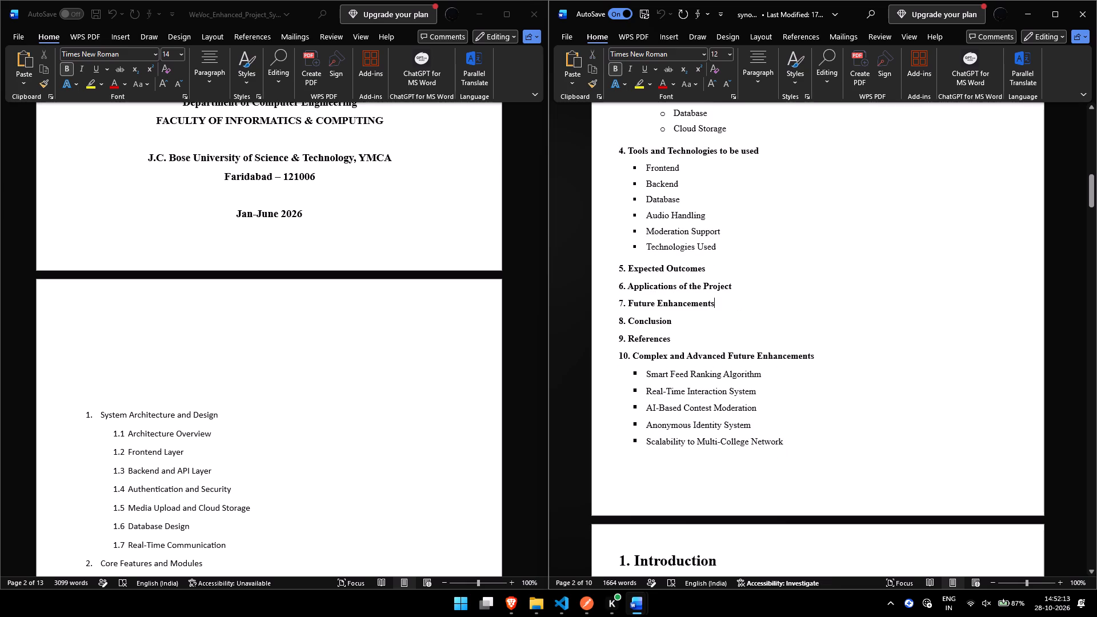
Review the numbered contents list on the second page of the enhanced synopsis.
scroll(337, 404, "down", 1)
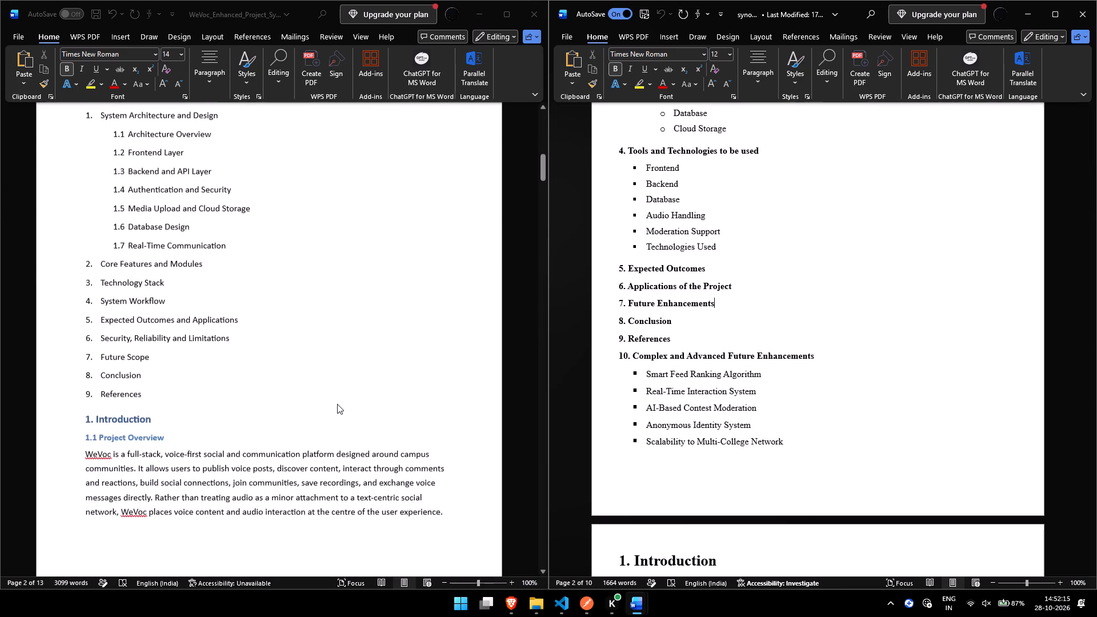
scroll(337, 404, "down", 1)
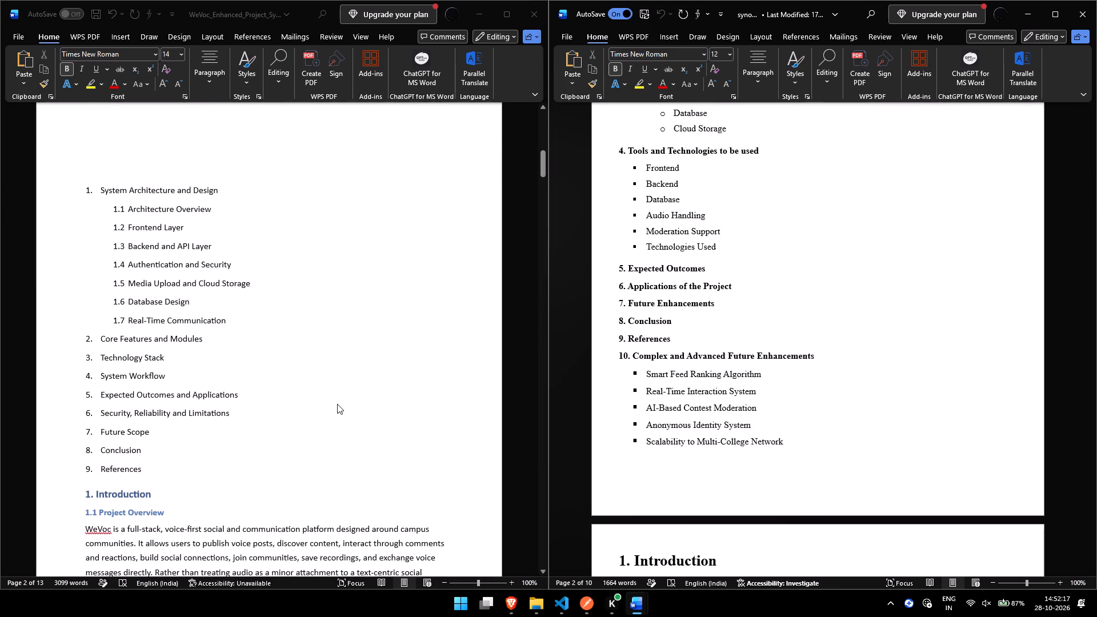
scroll(337, 404, "down", 1)
left_click(258, 374)
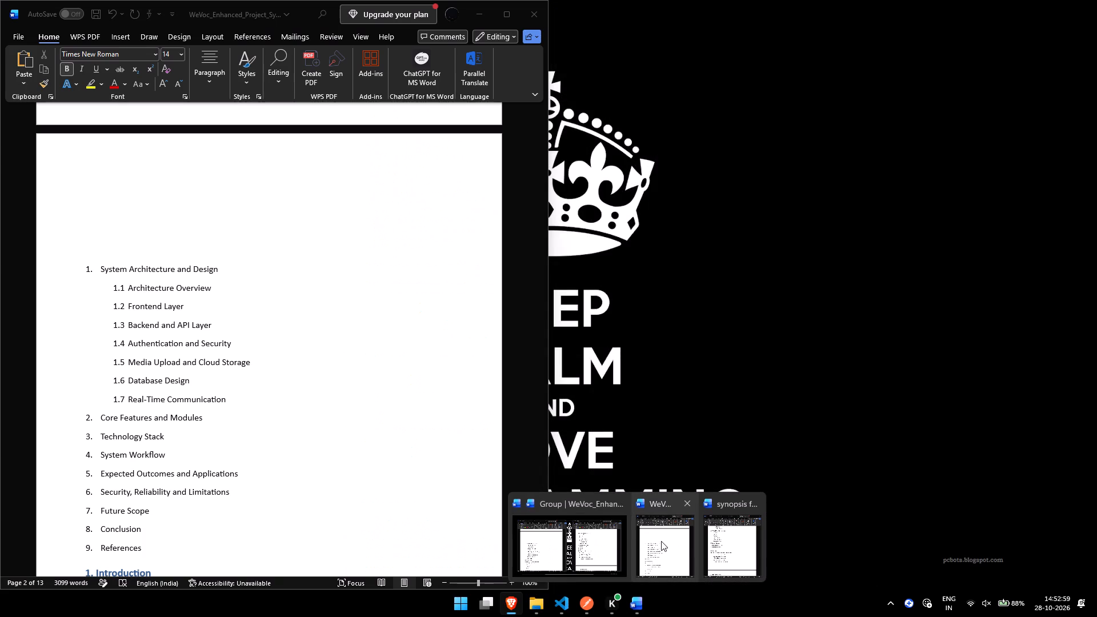
Copy the older synopsis's contents from the TABLE OF CONTENTS heading through "8. Conclusion".
left_click(582, 531)
scroll(687, 321, "up", 1)
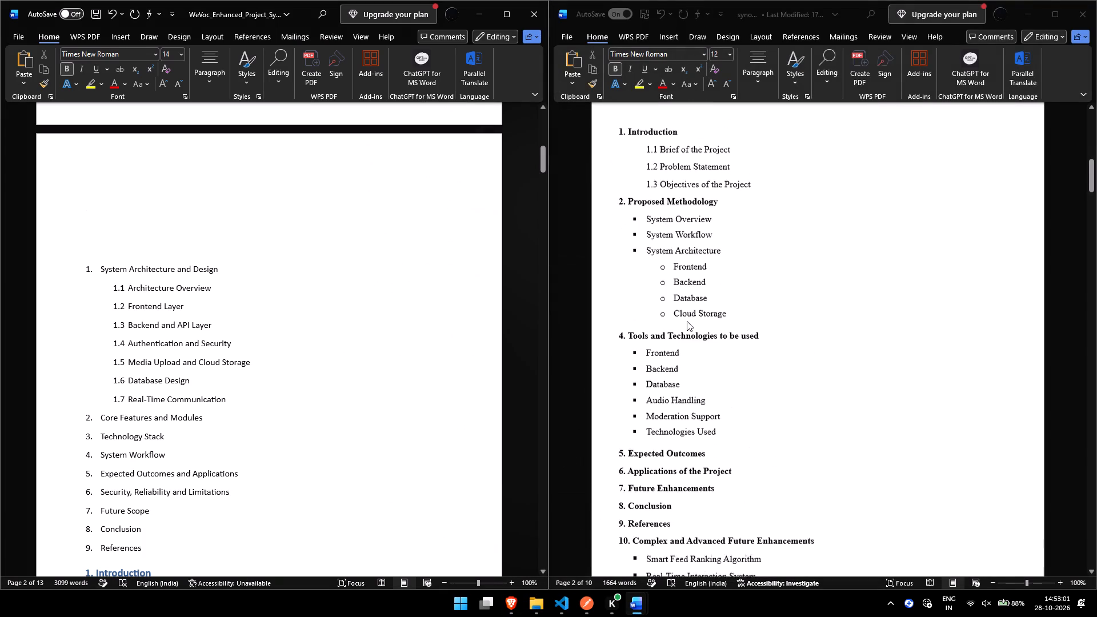
scroll(687, 321, "up", 1)
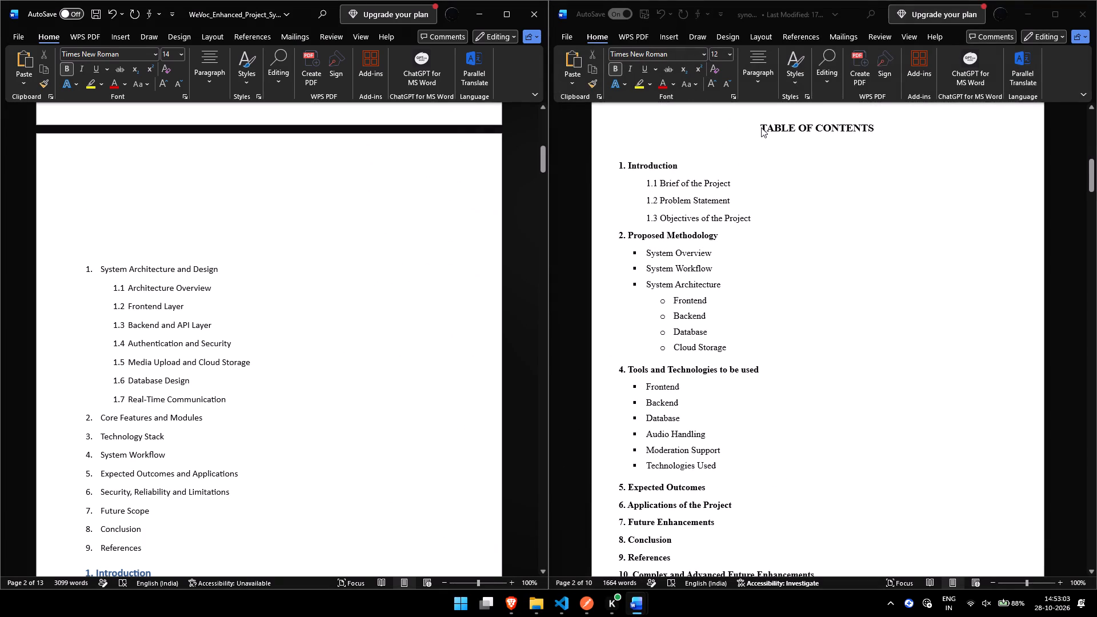
left_click(761, 127)
left_click_drag(761, 127, 736, 447)
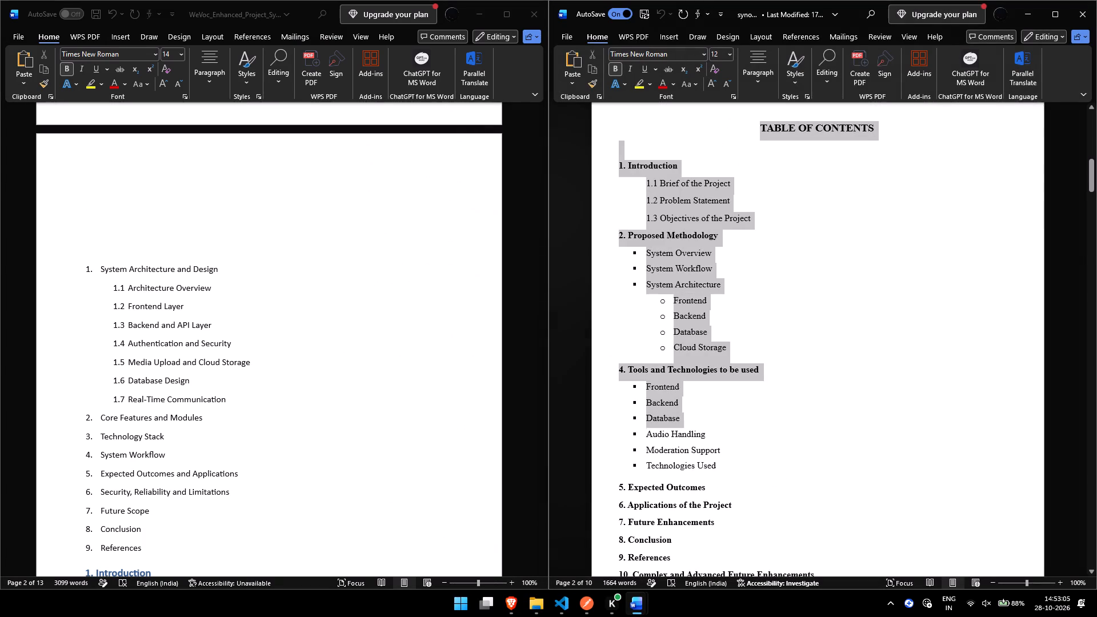
left_click_drag(736, 447, 672, 442)
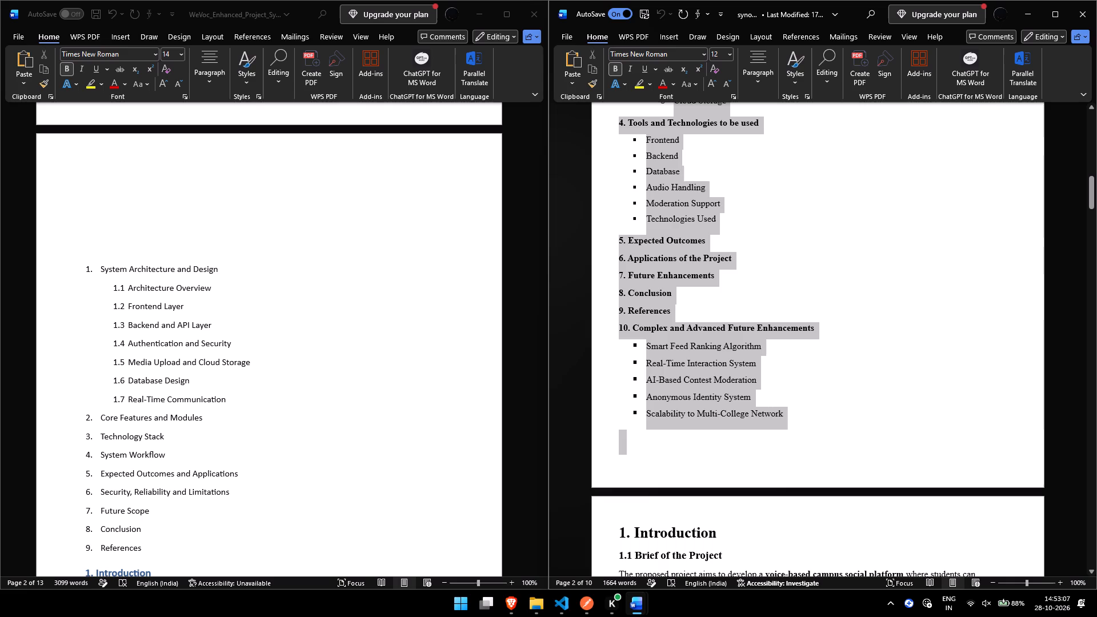
left_click_drag(672, 442, 687, 301)
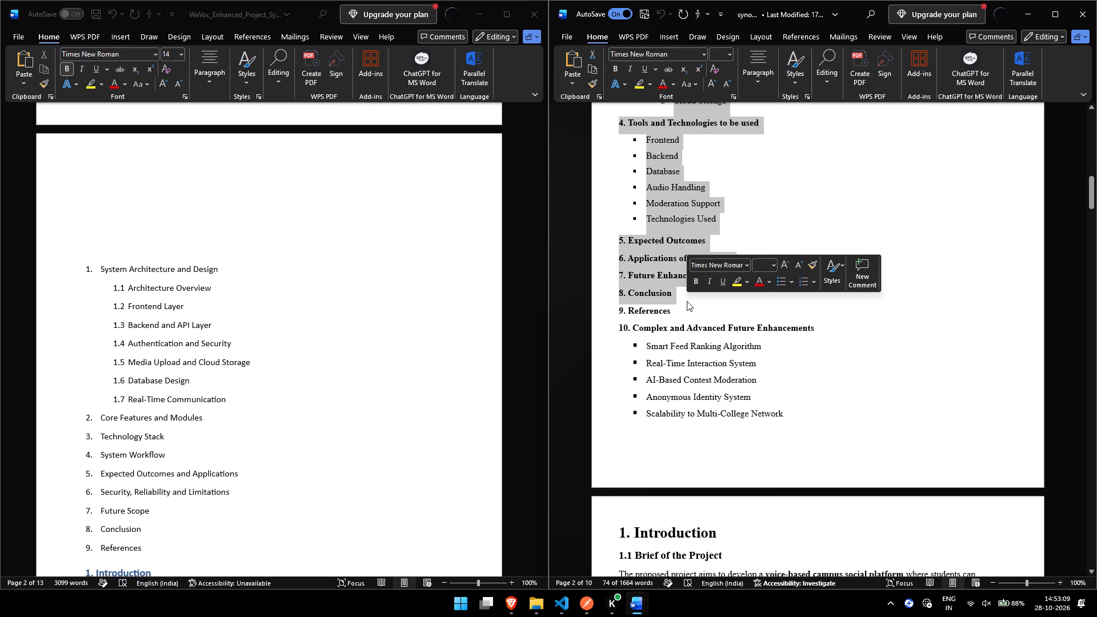
key("ctrl+c")
Remove the extra blank lines above the numbered list on the enhanced synopsis's second page, leaving one empty line for the contents.
left_click(151, 182)
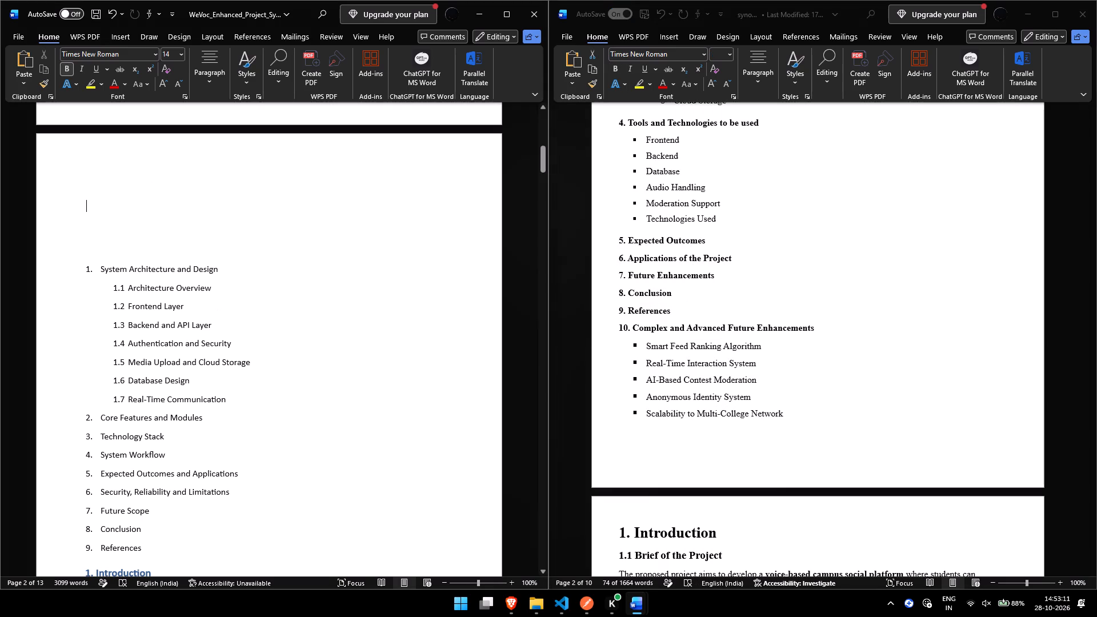
key("BackSpace")
key("BackSpace")
key("BackSpace")
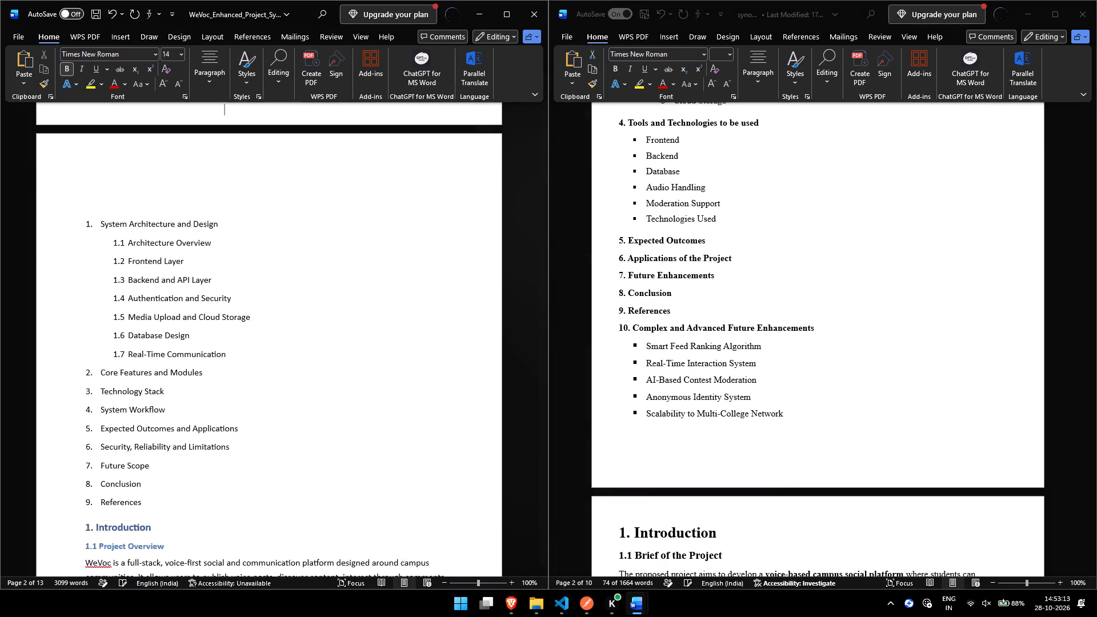
key("Down")
key("BackSpace")
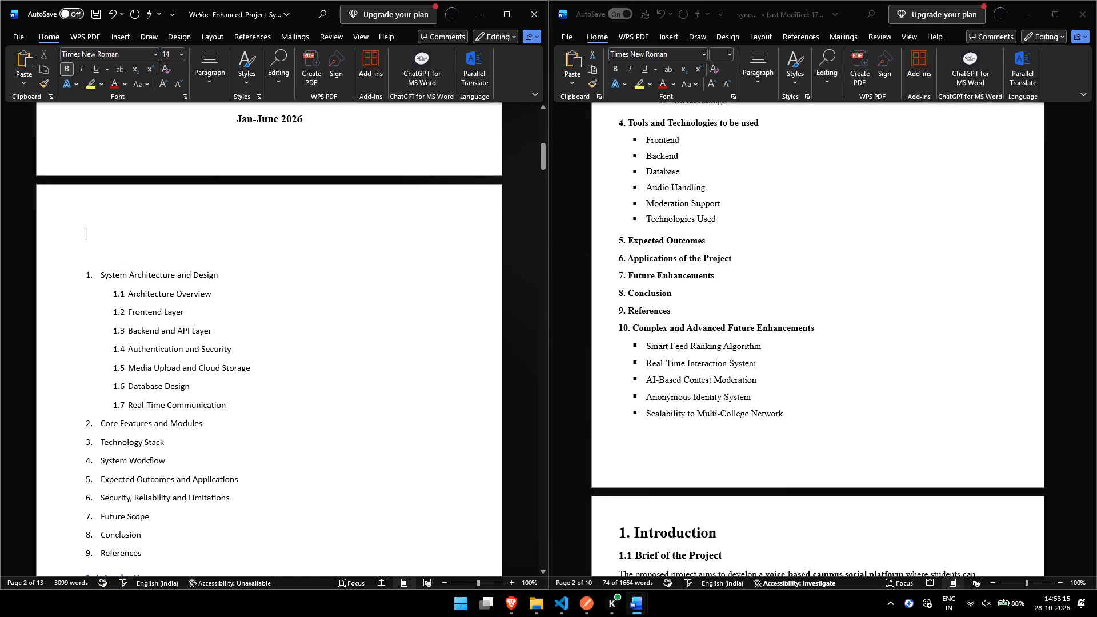
key("Down")
key("Down")
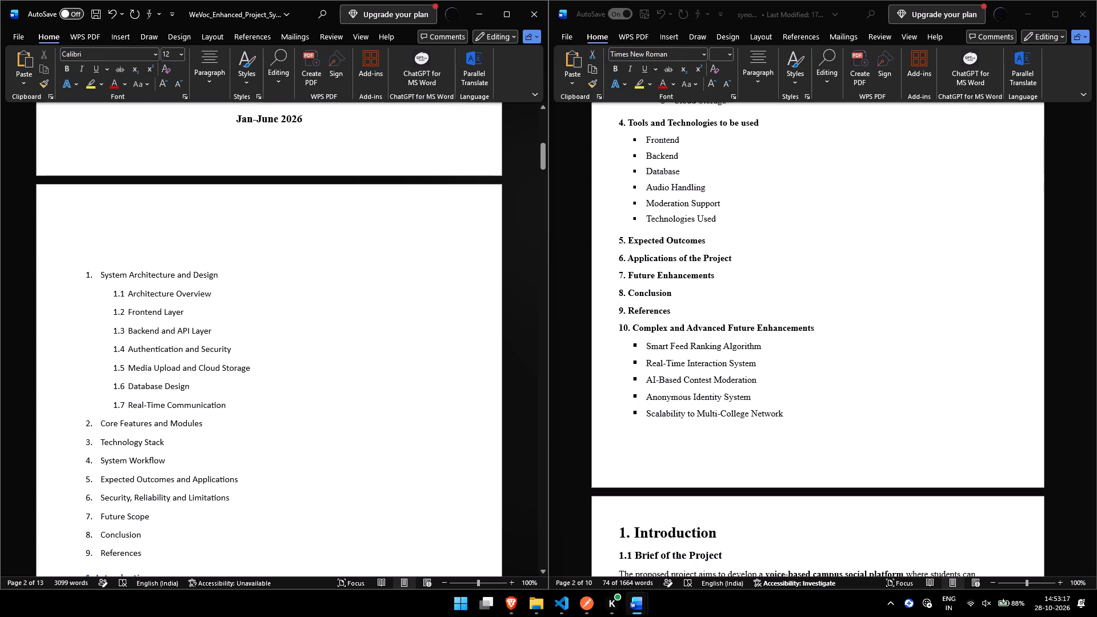
key("Up")
key("BackSpace")
key("BackSpace")
key("BackSpace")
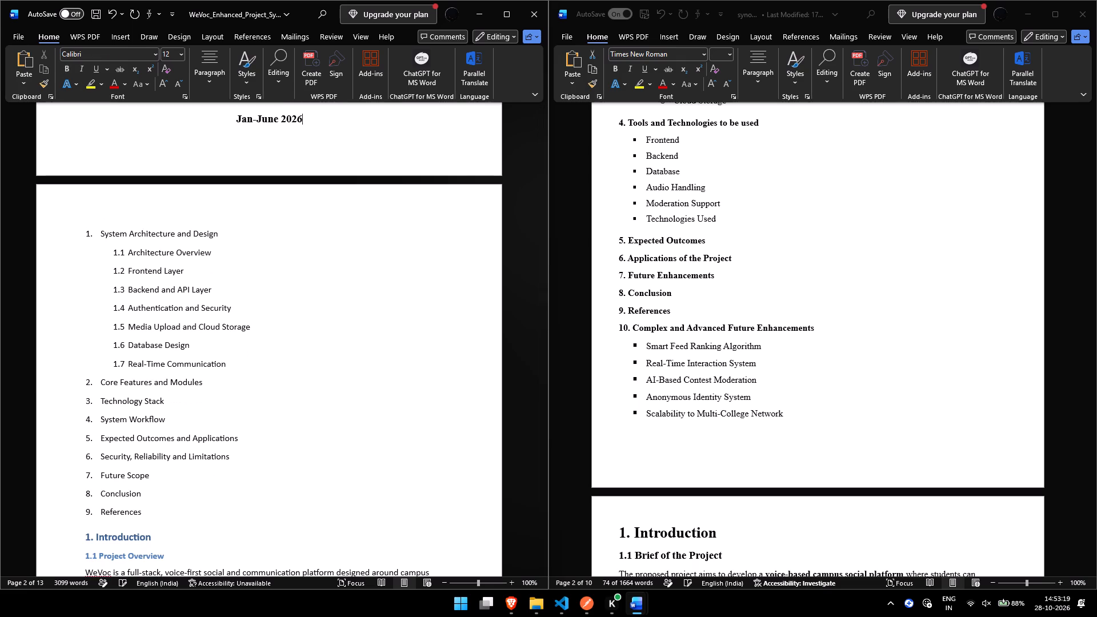
key("Down")
key("Up")
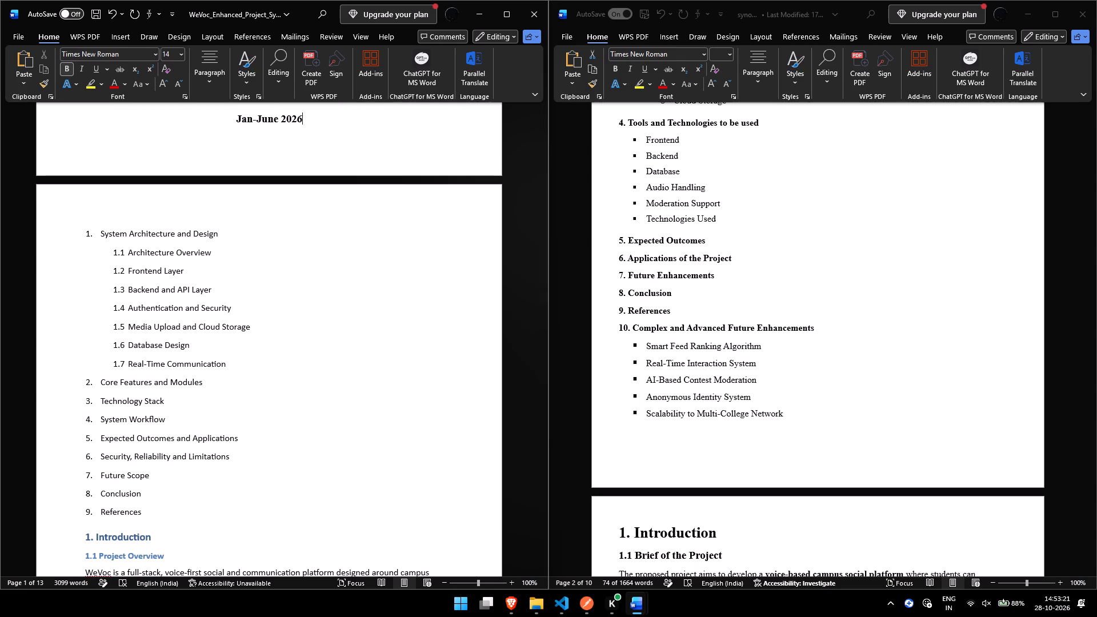
key("Return")
key("BackSpace")
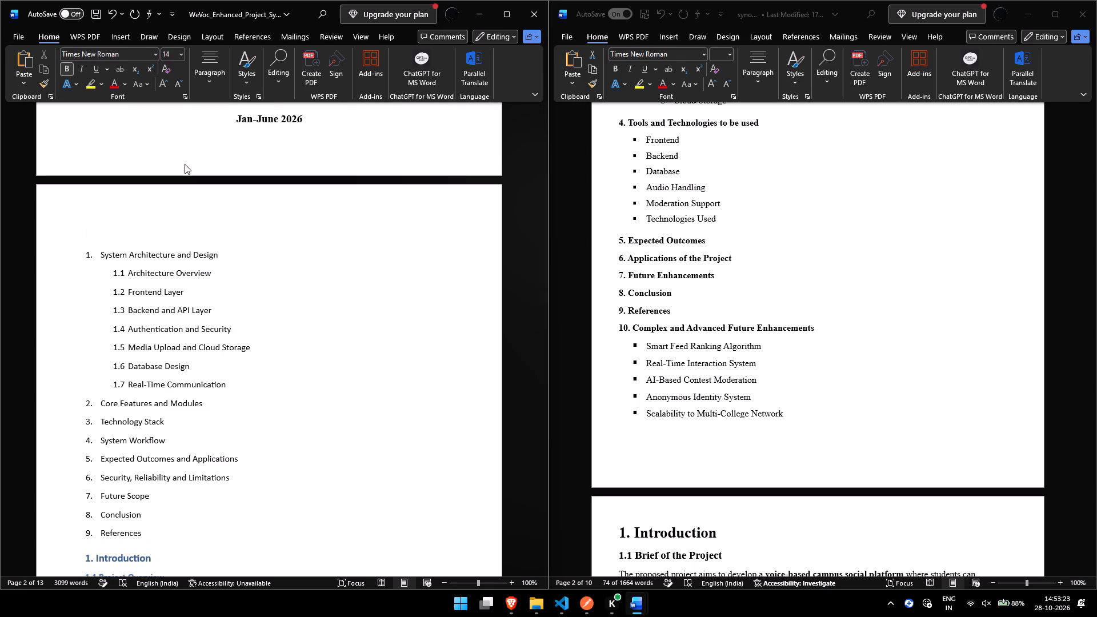
Paste the copied table of contents above the existing numbered list on the enhanced synopsis's second page and check it.
key("ctrl+v")
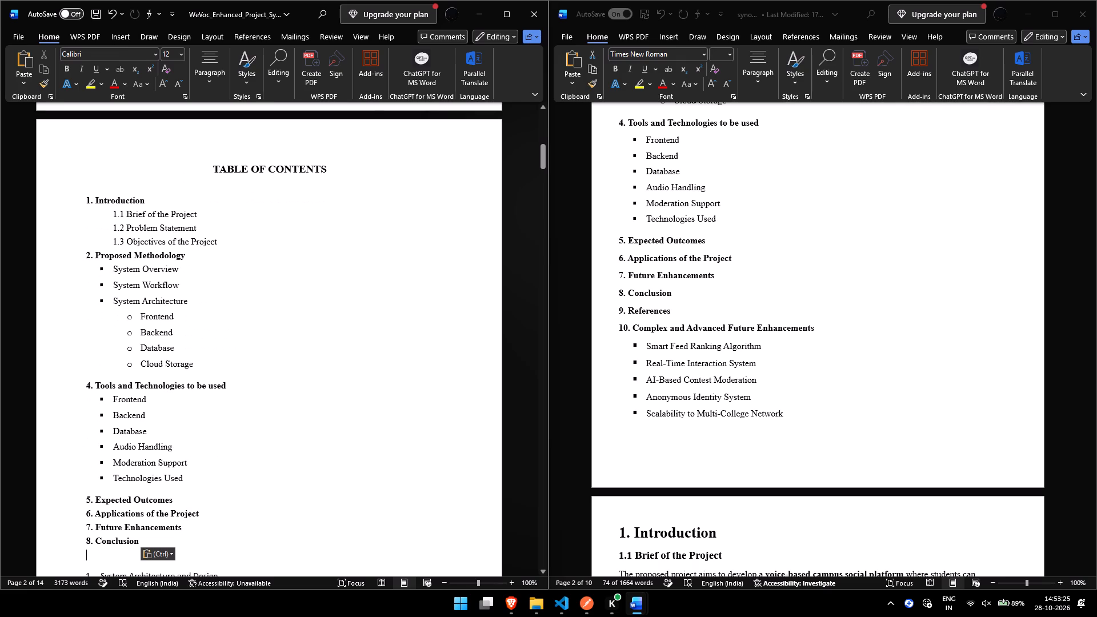
scroll(295, 286, "down", 1)
scroll(228, 363, "down", 1)
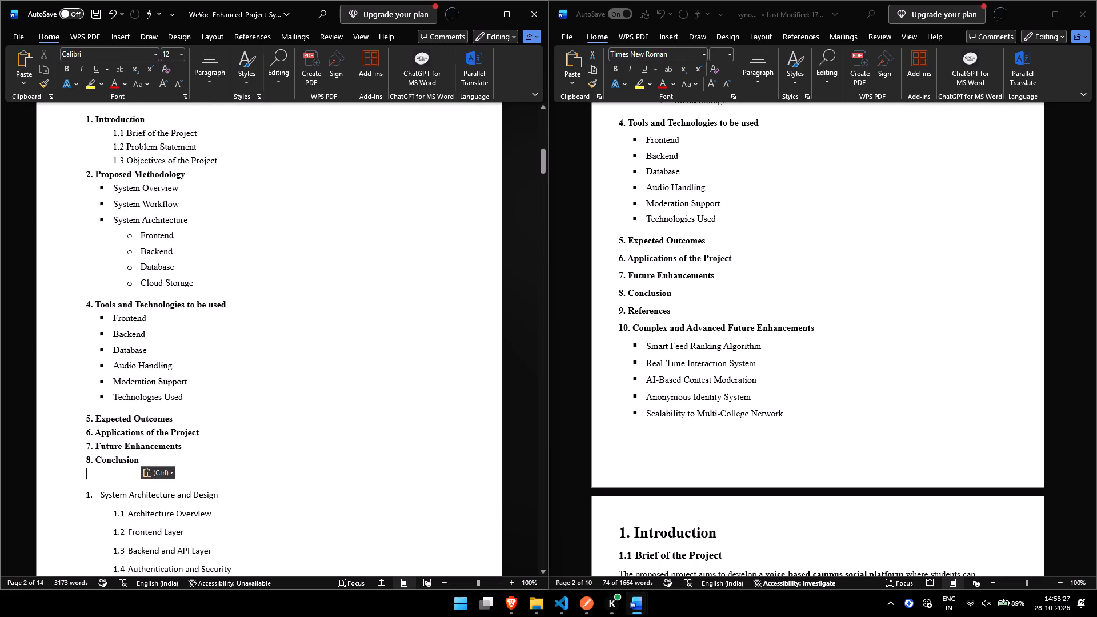
scroll(228, 363, "up", 1)
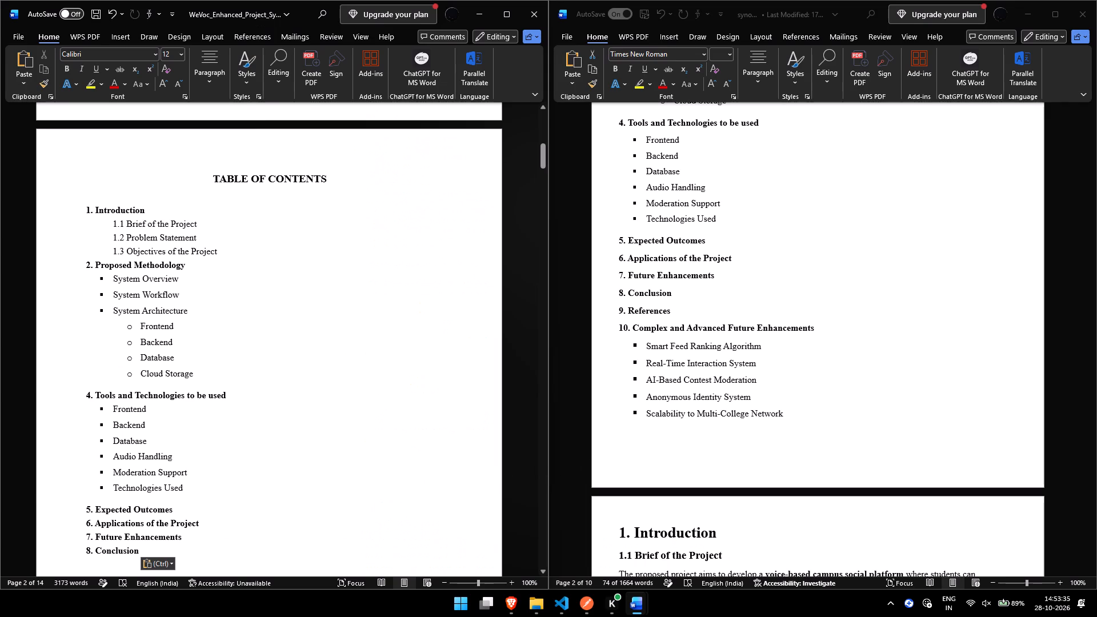
Reword entry 1.1 in the enhanced synopsis's table of contents to "Project overview".
left_click(206, 222)
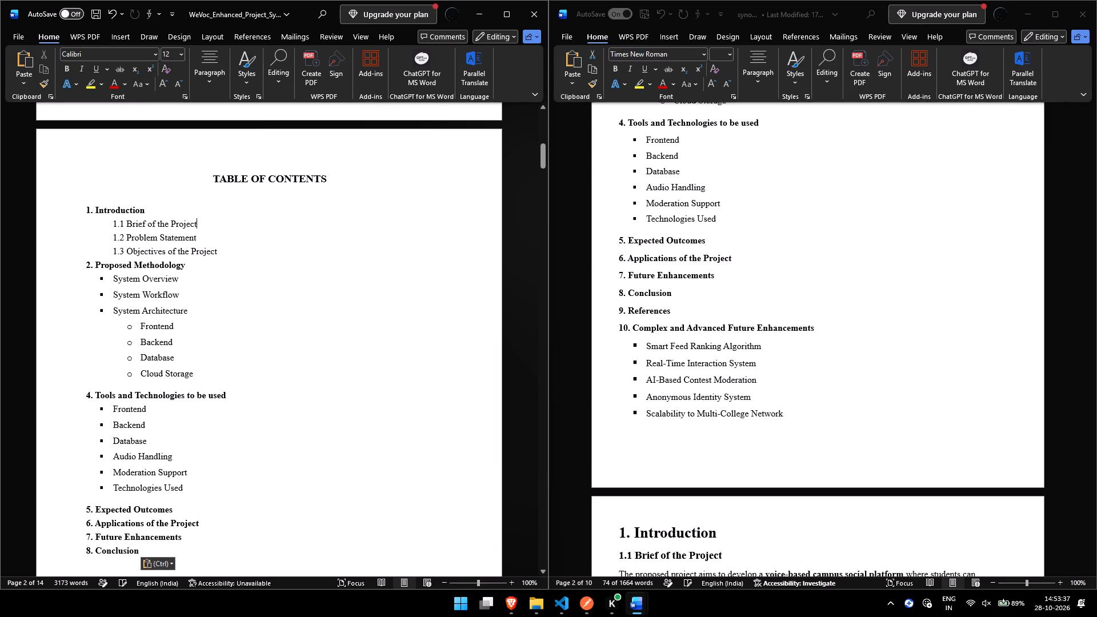
key("BackSpace")
key("BackSpace")
key("BackSpace")
key("BackSpace")
key("BackSpace")
key("BackSpace")
key("BackSpace")
key("BackSpace")
key("BackSpace")
key("BackSpace")
key("BackSpace")
key("BackSpace")
key("BackSpace")
key("BackSpace")
key("BackSpace")
key("BackSpace")
key("BackSpace")
key("BackSpace")
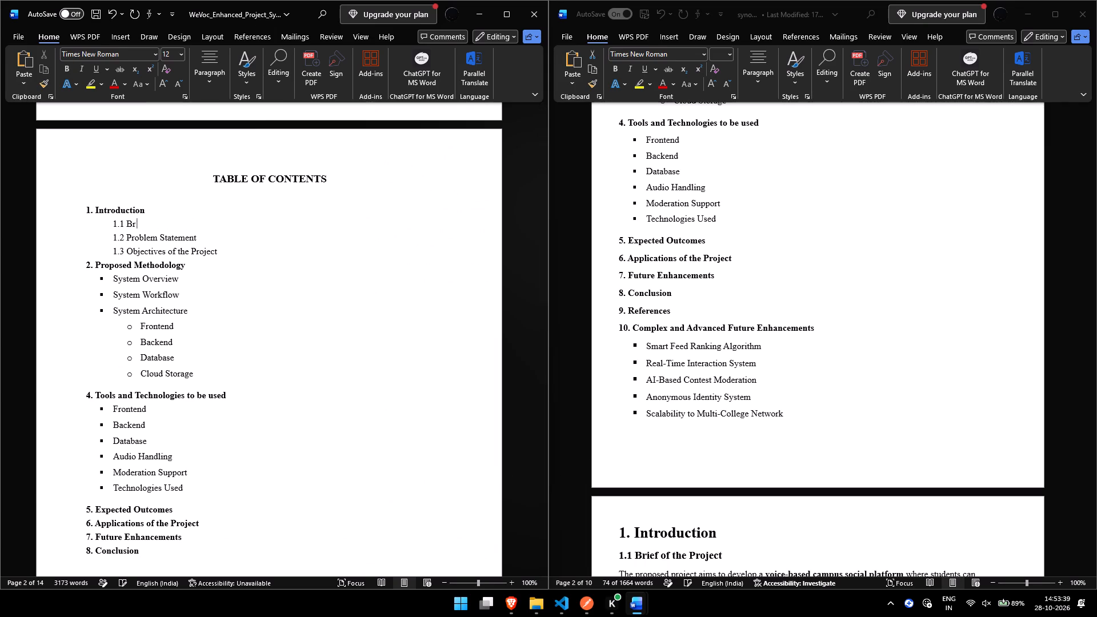
key("BackSpace")
key("BackSpace")
type("proje")
key("BackSpace")
key("BackSpace")
key("BackSpace")
key("BackSpace")
key("BackSpace")
type("Project Over")
key("BackSpace")
key("BackSpace")
key("BackSpace")
key("BackSpace")
key("v")
key("BackSpace")
type("overve")
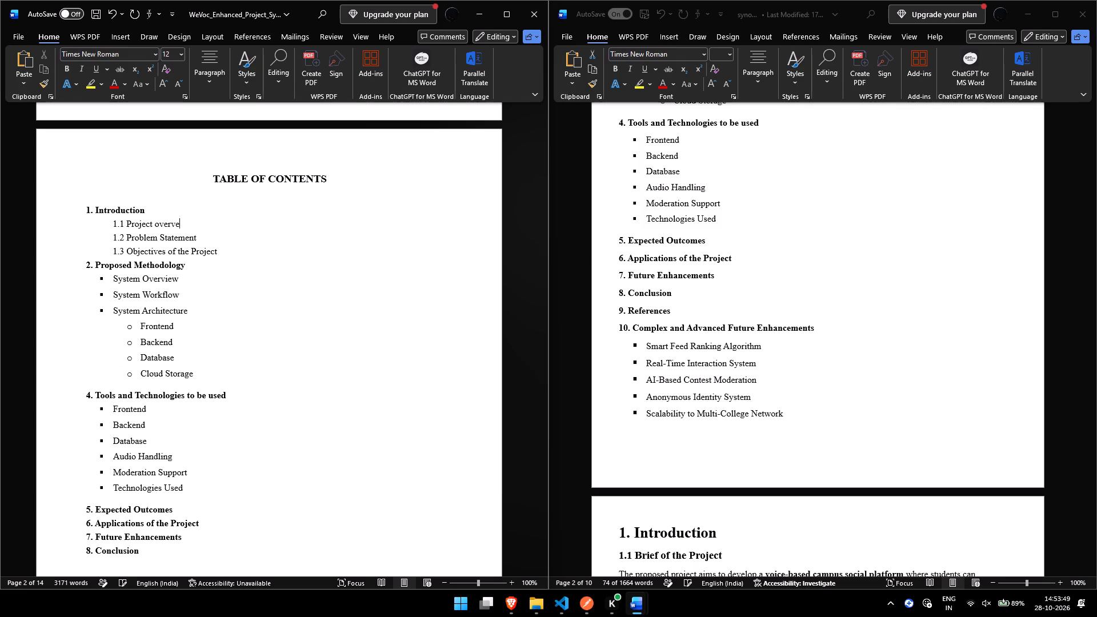
key("BackSpace")
type("iew")
Insert "Existing Systems & " before "Proposed Methodology" in entry 2 of the table of contents.
key("Down")
key("Down")
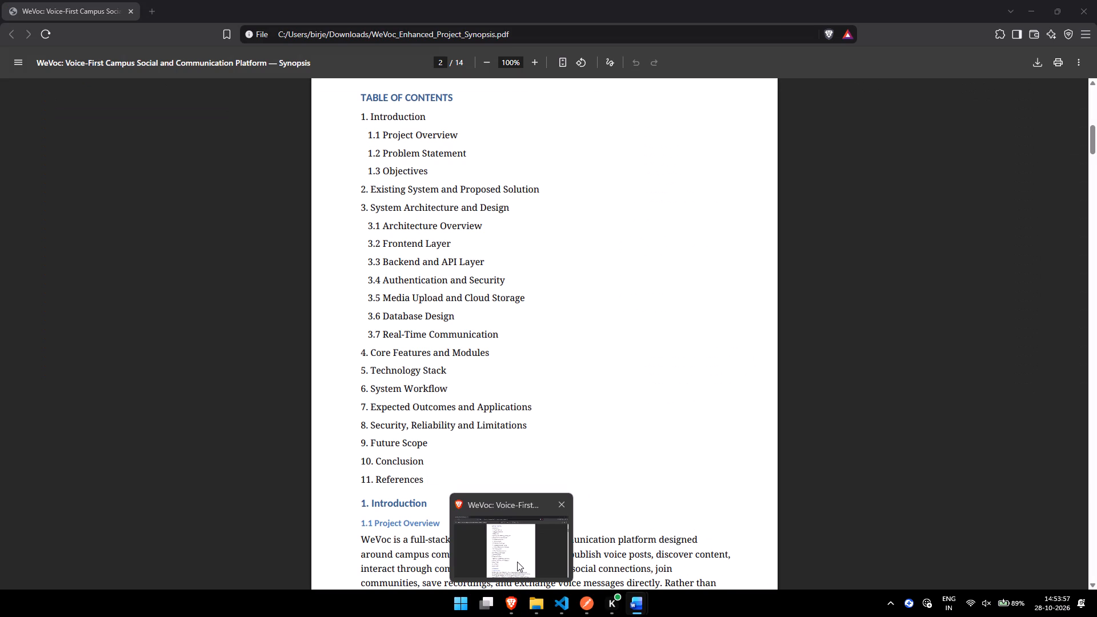
scroll(129, 293, "down", 1)
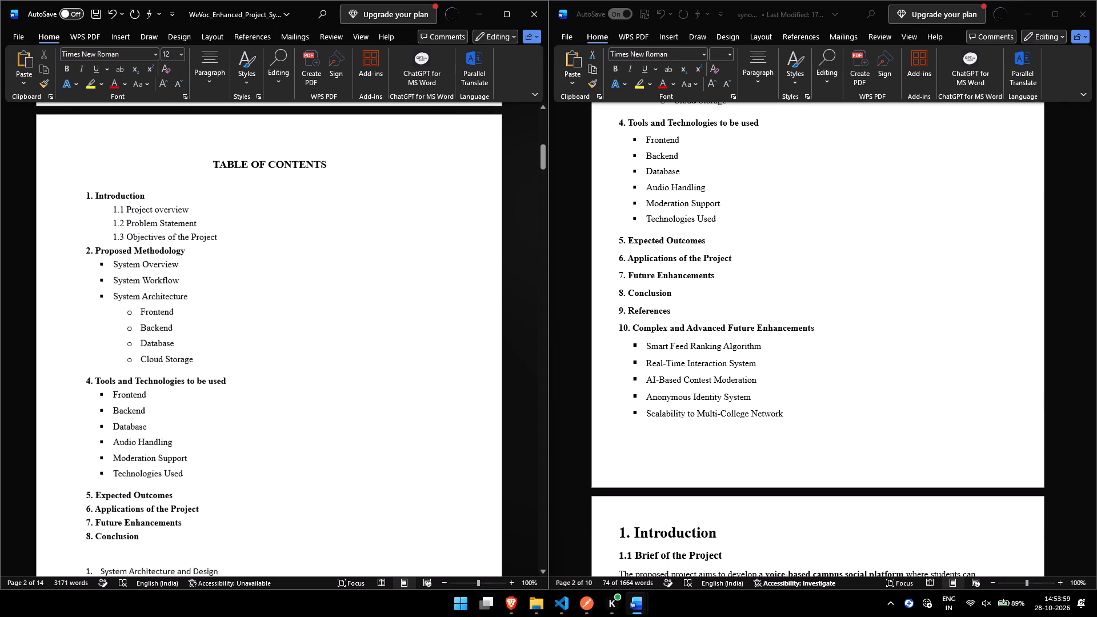
scroll(129, 293, "down", 1)
left_click(100, 241)
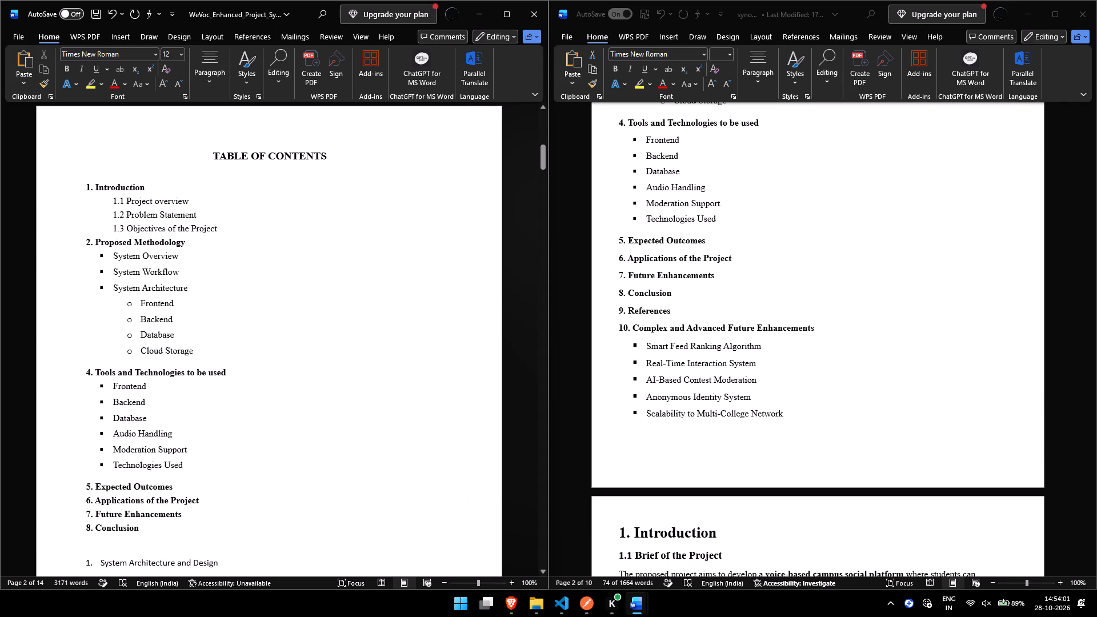
key("Left")
type("Exs")
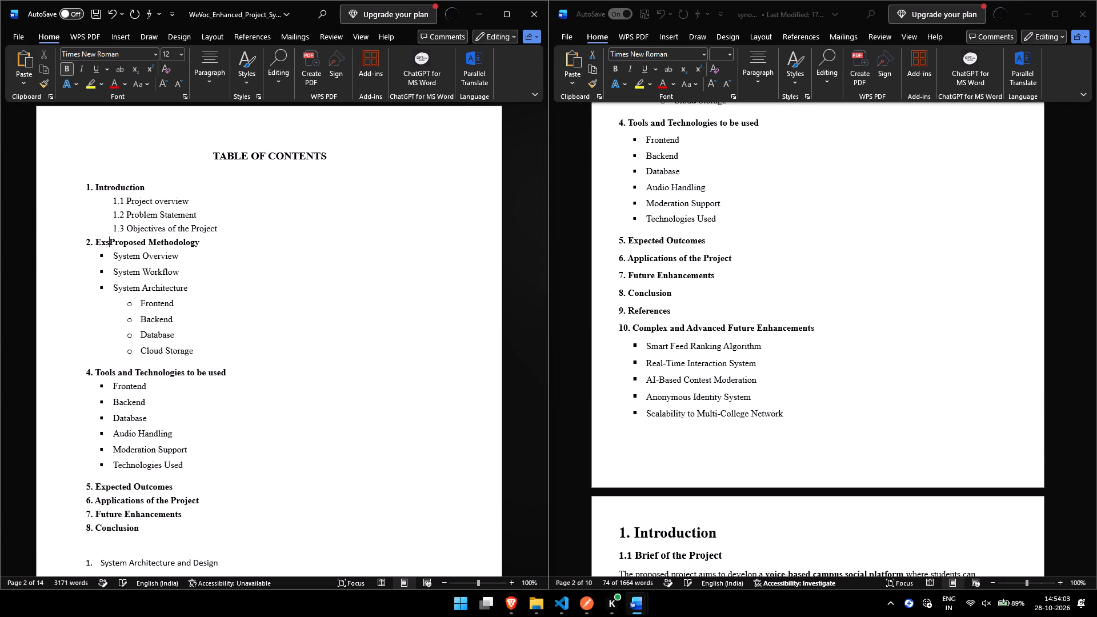
key("BackSpace")
type("isting")
key("space")
type("Systems")
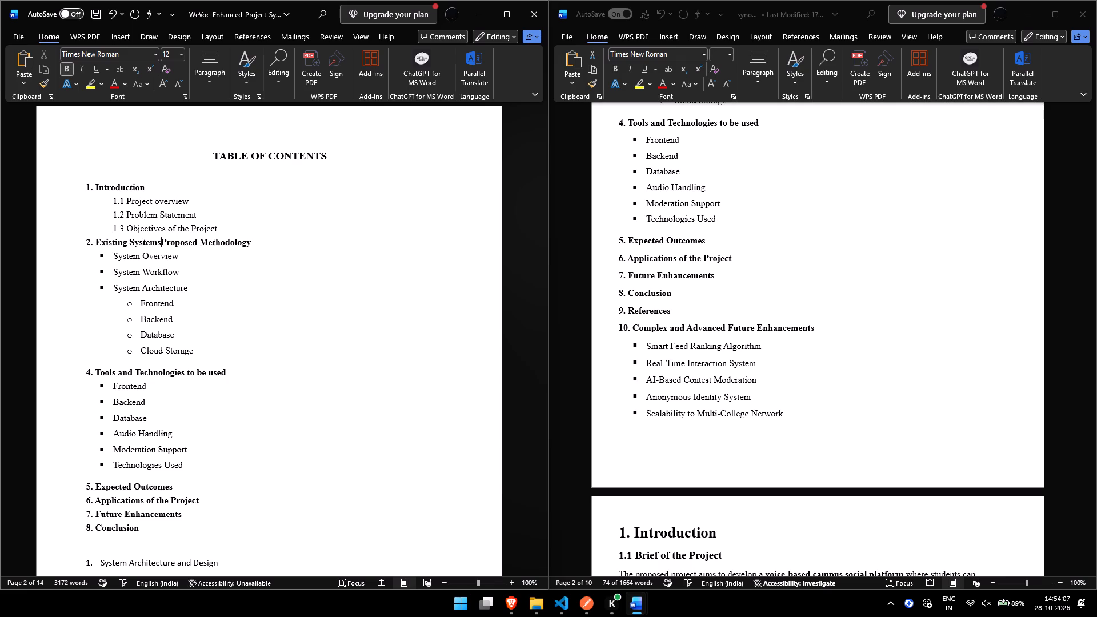
key("space")
type("&")
key("space")
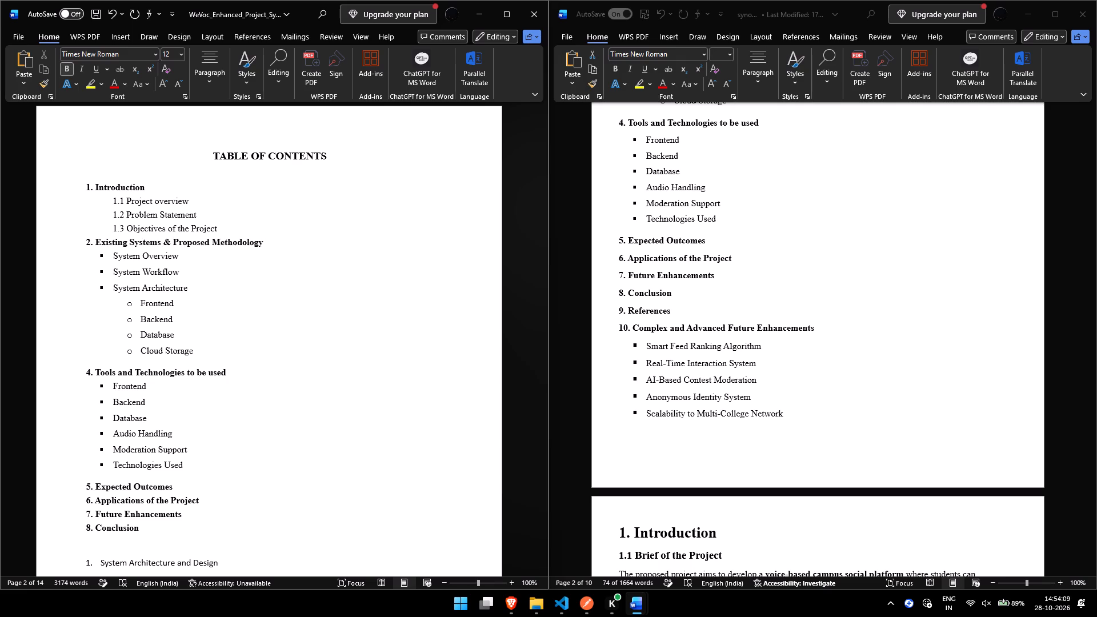
Delete the bulleted sub-items under entry 2, from "System Overview" through "Cloud Storage", including the blank line after them.
key("Down")
key("Down")
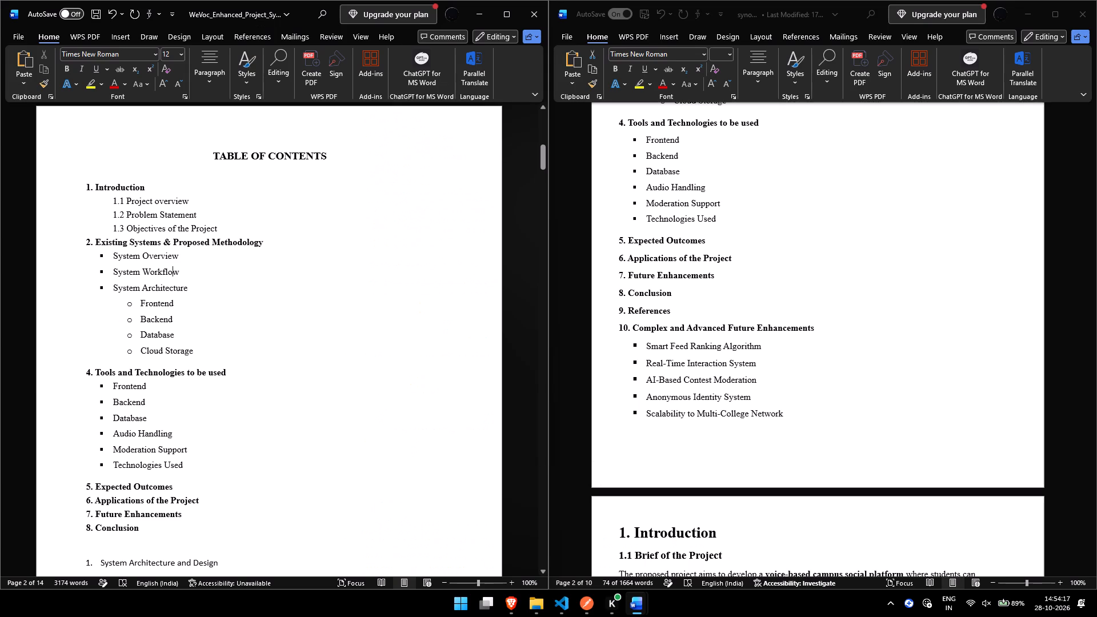
scroll(196, 293, "down", 1)
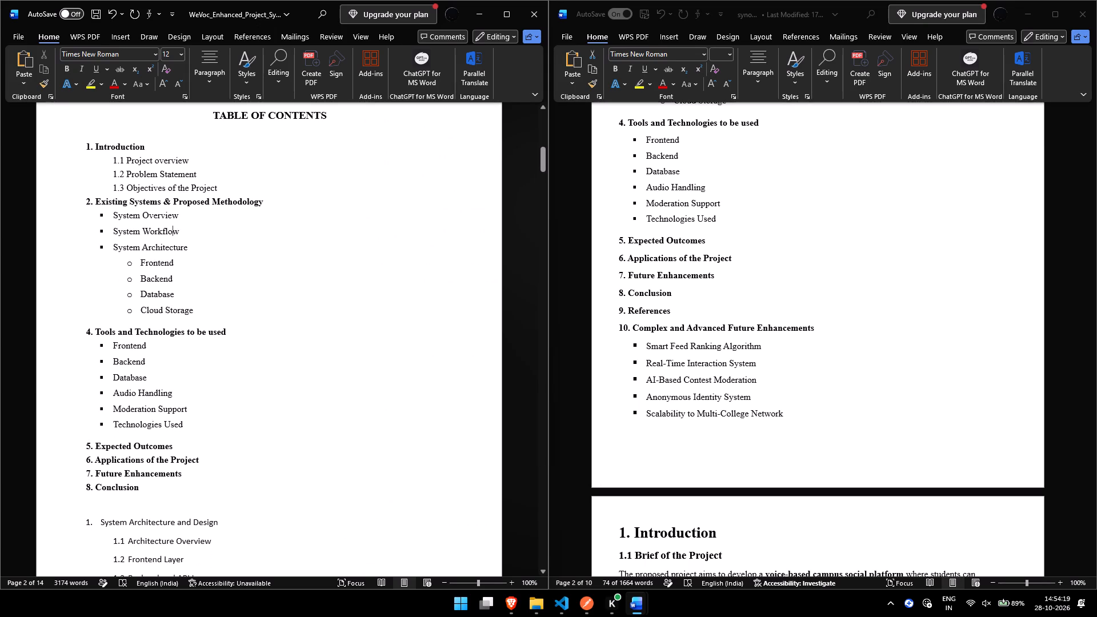
left_click(265, 205)
key("Up")
key("Right")
key("shift+Right")
key("shift+Down")
key("shift+Down")
key("shift+Down")
key("shift+Down")
key("shift+Down")
key("shift+Down")
key("shift+Down")
key("shift+Up")
key("shift+Right")
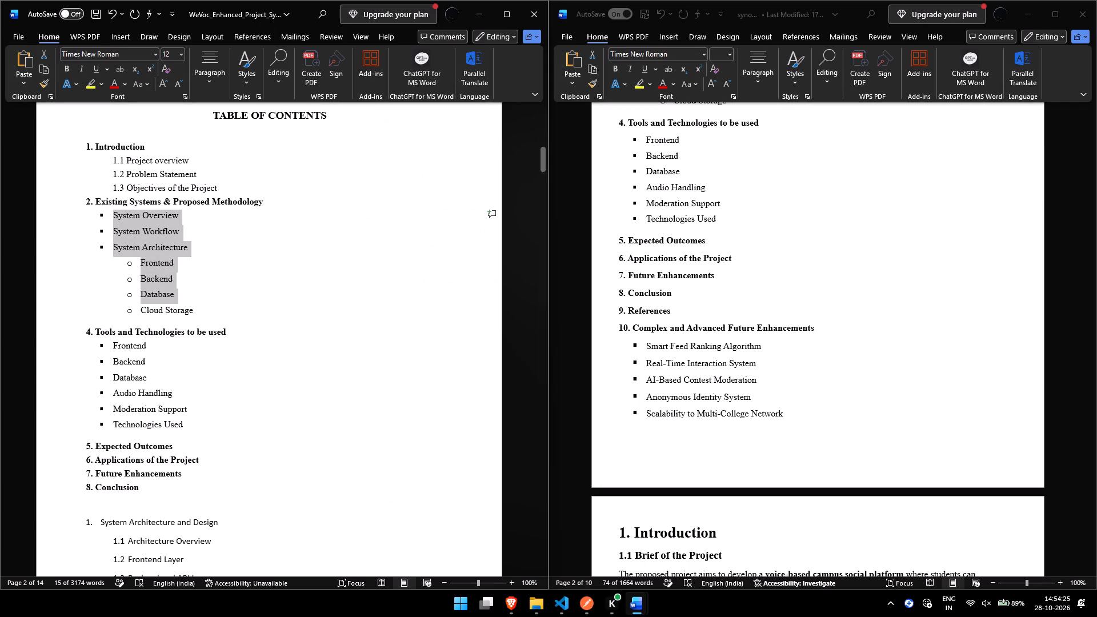
key("shift+Right")
key("shift+Right")
key("shift+Right")
key("shift+Right")
key("shift+Right")
key("shift+Right")
key("shift+Right")
key("shift+Right")
key("shift+Right")
key("shift+Right")
key("shift+Right")
key("shift+Right")
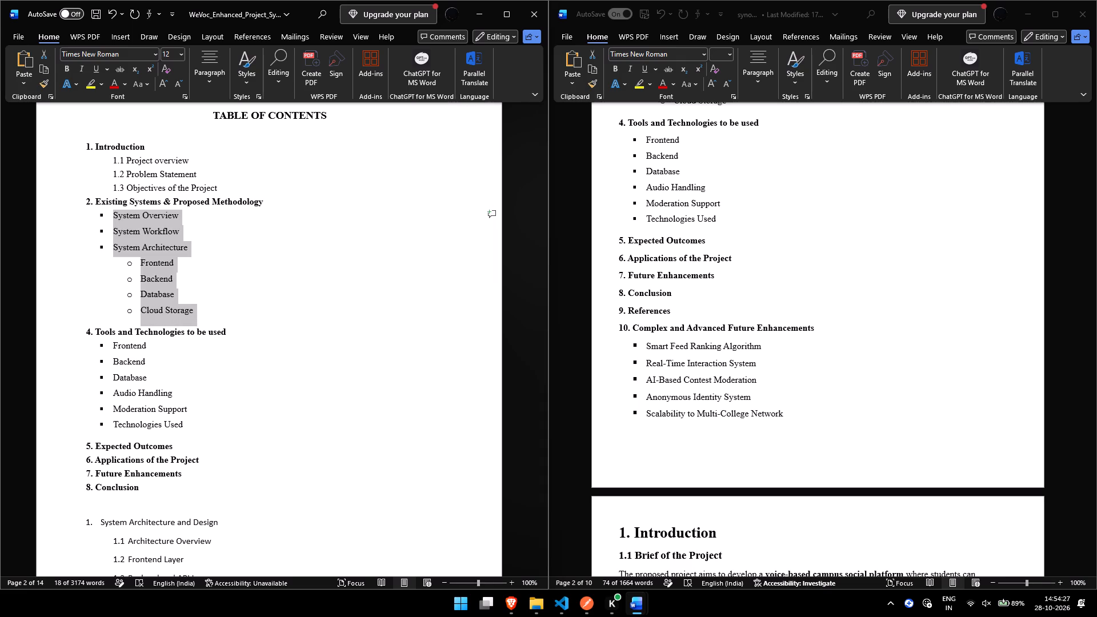
key("BackSpace")
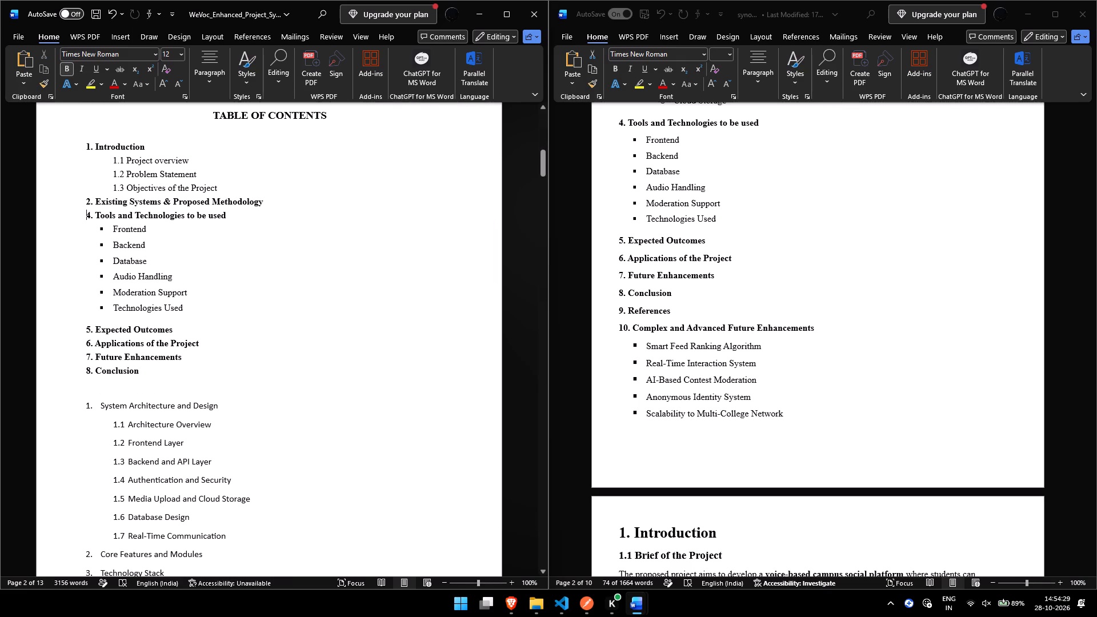
Add a new line above "4. Tools and Technologies to be used" and begin it with "3. System".
type("3.")
key("Return")
key("Up")
key("Right")
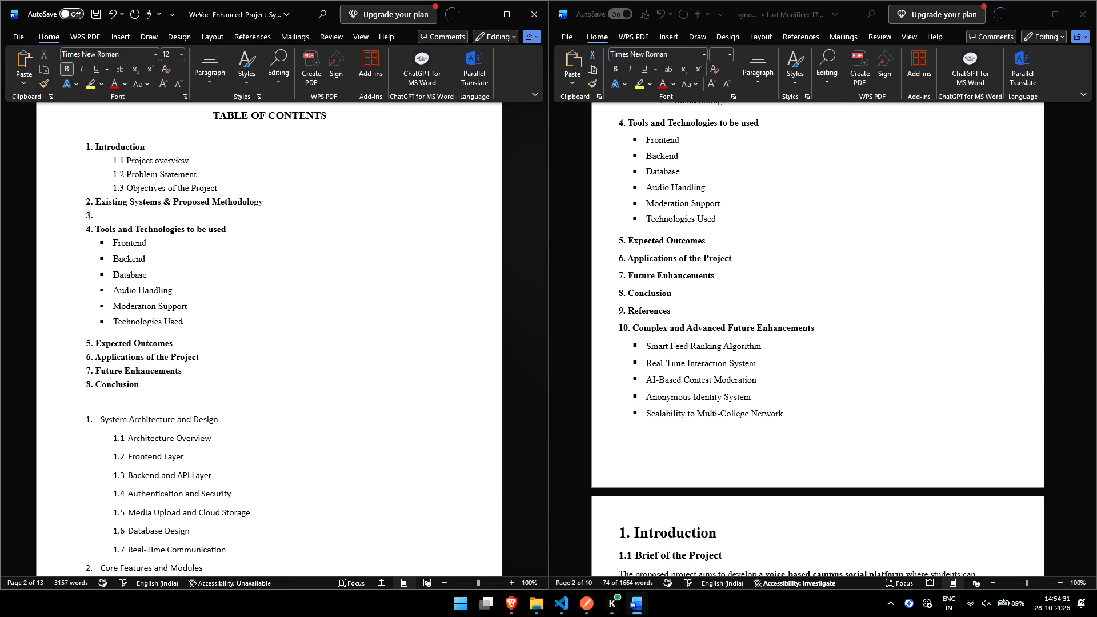
key("Right")
key("space")
type("System")
key("space")
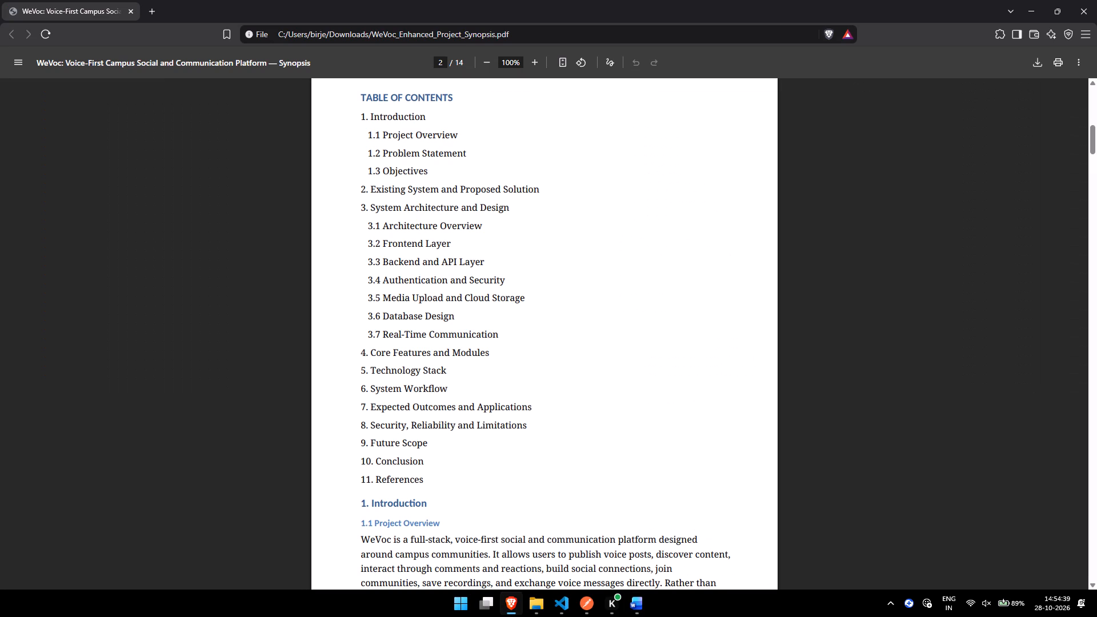
Switch to the enhanced synopsis PDF in Brave and copy contents section 3, from "System Architecture and Design" through "3.7 Real-Time Communication".
left_click(366, 208)
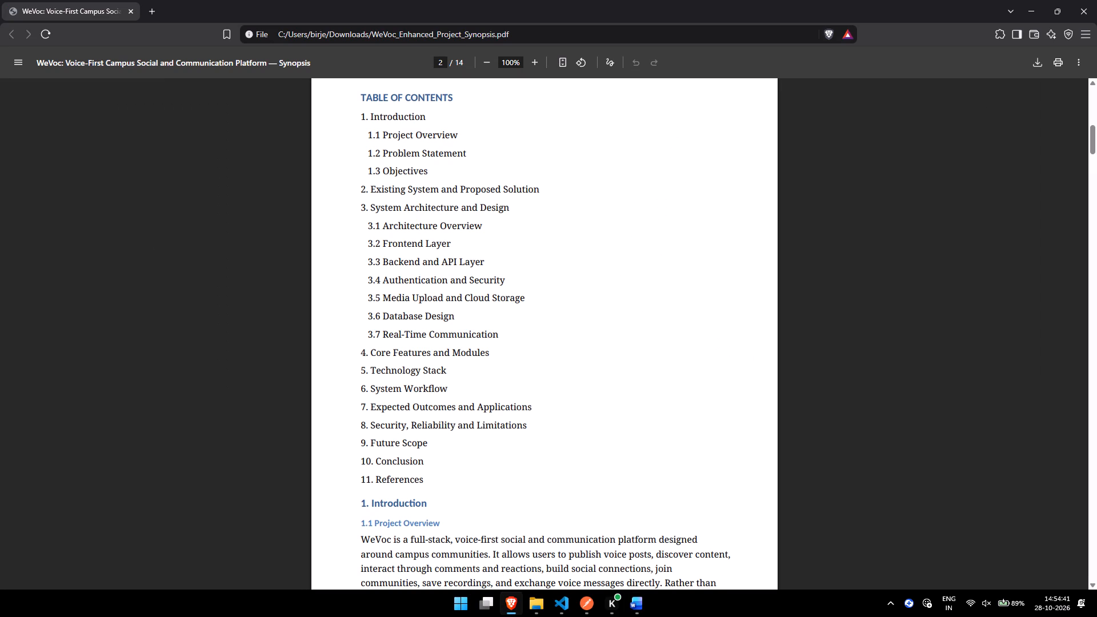
left_click(369, 207)
left_click_drag(369, 207, 409, 259)
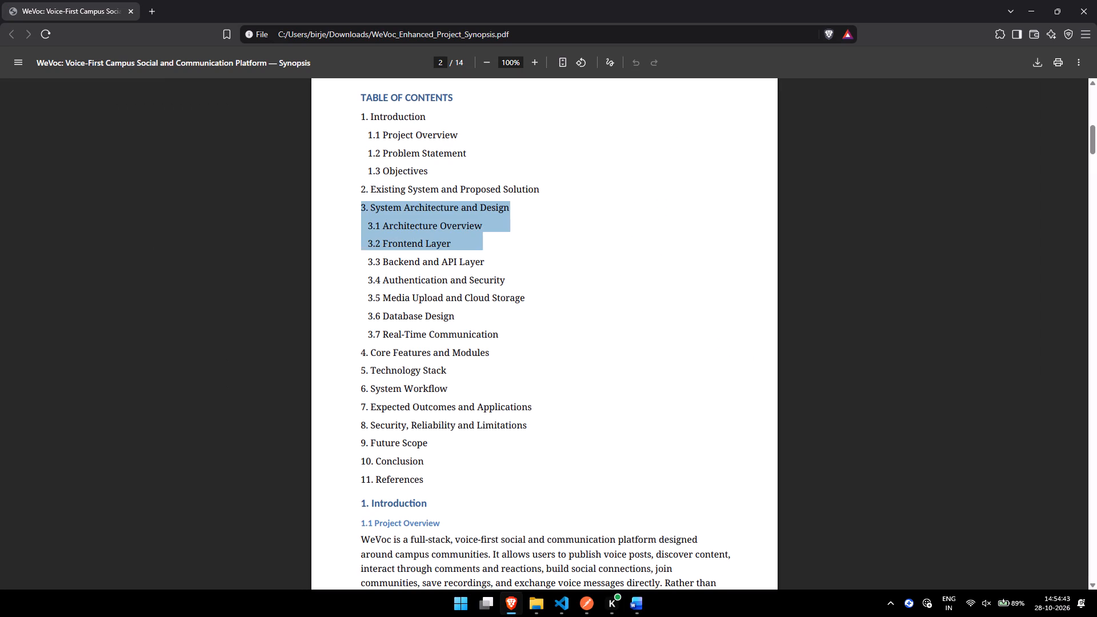
left_click_drag(409, 259, 503, 329)
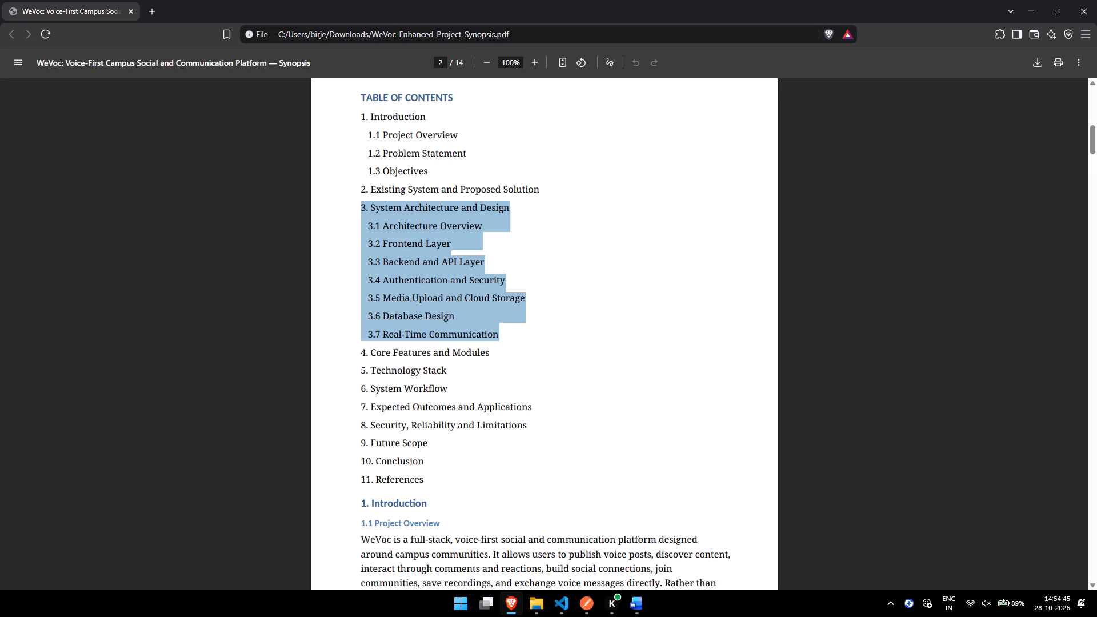
key("ctrl+c")
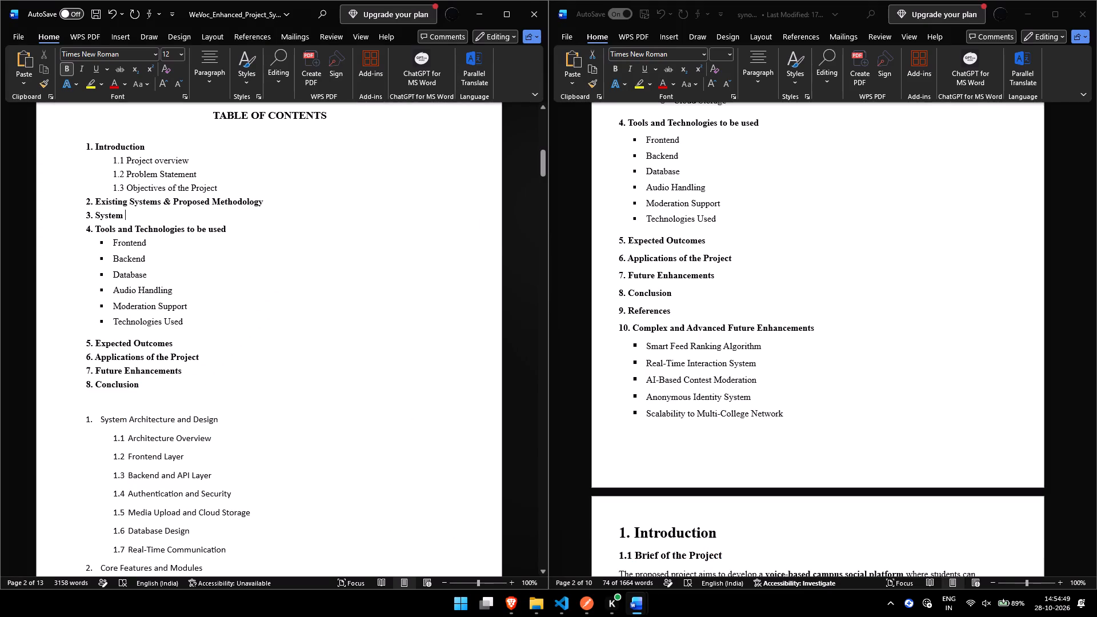
Back in Word, replace the word "System" in the new entry 3 with the copied section 3 contents.
key("BackSpace")
key("BackSpace")
key("BackSpace")
key("BackSpace")
key("BackSpace")
key("BackSpace")
key("BackSpace")
key("ctrl+v")
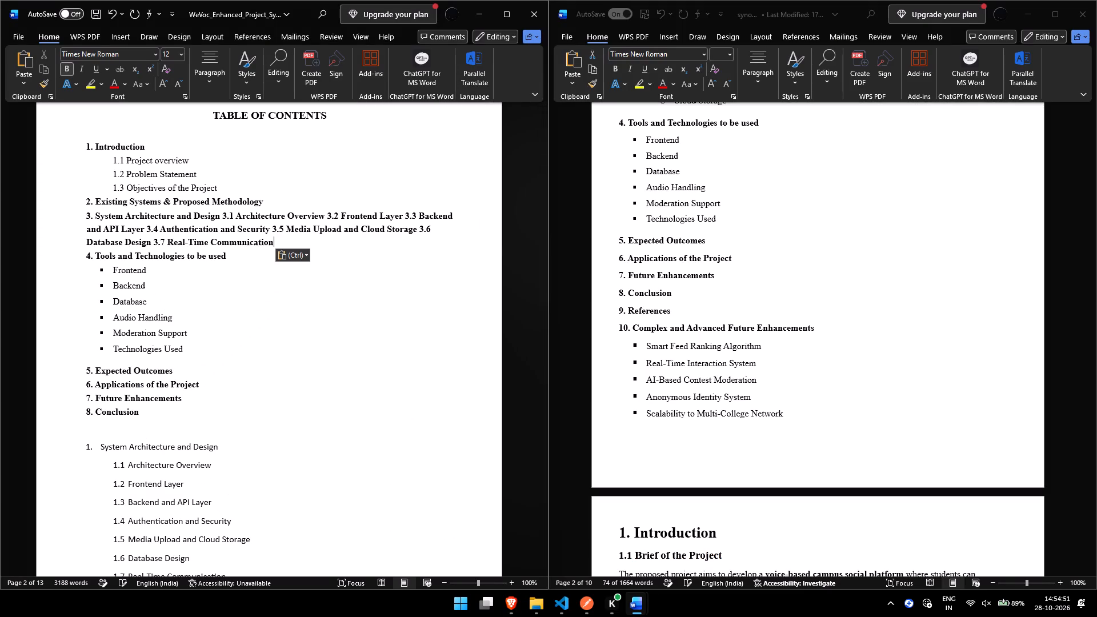
Break the pasted section 3 text before "3.1 Architecture Overview" so the section title stands on its own line.
key("Up")
key("Left")
key("Up")
key("Left")
key("Left")
key("Left")
key("Left")
key("Left")
key("Left")
key("Left")
key("Left")
key("Left")
key("Left")
key("Left")
key("Left")
key("Left")
key("Right")
key("Return")
Break the text before "3.2 Frontend Layer" so that "3.1 Architecture Overview" stands on its own line.
key("Right")
key("Right")
key("Right")
key("Right")
key("Right")
key("Right")
key("Right")
key("Right")
key("Right")
key("Right")
key("Right")
key("Right")
key("Right")
key("Right")
key("Right")
key("Right")
key("Right")
key("Right")
key("Right")
key("Right")
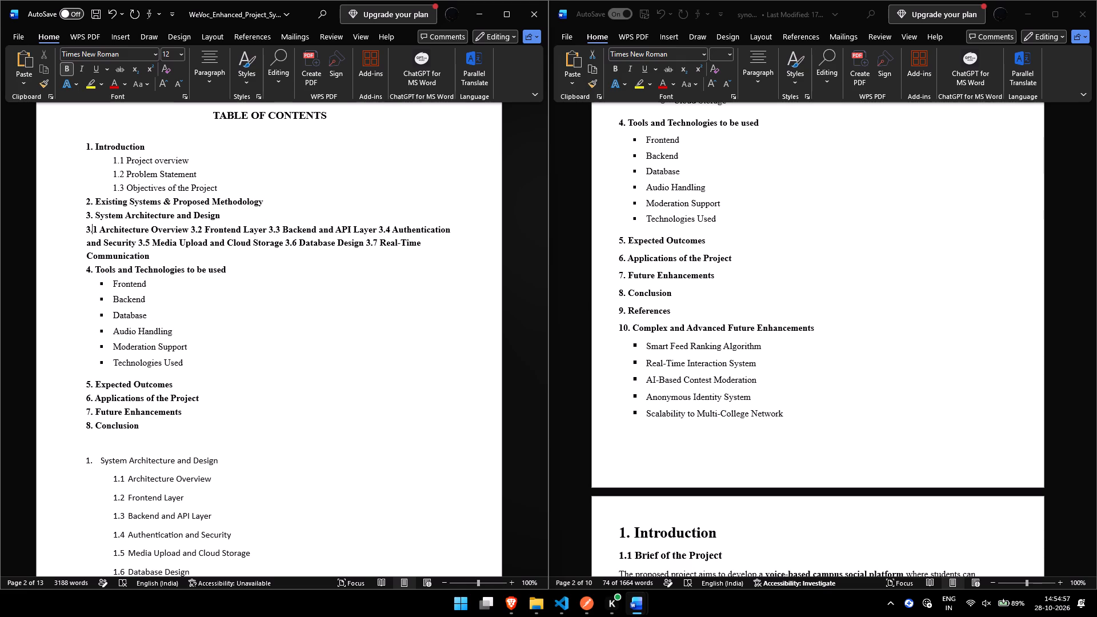
key("Right")
key("Right")
key("Left")
key("Return")
Break the text before "3.3 Backend and API Layer" so that "3.2 Frontend Layer" stands on its own line.
key("Right")
key("Right")
key("Right")
key("Right")
key("Right")
key("Right")
key("Right")
key("Right")
key("Right")
key("Right")
key("Right")
key("Right")
key("ctrl+Right")
key("ctrl+Right")
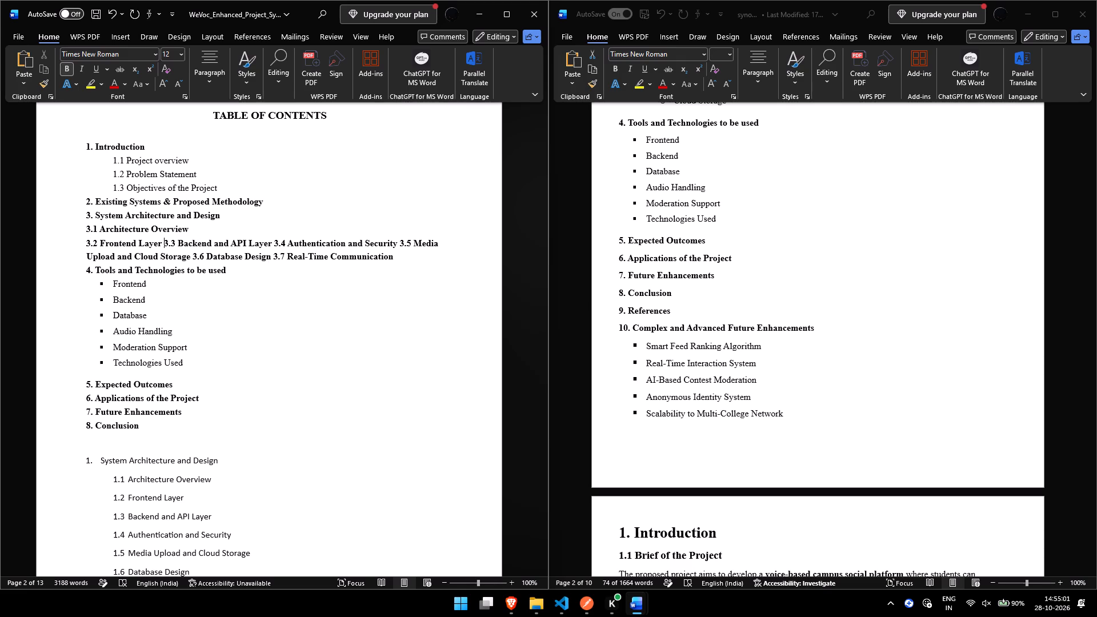
key("Return")
Break the text before "3.4 Authentication and Security" so that "3.3 Backend and API Layer" stands on its own line.
key("ctrl+Right")
key("ctrl+Right")
key("ctrl+Right")
key("ctrl+Right")
key("ctrl+Right")
key("ctrl+Right")
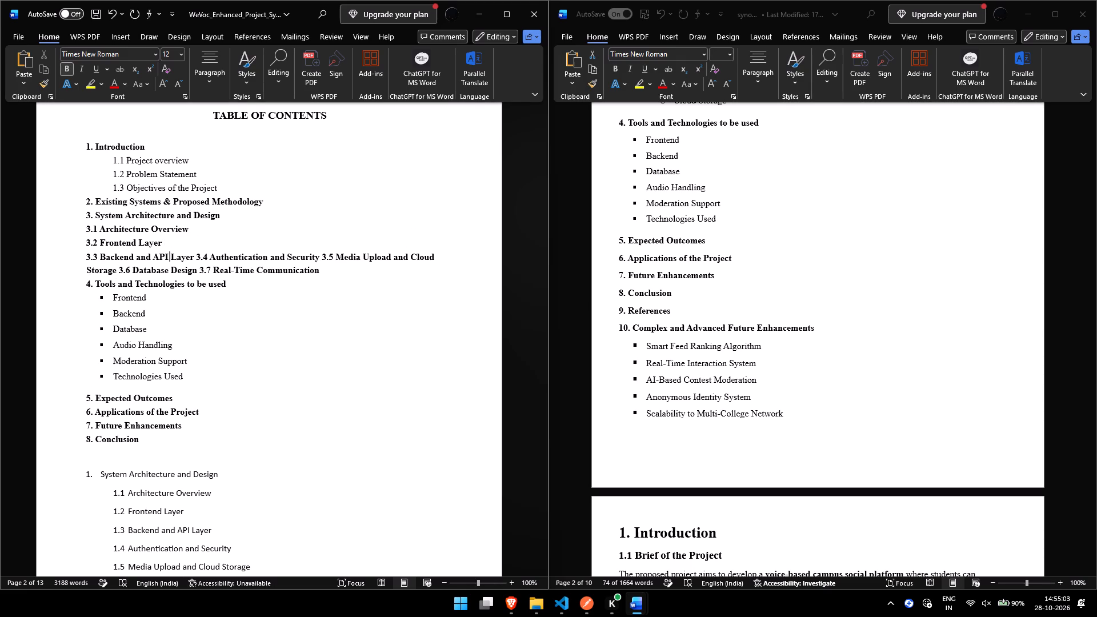
key("ctrl+Right")
key("Return")
Break the text before "3.5 Media Upload and Cloud Storage" so that "3.4 Authentication and Security" stands on its own line.
key("ctrl+Right")
key("ctrl+Right")
key("ctrl+Right")
key("ctrl+Right")
key("ctrl+Right")
key("ctrl+Right")
key("ctrl+Right")
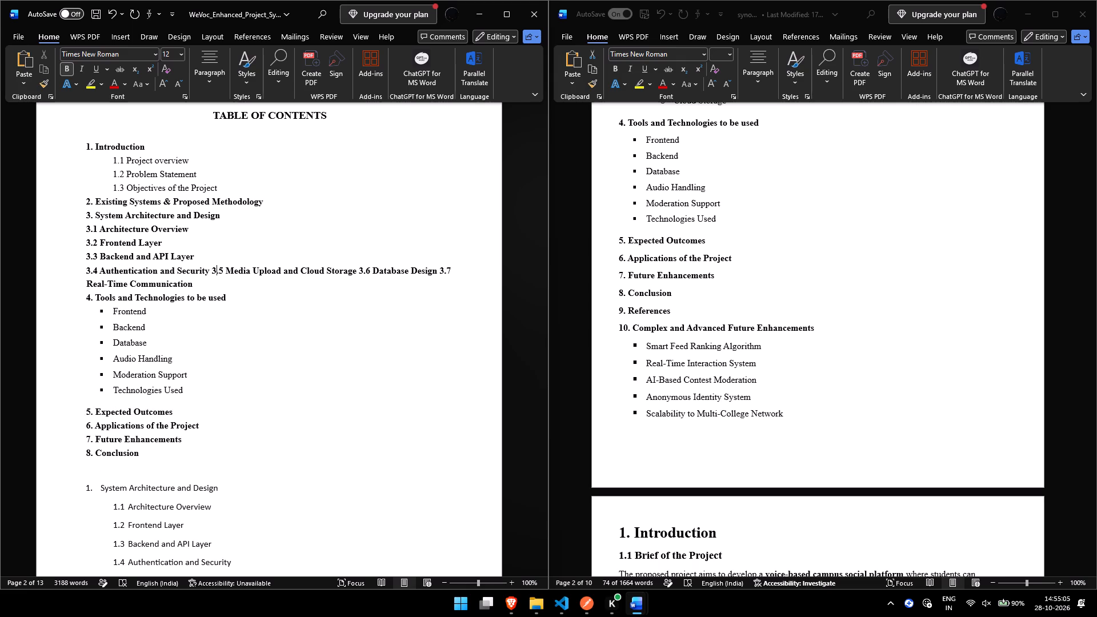
key("ctrl+Left")
key("Return")
Break the text before "3.6 Database Design" so that "3.5 Media Upload and Cloud Storage" stands on its own line.
key("ctrl+Right")
key("ctrl+Right")
key("ctrl+Right")
key("ctrl+Right")
key("ctrl+Right")
key("ctrl+Right")
key("ctrl+Right")
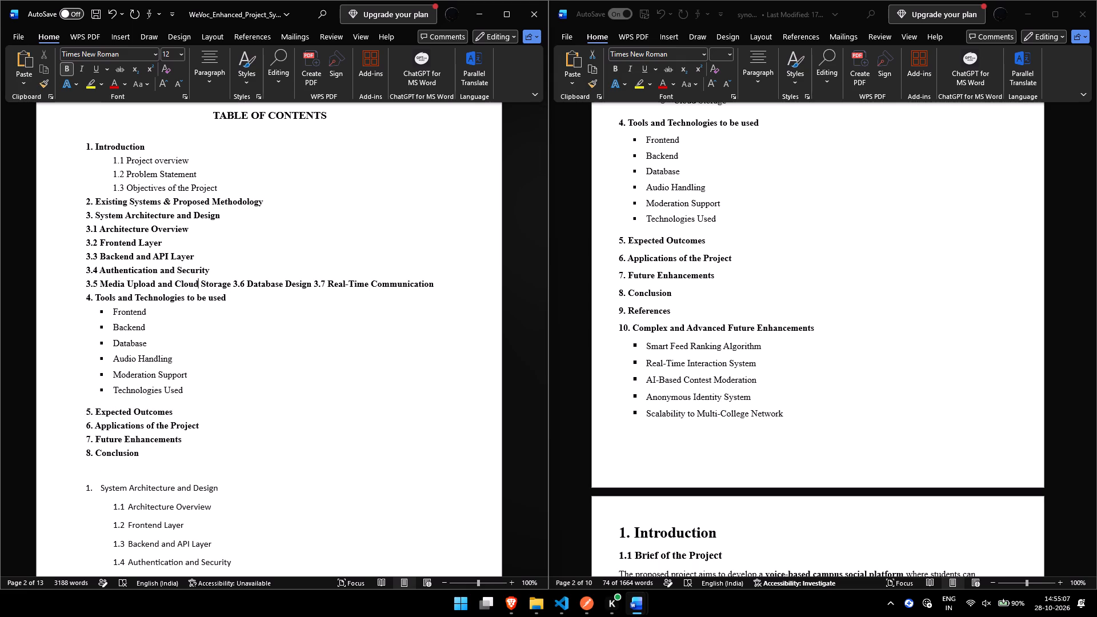
key("ctrl+Right")
key("Return")
Break the text before "3.7 Real-Time Communication" so that "3.6 Database Design" stands on its own line.
key("ctrl+Right")
key("ctrl+Right")
key("ctrl+Right")
key("ctrl+Right")
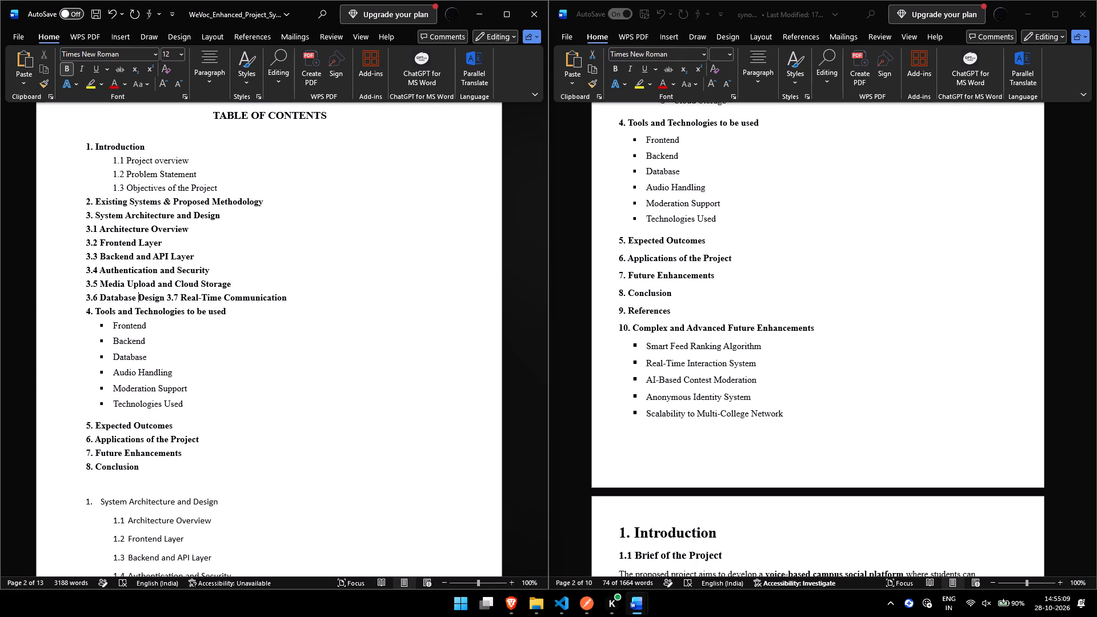
key("ctrl+Right")
key("Return")
Indent the contents entries 3.1 through 3.6 together until they line up with the sub-entries of section 1.
key("shift+Up")
key("shift+Up")
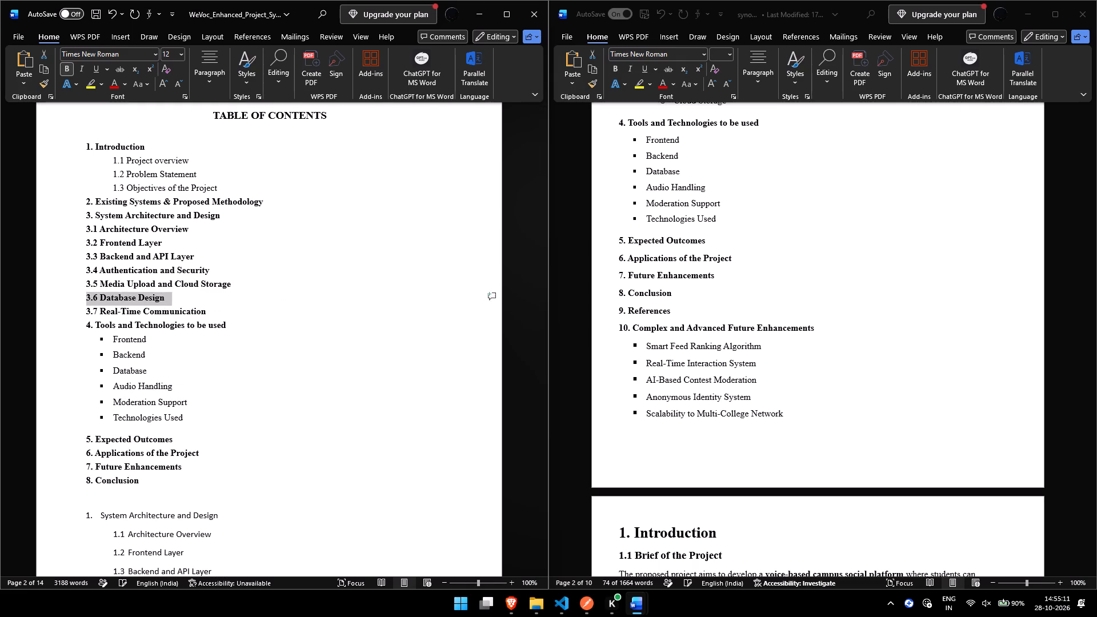
key("shift+Up")
key("shift+Up")
key("shift+Up")
key("shift+Up")
key("Tab")
key("Tab")
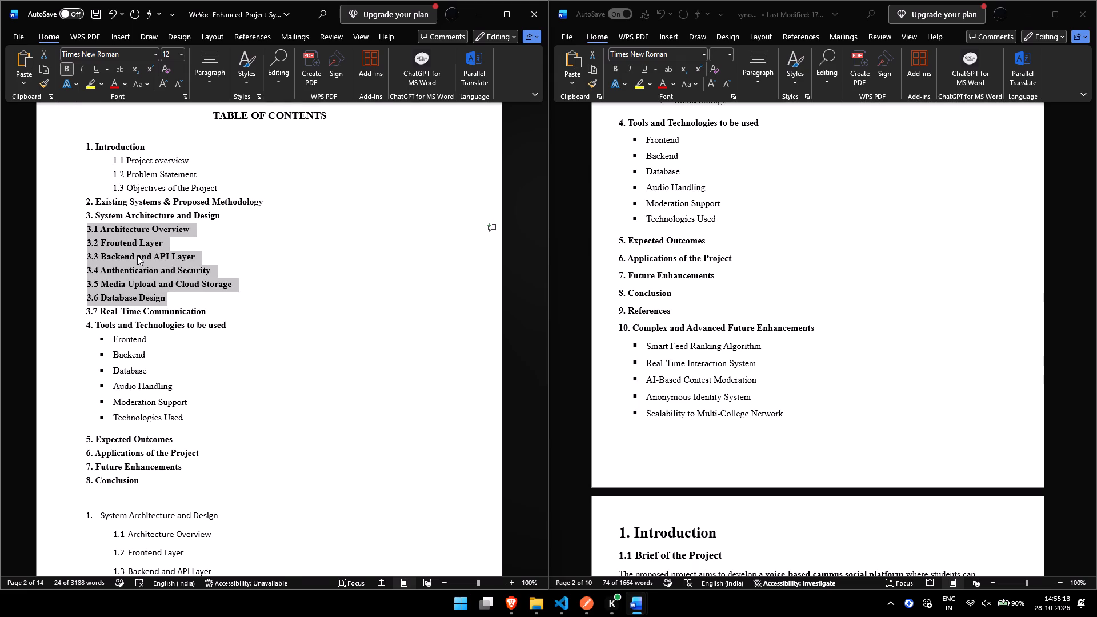
key("Tab")
key("Tab")
key("Tab")
key("Tab")
key("Tab")
key("Tab")
key("Tab")
key("Tab")
key("Tab")
key("Tab")
key("Tab")
key("Tab")
key("Tab")
key("Tab")
key("Tab")
key("Tab")
key("Tab")
key("Tab")
key("Tab")
key("Tab")
key("Tab")
key("Tab")
key("Tab")
key("Tab")
key("Tab")
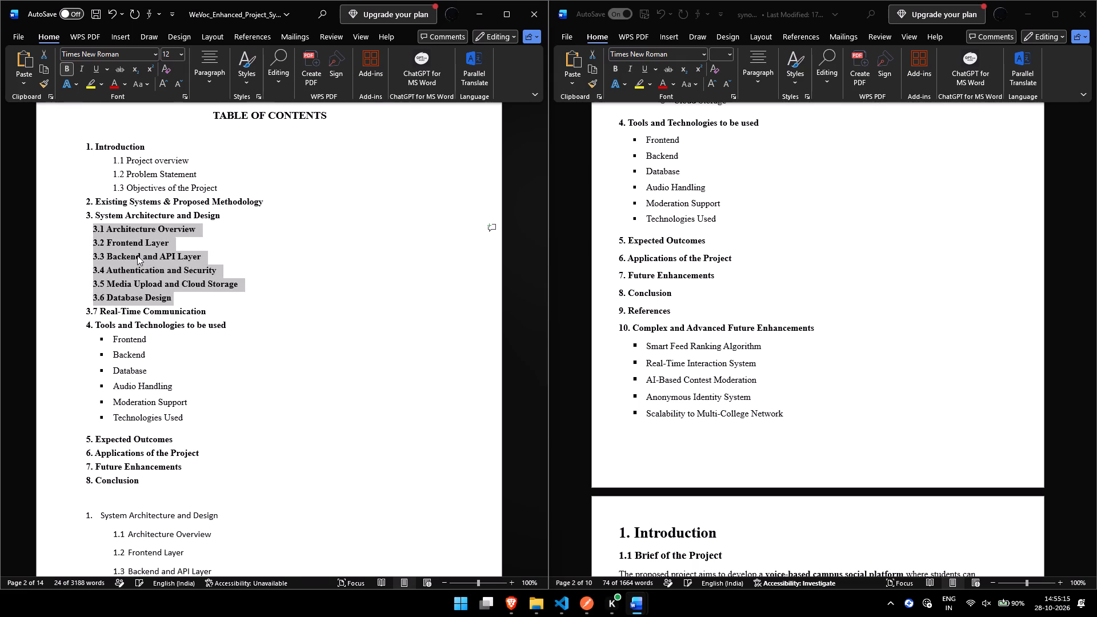
key("Tab")
key("Tab")
key("Tab")
key("Tab")
key("Tab")
key("Tab")
key("Tab")
key("Tab")
key("Tab")
key("Tab")
key("Tab")
key("Tab")
key("Tab")
key("Tab")
key("Tab")
key("Tab")
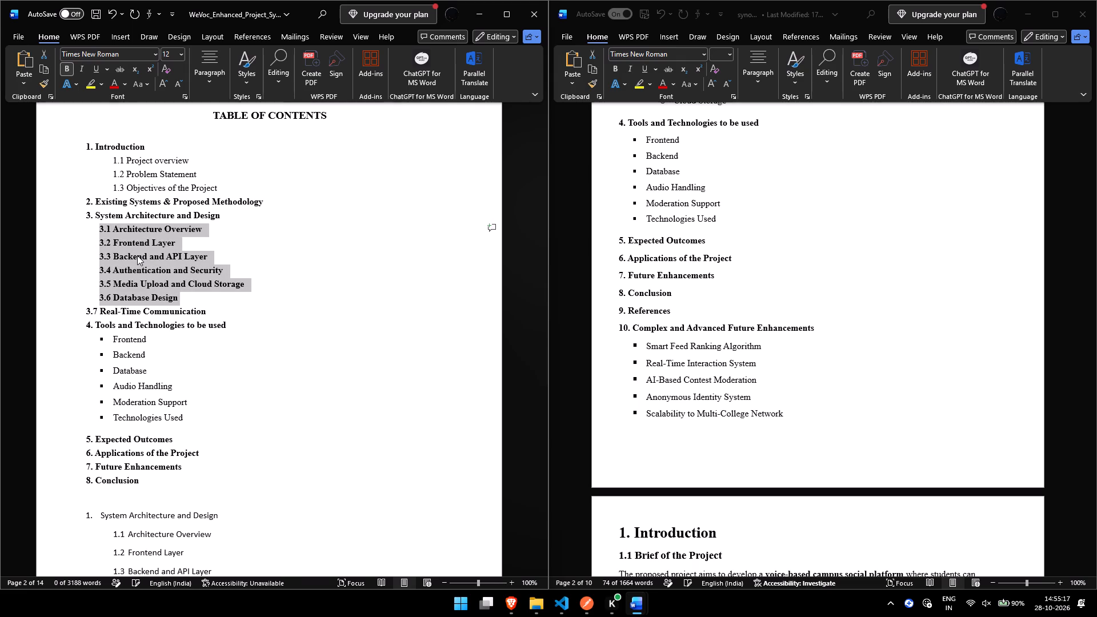
key("Tab")
key("Tab")
key("Tab")
key("Tab")
key("Tab")
key("Tab")
key("Tab")
key("Tab")
key("Tab")
key("Tab")
key("Tab")
key("Tab")
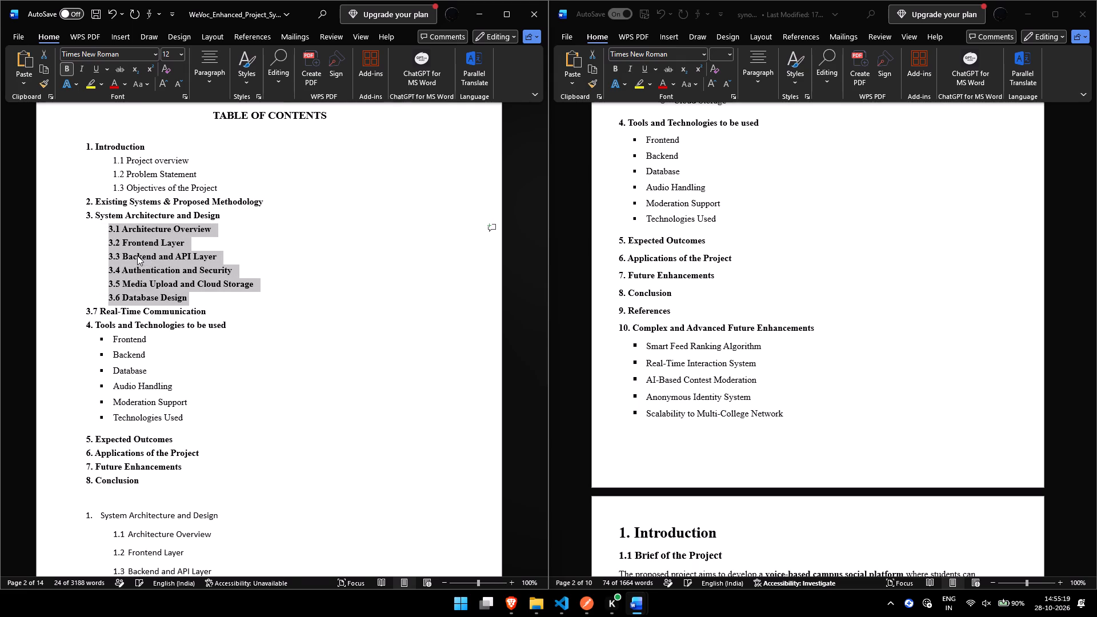
key("Tab")
key("Tab")
key("Tab")
key("Tab")
key("Tab")
key("Tab")
key("Tab")
key("Tab")
key("Tab")
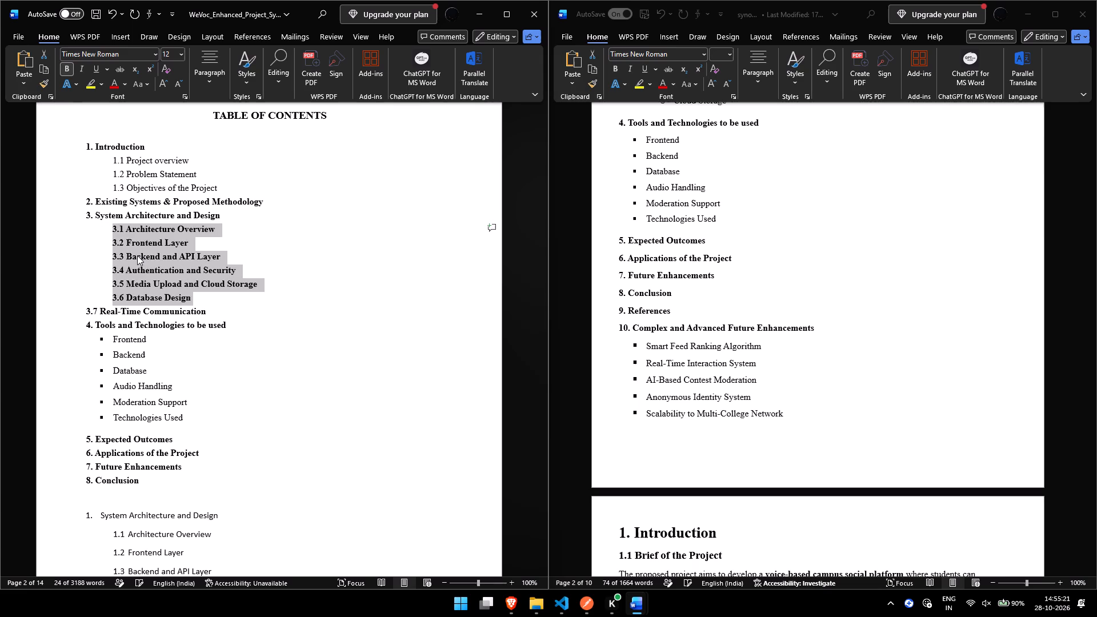
left_click(163, 249)
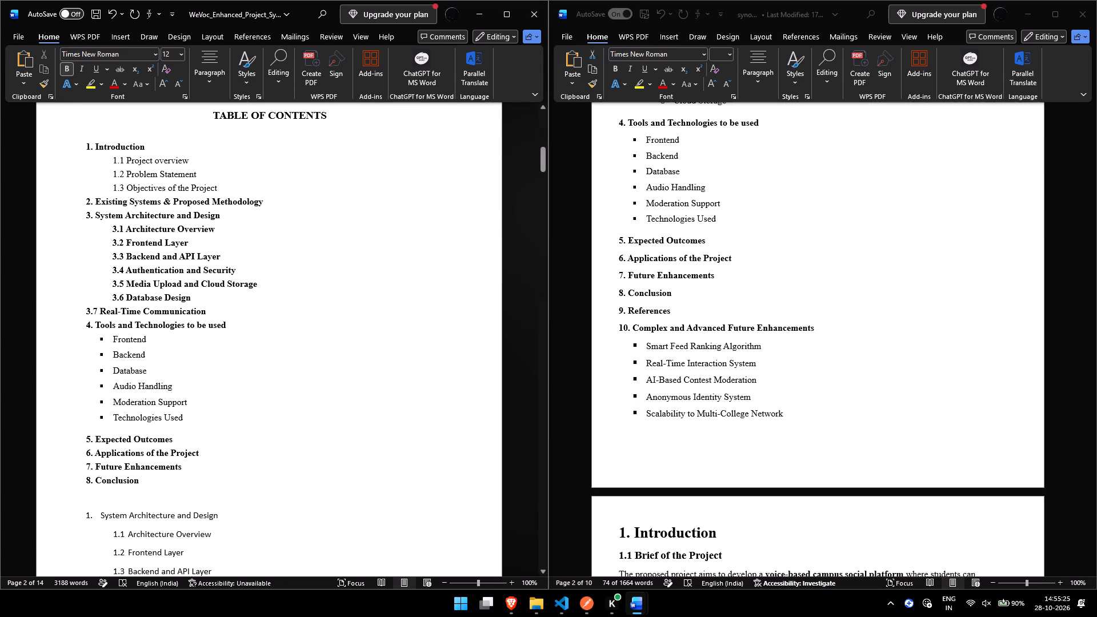
left_click_drag(111, 228, 199, 296)
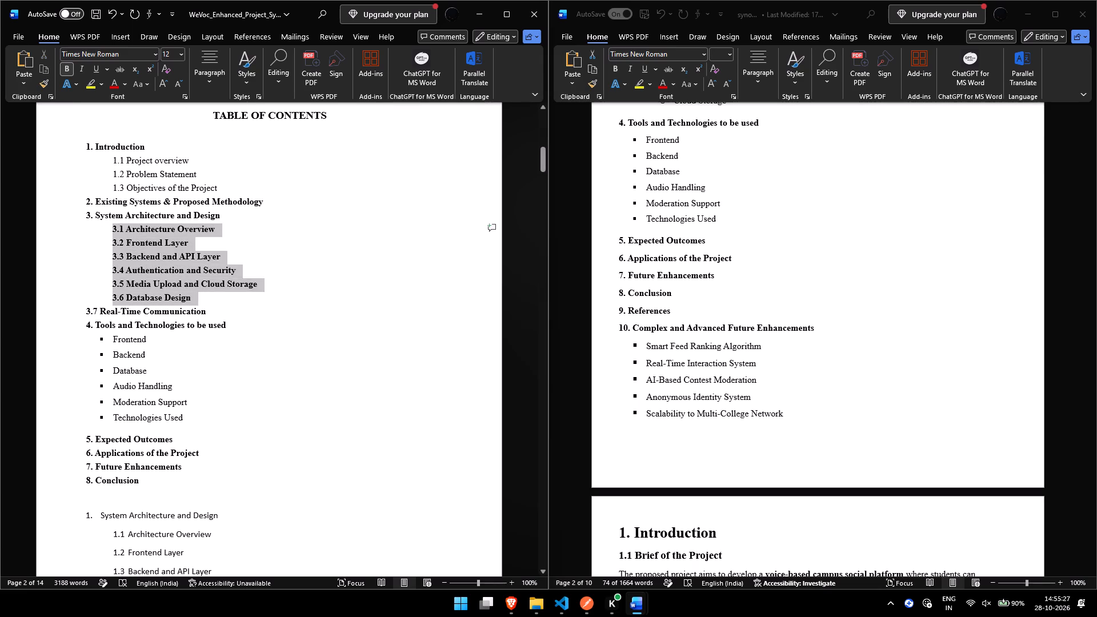
left_click_drag(199, 296, 200, 297)
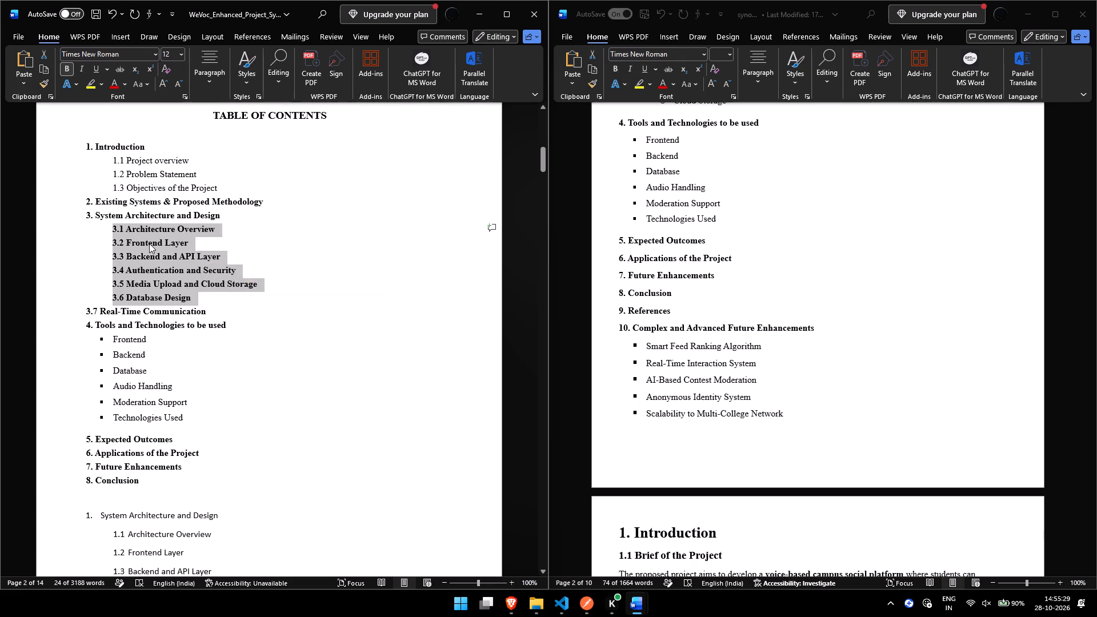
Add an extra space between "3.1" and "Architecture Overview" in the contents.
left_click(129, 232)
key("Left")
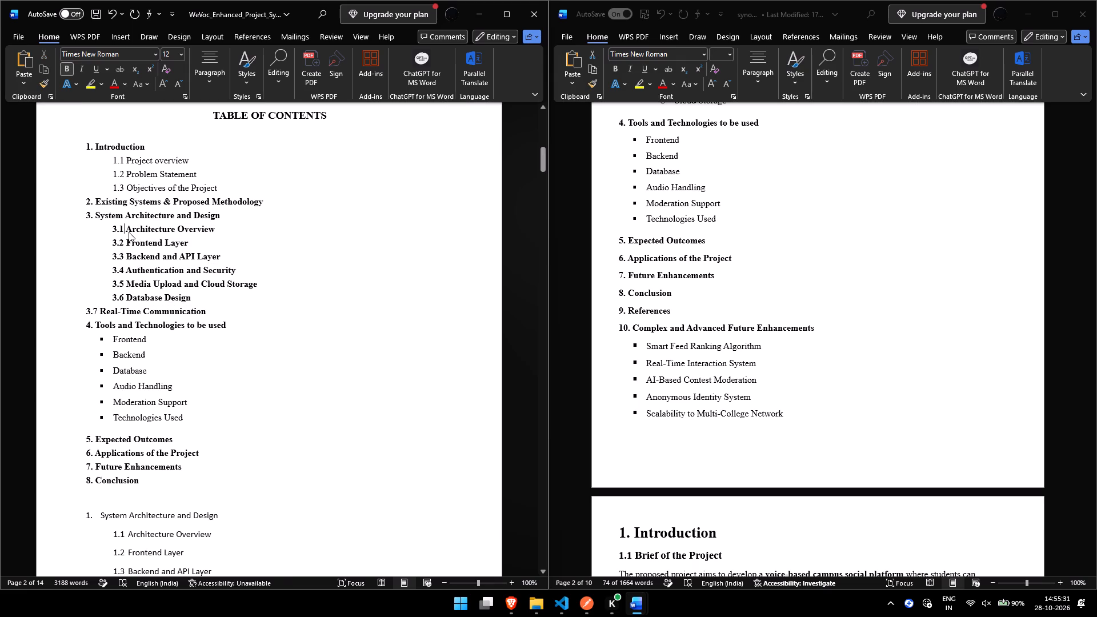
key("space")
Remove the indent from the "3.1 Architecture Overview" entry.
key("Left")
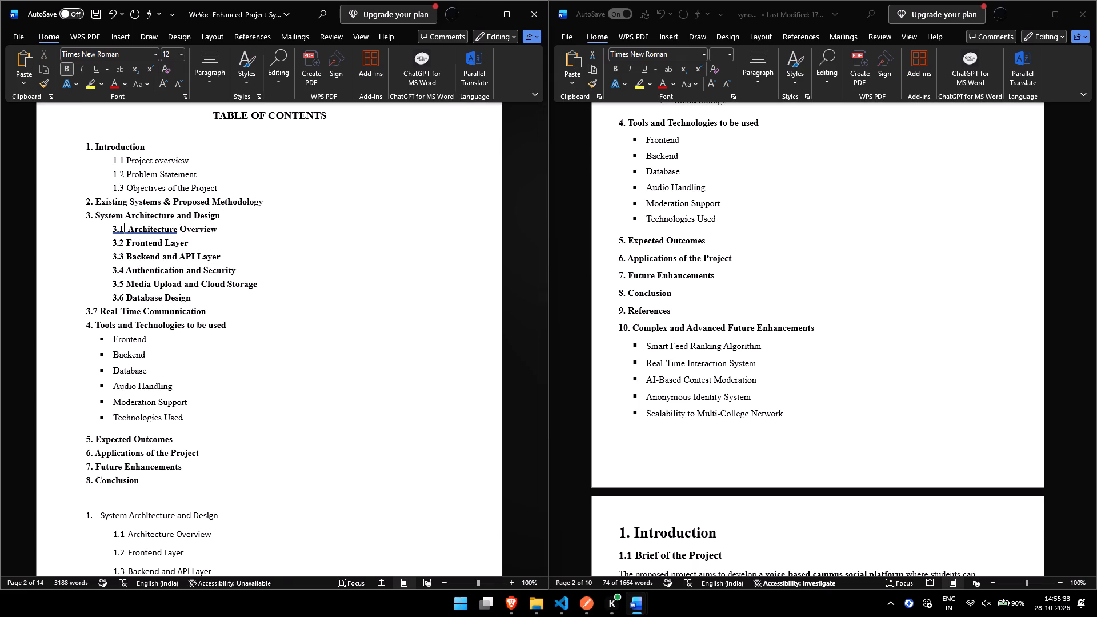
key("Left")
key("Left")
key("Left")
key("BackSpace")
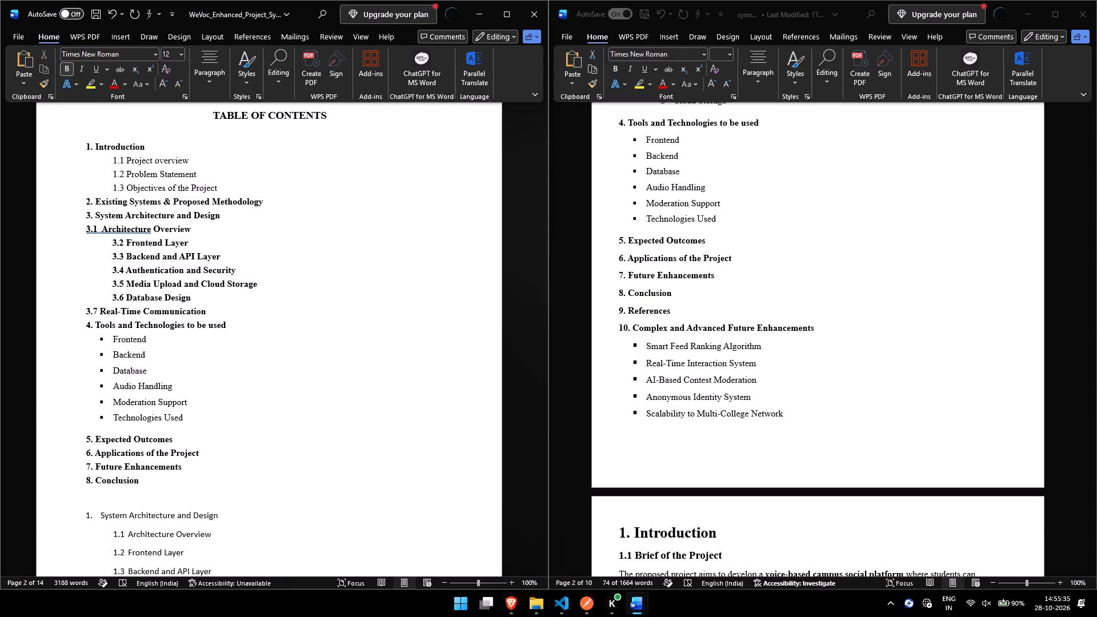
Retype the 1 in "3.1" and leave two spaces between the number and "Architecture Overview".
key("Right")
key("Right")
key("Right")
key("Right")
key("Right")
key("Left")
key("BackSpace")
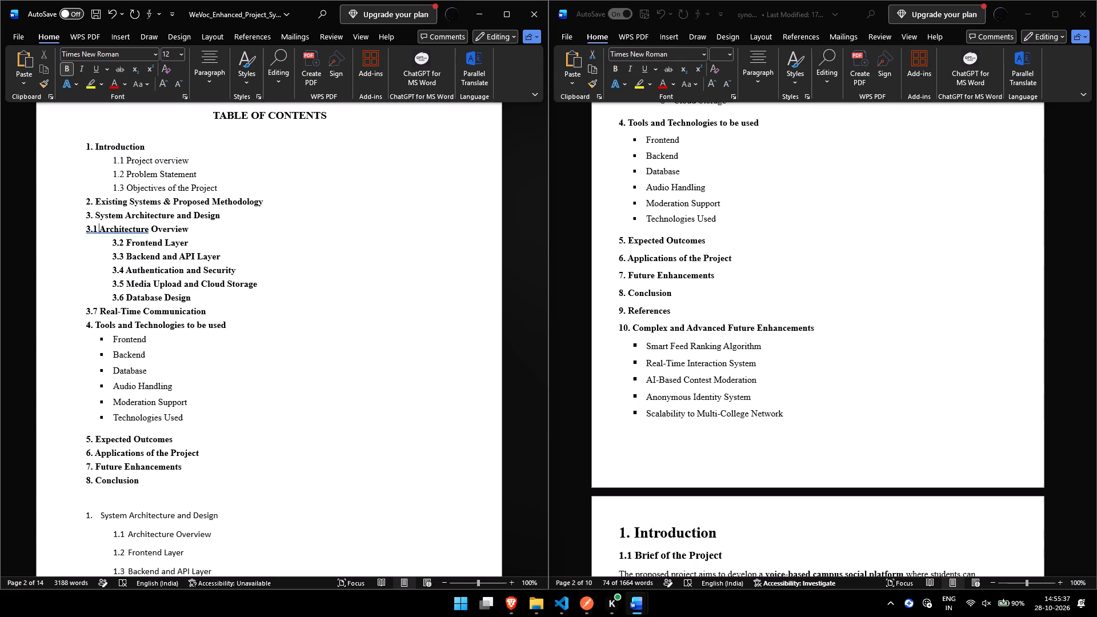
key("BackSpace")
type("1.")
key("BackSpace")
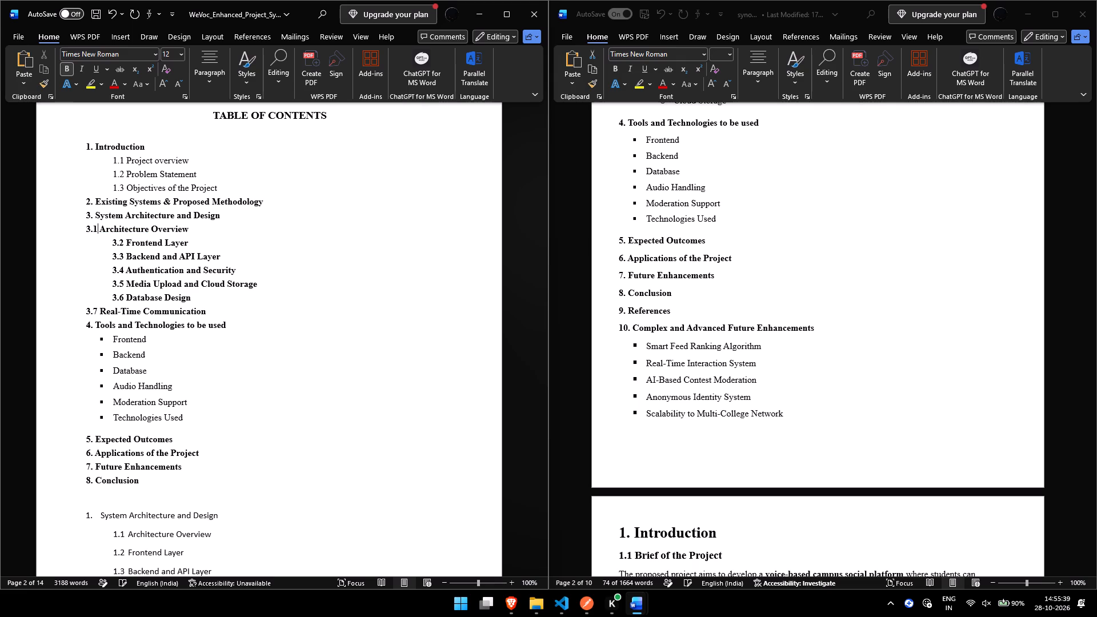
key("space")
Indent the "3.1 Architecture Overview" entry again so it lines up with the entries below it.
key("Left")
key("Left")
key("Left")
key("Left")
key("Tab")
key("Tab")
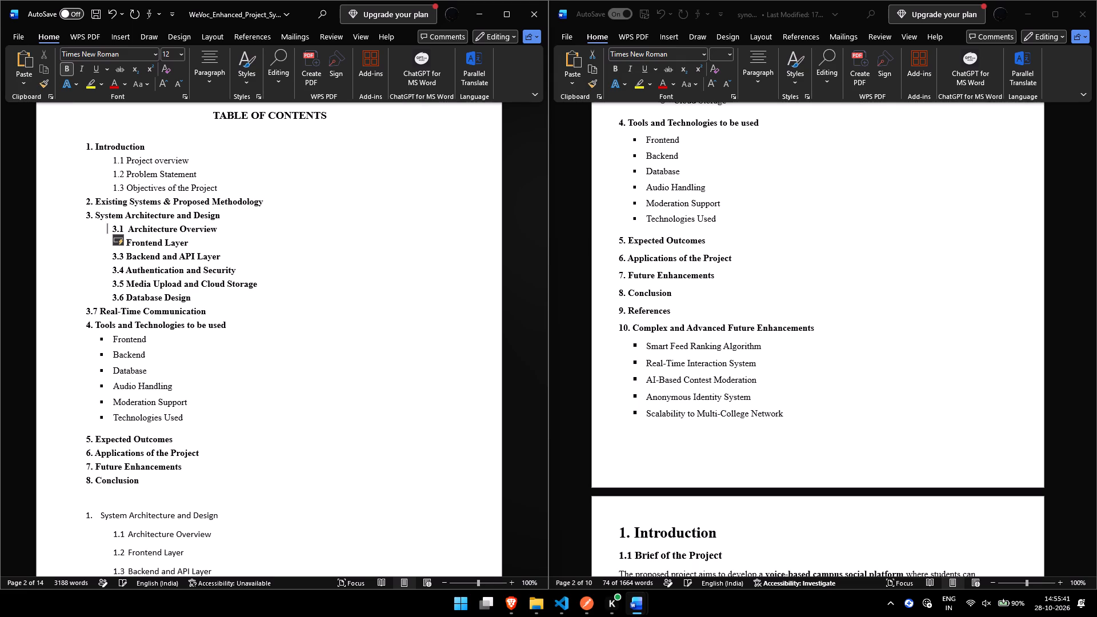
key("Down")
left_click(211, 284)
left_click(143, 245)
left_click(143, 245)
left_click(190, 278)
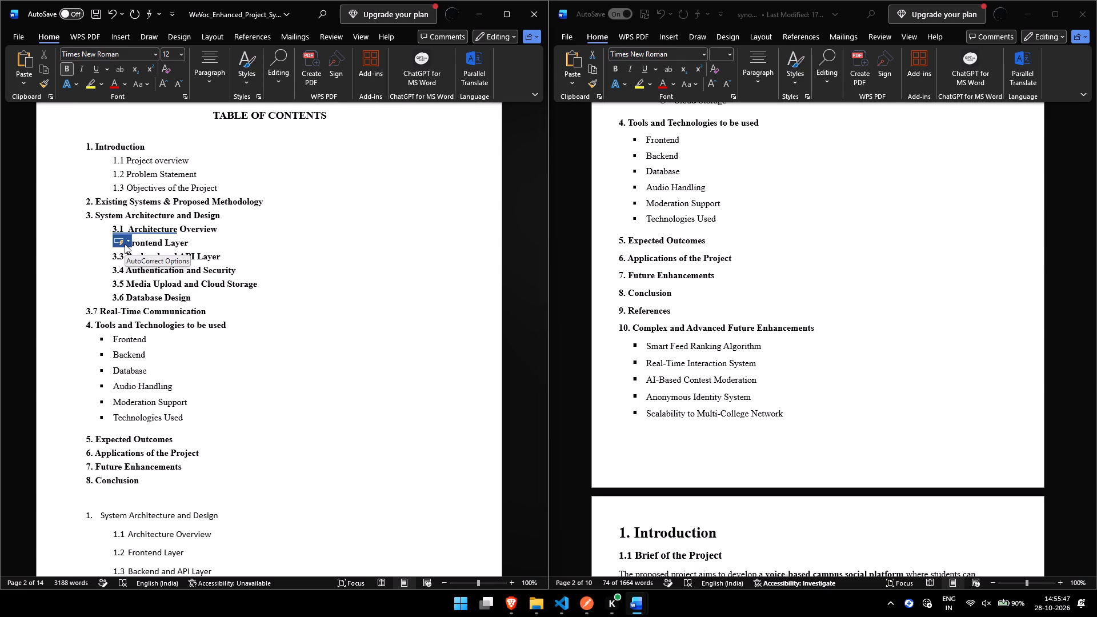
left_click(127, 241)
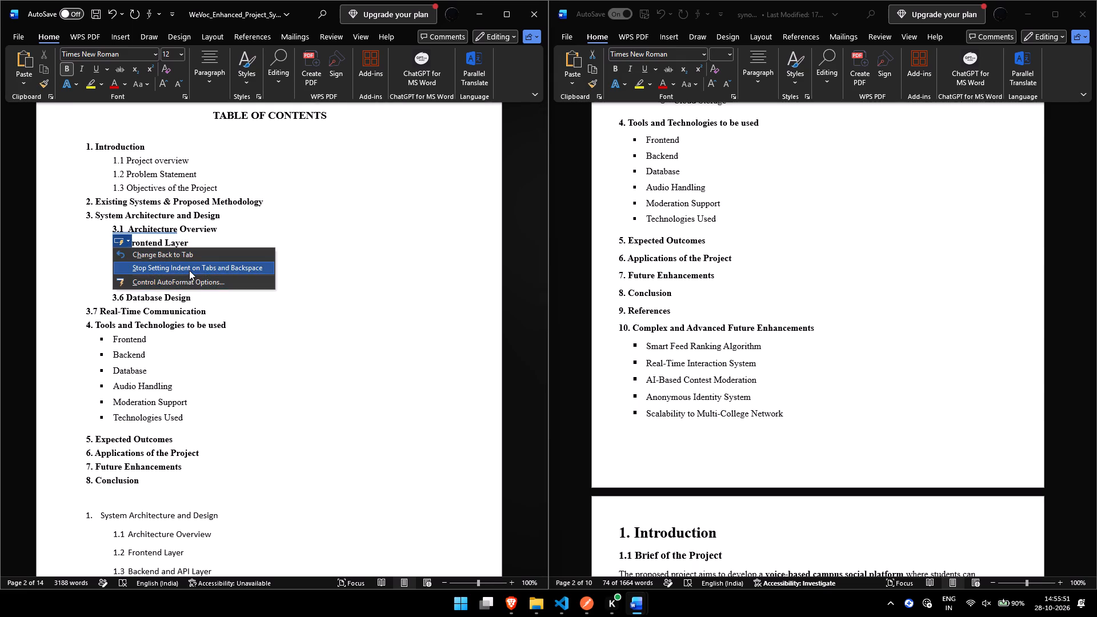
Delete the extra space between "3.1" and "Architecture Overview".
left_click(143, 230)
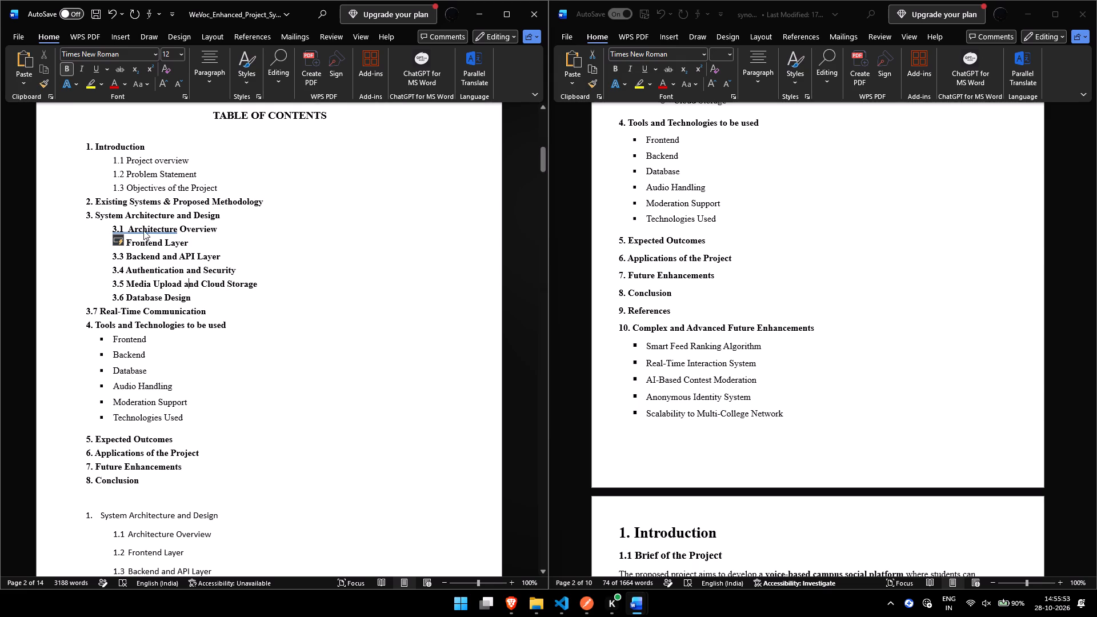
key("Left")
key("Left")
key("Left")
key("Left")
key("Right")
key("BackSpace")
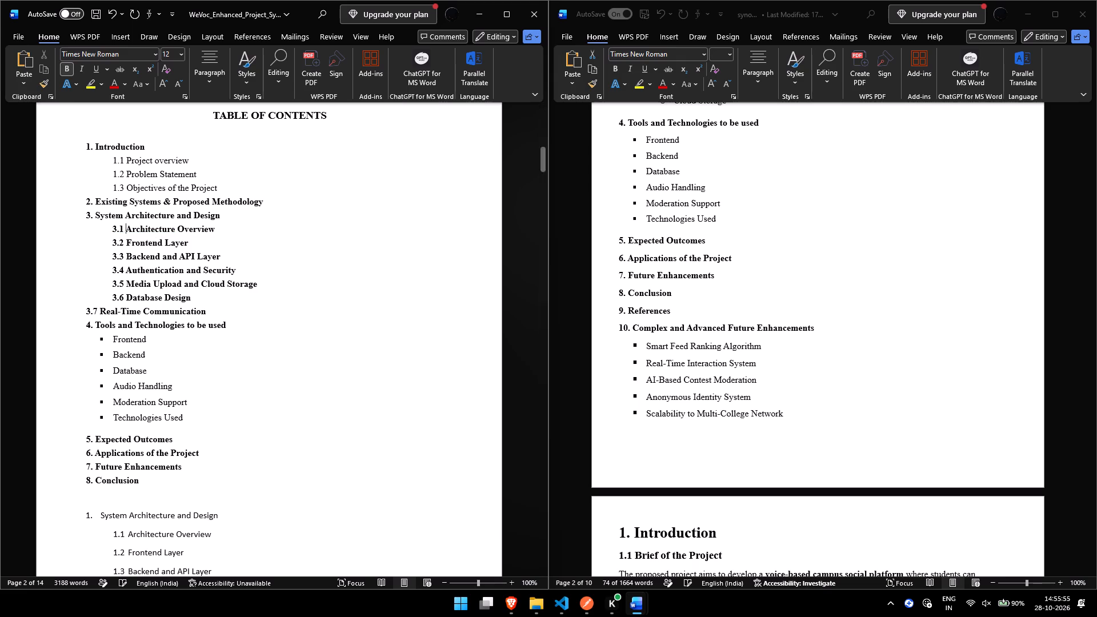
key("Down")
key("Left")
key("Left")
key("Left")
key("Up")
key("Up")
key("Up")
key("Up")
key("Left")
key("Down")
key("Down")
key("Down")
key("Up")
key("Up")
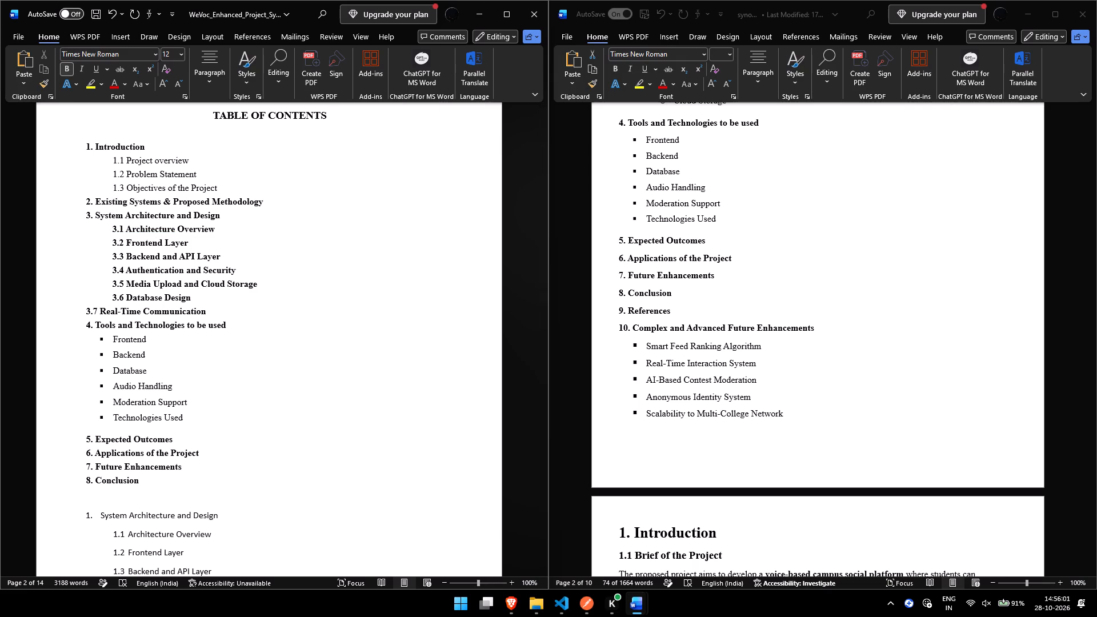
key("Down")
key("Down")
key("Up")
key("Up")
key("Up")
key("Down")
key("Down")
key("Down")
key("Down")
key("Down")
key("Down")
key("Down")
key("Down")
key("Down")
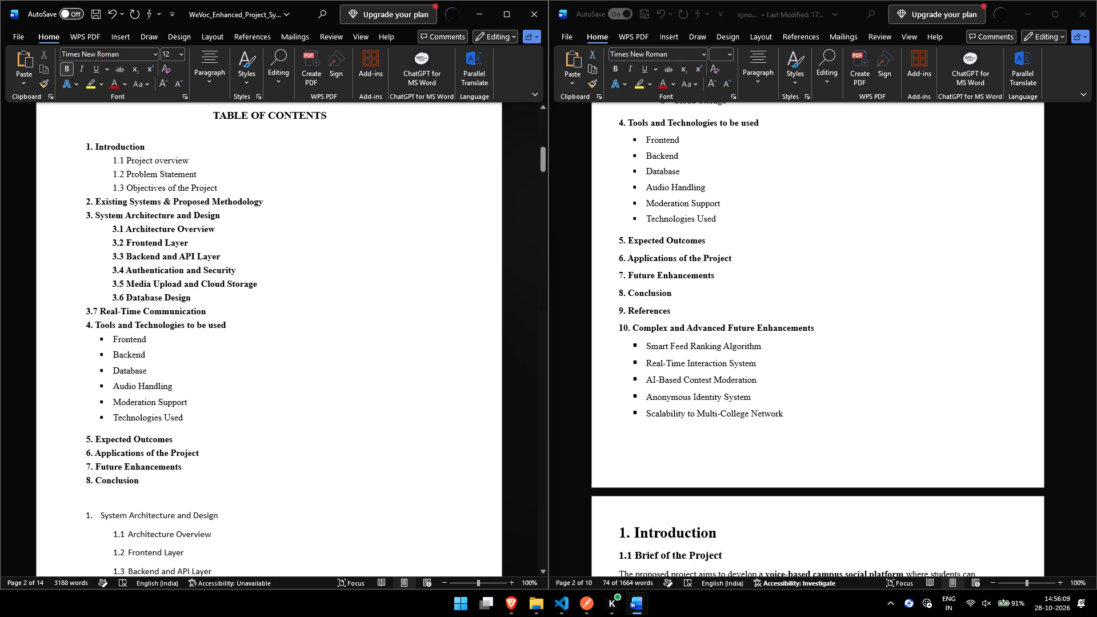
Remove bold from "Architecture Overview" and "Frontend Layer" in contents entries 3.1 and 3.2, leaving their numbers bold.
left_click(128, 229)
key("ctrl+shift+Right")
key("ctrl+shift+Right")
key("ctrl+b")
key("Down")
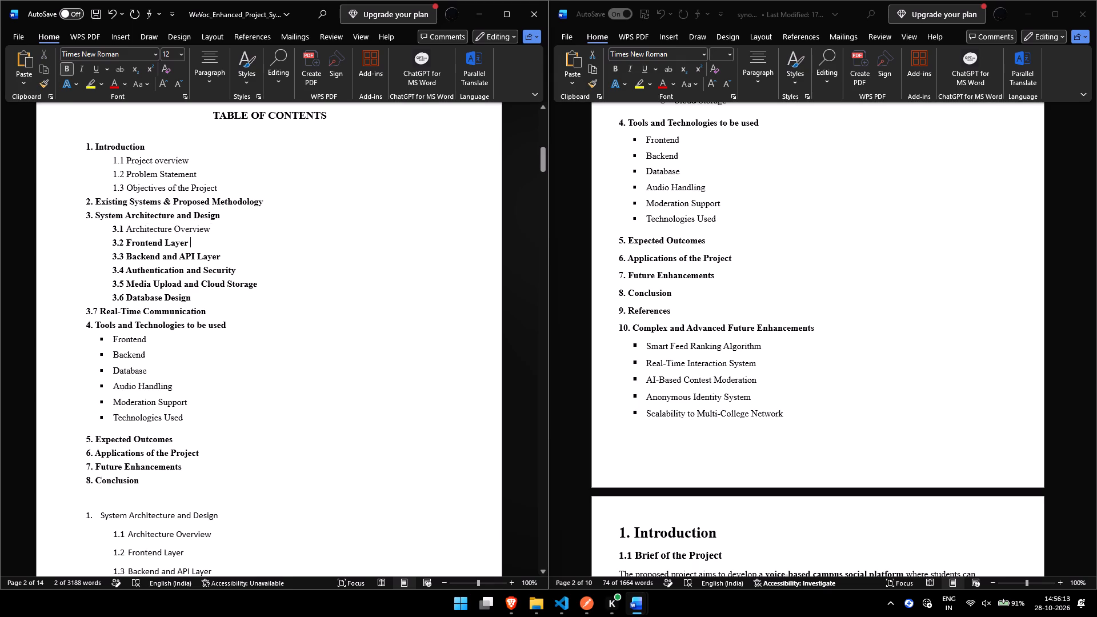
key("ctrl+shift+Left")
key("ctrl+shift+Left")
key("ctrl+b")
key("Down")
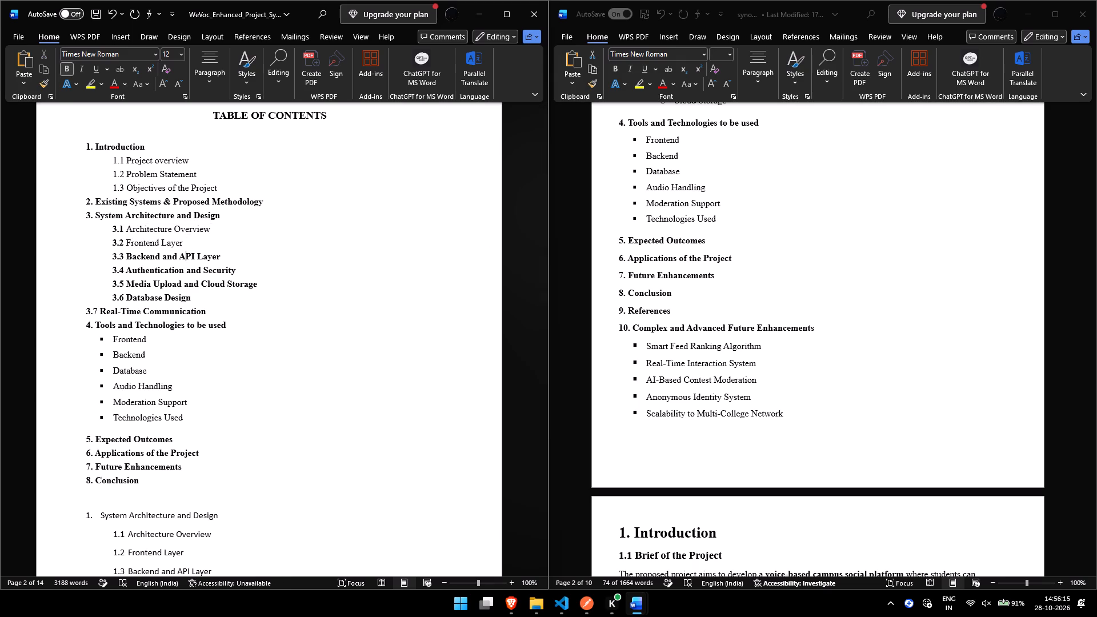
Remove bold from "Backend and API Layer" in contents entry 3.3, leaving the number bold.
key("Down")
key("Up")
key("ctrl+Right")
key("ctrl+Right")
key("ctrl+Right")
key("Left")
key("ctrl+shift+Left")
key("ctrl+shift+Left")
key("ctrl+shift+Left")
key("ctrl+shift+Left")
key("ctrl+b")
key("Down")
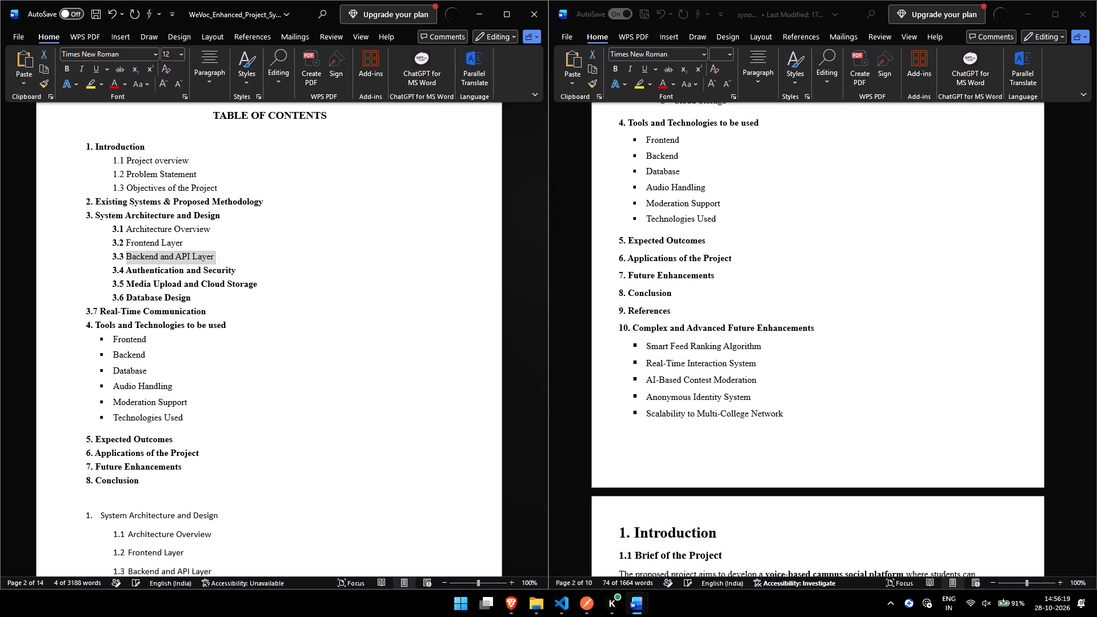
Remove bold from "Authentication and Security" in contents entry 3.4, leaving the number bold.
key("Right")
key("Right")
key("Right")
key("Right")
key("Right")
key("ctrl+shift+Left")
key("ctrl+shift+Left")
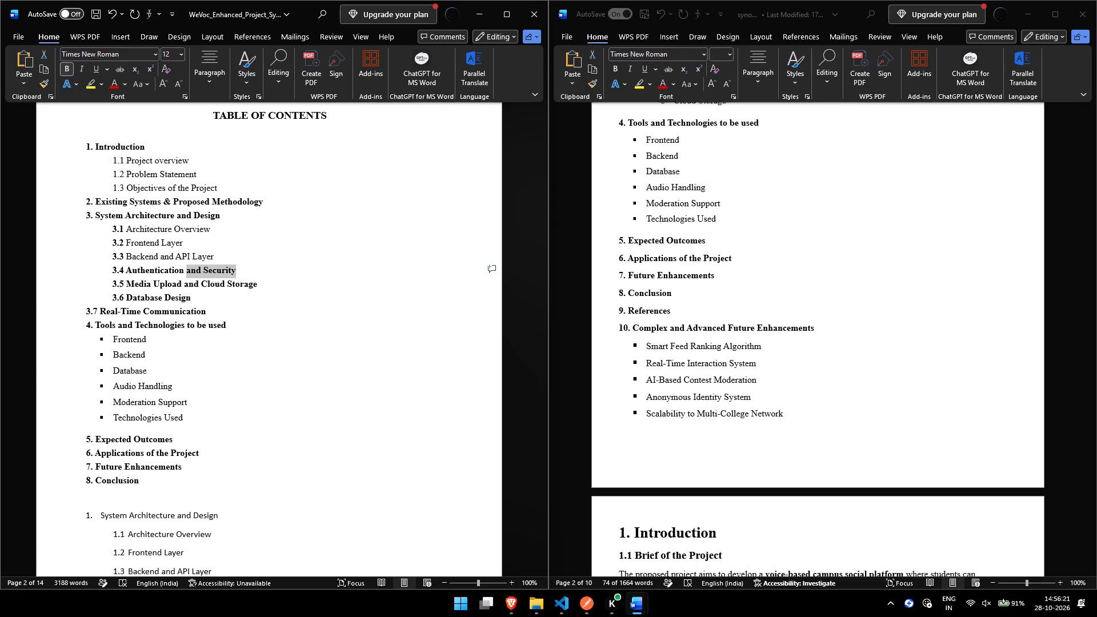
key("ctrl+shift+Left")
key("ctrl+b")
Remove bold from "Database Design" in contents entry 3.6, leaving the number bold.
key("Down")
key("Down")
key("Up")
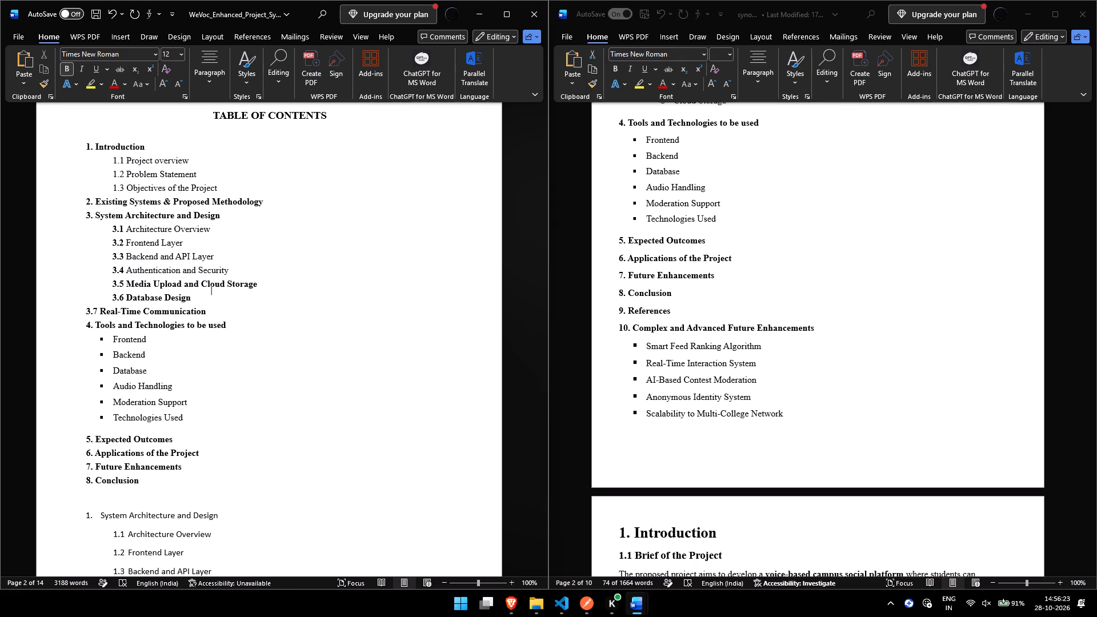
key("ctrl+Right")
key("ctrl+shift+Left")
key("ctrl+shift+Left")
key("ctrl+shift+Left")
key("ctrl+shift+Left")
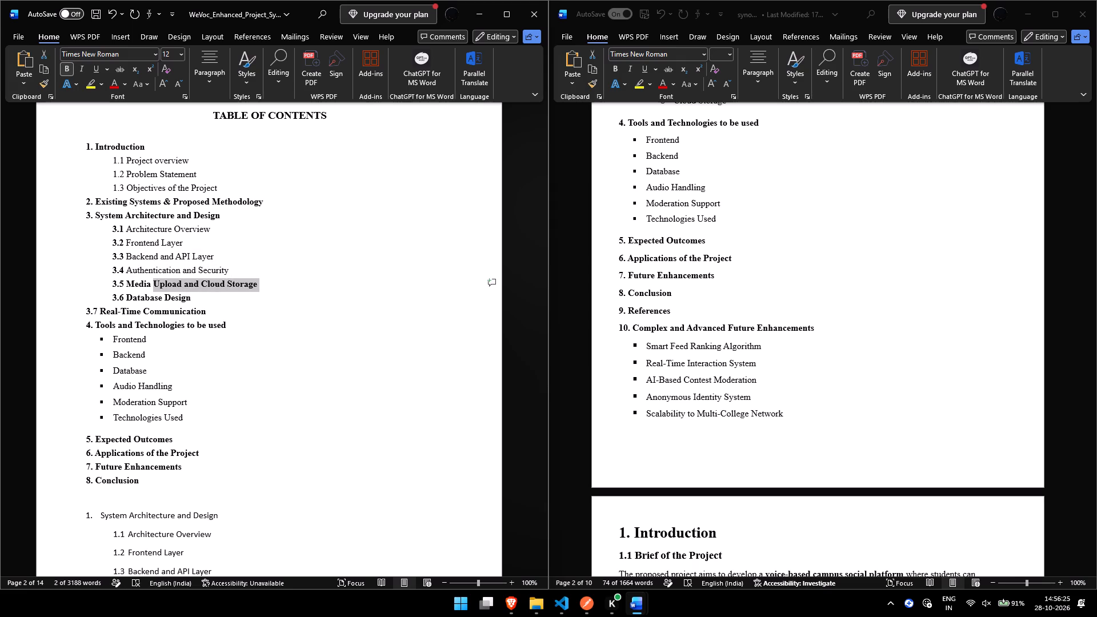
key("ctrl+shift+Left")
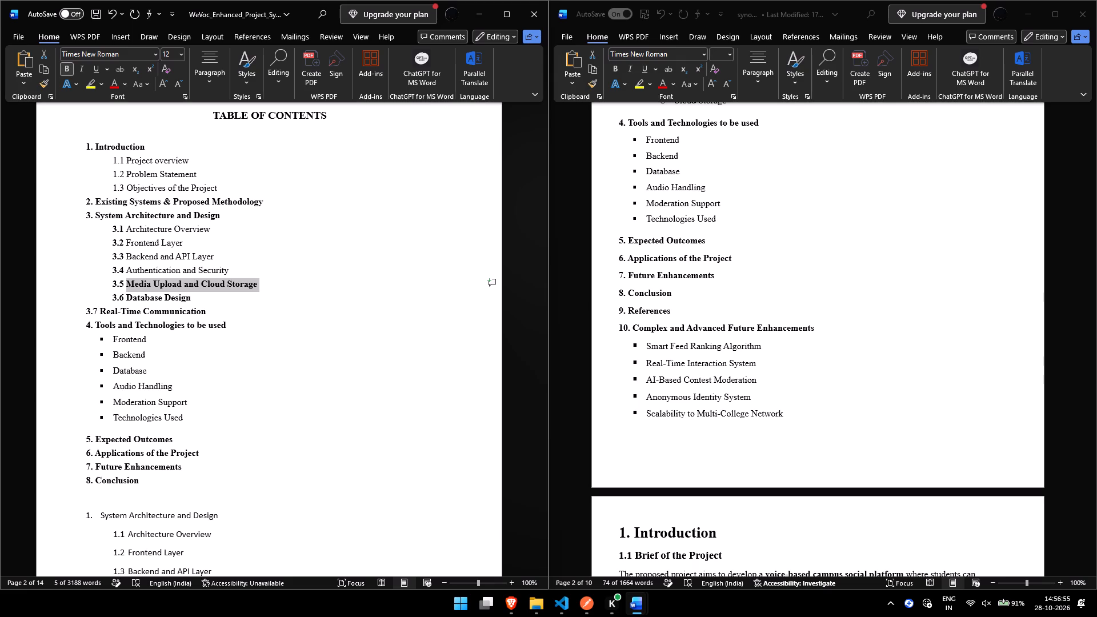
key("Down")
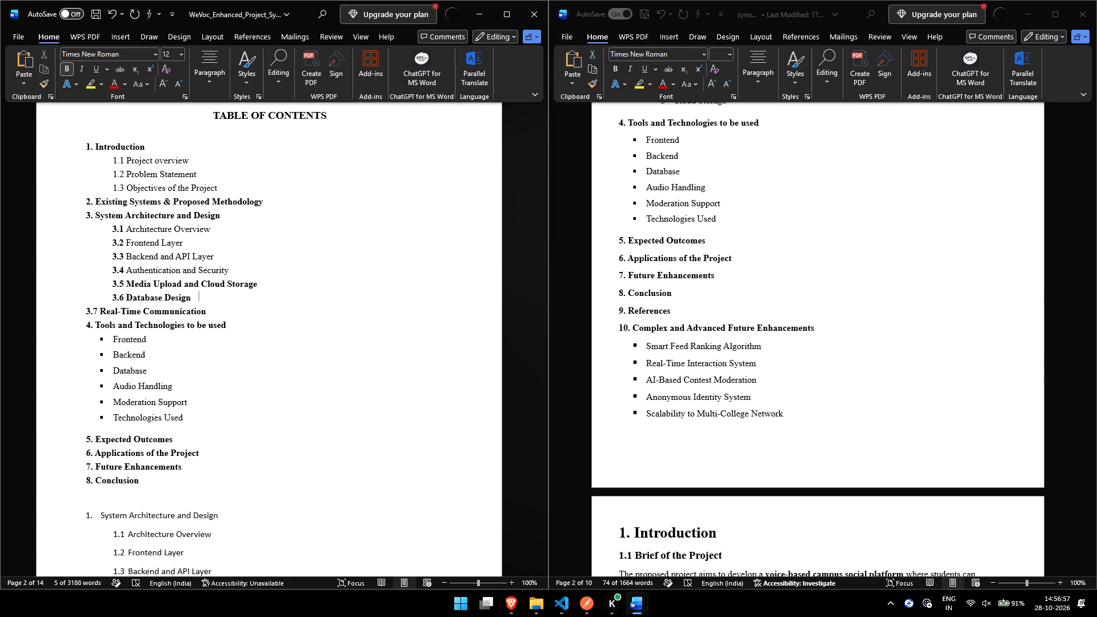
key("ctrl+shift+Left")
key("ctrl+shift+Left")
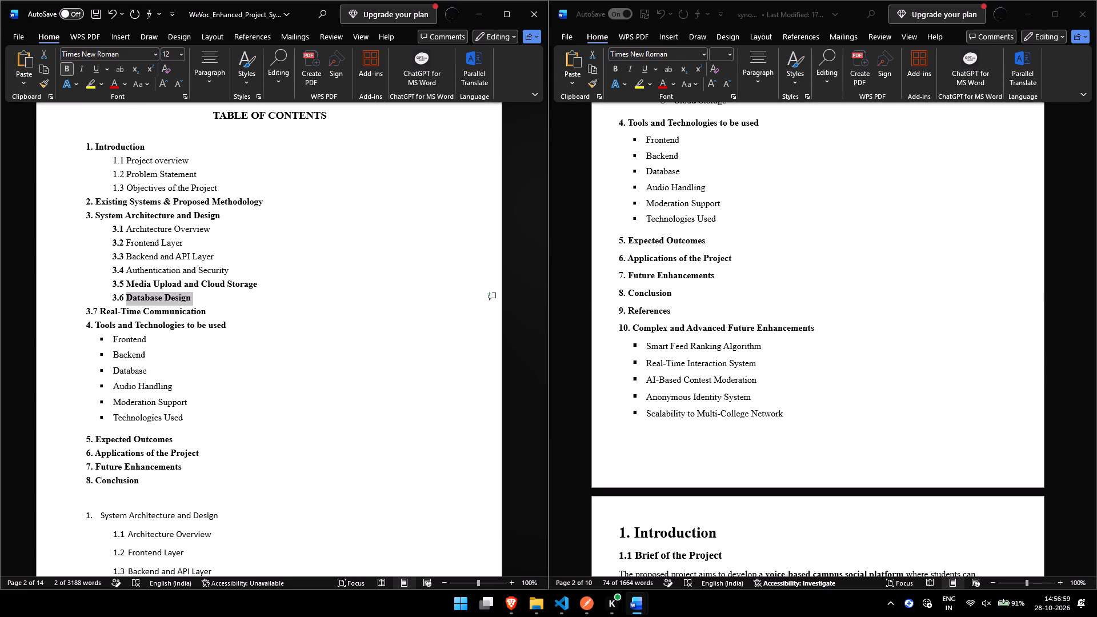
key("ctrl+b")
Remove bold from "Media Upload and Cloud Storage" in contents entry 3.5, leaving the number bold.
key("Up")
key("ctrl+shift+Right")
key("ctrl+shift+Right")
key("ctrl+shift+Right")
key("ctrl+shift+Right")
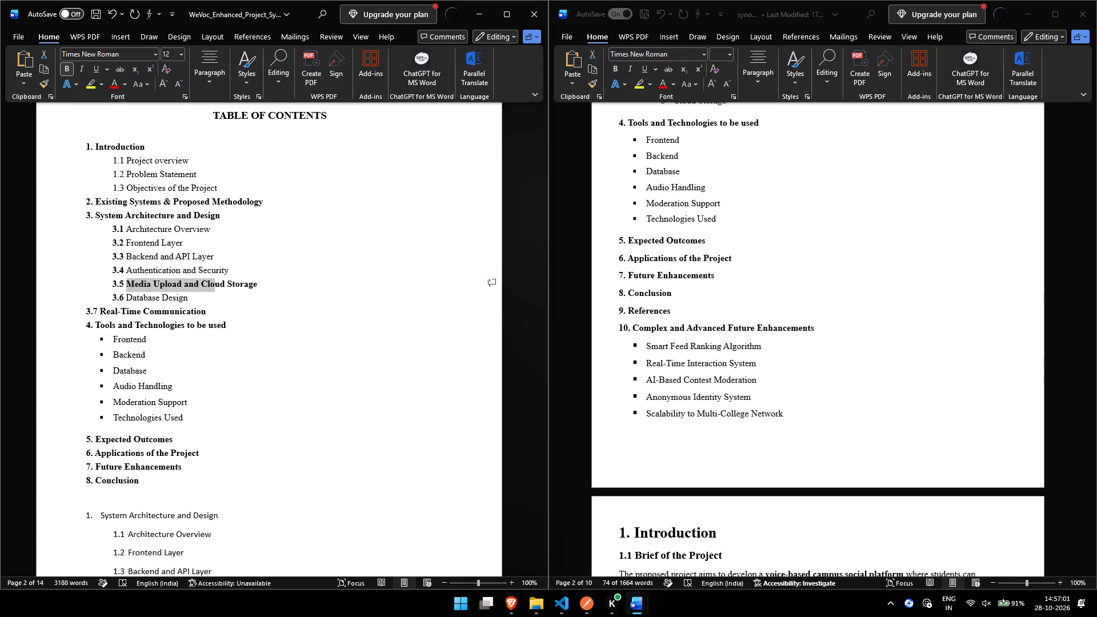
key("ctrl+shift+Right")
key("ctrl+b")
key("Down")
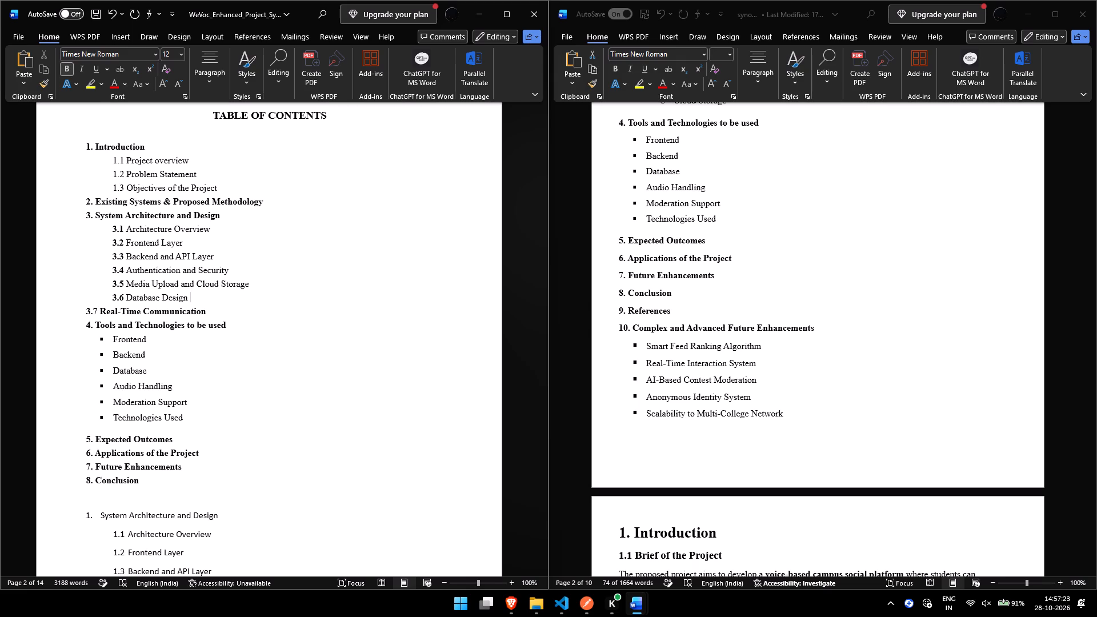
Indent the "3.7 Real-Time Communication" entry so it lines up with entries 3.1 to 3.6.
key("Down")
key("Down")
key("Up")
scroll(661, 266, "up", 1)
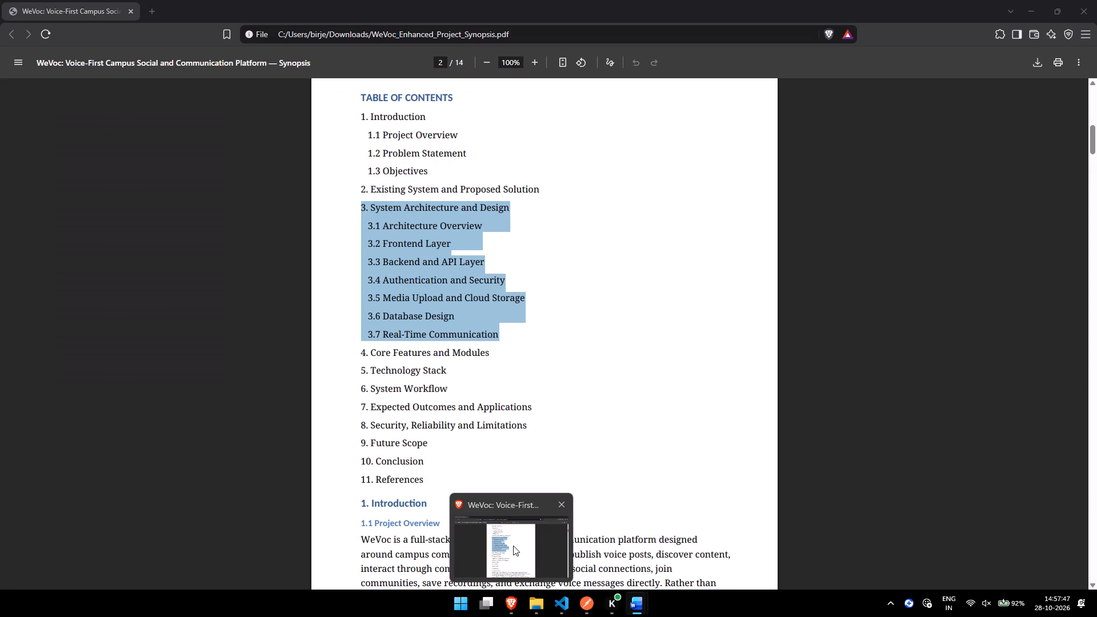
left_click(88, 310)
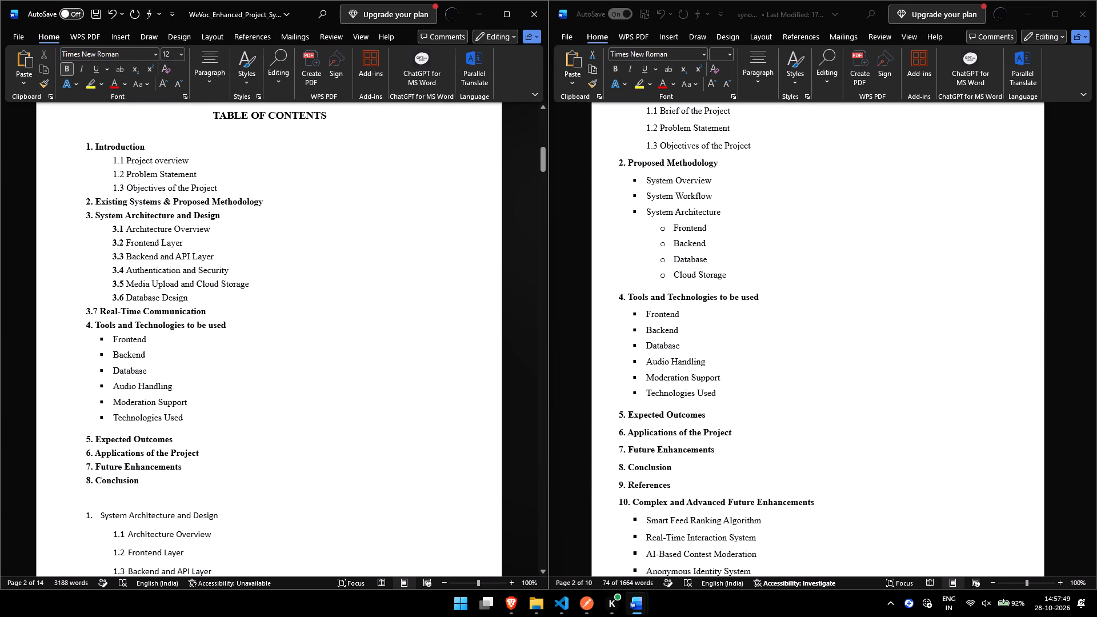
key("Tab")
key("Tab")
Remove bold from "Real-Time Communication" in contents entry 3.7, leaving the number bold.
key("Right")
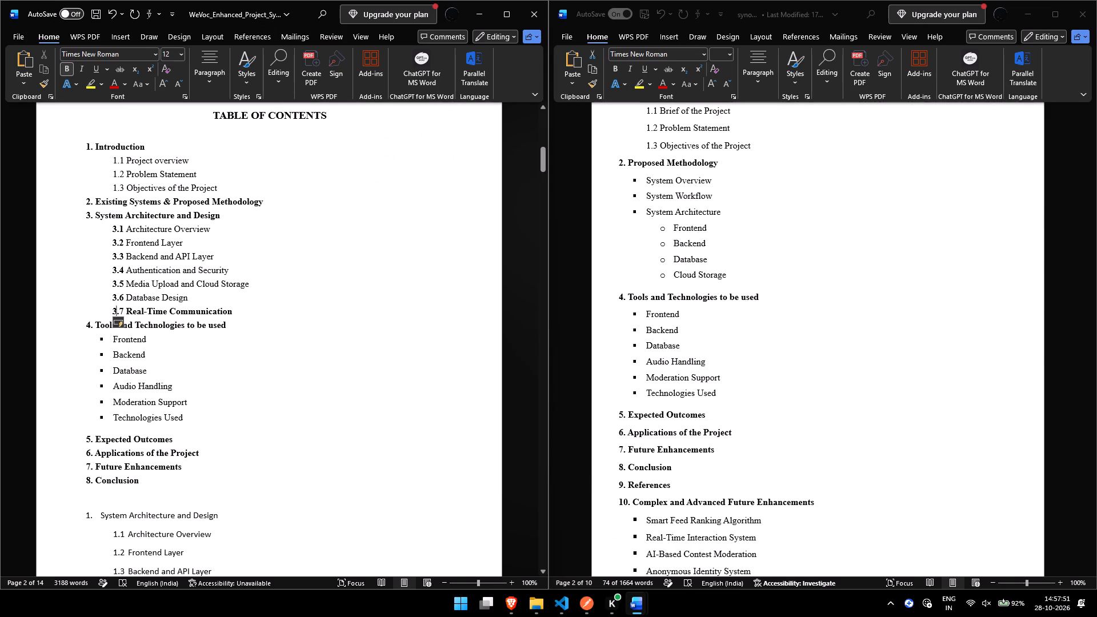
key("Right")
key("Right")
key("Right")
key("ctrl+shift+Right")
key("ctrl+shift+Right")
key("ctrl+shift+Right")
key("ctrl+shift+Right")
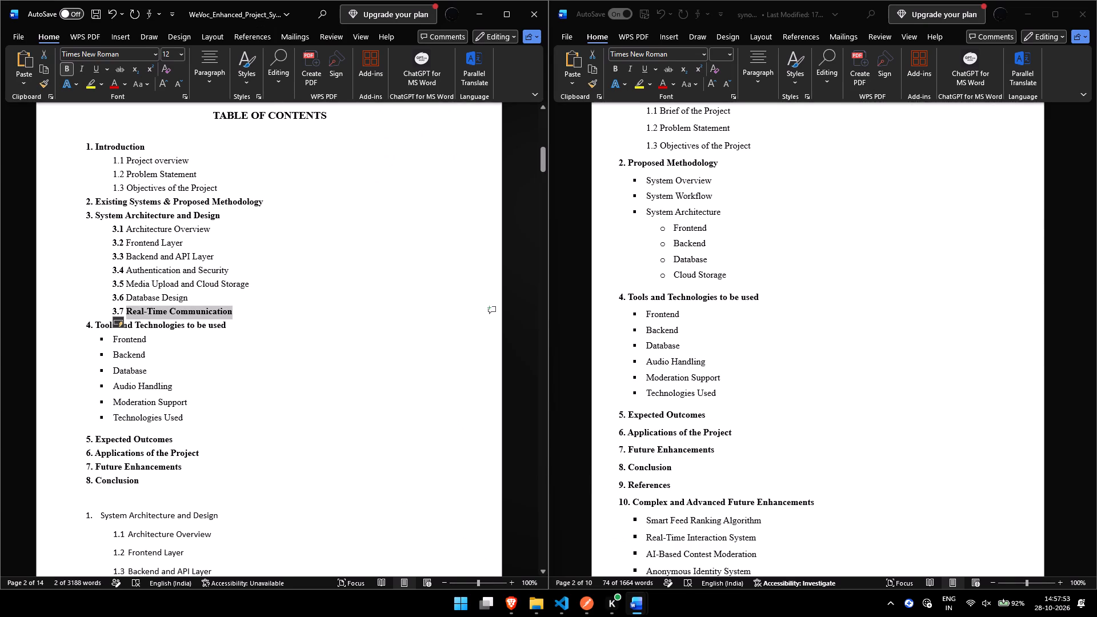
key("ctrl+b")
key("Down")
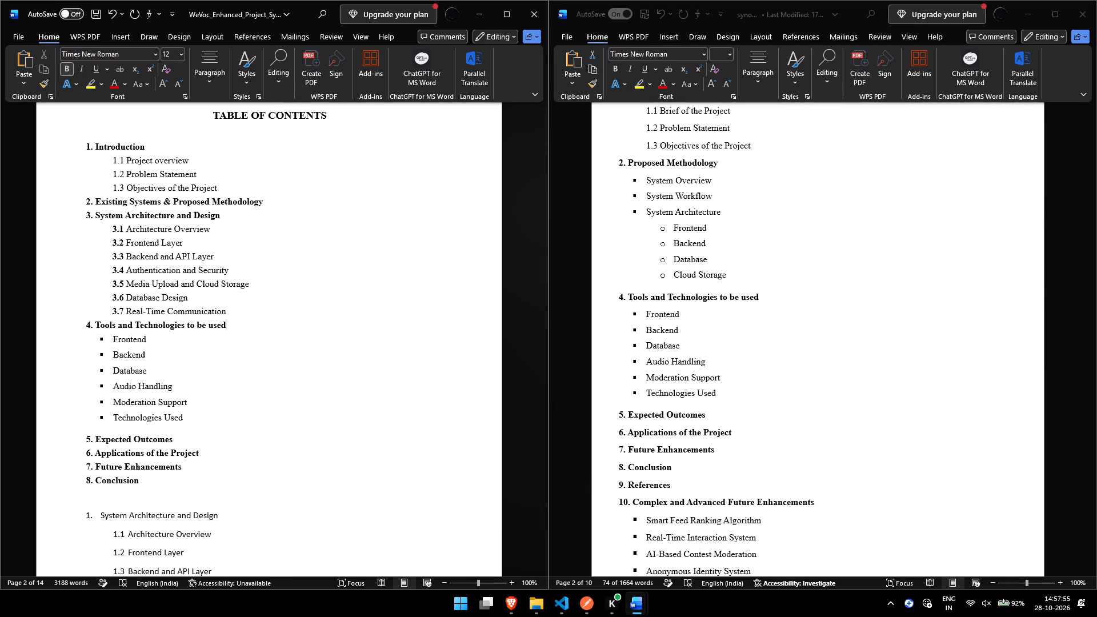
Delete the old contents entries from "4. Tools and Technologies to be used" through "8. Conclusion", including the blank line below them.
left_click(85, 326)
left_click_drag(85, 326, 152, 510)
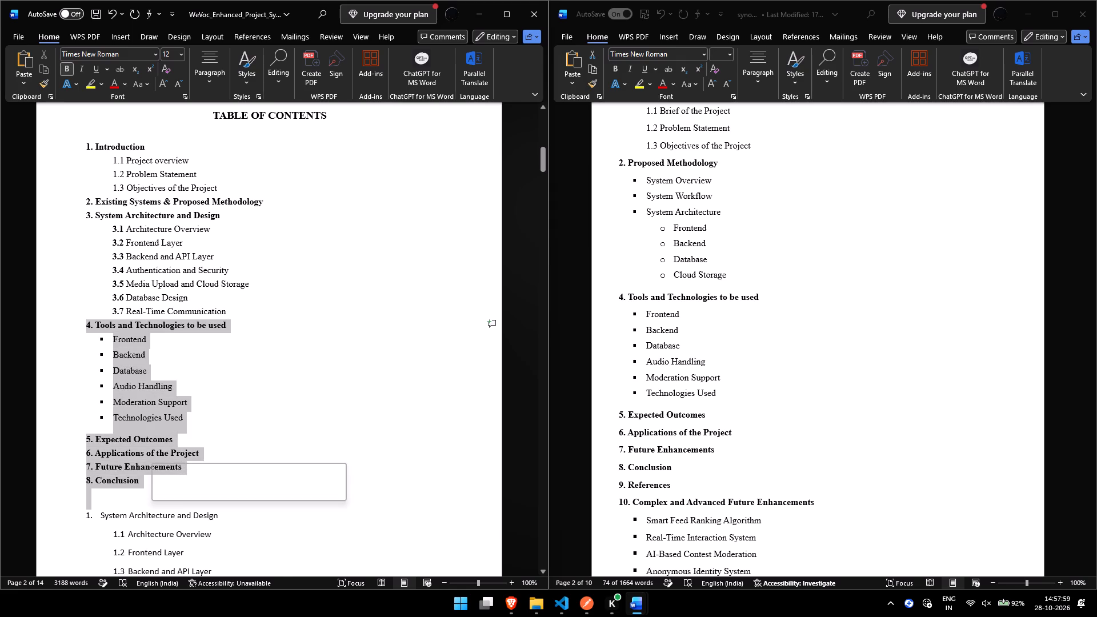
key("BackSpace")
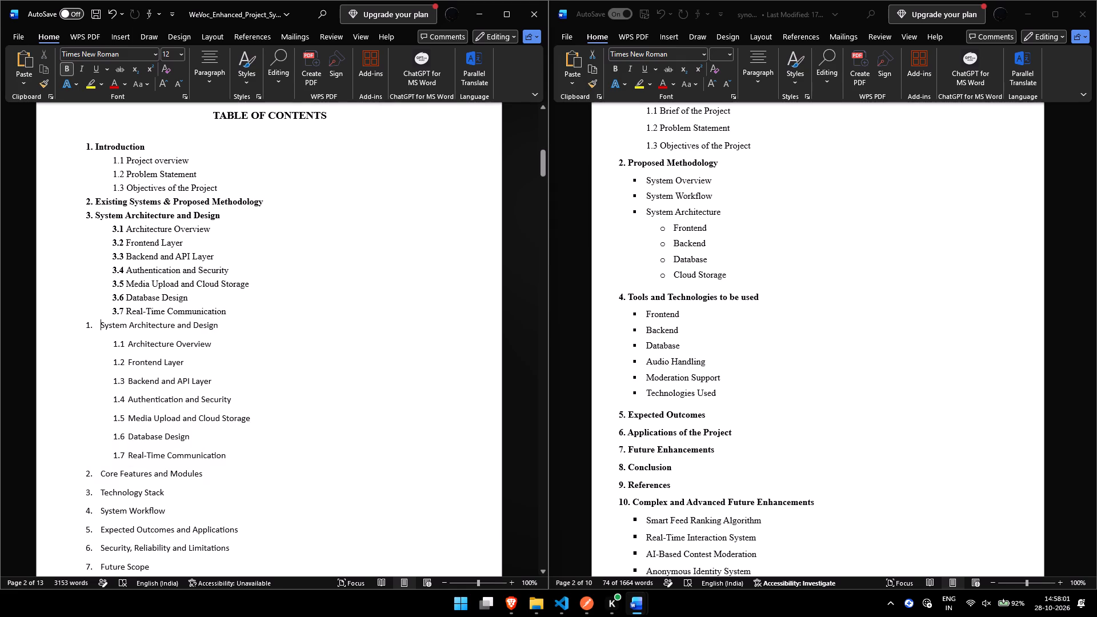
Delete the duplicate "System Architecture and Design" entry and its subentries 1.1 to 1.7 from the contents.
scroll(152, 510, "down", 1)
scroll(152, 510, "up", 1)
scroll(130, 411, "down", 1)
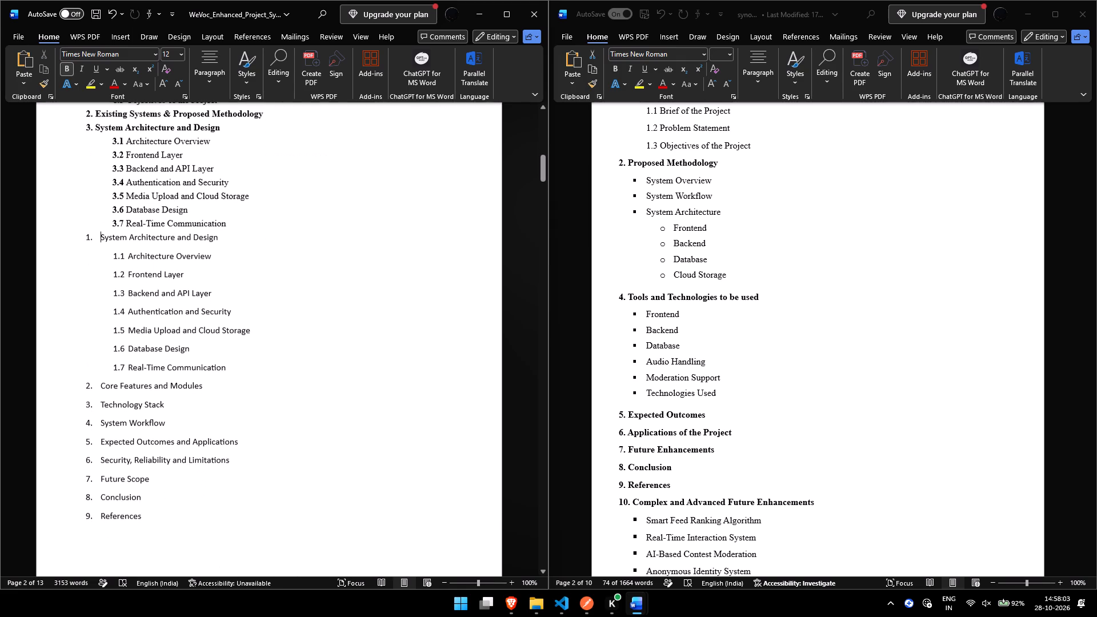
left_click_drag(85, 238, 130, 412)
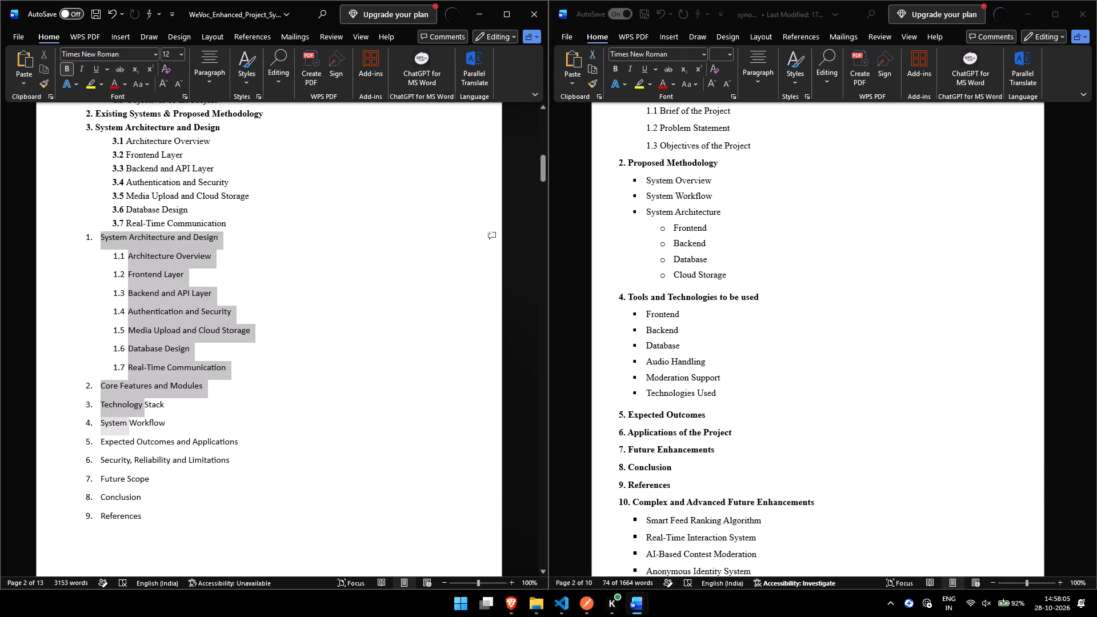
left_click_drag(130, 412, 219, 352)
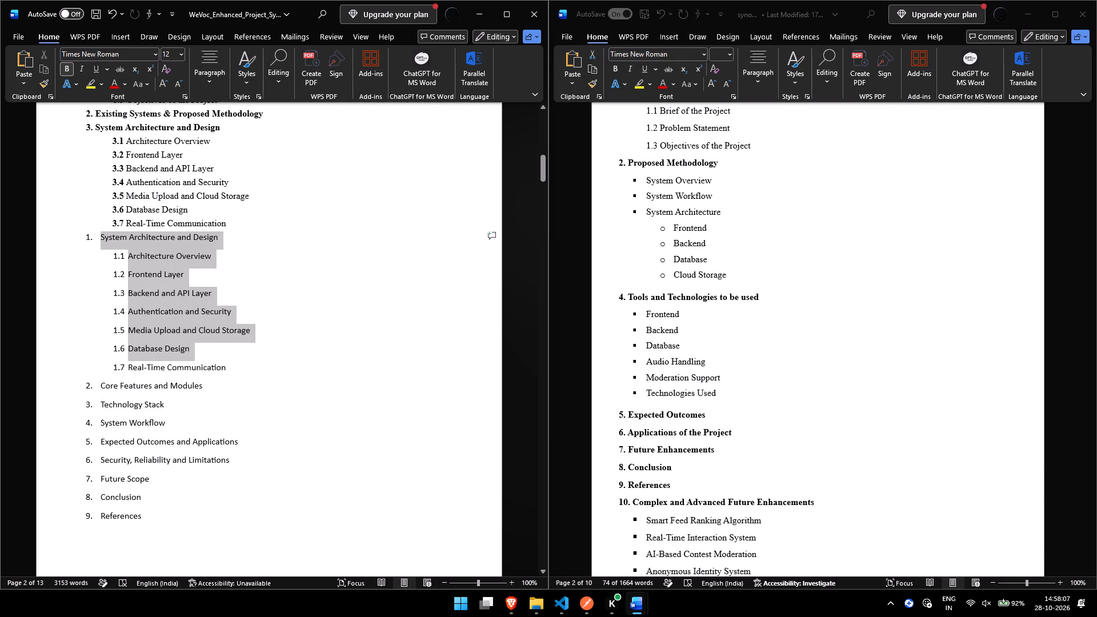
left_click_drag(219, 352, 237, 368)
key("BackSpace")
Replace the automatic numbering and indent of "Core Features and Modules" with a manual "4." and a space.
key("BackSpace")
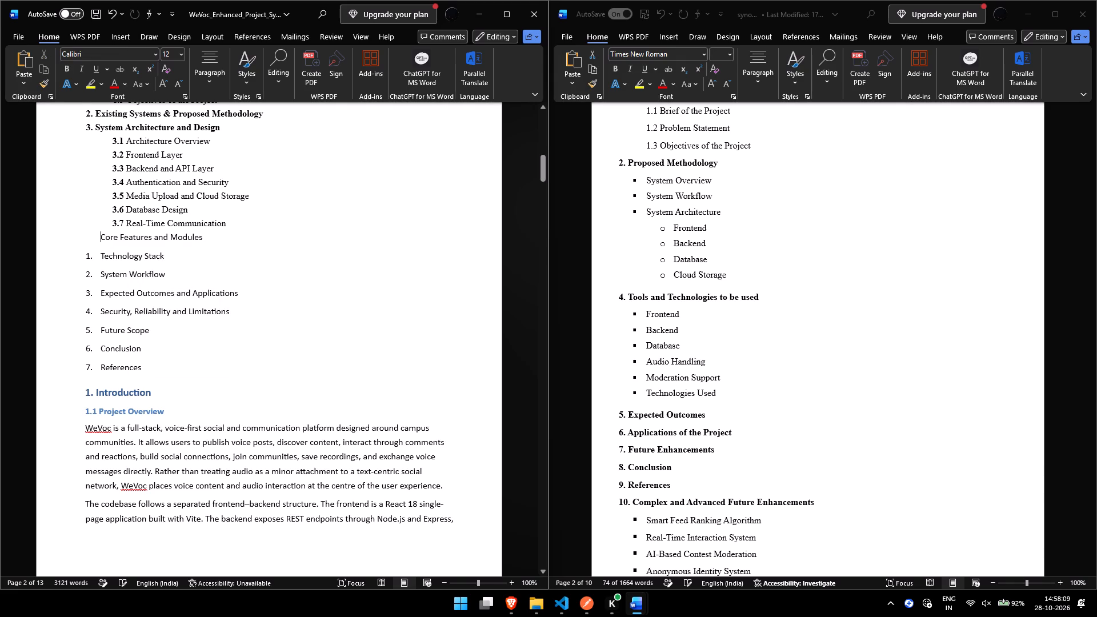
key("BackSpace")
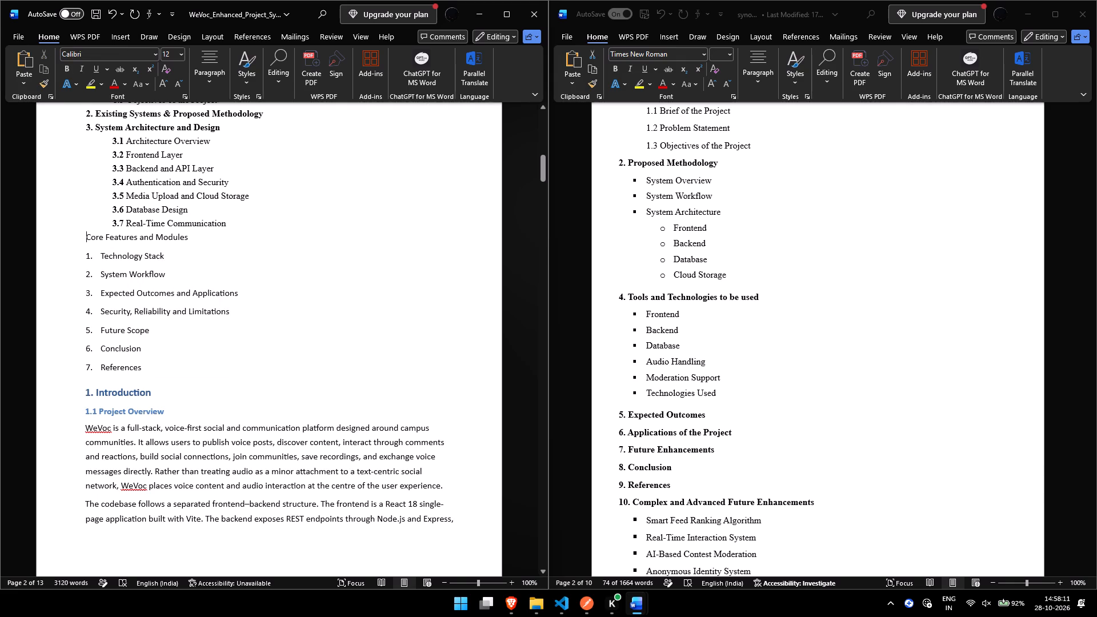
type("4.")
key("space")
key("Left")
key("Left")
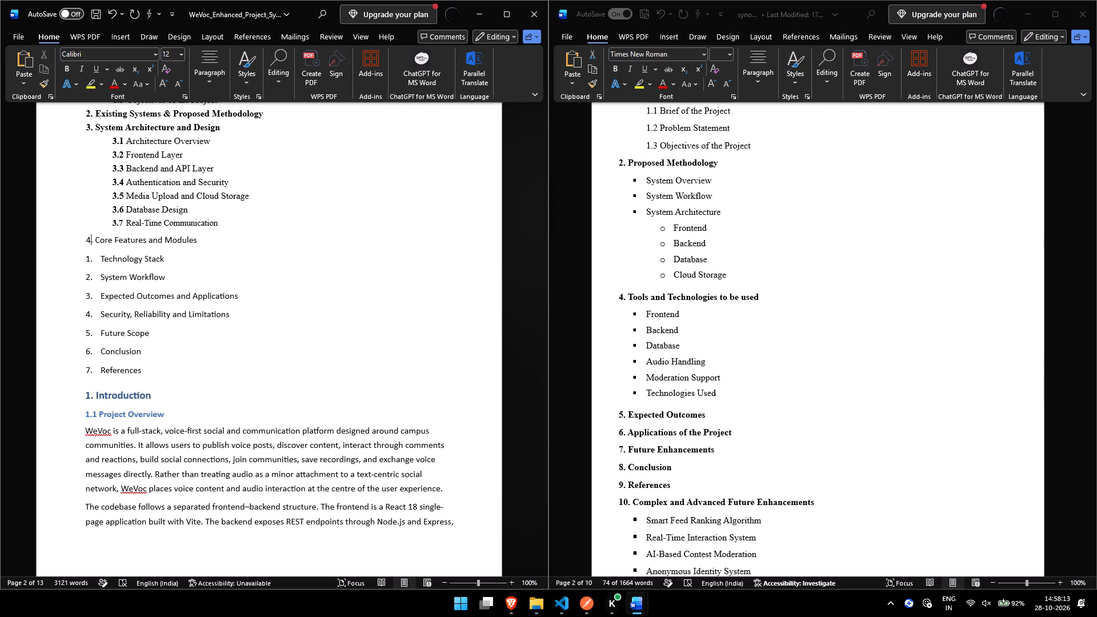
key("Left")
key("Up")
key("Right")
Add a bold, unindented contents line "4. Core Features and Modules" directly below entry 3.7.
key("Right")
key("Right")
key("Right")
key("Right")
key("Right")
key("Right")
key("Right")
key("Right")
key("Right")
key("Right")
key("Right")
key("Right")
key("Right")
key("Right")
key("Right")
key("Right")
key("Right")
key("Right")
key("Right")
key("Right")
key("Right")
key("Right")
key("Return")
key("BackSpace")
key("BackSpace")
key("BackSpace")
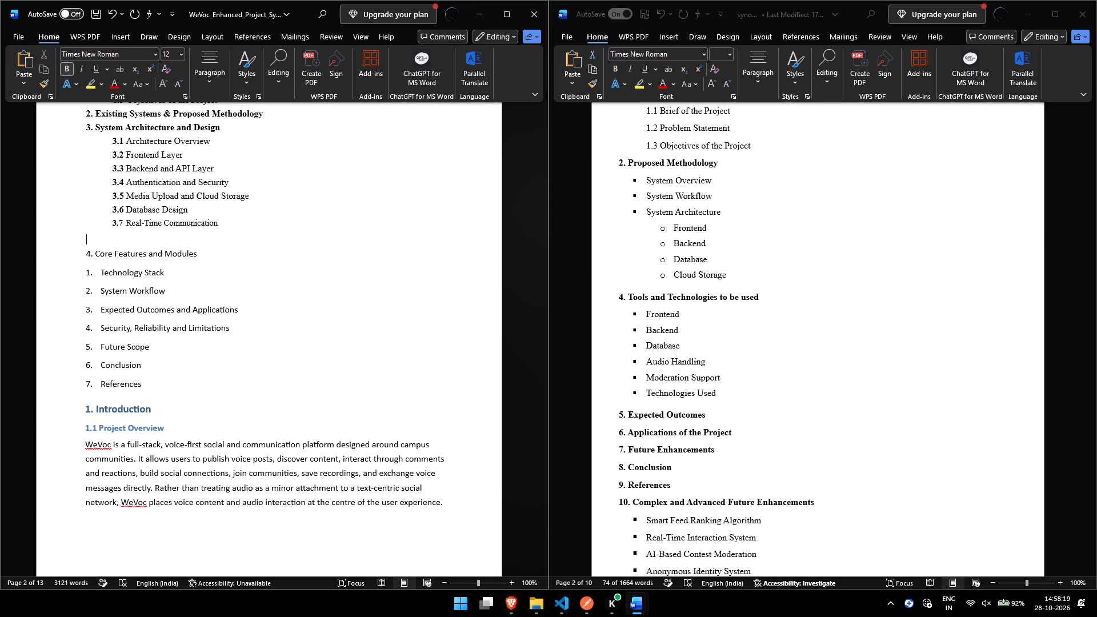
type("4.")
key("space")
type("Core Featr")
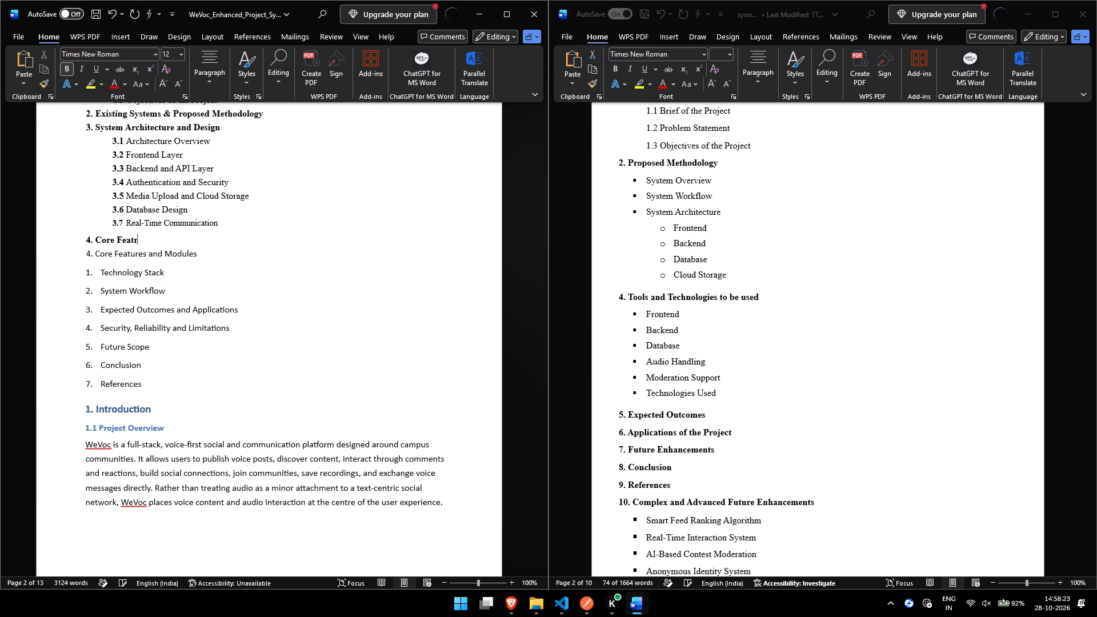
key("BackSpace")
type("ures")
key("space")
type("ad")
key("BackSpace")
type("nd Modue")
key("BackSpace")
type("les")
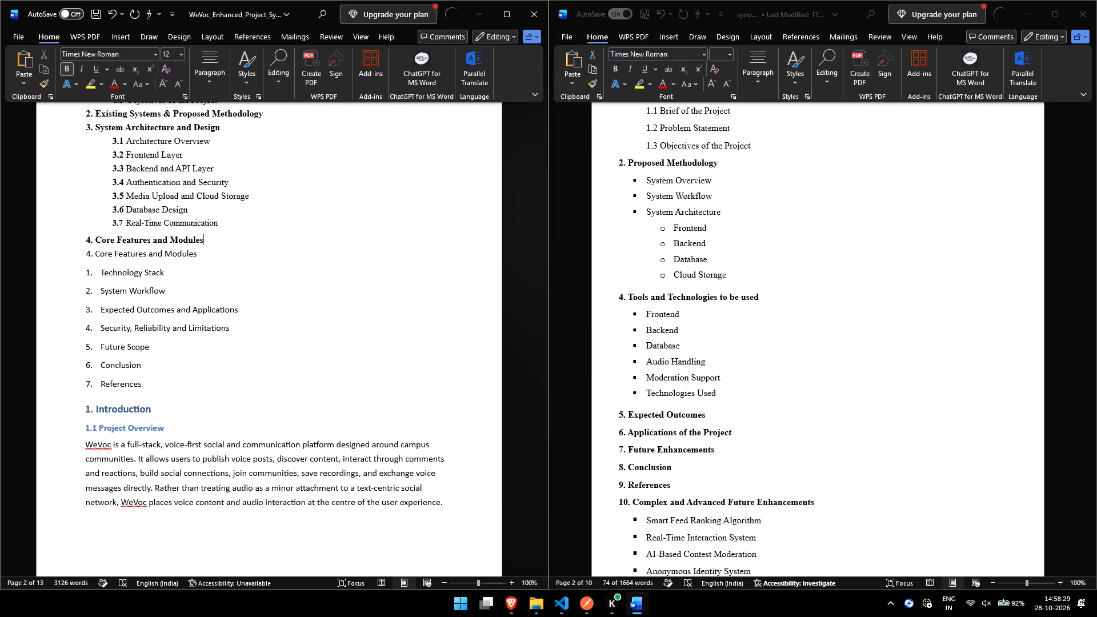
Delete the duplicate non-bold "4. Core Features and Modules" line beneath the new bold entry, including its line break.
key("Down")
key("BackSpace")
key("BackSpace")
key("BackSpace")
key("BackSpace")
key("BackSpace")
key("BackSpace")
key("BackSpace")
key("BackSpace")
key("BackSpace")
key("BackSpace")
key("BackSpace")
key("BackSpace")
key("BackSpace")
key("BackSpace")
key("BackSpace")
key("BackSpace")
key("BackSpace")
key("BackSpace")
key("BackSpace")
key("BackSpace")
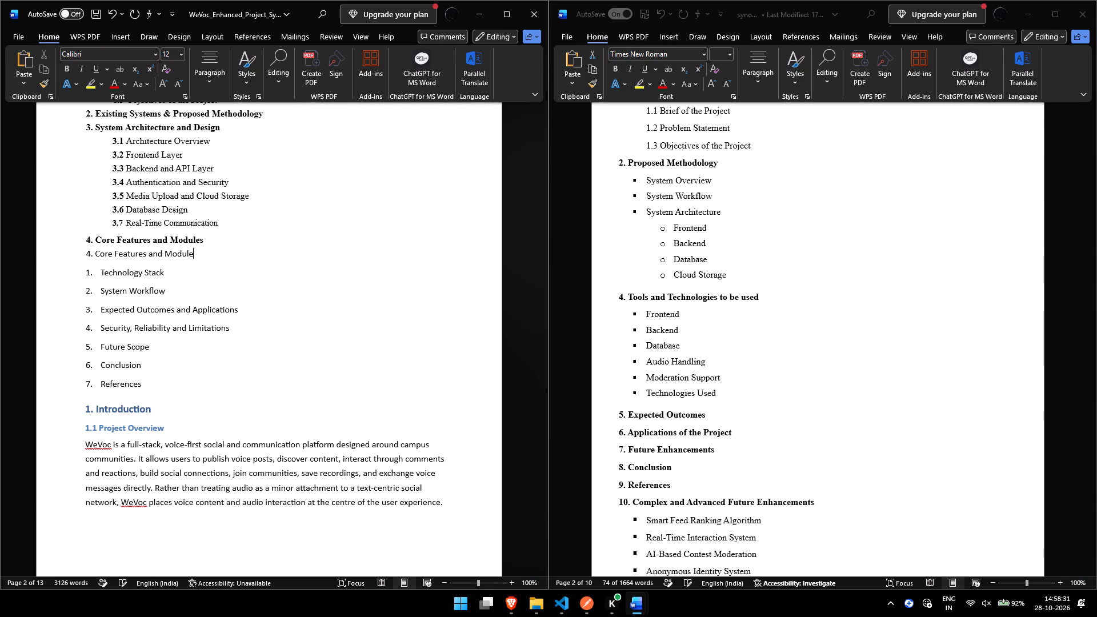
key("BackSpace")
key("BackSpace")
key("BackSpace")
key("BackSpace")
key("BackSpace")
key("BackSpace")
key("BackSpace")
key("BackSpace")
key("BackSpace")
key("BackSpace")
Remove the automatic numbering from the seven contents entries "Technology Stack" through "References".
key("Right")
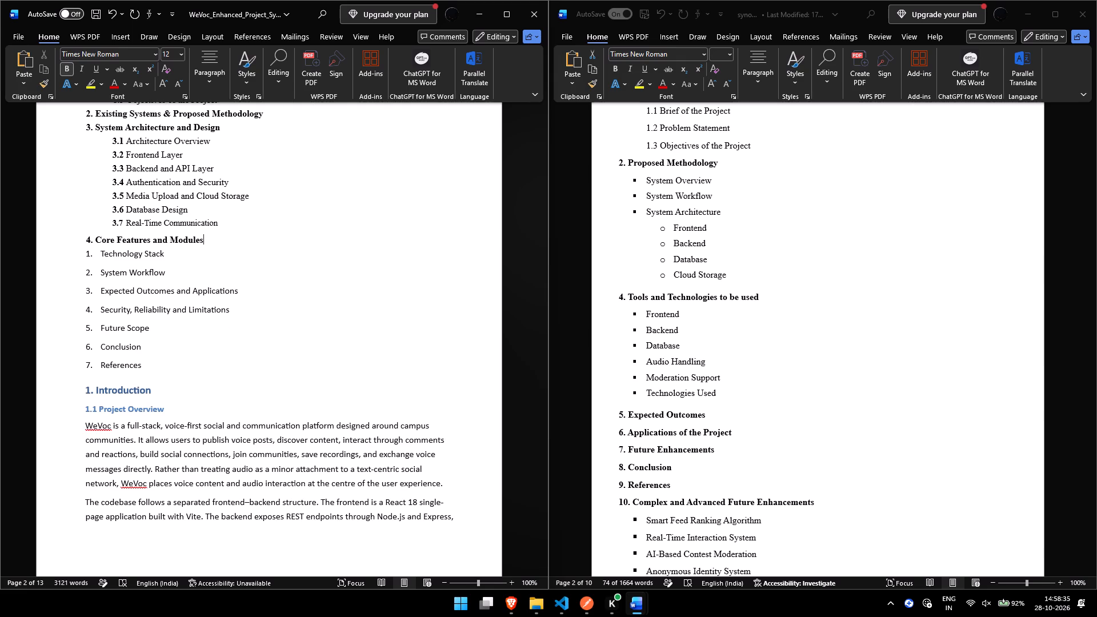
key("BackSpace")
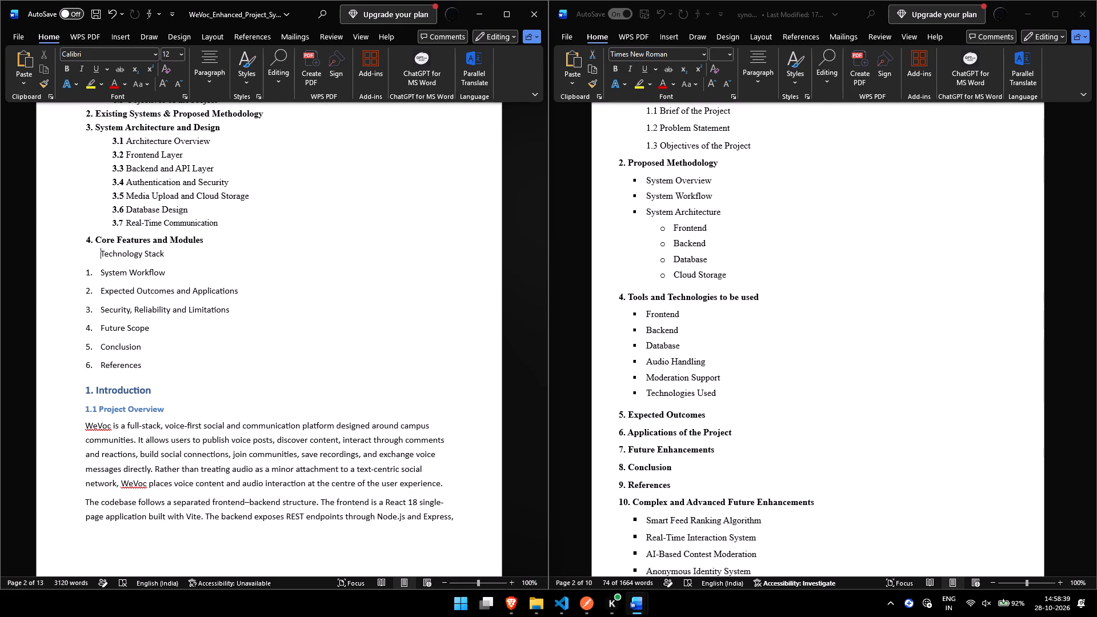
key("Down")
key("BackSpace")
key("Down")
key("BackSpace")
key("Down")
key("BackSpace")
key("Down")
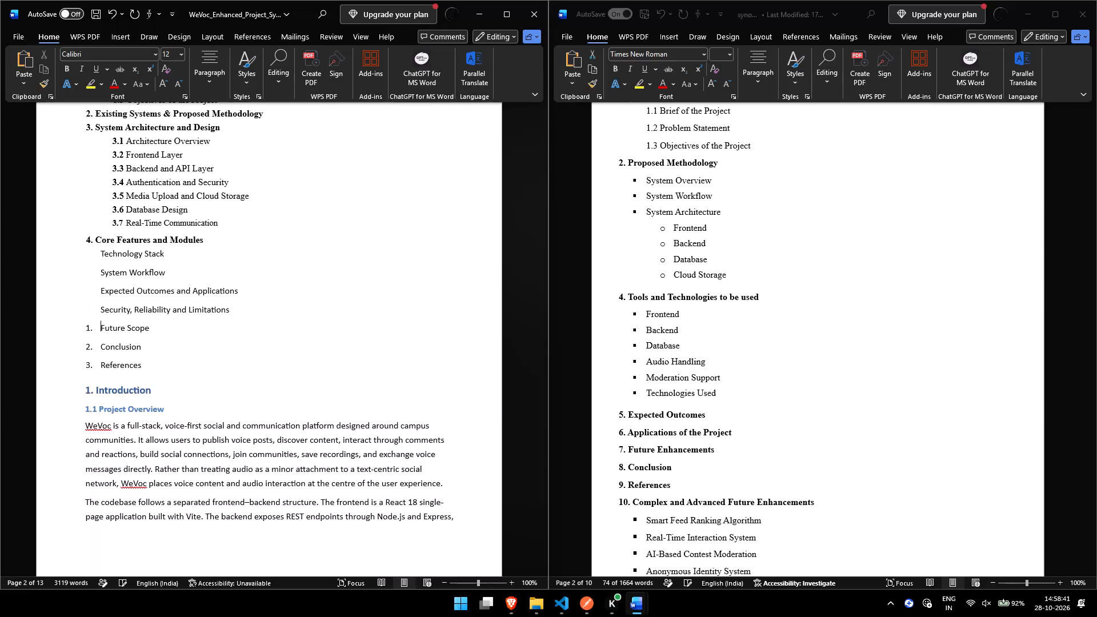
key("BackSpace")
key("Down")
key("BackSpace")
key("Down")
key("BackSpace")
Indent the contents entries from "Technology Stack" through "References" as subentries under "4. Core Features and Modules".
key("Up")
key("Up")
key("Up")
key("Up")
key("Up")
key("Up")
key("Up")
key("Down")
key("shift+Down")
key("shift+Down")
key("shift+Down")
key("shift+Down")
key("shift+Down")
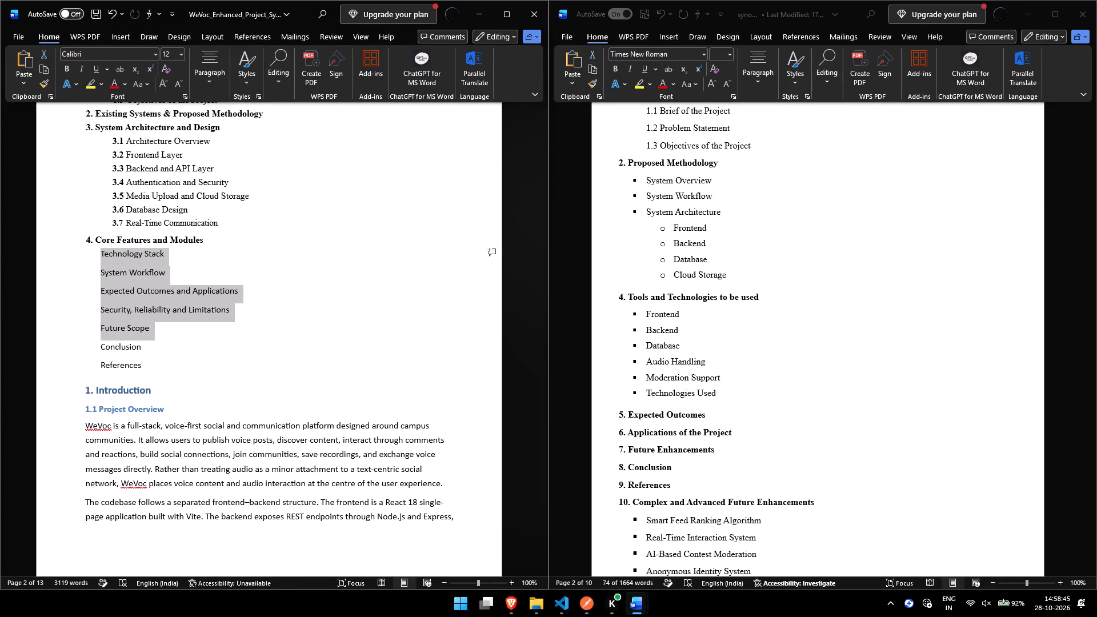
key("shift+Down")
key("shift+Down")
key("shift+Up")
key("shift+Down")
key("shift+Right")
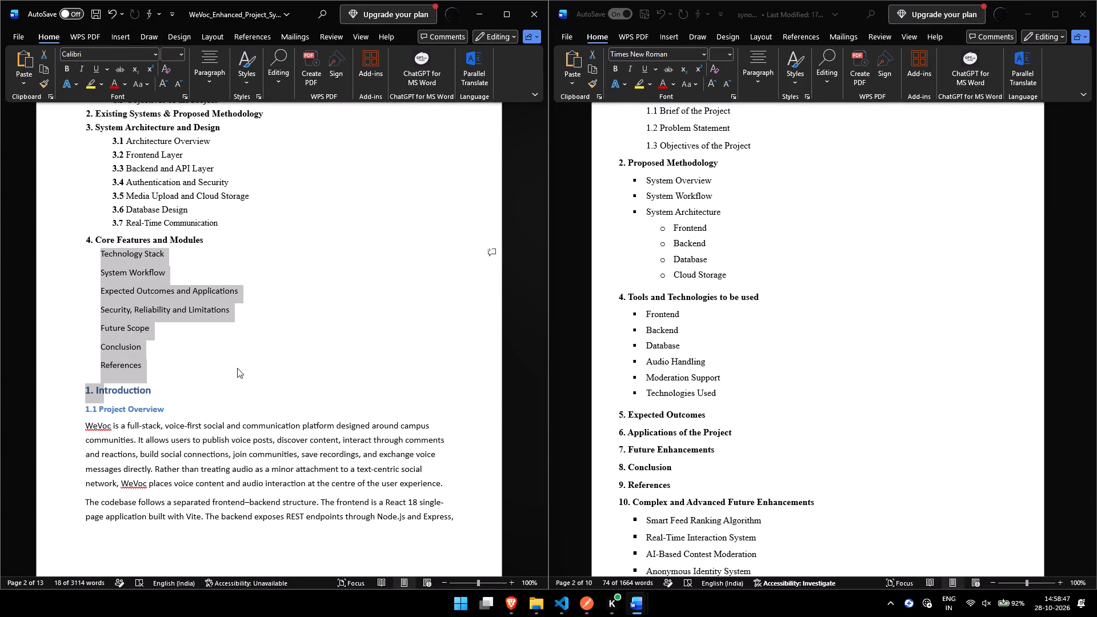
key("shift+Left")
key("shift+Left")
key("shift+Left")
key("shift+Left")
key("shift+Left")
key("shift+Left")
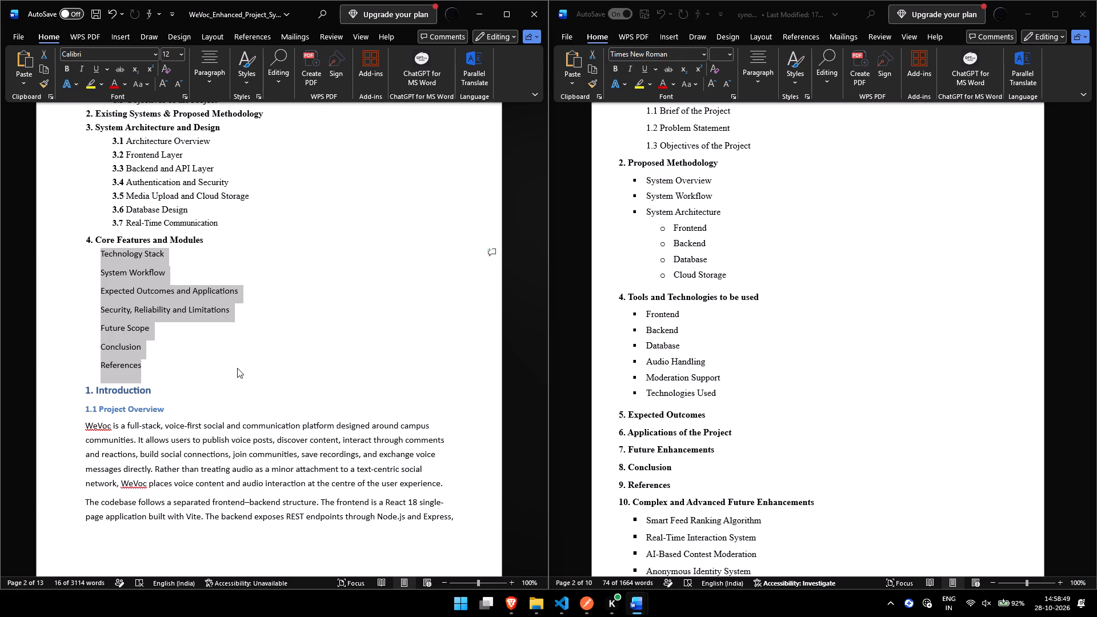
key("BackSpace")
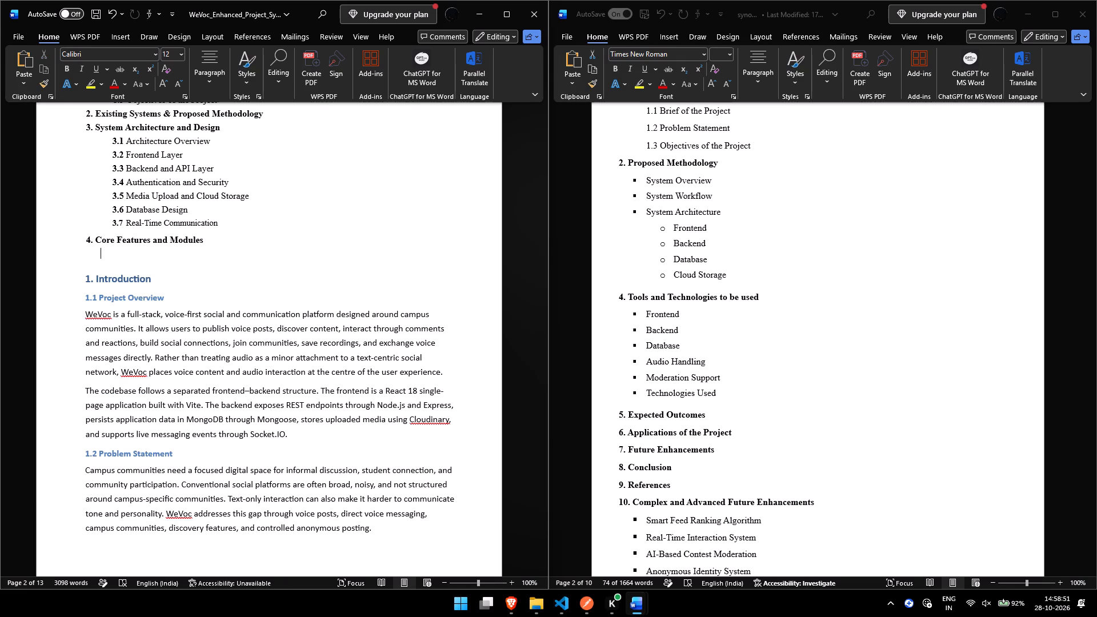
key("ctrl+z")
key("Tab")
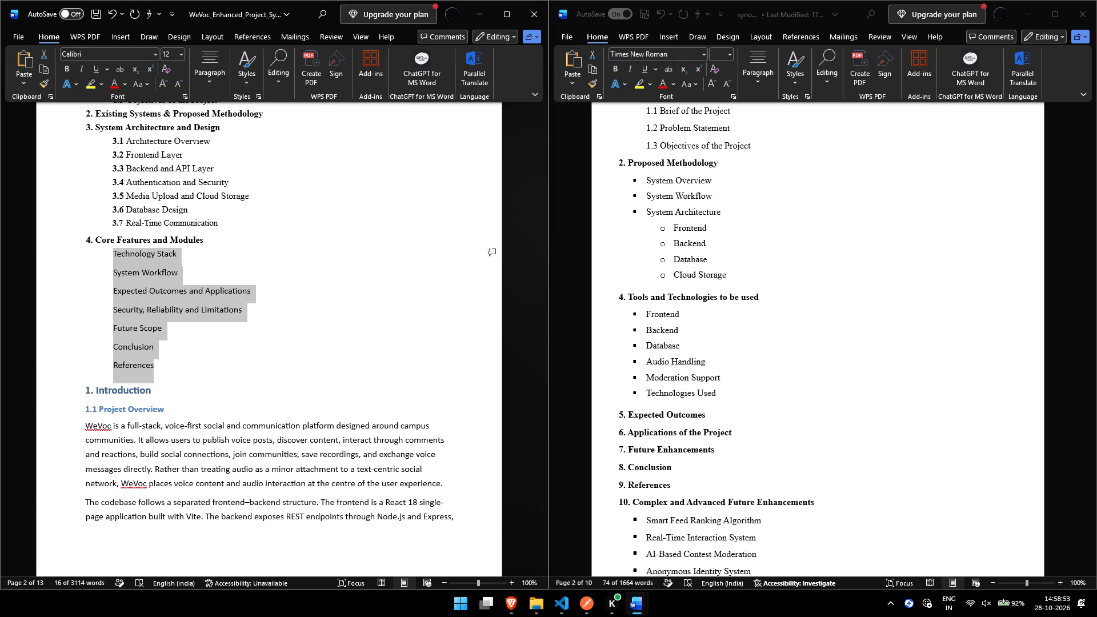
Number "Technology Stack", "System Workflow" and "Expected Outcomes and Applications" in the contents as 4.1, 4.2 and 4.3.
key("Left")
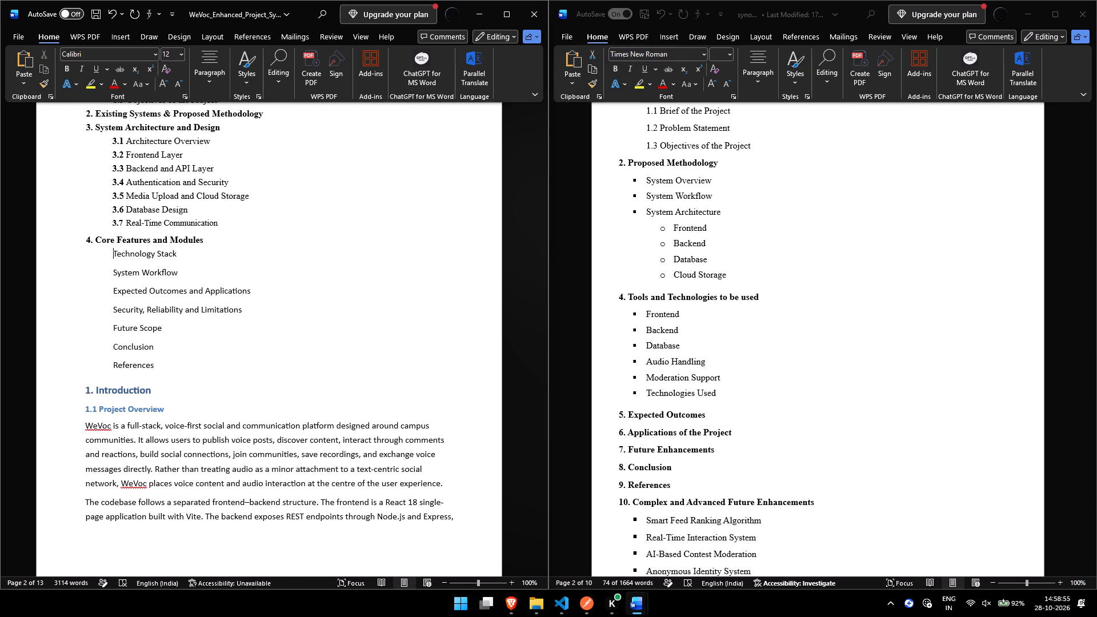
type("4.1")
key("space")
key("Down")
key("Left")
key("Left")
key("Left")
key("Left")
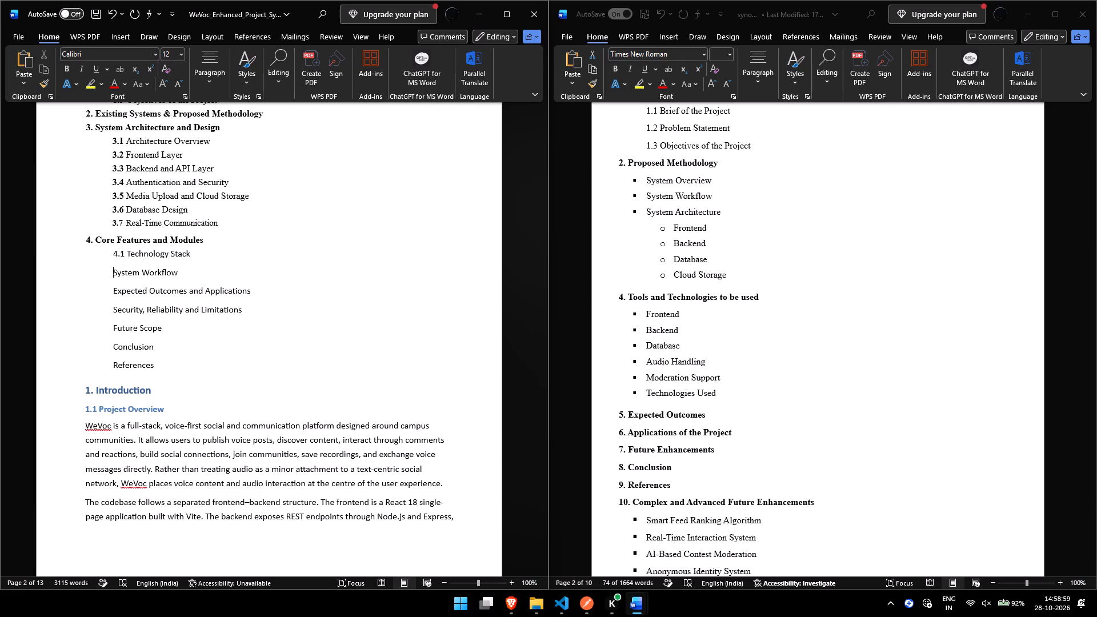
type("4.2")
key("space")
key("Down")
key("Left")
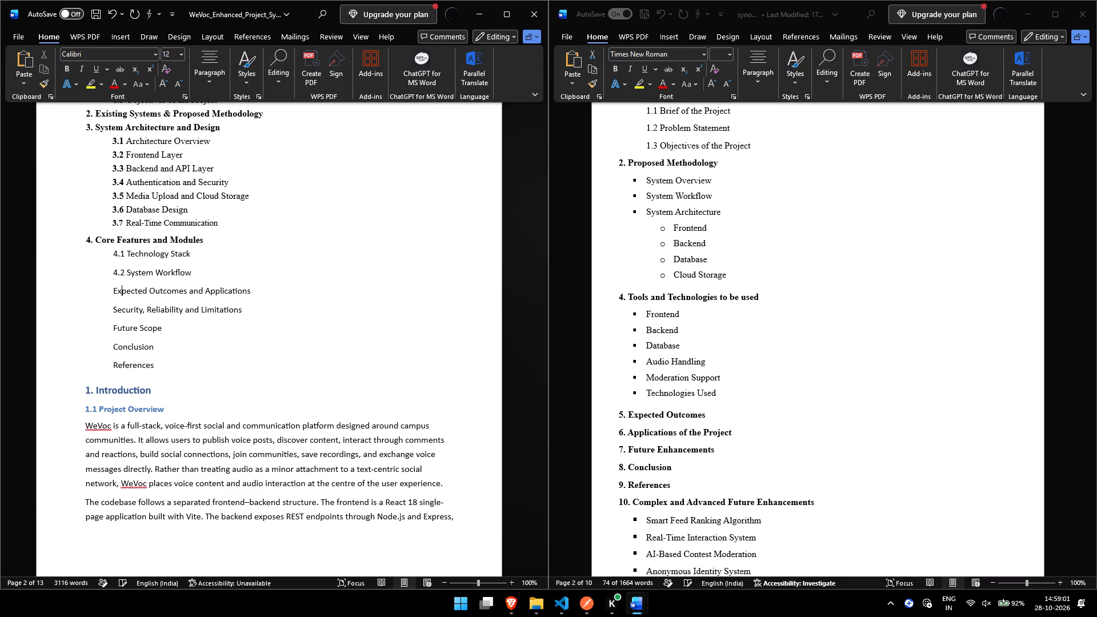
key("Left")
key("Left")
type("4.3")
key("space")
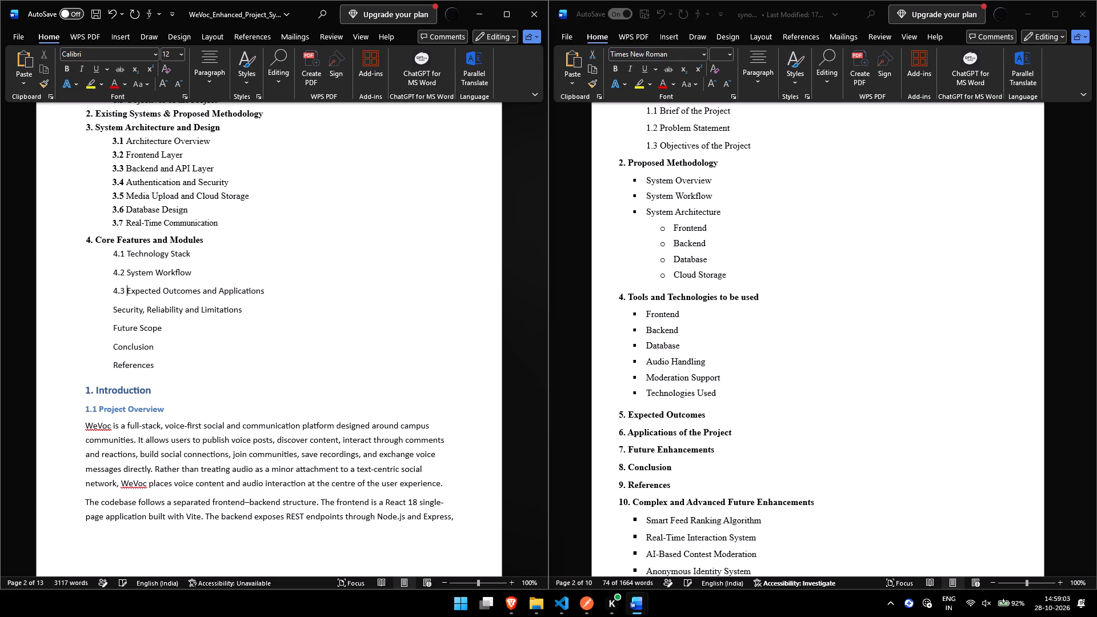
Number the contents entry "Security, Reliability and Limitations" as 4.4.
key("Down")
key("Left")
key("Left")
key("Left")
type("4,4")
key("BackSpace")
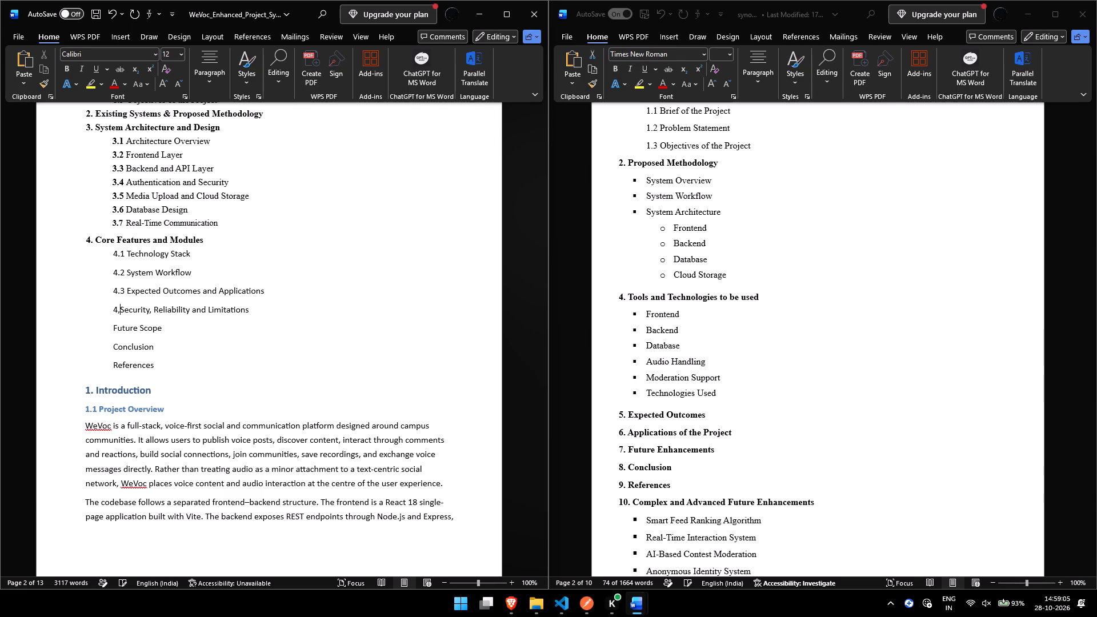
type(".4")
key("space")
key("Down")
key("Up")
key("Left")
key("Left")
key("Left")
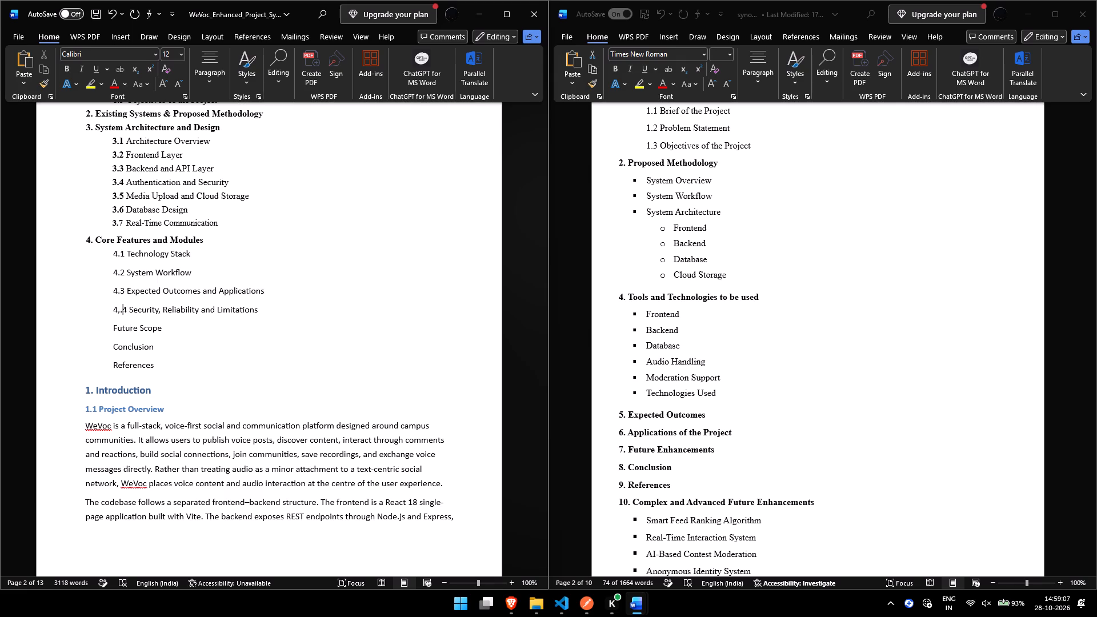
key("BackSpace")
Number the contents entries "Future Scope", "Conclusion" and "References" as 4.5, 4.6 and 4.7.
key("Down")
key("Left")
type("4.5")
key("space")
key("Down")
key("Left")
key("Left")
key("Left")
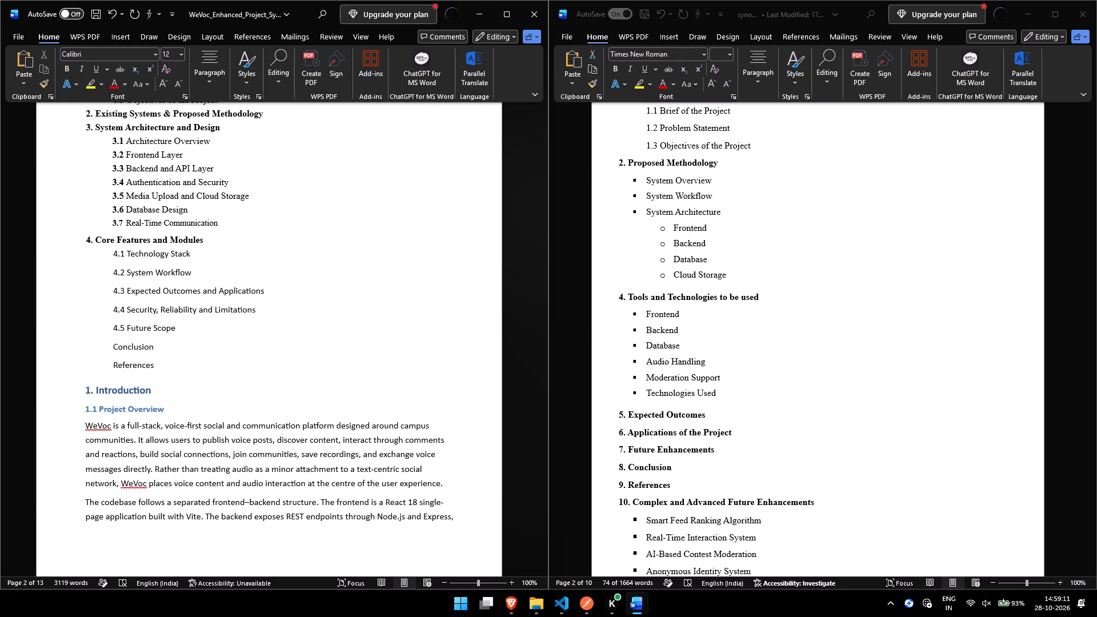
type("4.6")
key("space")
key("Down")
key("Left")
key("Left")
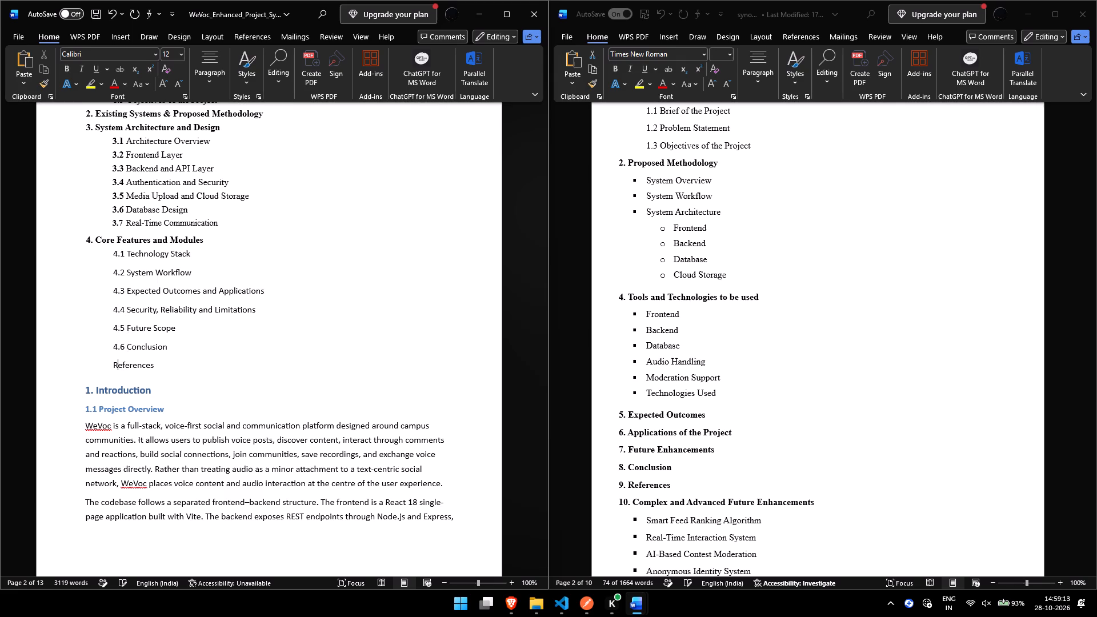
key("Left")
type("4.7")
key("space")
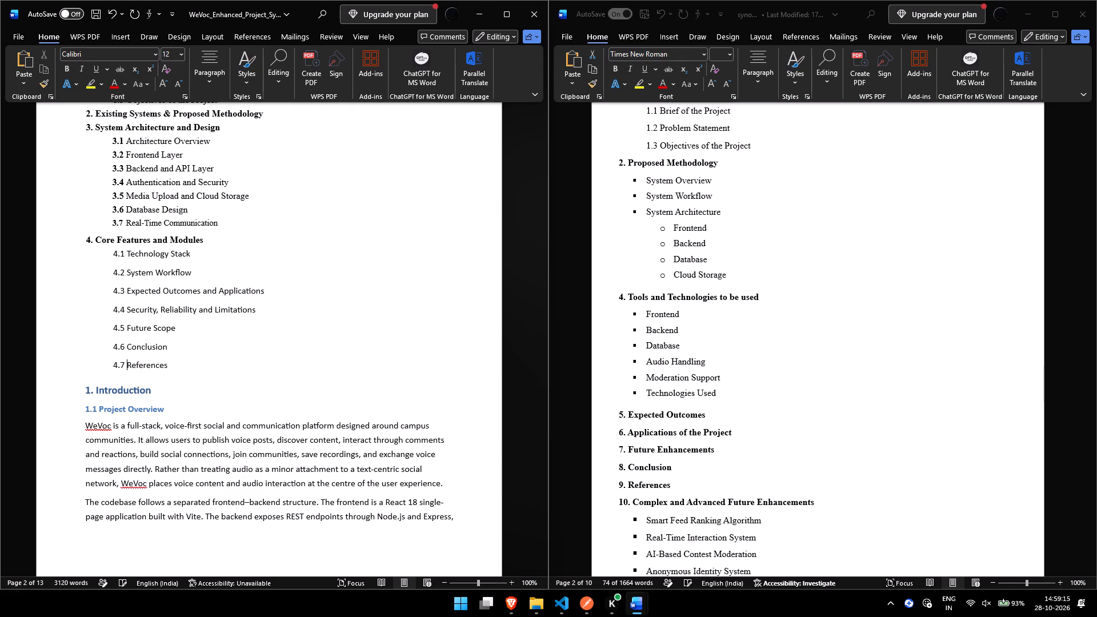
Set the contents subentries from "4.1 Technology Stack" through "4.7 References" in Times New Roman.
key("Up")
key("Up")
key("Up")
key("Up")
key("Up")
key("Up")
key("Up")
key("Down")
key("Left")
key("Left")
key("Left")
key("Left")
key("Right")
key("shift+Down")
key("shift+Down")
key("shift+Down")
key("shift+Down")
key("shift+Down")
key("shift+Down")
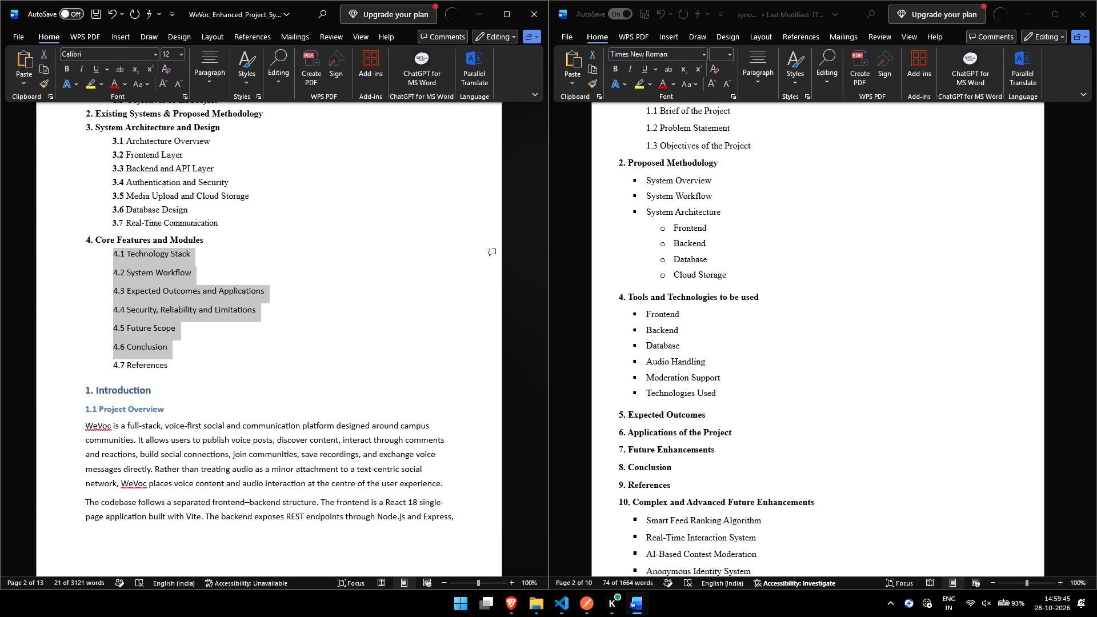
key("shift+Down")
key("shift+Up")
key("shift+Down")
key("shift+Left")
key("shift+Left")
key("shift+Left")
key("shift+Left")
key("shift+Left")
key("shift+Left")
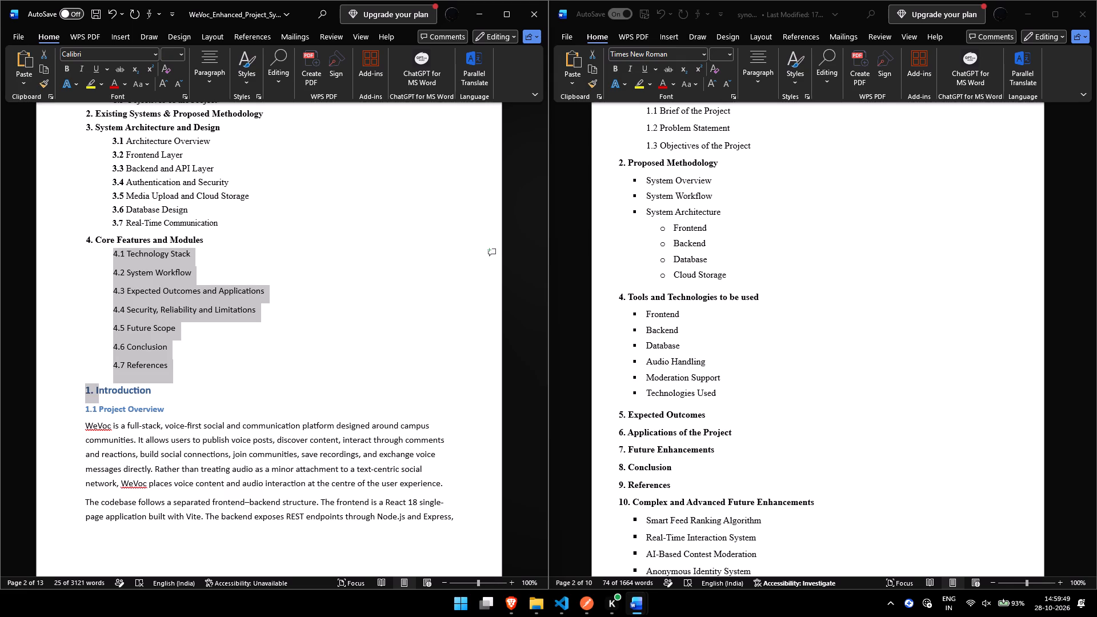
key("shift+Left")
key("shift+Left")
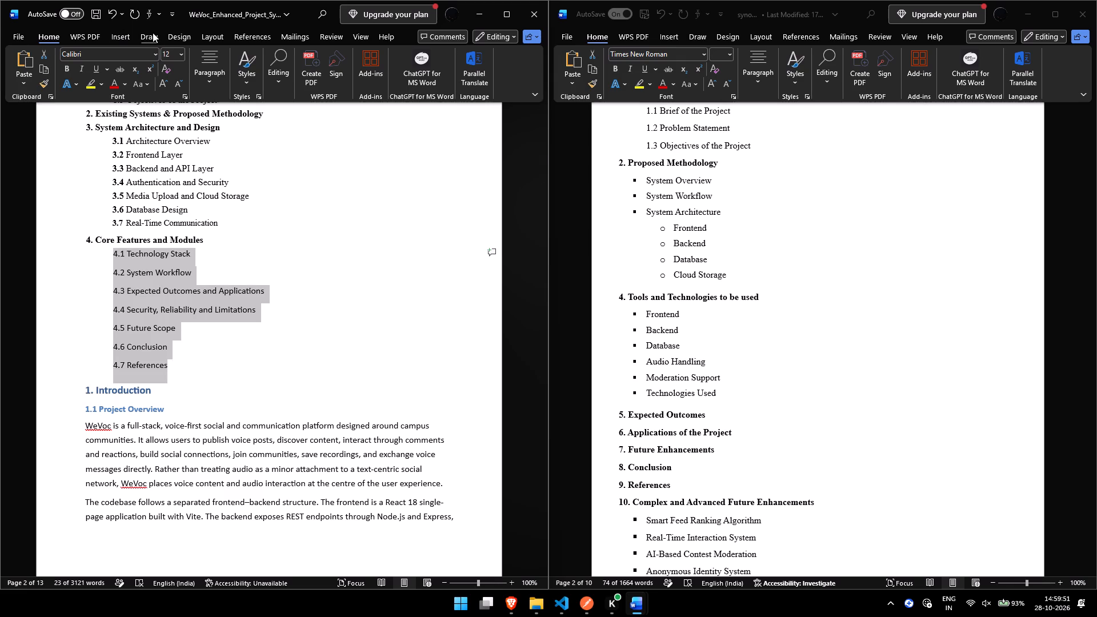
left_click(154, 49)
scroll(126, 157, "up", 5)
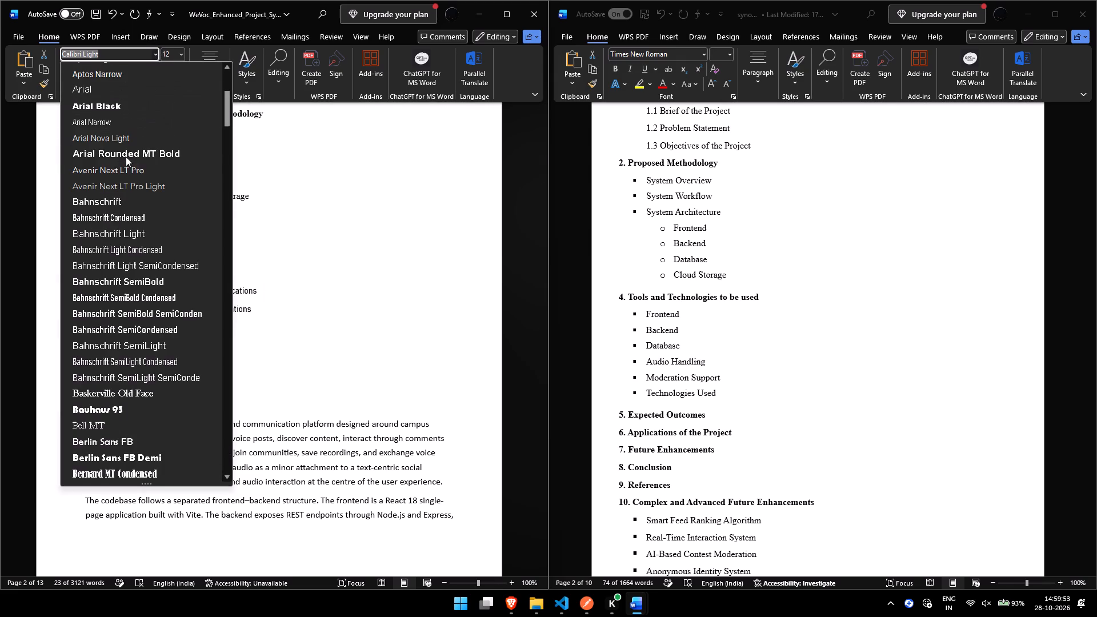
scroll(126, 157, "up", 8)
left_click(124, 137)
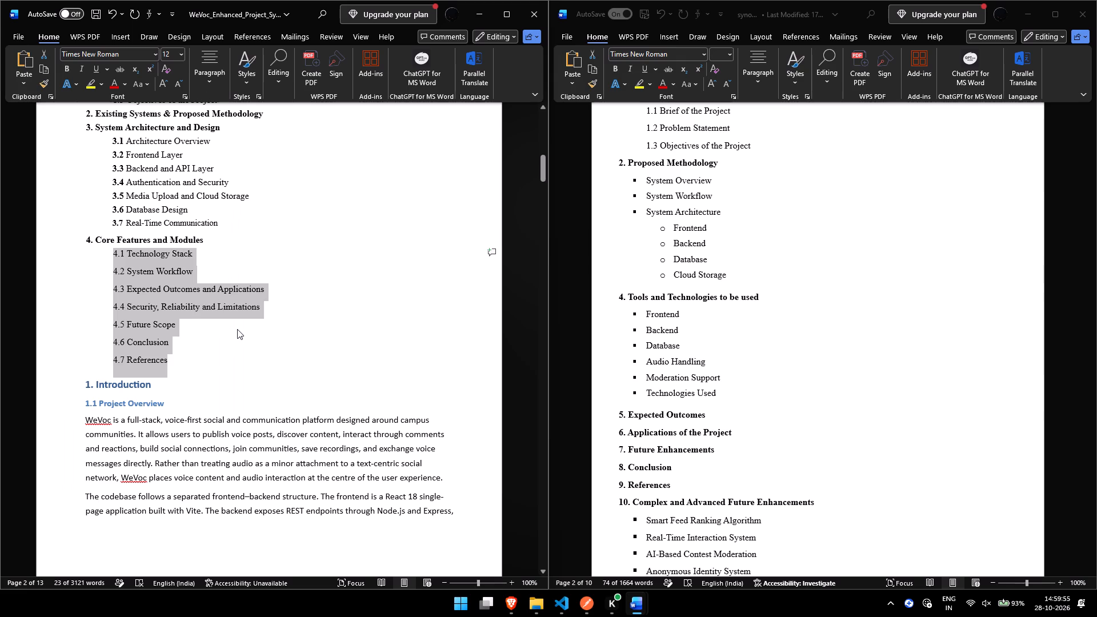
left_click(242, 328)
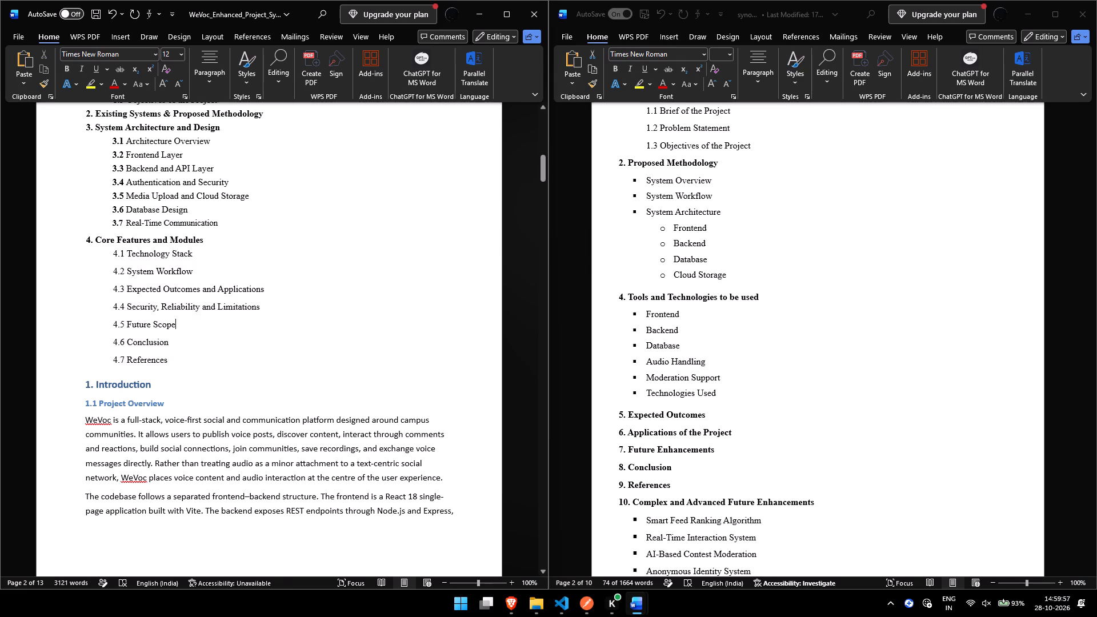
Set the line spacing of contents subentries 4.1 through 4.7 to 1.0.
left_click(158, 149)
left_click(169, 175)
scroll(170, 231, "up", 2)
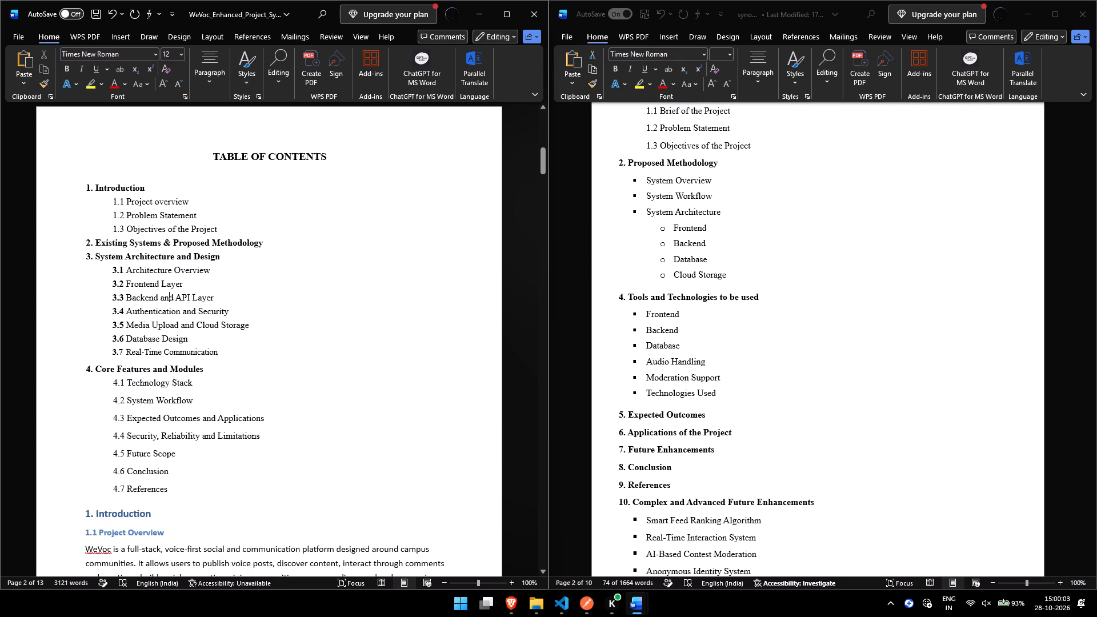
scroll(170, 231, "up", 1)
left_click_drag(113, 382, 131, 417)
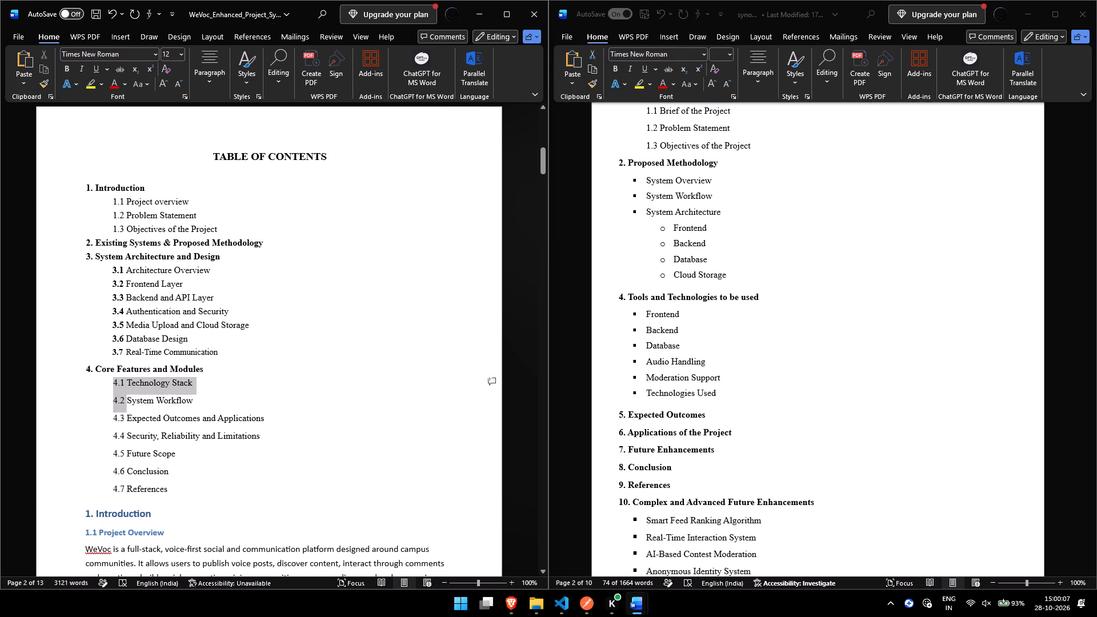
left_click_drag(131, 417, 169, 485)
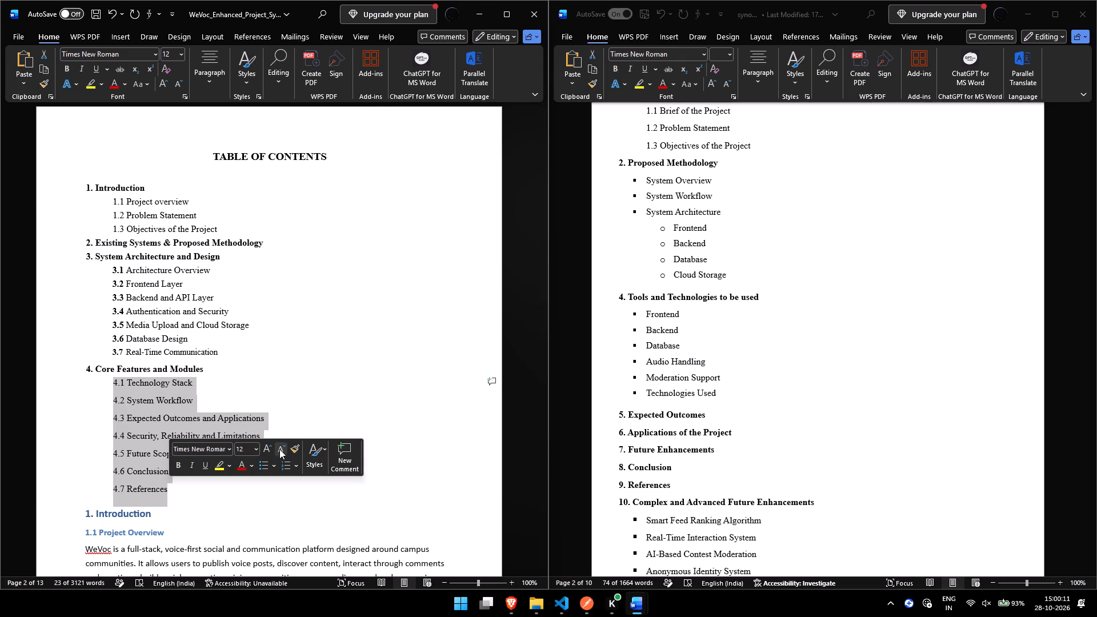
left_click(299, 466)
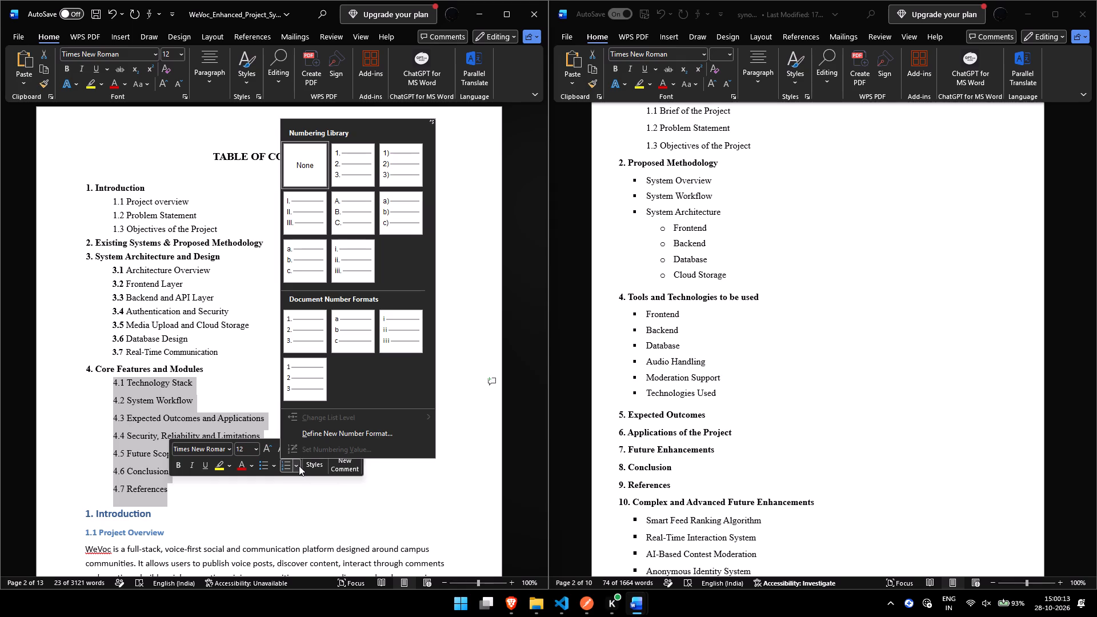
left_click(297, 466)
left_click(271, 466)
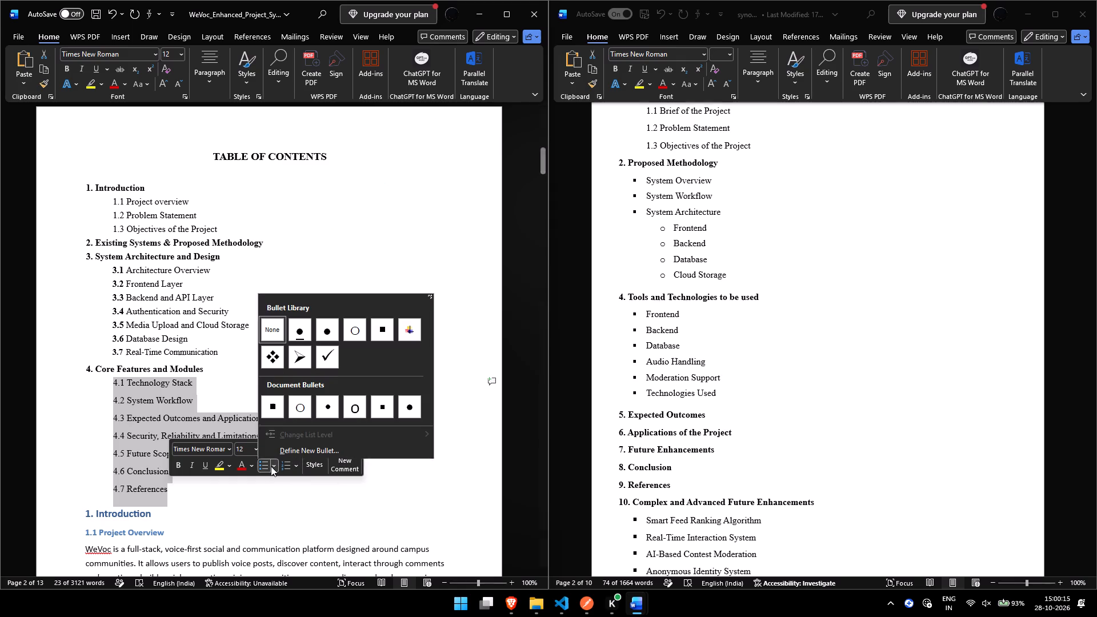
left_click(274, 466)
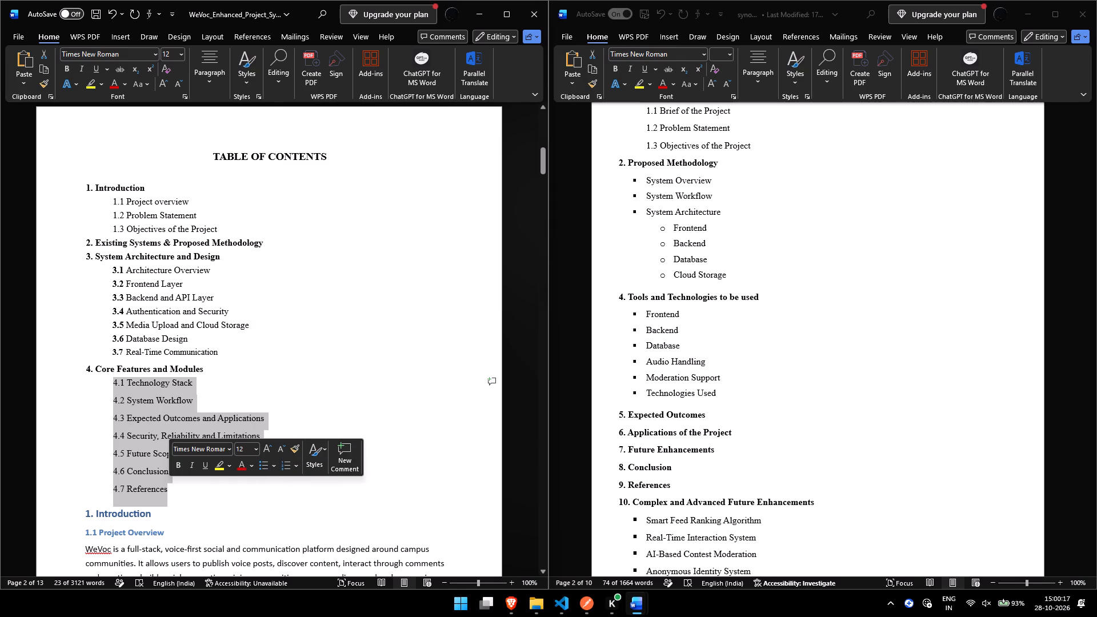
left_click(213, 81)
left_click(275, 127)
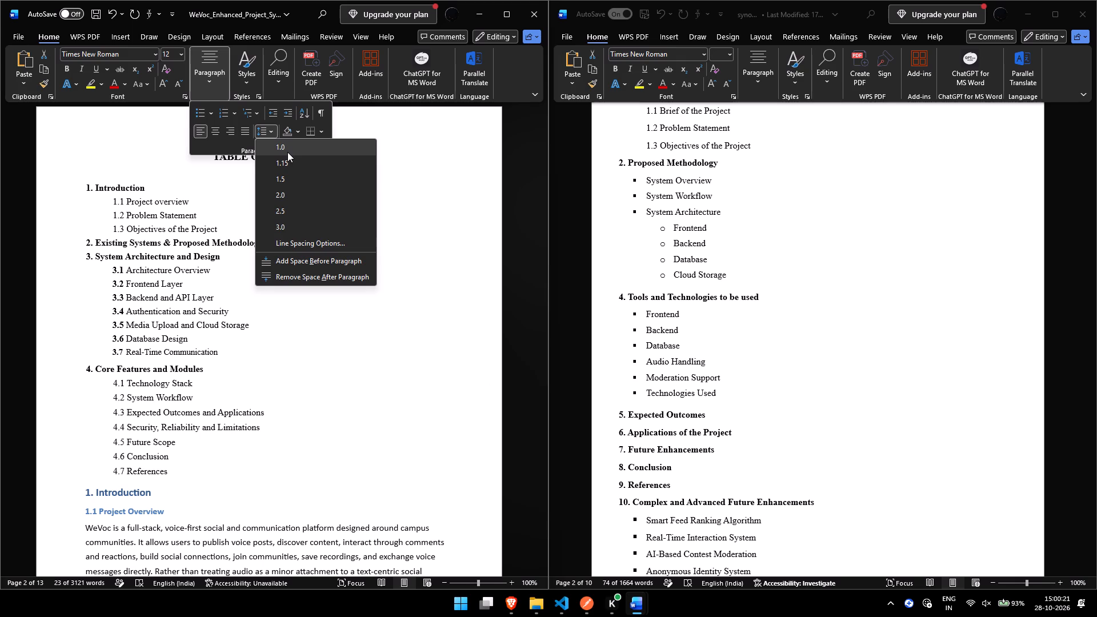
left_click(287, 152)
left_click(287, 322)
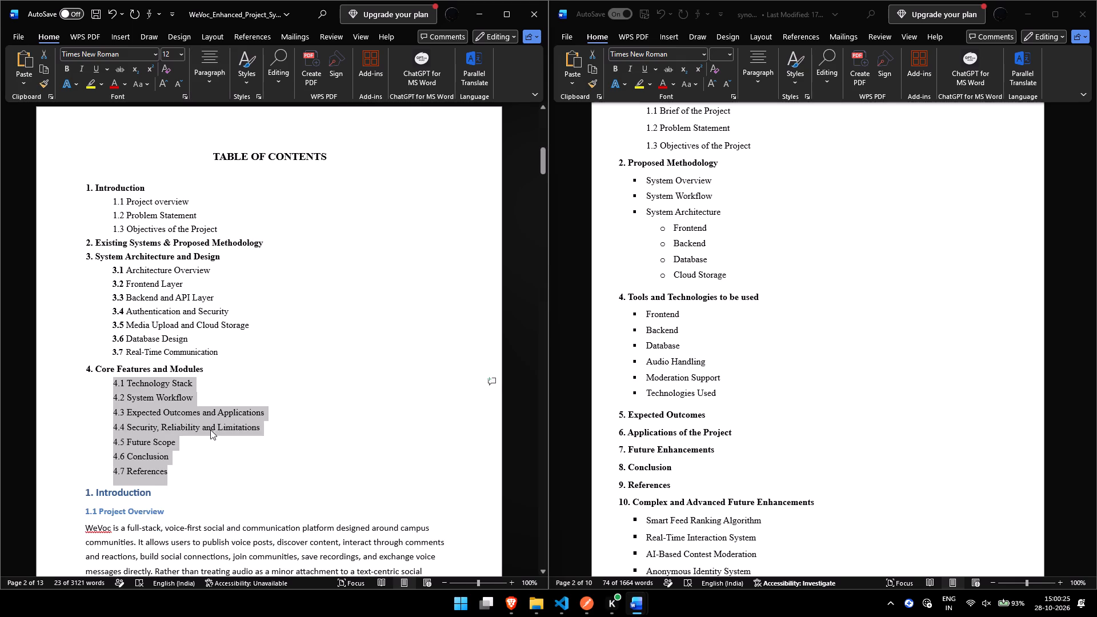
Add an unindented main-level line starting with "5." below "4.7 References" in the contents.
left_click(191, 464)
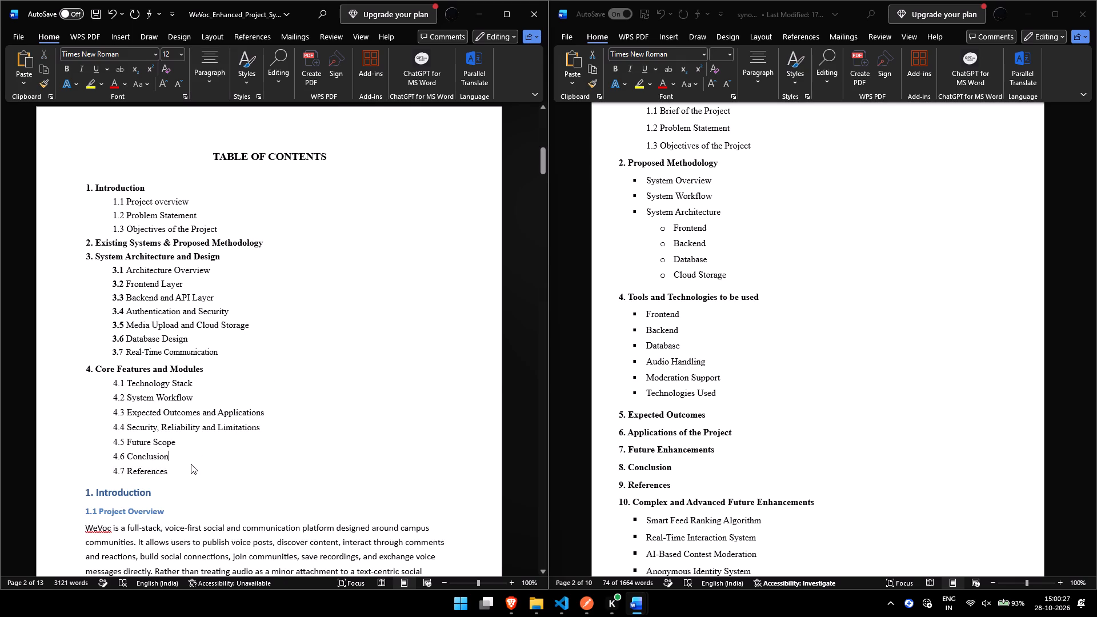
key("Down")
key("Return")
key("BackSpace")
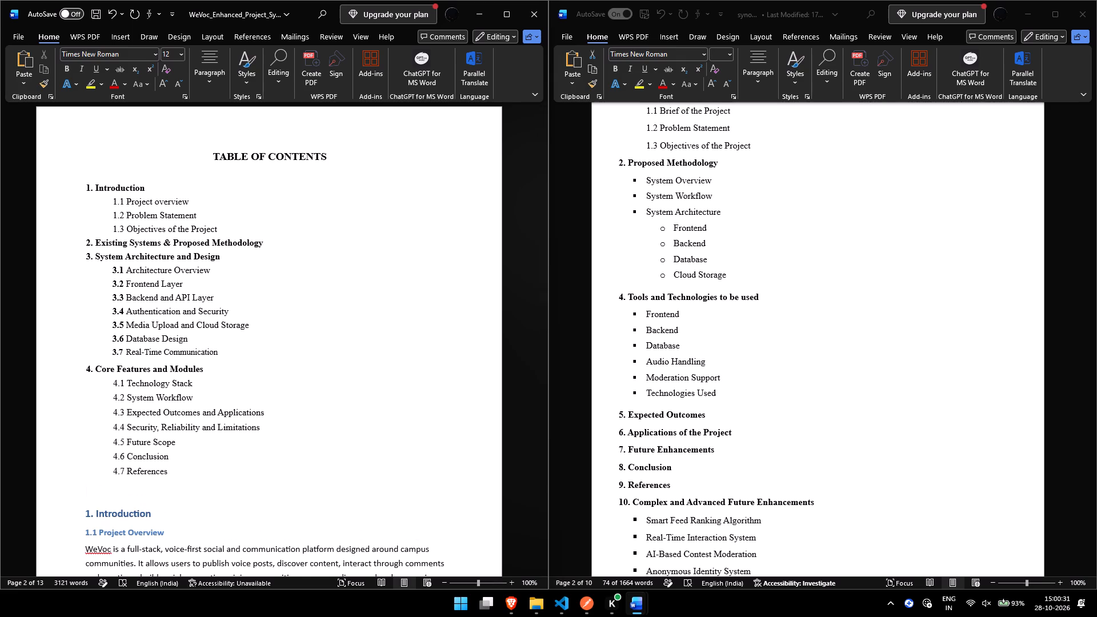
type("5.")
key("space")
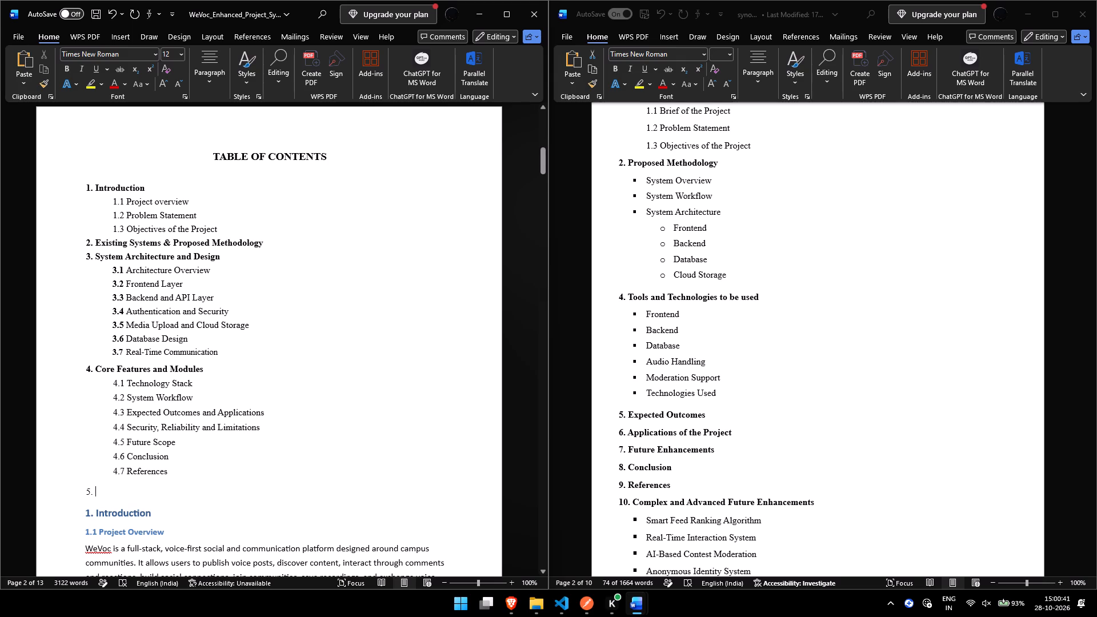
Switch to the enhanced synopsis PDF in Brave and copy its contents entries from "5. Technology Stack" through "11. References".
scroll(177, 498, "down", 1)
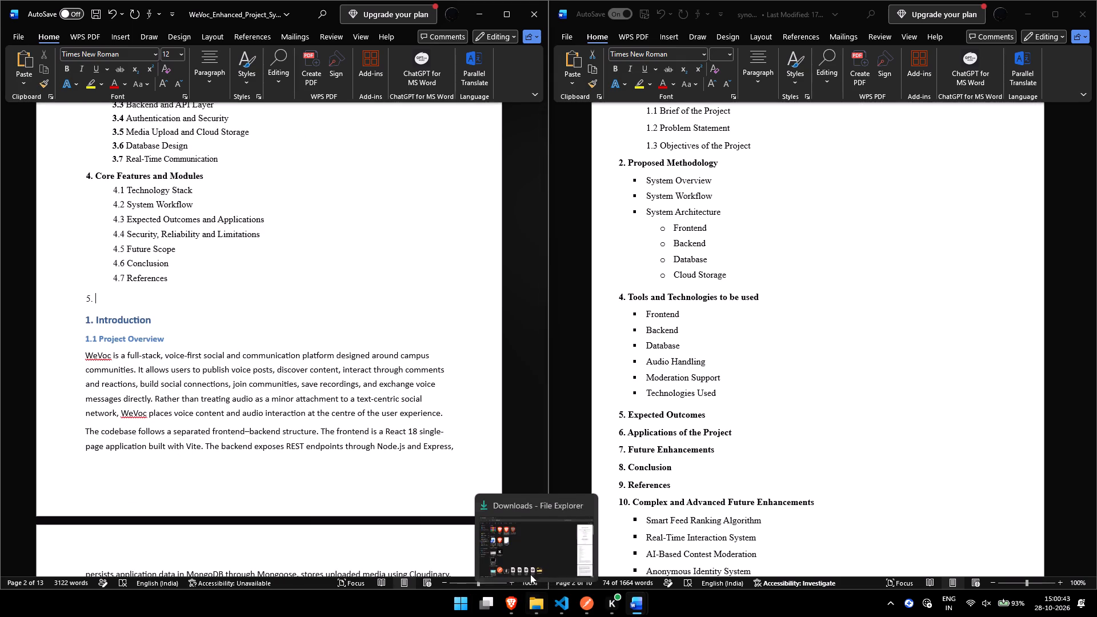
left_click(507, 551)
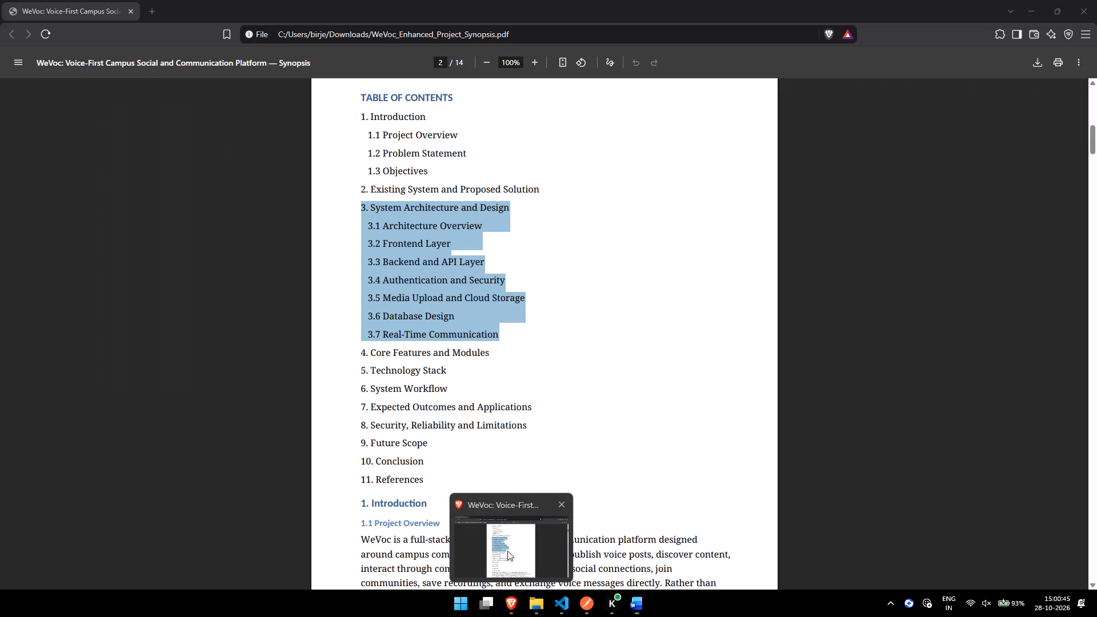
scroll(457, 479, "down", 1)
left_click(392, 380)
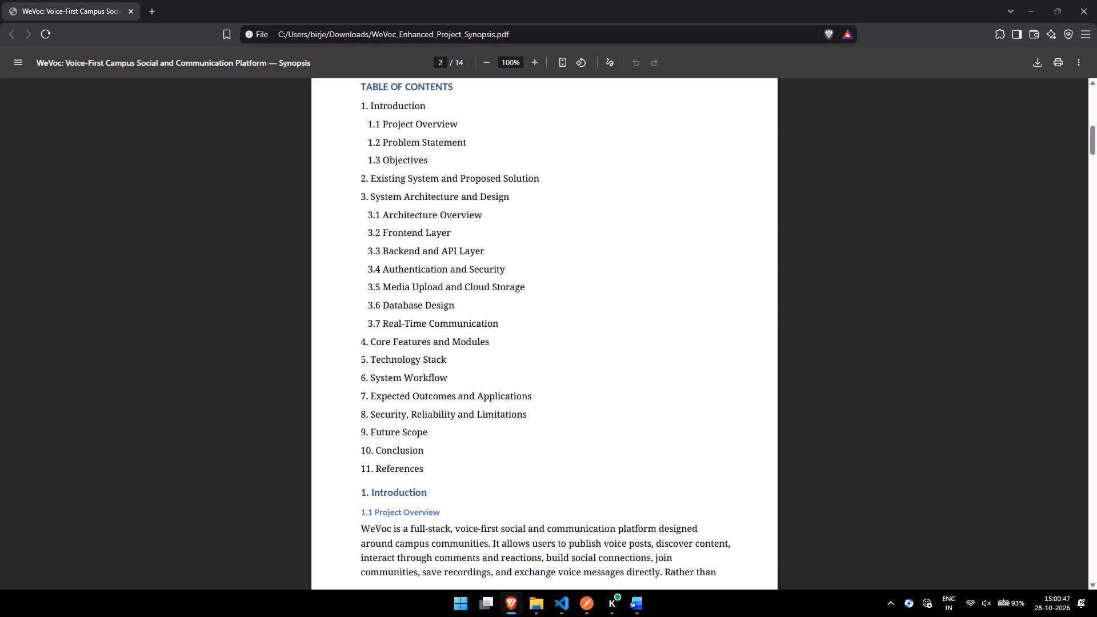
left_click_drag(360, 359, 417, 482)
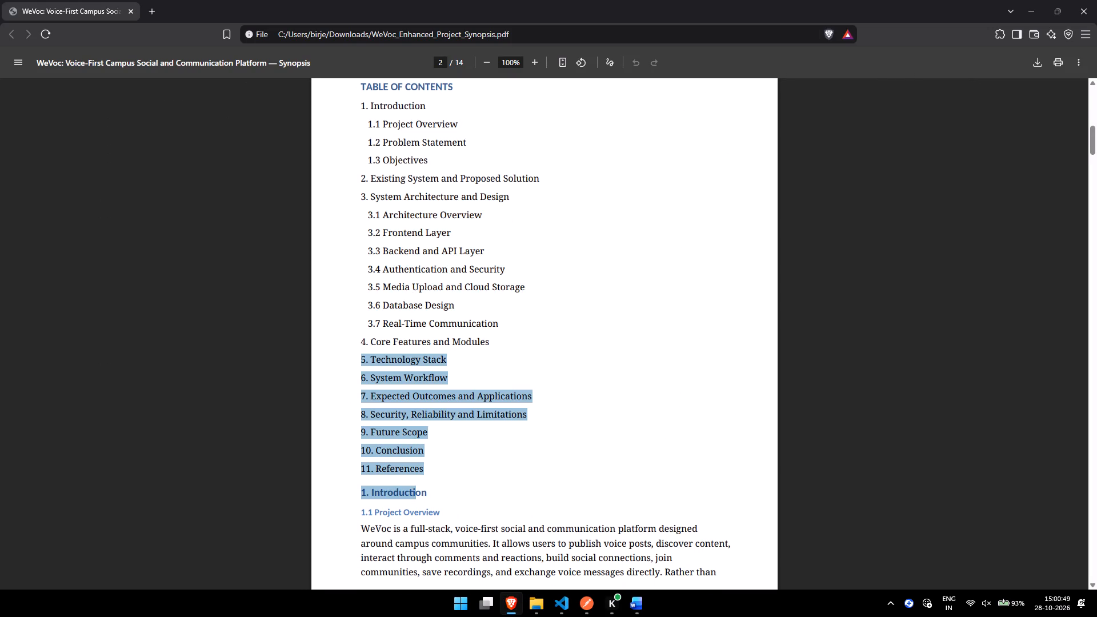
left_click_drag(417, 482, 428, 468)
key("ctrl+c")
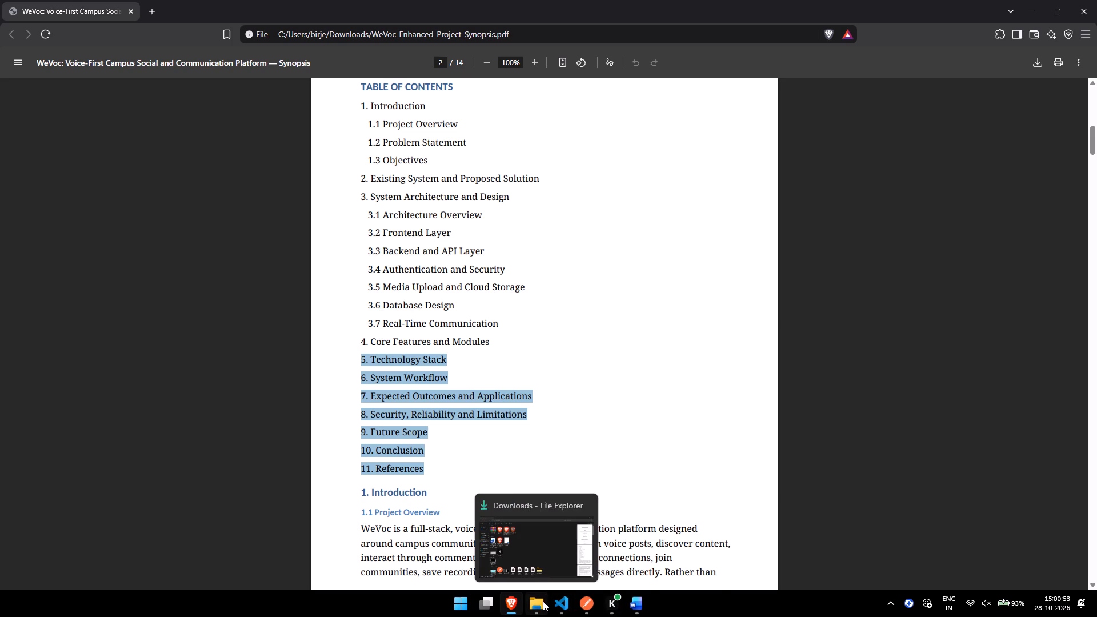
Back in the enhanced Word document, replace the "5." line below "4.7 References" with the copied entries 5 to 11.
left_click(564, 542)
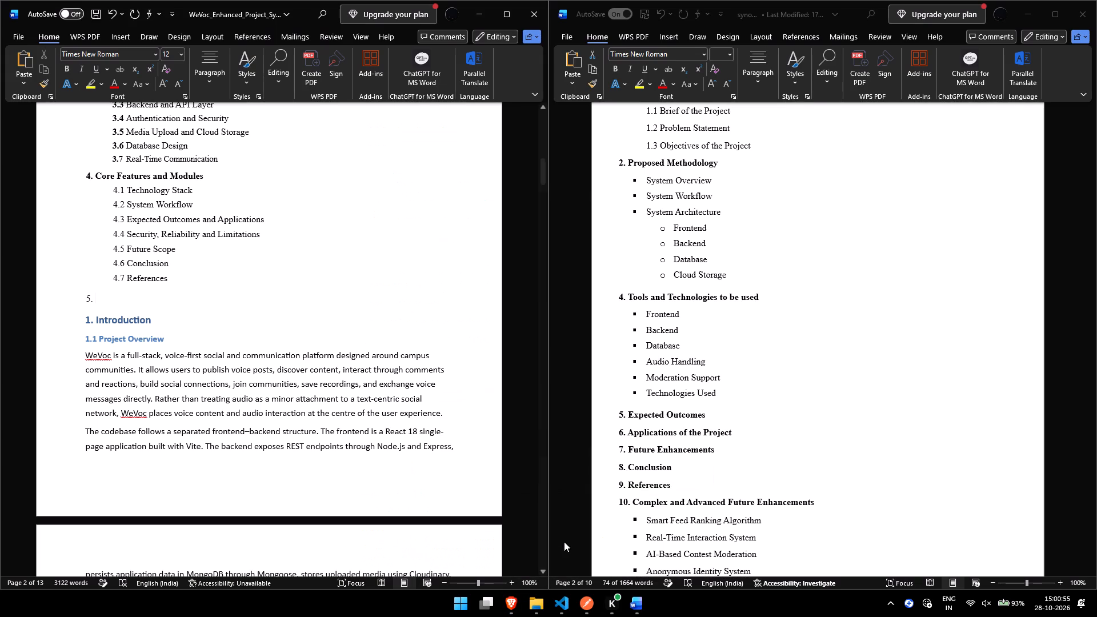
key("BackSpace")
key("BackSpace")
key("BackSpace")
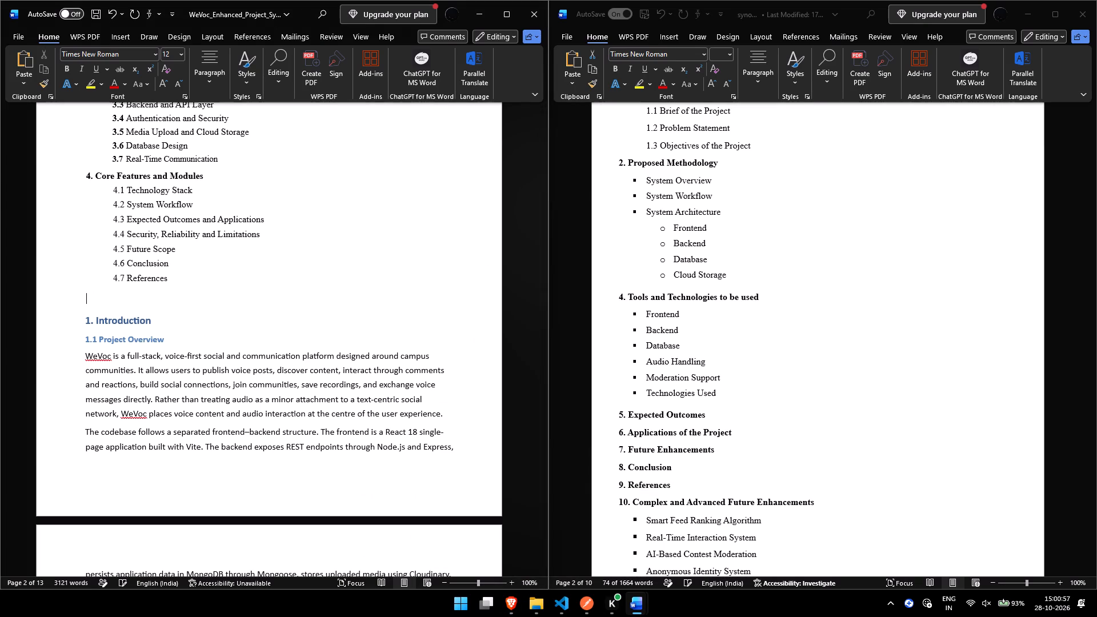
key("ctrl+v")
Break the pasted contents text before "6. System Workflow" so "5. Technology Stack" stands on its own line.
key("Up")
key("Left")
key("Left")
key("Left")
key("Left")
key("Left")
key("Left")
key("Left")
key("Left")
key("Left")
key("Left")
key("Left")
key("Left")
key("Left")
key("Left")
key("Left")
key("Left")
key("Left")
key("Left")
key("Left")
key("Left")
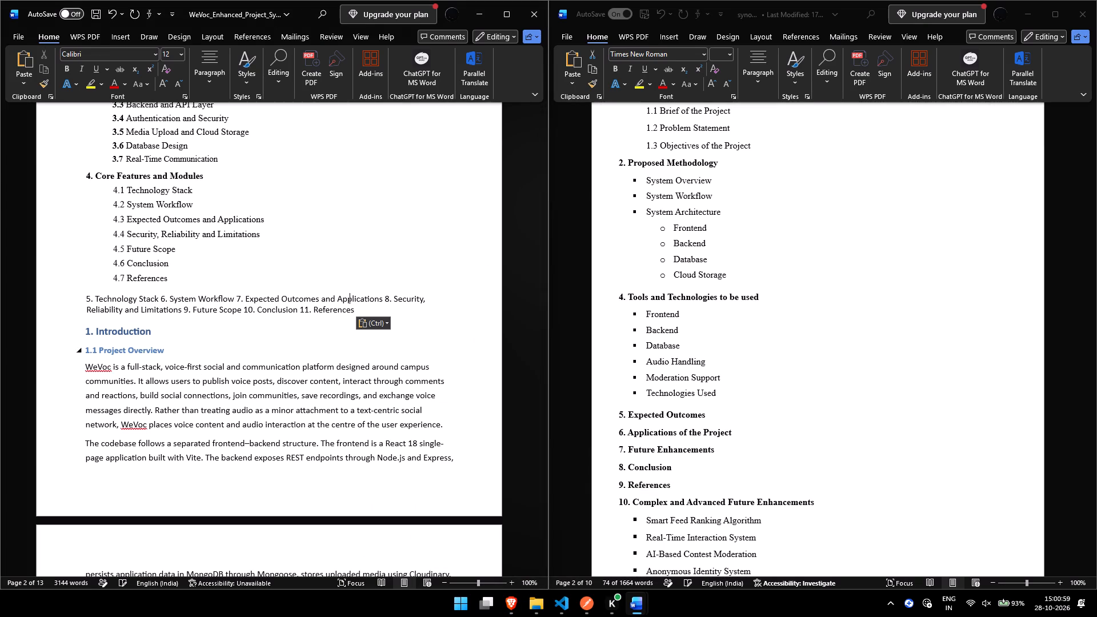
key("Return")
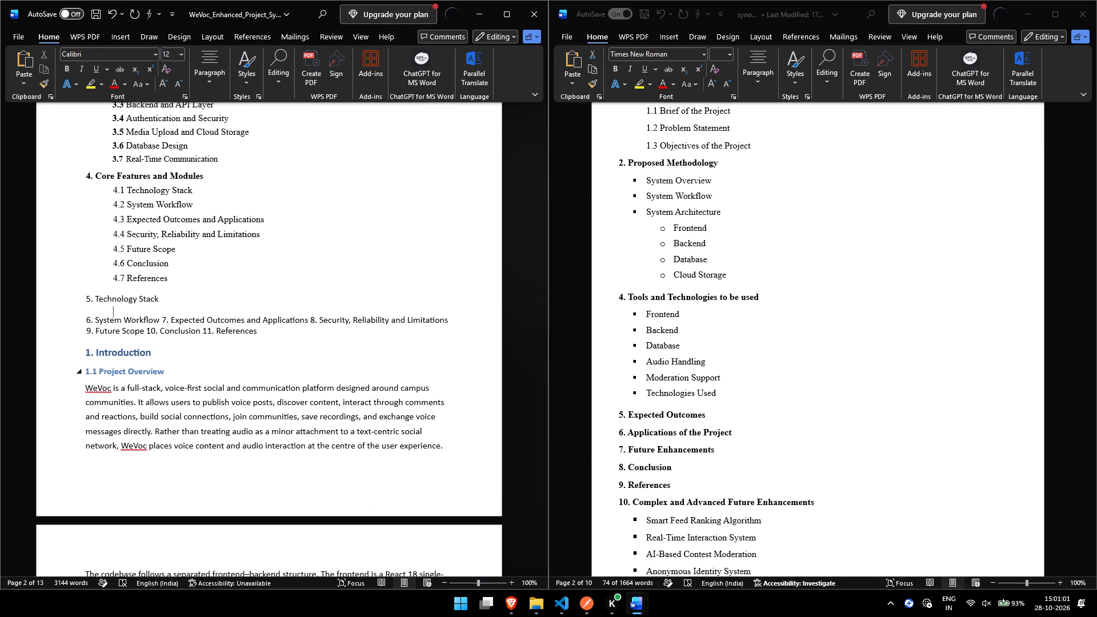
Break the pasted contents text before "7. Expected Outcomes and Applications" so "6. System Workflow" stands on its own line.
key("Right")
key("Right")
key("Right")
key("Right")
key("Right")
key("Right")
key("Right")
key("Right")
key("Right")
key("Right")
key("Right")
key("Right")
key("Right")
key("Right")
key("Right")
key("Right")
key("Right")
key("Right")
key("Right")
key("Return")
Break the contents text before "8. Security, Reliability and Limitations" so entry 7 stands on its own line.
key("Right")
key("Right")
key("Right")
key("Right")
key("Right")
key("Right")
key("Right")
key("Right")
key("Right")
key("Right")
key("Right")
key("Right")
key("Right")
key("Right")
key("Right")
key("Right")
key("Right")
key("Right")
key("Right")
key("Right")
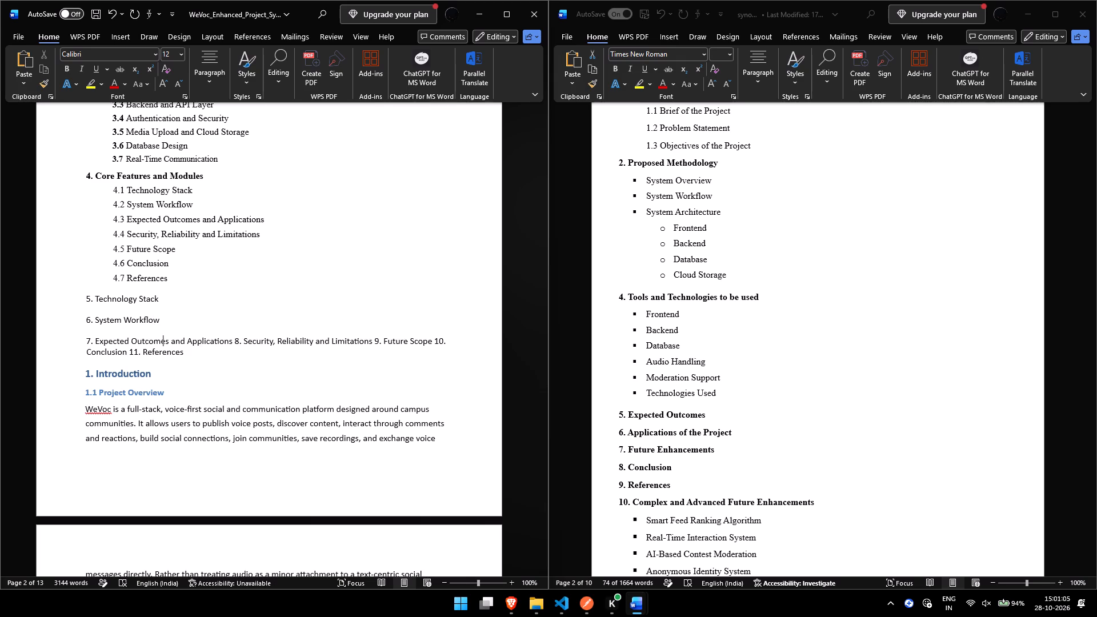
key("Right")
key("Right")
key("Right")
key("Return")
Break the contents text before "9. Future Scope" so "8. Security, Reliability and Limitations" stands on its own line.
key("Right")
key("Right")
key("Right")
key("Right")
key("Right")
key("Right")
key("Right")
key("Right")
key("Right")
key("Right")
key("Right")
key("Right")
key("Right")
key("Right")
key("Right")
key("Right")
key("Right")
key("Right")
key("Right")
key("Right")
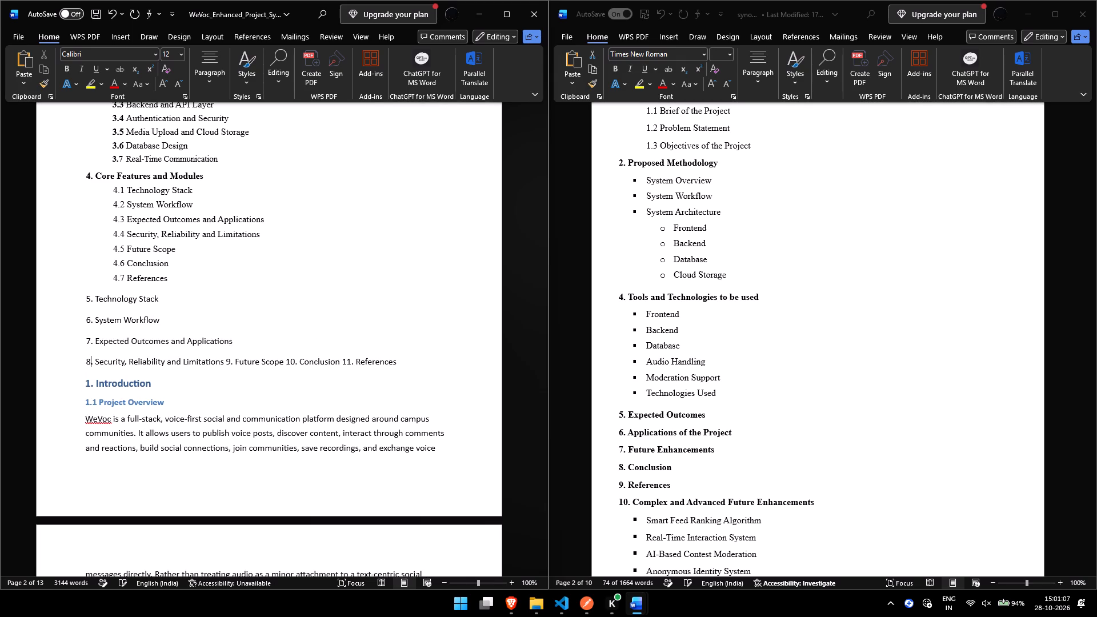
key("Return")
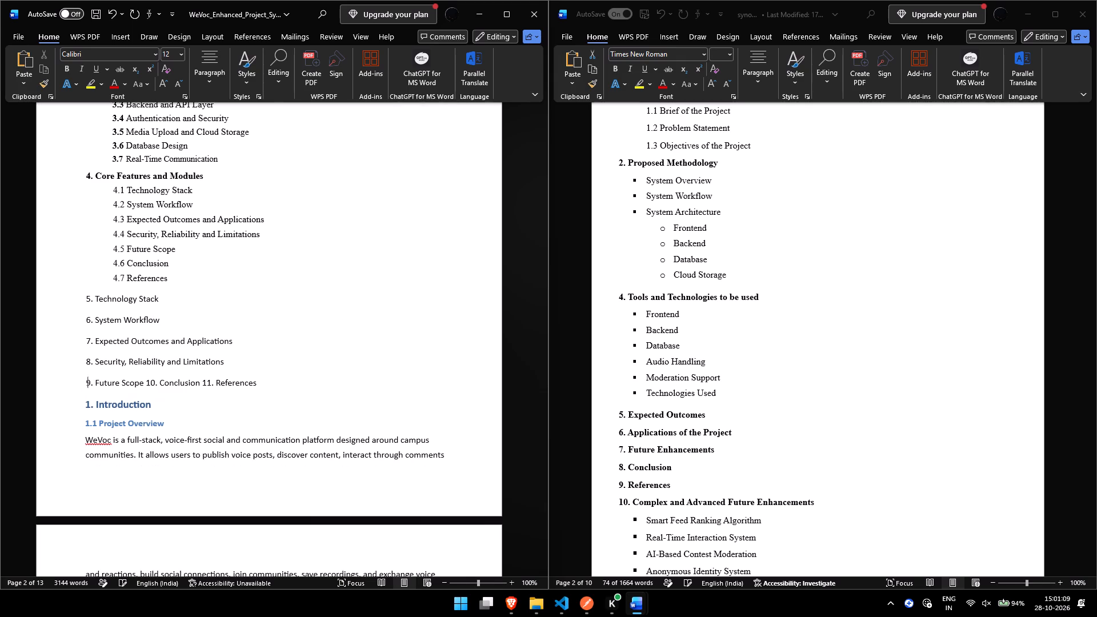
Break the contents text before "10. Conclusion" so "9. Future Scope" stands on its own line.
key("Right")
key("Right")
key("Right")
key("Right")
key("Right")
key("Right")
key("Right")
key("Right")
key("Right")
key("Right")
key("Right")
key("Right")
key("Right")
key("Right")
key("Right")
key("Right")
key("Return")
Break the contents text before "11. References" so entries 10 and 11 each stand on their own line.
key("Right")
key("Right")
key("Right")
key("Right")
key("Right")
key("Right")
key("Right")
key("Right")
key("Right")
key("Right")
key("Right")
key("Right")
key("Right")
key("Right")
key("Right")
key("Right")
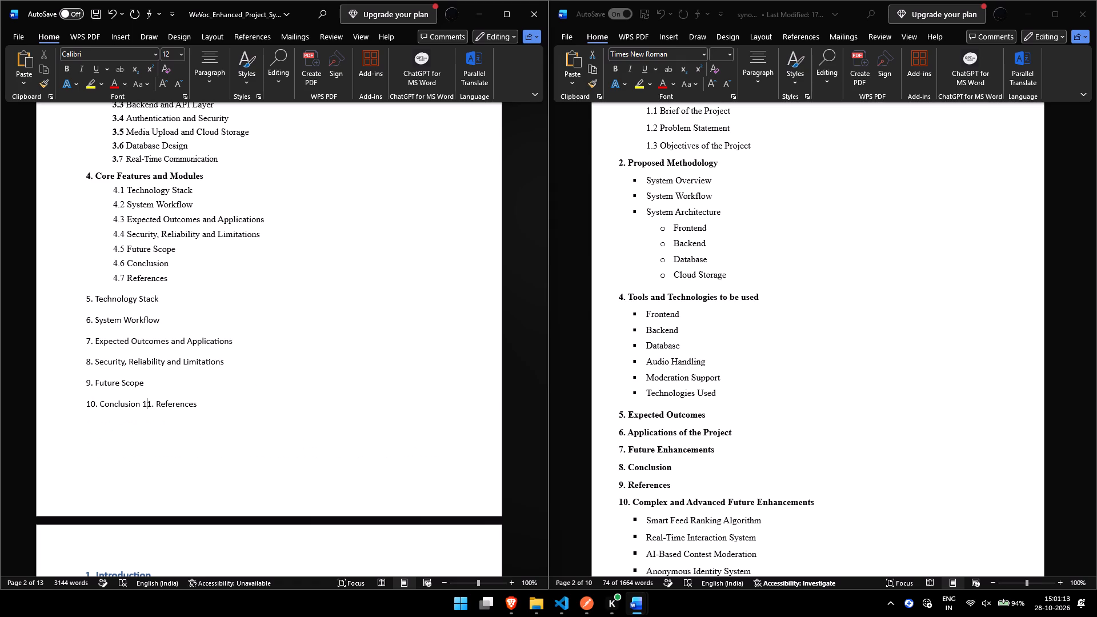
key("Left")
key("Return")
Format contents entries "5. Technology Stack" through "11. References" in bold Times New Roman.
key("Up")
key("Up")
key("Up")
scroll(195, 359, "up", 1)
scroll(197, 359, "down", 1)
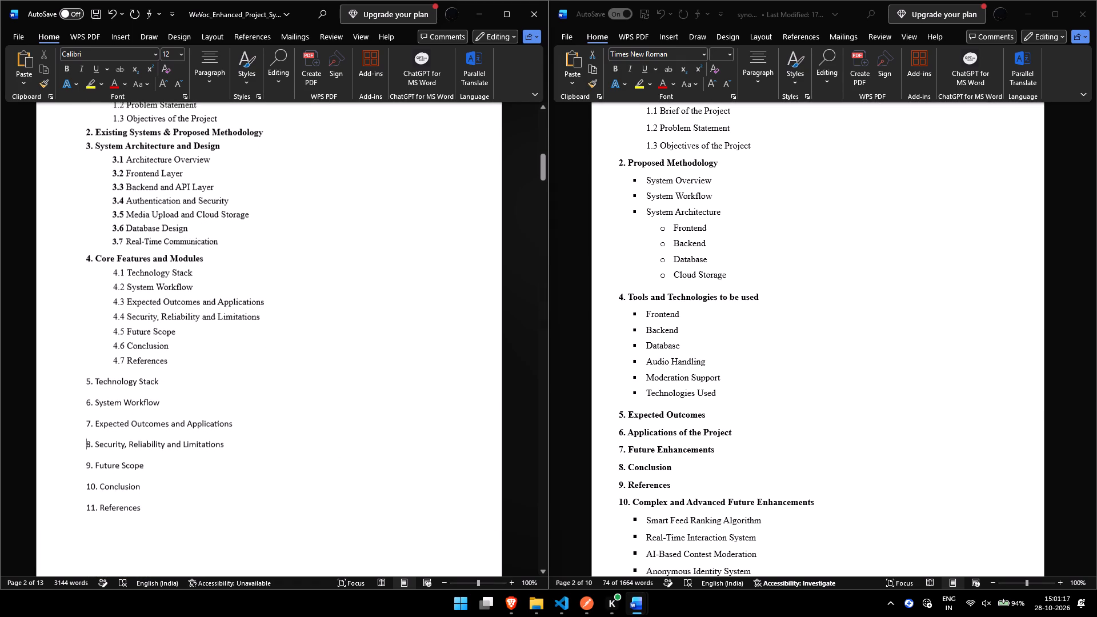
key("Up")
key("shift+Up")
key("Up")
key("Up")
key("Down")
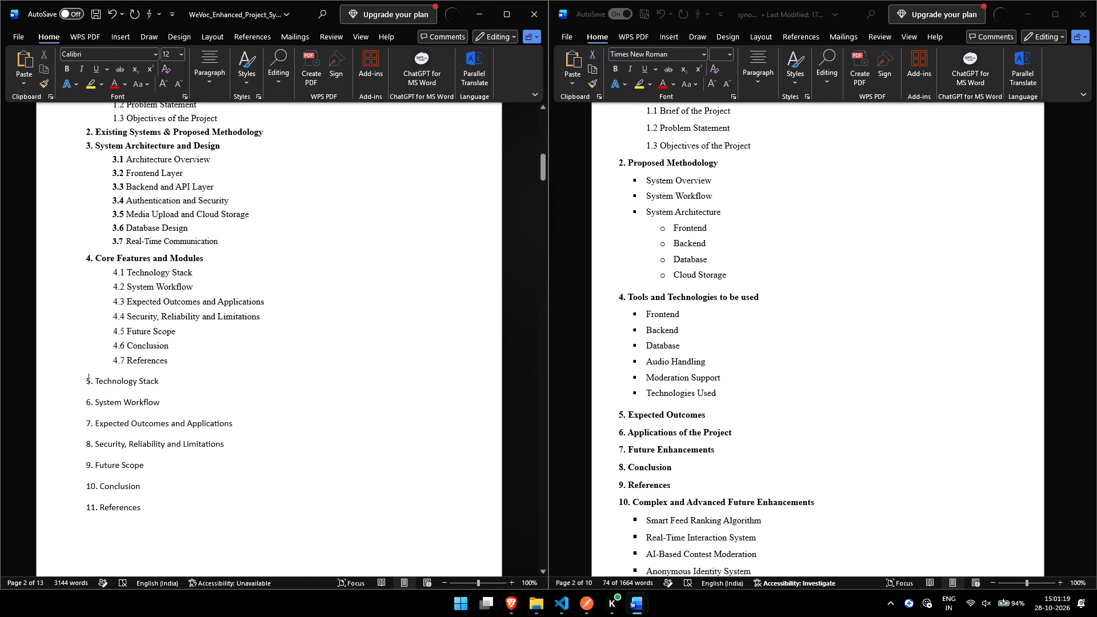
key("shift+Down")
key("shift+Down")
key("shift+Down")
key("shift+Down")
key("shift+Down")
key("shift+Down")
key("shift+Down")
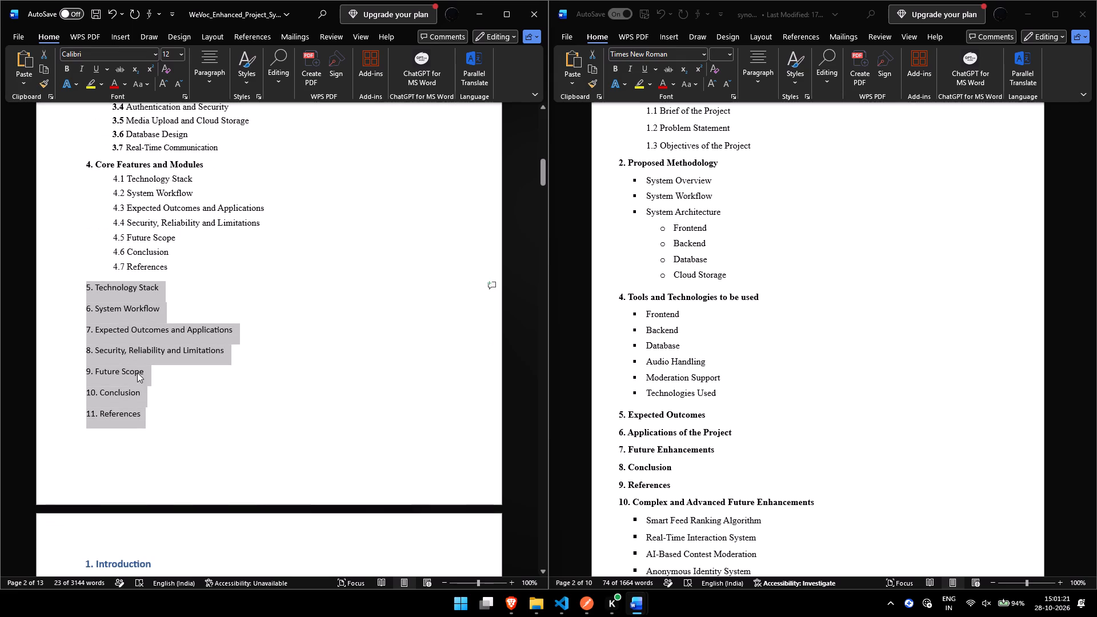
left_click(157, 54)
scroll(142, 157, "up", 3)
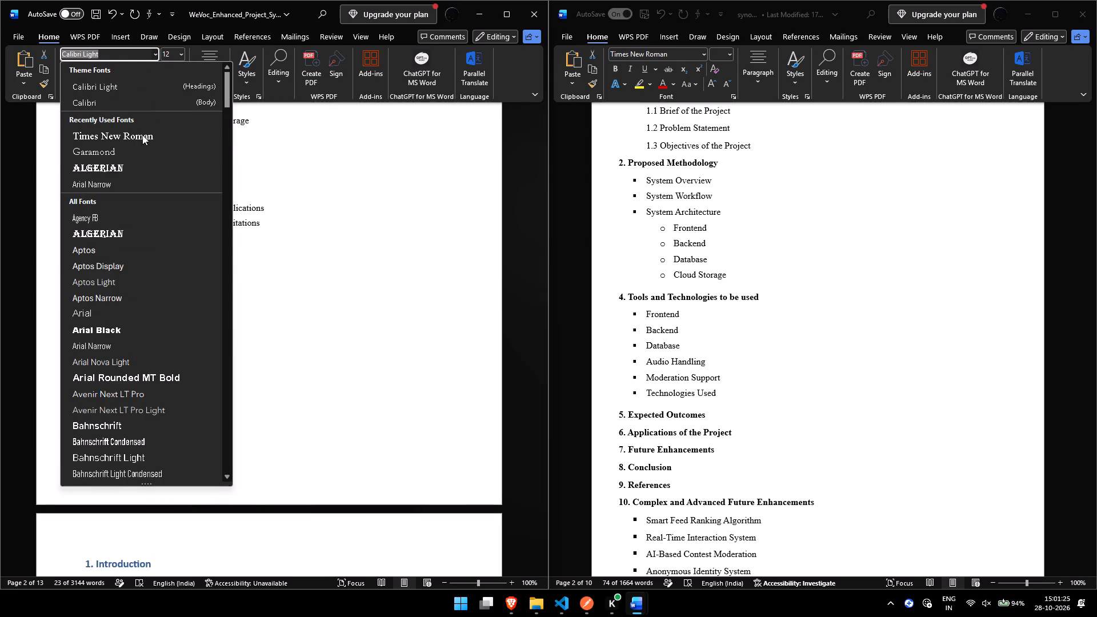
left_click(142, 135)
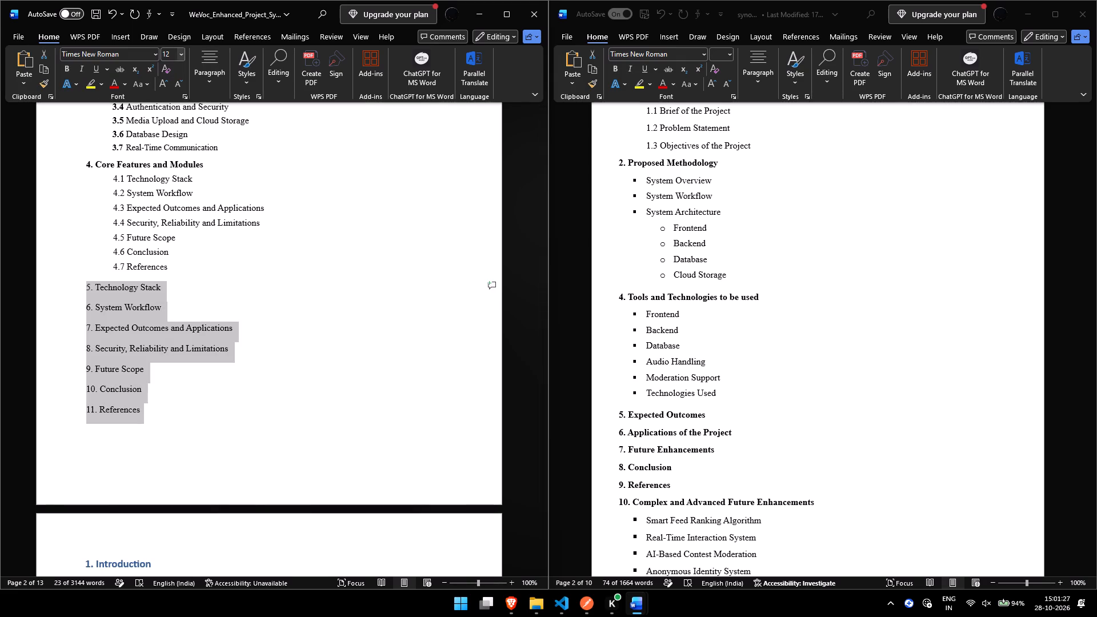
key("ctrl+b")
left_click(241, 256)
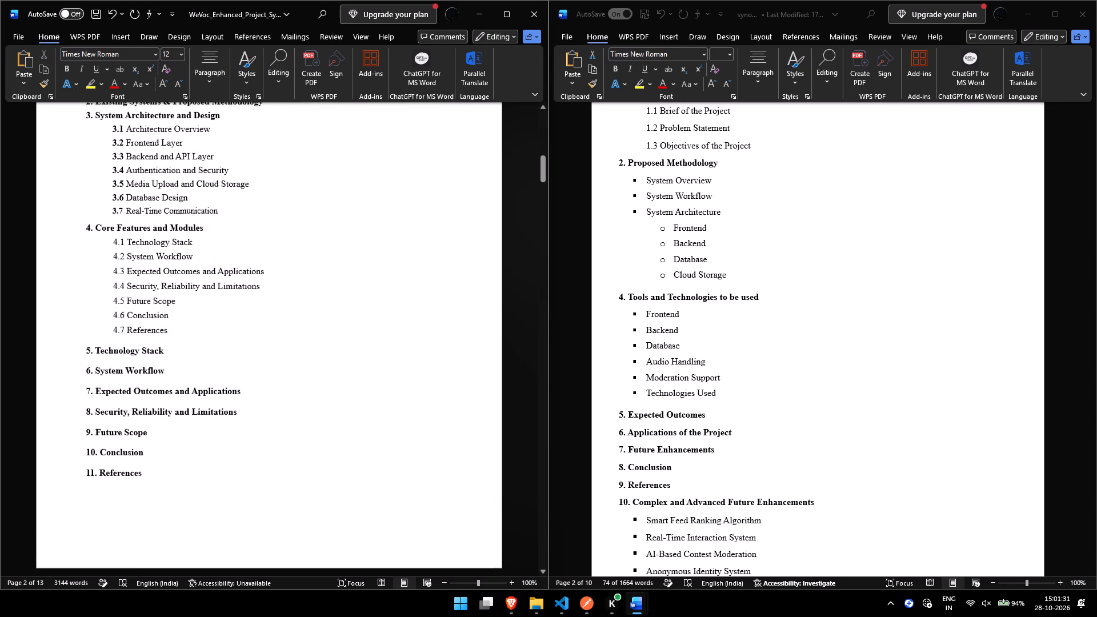
Review the enhanced synopsis's contents entries 1 to 11 against the older synopsis's contents layout.
scroll(678, 402, "down", 1)
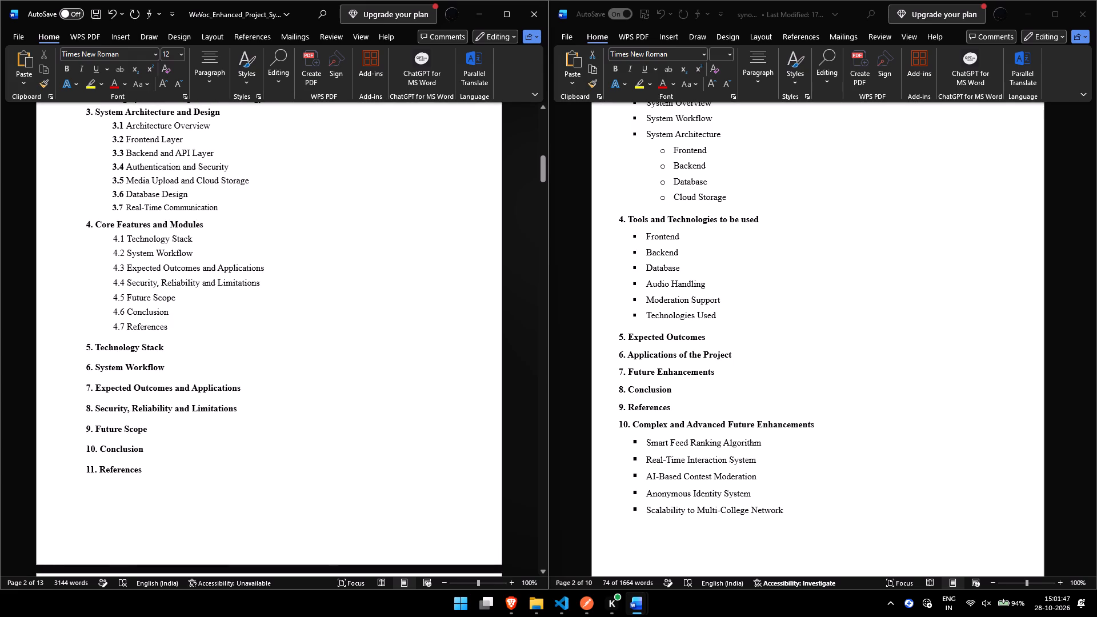
scroll(347, 482, "right", 1)
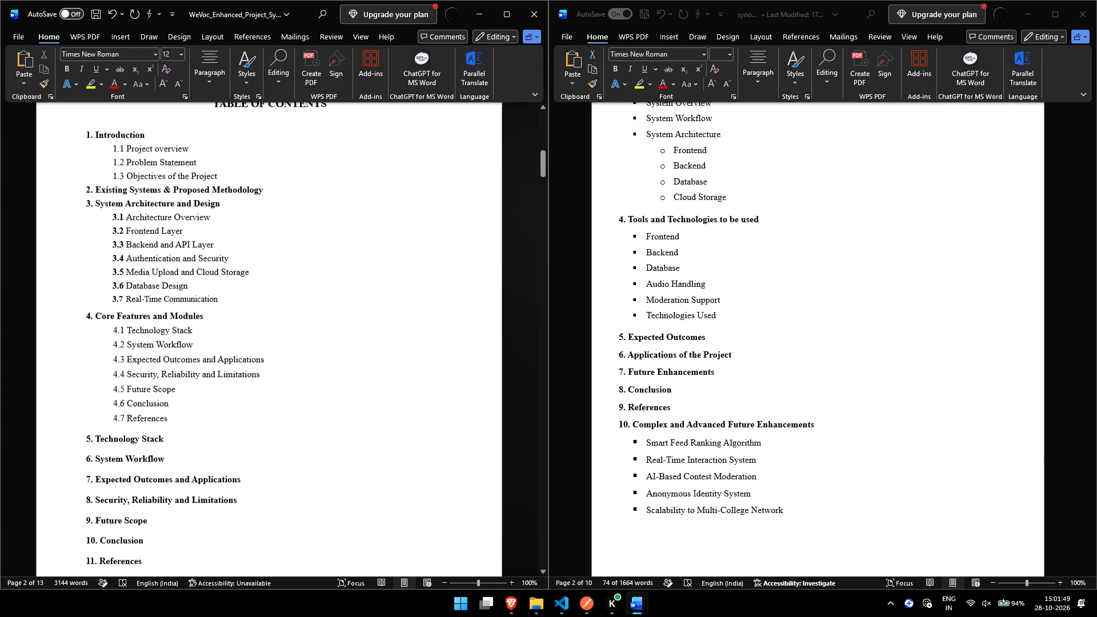
scroll(347, 482, "right", 2)
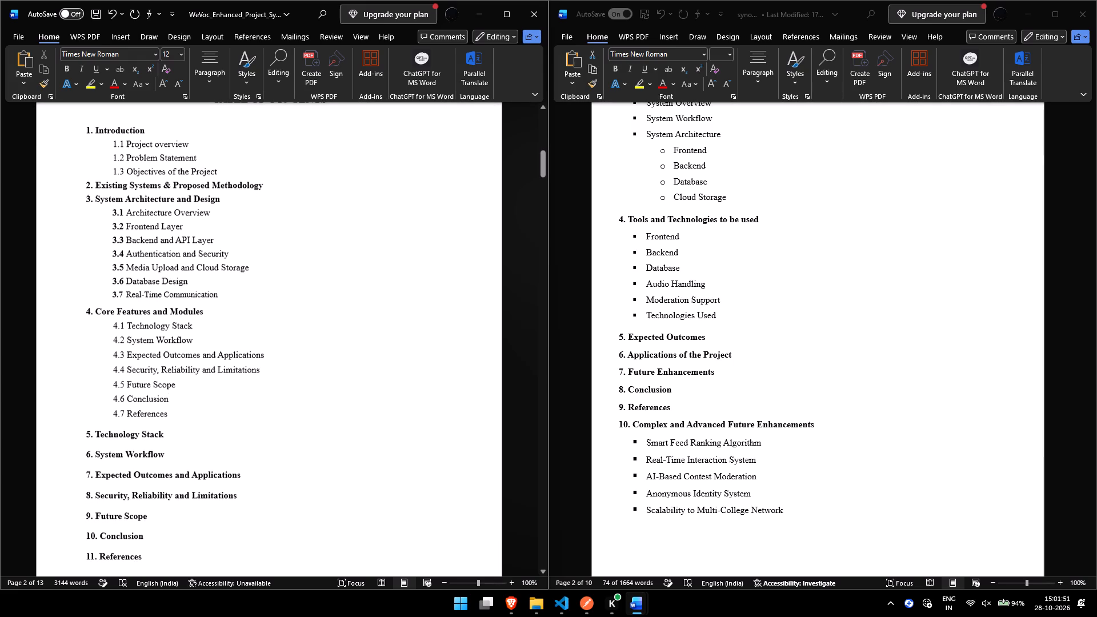
scroll(347, 482, "right", 1)
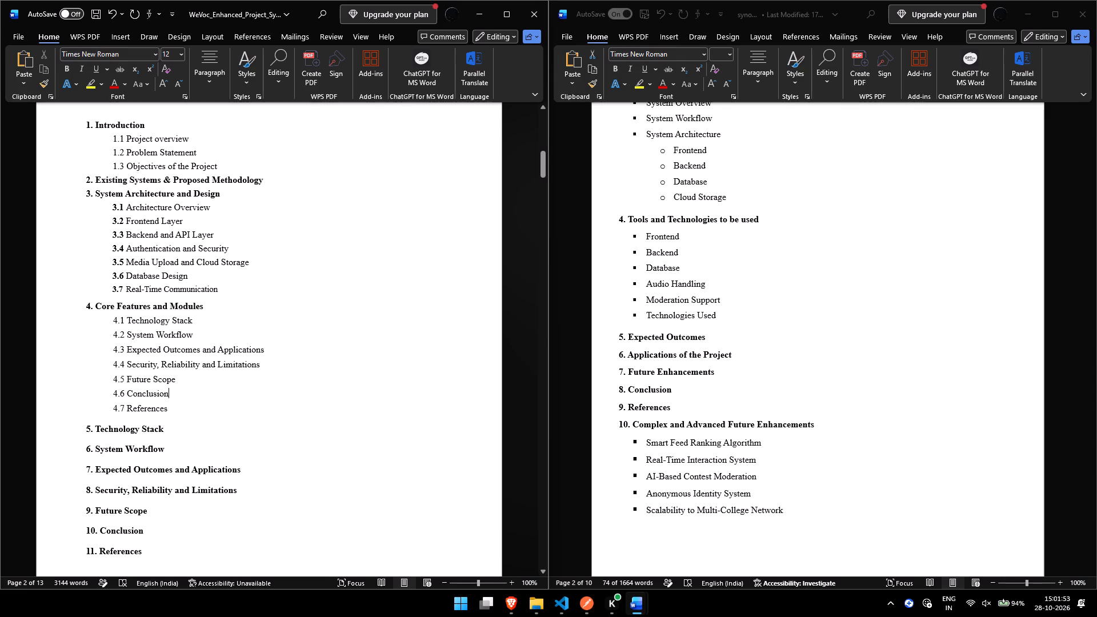
double_click(108, 431)
left_click(162, 435)
scroll(231, 433, "down", 1)
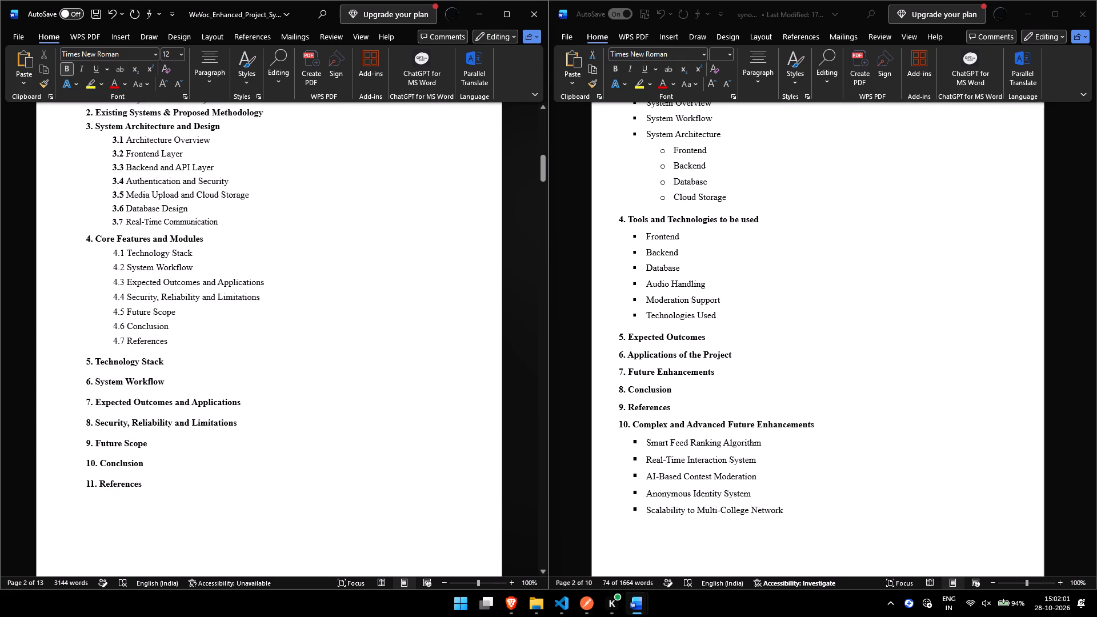
right_click(195, 433)
left_click(157, 451)
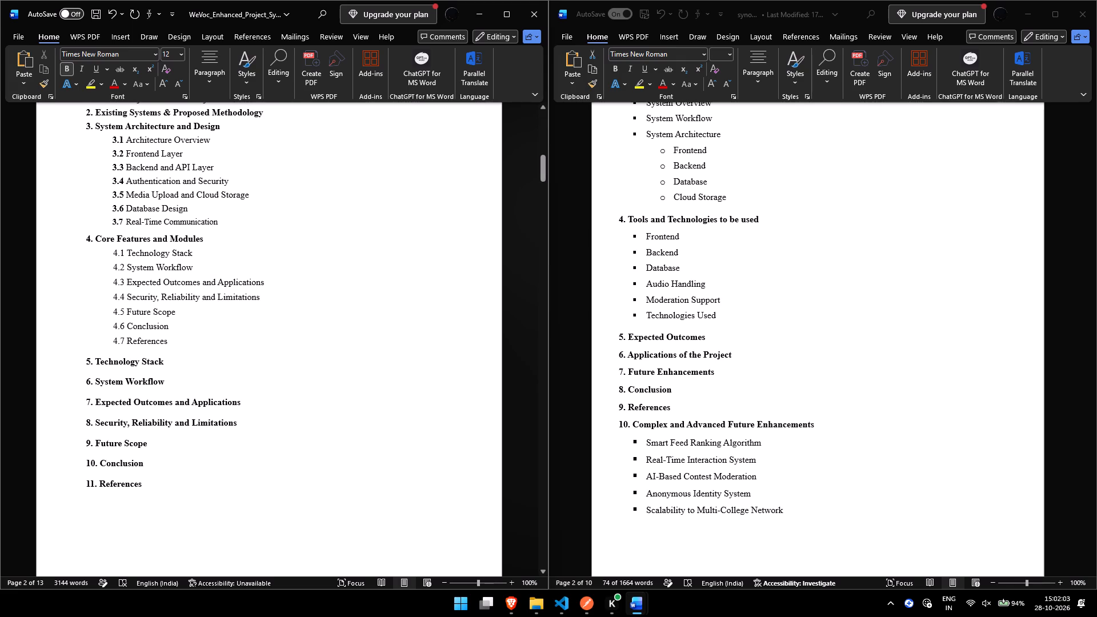
left_click(131, 446)
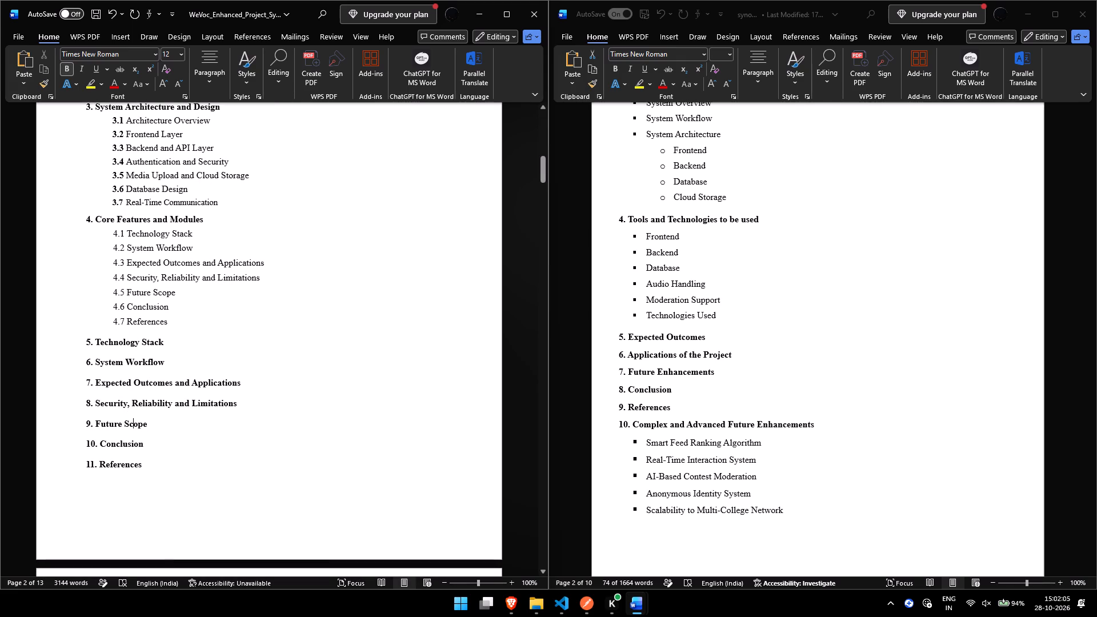
left_click(146, 470)
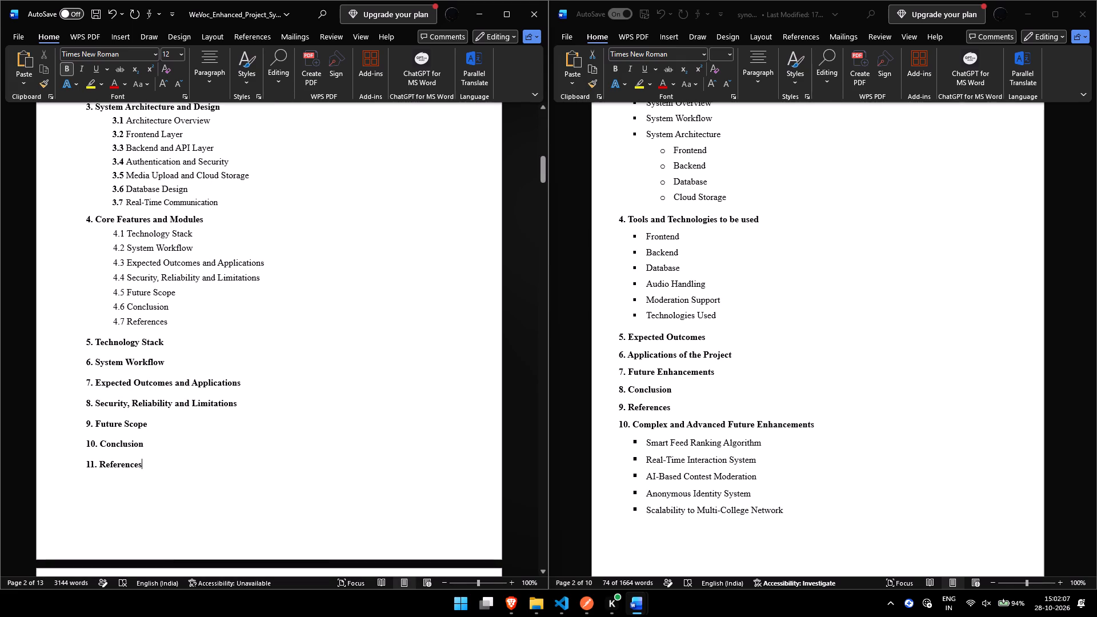
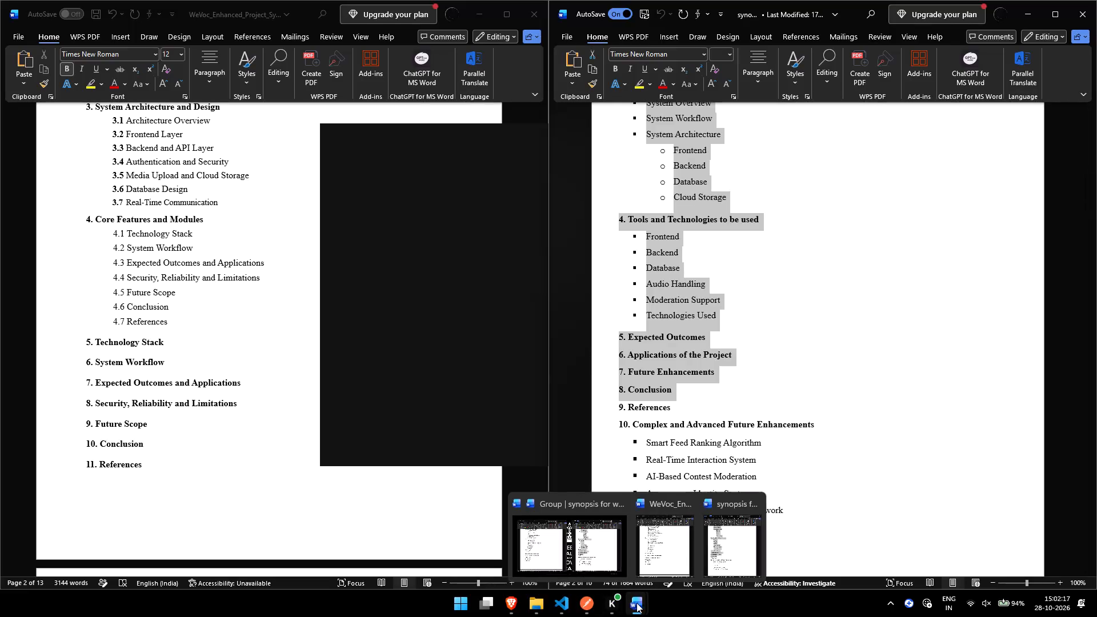
Examine the enhanced synopsis's table of contents, entries 1 to 11, for spacing and layout alongside the older synopsis's contents.
left_click(572, 514)
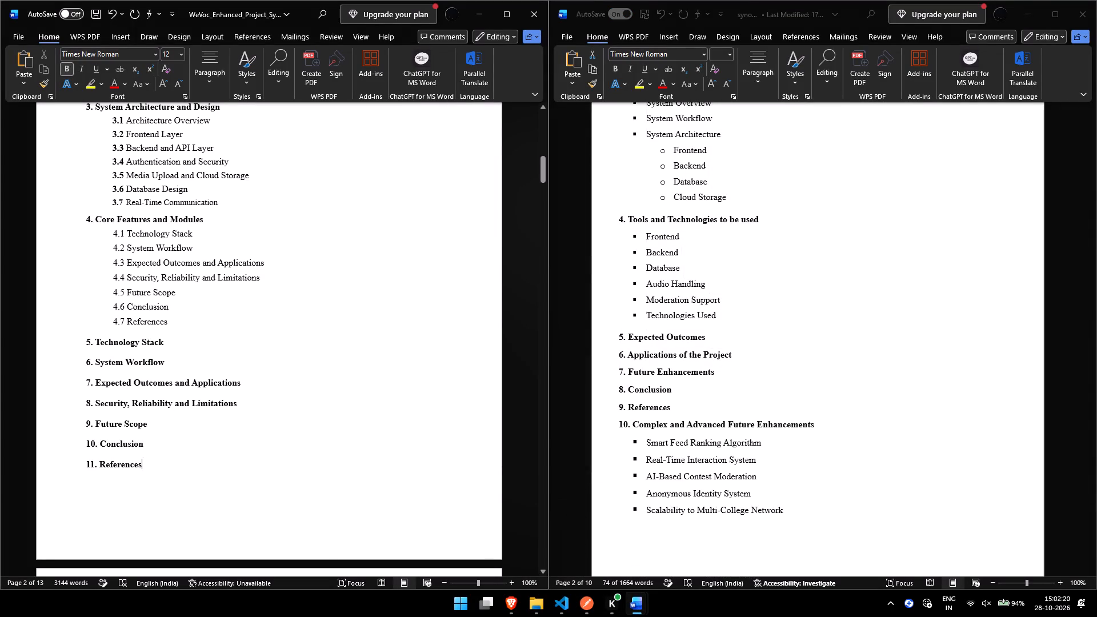
scroll(355, 420, "up", 1)
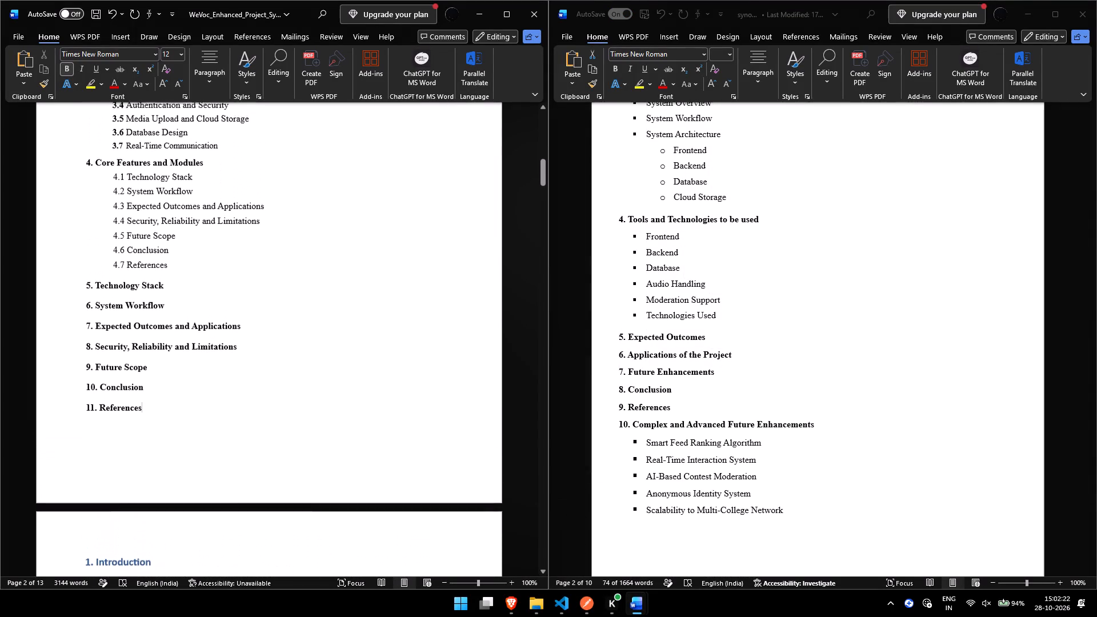
scroll(355, 420, "up", 3)
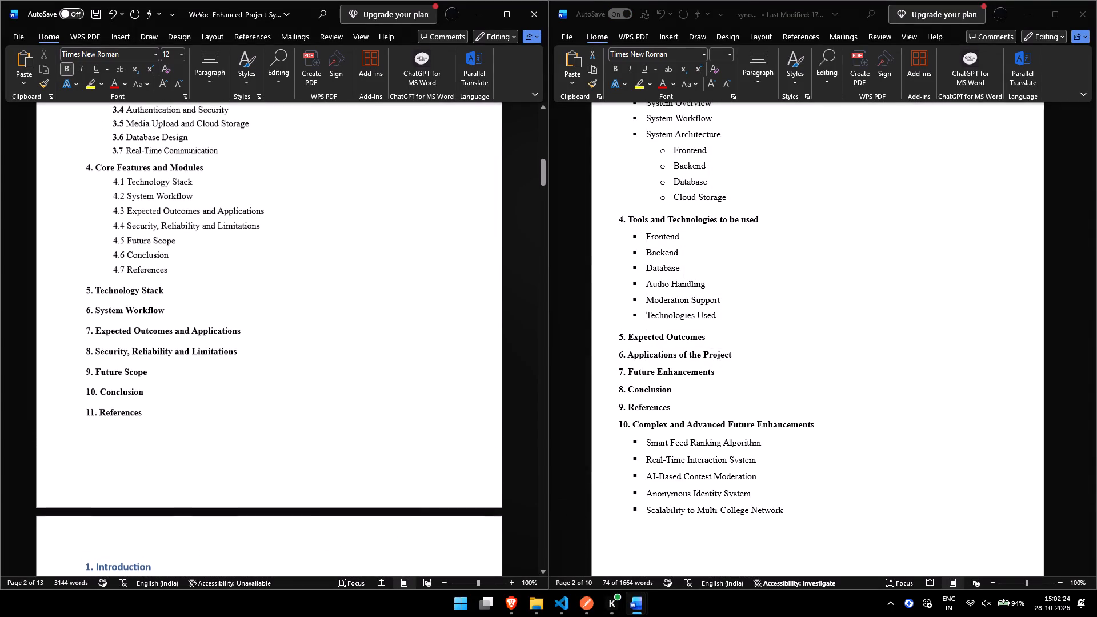
scroll(355, 420, "up", 3)
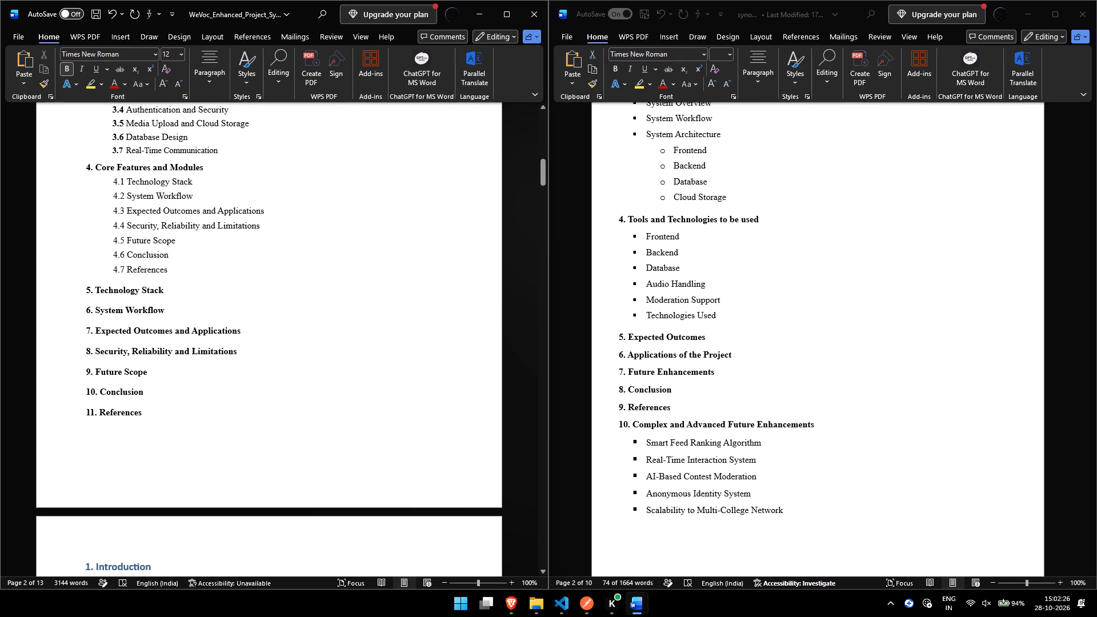
scroll(355, 420, "up", 7)
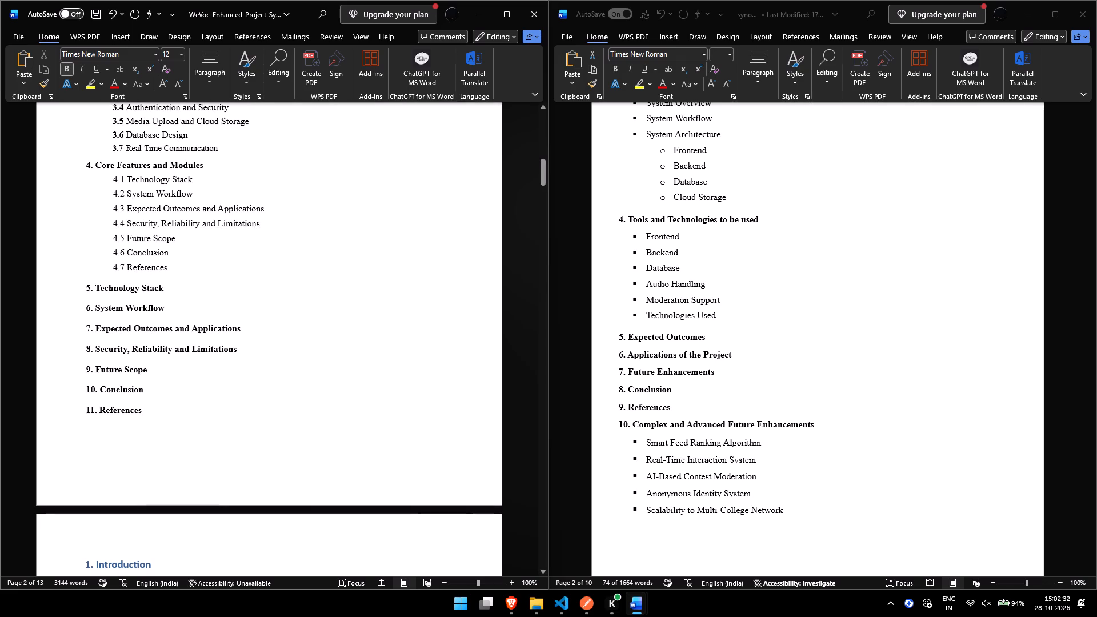
scroll(355, 420, "up", 1)
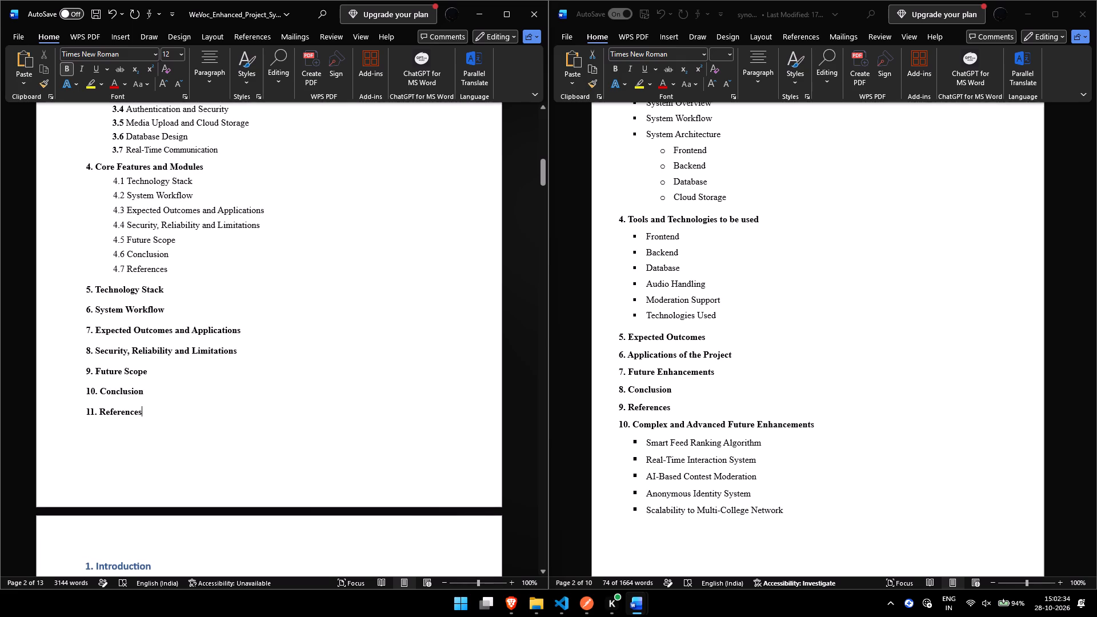
scroll(355, 420, "up", 1)
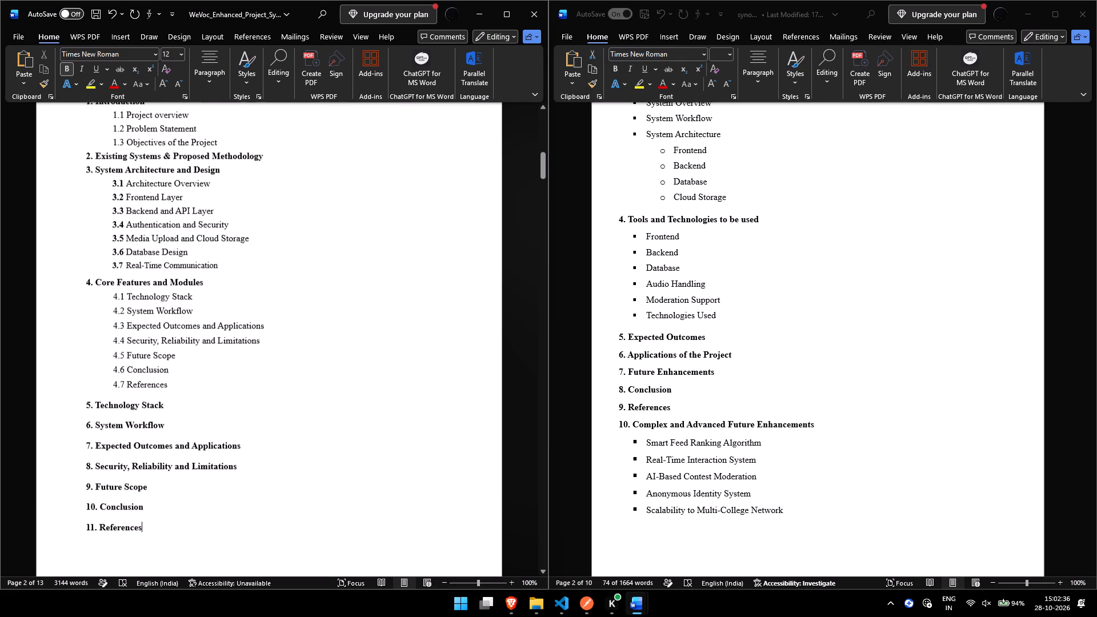
scroll(355, 420, "up", 2)
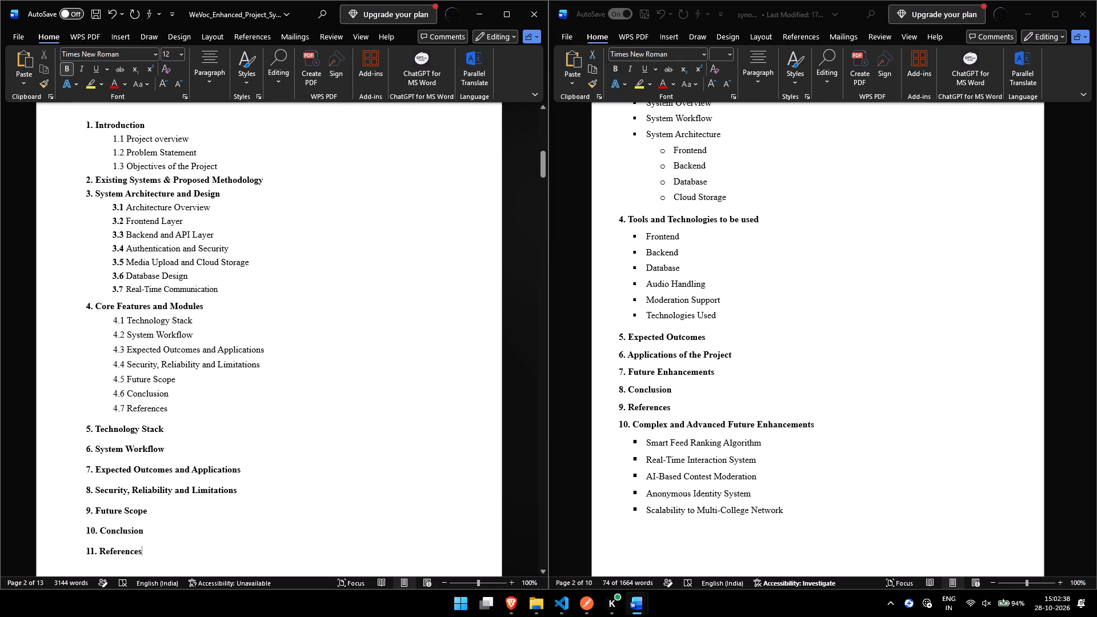
scroll(355, 420, "up", 2)
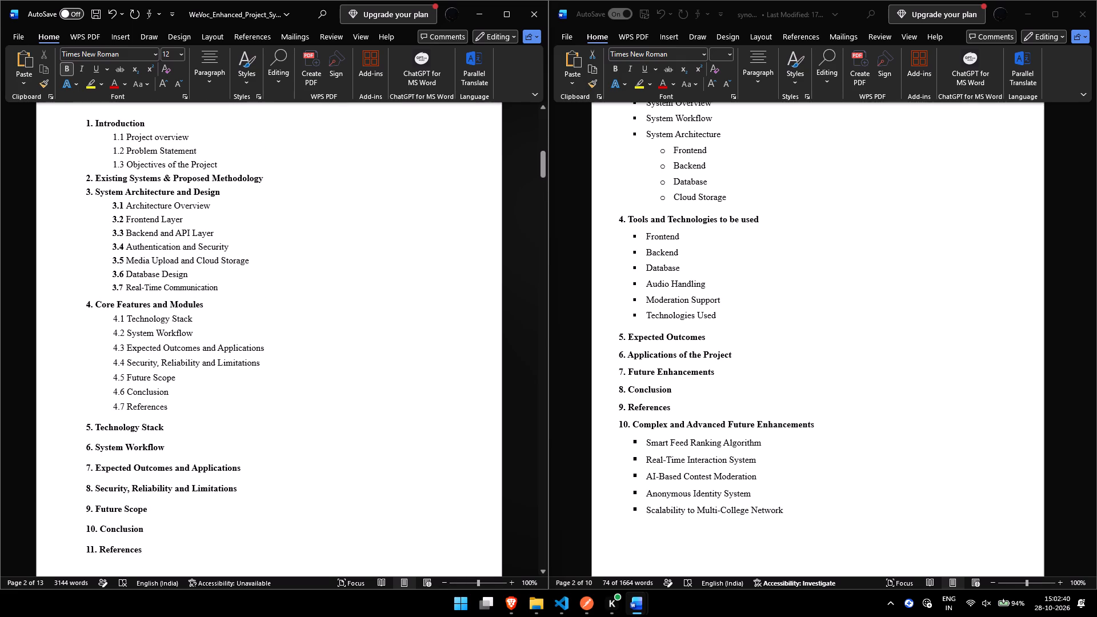
scroll(266, 430, "down", 1)
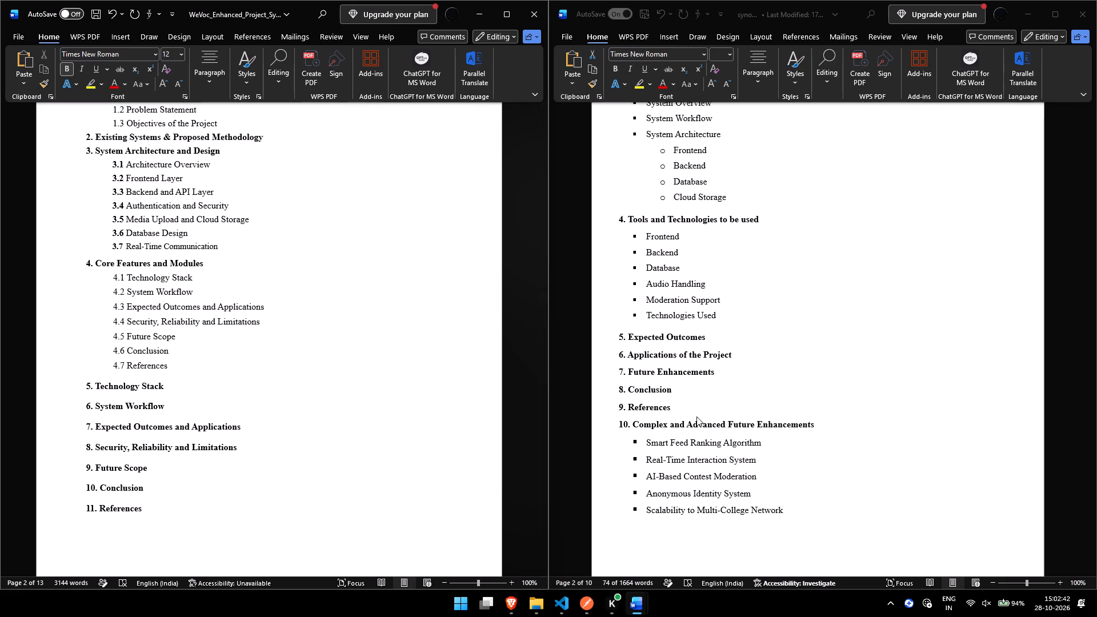
scroll(696, 416, "down", 2)
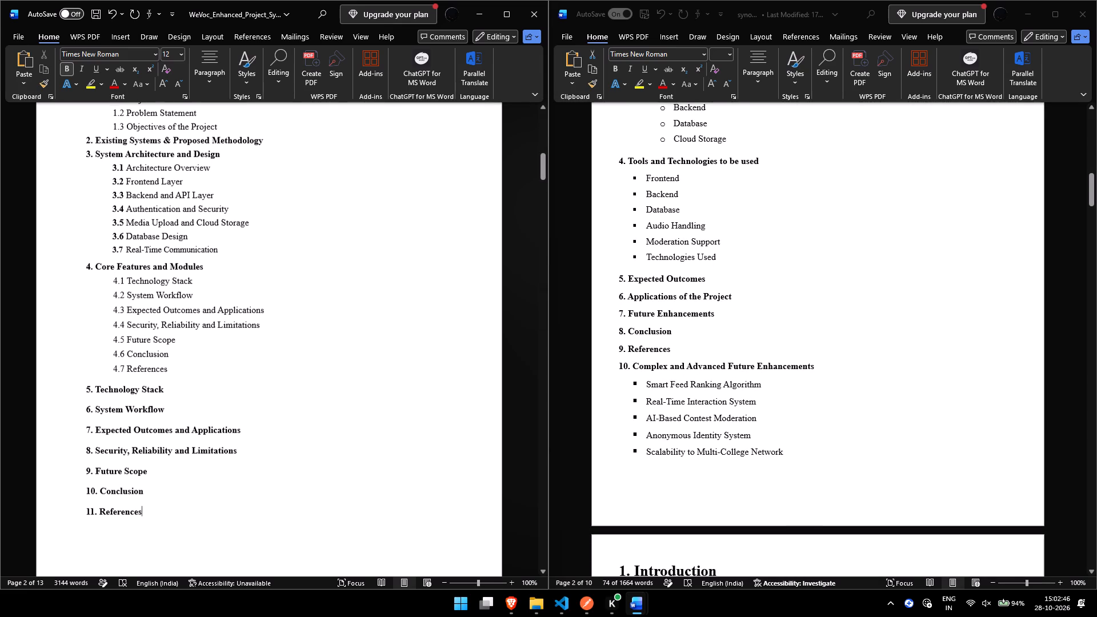
scroll(283, 464, "down", 1)
scroll(286, 406, "up", 1)
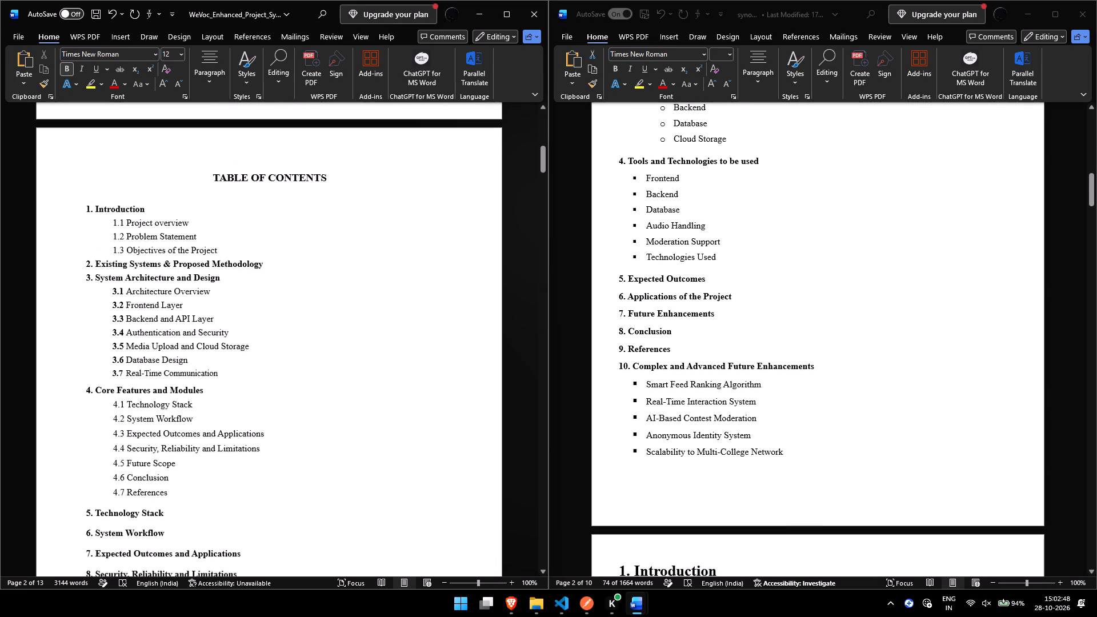
scroll(286, 406, "up", 1)
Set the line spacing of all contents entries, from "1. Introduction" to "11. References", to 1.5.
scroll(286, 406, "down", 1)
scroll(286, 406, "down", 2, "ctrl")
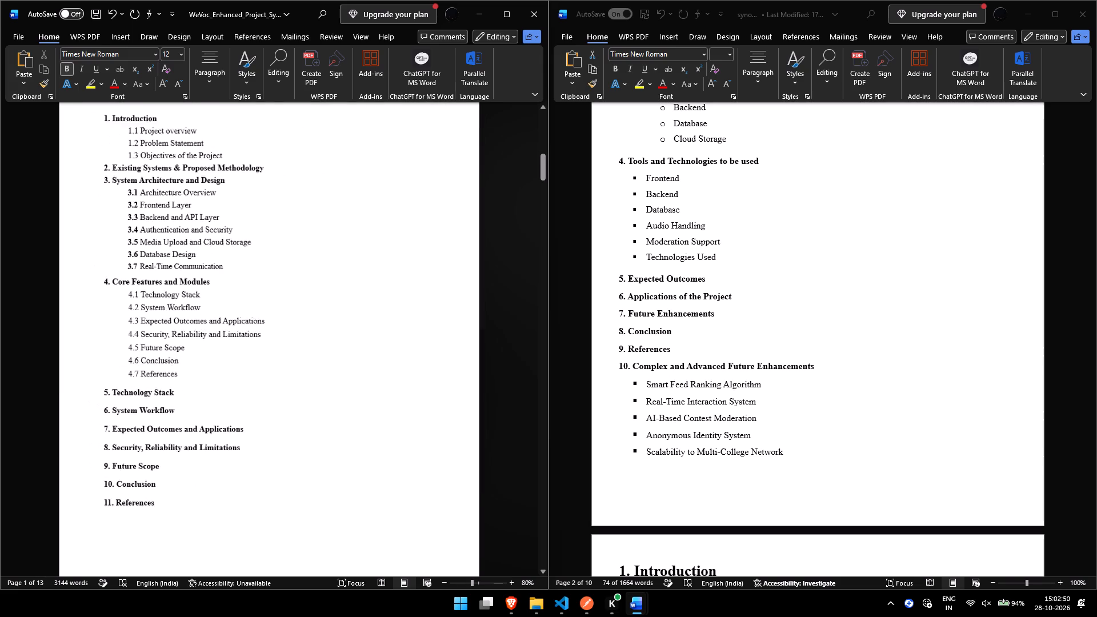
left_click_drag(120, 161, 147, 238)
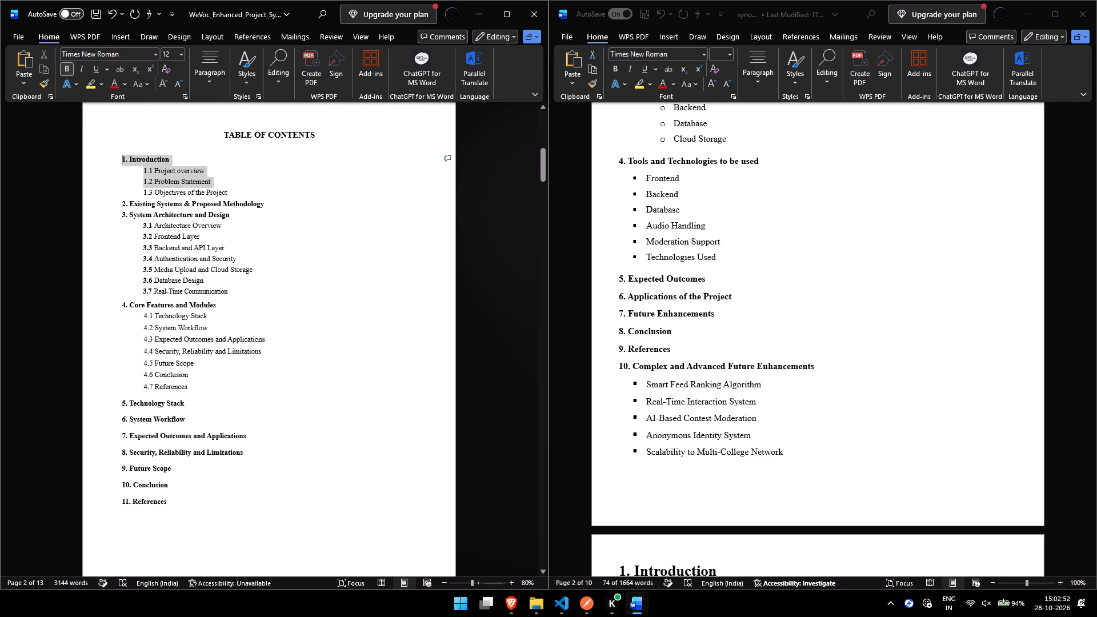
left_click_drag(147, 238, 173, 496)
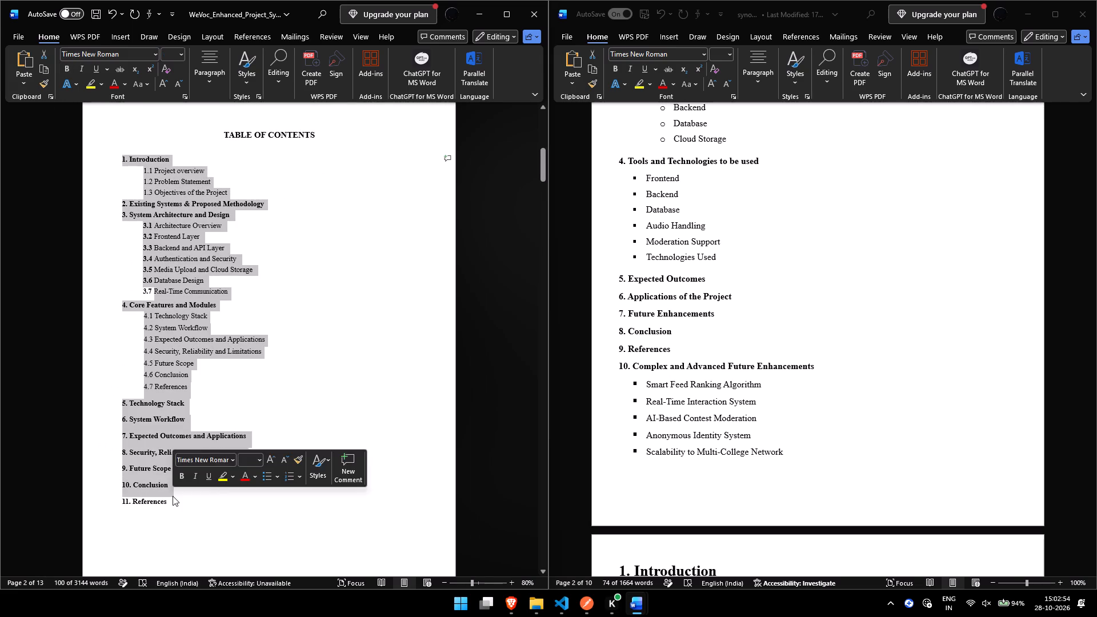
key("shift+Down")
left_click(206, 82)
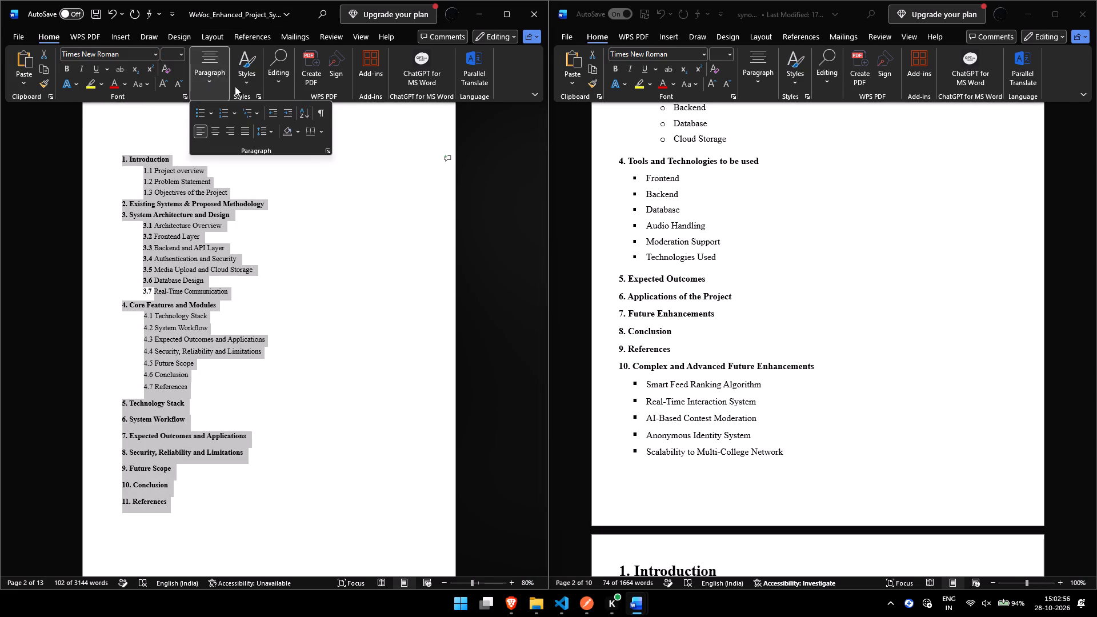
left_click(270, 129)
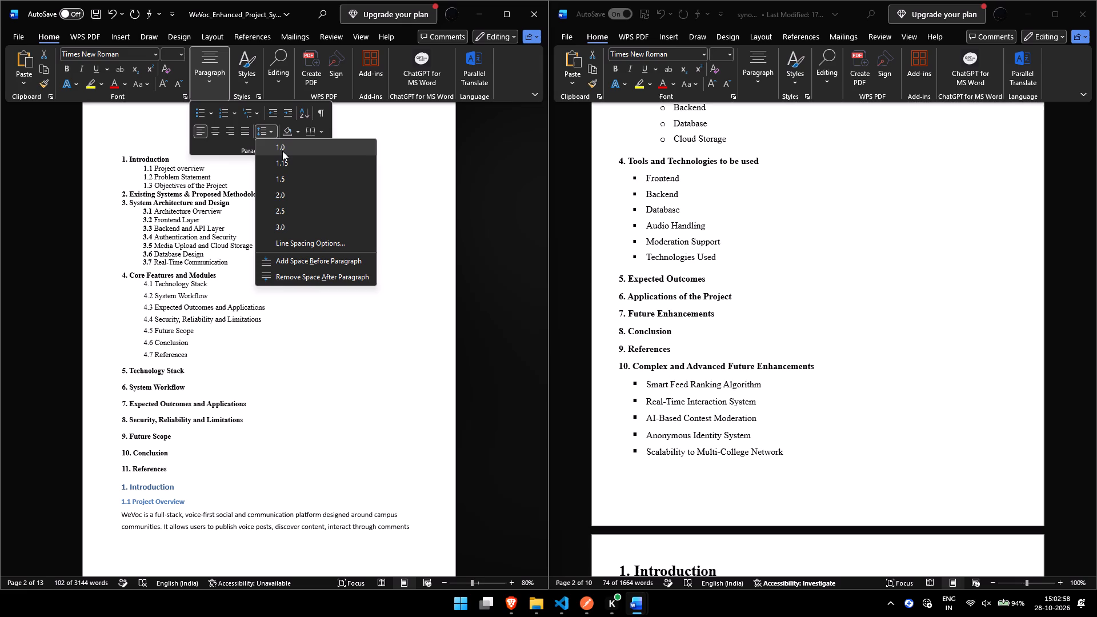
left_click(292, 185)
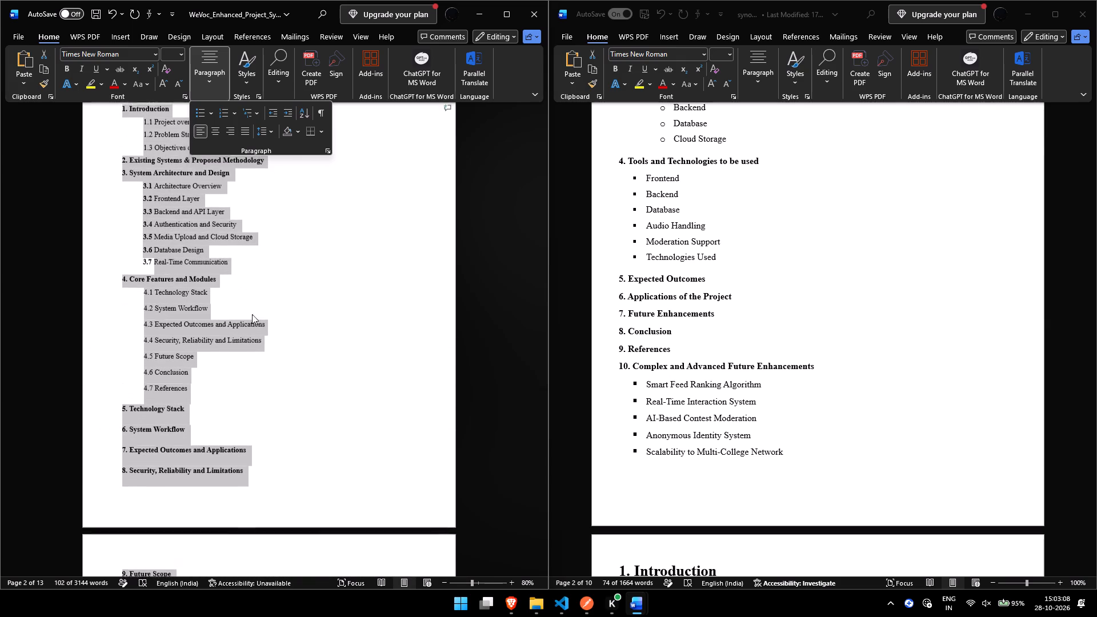
Set the line spacing of all contents entries in the enhanced synopsis to 1.15.
left_click(267, 134)
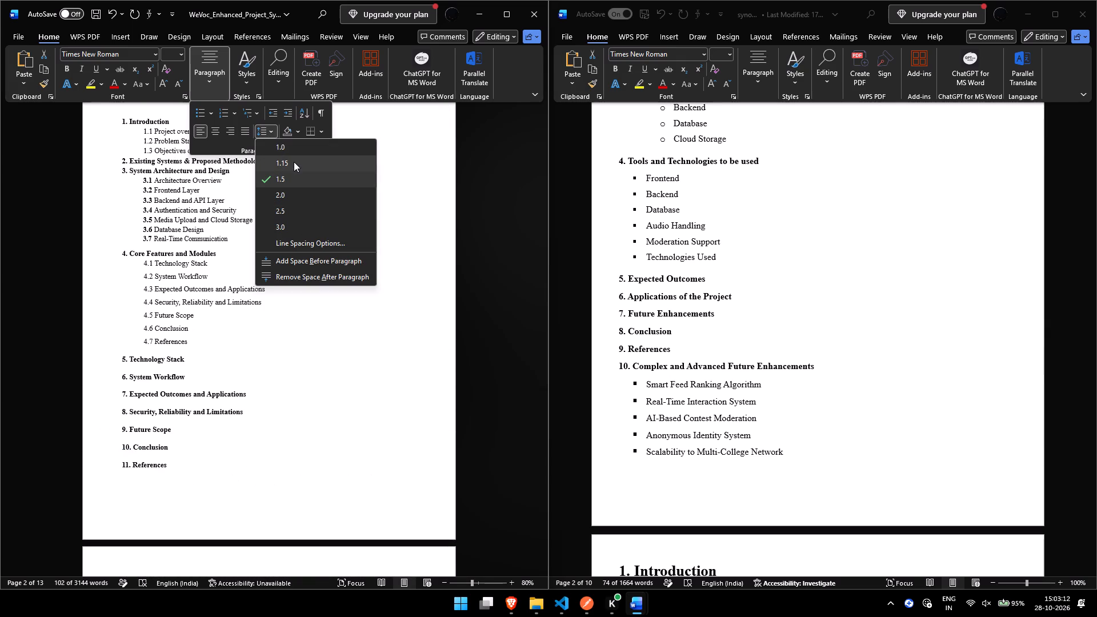
left_click(294, 162)
scroll(289, 212, "up", 1)
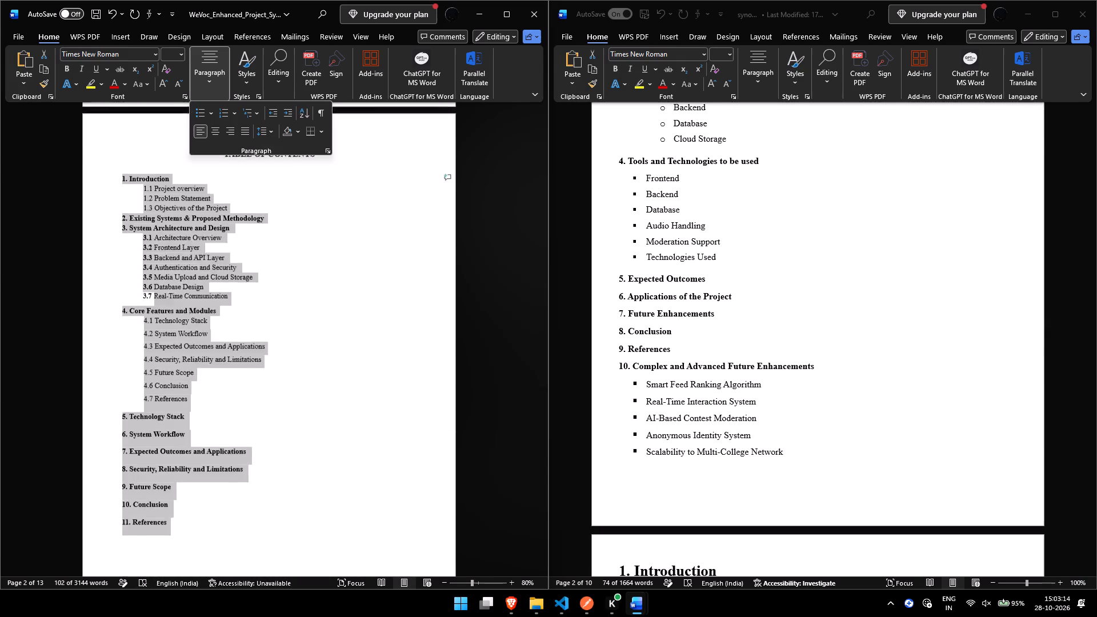
scroll(289, 212, "up", 1)
left_click(316, 307)
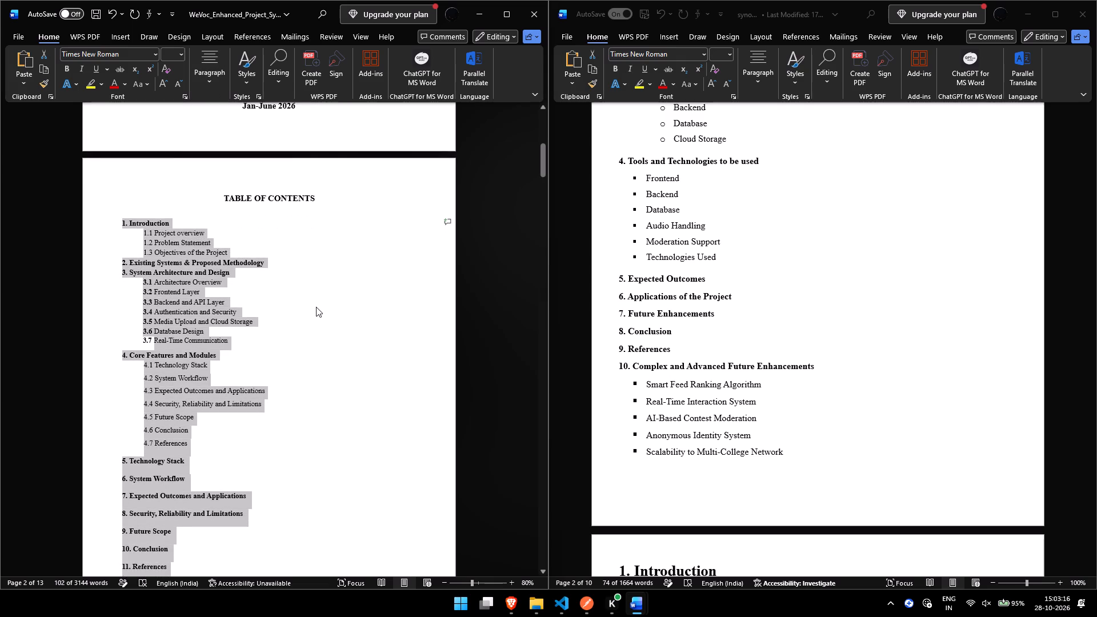
left_click(335, 343)
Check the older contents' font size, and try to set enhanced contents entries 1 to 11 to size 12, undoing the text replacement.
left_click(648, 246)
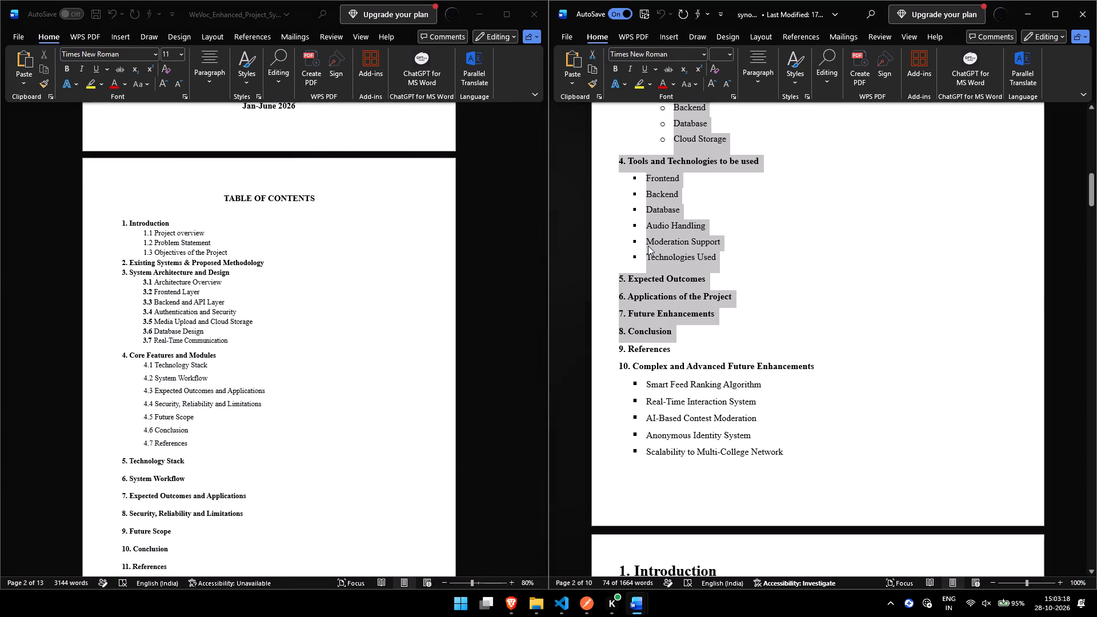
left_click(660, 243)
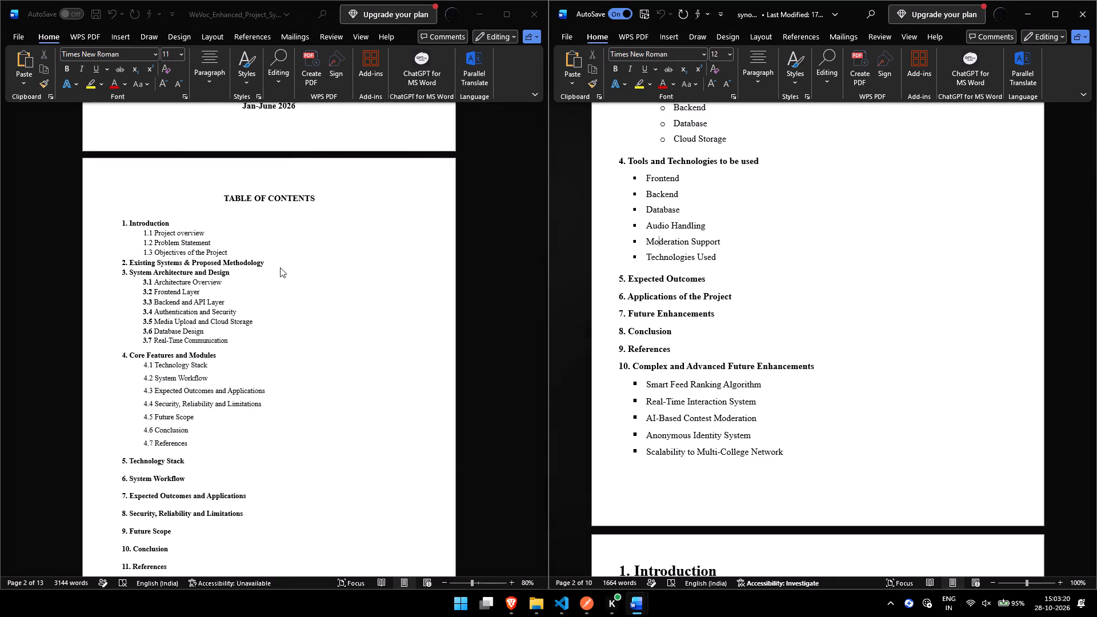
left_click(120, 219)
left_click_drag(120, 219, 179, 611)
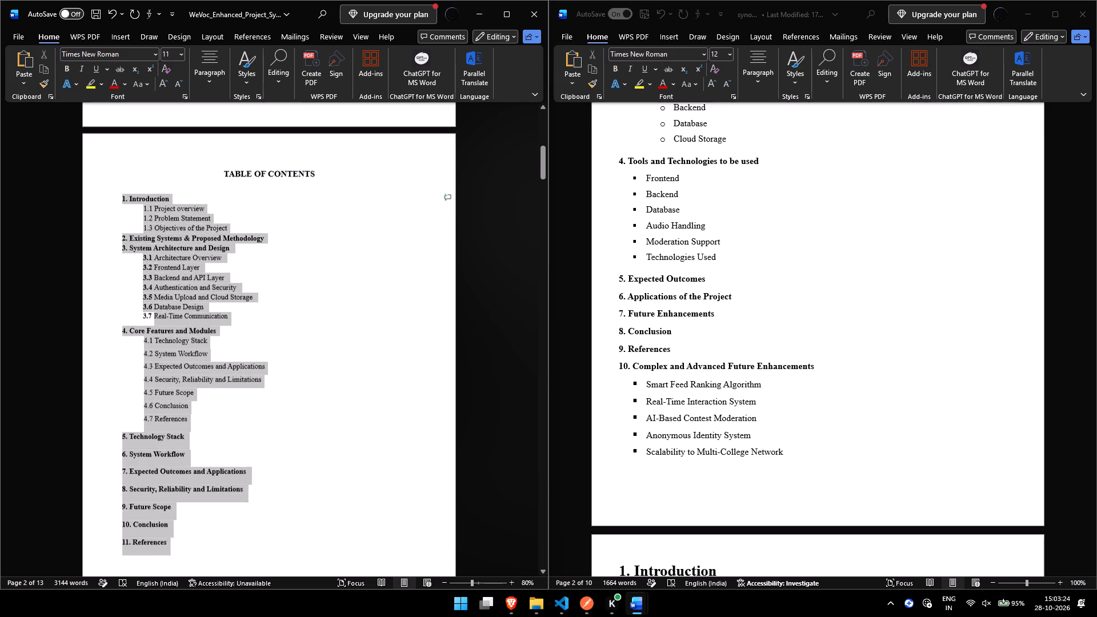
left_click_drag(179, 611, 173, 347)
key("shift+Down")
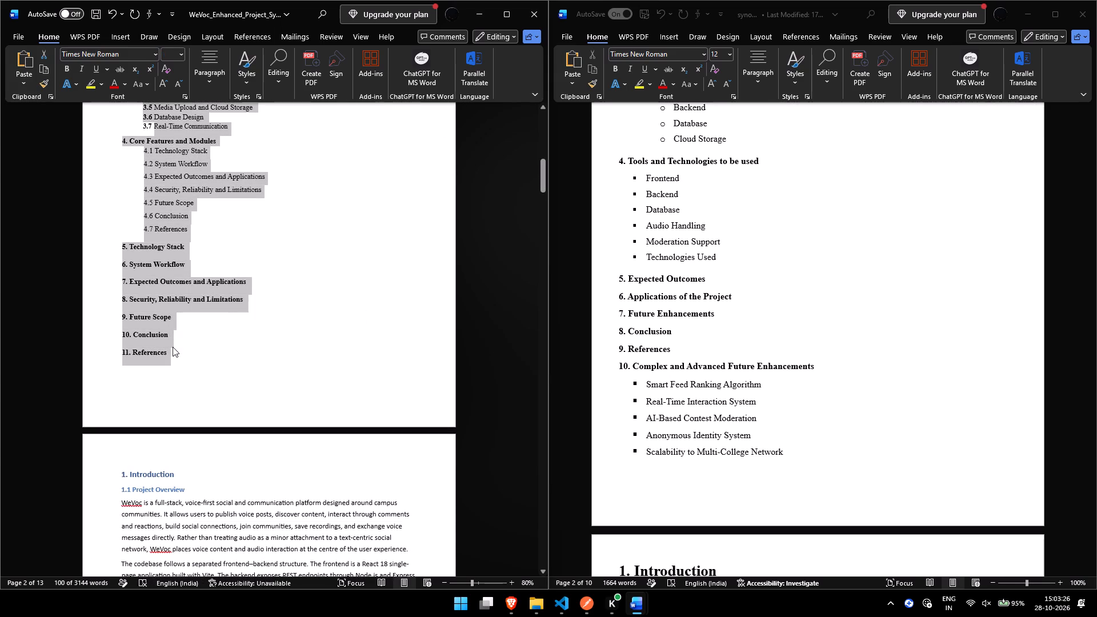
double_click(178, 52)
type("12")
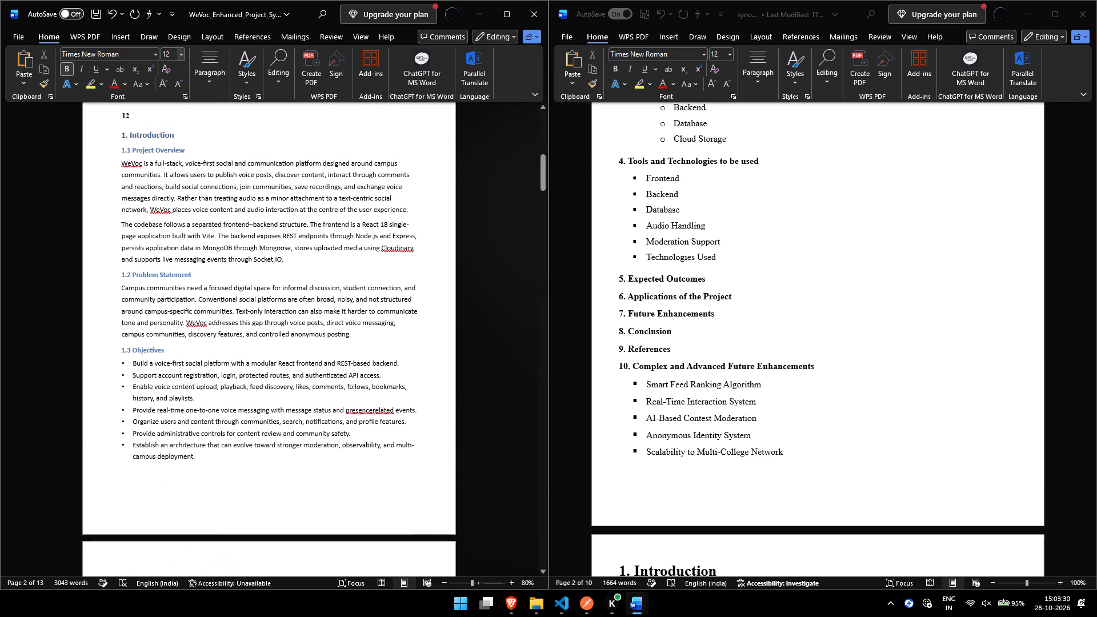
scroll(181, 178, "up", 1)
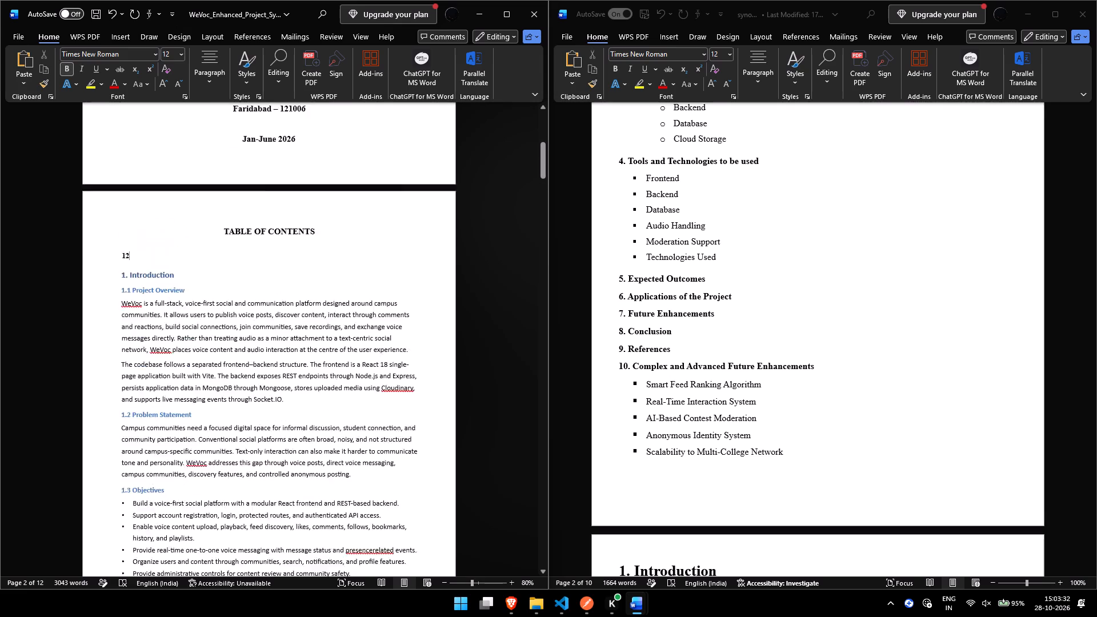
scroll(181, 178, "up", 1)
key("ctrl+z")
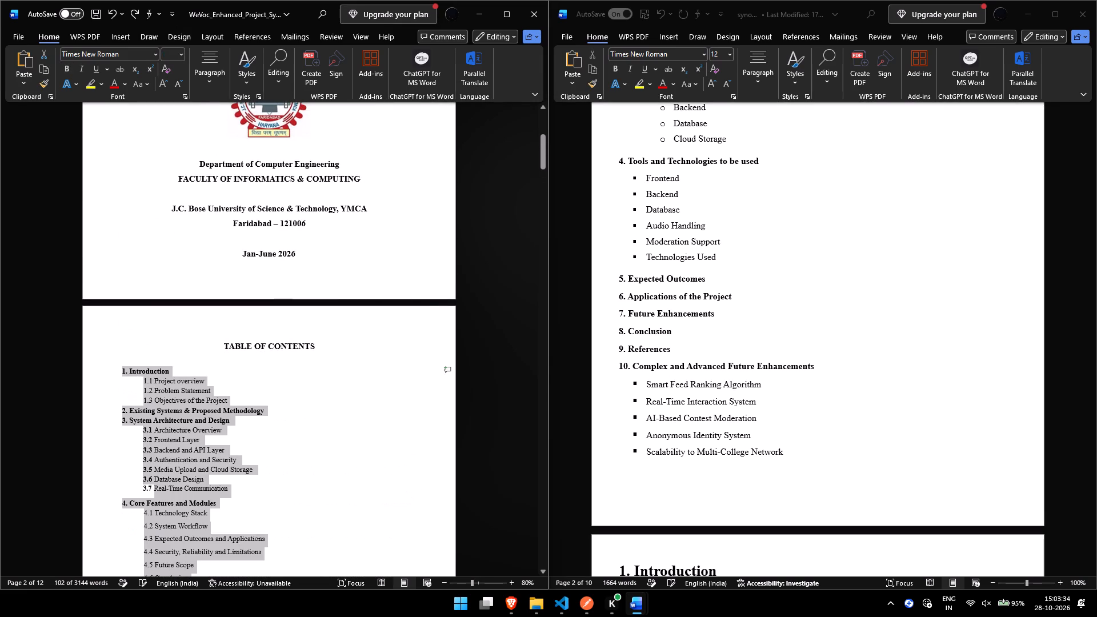
Set the font size of all the enhanced synopsis's contents entries, 1 to 11, to 12.
left_click(182, 50)
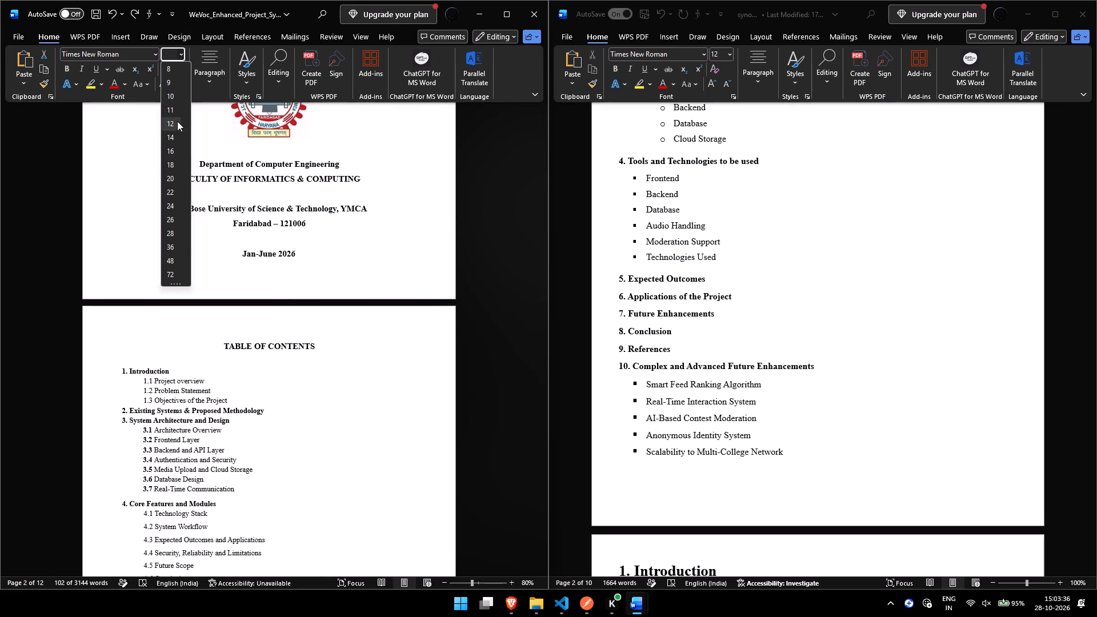
left_click(177, 119)
left_click(310, 451)
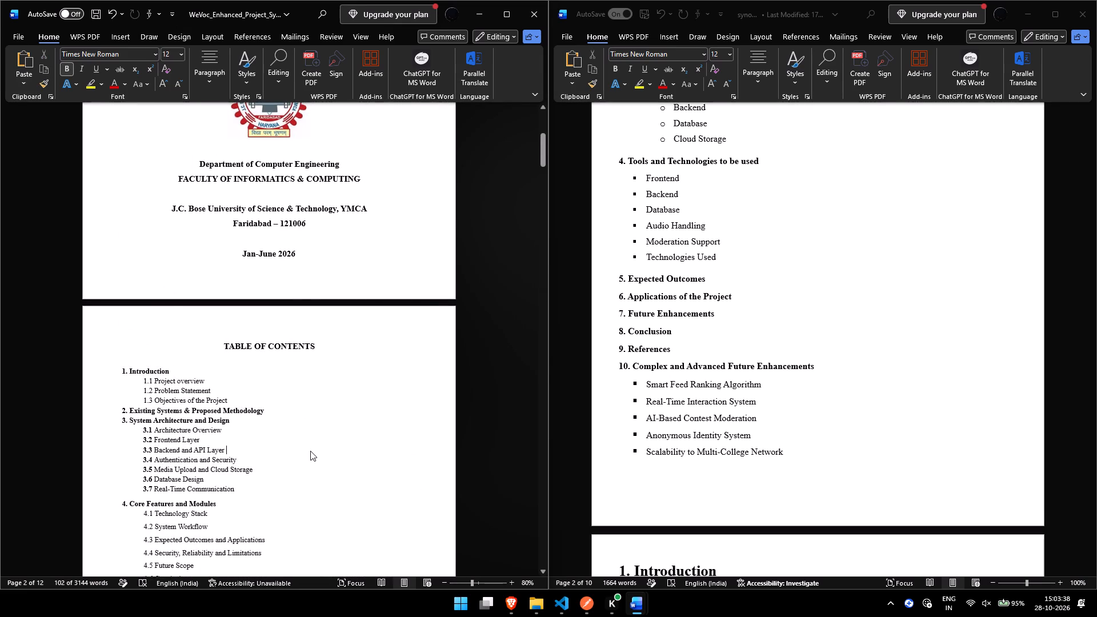
Check the font size of "Technologies Used" and "4. Tools and Technologies to be used" in the older synopsis's contents.
scroll(310, 451, "down", 1)
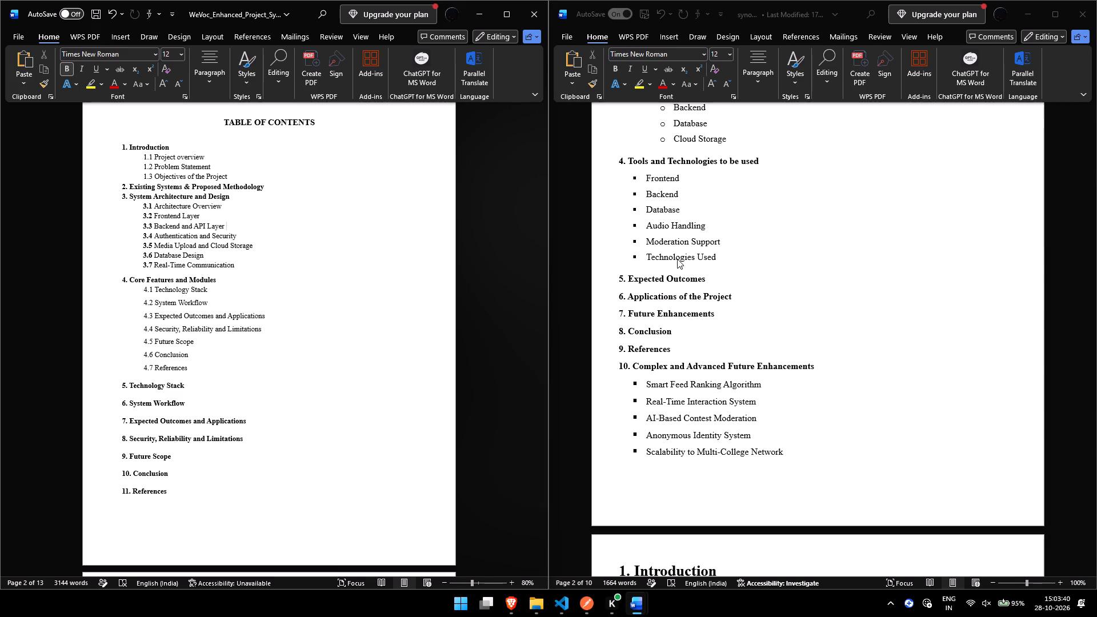
left_click(677, 259)
left_click(662, 166)
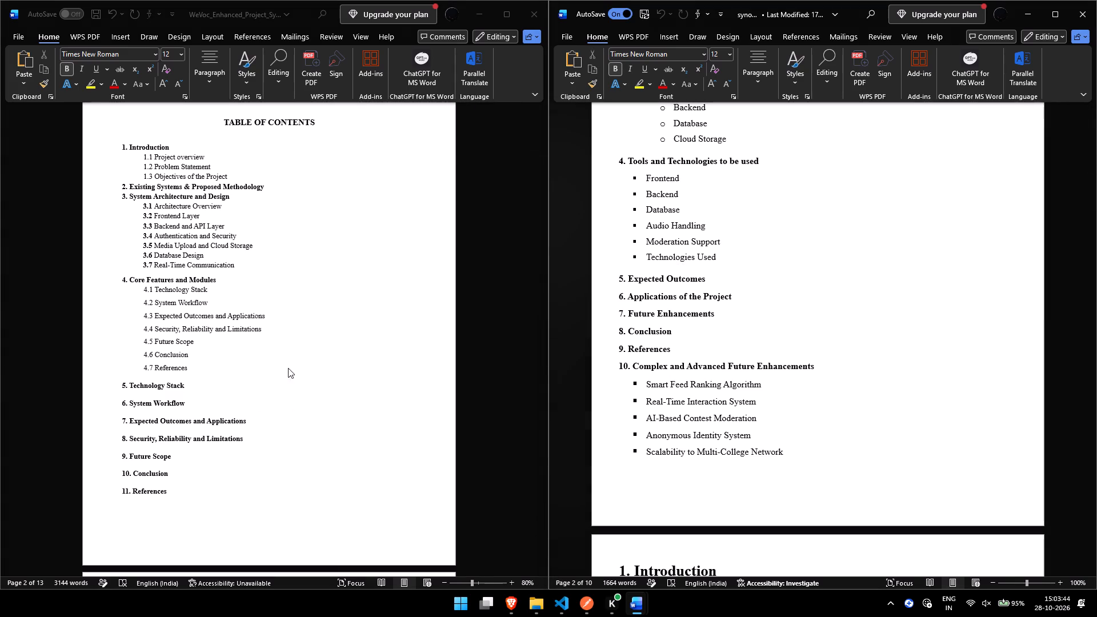
Check the paragraph settings of "4. Tools and Technologies to be used" in the older synopsis's contents.
left_click(772, 78)
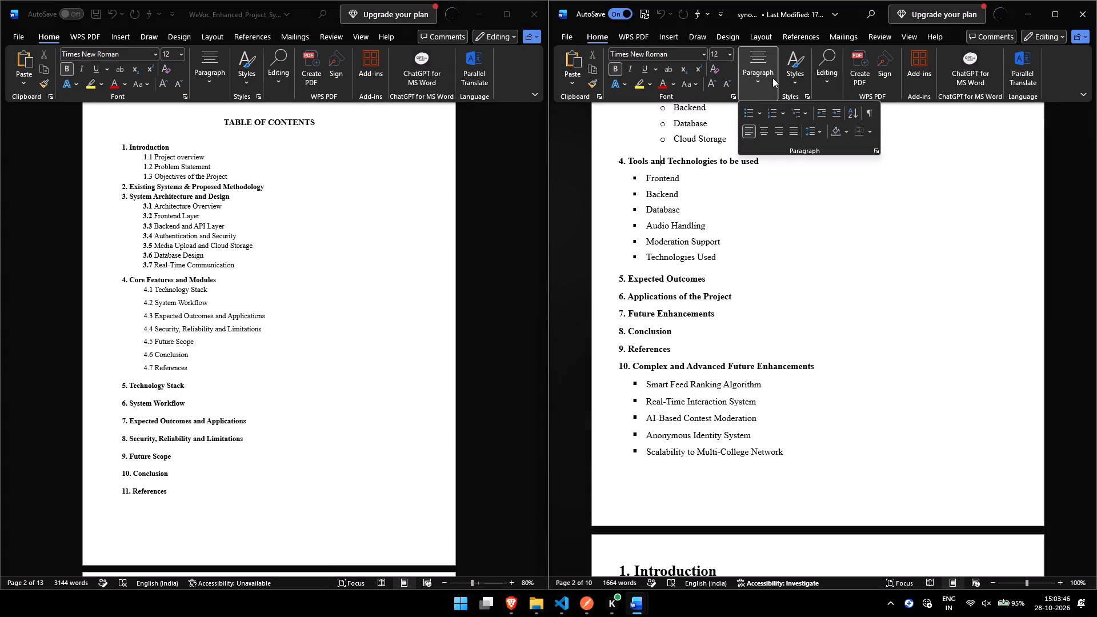
left_click(734, 279)
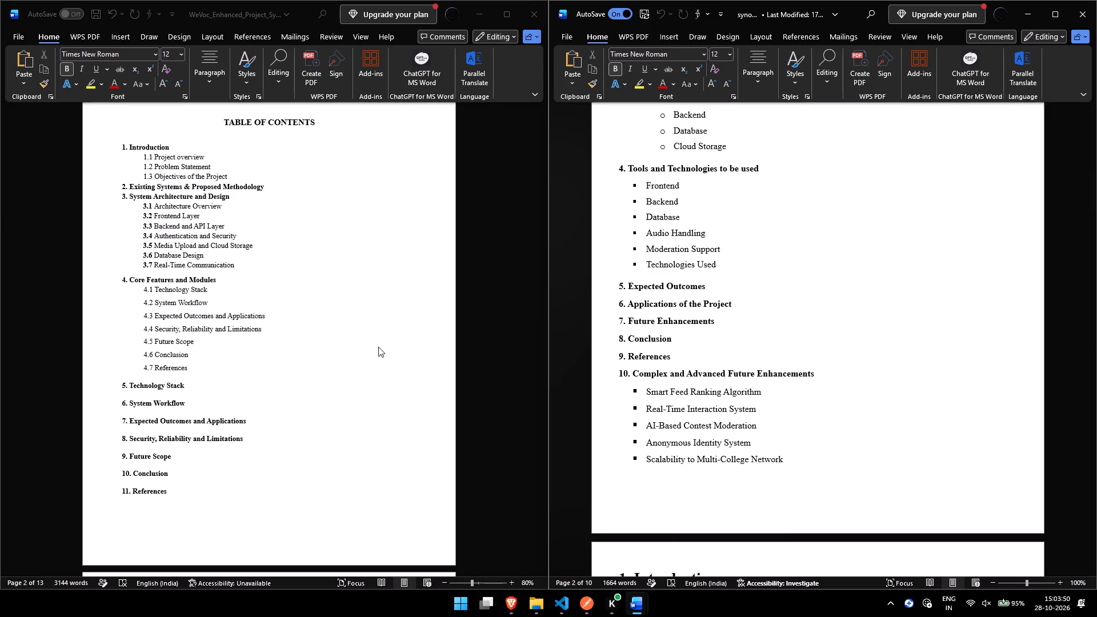
scroll(378, 347, "up", 2, "ctrl")
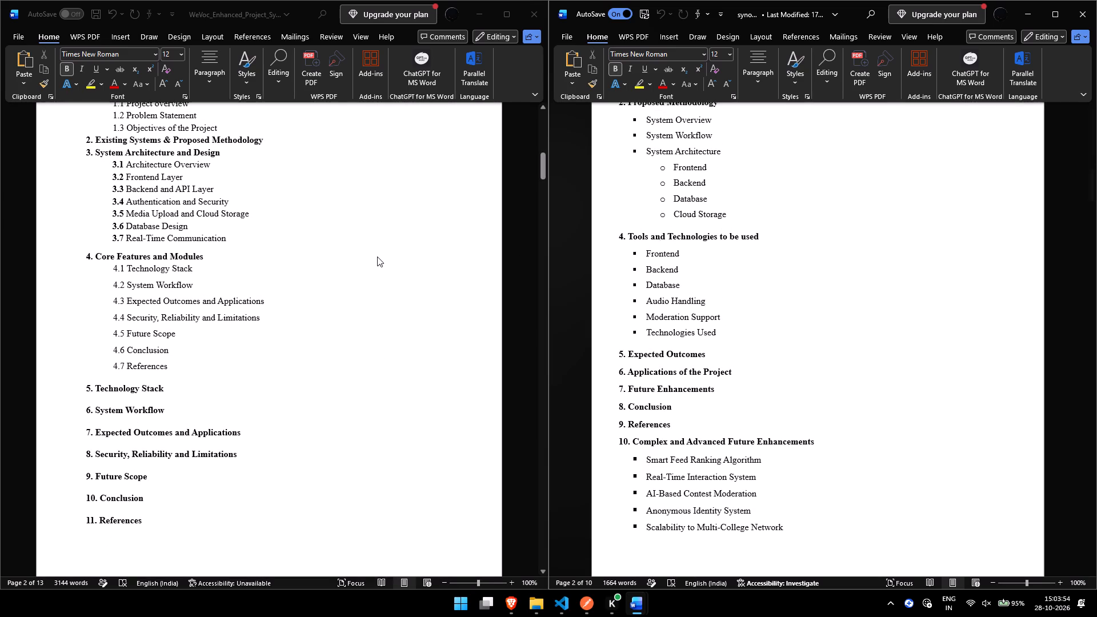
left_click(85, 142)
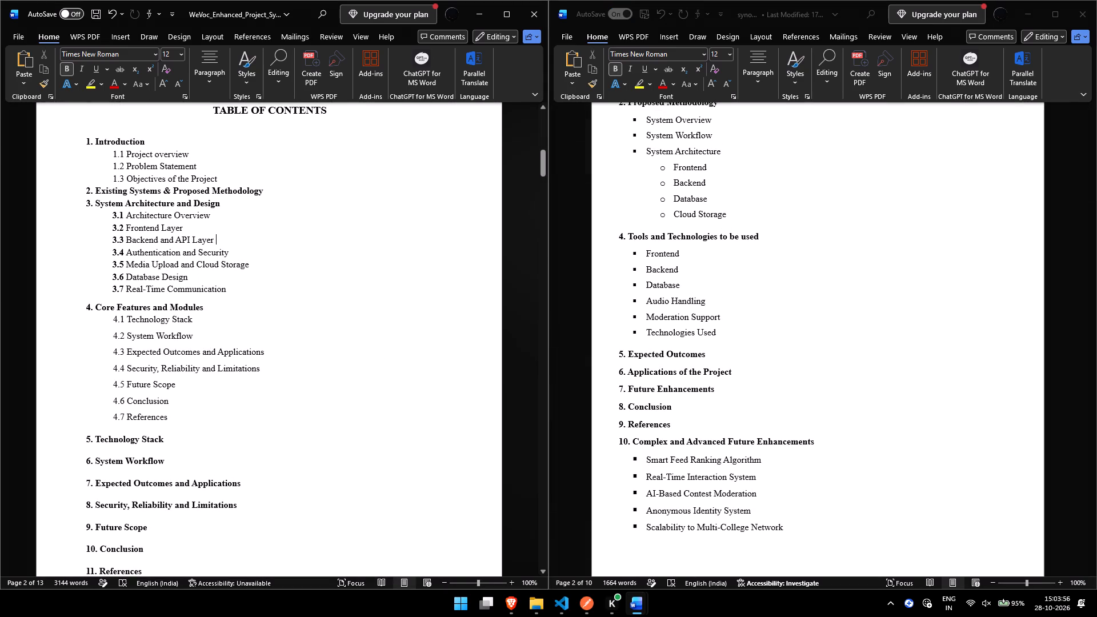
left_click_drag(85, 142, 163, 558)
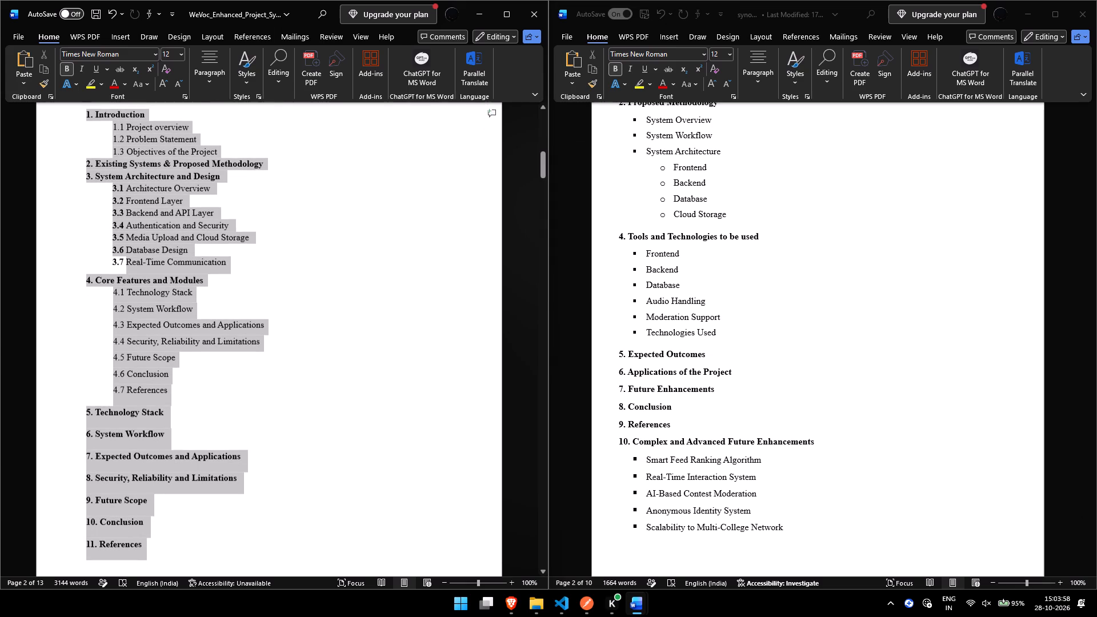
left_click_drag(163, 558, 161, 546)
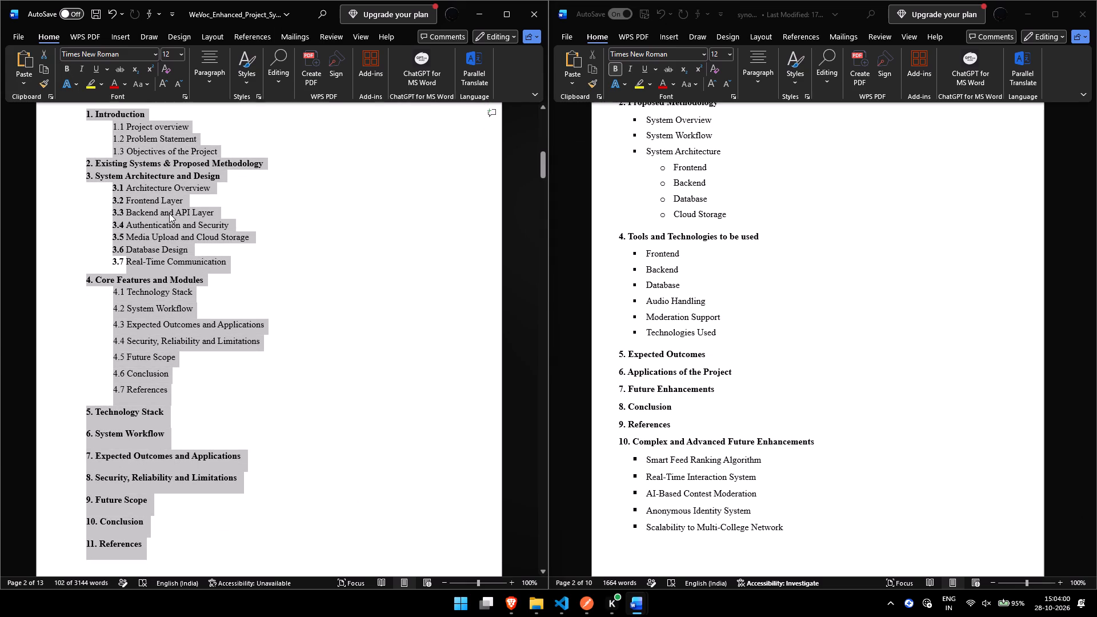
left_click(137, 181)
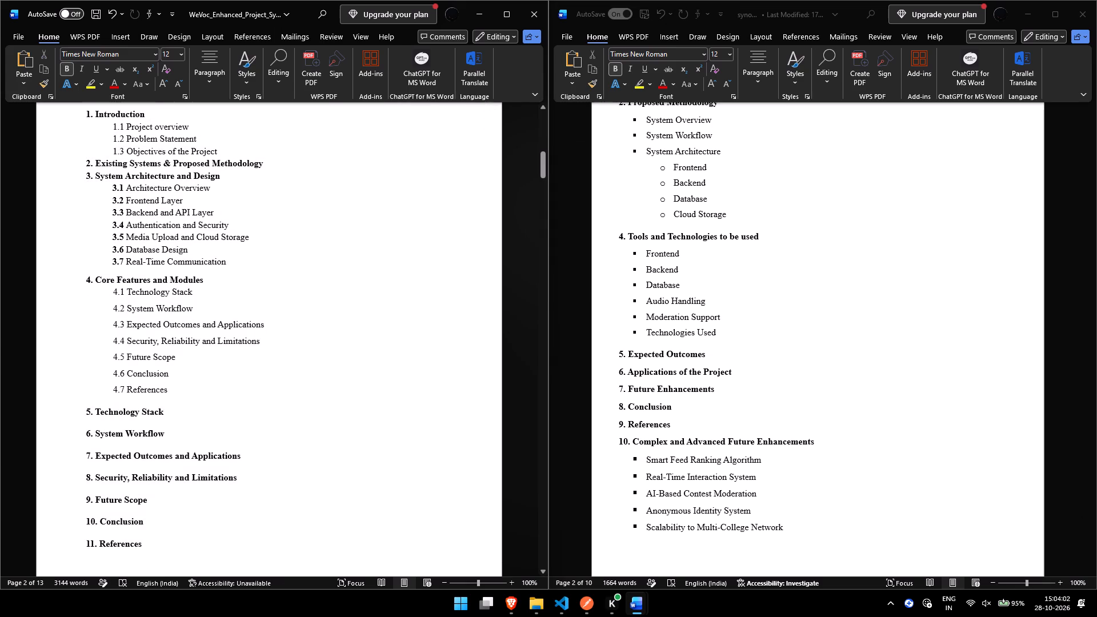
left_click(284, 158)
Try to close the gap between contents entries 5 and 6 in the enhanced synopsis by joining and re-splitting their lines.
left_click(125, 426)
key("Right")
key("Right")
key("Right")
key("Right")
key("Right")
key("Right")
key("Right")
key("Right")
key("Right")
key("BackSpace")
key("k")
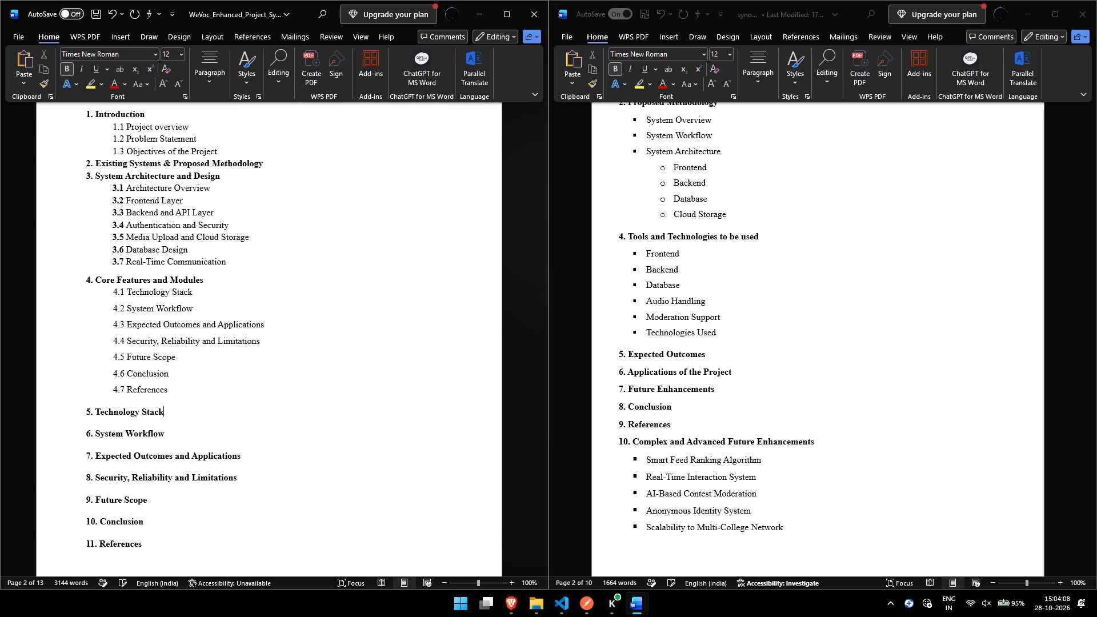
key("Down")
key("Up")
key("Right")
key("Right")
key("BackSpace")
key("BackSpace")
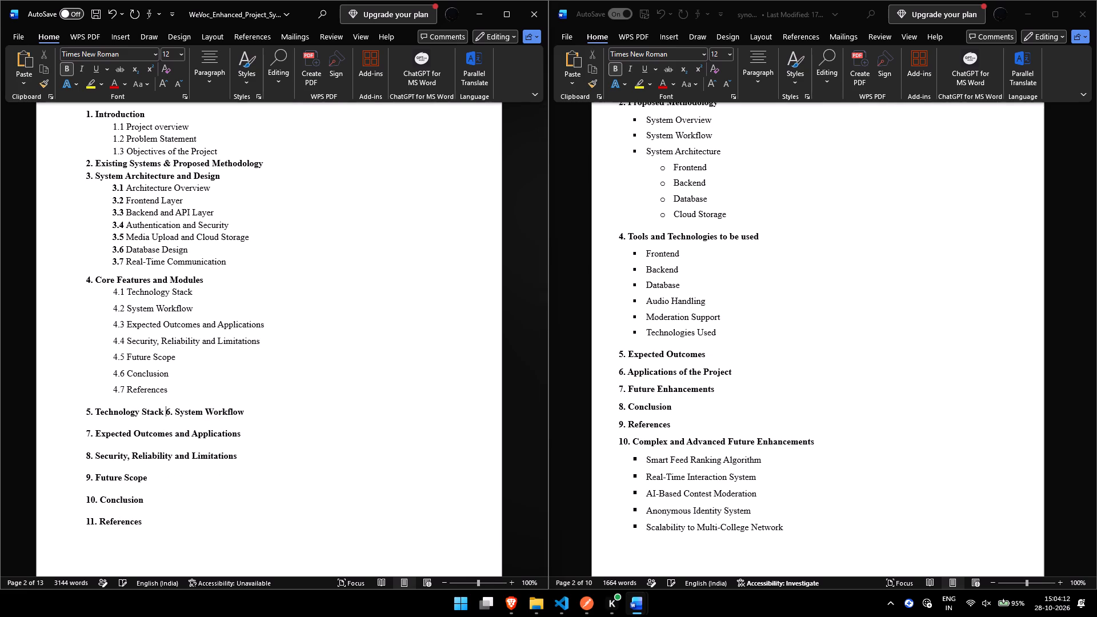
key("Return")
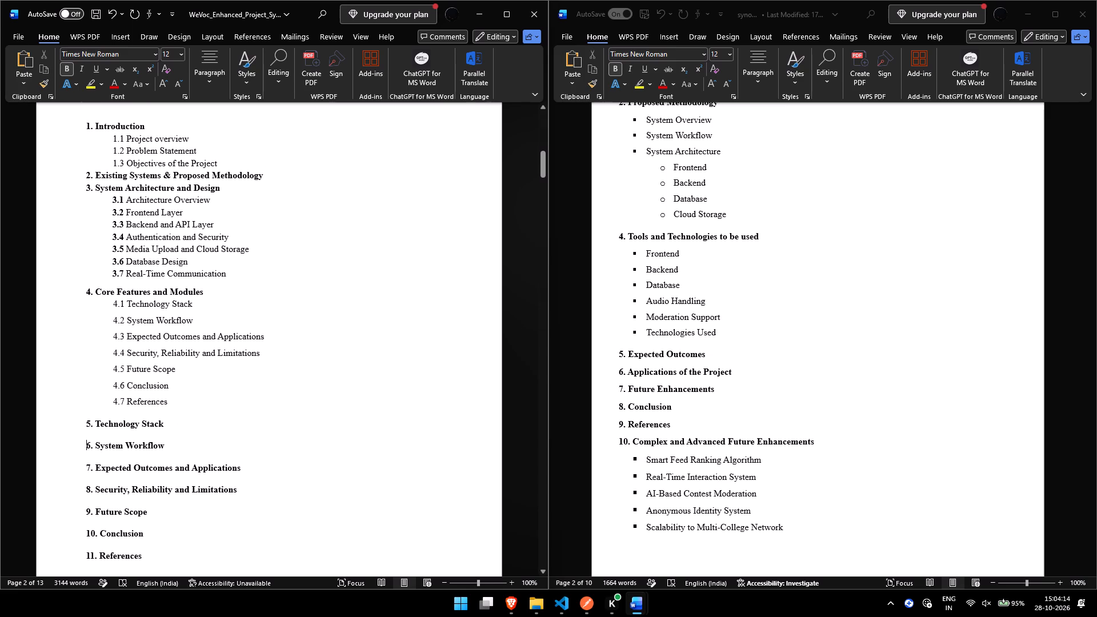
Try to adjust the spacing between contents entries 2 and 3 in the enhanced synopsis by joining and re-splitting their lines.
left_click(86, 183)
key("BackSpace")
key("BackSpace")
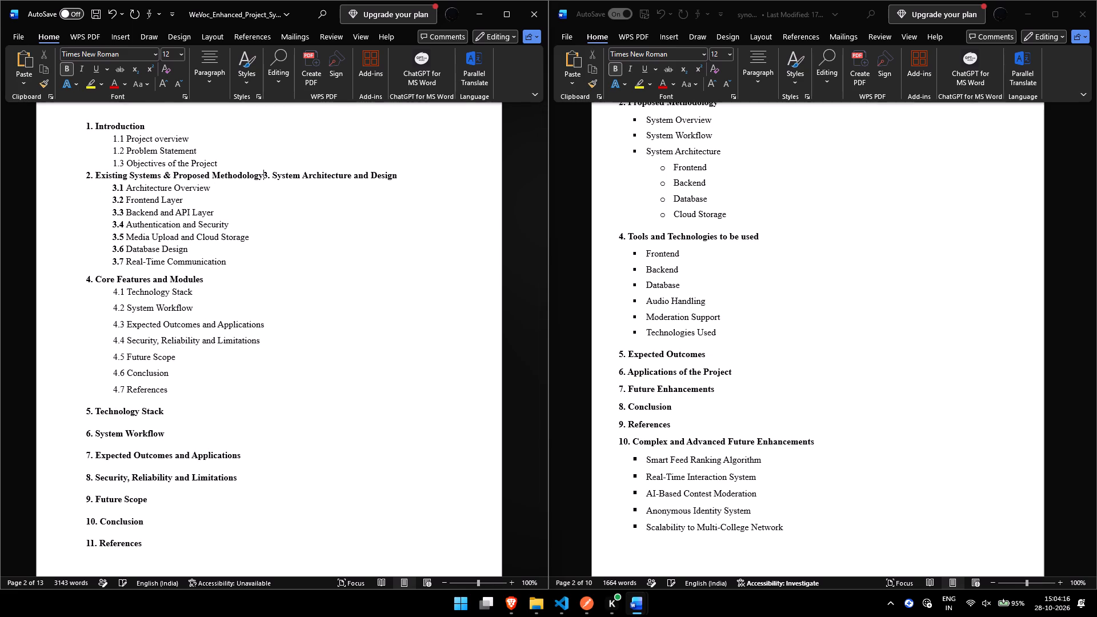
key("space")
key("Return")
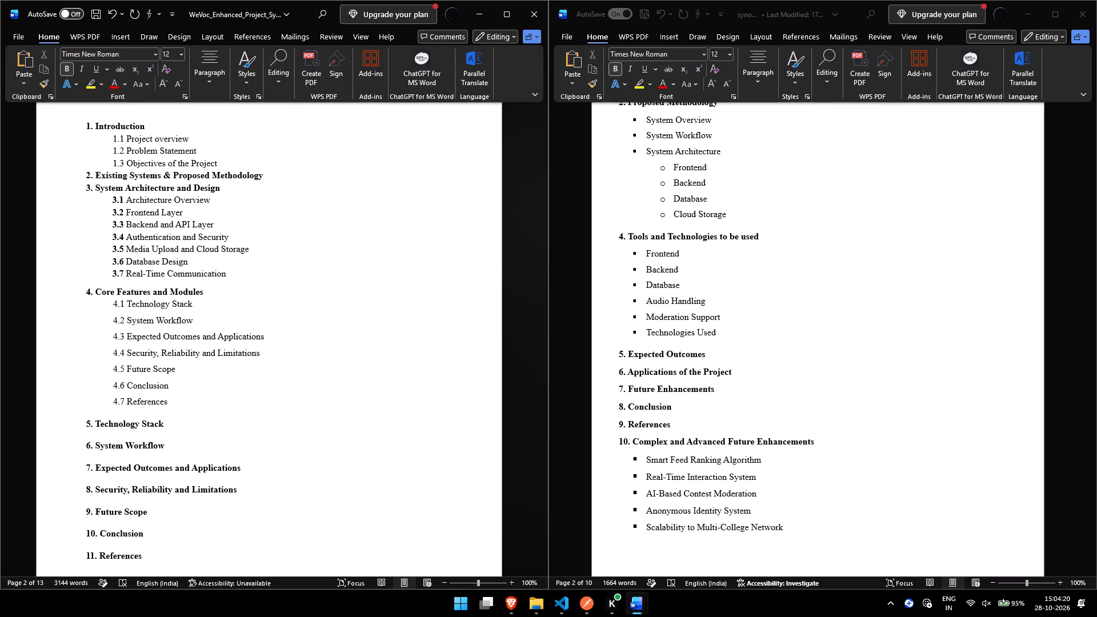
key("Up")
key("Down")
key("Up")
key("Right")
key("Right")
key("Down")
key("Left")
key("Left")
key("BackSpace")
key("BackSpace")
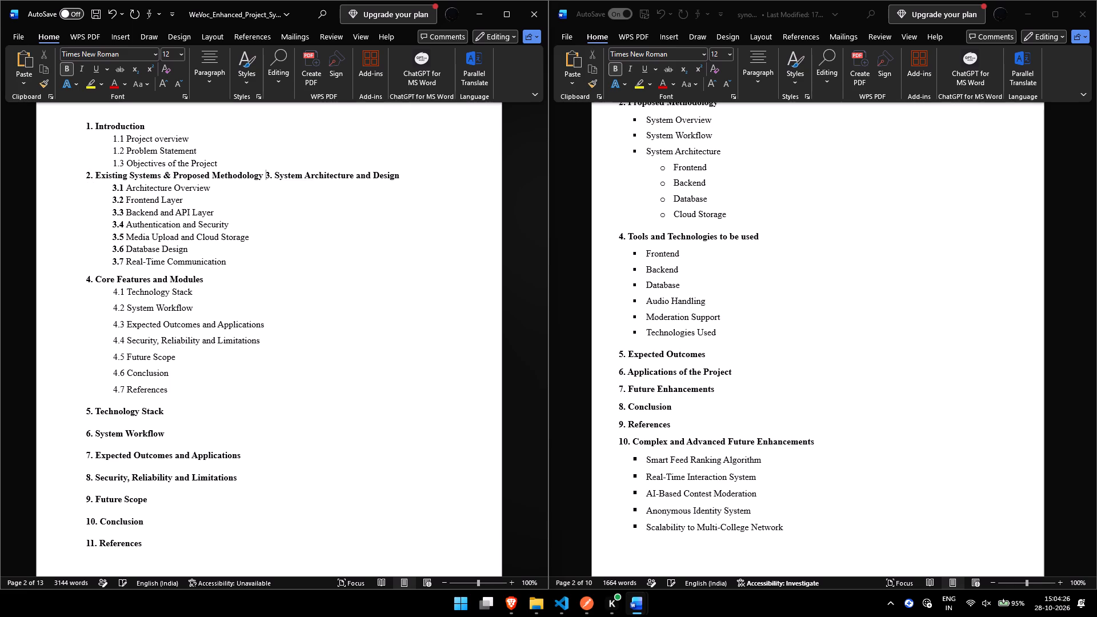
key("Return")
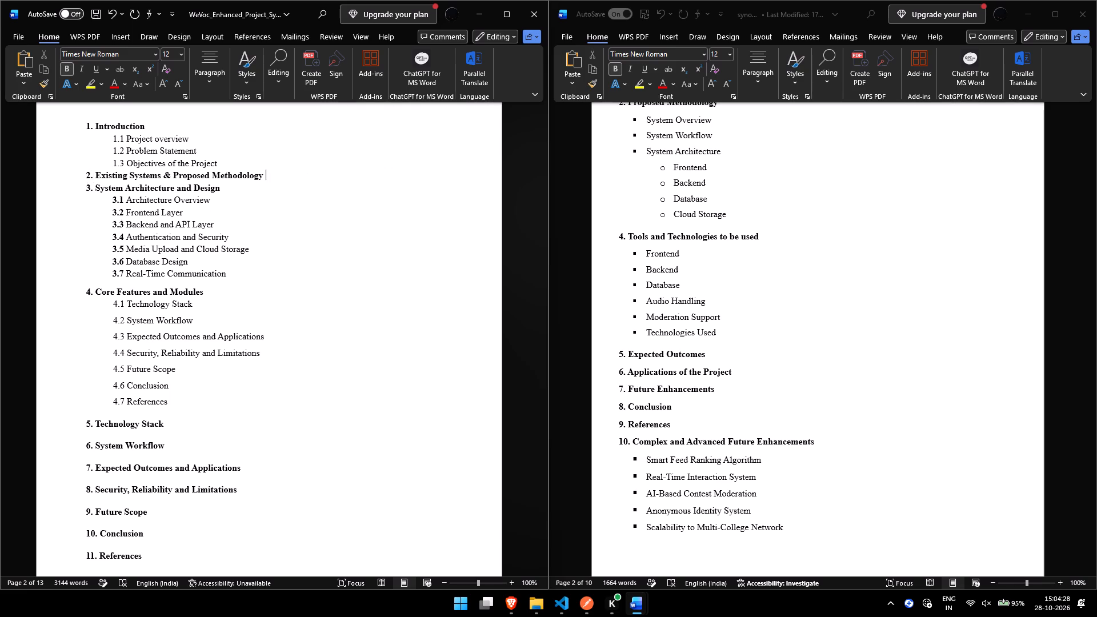
Go through the enhanced synopsis's contents entries and compare their spacing with the older synopsis's table of contents.
key("Down")
key("Down")
key("Down")
key("Down")
key("Down")
key("Down")
key("Down")
key("Down")
key("Down")
key("Down")
key("Down")
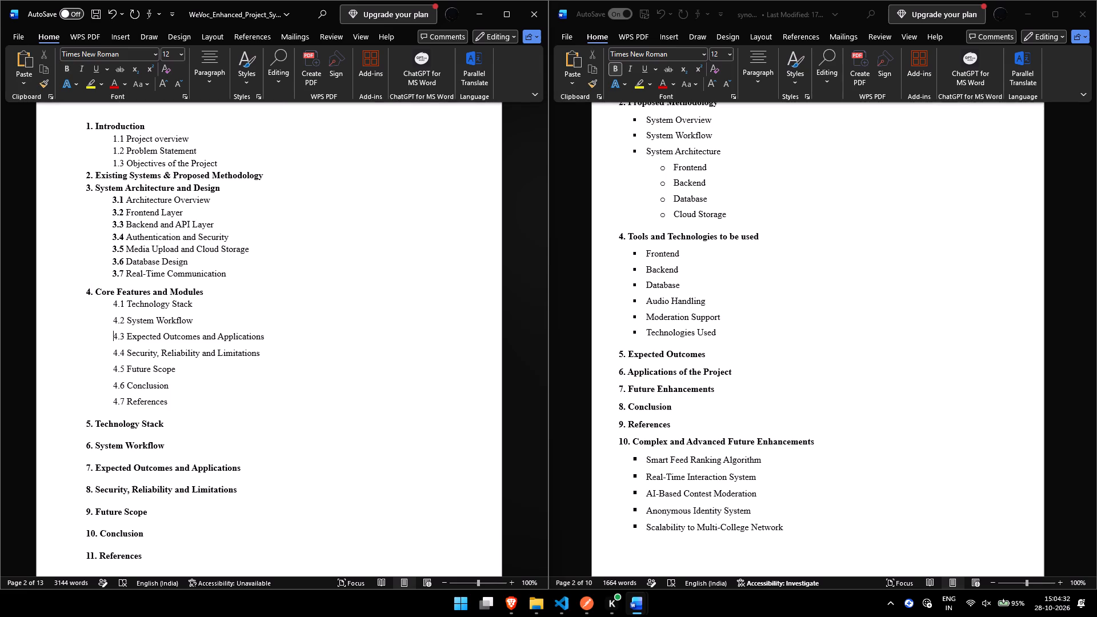
key("Down")
scroll(86, 183, "down", 1)
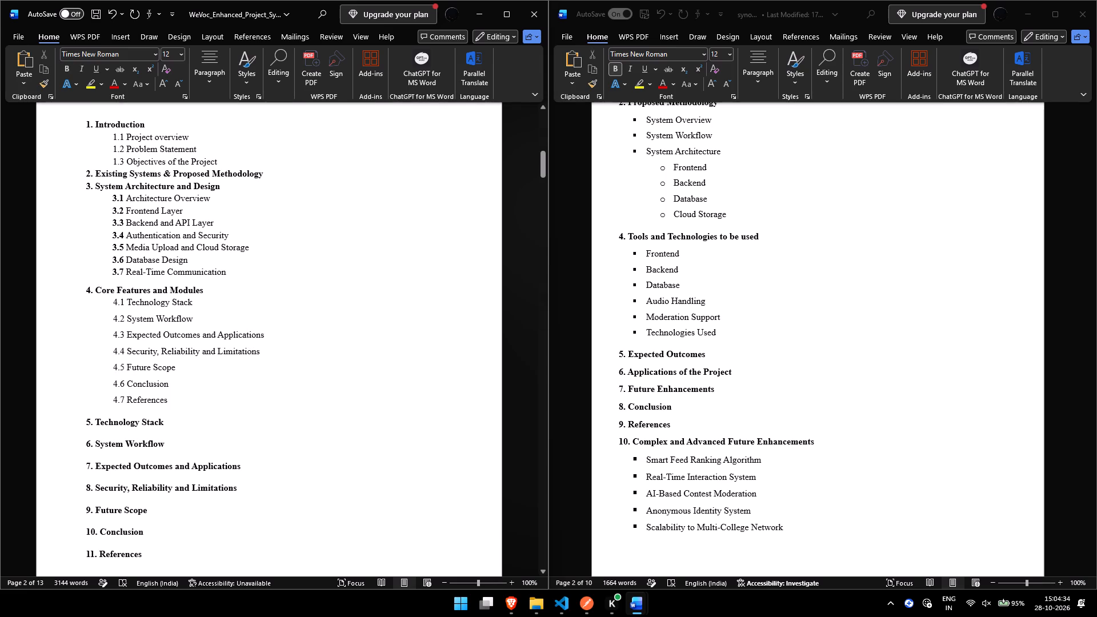
scroll(719, 272, "up", 1)
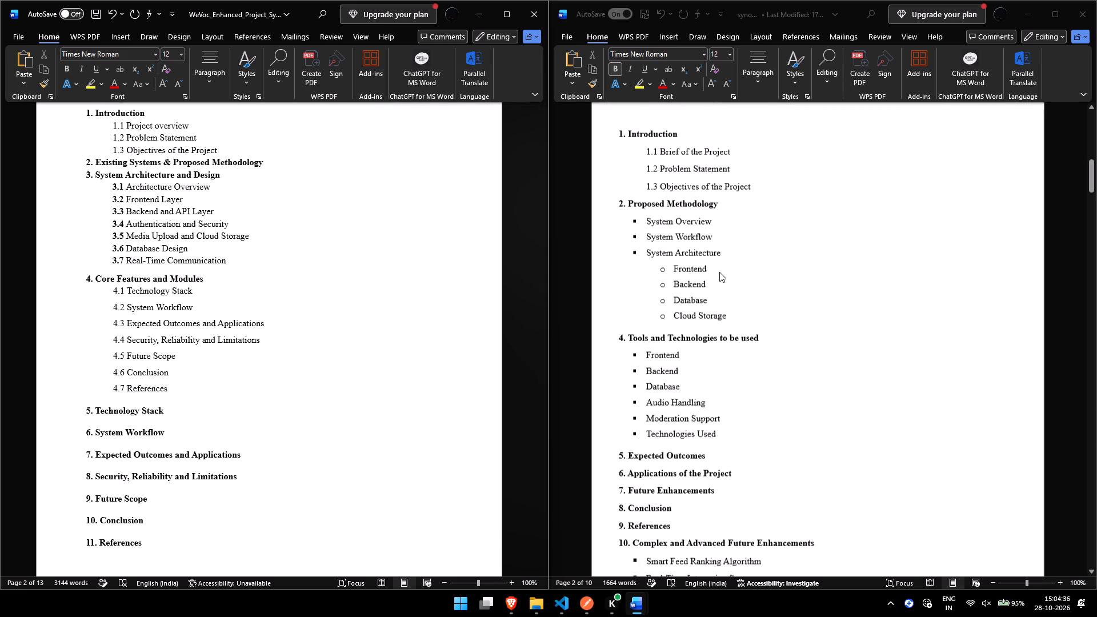
scroll(719, 272, "up", 2)
scroll(282, 261, "up", 1)
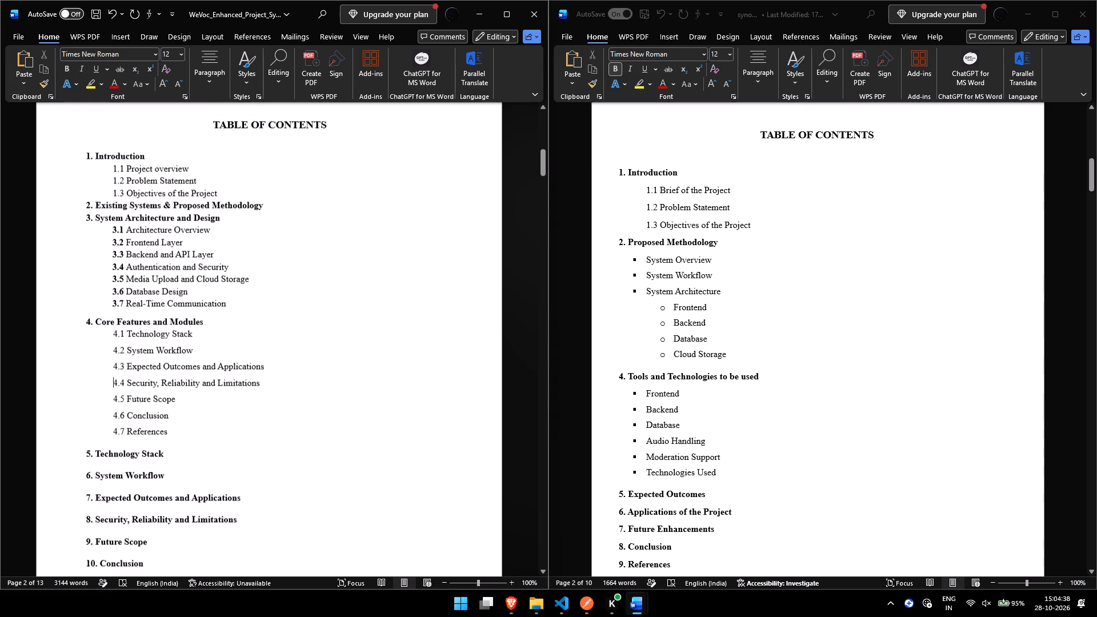
Delete contents entries 5 to 11 of the enhanced synopsis, together with the break separating them from the Introduction section.
scroll(282, 261, "down", 1)
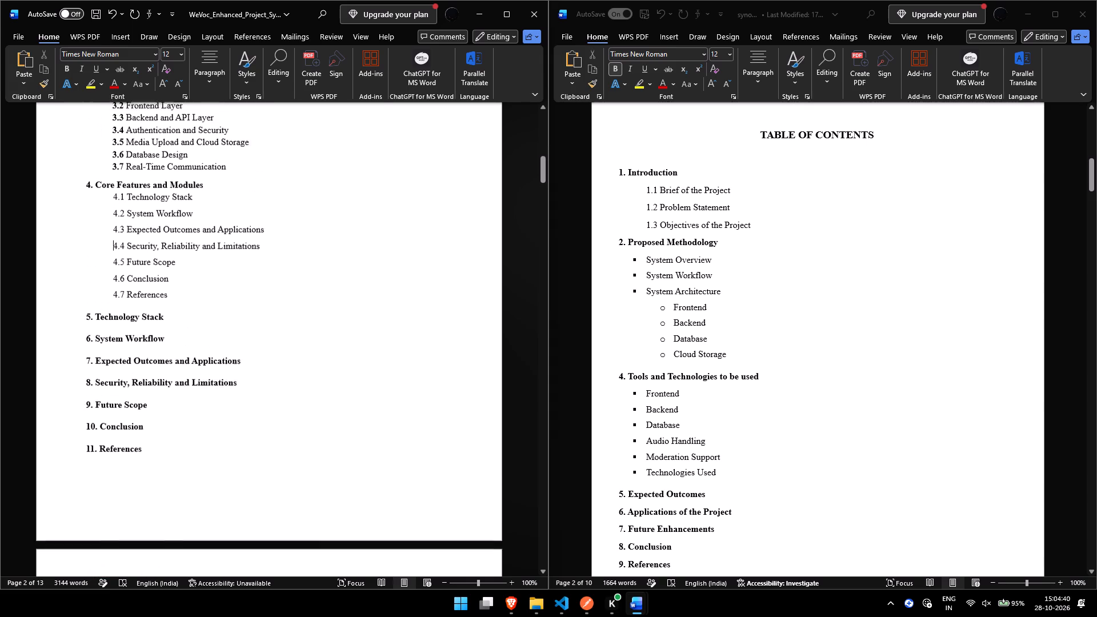
scroll(282, 261, "down", 1, "ctrl")
scroll(282, 261, "up", 1)
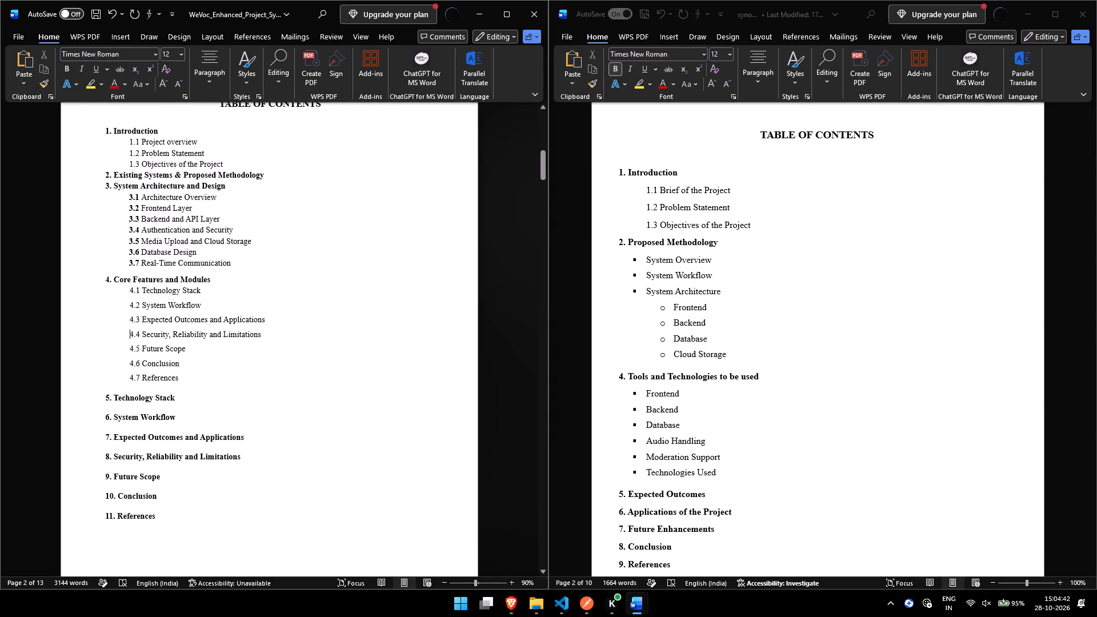
left_click_drag(155, 518, 102, 403)
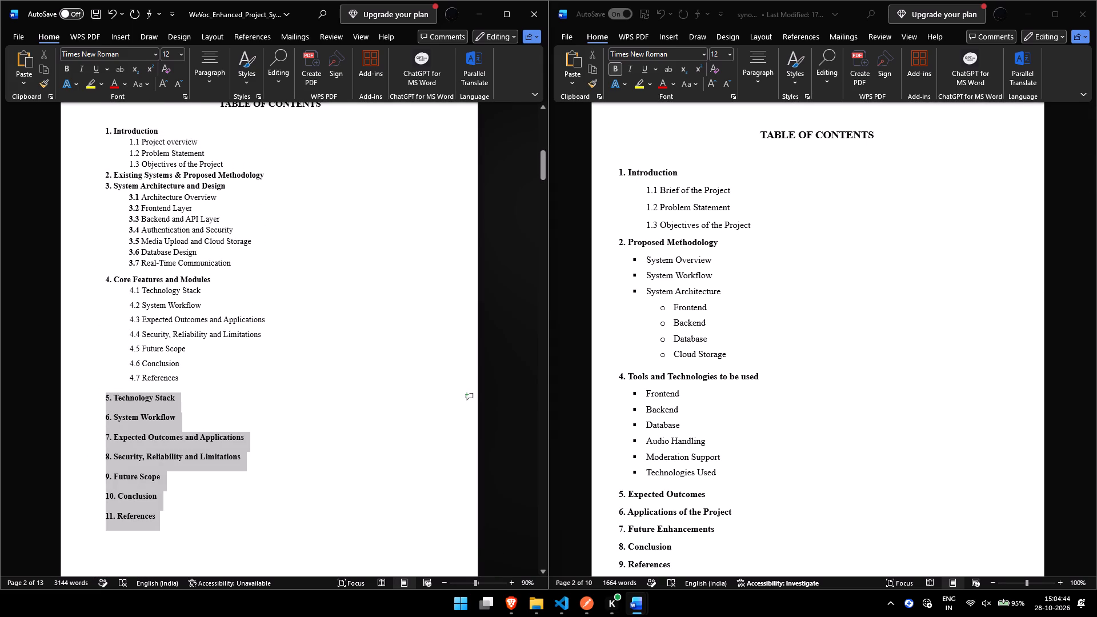
left_click_drag(102, 403, 102, 403)
key("BackSpace")
key("BackSpace")
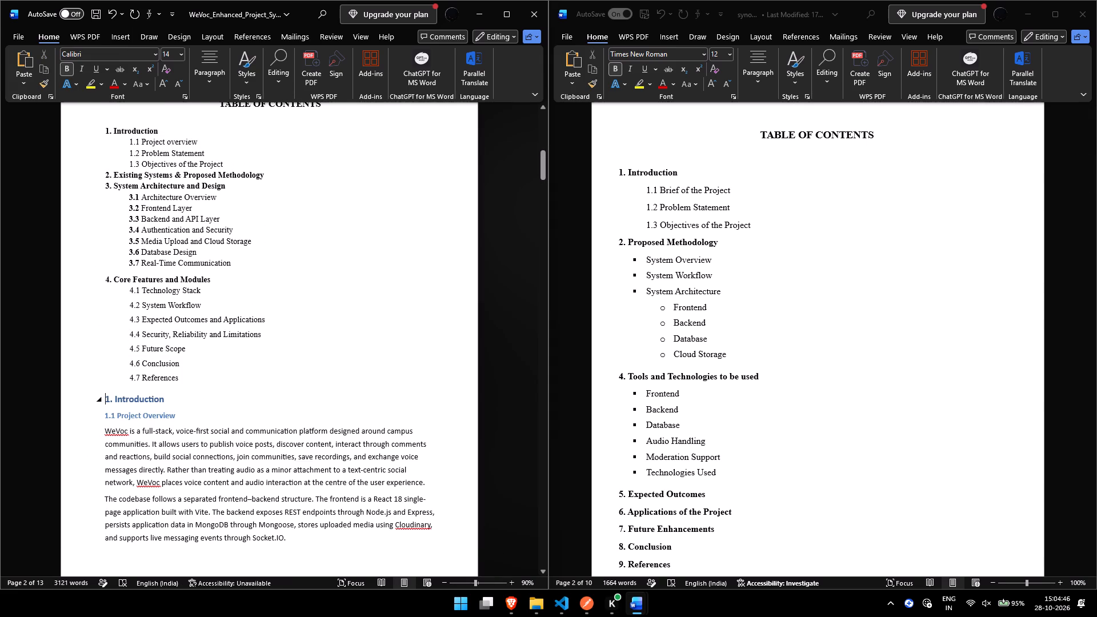
Insert three blank lines between contents entry "4.7 References" and the "1. Introduction" heading.
key("Return")
key("Return")
key("Return")
key("Up")
key("Up")
key("Up")
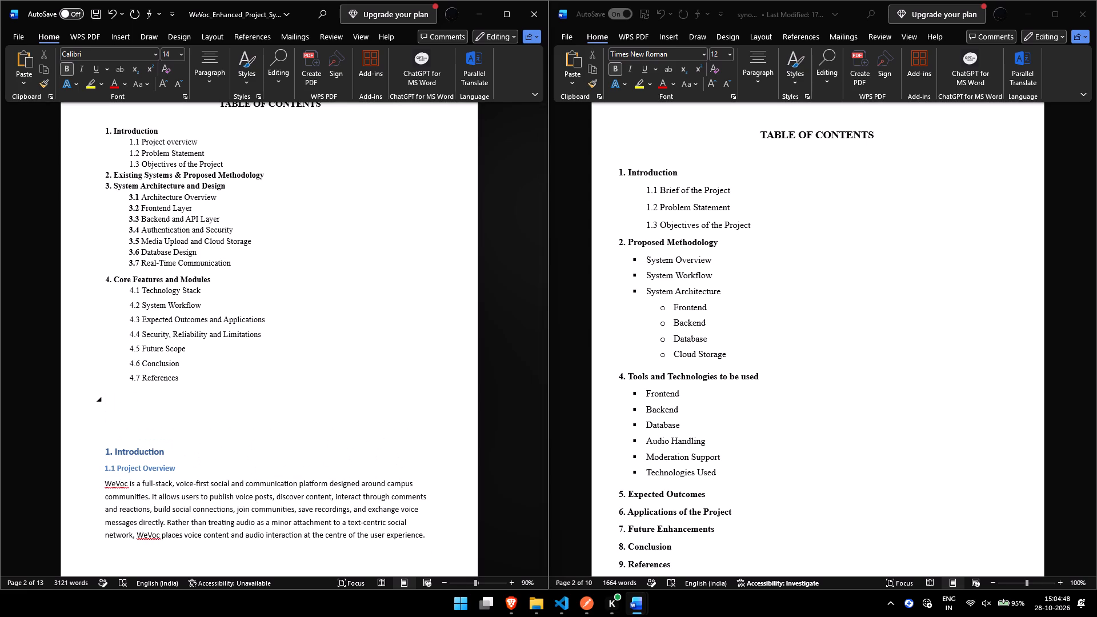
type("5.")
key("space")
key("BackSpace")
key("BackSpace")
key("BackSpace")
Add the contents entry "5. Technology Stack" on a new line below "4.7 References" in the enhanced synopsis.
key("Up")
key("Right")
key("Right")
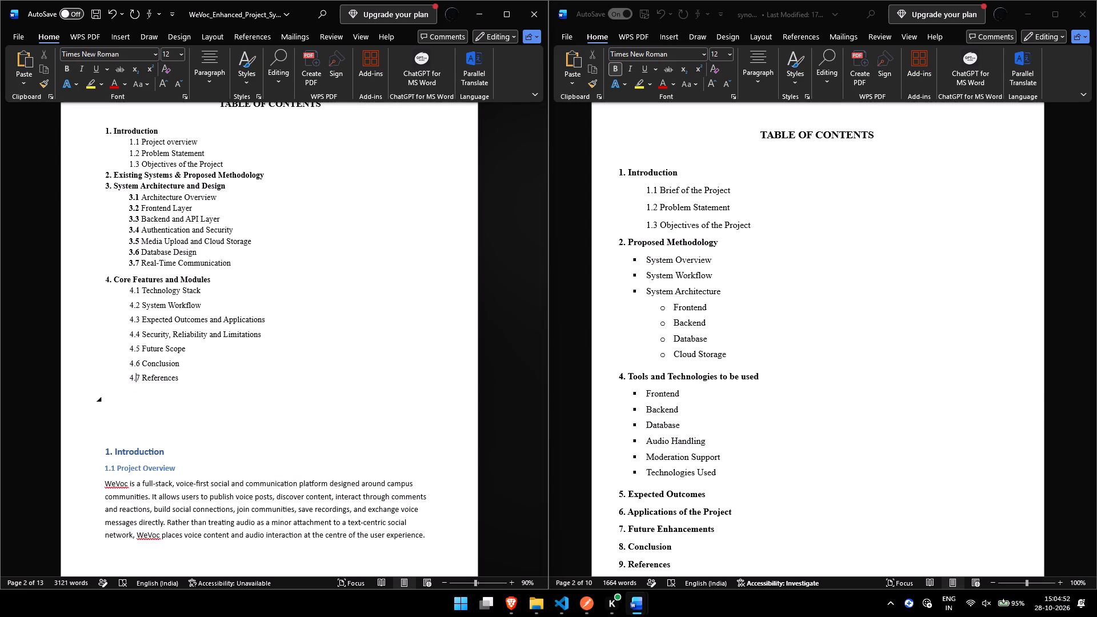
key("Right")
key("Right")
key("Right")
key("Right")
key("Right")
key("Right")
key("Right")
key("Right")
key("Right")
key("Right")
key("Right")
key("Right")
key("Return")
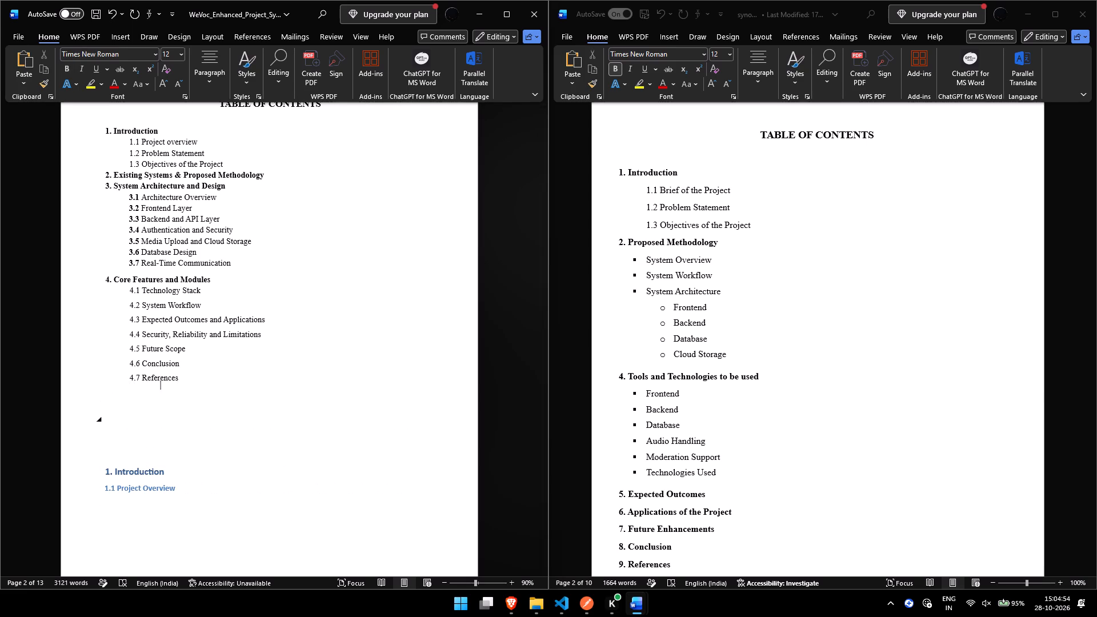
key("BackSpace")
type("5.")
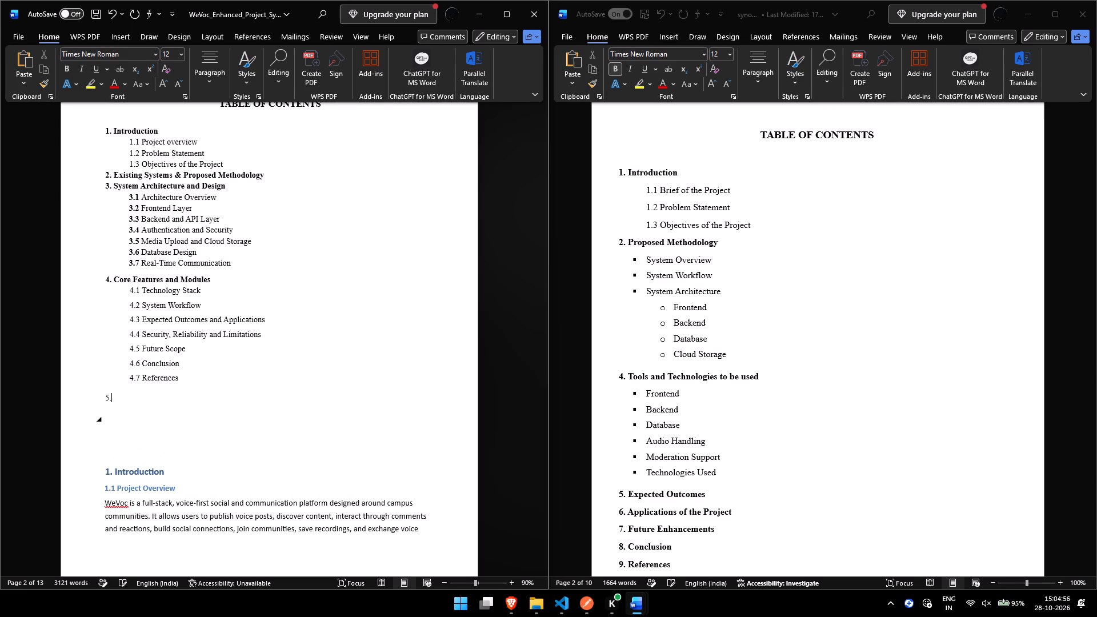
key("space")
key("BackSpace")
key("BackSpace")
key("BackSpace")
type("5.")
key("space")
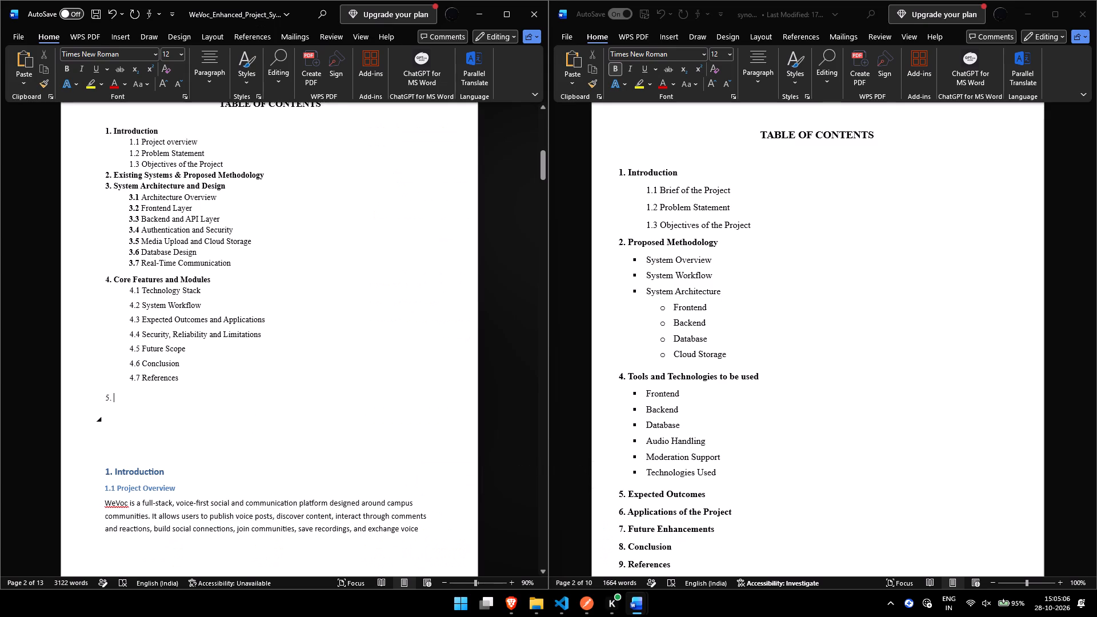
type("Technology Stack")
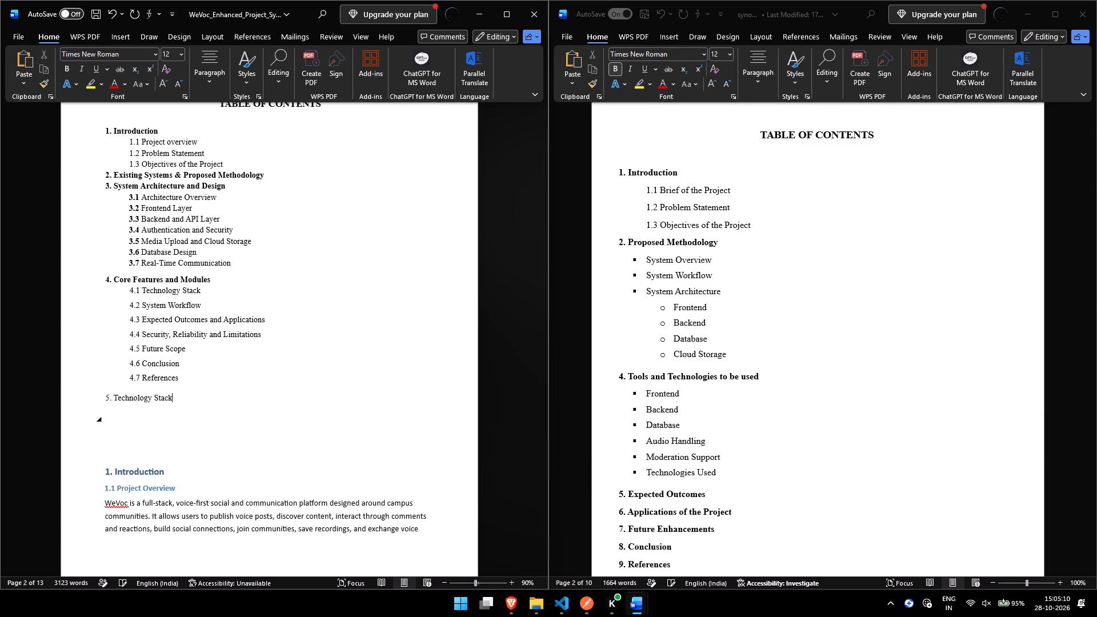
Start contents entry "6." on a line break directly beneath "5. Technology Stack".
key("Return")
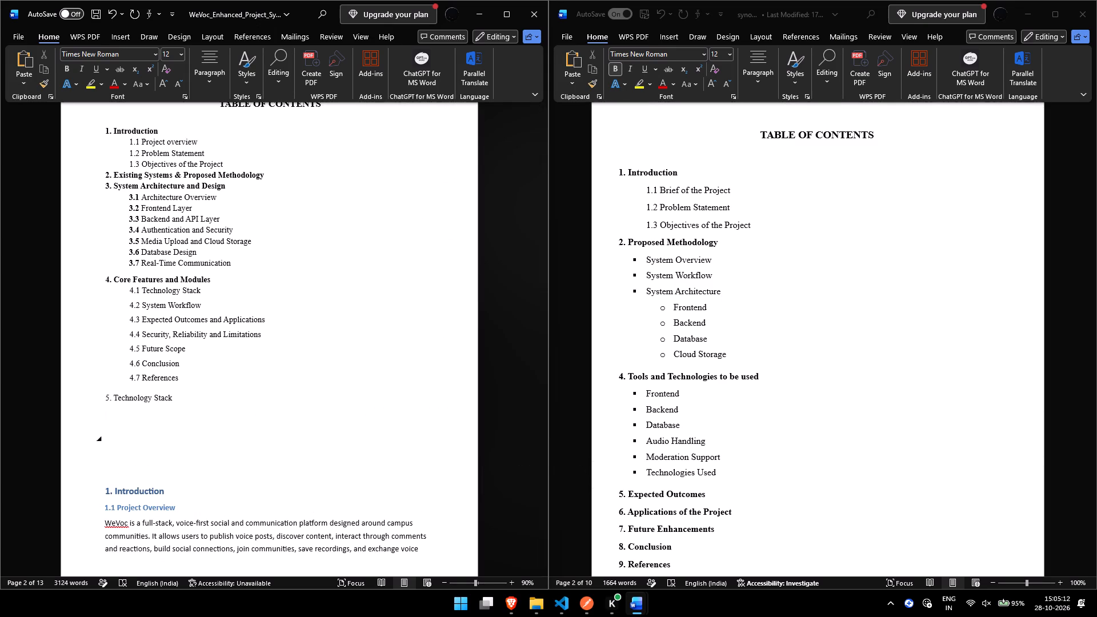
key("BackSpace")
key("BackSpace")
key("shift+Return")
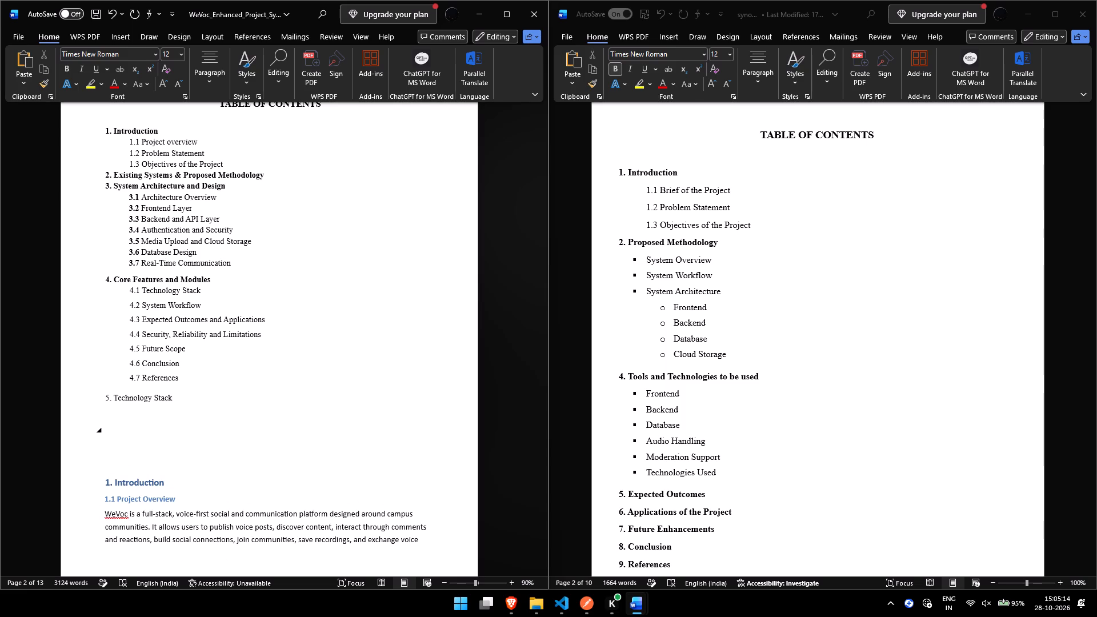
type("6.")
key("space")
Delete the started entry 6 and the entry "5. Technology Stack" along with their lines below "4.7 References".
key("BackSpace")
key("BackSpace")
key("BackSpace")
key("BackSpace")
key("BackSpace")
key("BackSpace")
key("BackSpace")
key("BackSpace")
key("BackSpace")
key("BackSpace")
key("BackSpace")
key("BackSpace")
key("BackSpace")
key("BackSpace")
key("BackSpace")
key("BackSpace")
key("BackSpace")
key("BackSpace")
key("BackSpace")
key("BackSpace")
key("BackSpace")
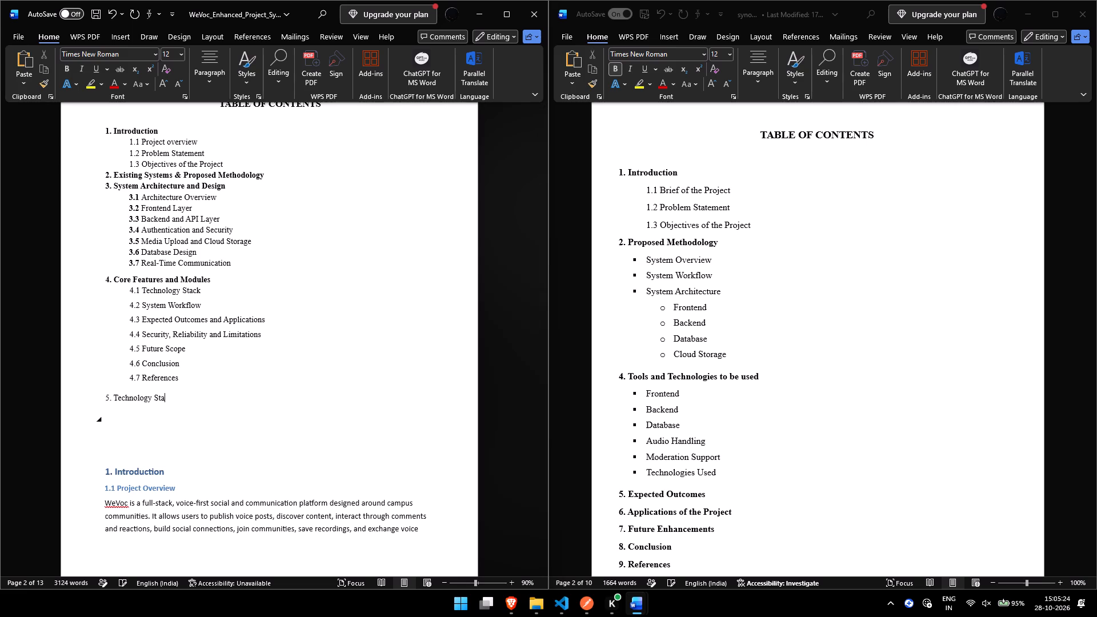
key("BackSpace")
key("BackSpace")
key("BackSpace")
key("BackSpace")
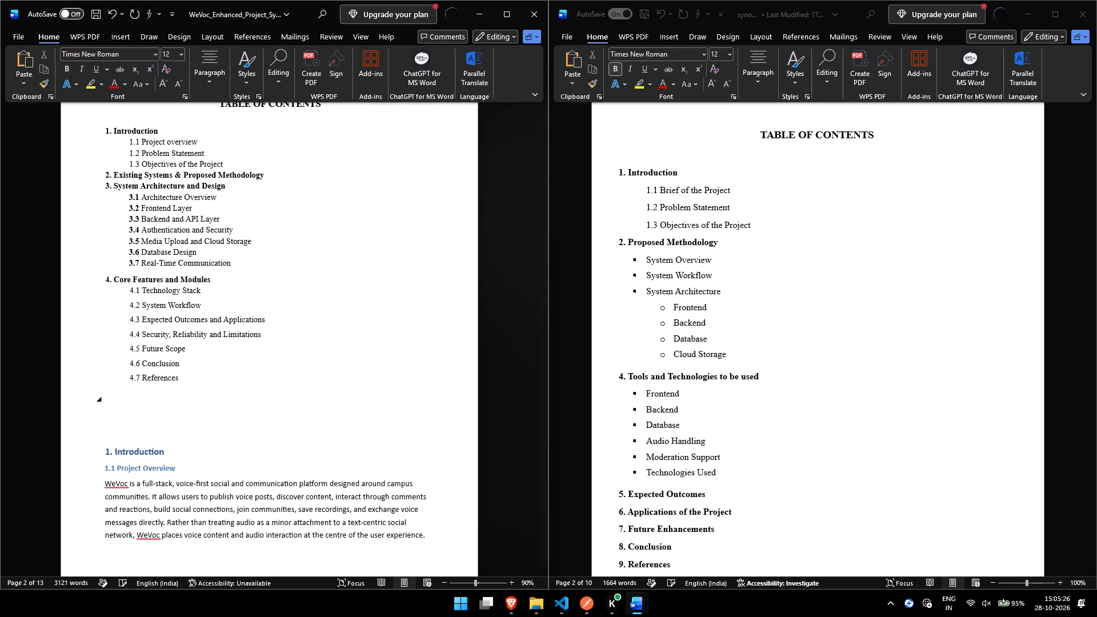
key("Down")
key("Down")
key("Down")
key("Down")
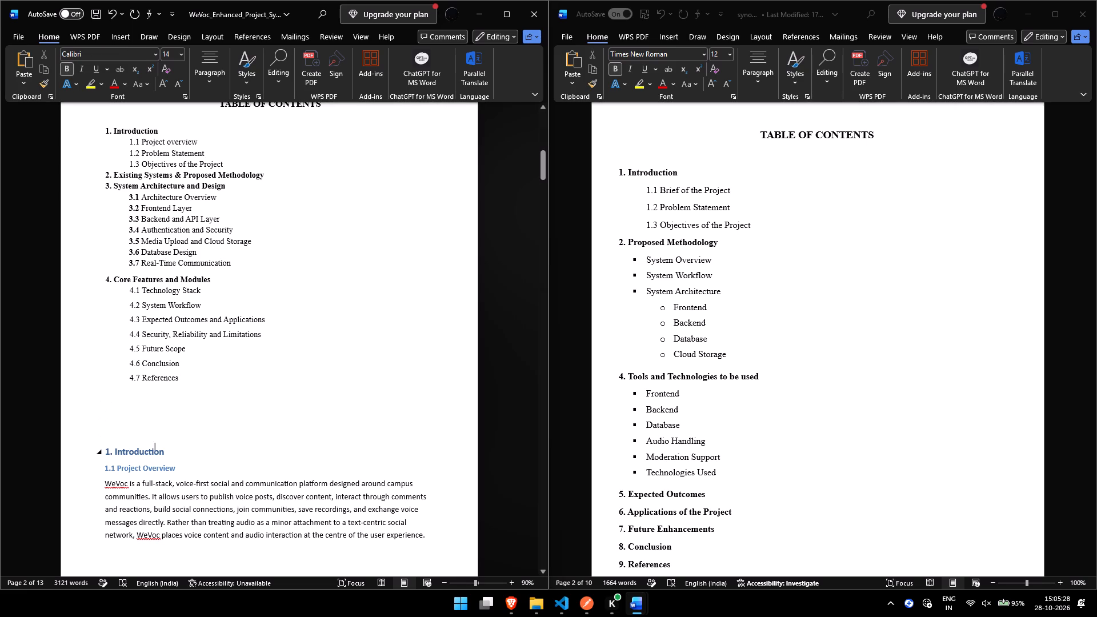
Retype the number "1." with a following space in front of the Introduction entry in the enhanced synopsis's contents.
left_click(110, 131)
key("Right")
key("BackSpace")
key("BackSpace")
type("1.")
key("space")
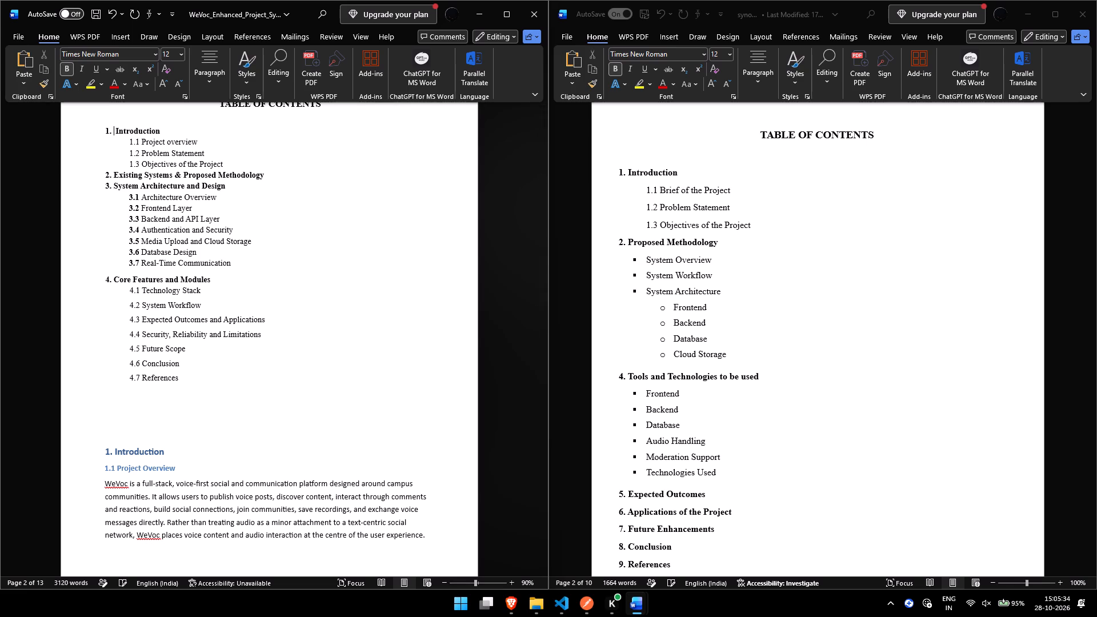
key("Down")
Retype the number "2." with a following space in front of the contents entry "Existing Systems & Proposed Methodology".
key("Down")
key("Down")
key("Down")
key("BackSpace")
key("BackSpace")
key("BackSpace")
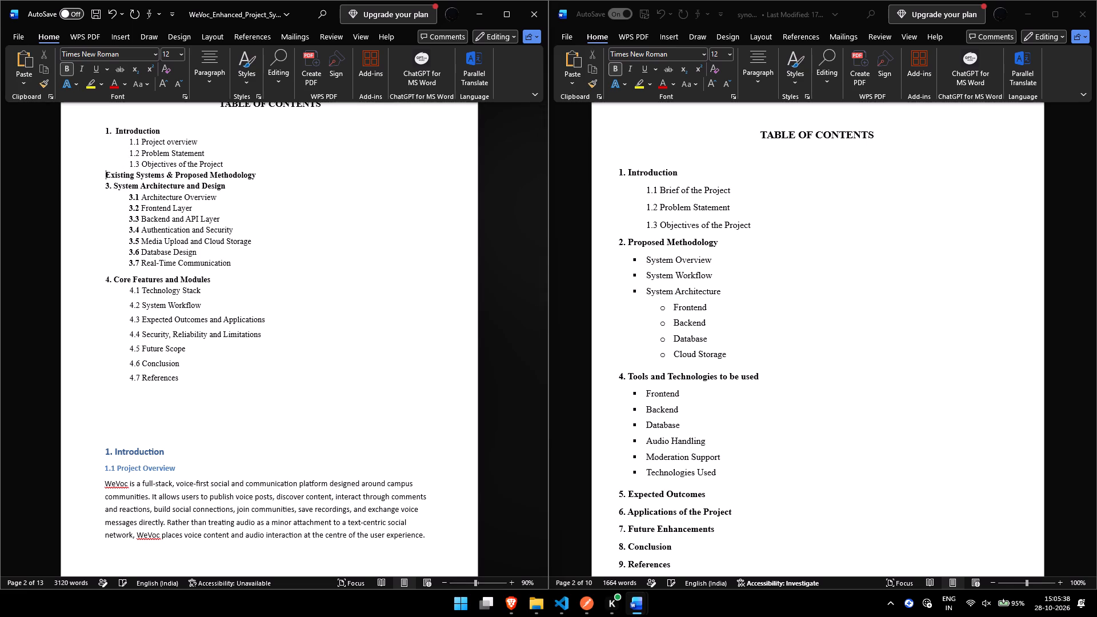
type("2.")
key("space")
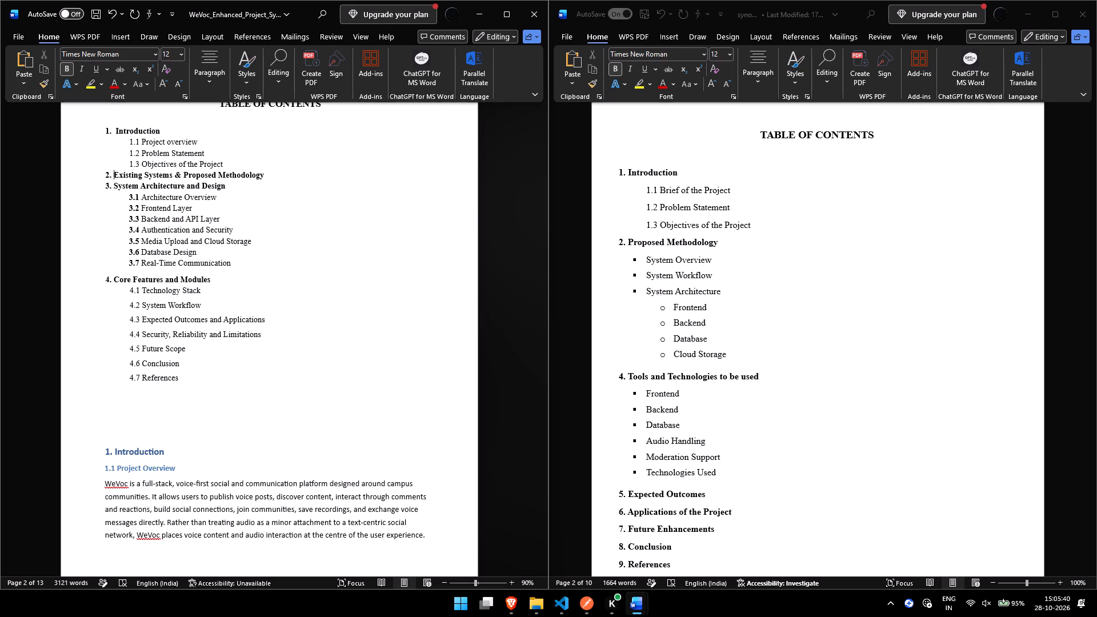
Make only the number "4.1" bold in the contents subentry "Technology Stack" under Core Features and Modules.
key("Down")
key("Down")
key("Down")
key("Down")
key("Down")
key("Down")
key("Down")
key("Down")
key("Down")
key("Down")
key("Down")
key("Down")
key("Down")
key("Down")
key("Down")
key("Up")
key("Up")
key("Up")
key("Up")
key("Up")
key("shift+Down")
key("shift+Down")
key("shift+Down")
key("Up")
key("Up")
key("Down")
key("Down")
key("Right")
key("Right")
key("Right")
key("Right")
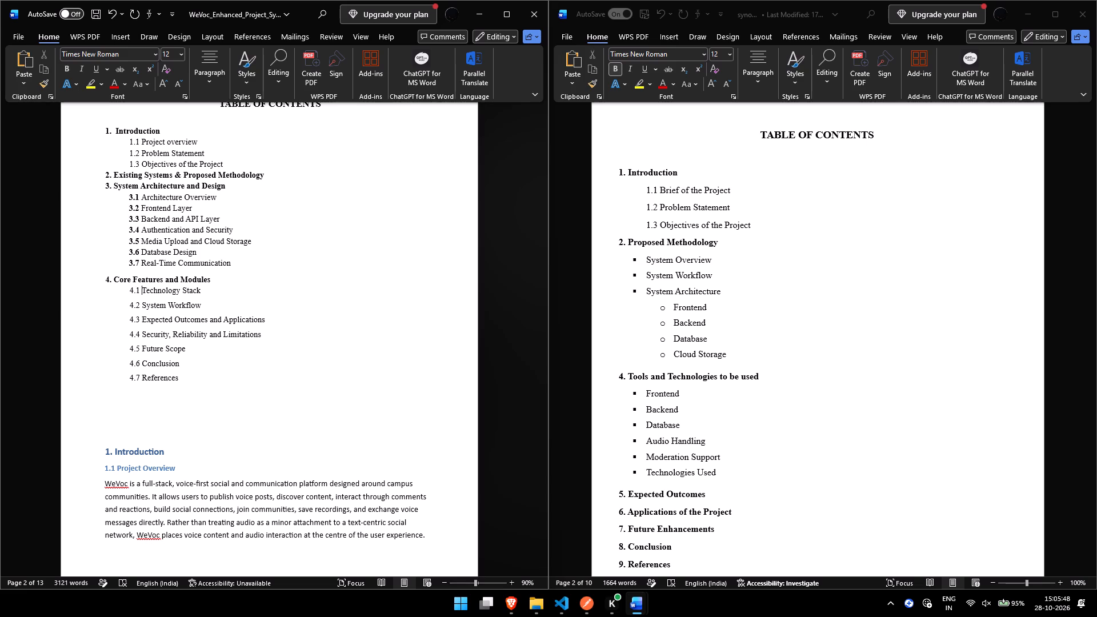
key("Left")
key("ctrl+shift+grave")
key("ctrl+shift+Left")
key("ctrl+shift+Left")
key("ctrl+shift+Left")
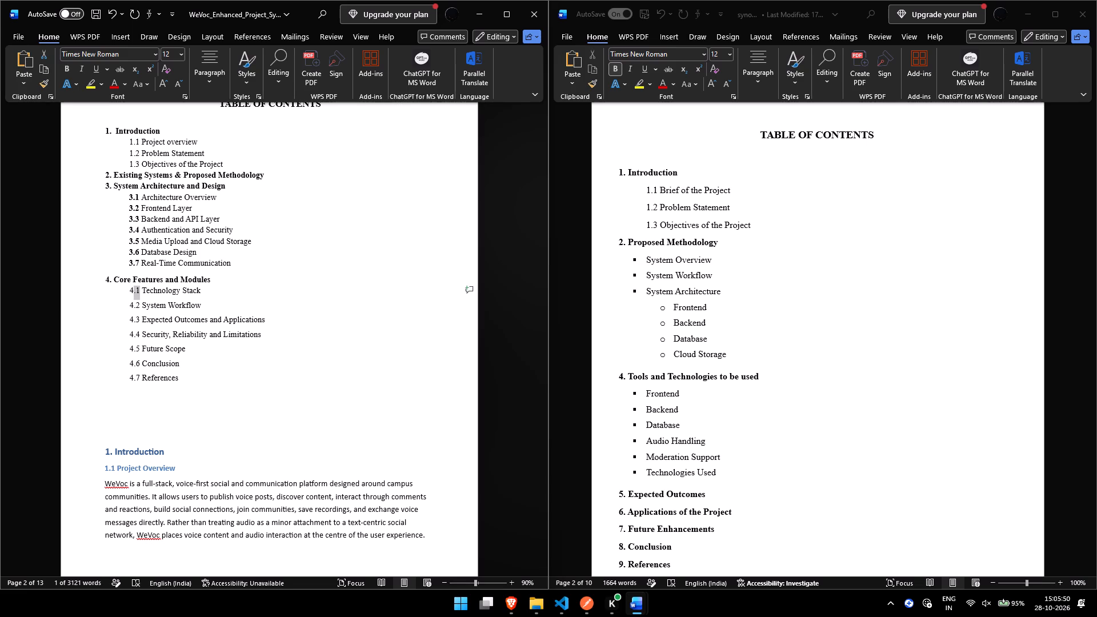
key("ctrl+shift+Left")
key("ctrl+b")
Make the numbers "4.2", "4.3" and "4.4" bold in their contents subentries, keeping the titles in regular weight.
key("Down")
key("ctrl+shift+Left")
key("ctrl+shift+Left")
key("ctrl+shift+Left")
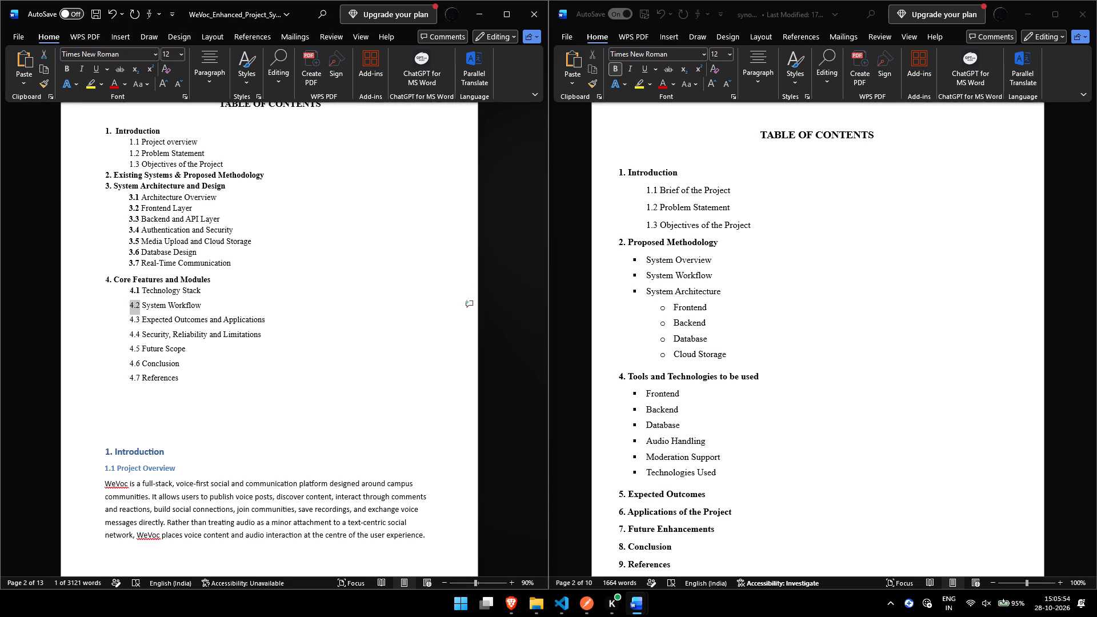
key("ctrl+b")
key("Down")
key("ctrl+shift+Left")
key("ctrl+shift+Left")
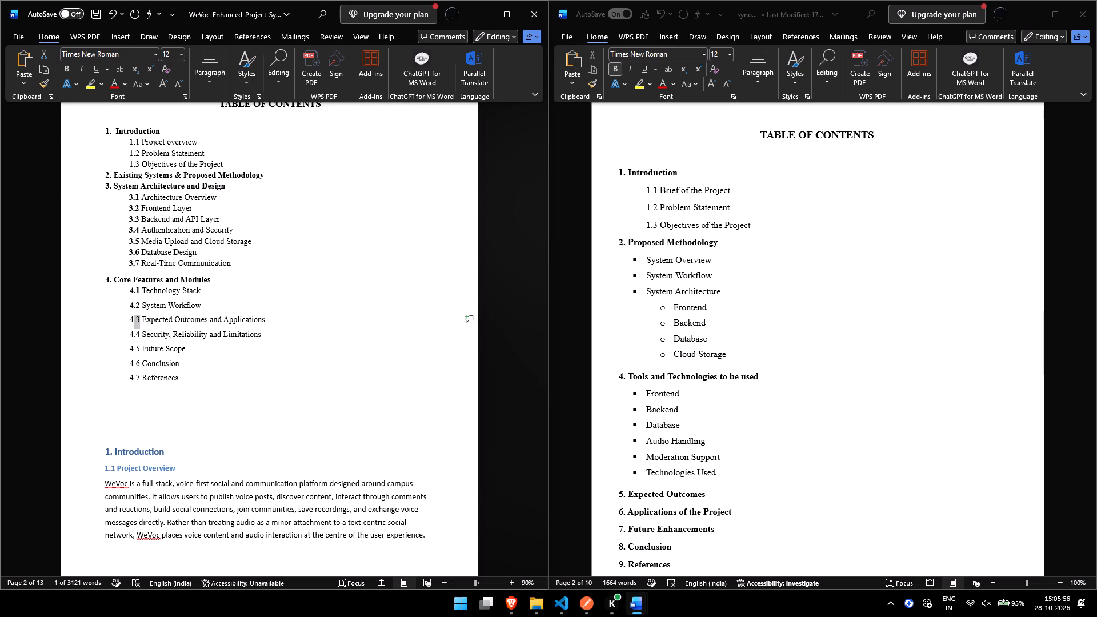
key("ctrl+shift+Left")
key("ctrl+b")
key("Down")
key("ctrl+shift+Left")
key("ctrl+shift+Left")
key("ctrl+shift+Left")
key("ctrl+b")
Make the numbers "4.5", "4.6" and "4.7" bold in front of Future Scope, Conclusion and References in the contents.
key("Down")
key("ctrl+shift+Left")
key("ctrl+shift+Left")
key("ctrl+shift+Left")
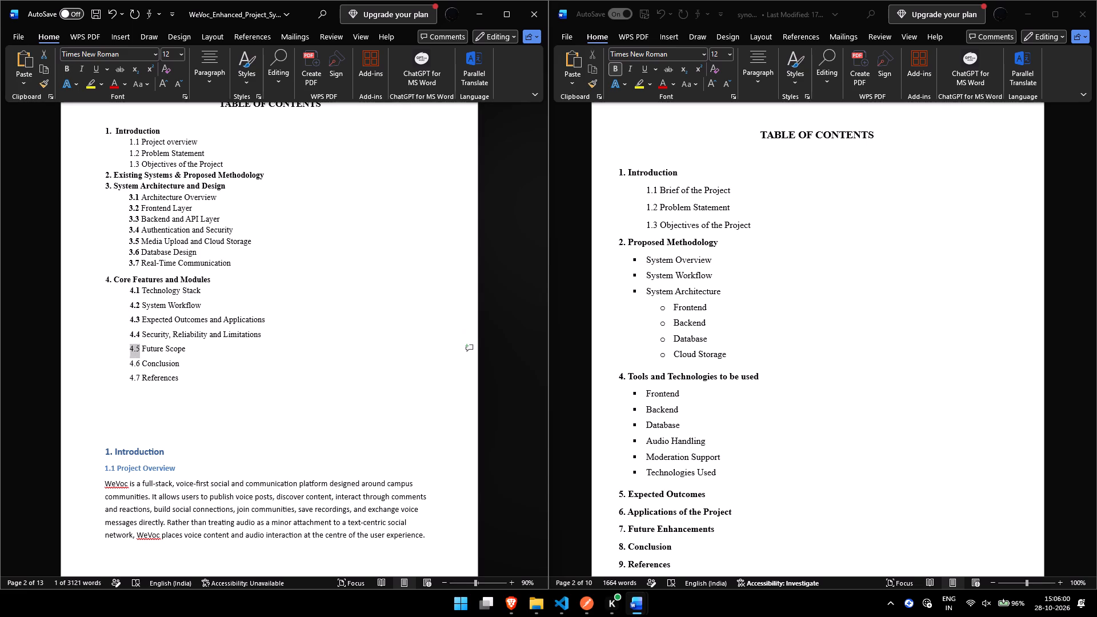
key("ctrl+b")
key("Down")
key("ctrl+shift+Left")
key("ctrl+shift+Left")
key("ctrl+shift+Left")
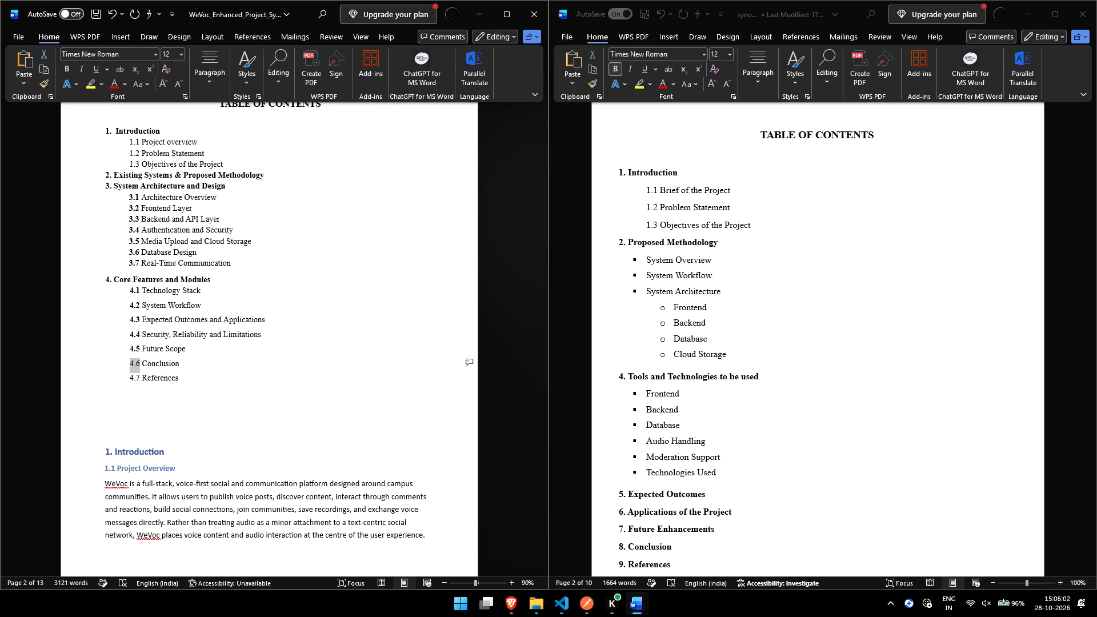
key("ctrl+b")
key("Down")
key("ctrl+shift+Left")
key("ctrl+shift+Left")
key("ctrl+shift+Left")
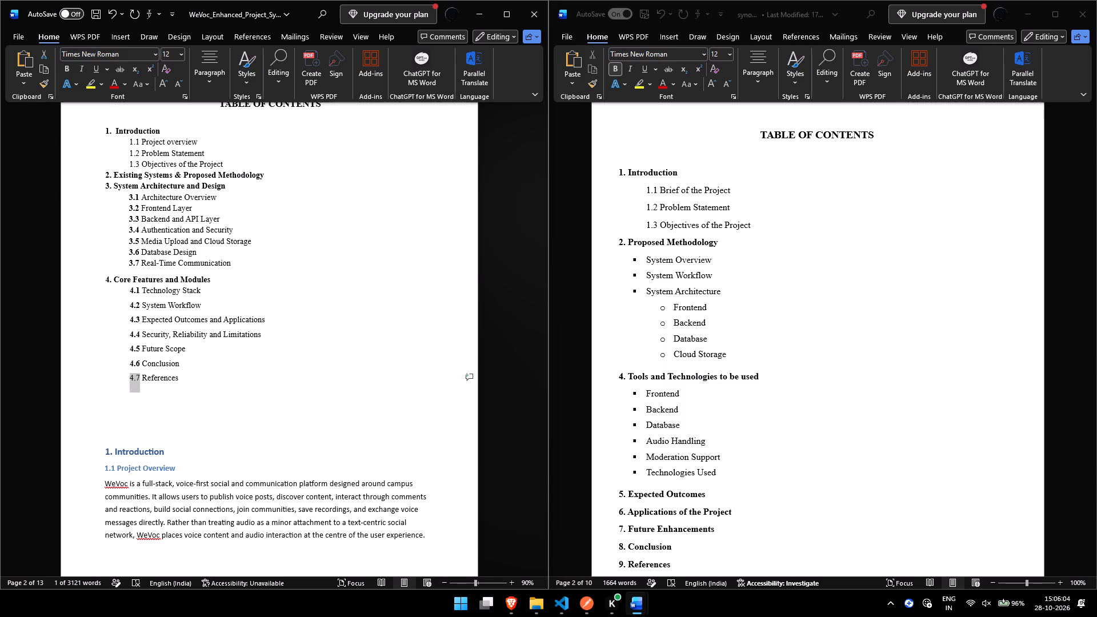
key("ctrl+b")
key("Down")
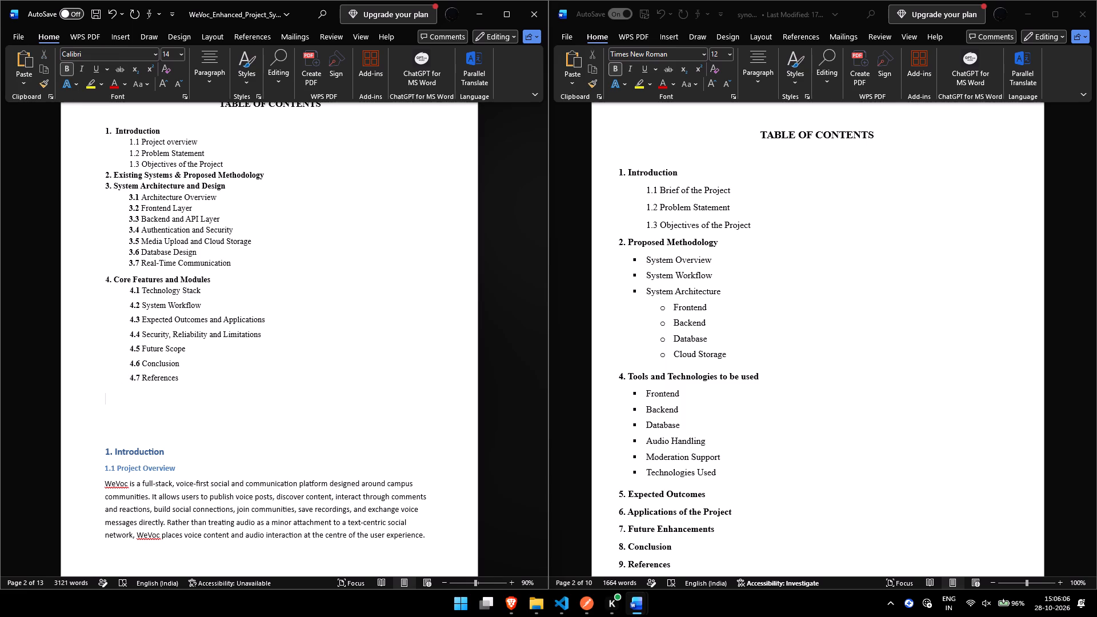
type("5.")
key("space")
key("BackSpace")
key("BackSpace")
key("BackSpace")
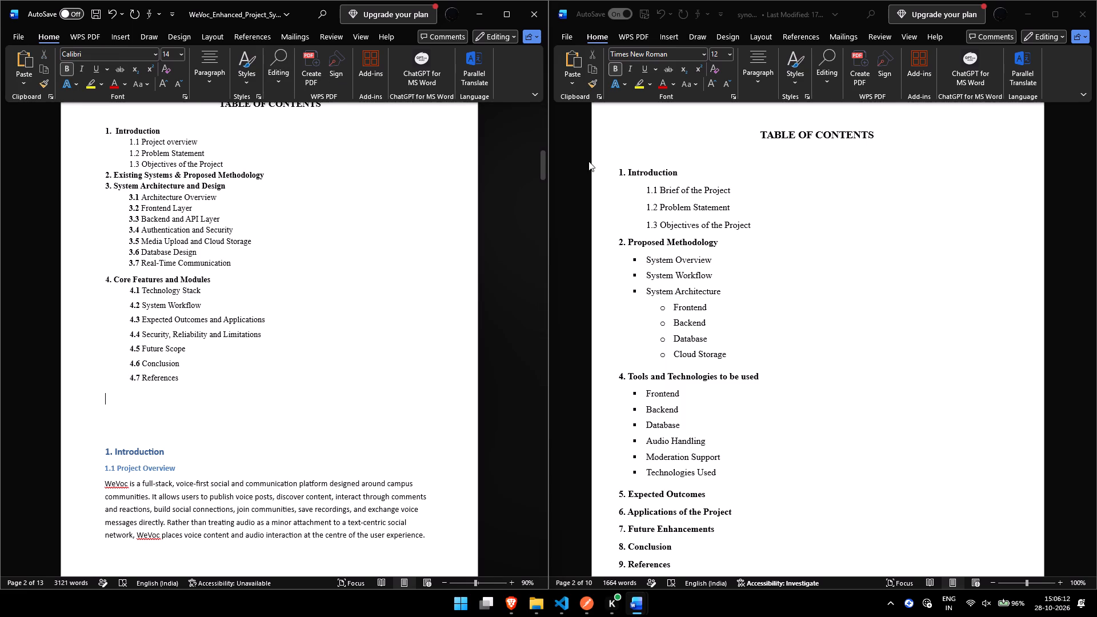
Compare the cover pages and tables of contents of the enhanced and older synopses.
left_click(621, 173)
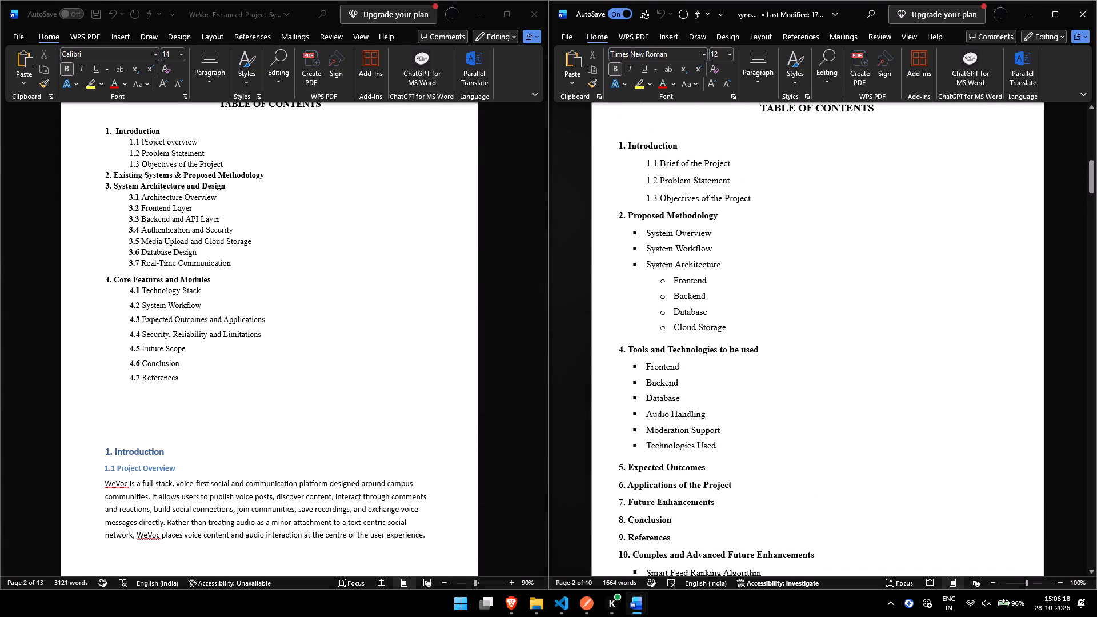
scroll(306, 225, "up", 1)
scroll(272, 335, "up", 1)
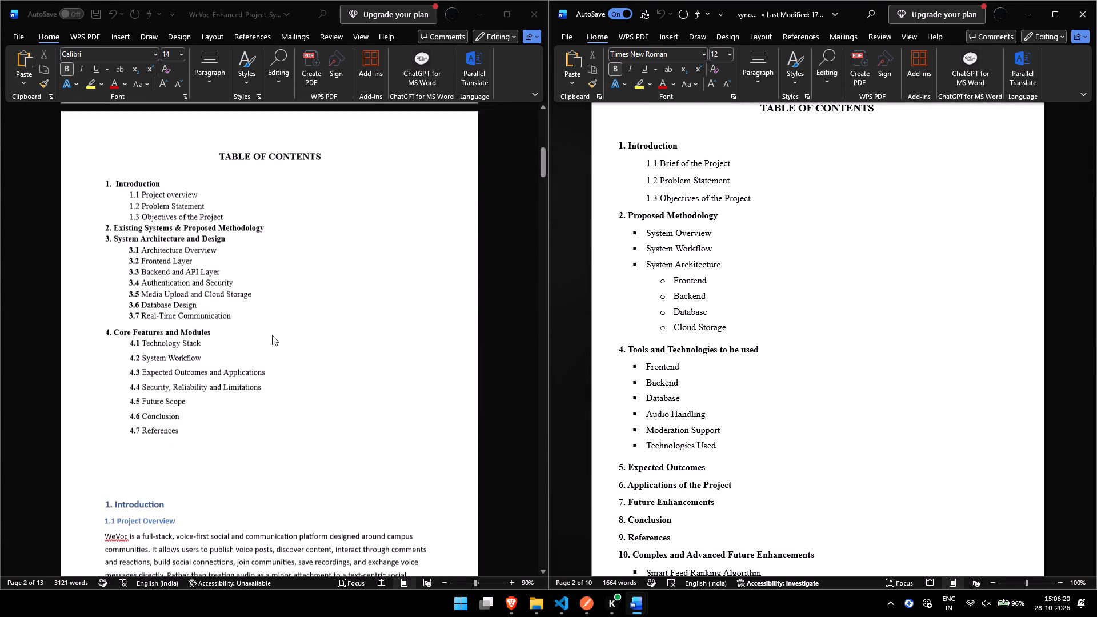
scroll(272, 335, "up", 1)
scroll(632, 233, "up", 1)
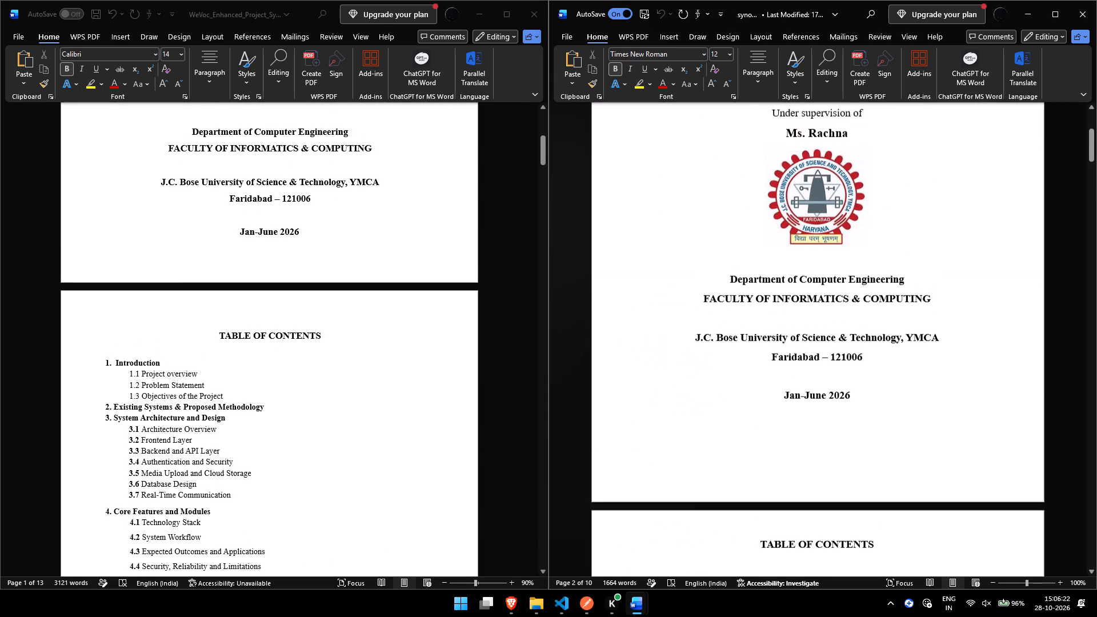
scroll(716, 340, "down", 2)
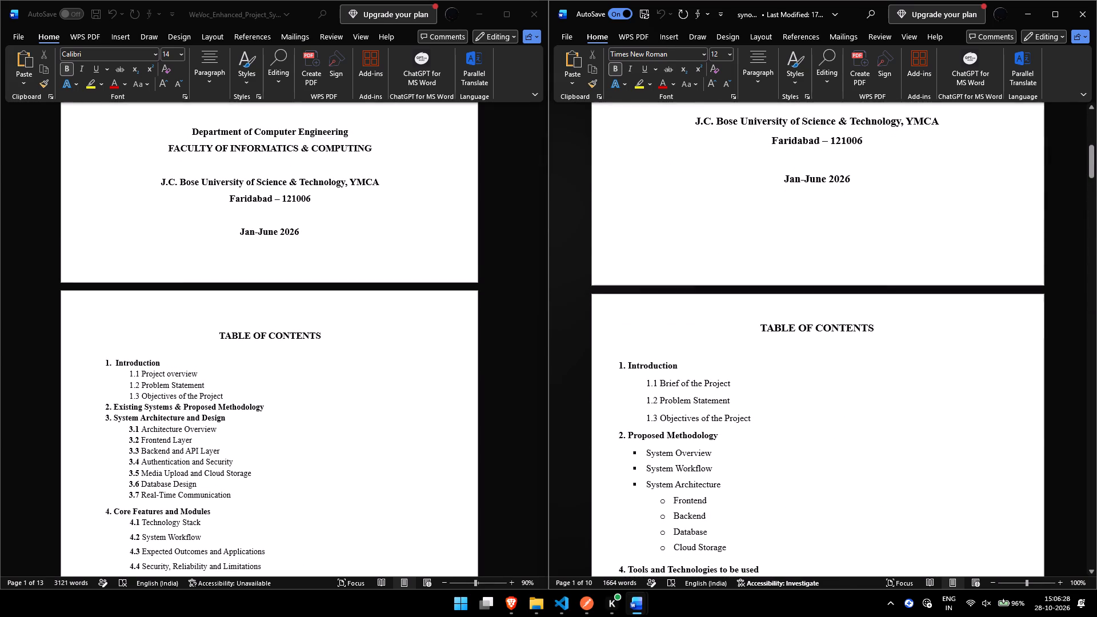
scroll(719, 383, "down", 1)
scroll(325, 293, "up", 1)
scroll(325, 293, "down", 1)
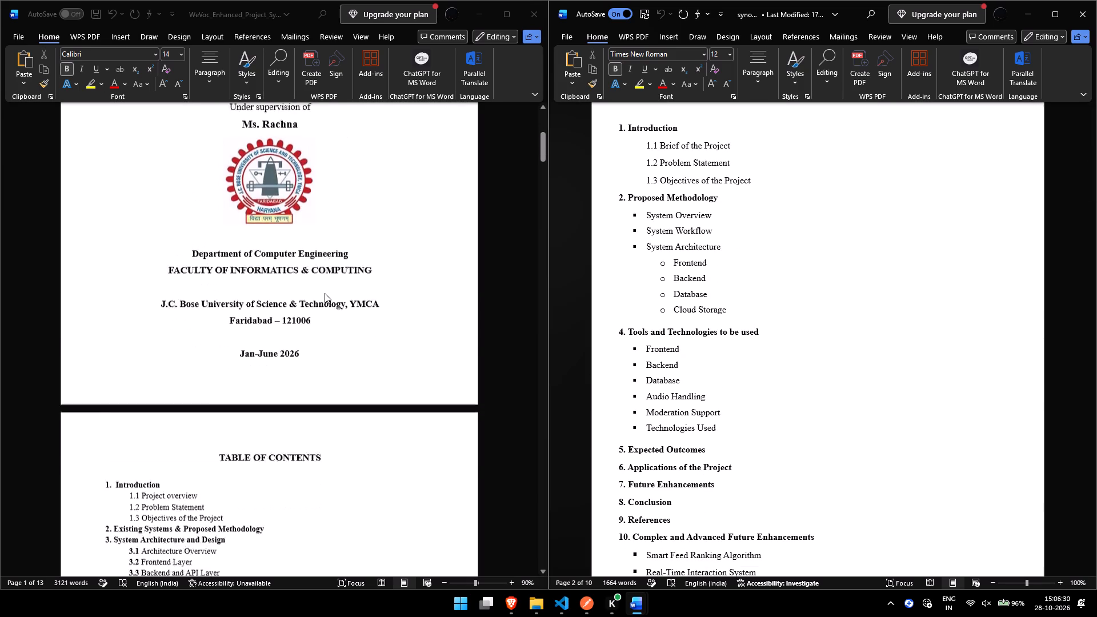
scroll(325, 293, "down", 2)
scroll(319, 347, "down", 1)
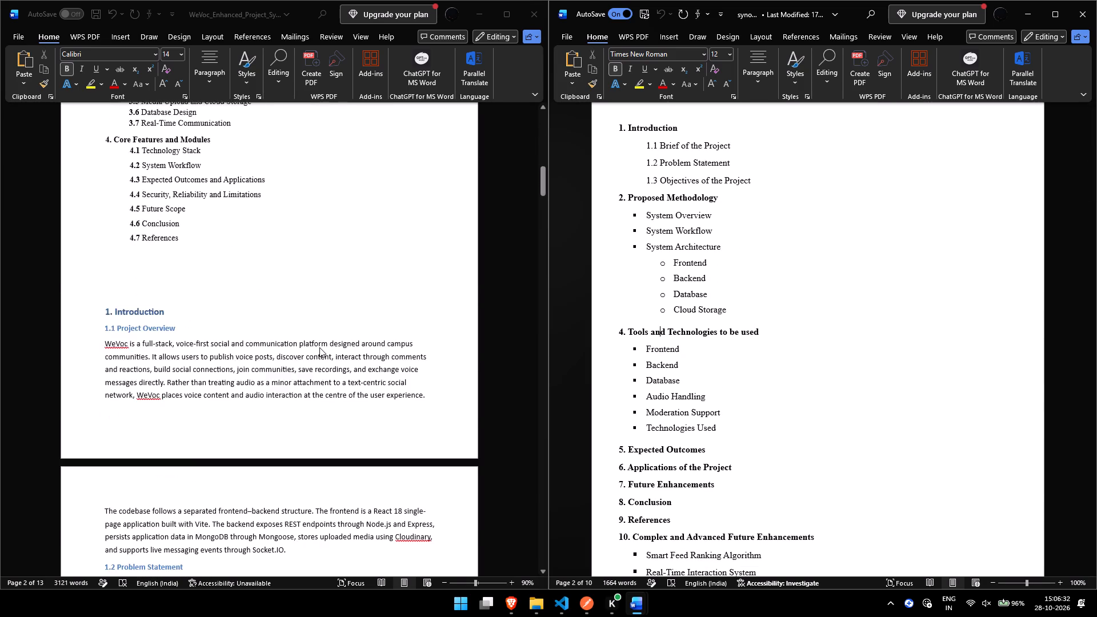
scroll(319, 347, "up", 2)
scroll(319, 347, "down", 1)
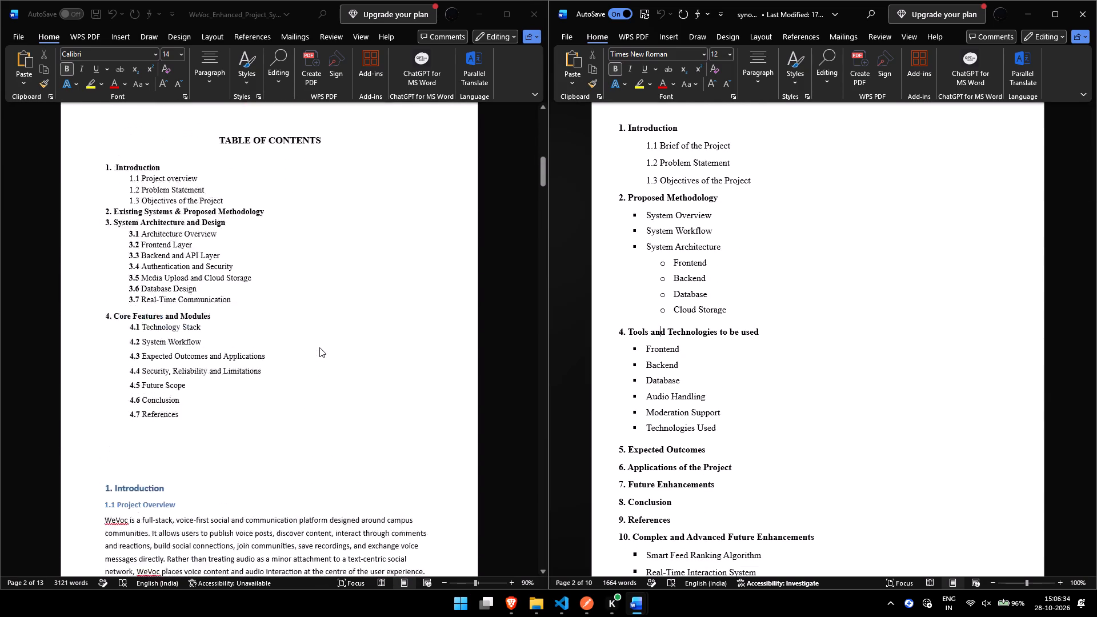
scroll(279, 259, "up", 1)
Undo the recent contents edits in the enhanced synopsis back to the version that still lists main entries 5 to 11.
left_click(227, 303)
key("ctrl+z")
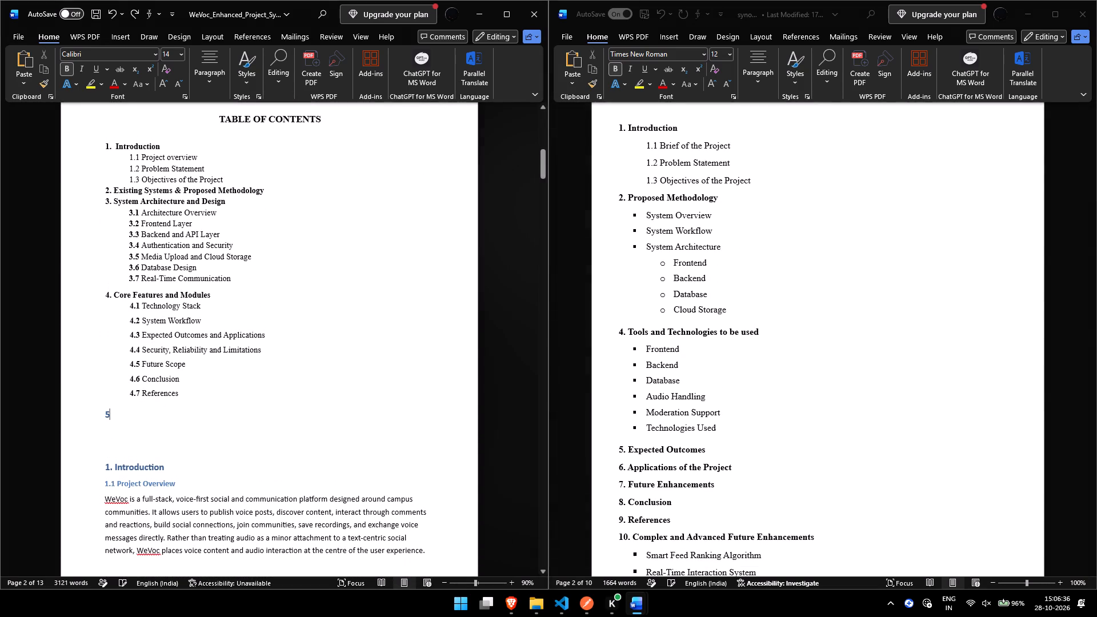
key("ctrl+z")
key("ctrl+z")
key("ctrl+z")
key("ctrl+z")
key("ctrl+z")
key("ctrl+z")
key("ctrl+z")
key("ctrl+z")
key("ctrl+z")
key("ctrl+z")
key("ctrl+z")
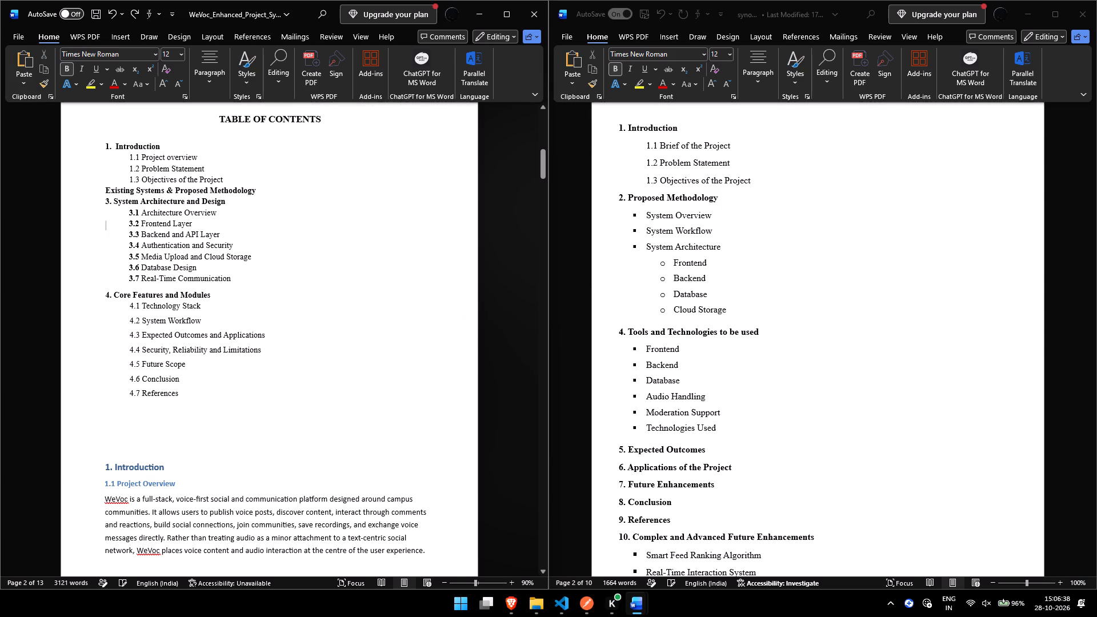
key("ctrl+z")
key("ctrl+z")
key("ctrl+z")
key("ctrl+z")
key("ctrl+z")
key("ctrl+z")
key("ctrl+z")
key("ctrl+z")
key("ctrl+z")
key("ctrl+z")
key("ctrl+z")
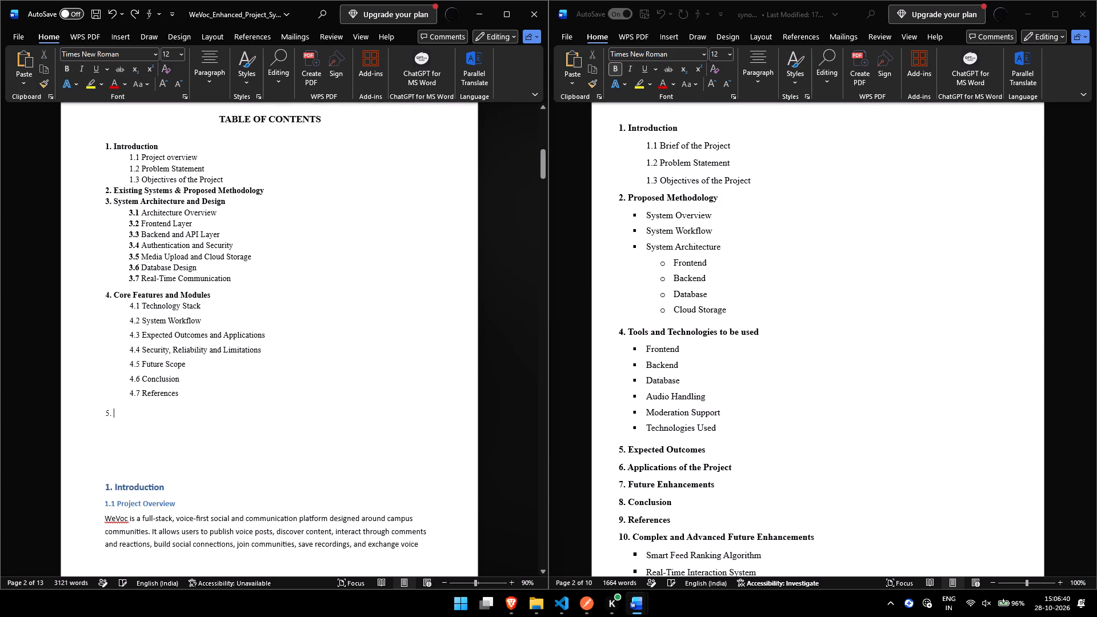
key("ctrl+z")
key("ctrl+z")
key("ctrl+z")
key("ctrl+z")
key("ctrl+z")
key("ctrl+z")
key("ctrl+z")
key("ctrl+z")
key("ctrl+z")
key("ctrl+z")
key("ctrl+z")
key("ctrl+z")
key("ctrl+z")
key("ctrl+z")
key("ctrl+z")
key("ctrl+z")
key("ctrl+z")
key("ctrl+z")
key("ctrl+z")
key("ctrl+z")
key("ctrl+z")
key("ctrl+z")
key("ctrl+z")
key("ctrl+z")
key("ctrl+z")
key("ctrl+z")
key("ctrl+z")
key("ctrl+z")
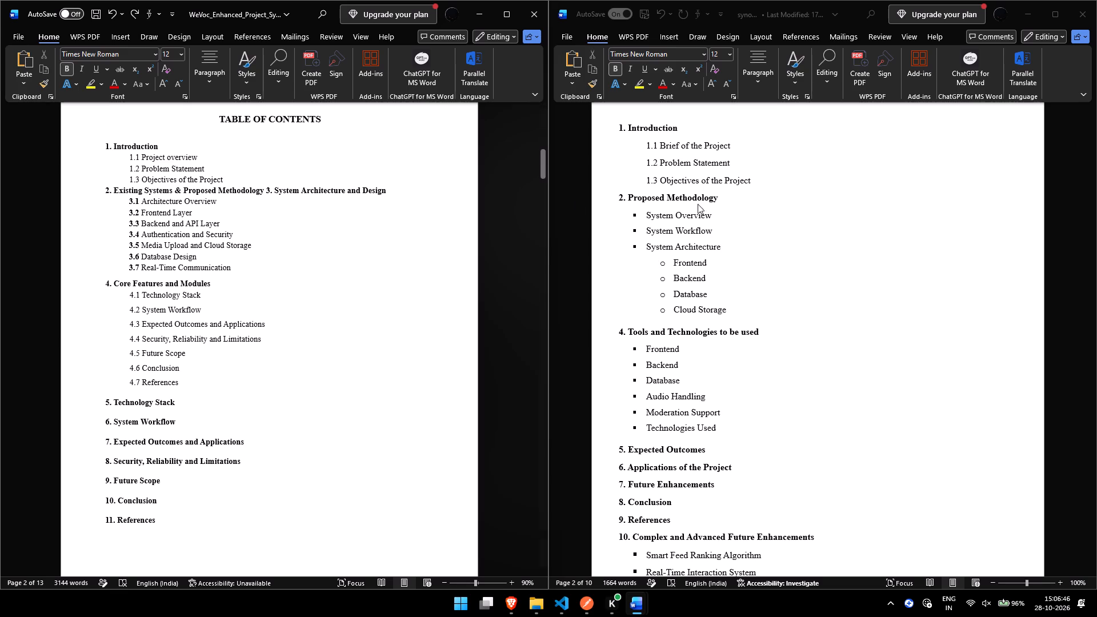
In the older synopsis's contents, replace the title of subentry 1.1 with "Project Overview".
scroll(718, 198, "up", 1)
left_click(706, 262)
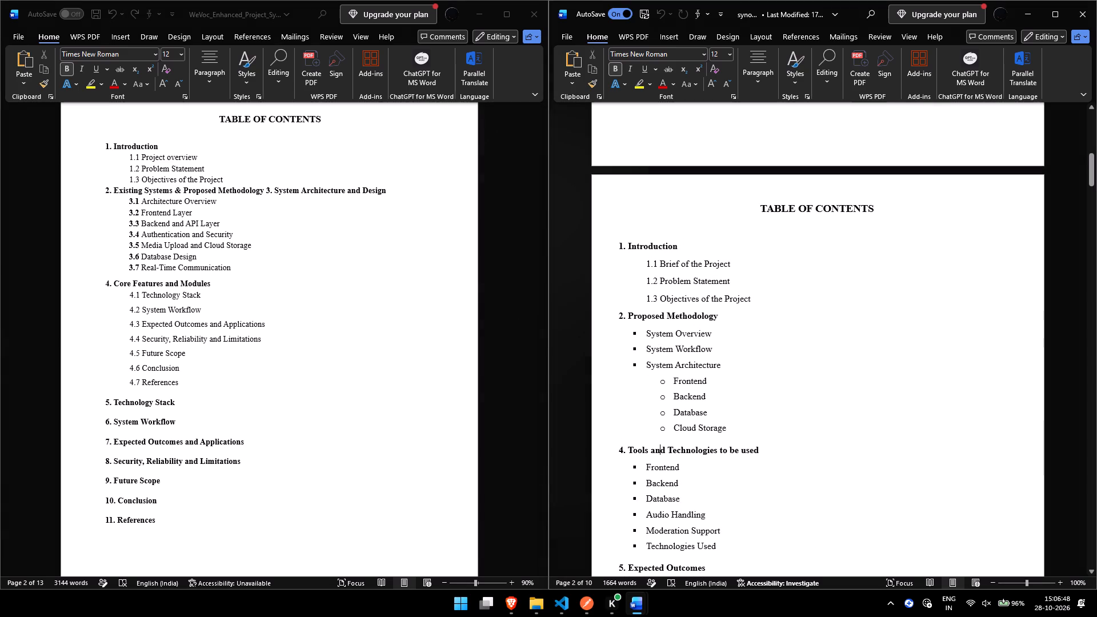
left_click(753, 264)
key("Left")
key("Left")
key("Right")
key("Right")
key("BackSpace")
key("BackSpace")
key("BackSpace")
key("BackSpace")
key("BackSpace")
key("BackSpace")
key("BackSpace")
key("BackSpace")
key("BackSpace")
key("BackSpace")
key("BackSpace")
key("BackSpace")
key("BackSpace")
key("BackSpace")
key("BackSpace")
key("BackSpace")
key("BackSpace")
key("BackSpace")
key("BackSpace")
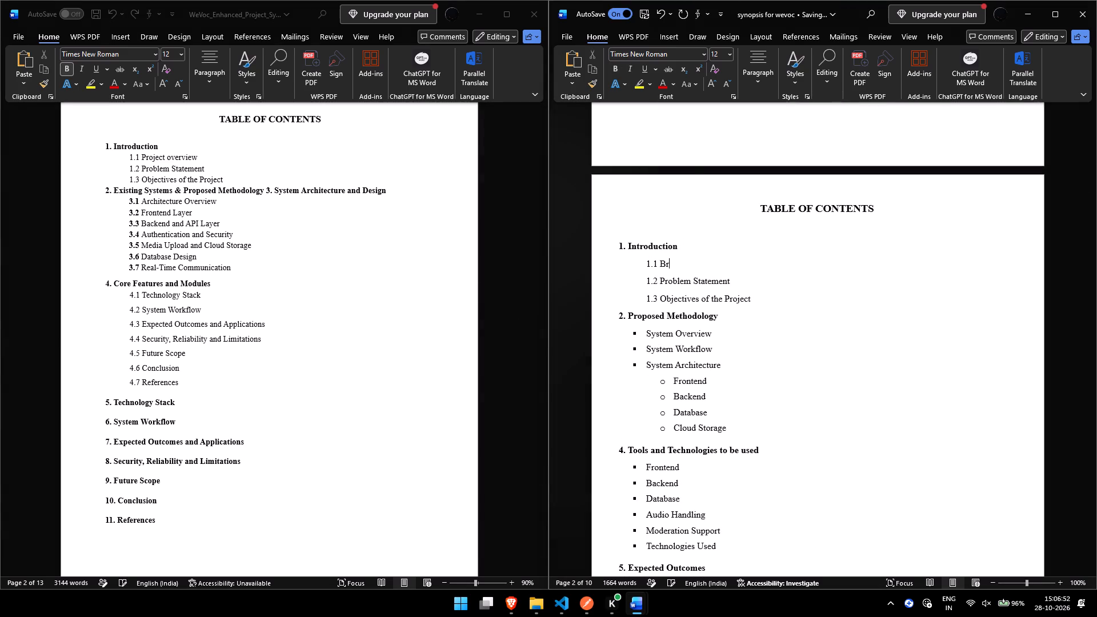
key("BackSpace")
type("Project Over")
type("view")
Insert "Existing Systems &" before "Proposed Methodology" in contents entry 2 of the older synopsis.
key("Down")
key("Down")
key("Down")
key("Down")
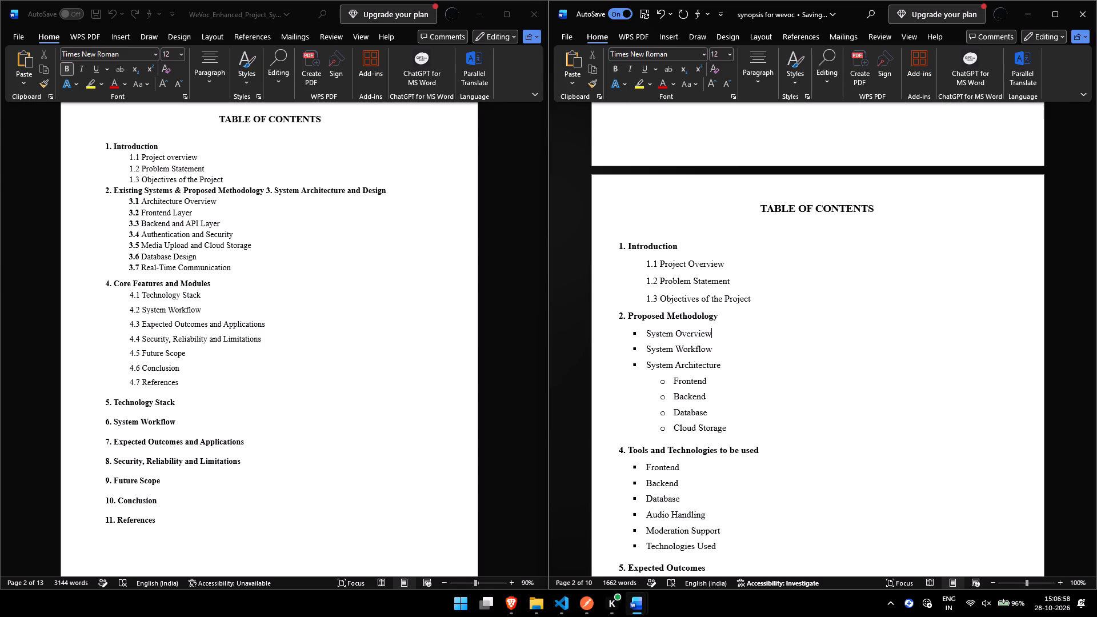
key("Up")
key("Left")
key("Left")
key("Left")
key("Left")
key("Left")
key("Left")
key("Left")
key("Left")
key("Left")
key("Left")
key("Left")
key("Left")
key("Left")
key("Left")
key("Left")
key("Left")
key("Left")
key("Left")
key("Left")
key("Left")
key("Left")
key("Right")
type("Existing Systems a")
key("BackSpace")
key("shift+y")
key("BackSpace")
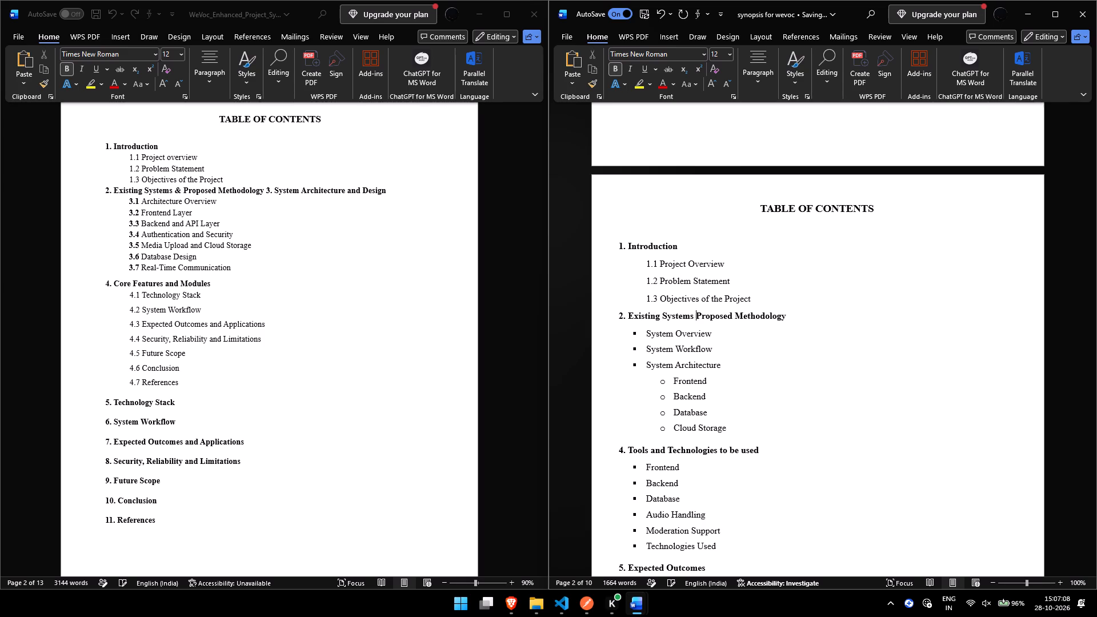
type("&")
key("space")
Change the first bullet under Existing Systems & Proposed Methodology to "Architecture Overview".
key("Down")
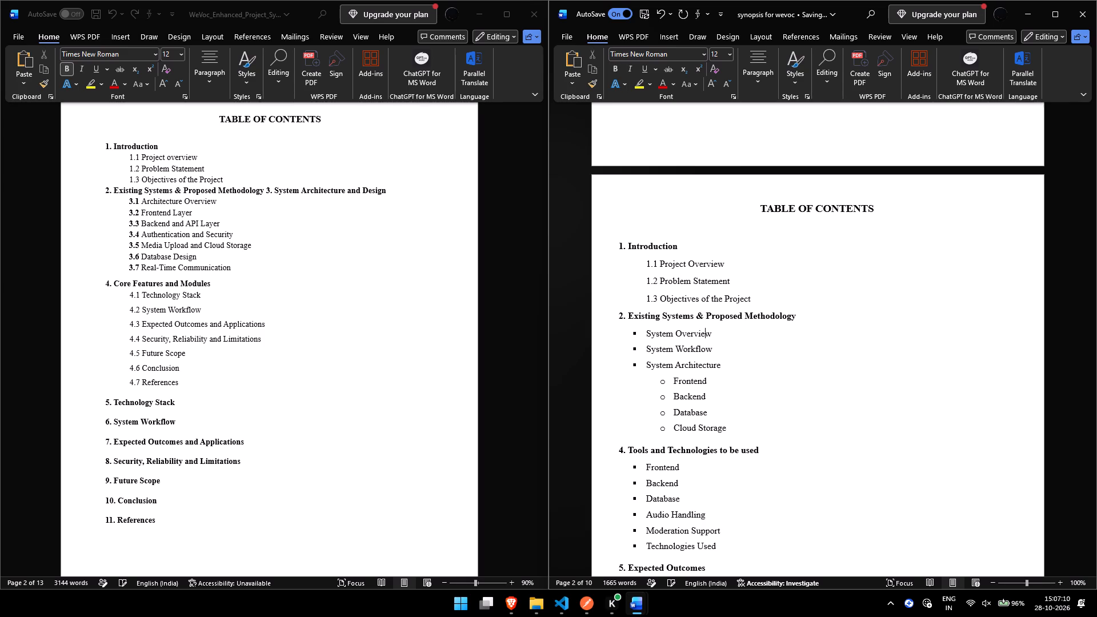
key("Left")
key("Left")
key("Left")
key("Left")
key("Left")
key("Left")
key("Left")
key("Left")
key("BackSpace")
key("BackSpace")
key("BackSpace")
key("BackSpace")
key("BackSpace")
key("BackSpace")
type("Archi")
type("tecture")
Change the second bullet under Existing Systems & Proposed Methodology in the older synopsis's contents to "Frontend Layer".
key("Down")
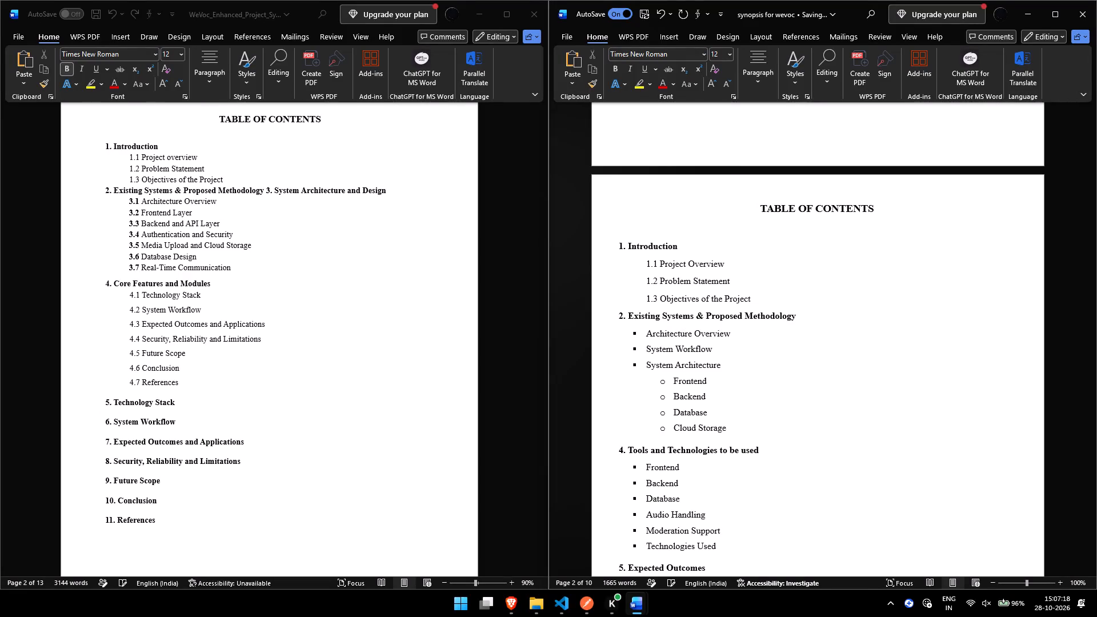
key("Left")
key("Left")
key("Left")
key("Right")
key("Right")
key("Right")
key("Right")
key("Right")
key("Right")
key("Right")
key("Right")
key("BackSpace")
key("ctrl+BackSpace")
key("ctrl+BackSpace")
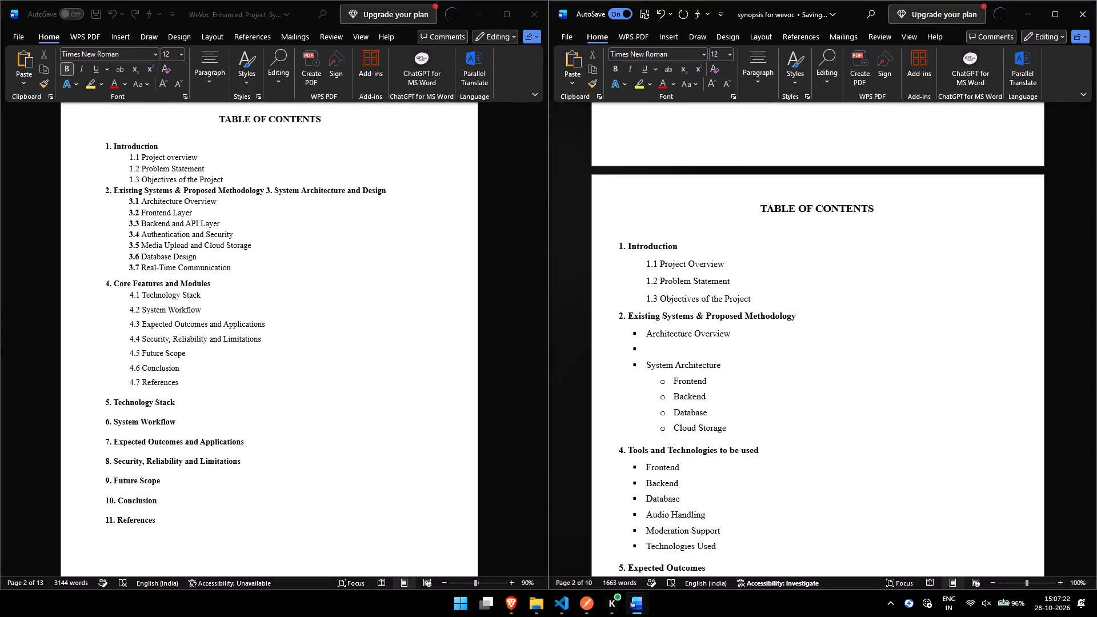
type("Fronte")
key("BackSpace")
type("end Layer")
Add a bullet "Backend and API Layer" below Frontend Layer in contents entry 2.
key("Return")
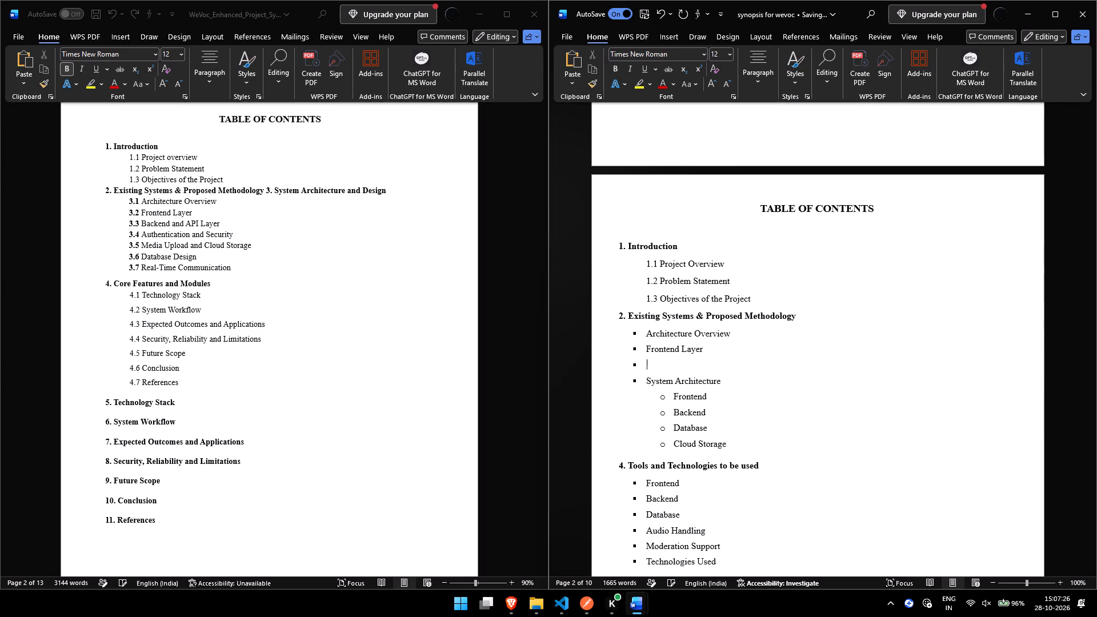
type("Backend")
key("space")
key("a")
key("BackSpace")
type("and Api")
key("BackSpace")
key("BackSpace")
key("BackSpace")
type("API Layer")
Add a bullet "Authentication and Security" below Backend and API Layer.
key("Return")
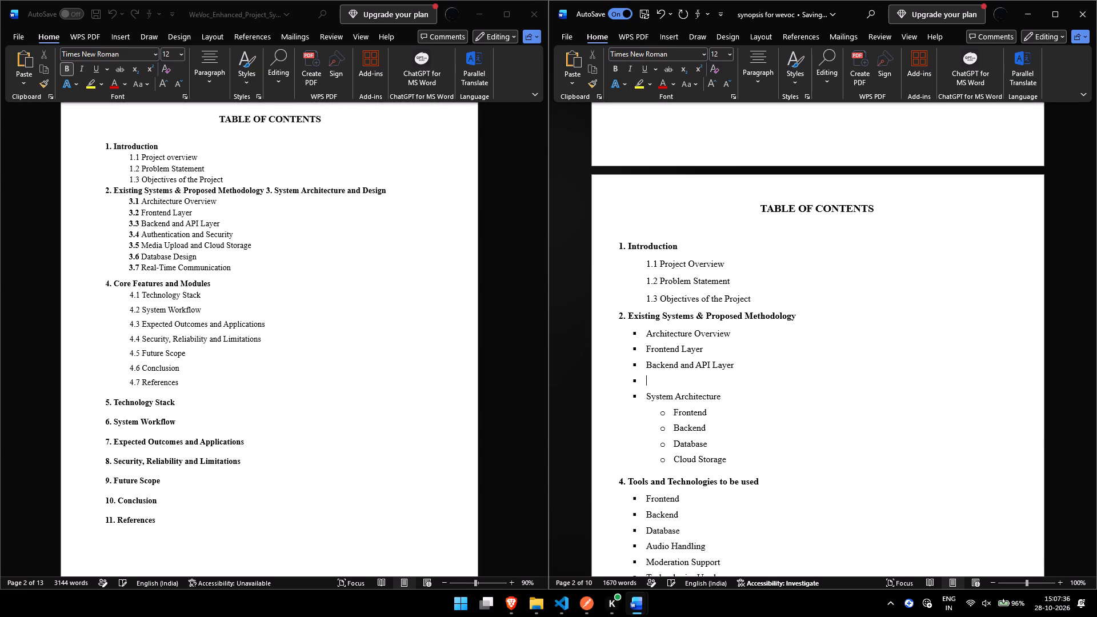
type("Authentication an")
key("space")
key("BackSpace")
type("s Se")
key("BackSpace")
key("BackSpace")
key("BackSpace")
key("BackSpace")
type("d Security")
Add a bullet "Media Upload and Cloud Storage" below Authentication and Security.
key("Return")
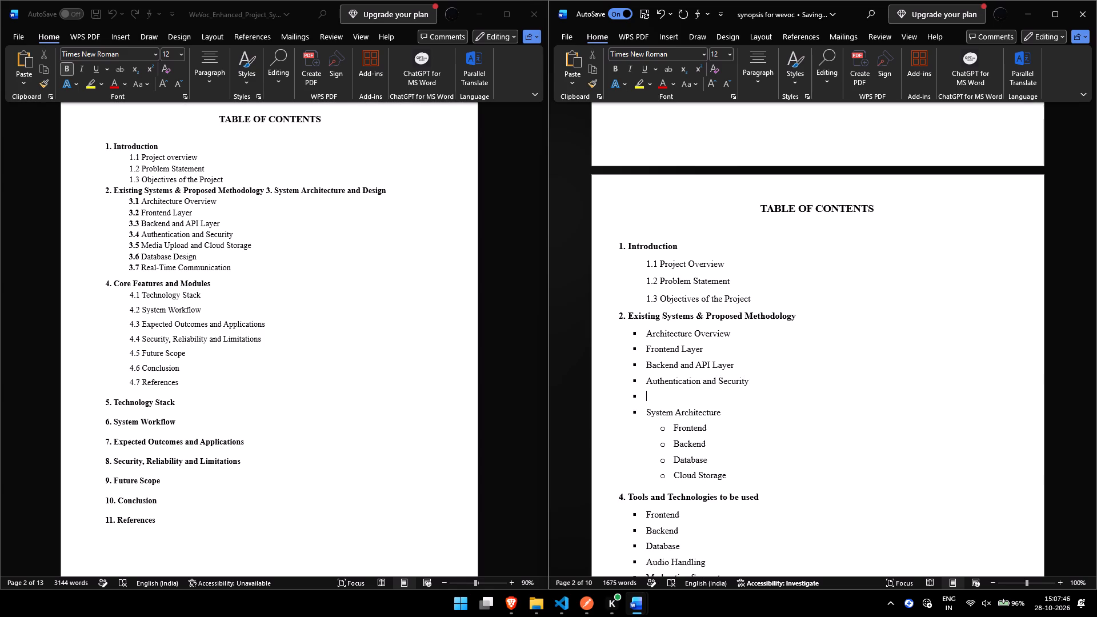
type("MEdia")
key("BackSpace")
key("BackSpace")
key("BackSpace")
key("e")
key("BackSpace")
key("BackSpace")
type("ef")
key("BackSpace")
type("dia Upload and S")
key("shift+BackSpace")
type("CLou")
key("BackSpace")
key("BackSpace")
key("BackSpace")
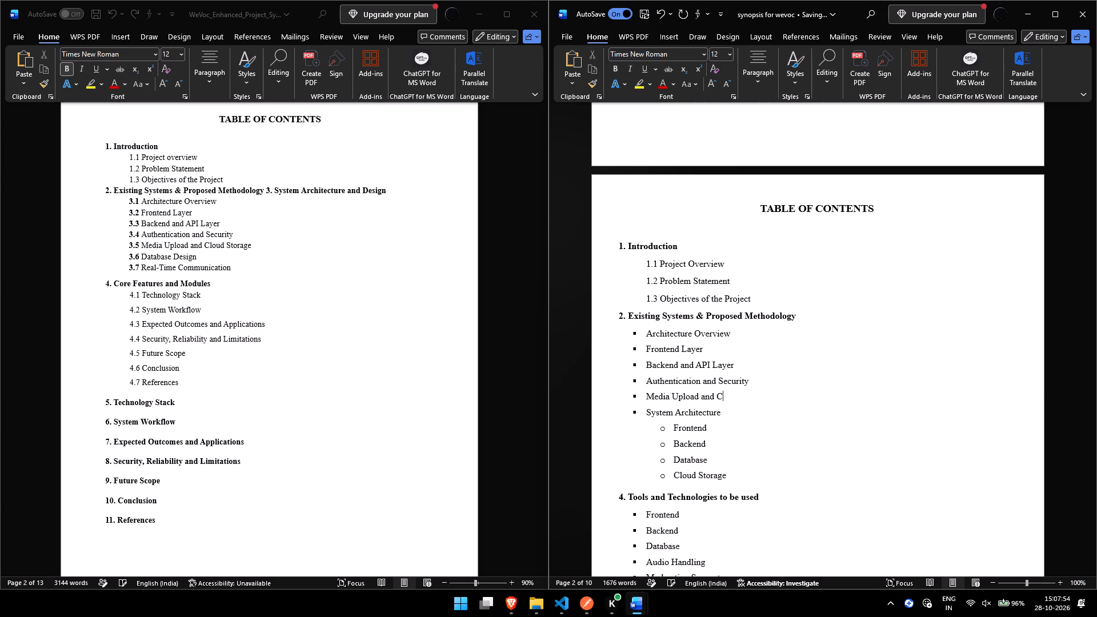
type("loud a")
key("shift+BackSpace")
type("Storaf")
key("BackSpace")
type("ge")
Add the bullets "Database Design" and "Real-Time Communication" below Media Upload and Cloud Storage.
key("Return")
type("Database Design")
key("Return")
type("Real-t")
key("BackSpace")
type("TIme Communiation")
key("BackSpace")
key("BackSpace")
key("BackSpace")
key("BackSpace")
key("BackSpace")
key("BackSpace")
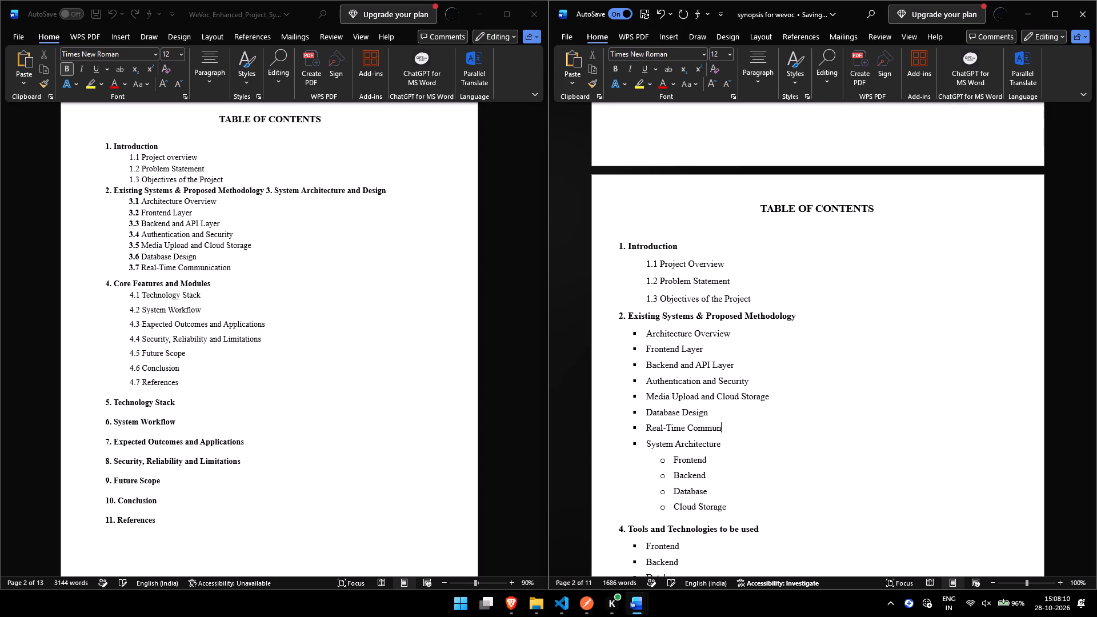
type("ication")
Delete the System Architecture bullet and its Frontend, Backend, Database and Cloud Storage sub-bullets from contents entry 2.
key("Down")
key("Up")
key("Right")
key("Right")
key("ctrl+shift+Down")
key("ctrl+shift+Down")
key("ctrl+shift+Down")
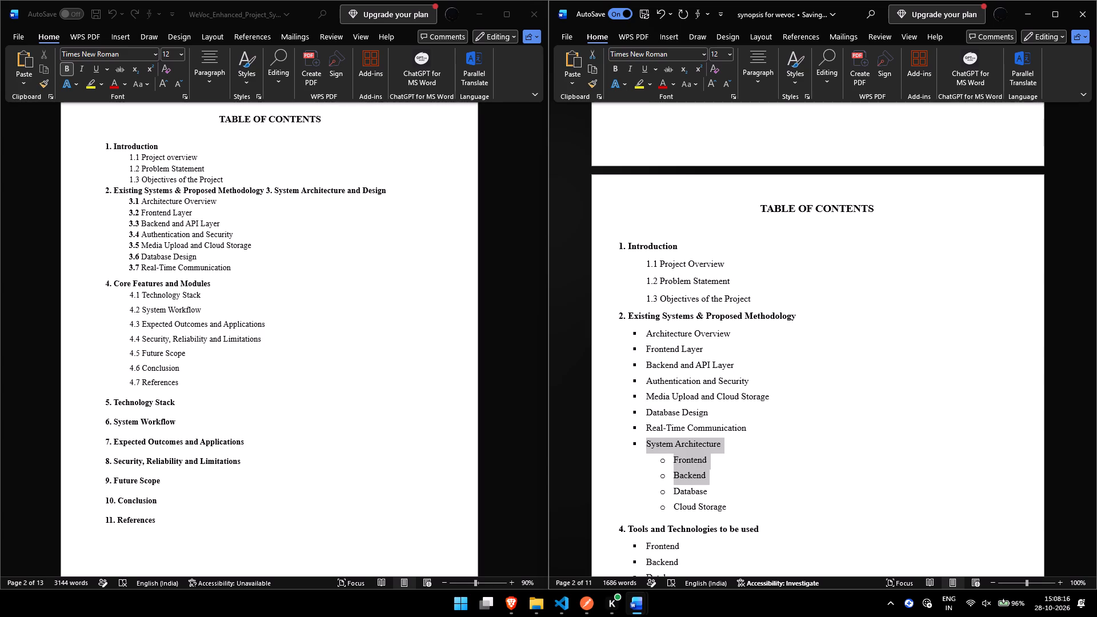
key("ctrl+shift+Down")
key("ctrl+shift+Down")
key("ctrl+shift+Down")
key("ctrl+shift+Up")
key("BackSpace")
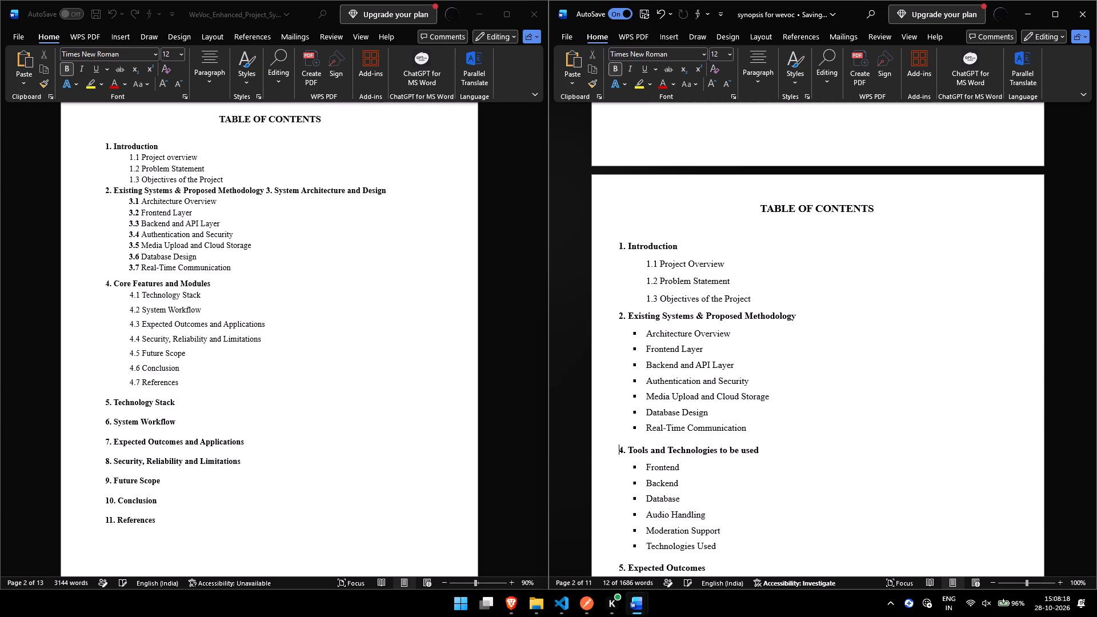
Replace the title of contents entry 4 in the older synopsis with "Core Features and Modules".
scroll(291, 298, "down", 1)
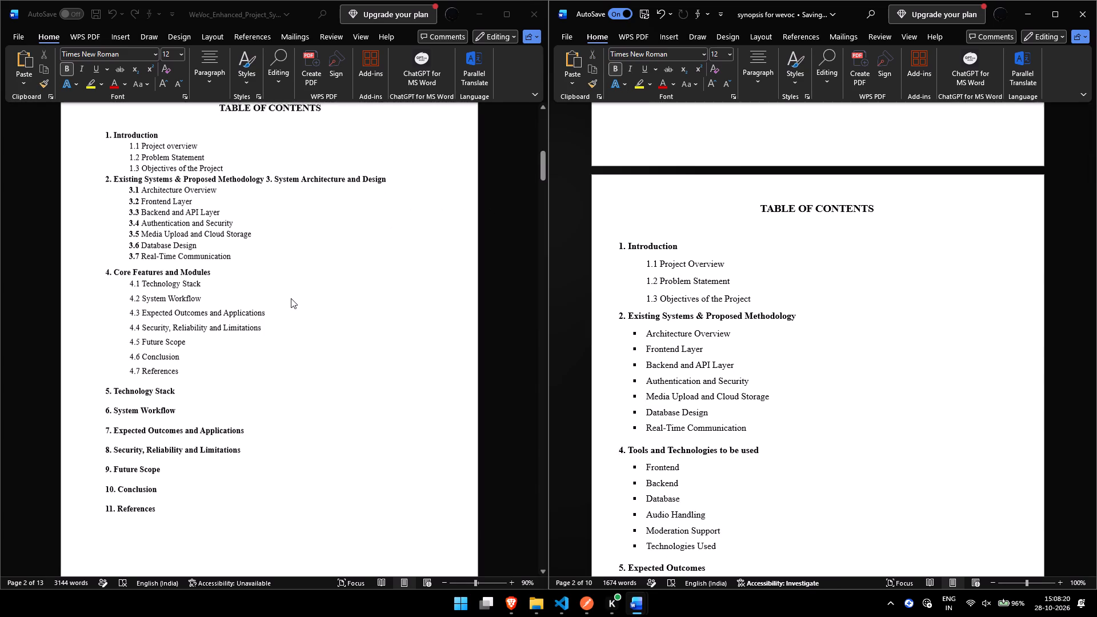
scroll(291, 298, "down", 1)
scroll(630, 352, "down", 1)
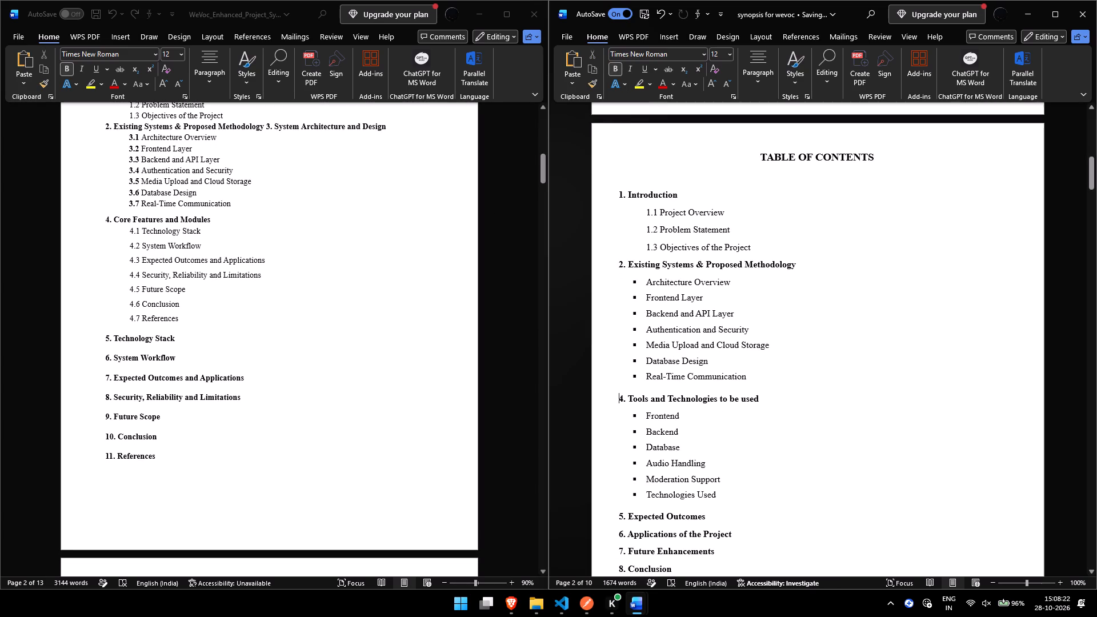
left_click(627, 399)
key("ctrl+shift+Right")
key("ctrl+shift+Right")
key("ctrl+shift+Right")
key("ctrl+shift+Right")
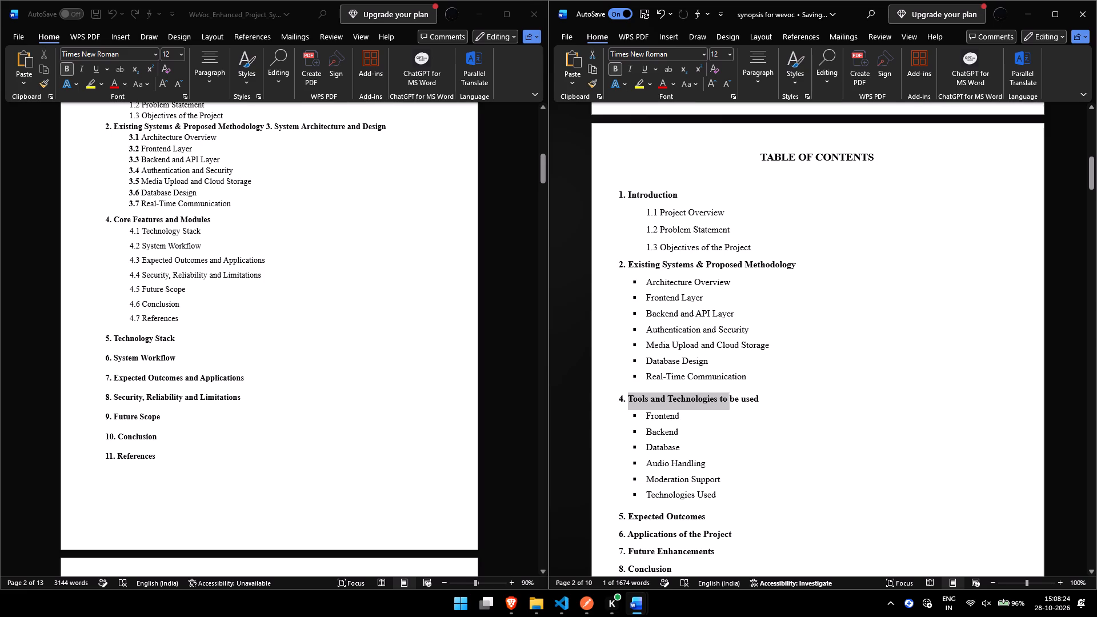
key("ctrl+shift+Right")
key("ctrl+shift+Right")
type("Core Features anad")
key("space")
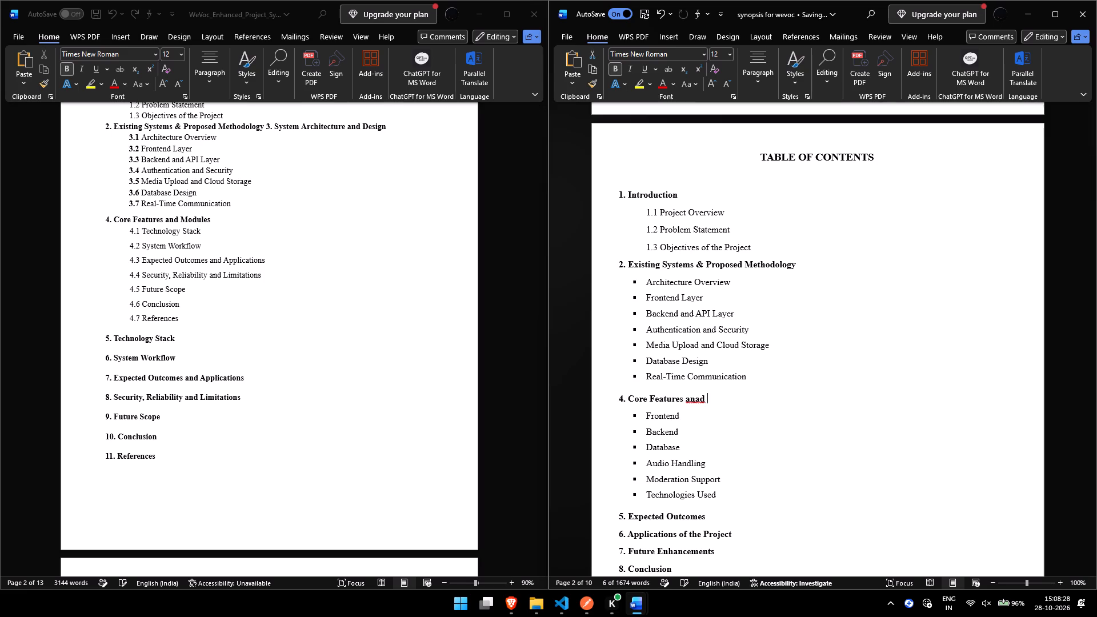
key("BackSpace")
key("BackSpace")
key("BackSpace")
type("d MOd")
key("BackSpace")
key("BackSpace")
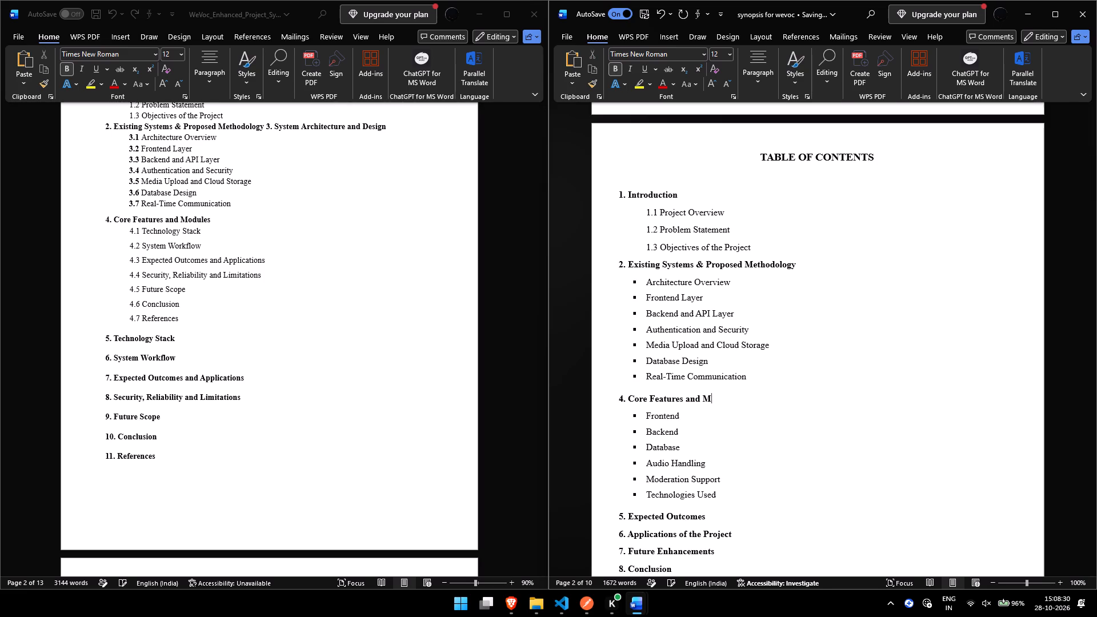
type("odules")
Change the first bullet under Core Features and Modules to "Technology Stack".
key("Up")
key("Down")
key("Down")
key("BackSpace")
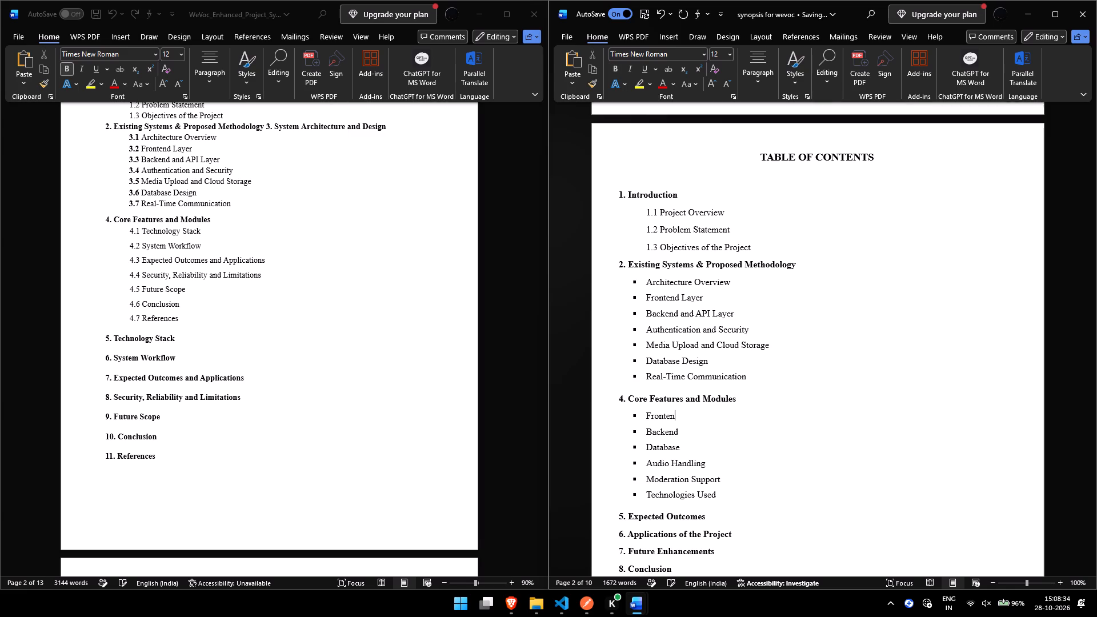
key("ctrl+BackSpace")
type("TechS")
key("BackSpace")
type("nology Stack")
Change the second bullet under Core Features and Modules to "System Workflow".
key("Up")
key("Down")
key("Down")
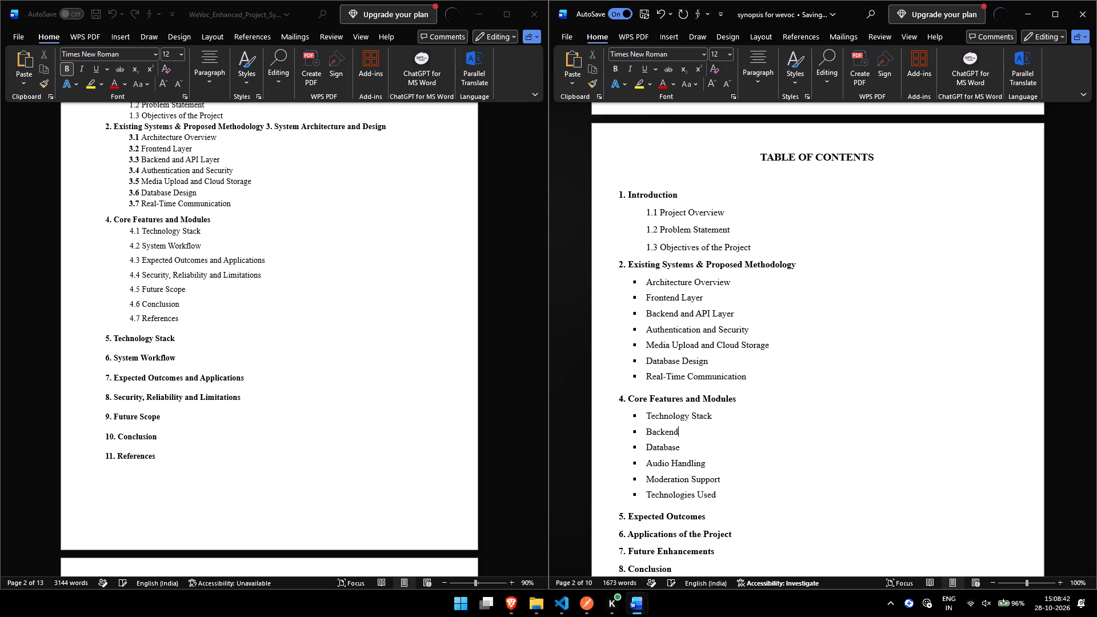
key("ctrl+BackSpace")
type("System Workdl")
key("BackSpace")
key("BackSpace")
type("flow")
Change the third bullet under Core Features and Modules to "Expected Outcomes and Applications".
key("Down")
key("ctrl+BackSpace")
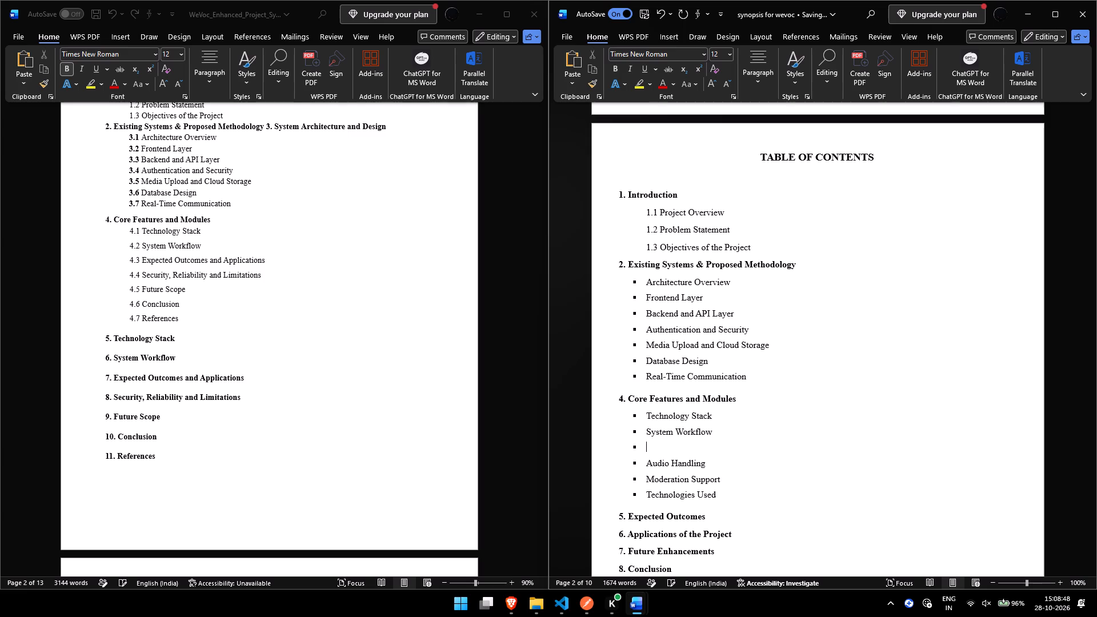
type("Exprec")
key("BackSpace")
key("BackSpace")
key("BackSpace")
type("ected Outcomes and")
key("space")
key("shift+s")
key("shift+BackSpace")
type("Apl")
key("BackSpace")
type("plicst")
key("BackSpace")
key("BackSpace")
type("ations")
Change the fourth bullet under Core Features and Modules to "Security, Reliability and Limitations".
key("Down")
key("ctrl+BackSpace")
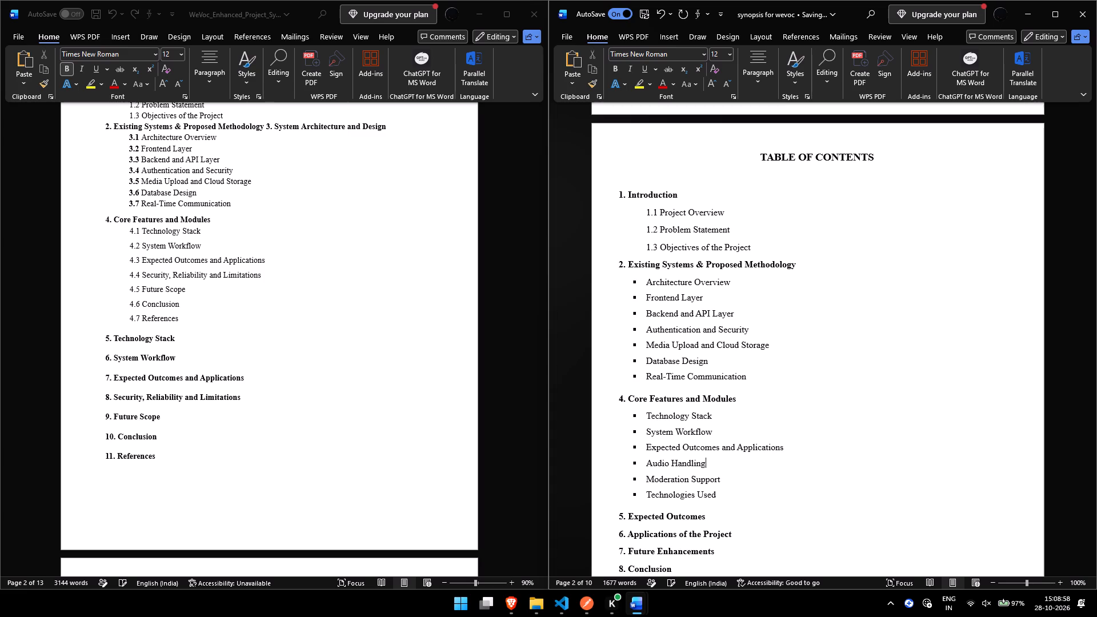
key("ctrl+BackSpace")
type("Securite, Relai")
key("BackSpace")
key("BackSpace")
type("iabli")
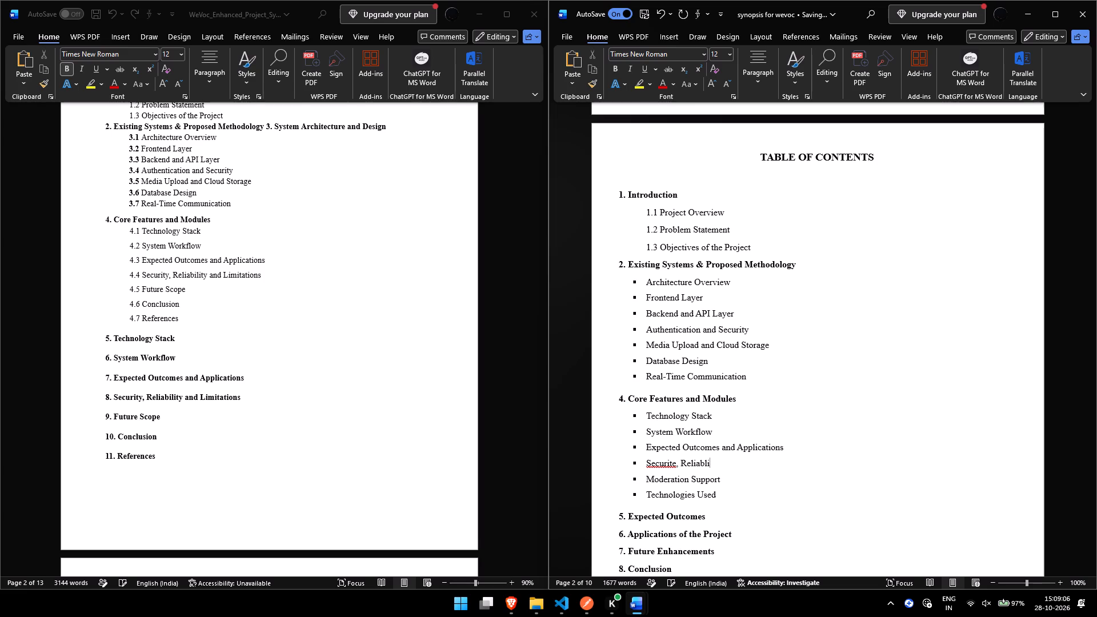
type("ty")
key("space")
key("BackSpace")
key("BackSpace")
key("BackSpace")
key("BackSpace")
key("BackSpace")
key("BackSpace")
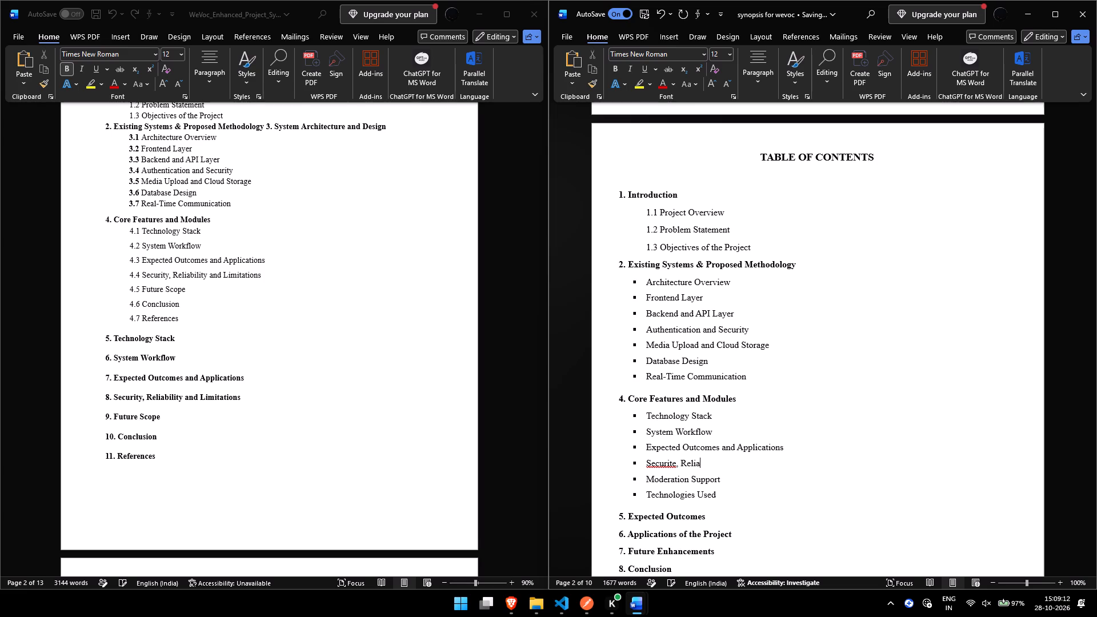
type("bil")
type("ity")
key("space")
key("BackSpace")
type(",")
key("space")
key("BackSpace")
key("BackSpace")
key("space")
type("ans Limi")
key("BackSpace")
key("BackSpace")
key("BackSpace")
key("BackSpace")
key("BackSpace")
key("BackSpace")
type("d Limitaiton")
key("BackSpace")
key("BackSpace")
key("BackSpace")
key("BackSpace")
type("tions")
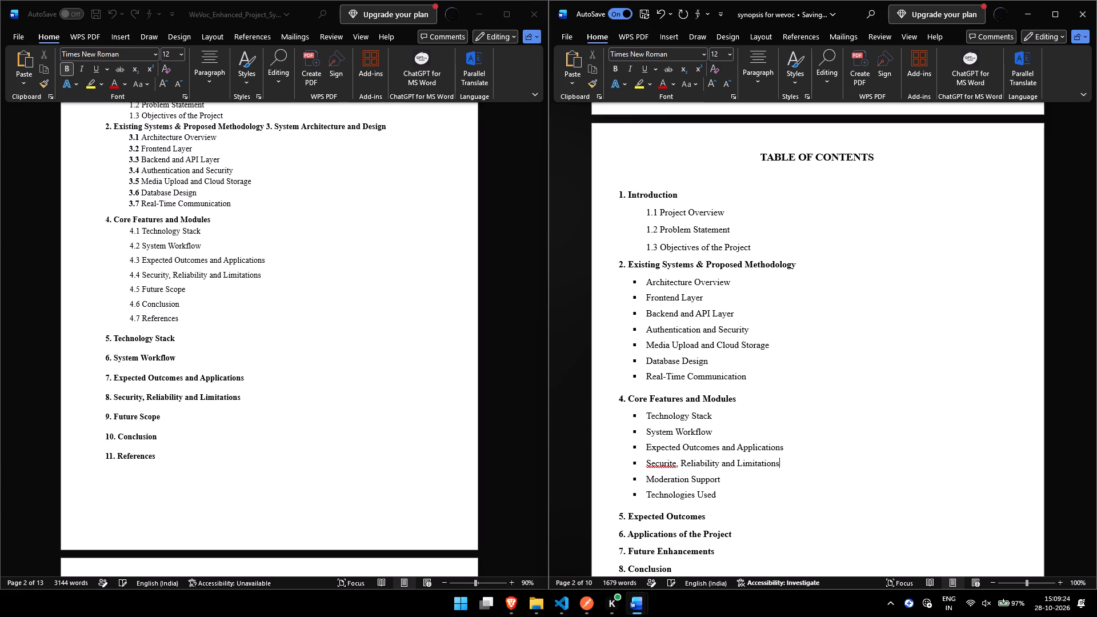
key("ctrl+Left")
key("ctrl+Left")
key("ctrl+Left")
key("ctrl+Left")
key("ctrl+Left")
key("Right")
key("ctrl+Right")
key("BackSpace")
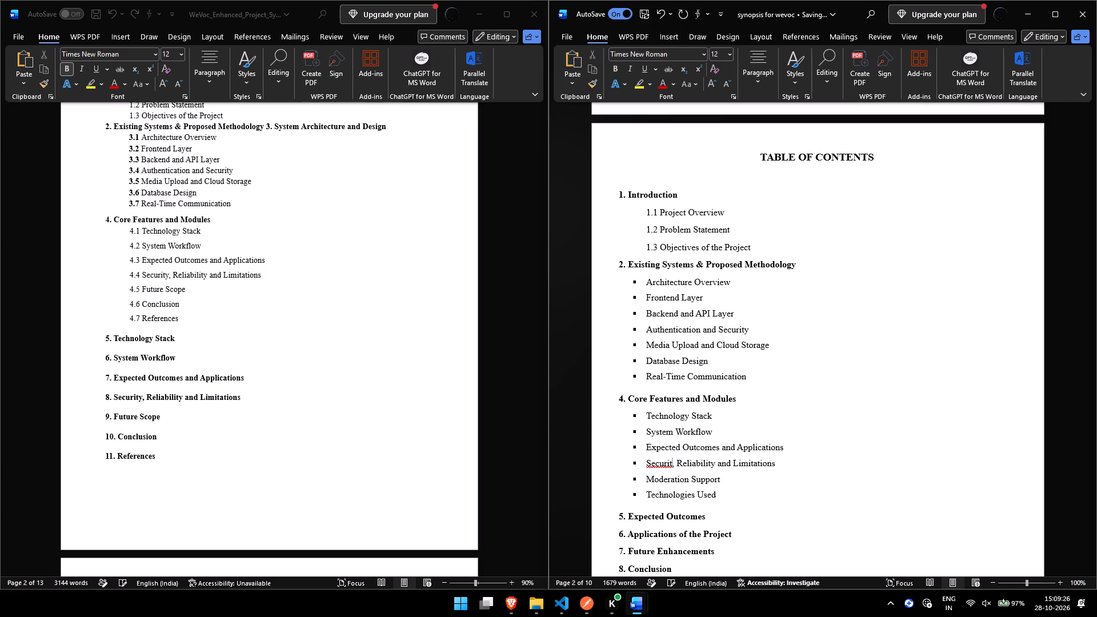
key("y")
Clear the "Moderation Support" text from the fifth bullet under Core Features and Modules.
key("Down")
key("Down")
key("Up")
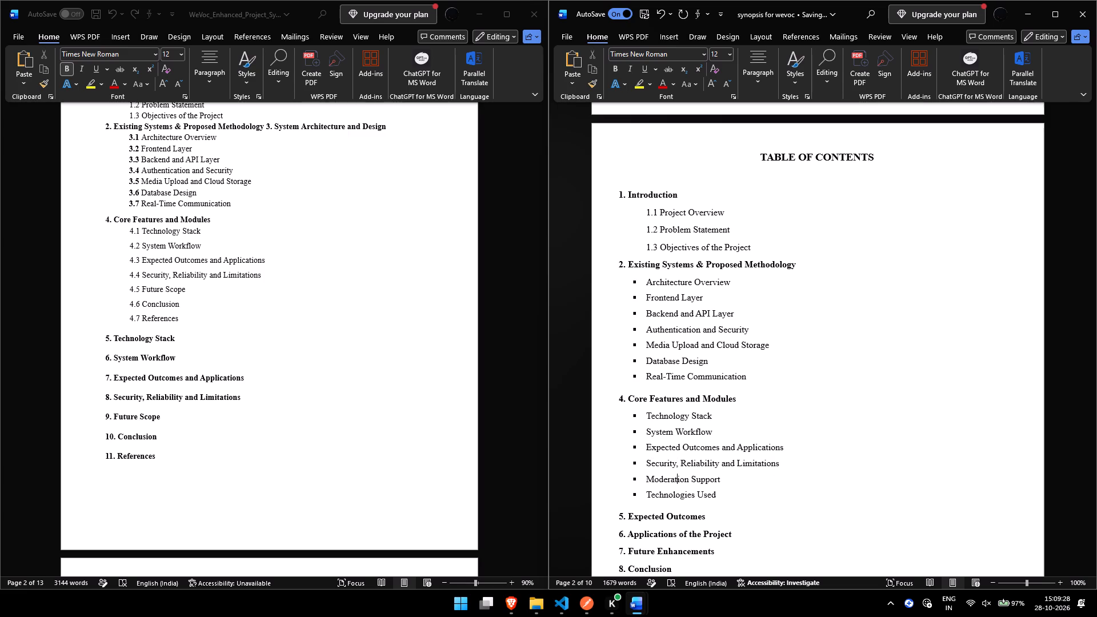
key("ctrl+Right")
key("ctrl+Right")
key("ctrl+BackSpace")
key("ctrl+BackSpace")
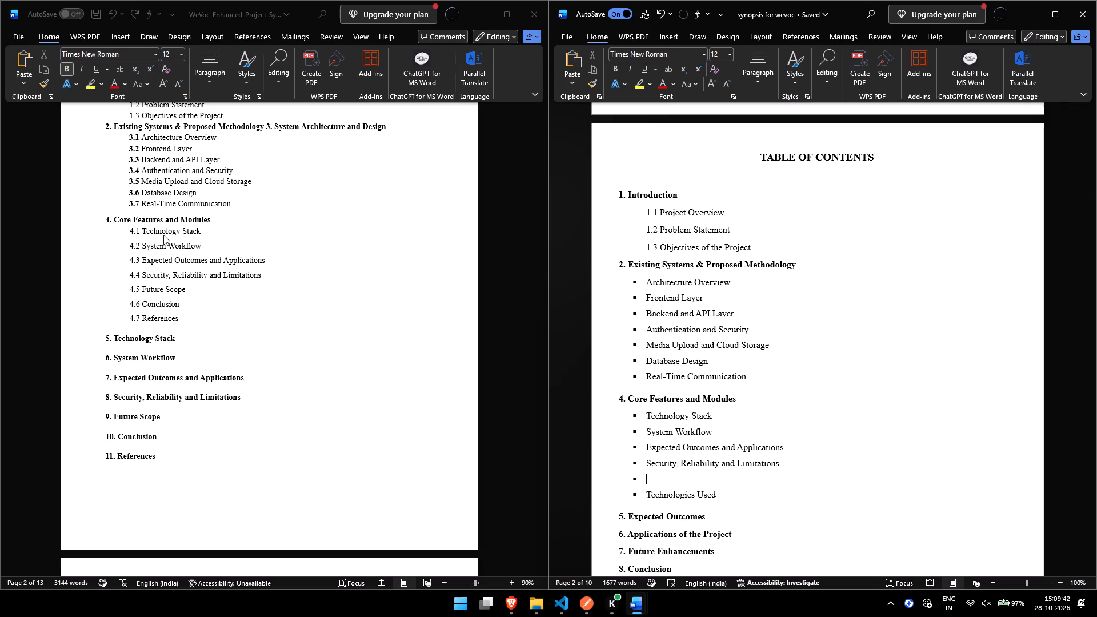
Switch to the browser and examine the enhanced synopsis PDF's contents list around Core Features and Modules.
scroll(208, 279, "up", 1)
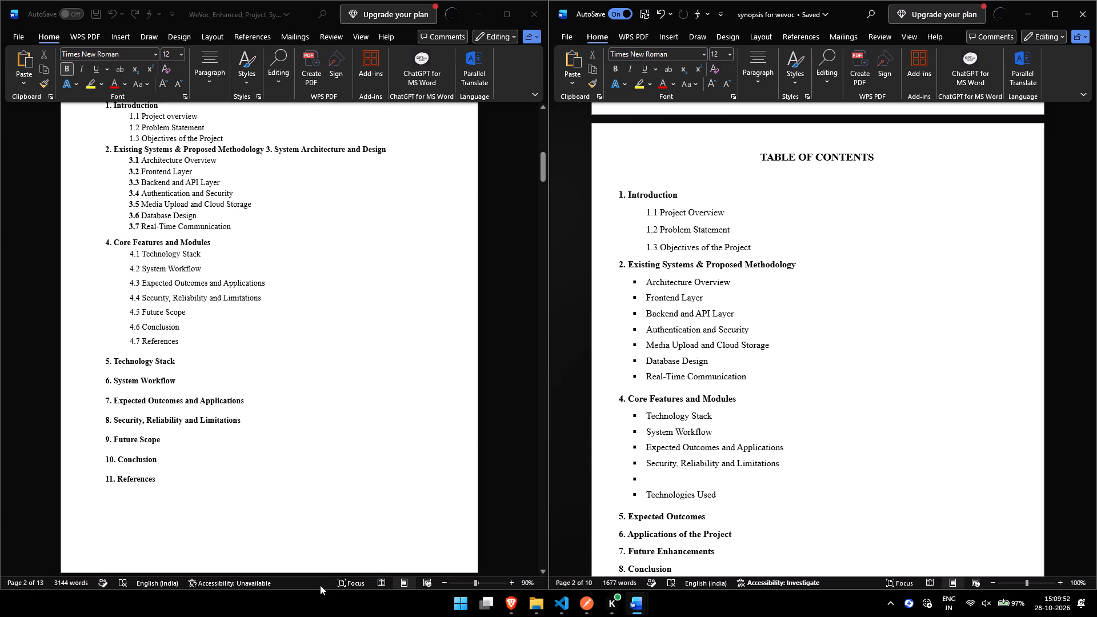
left_click(509, 566)
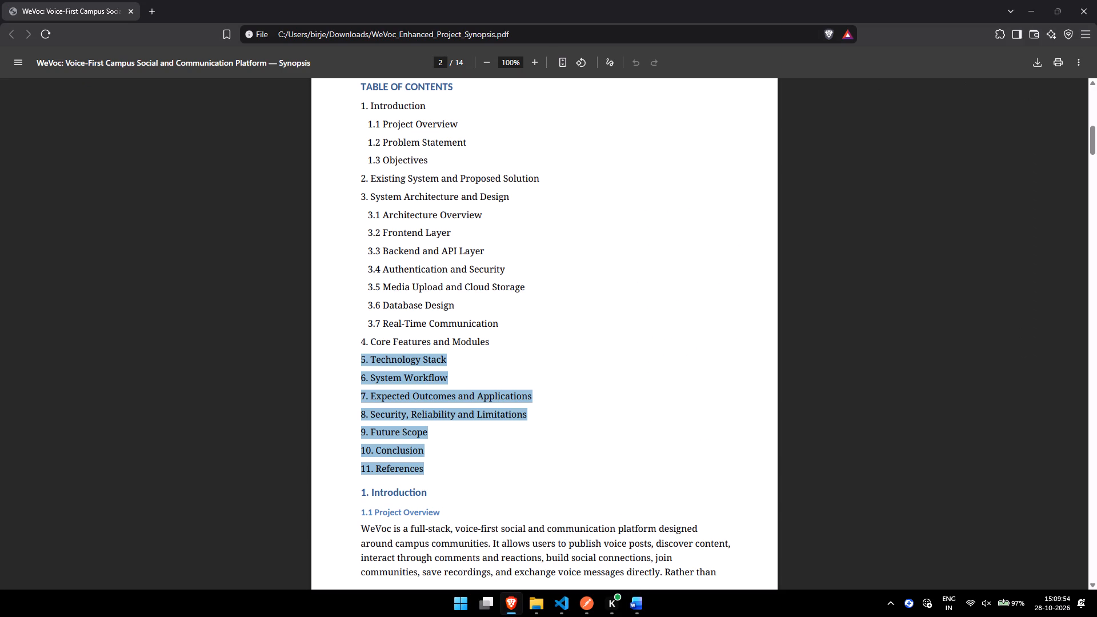
left_click(442, 392)
left_click_drag(370, 342, 533, 338)
left_click(533, 338)
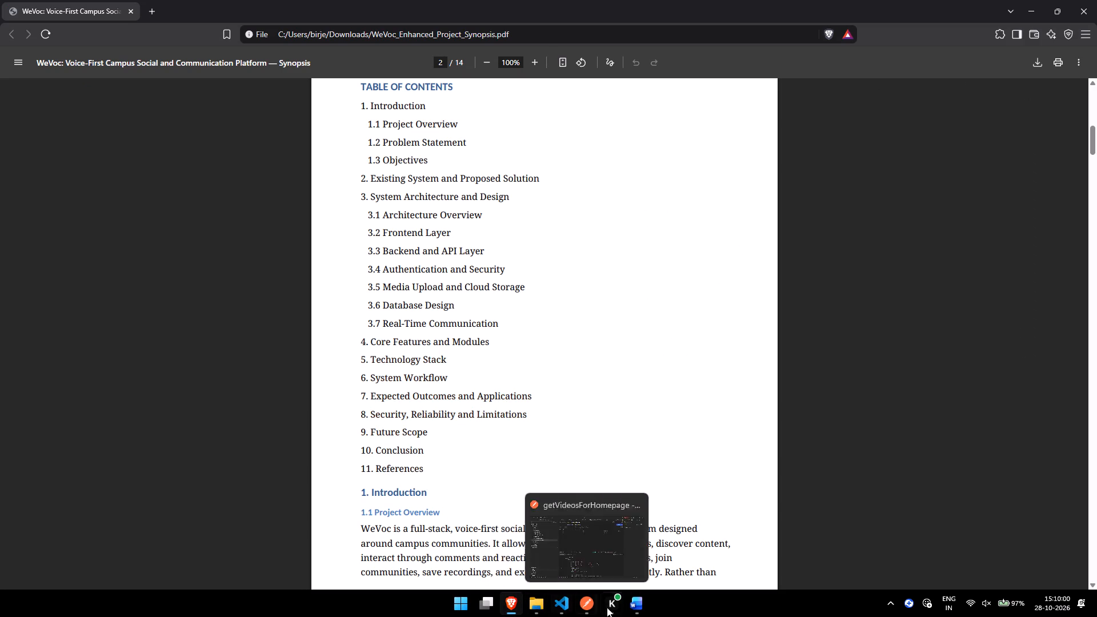
left_click(598, 538)
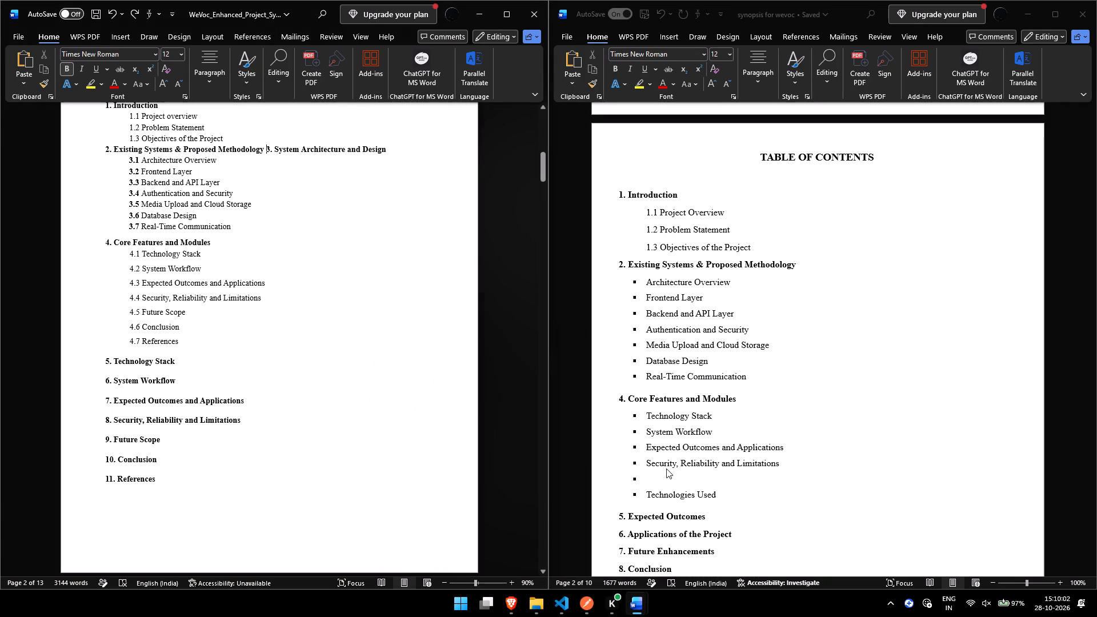
In the older synopsis in Word, enter "Future Scope" in the empty fifth bullet under Core Features and Modules.
scroll(666, 468, "down", 3)
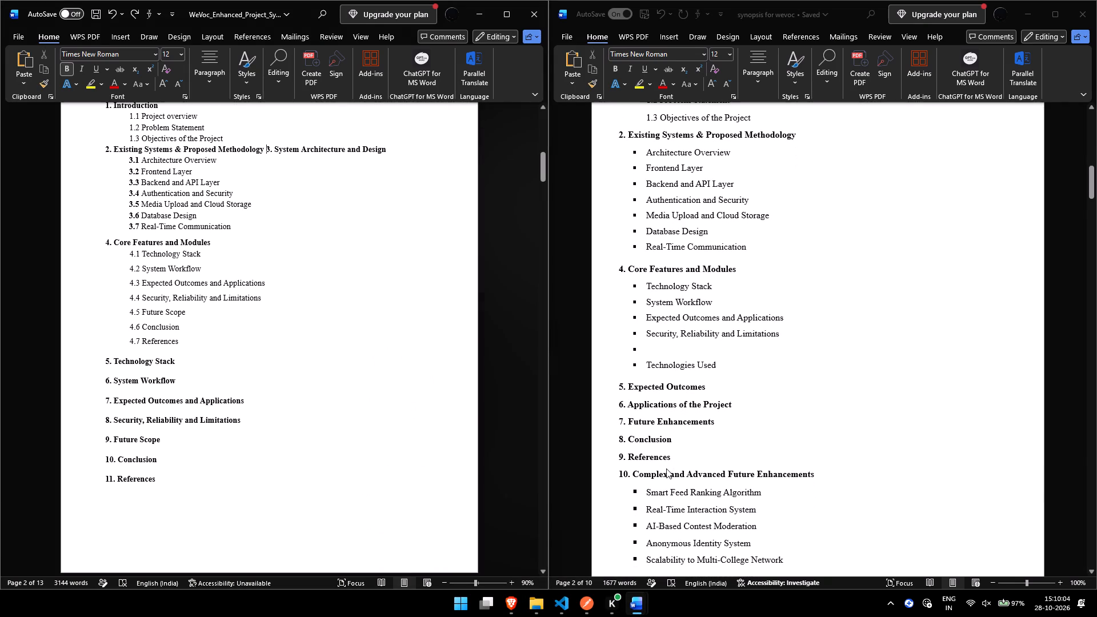
left_click(674, 339)
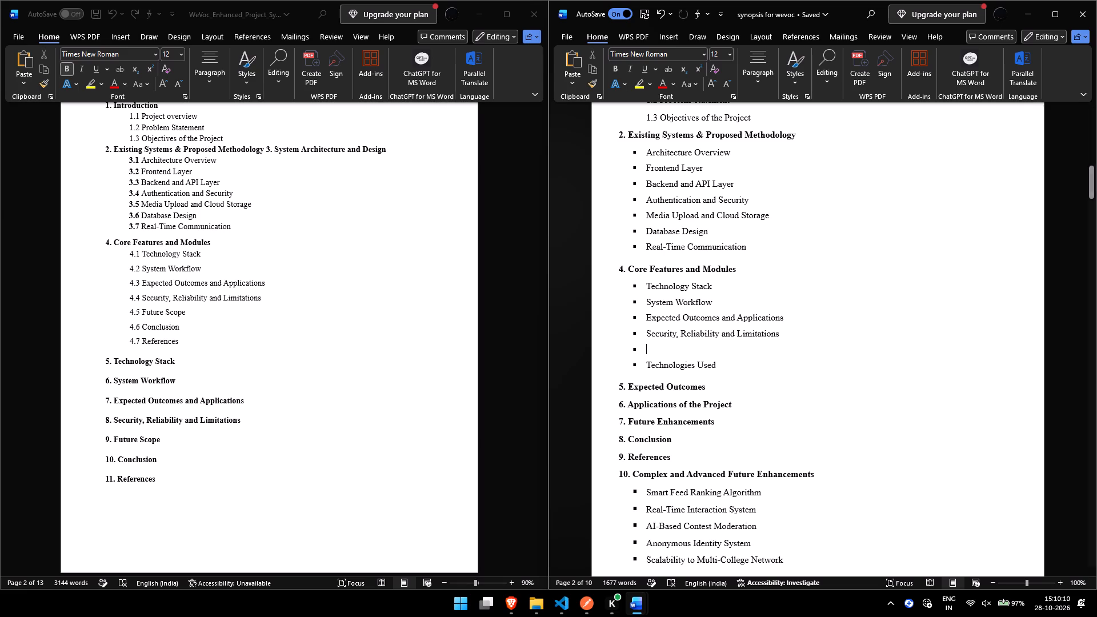
type("Future Scro")
key("BackSpace")
key("BackSpace")
type("ipe")
key("BackSpace")
key("BackSpace")
key("BackSpace")
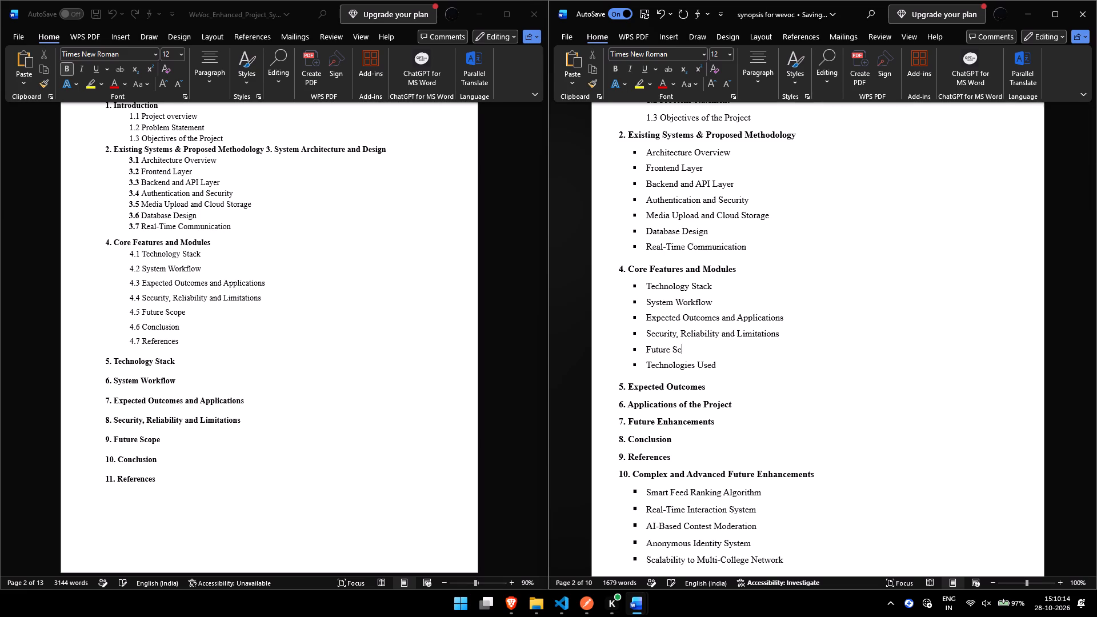
type("ope")
Replace the sixth bullet, "Technologies Used", under Core Features and Modules with "Conclusion".
key("Down")
key("Right")
key("Right")
key("Right")
key("Right")
key("Right")
key("ctrl+BackSpace")
key("ctrl+BackSpace")
key("ctrl+BackSpace")
key("Return")
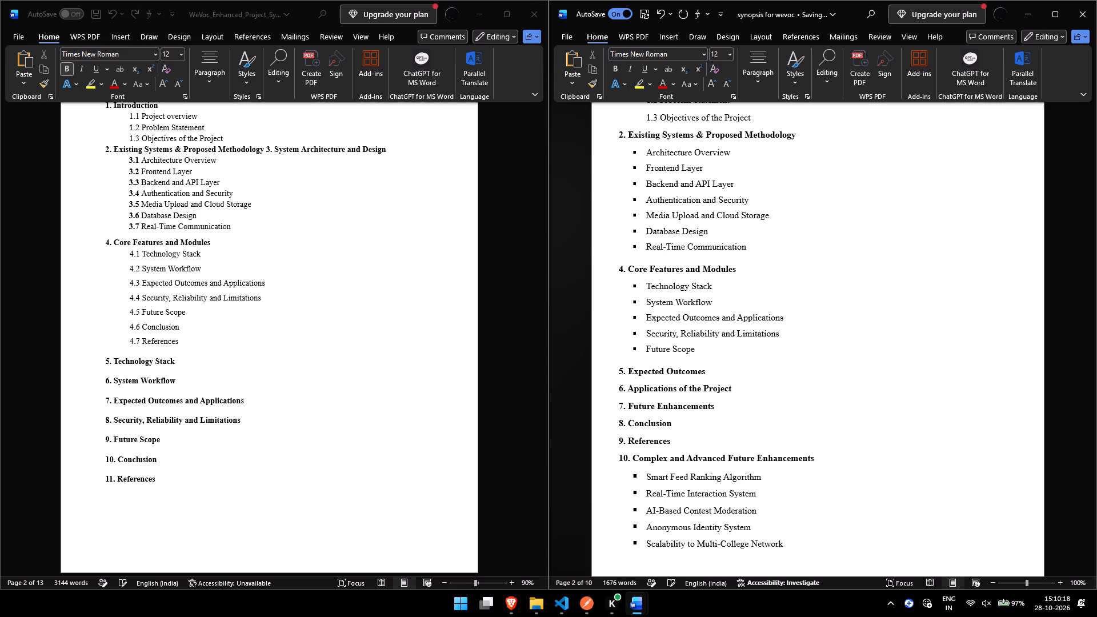
type("Coc")
key("BackSpace")
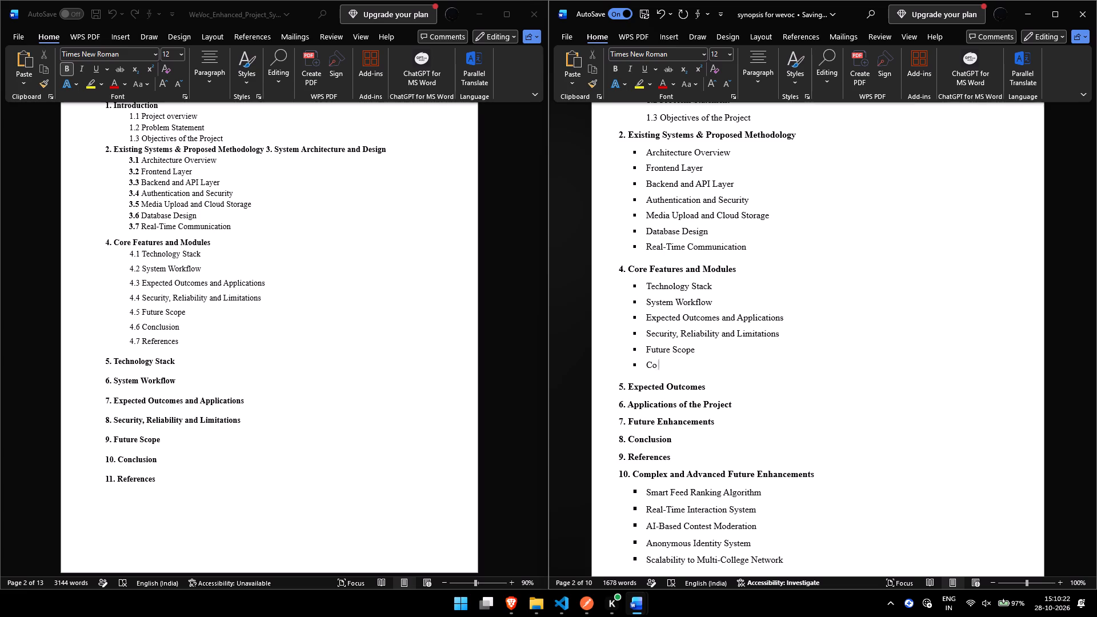
type("ncls")
key("BackSpace")
type("uson")
key("BackSpace")
key("BackSpace")
type("ion")
Add a seventh bullet reading "References" below Conclusion under Core Features and Modules.
key("Return")
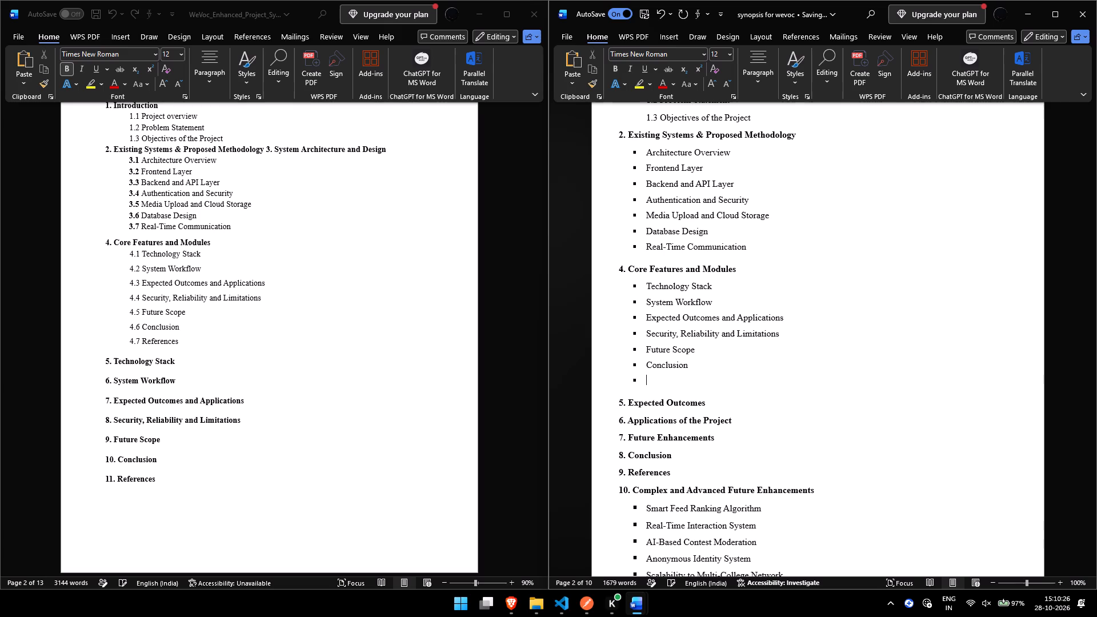
type("Refresn")
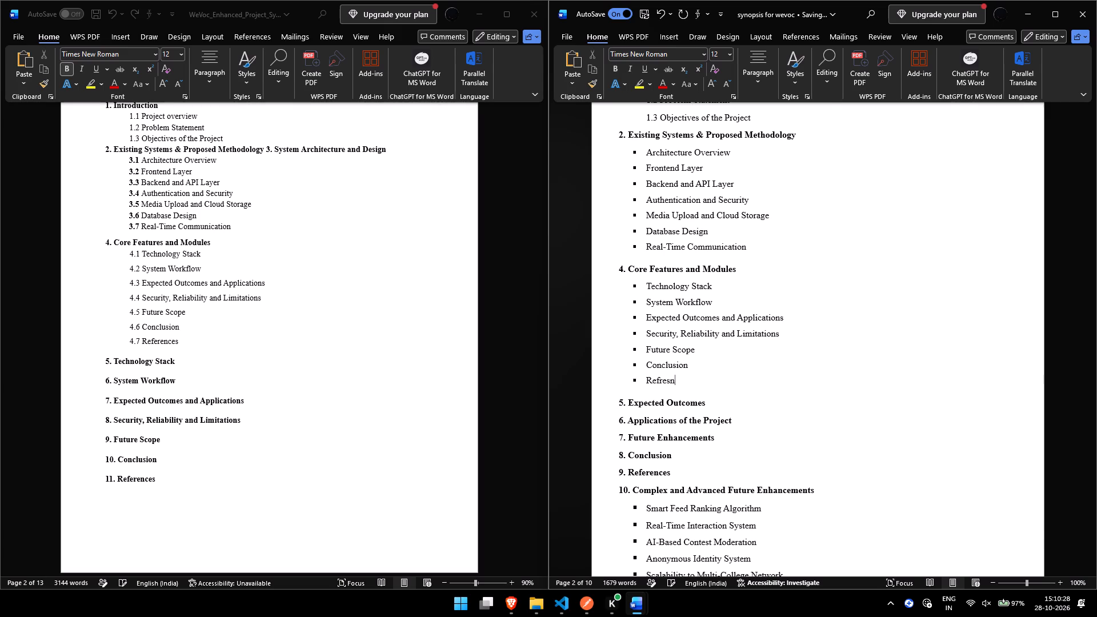
key("BackSpace")
key("BackSpace")
type("nces")
key("Down")
key("Up")
key("Left")
key("Left")
key("Left")
key("Left")
key("Left")
key("Left")
key("e")
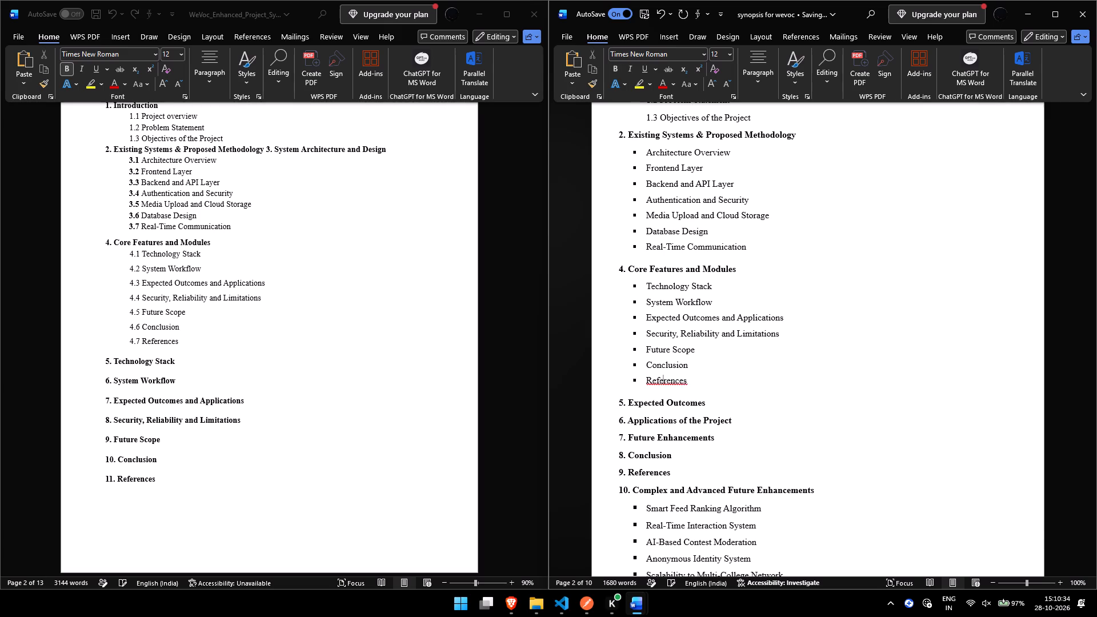
key("Right")
key("Down")
key("Up")
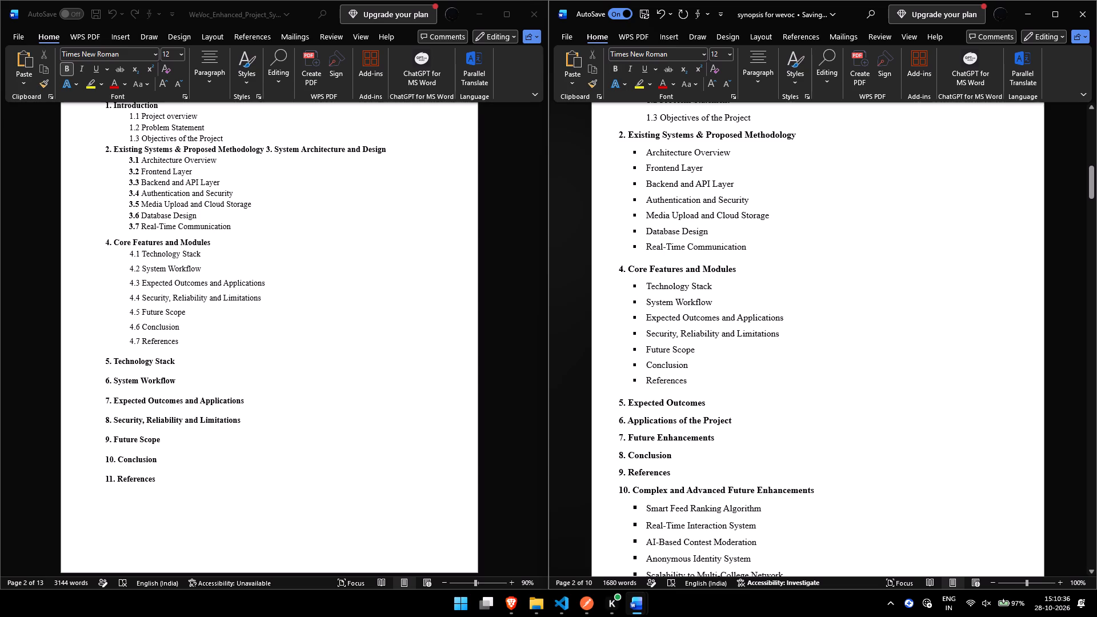
Turn the Technology Stack bullet under Core Features and Modules into a list item numbered 5.
key("Up")
key("Up")
key("Up")
key("Up")
key("Up")
key("Up")
key("Left")
key("Left")
key("Left")
key("Left")
key("Left")
key("BackSpace")
key("BackSpace")
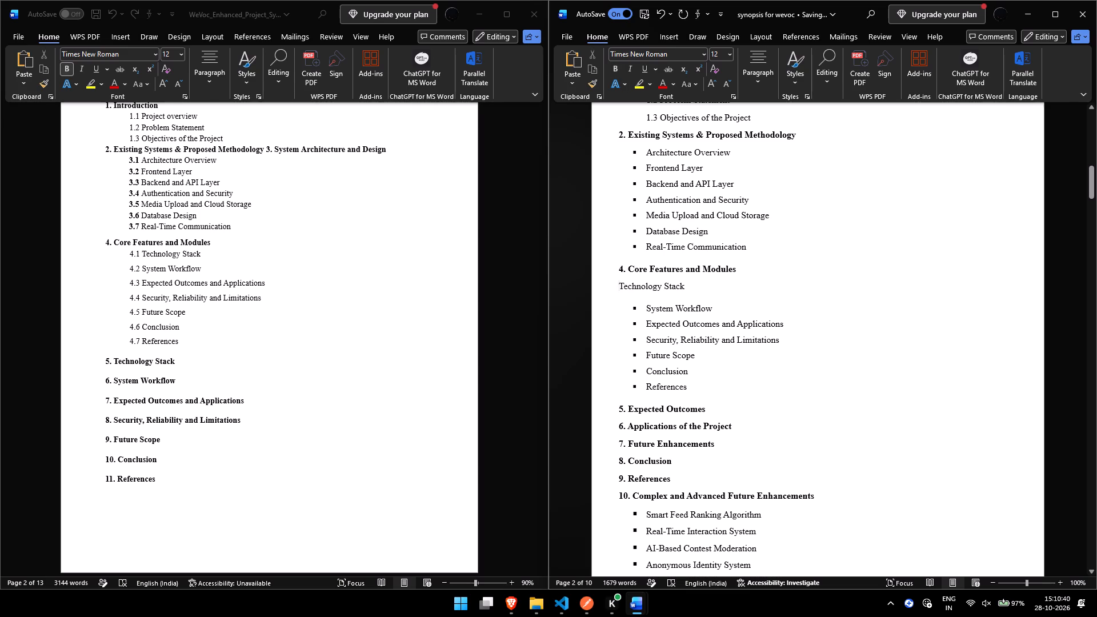
type("5.")
key("space")
Convert the System Workflow bullet to number 6 so the numbering runs through References as 11.
key("Down")
key("BackSpace")
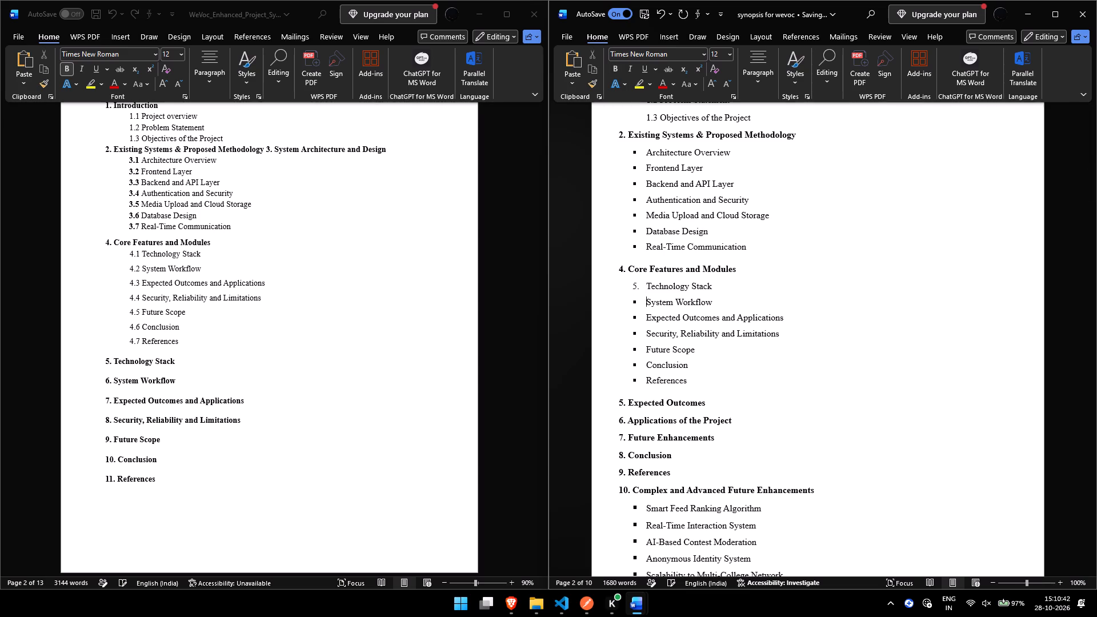
key("BackSpace")
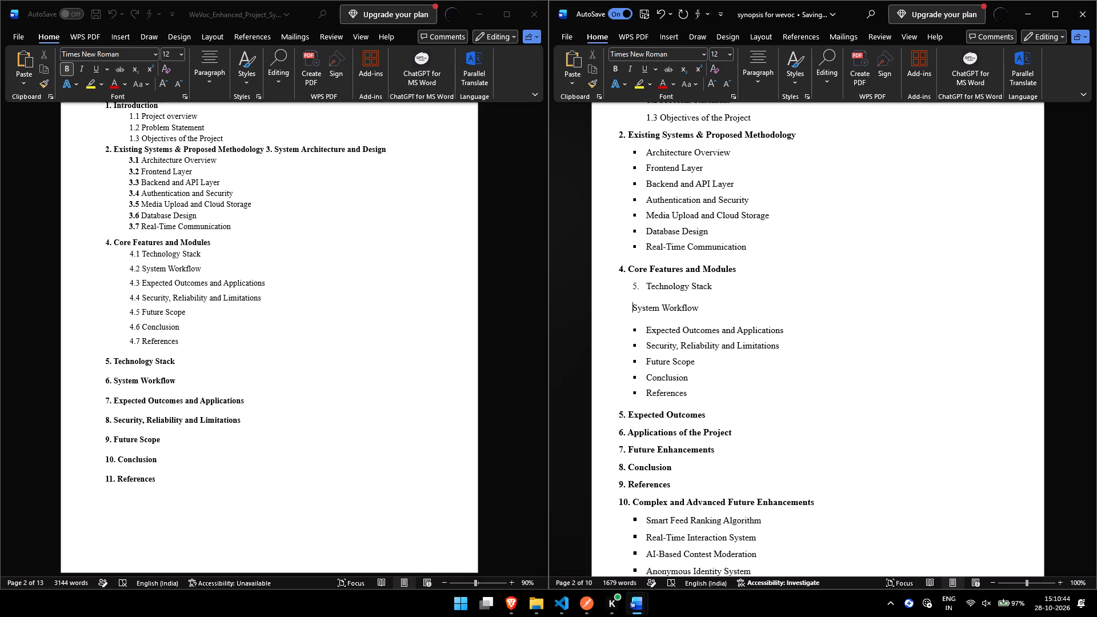
type("6.")
key("space")
key("Down")
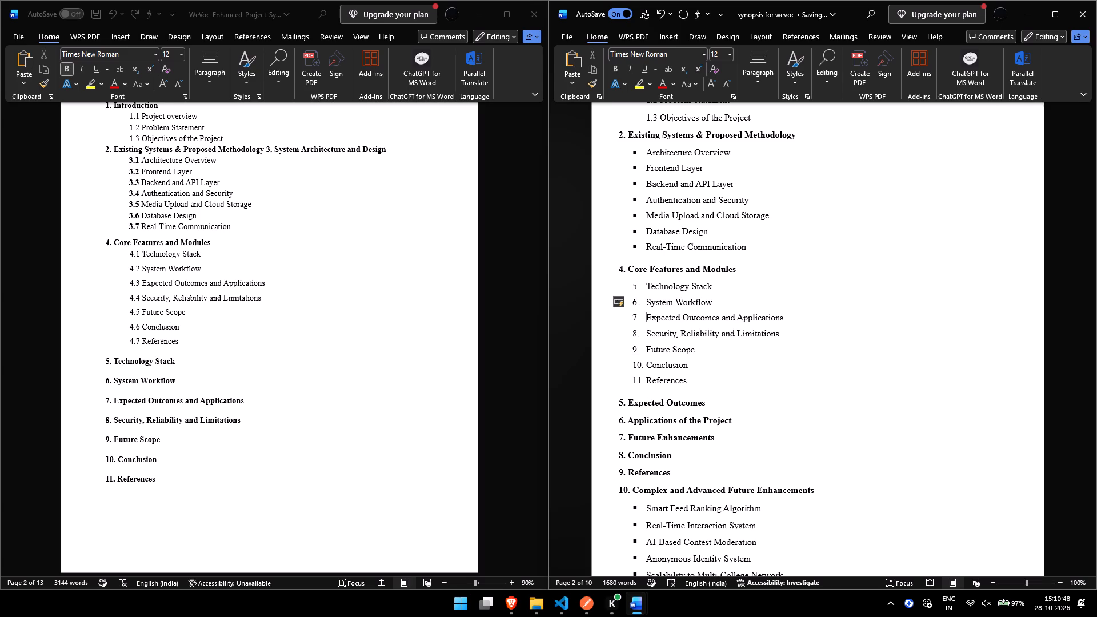
Reduce the indent of list items 5 to 11, Technology Stack through References, so their numbers align with the "4. Core Features and Modules" heading.
key("Down")
key("Down")
key("Down")
key("Up")
key("Up")
key("Up")
key("Up")
key("Up")
key("Up")
key("Left")
key("Left")
key("Right")
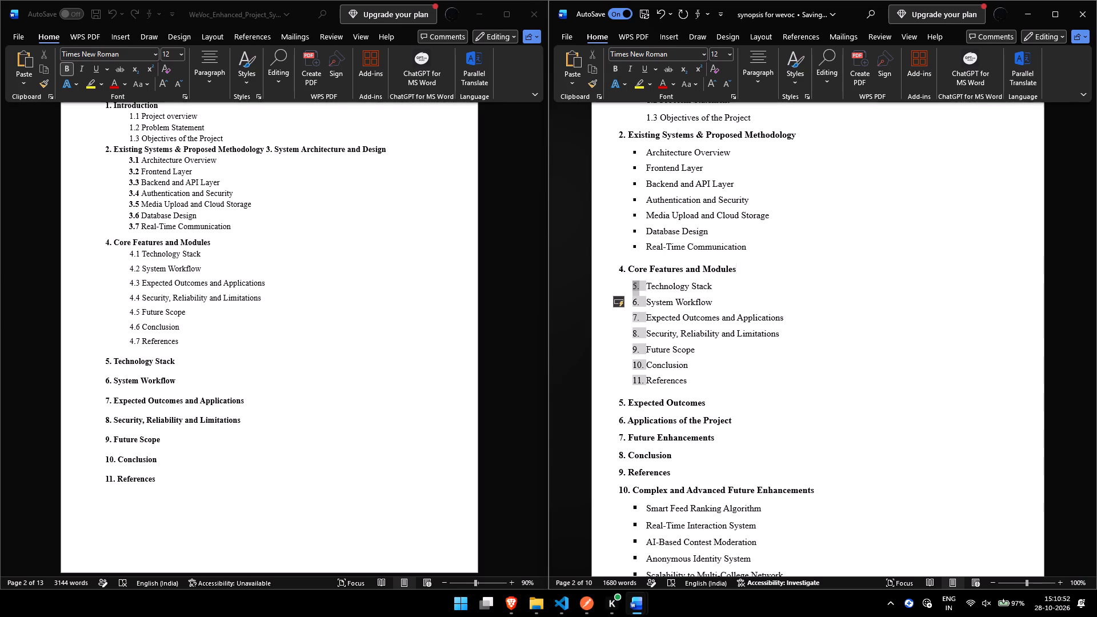
key("Left")
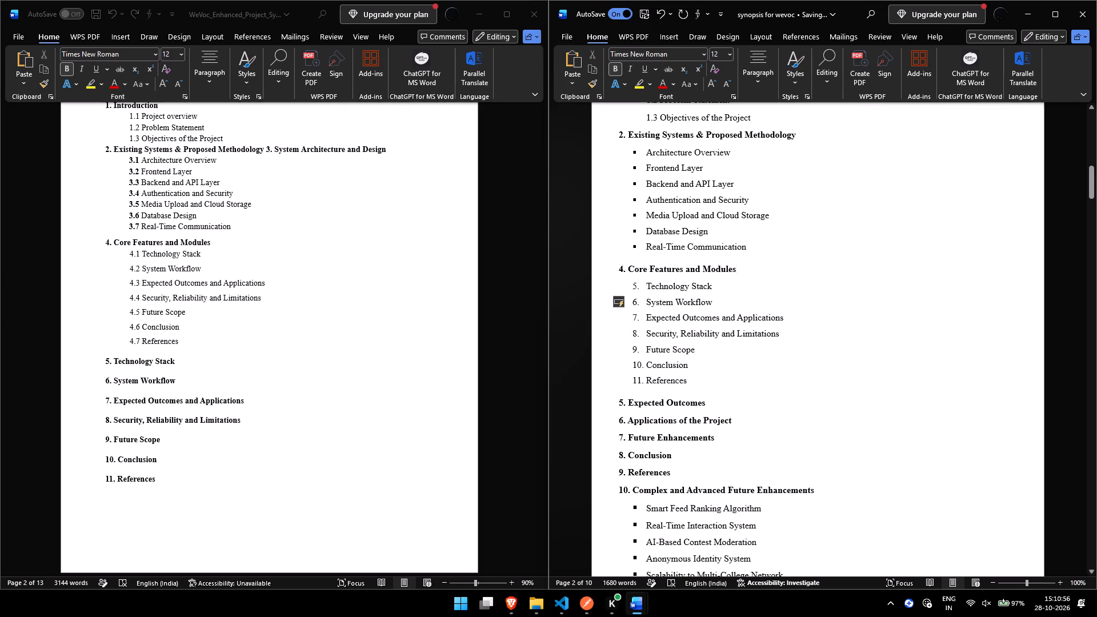
left_click_drag(634, 289, 658, 380)
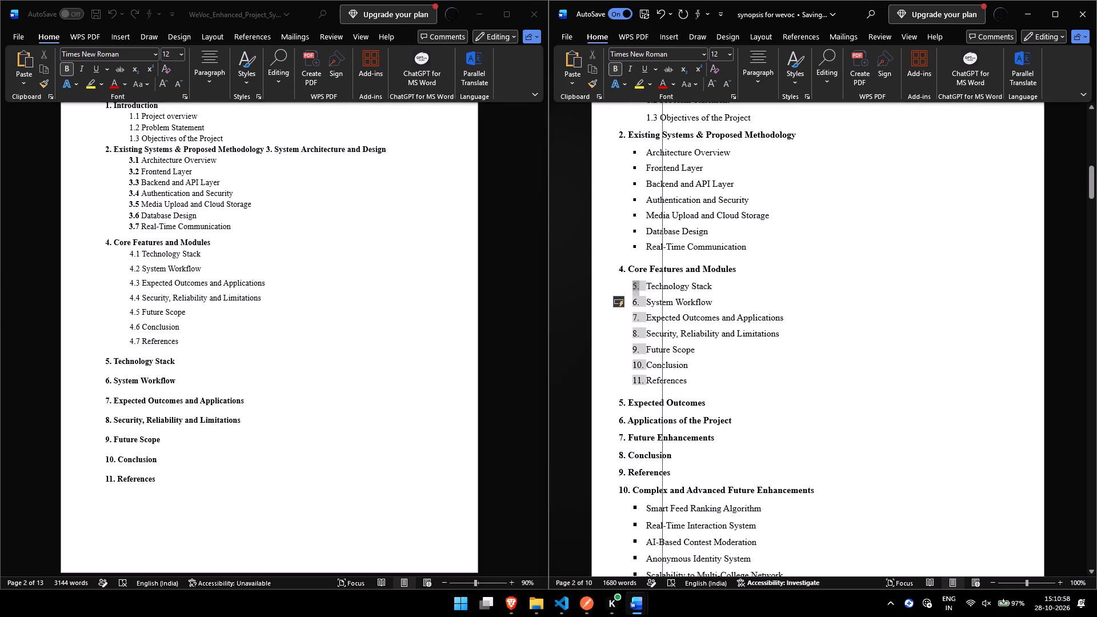
left_click_drag(658, 380, 616, 374)
left_click(704, 388)
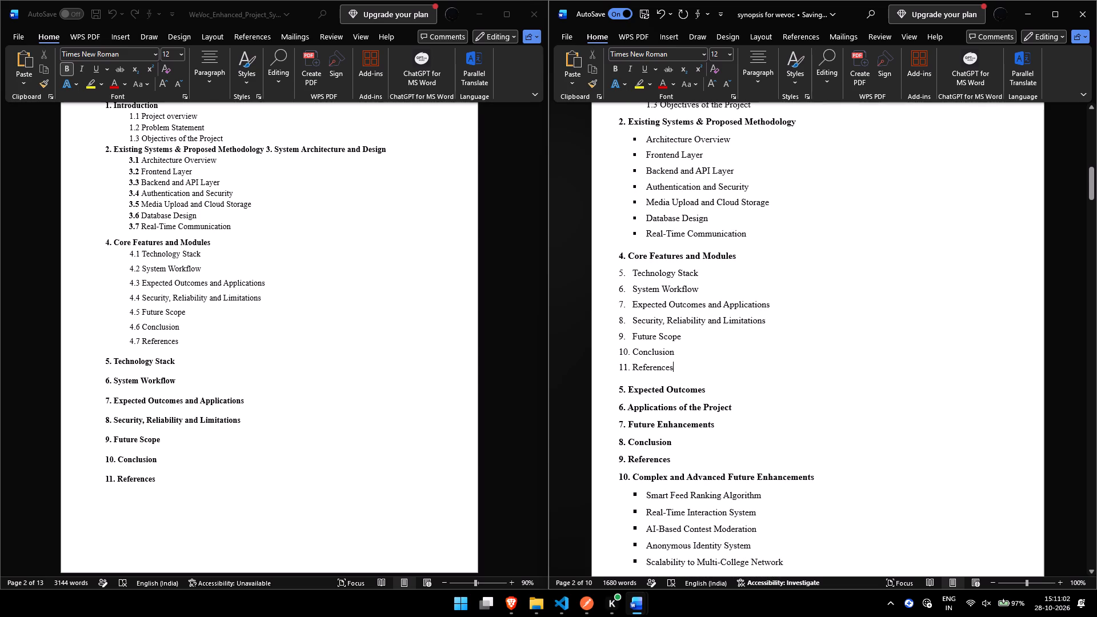
Delete the leftover old contents entries from Expected Outcomes through the Scalability to Multi-College Network bullet.
double_click(616, 388)
left_click_drag(616, 388, 651, 488)
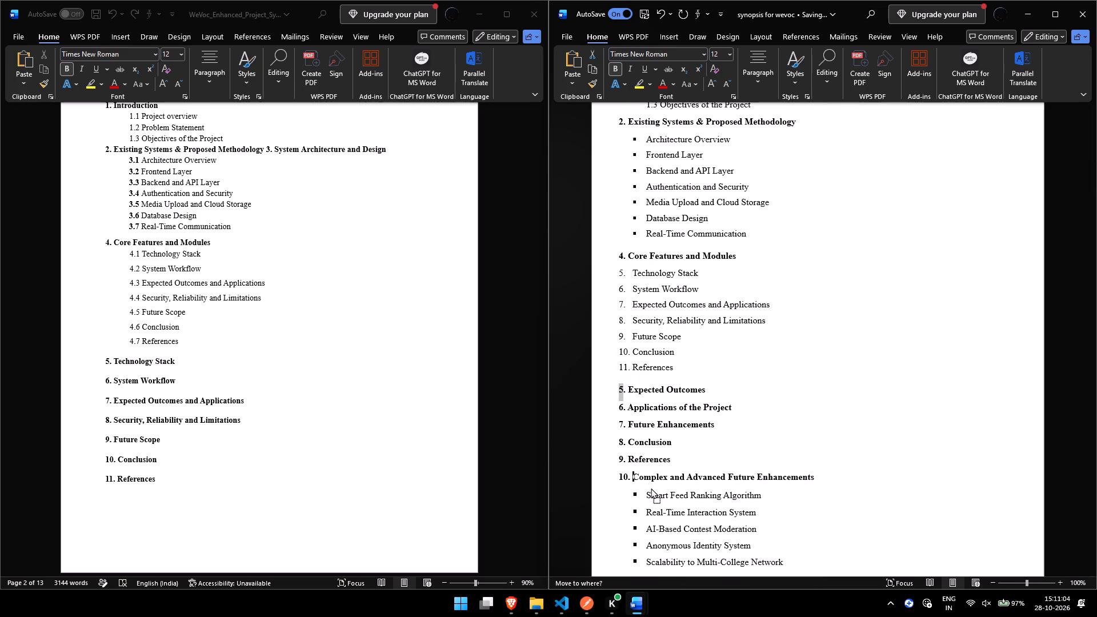
left_click_drag(651, 488, 635, 415)
scroll(635, 415, "down", 1)
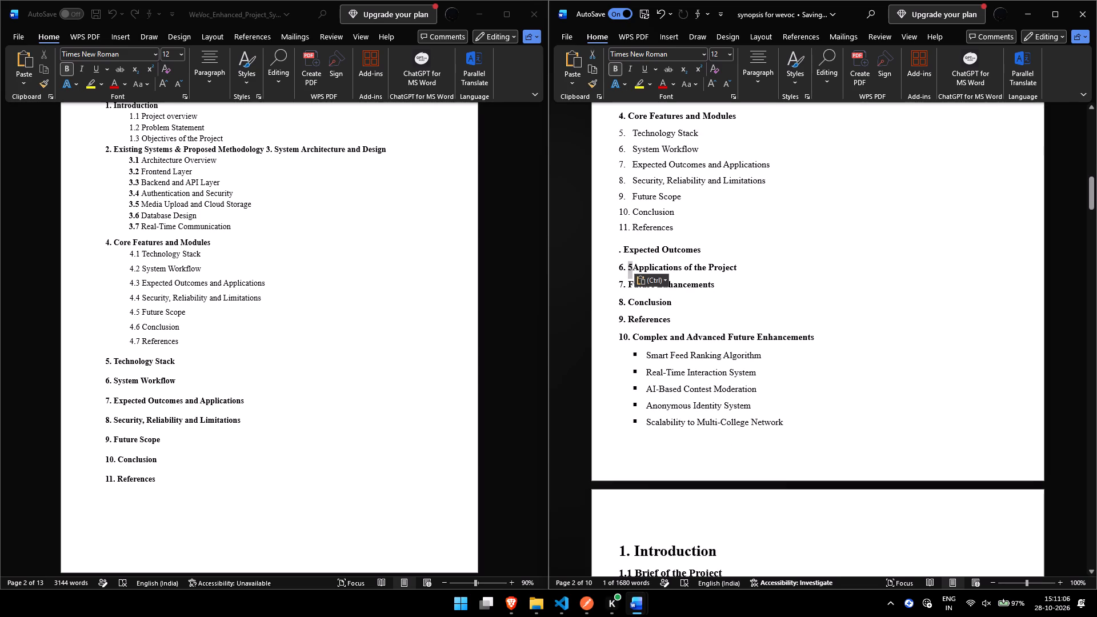
left_click_drag(619, 251, 794, 420)
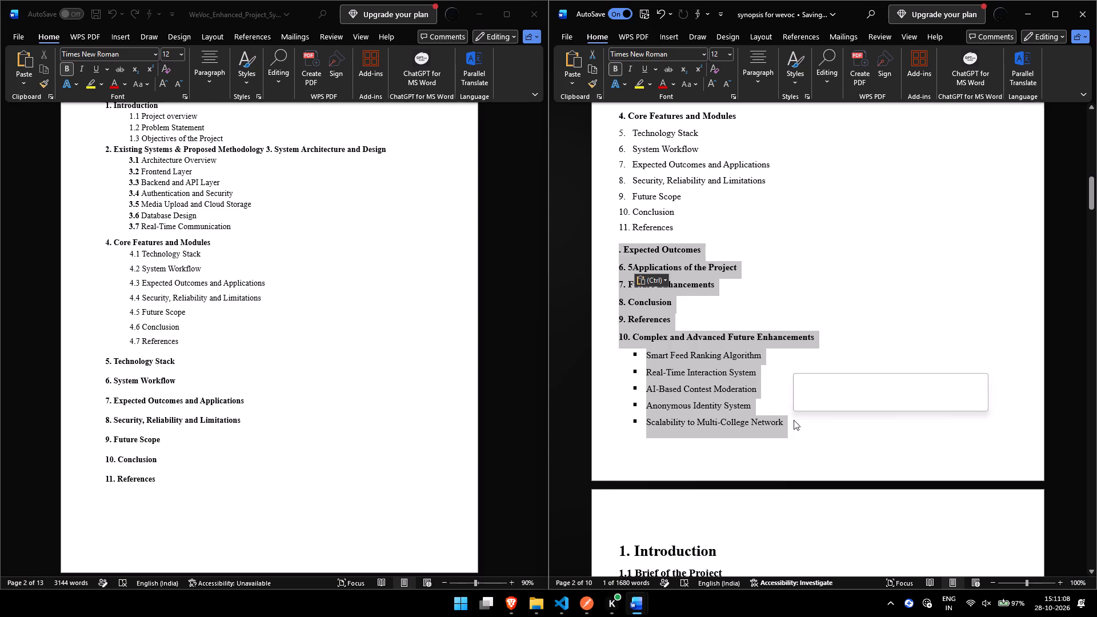
key("BackSpace")
Make the numbered contents entries 5 to 11, Technology Stack through References, bold.
scroll(794, 420, "up", 1)
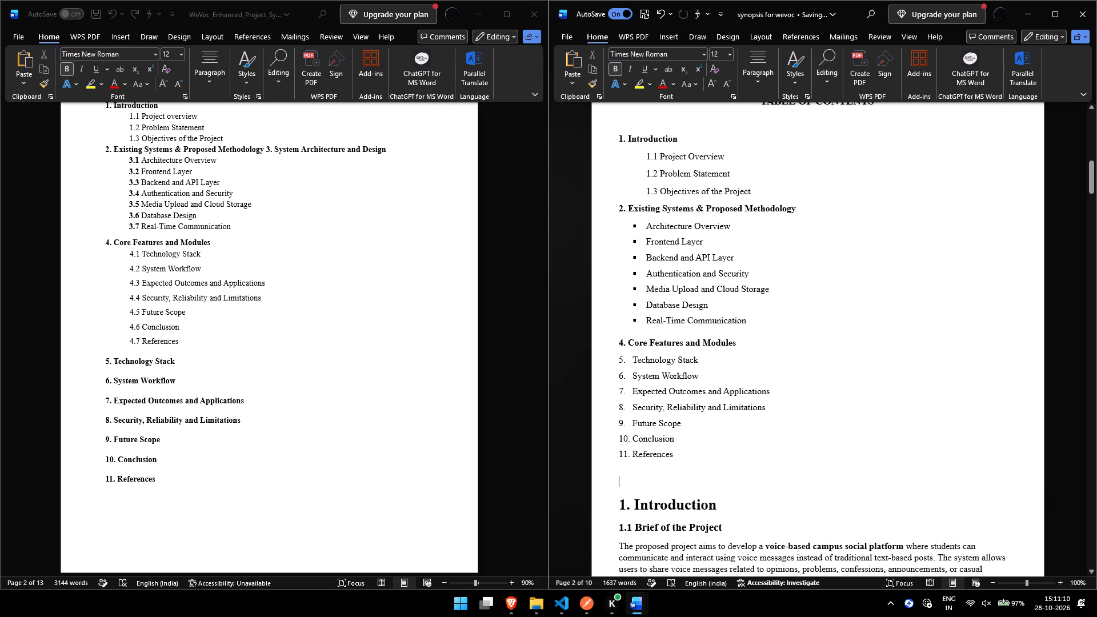
key("shift+Up")
key("shift+Up")
key("shift+Up")
key("shift+Up")
key("shift+Up")
key("shift+Up")
key("shift+Up")
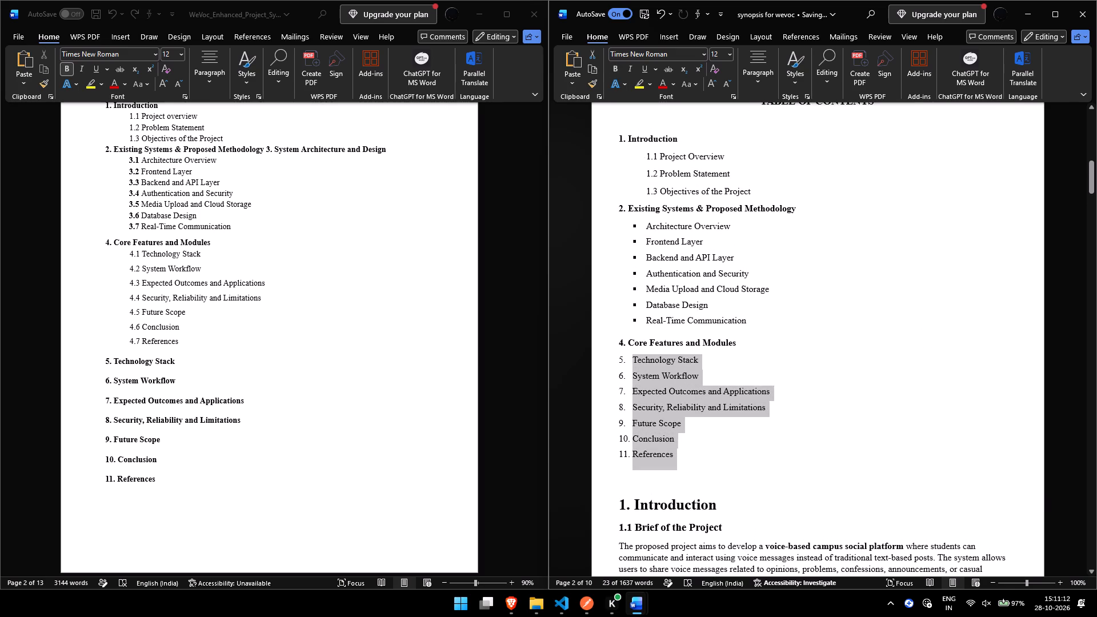
key("ctrl+b")
key("Down")
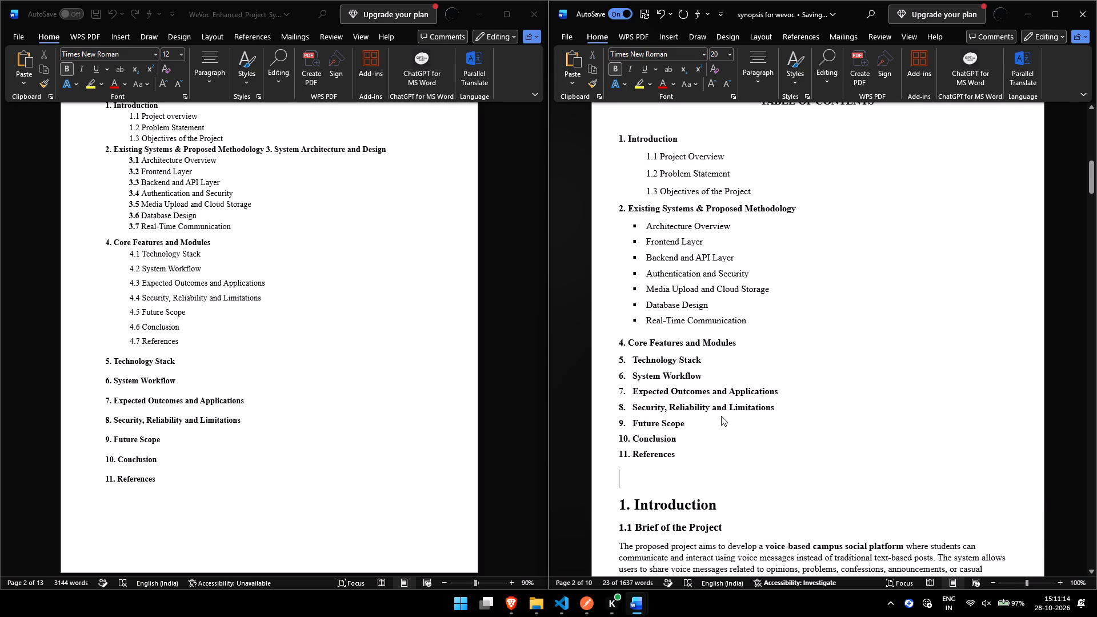
key("Up")
key("Up")
Insert blank lines before the "1. Introduction" body heading to push it onto the page after the table of contents.
scroll(721, 416, "up", 1)
scroll(721, 416, "down", 1)
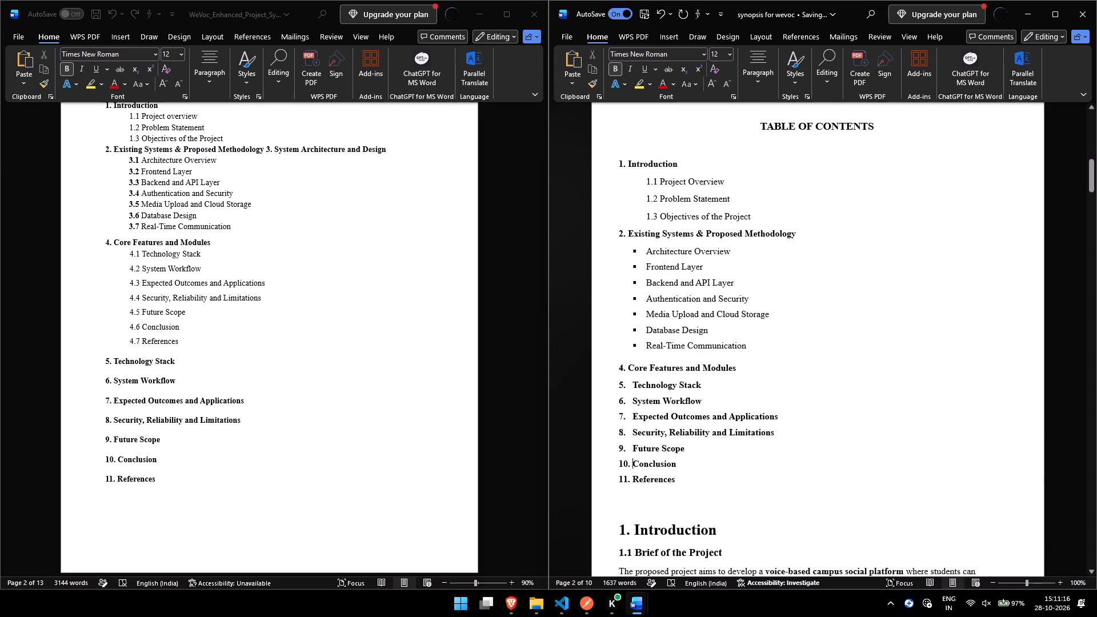
scroll(721, 416, "down", 1)
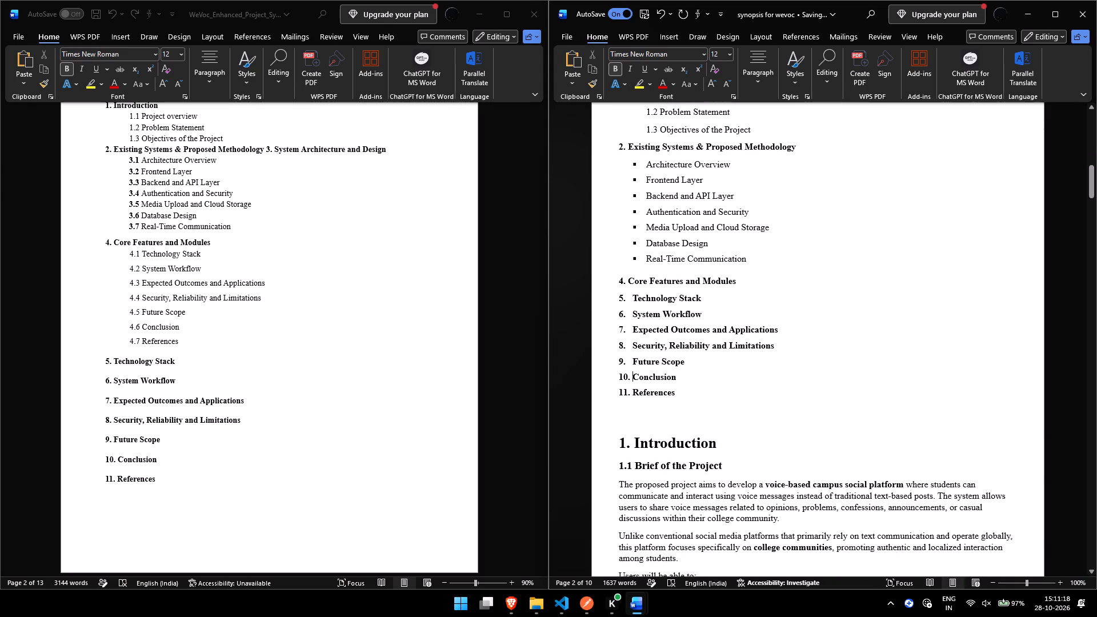
key("Down")
key("Down")
key("Down")
key("Return")
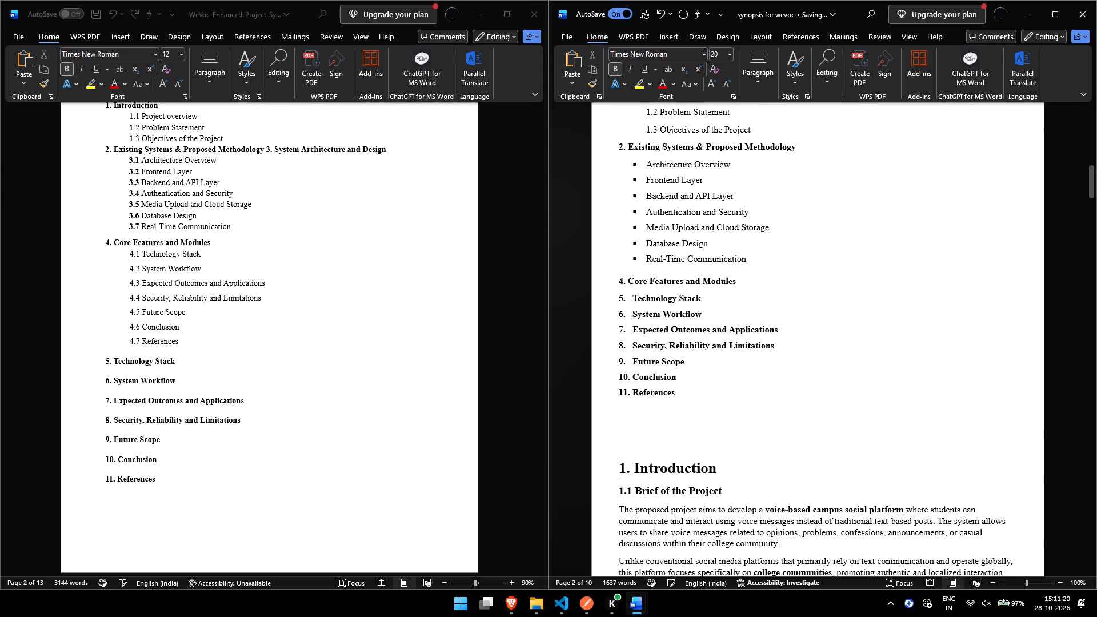
key("Return")
key("Return")
key("Return")
key("Return")
key("Return")
scroll(712, 390, "down", 1)
key("Return")
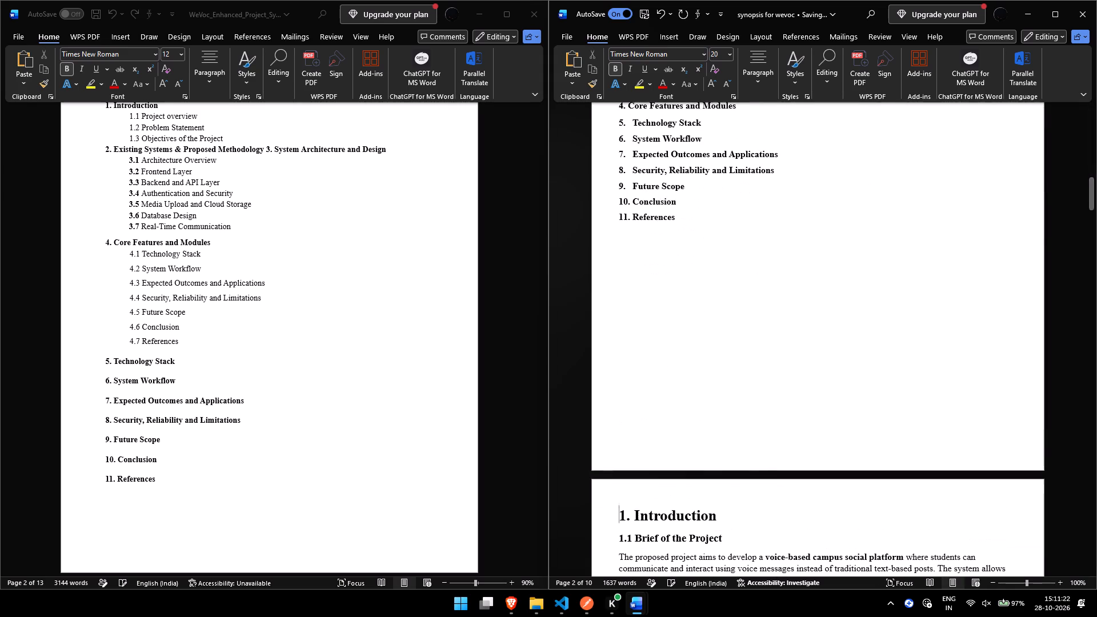
Review the revised table of contents and cover page against the enhanced synopsis's contents page.
scroll(712, 390, "up", 2)
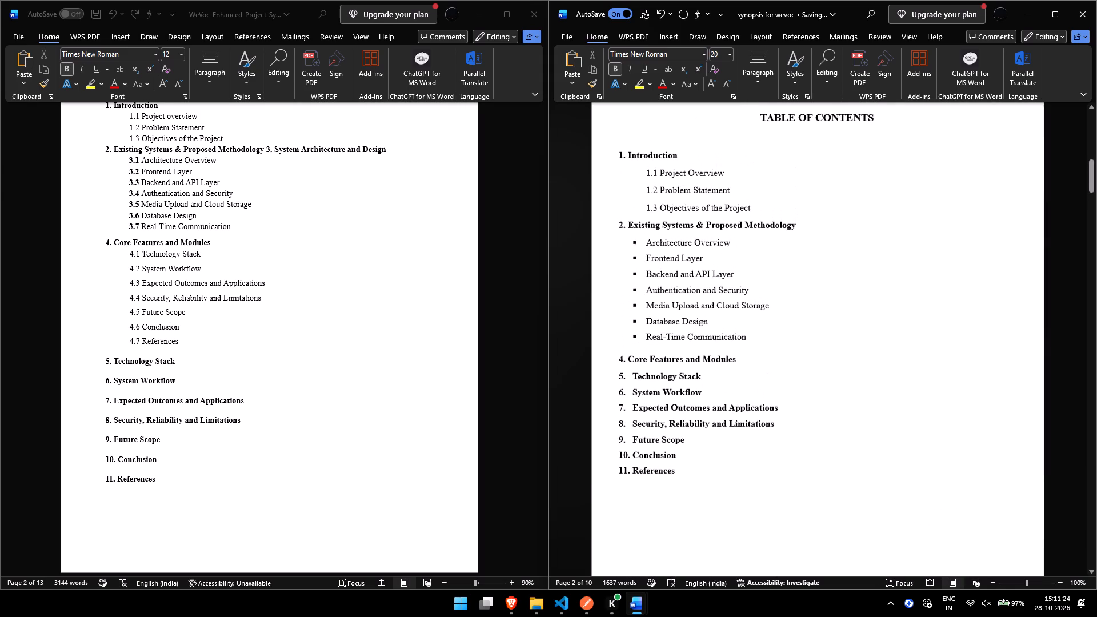
scroll(712, 390, "up", 2)
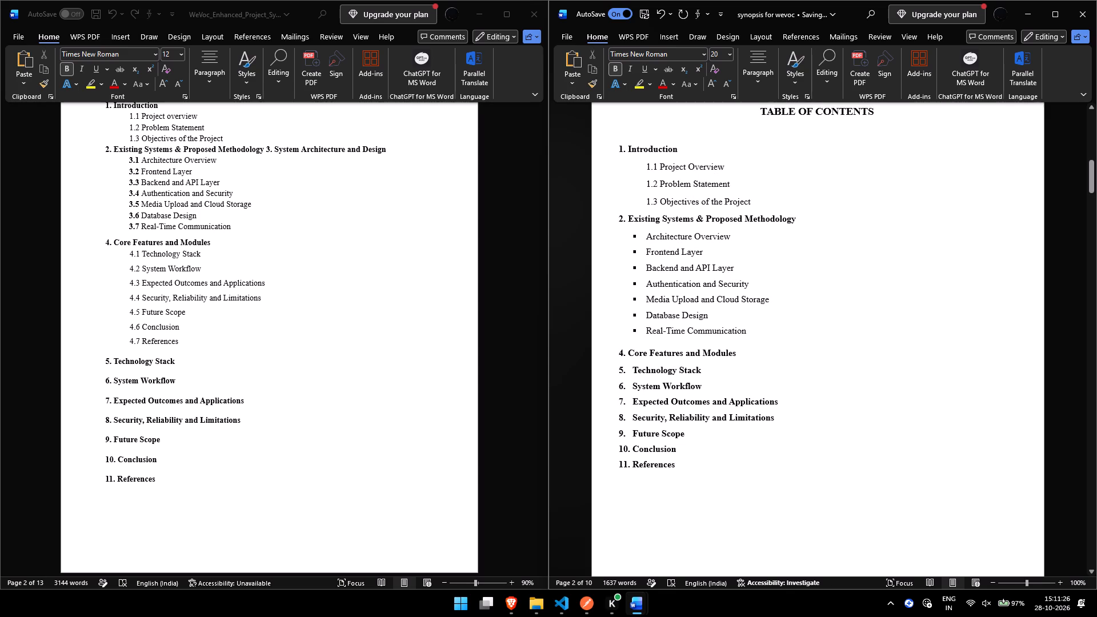
scroll(712, 390, "up", 1)
scroll(622, 366, "down", 2, "ctrl")
scroll(622, 366, "up", 1)
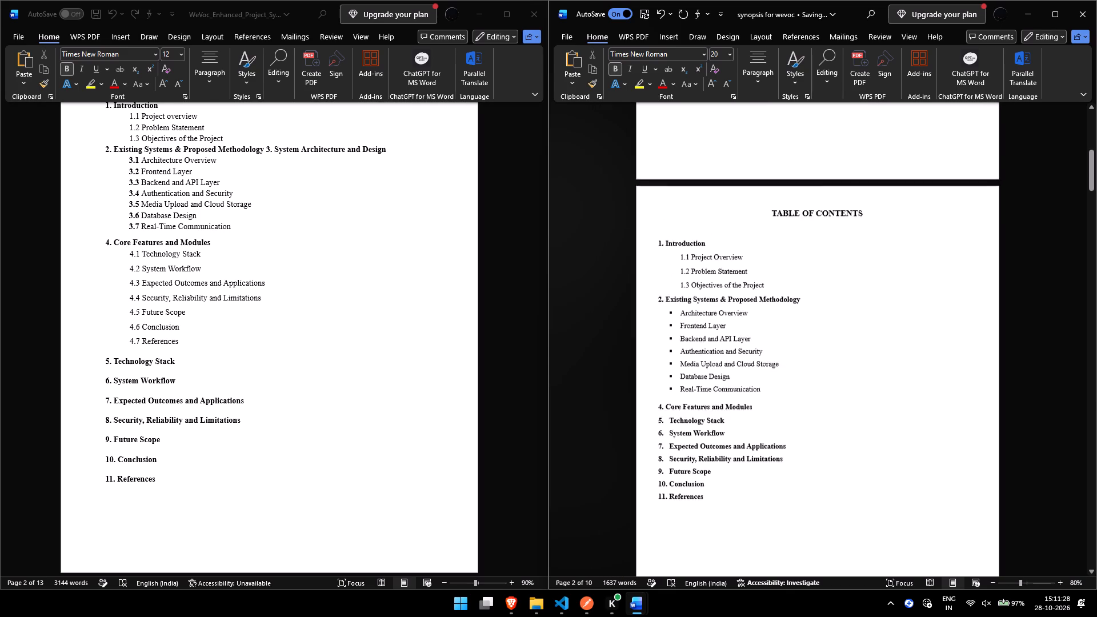
scroll(622, 366, "up", 3)
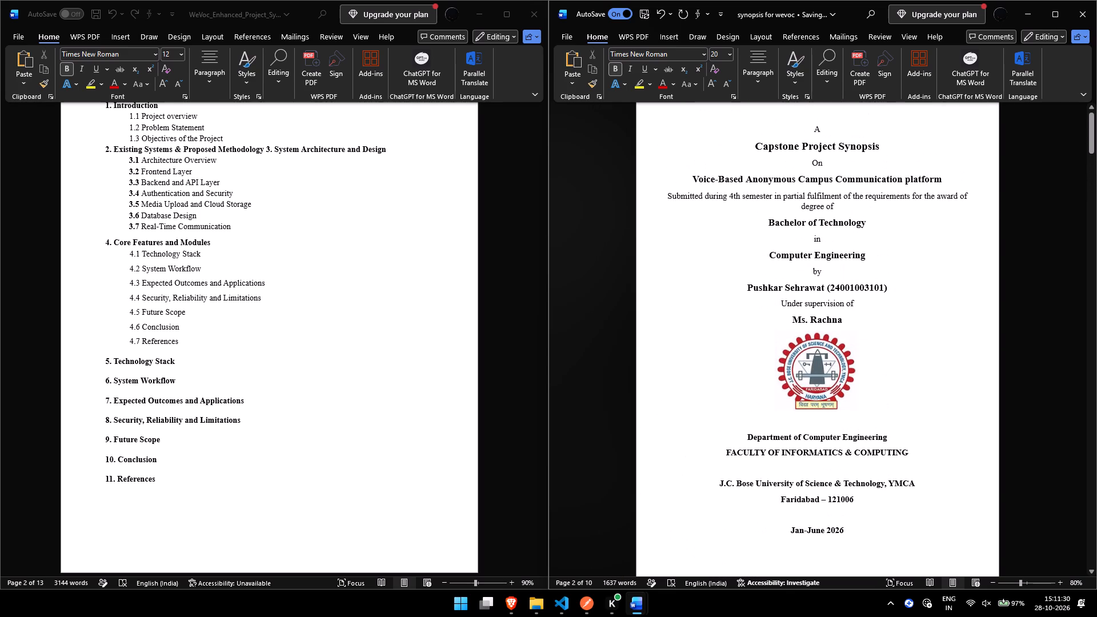
scroll(740, 431, "down", 2)
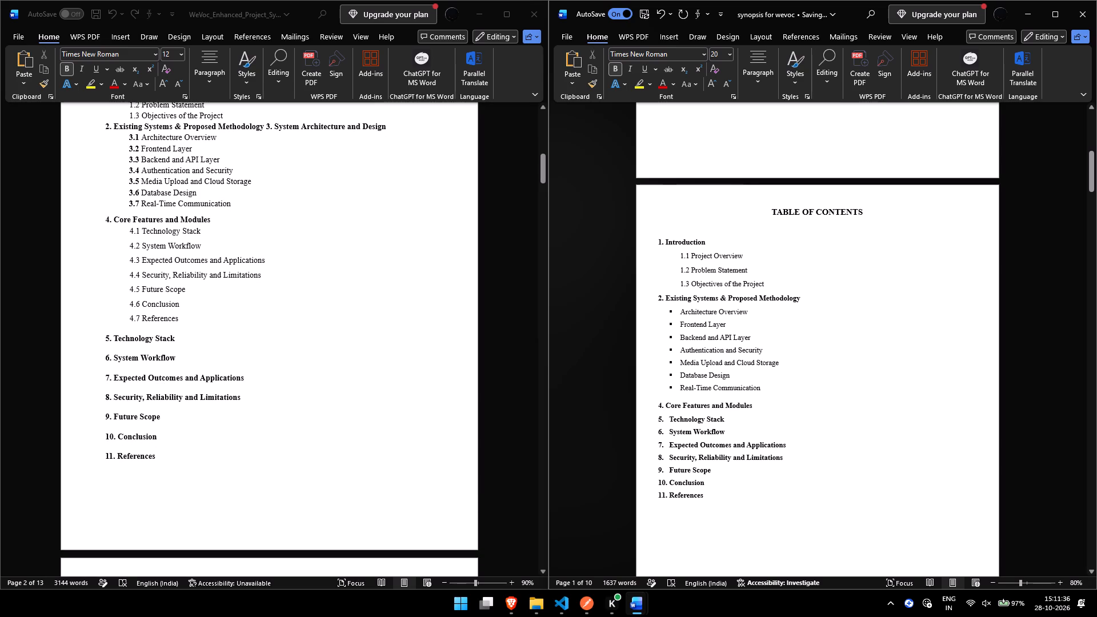
Rename the 1.1 heading in the older synopsis's Introduction section as "Project Overview".
scroll(736, 384, "down", 3)
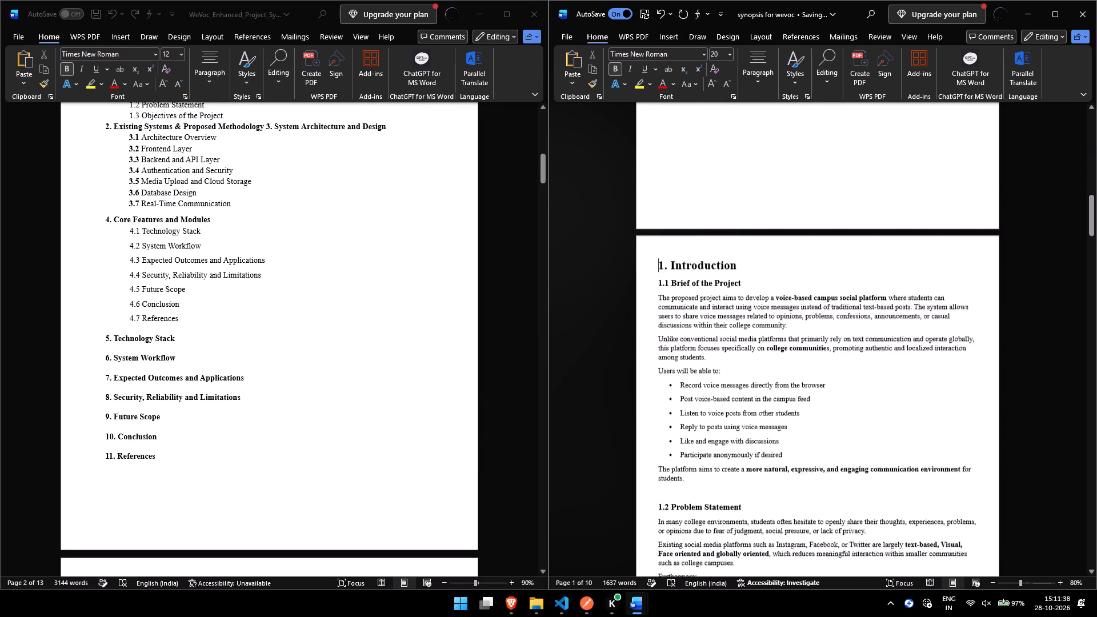
scroll(309, 350, "down", 2)
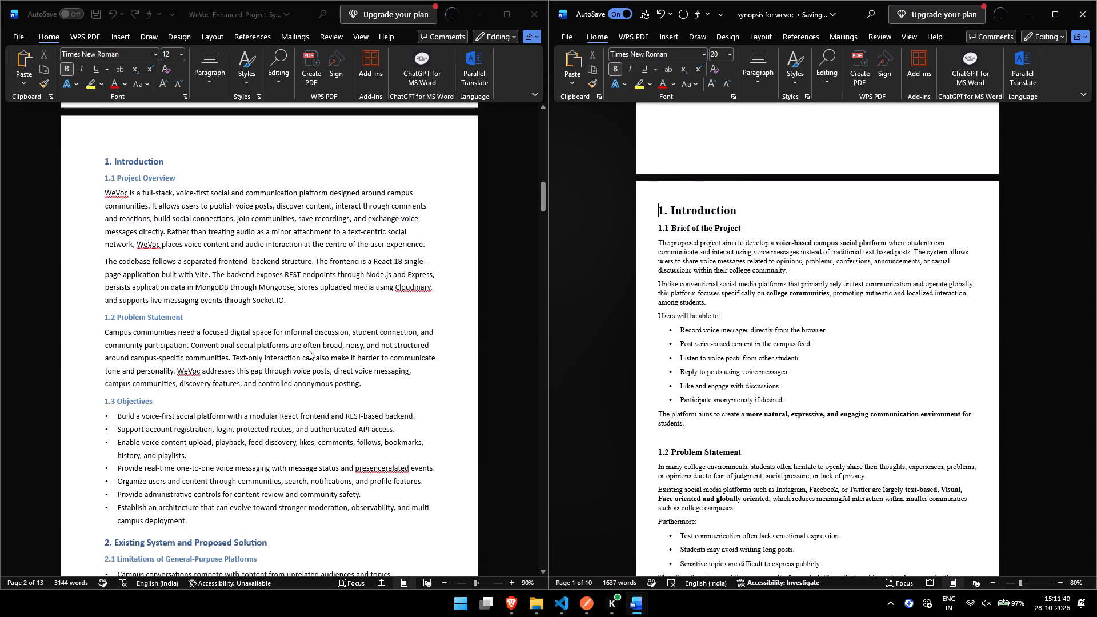
left_click(742, 227)
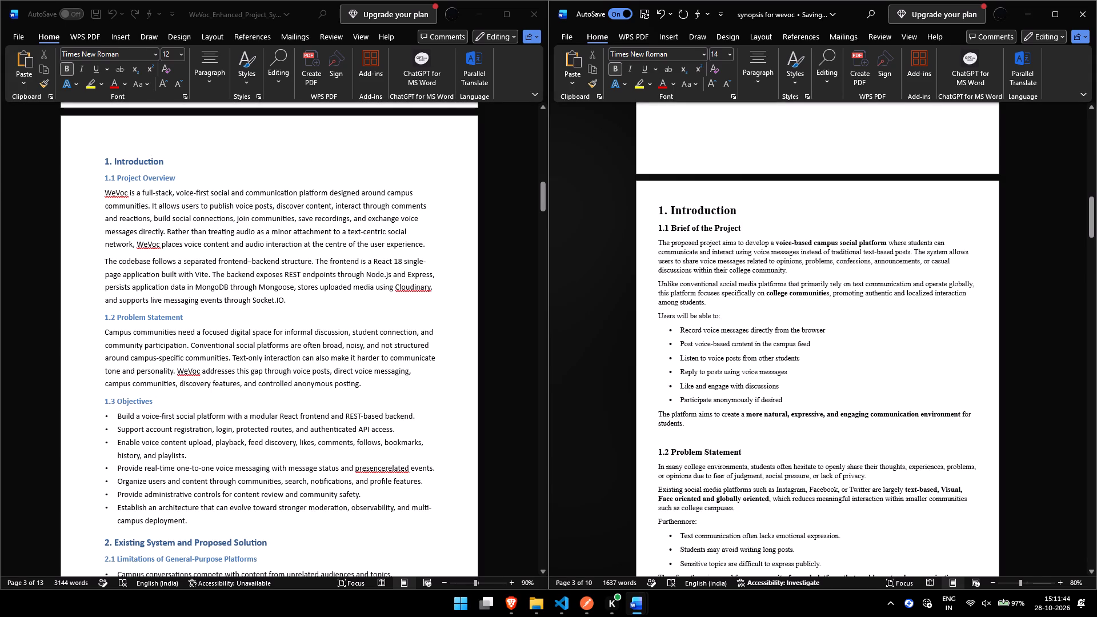
key("ctrl+BackSpace")
key("ctrl+BackSpace")
key("ctrl+BackSpace")
key("ctrl+BackSpace")
type("Project PV")
key("BackSpace")
key("BackSpace")
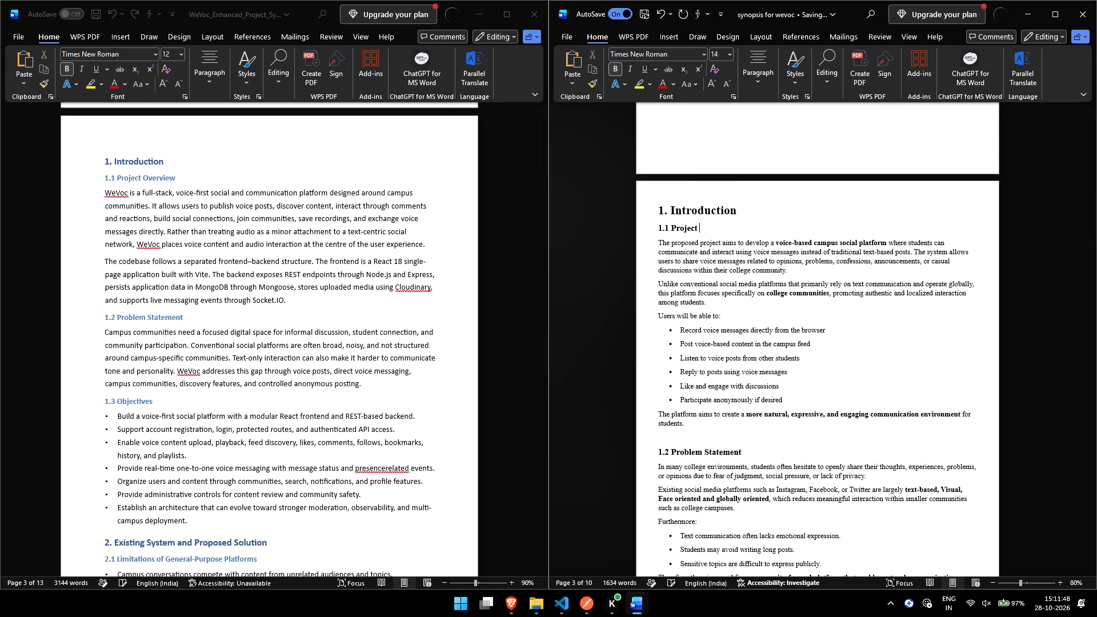
type("OVerw")
key("BackSpace")
key("BackSpace")
key("BackSpace")
key("v")
key("BackSpace")
key("e")
key("BackSpace")
key("BackSpace")
type("verwi")
key("BackSpace")
key("BackSpace")
type("view")
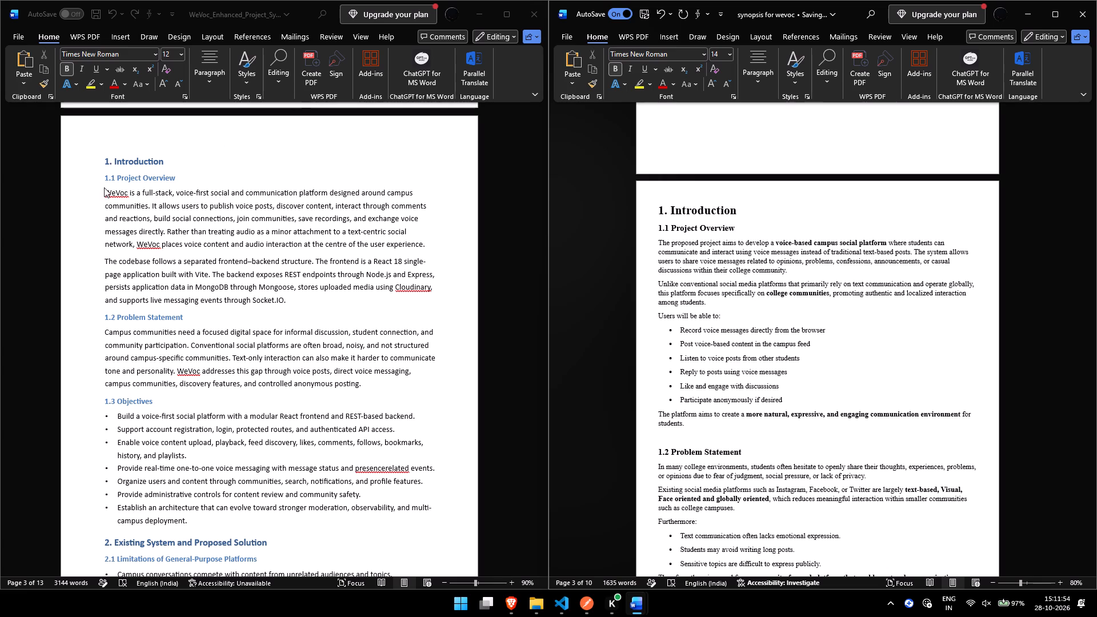
Copy the two paragraphs under 1.1 Project Overview from the enhanced synopsis.
left_click(105, 193)
left_click_drag(105, 193, 261, 274)
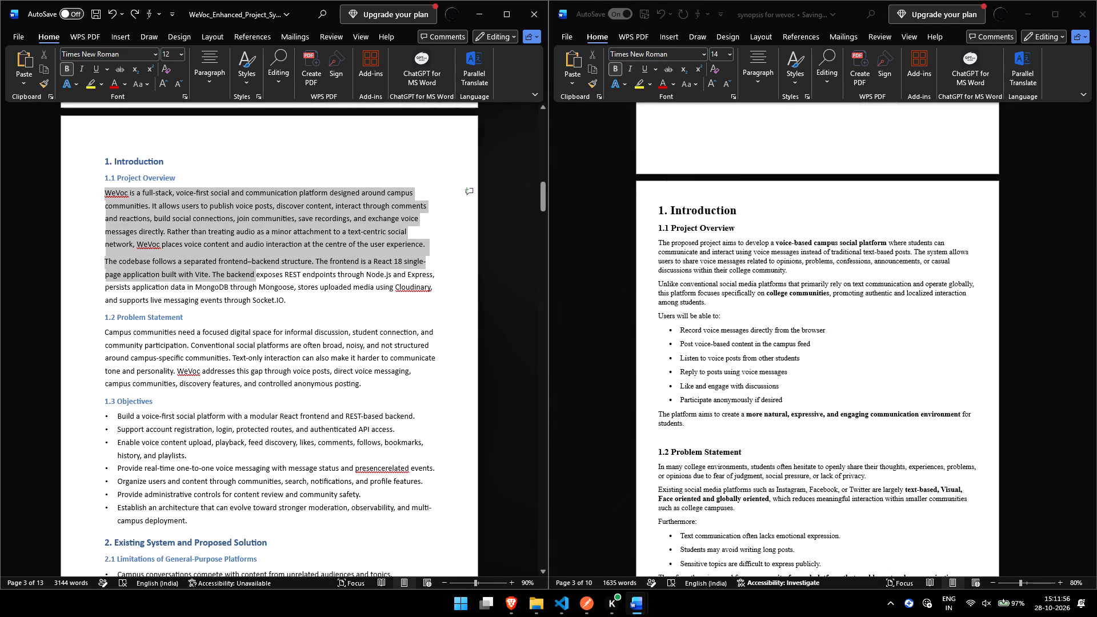
left_click_drag(261, 274, 302, 299)
key("ctrl+c")
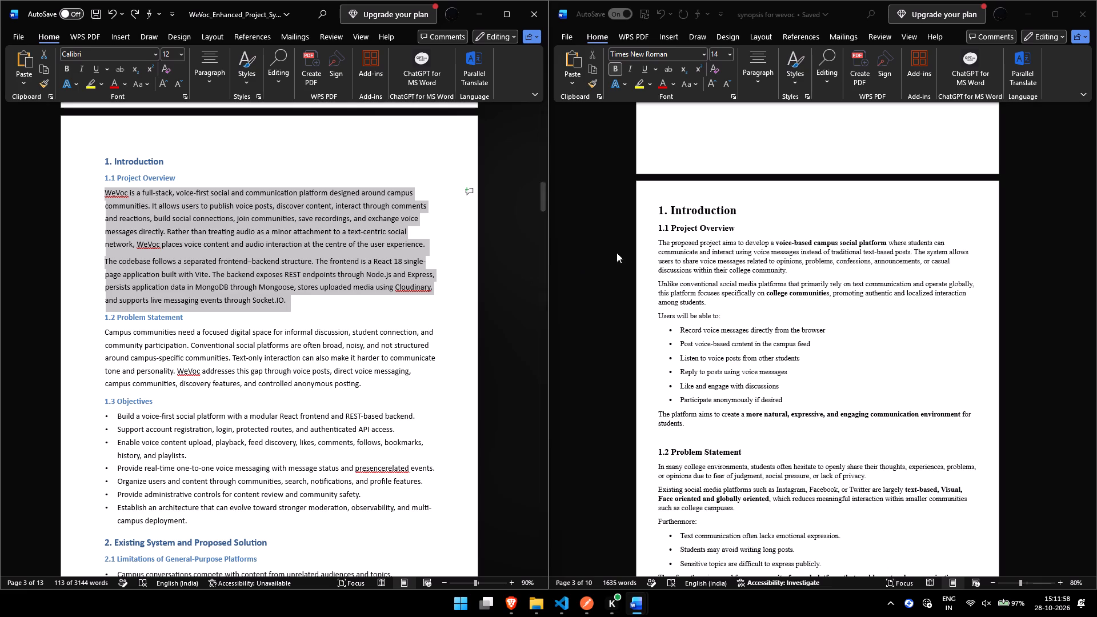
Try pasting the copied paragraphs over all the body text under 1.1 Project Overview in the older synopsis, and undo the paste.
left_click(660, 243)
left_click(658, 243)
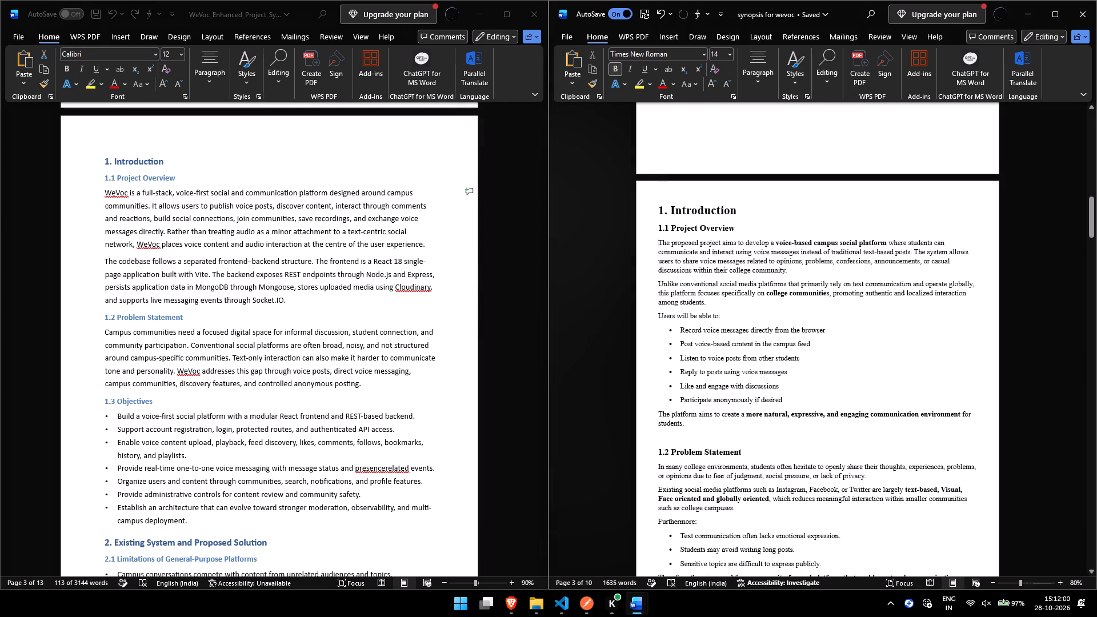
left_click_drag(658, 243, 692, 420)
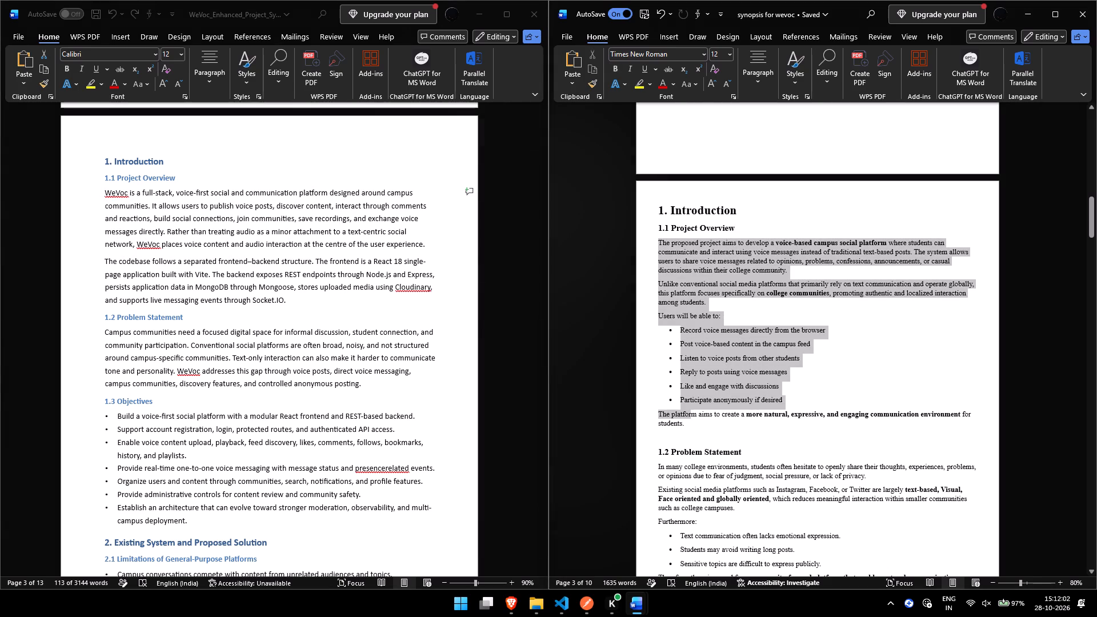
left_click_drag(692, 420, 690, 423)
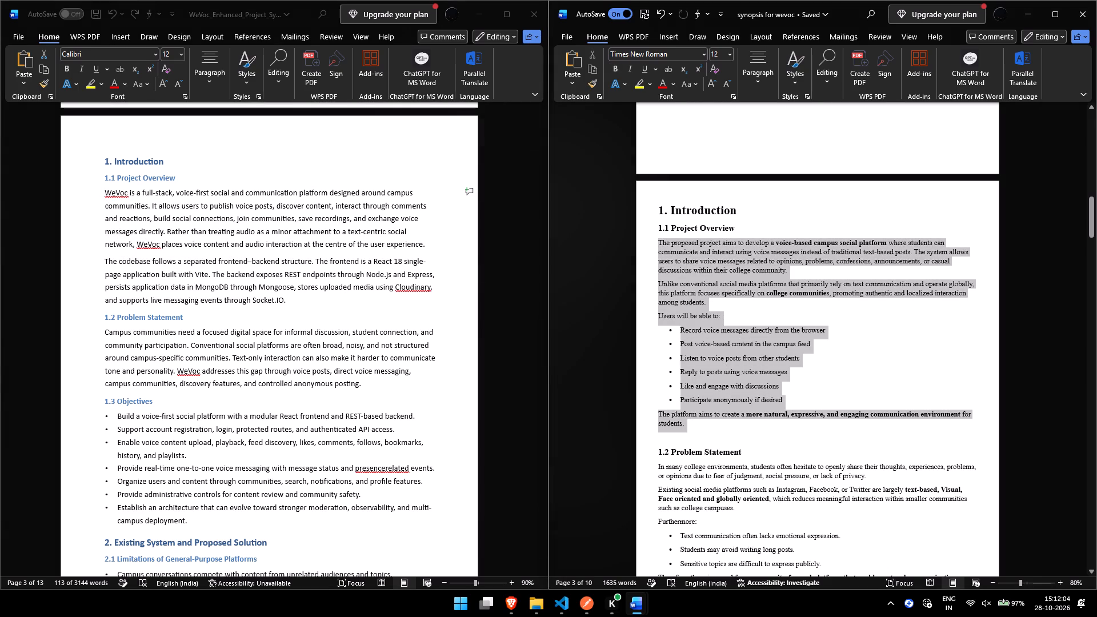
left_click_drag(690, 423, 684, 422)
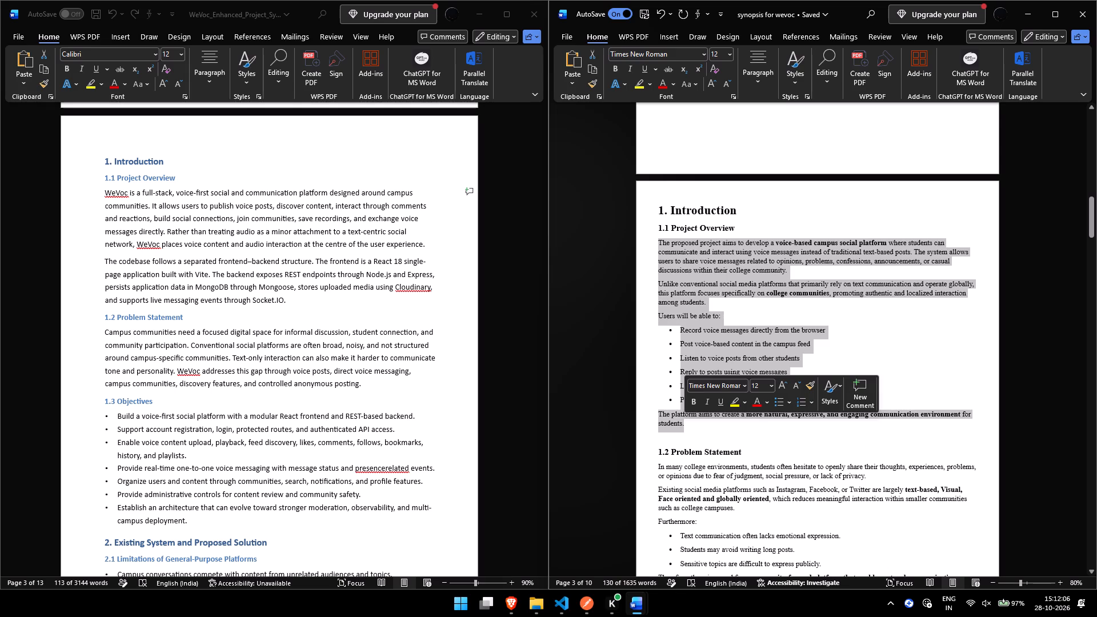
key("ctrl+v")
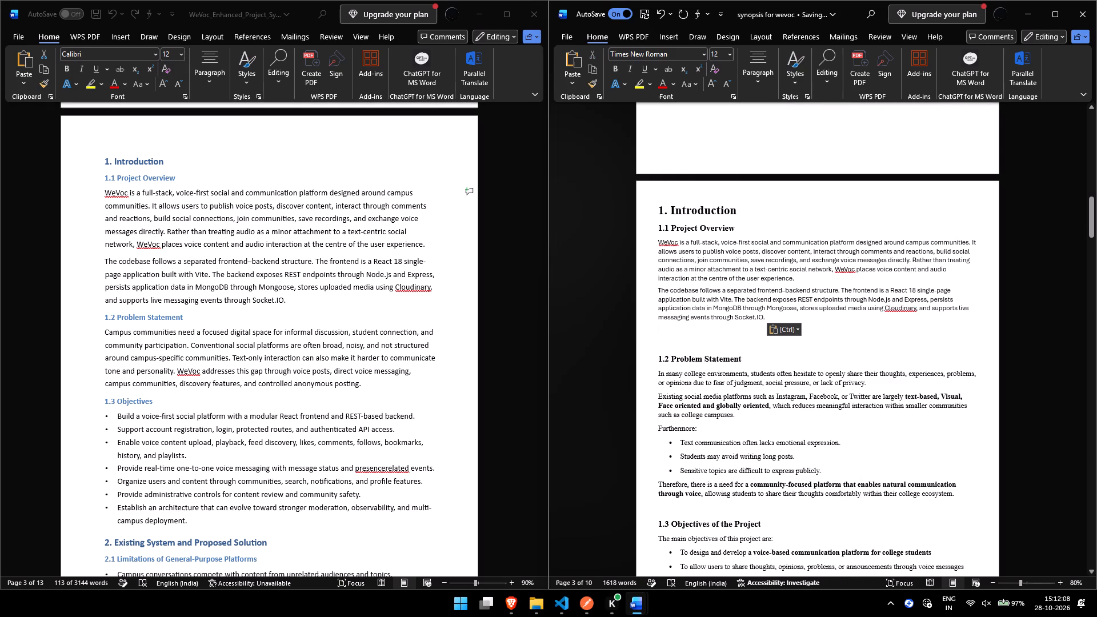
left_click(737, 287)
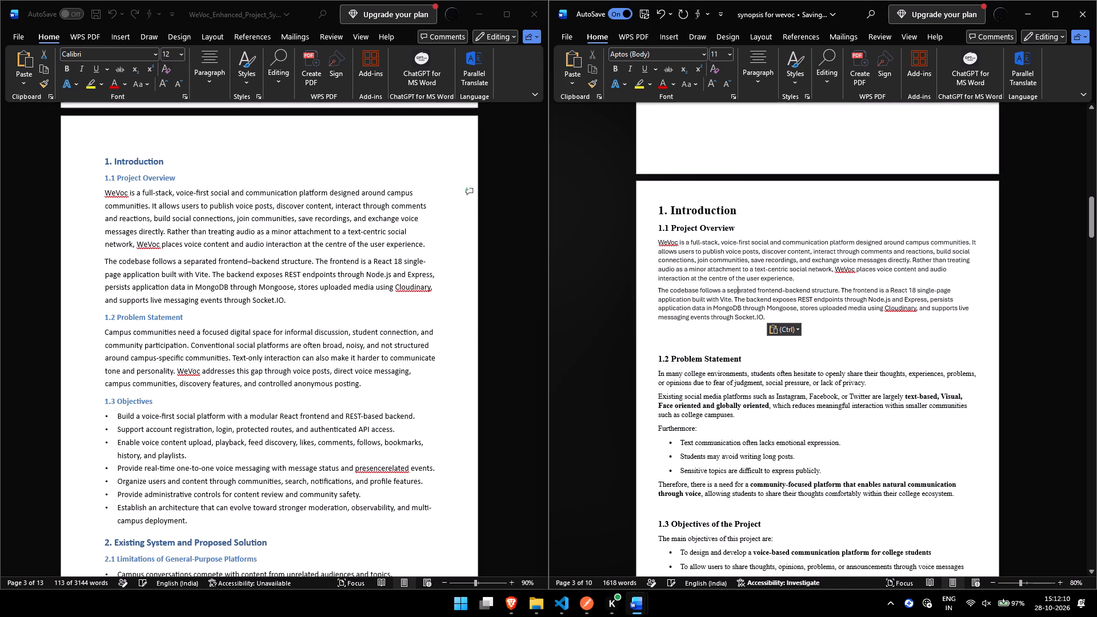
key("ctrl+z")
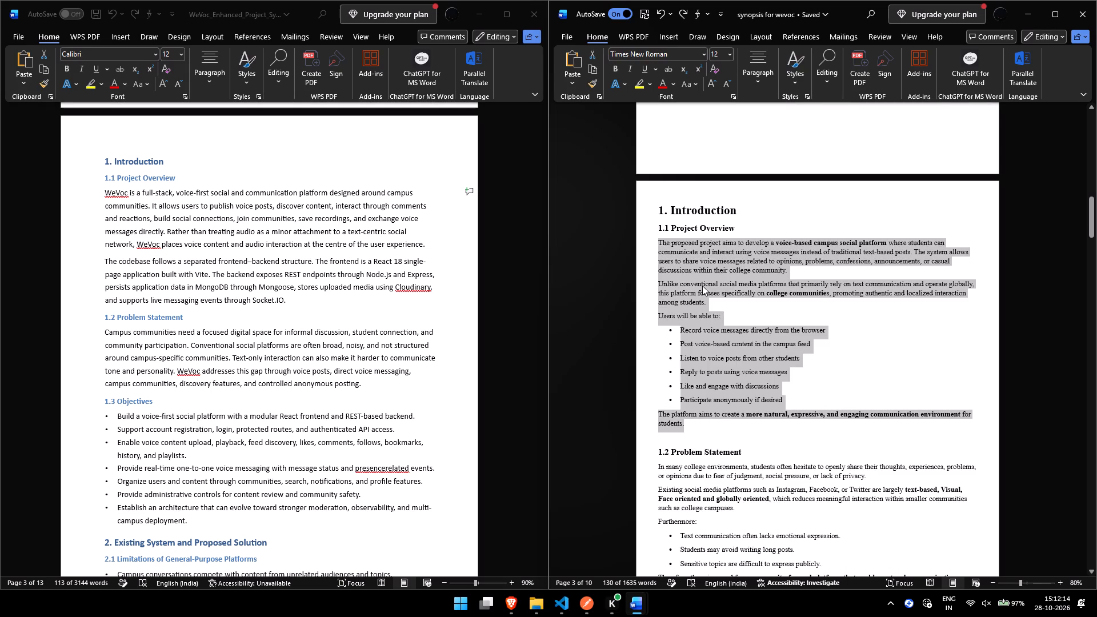
Replace all body text under 1.1 Project Overview in the older synopsis with the two copied paragraphs.
key("ctrl+v")
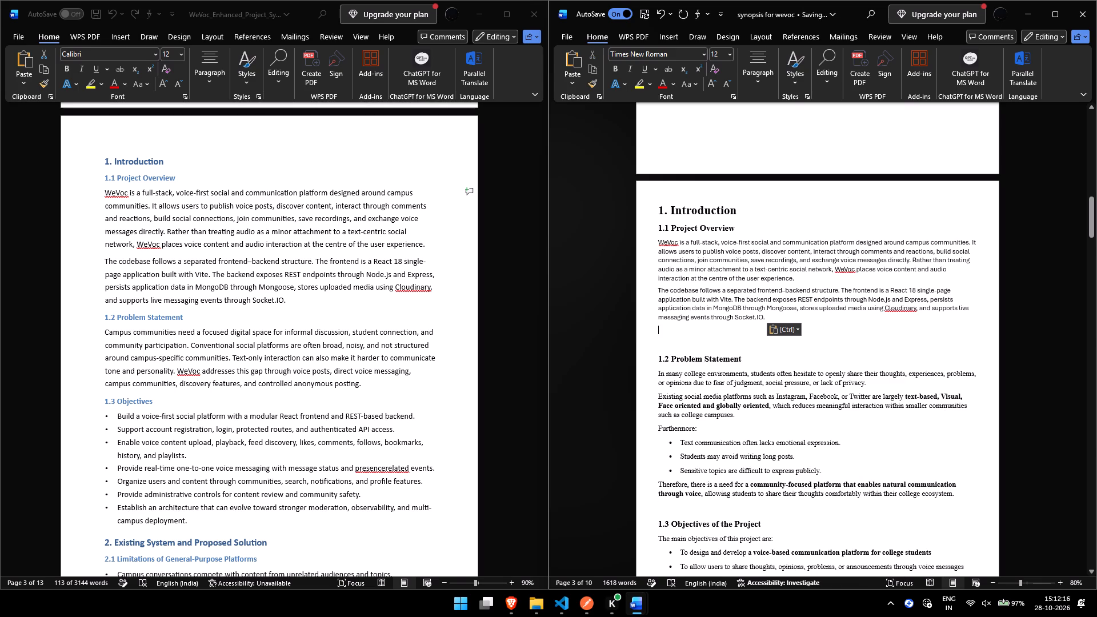
key("ctrl+z")
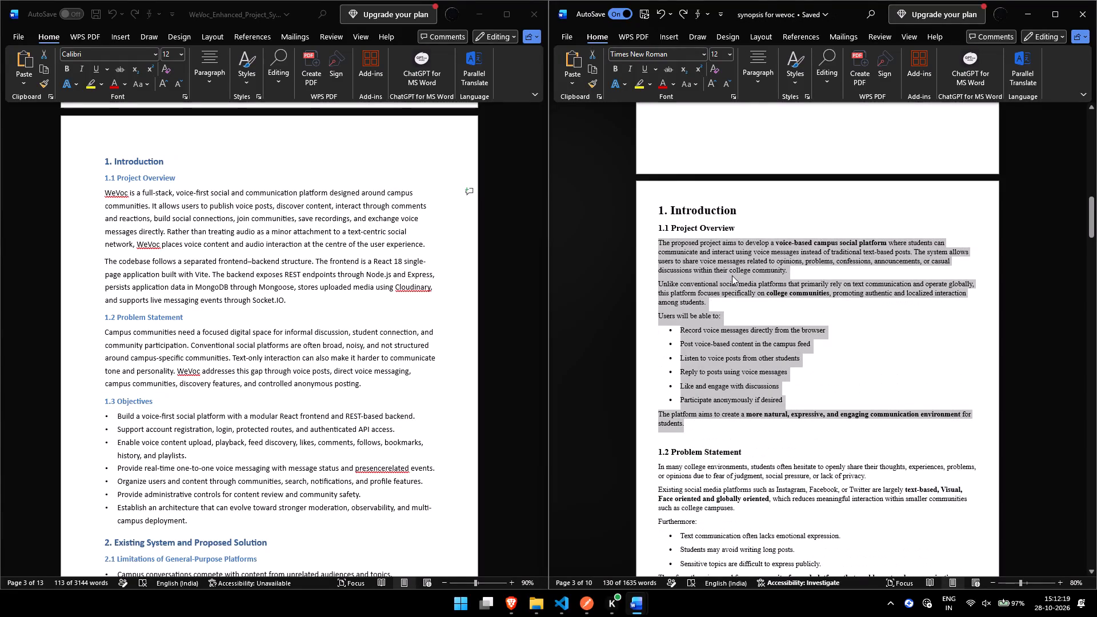
key("ctrl+v")
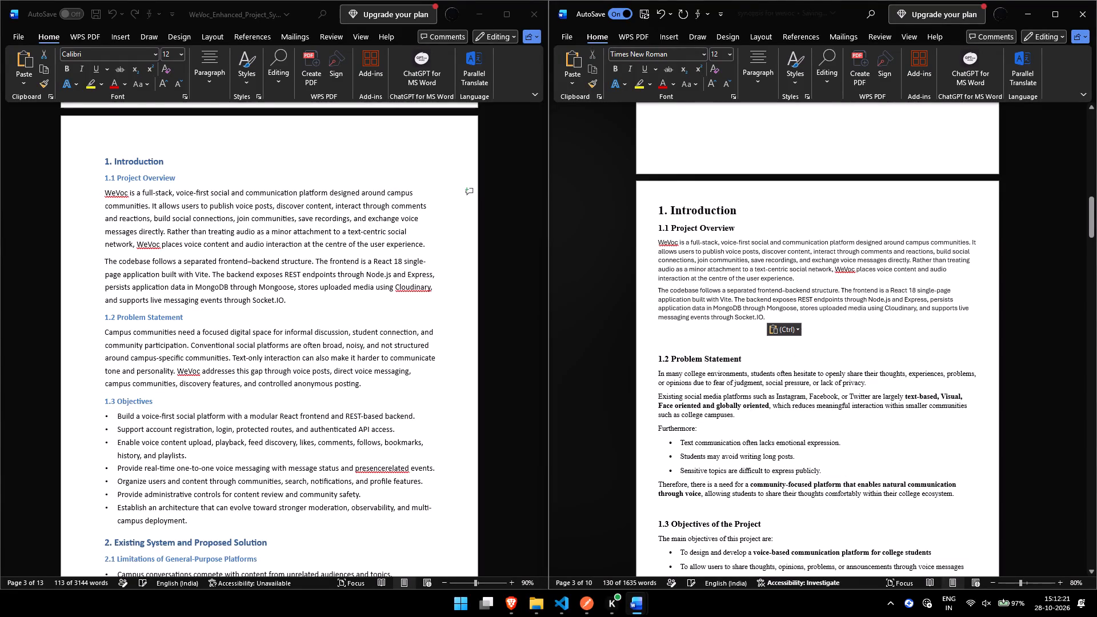
left_click(732, 270)
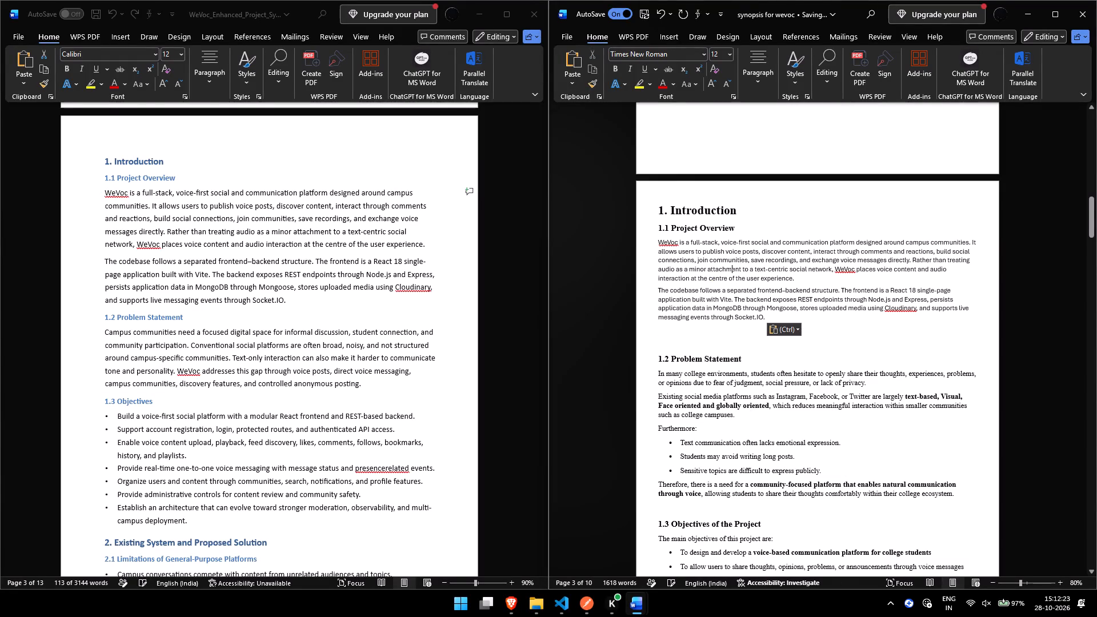
Set the two pasted paragraphs under 1.1 Project Overview to Times New Roman at size 12.
left_click_drag(658, 240, 767, 318)
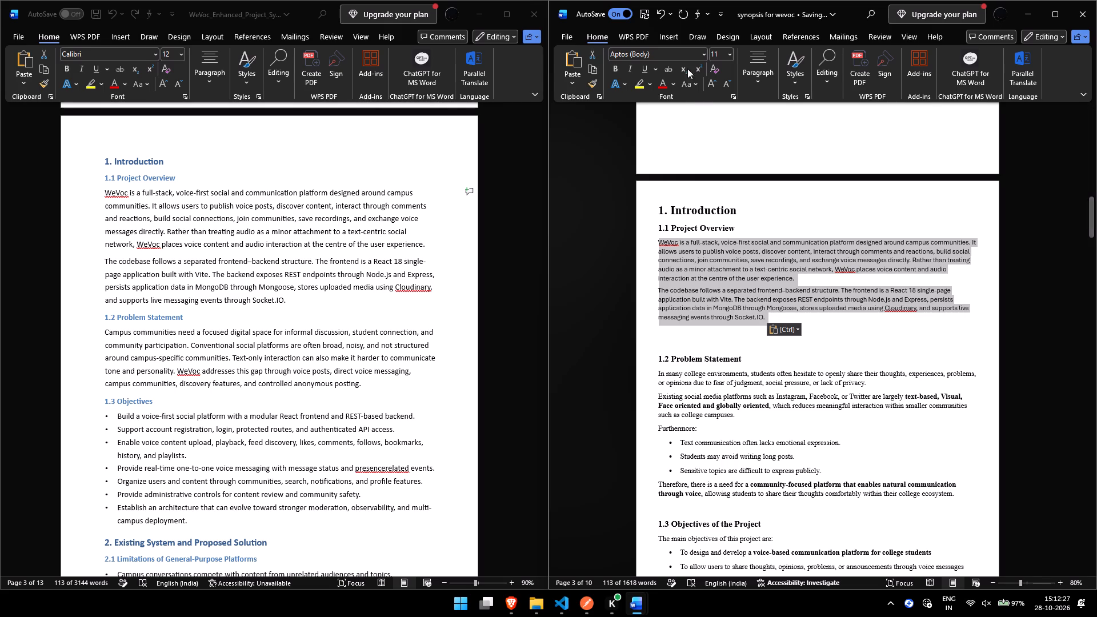
left_click(699, 54)
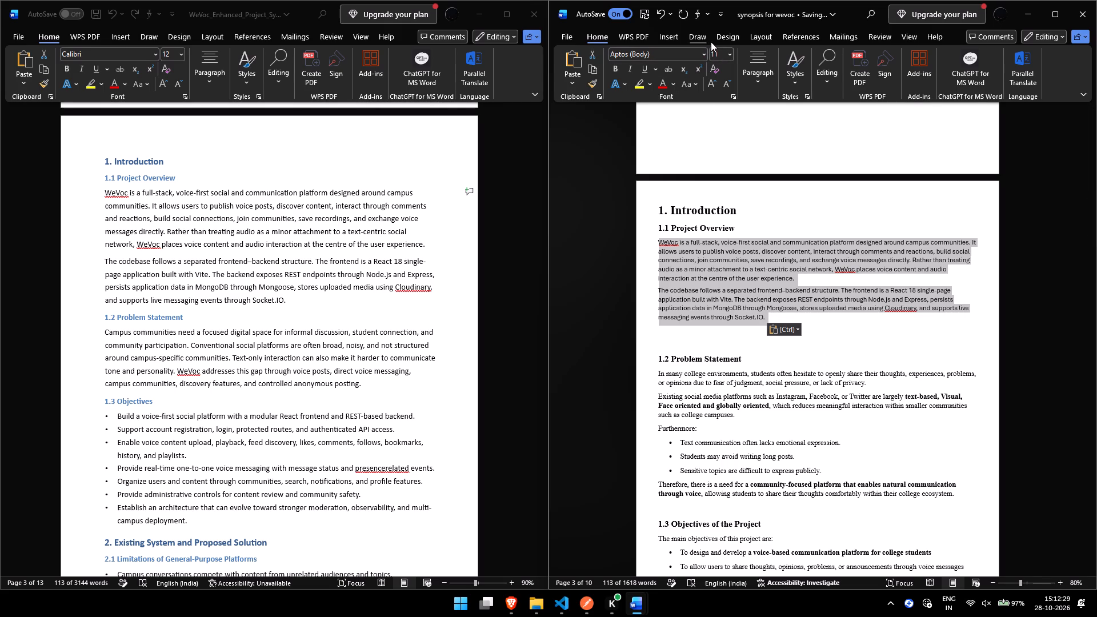
left_click(704, 54)
left_click(651, 139)
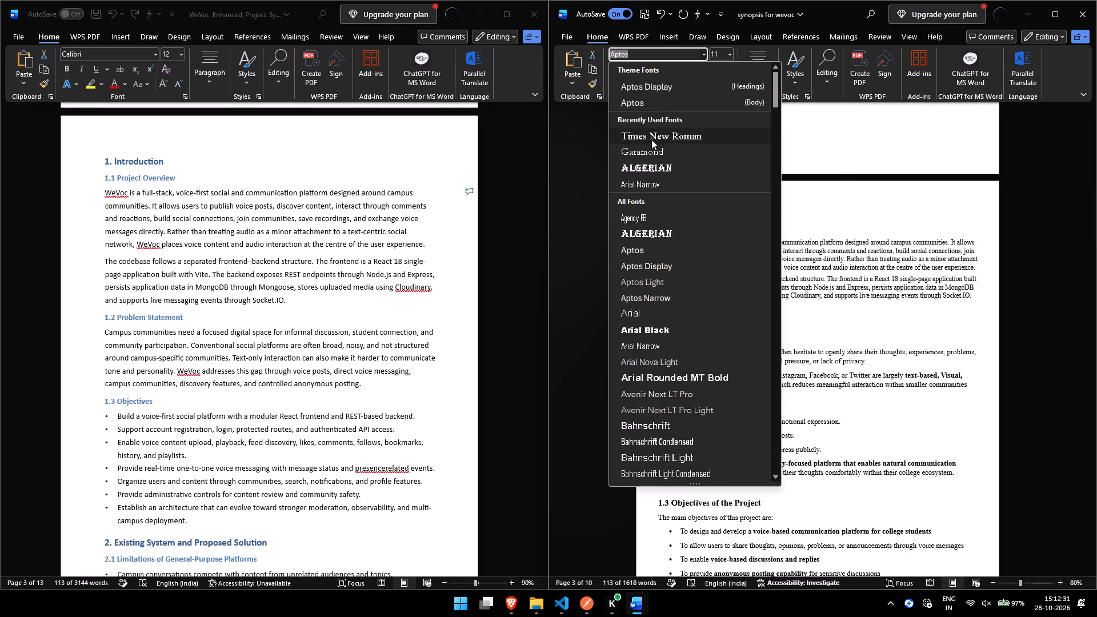
left_click(707, 359)
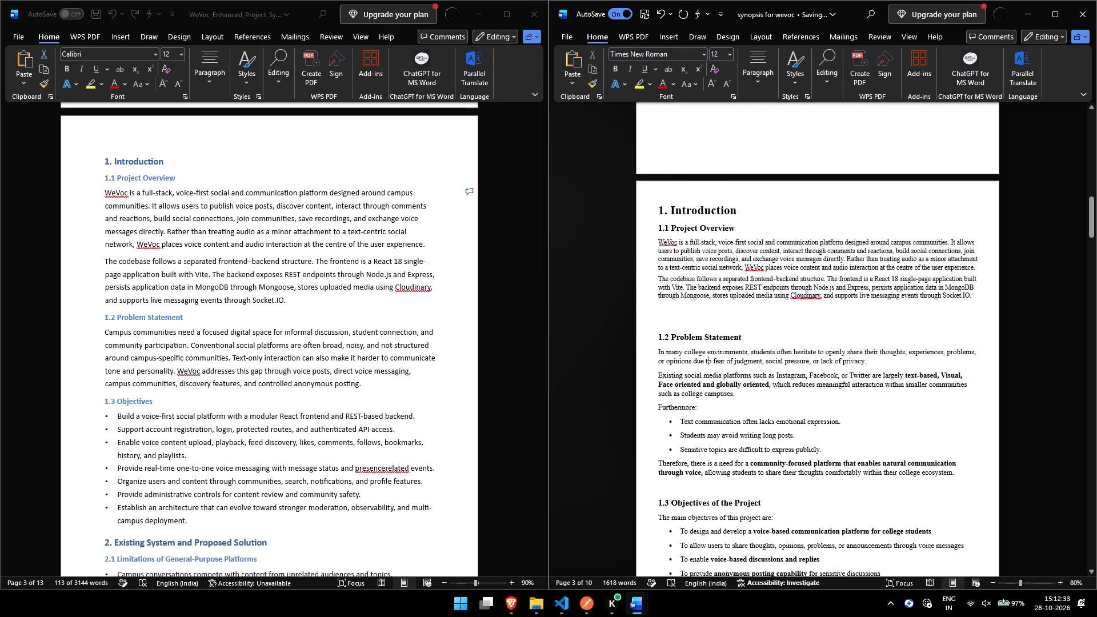
left_click_drag(656, 239, 966, 286)
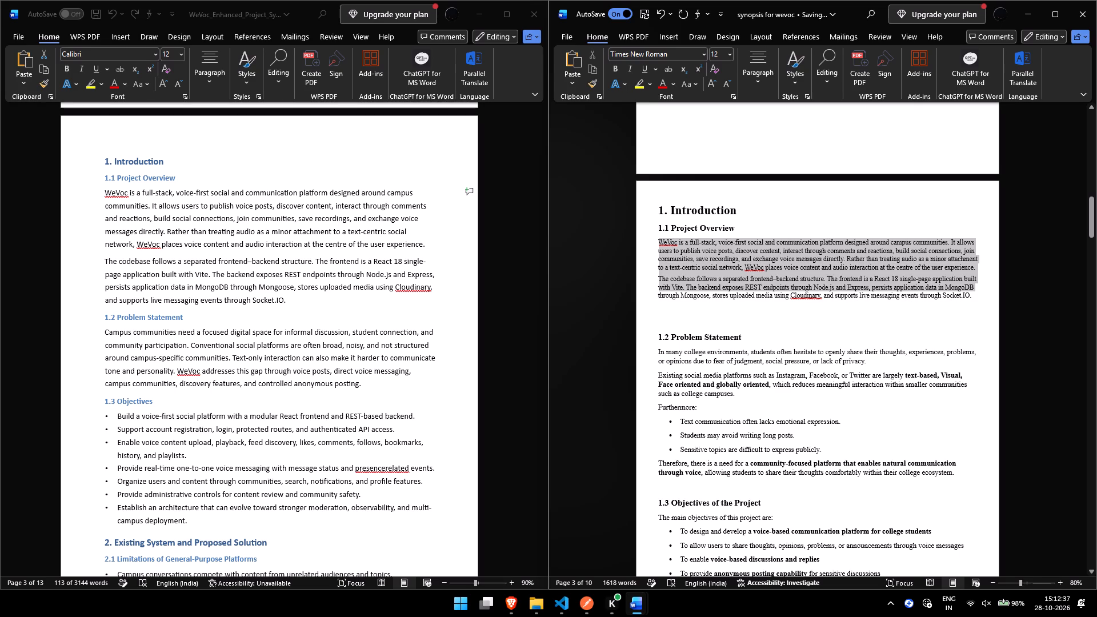
left_click_drag(966, 286, 972, 297)
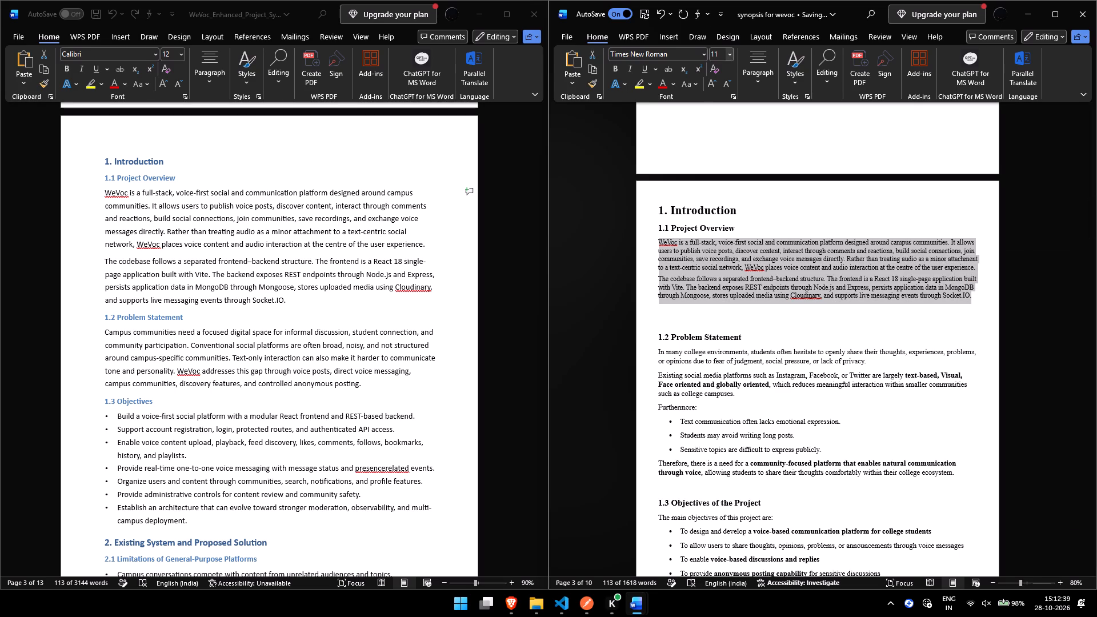
left_click(718, 56)
type("12")
key("Return")
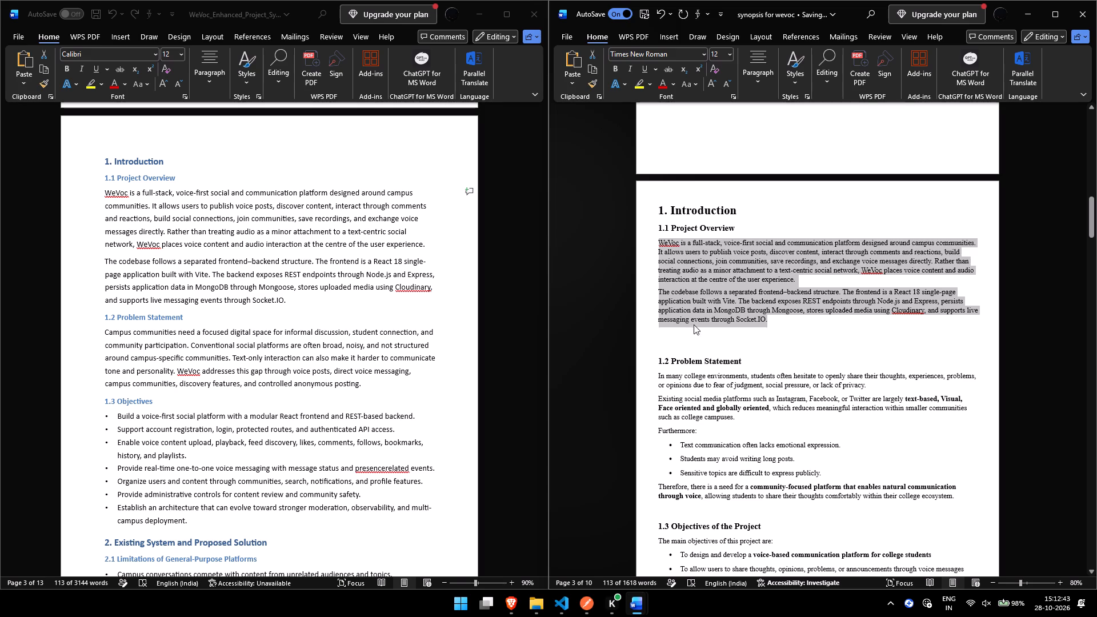
Reduce the empty lines between the 1.1 text and the 1.2 Problem Statement heading to one.
left_click(691, 338)
key("Down")
key("Down")
key("BackSpace")
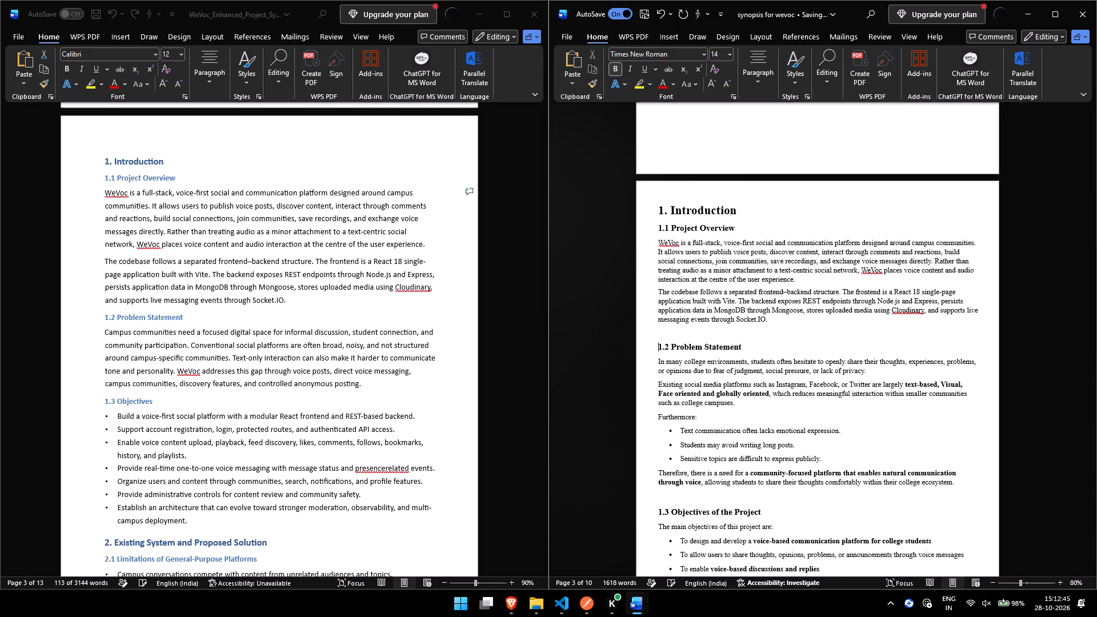
key("BackSpace")
key("Return")
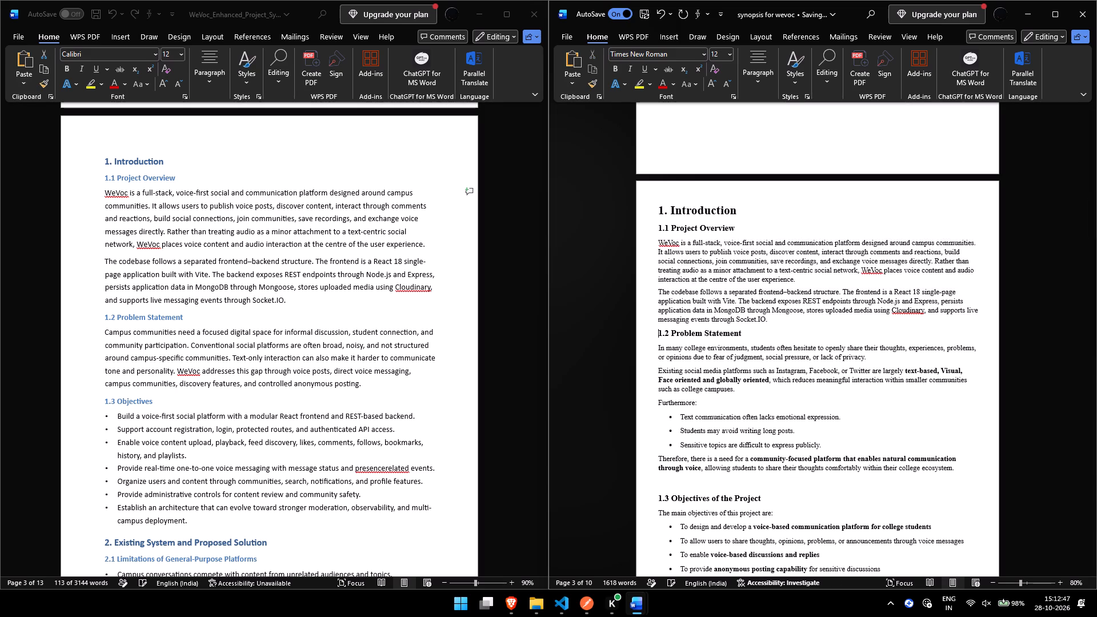
Read through the pasted first paragraph under 1.1 Project Overview in the older synopsis.
key("Up")
key("Up")
key("Up")
key("Up")
key("Up")
key("Up")
key("Up")
key("Up")
key("Up")
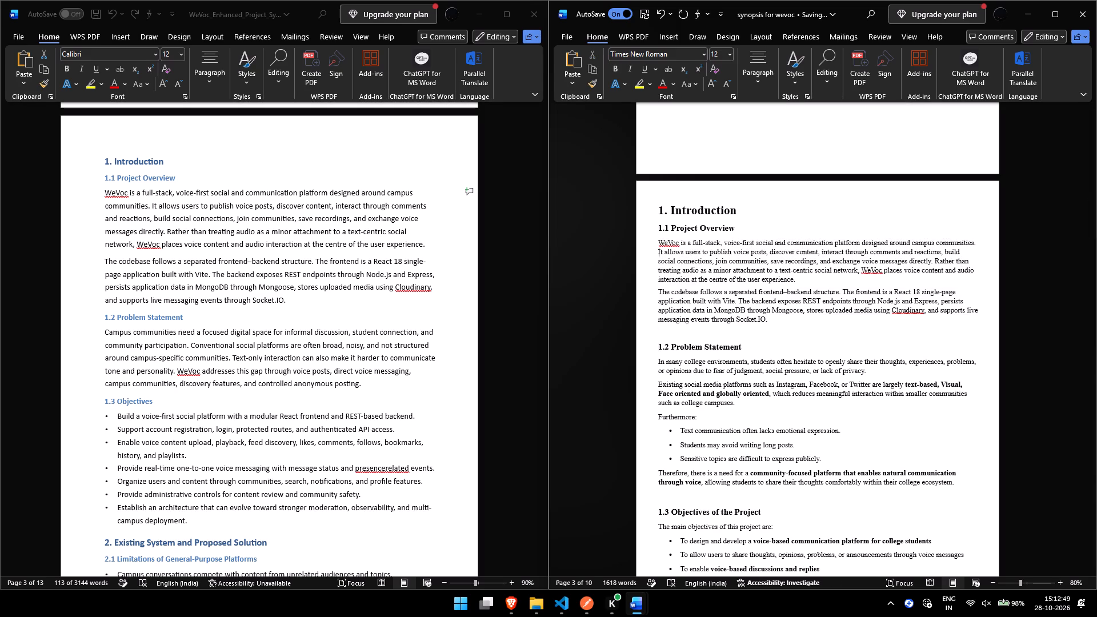
key("Up")
key("Right")
key("Right")
key("Right")
key("Down")
key("Up")
key("Right")
key("Right")
key("Right")
key("Right")
key("Right")
key("Right")
key("Right")
key("Right")
key("Right")
key("Right")
key("Right")
key("Right")
key("Right")
key("Right")
key("Right")
key("Right")
key("Right")
key("Right")
key("Right")
key("Right")
key("Right")
key("Right")
key("Right")
key("Right")
key("Right")
key("Right")
key("Right")
key("Right")
key("Right")
key("Right")
key("Right")
key("Right")
key("Right")
key("Right")
key("Right")
key("Right")
key("Right")
key("Right")
key("Right")
key("Right")
key("Right")
key("Right")
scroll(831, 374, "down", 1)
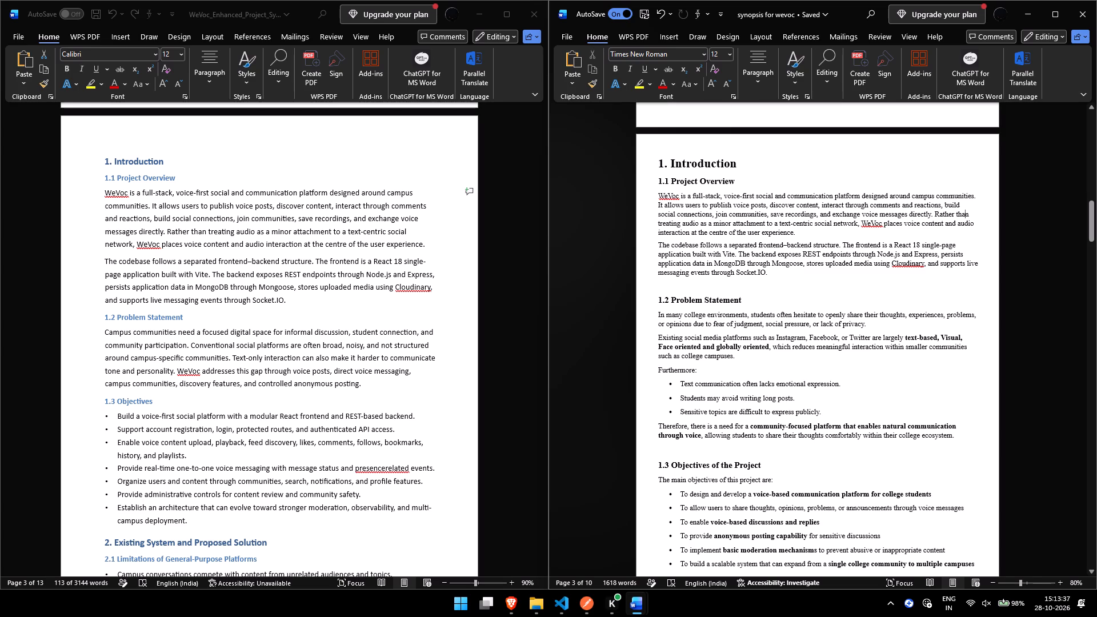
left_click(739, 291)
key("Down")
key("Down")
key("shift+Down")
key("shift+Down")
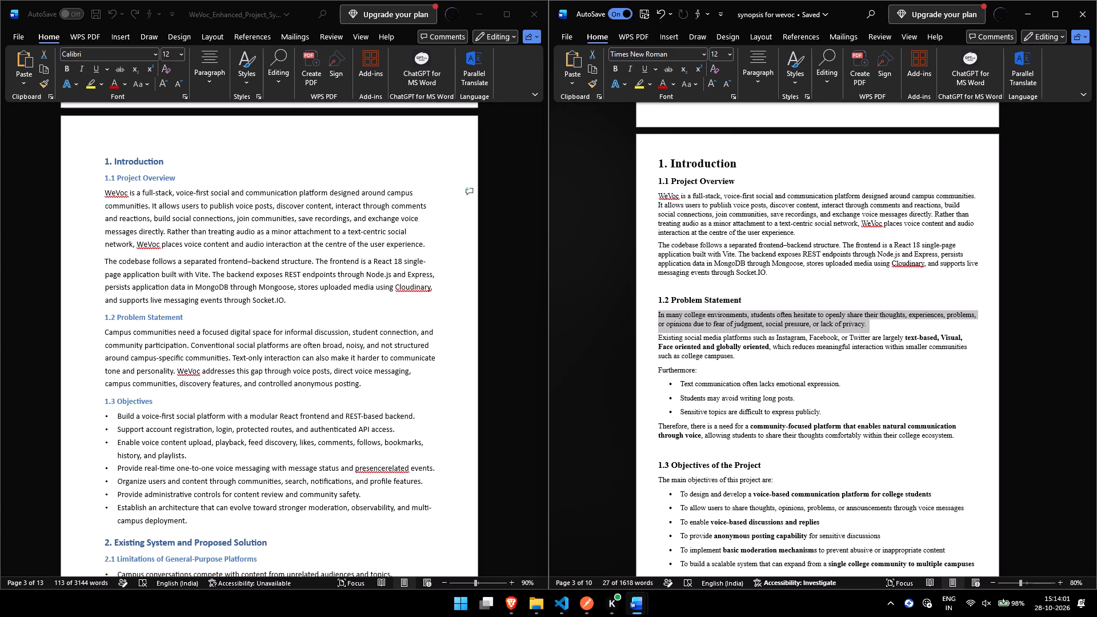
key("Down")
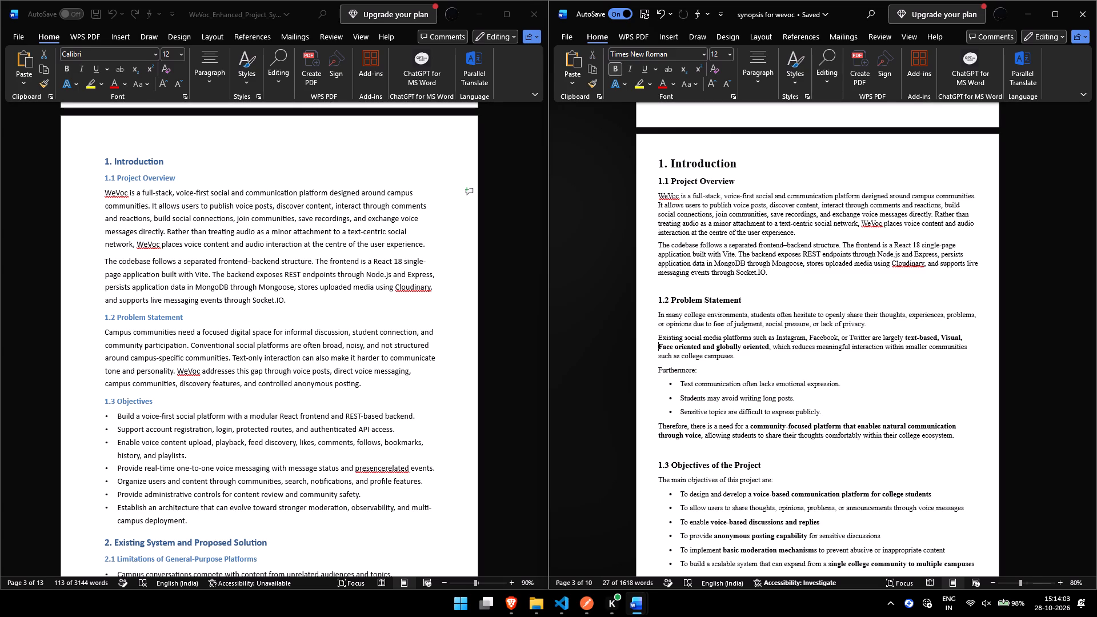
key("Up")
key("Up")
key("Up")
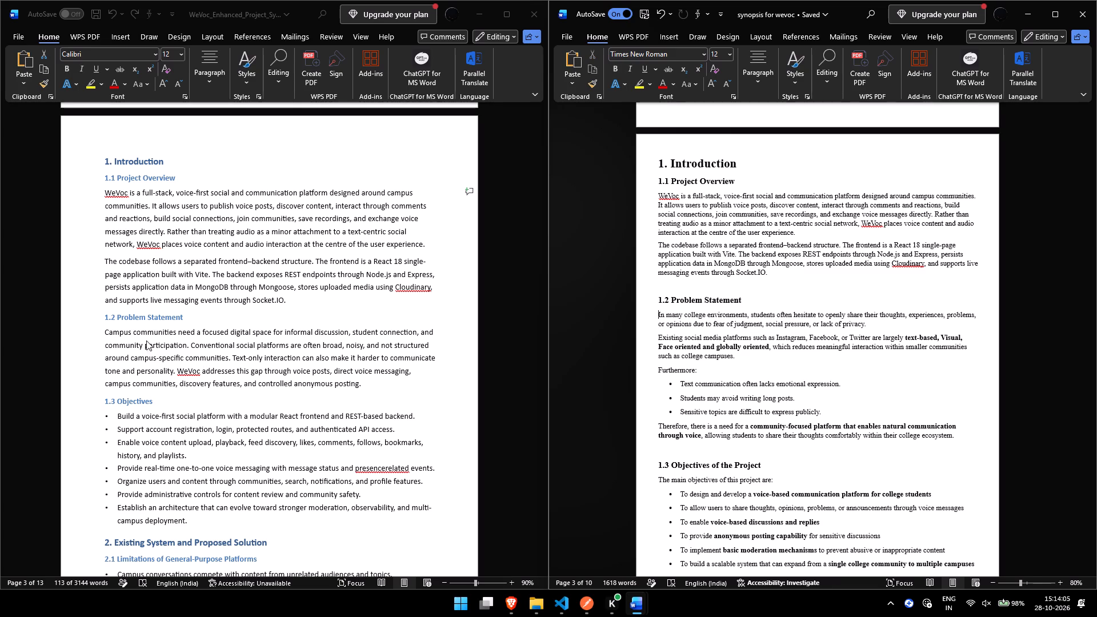
Copy all seven bulleted objectives under 1.3 Objectives from the enhanced synopsis.
scroll(731, 376, "down", 1)
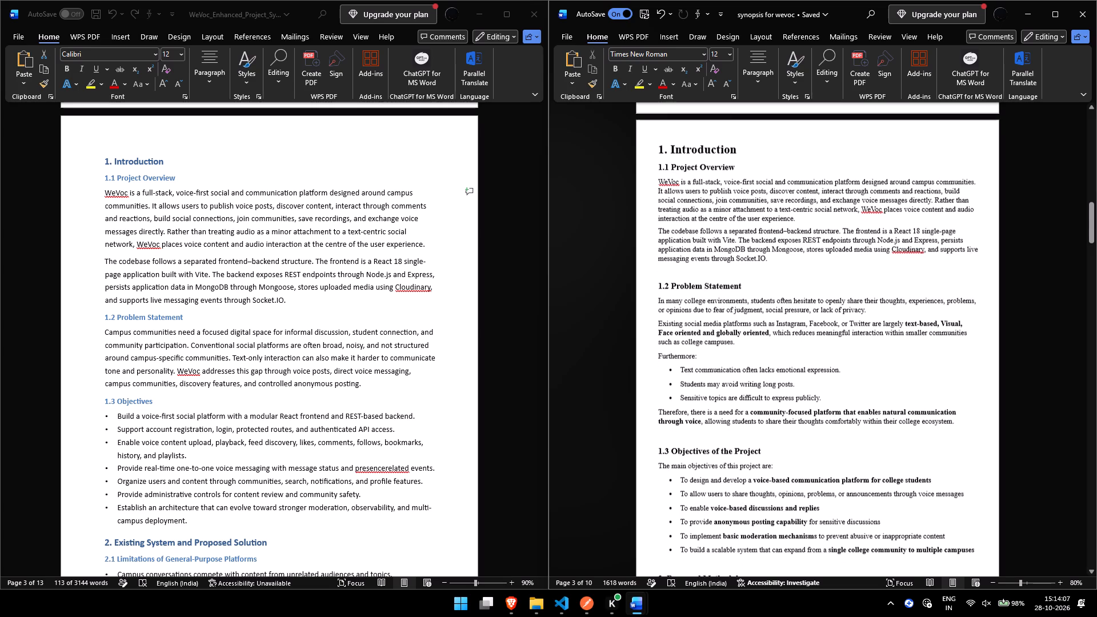
scroll(731, 376, "down", 1)
scroll(416, 412, "down", 1)
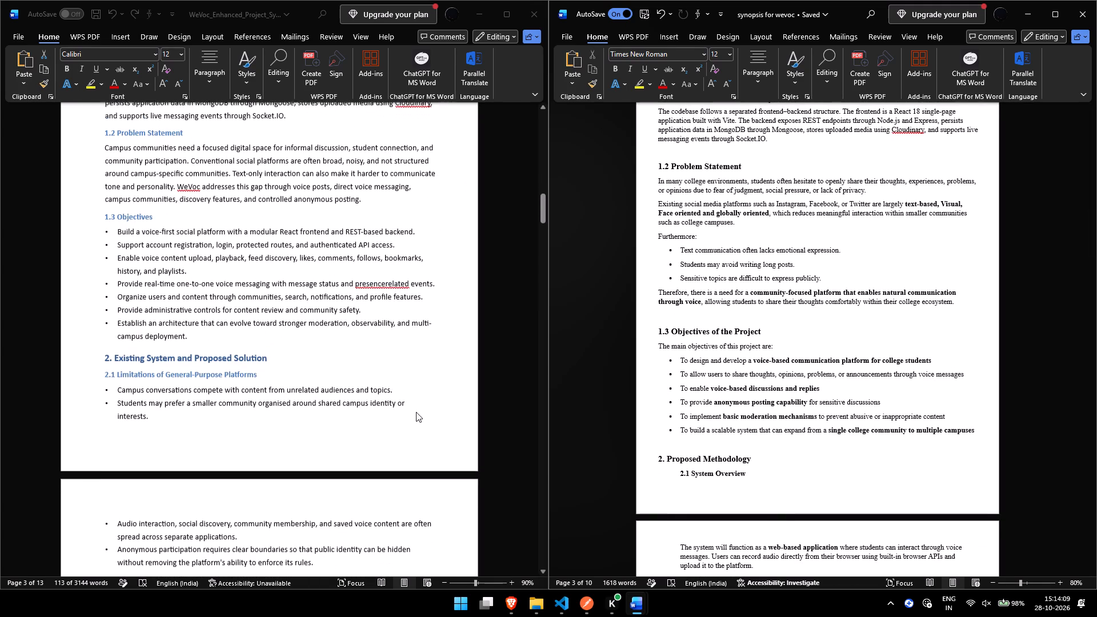
scroll(767, 366, "down", 1)
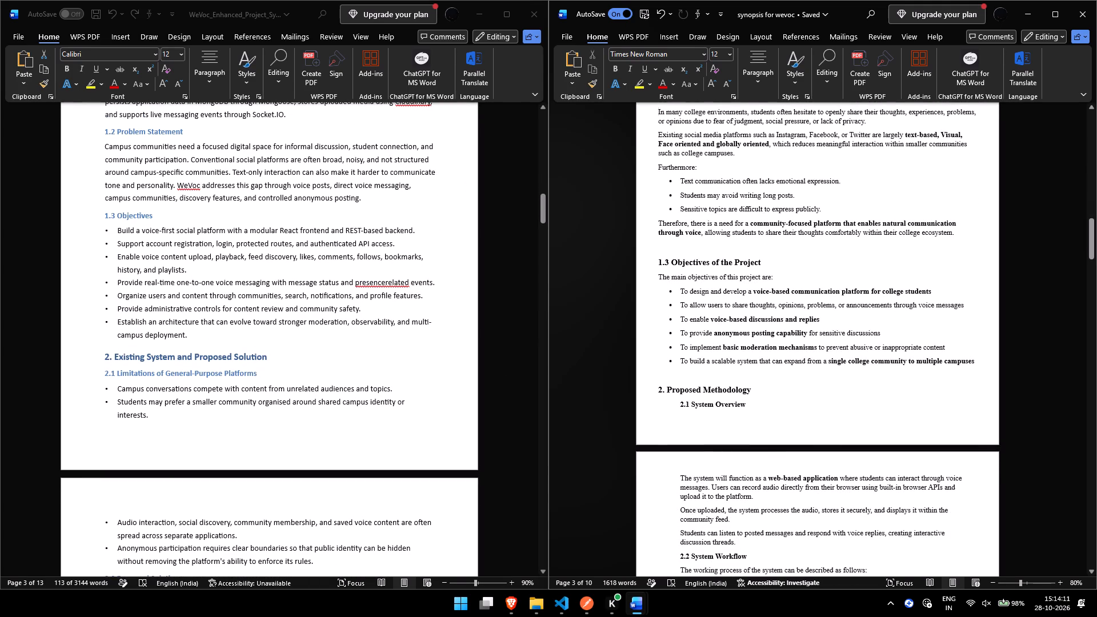
left_click(116, 231)
left_click_drag(116, 231, 208, 344)
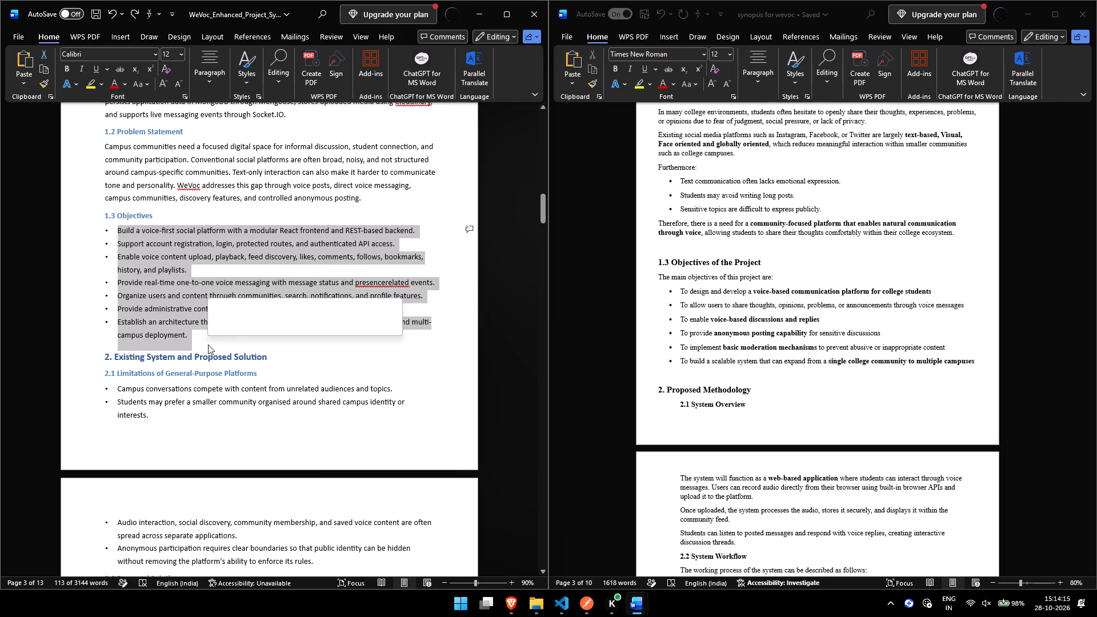
key("ctrl+c")
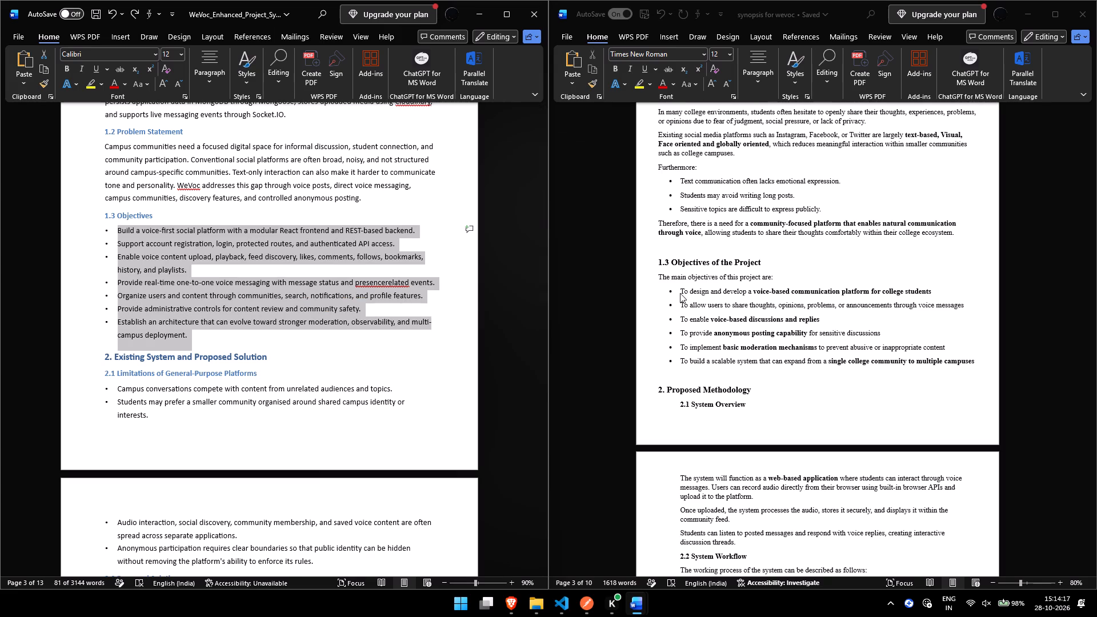
Replace the bulleted list under 1.3 Objectives of the Project in the older synopsis with the copied objectives.
left_click(680, 293)
left_click_drag(680, 293, 976, 374)
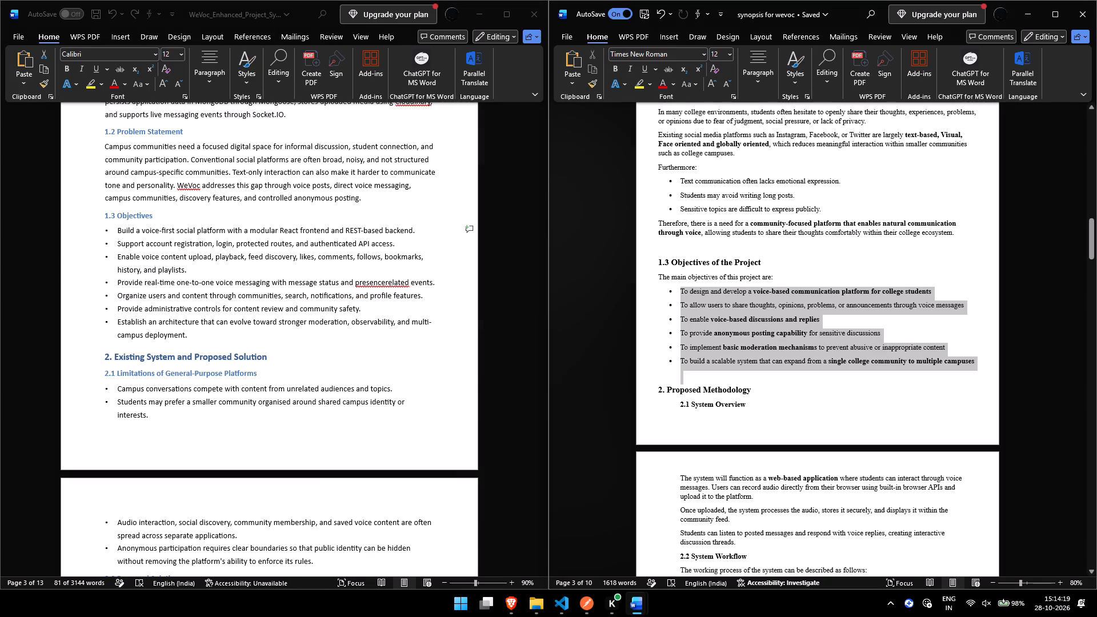
left_click_drag(976, 374, 980, 363)
key("ctrl+v")
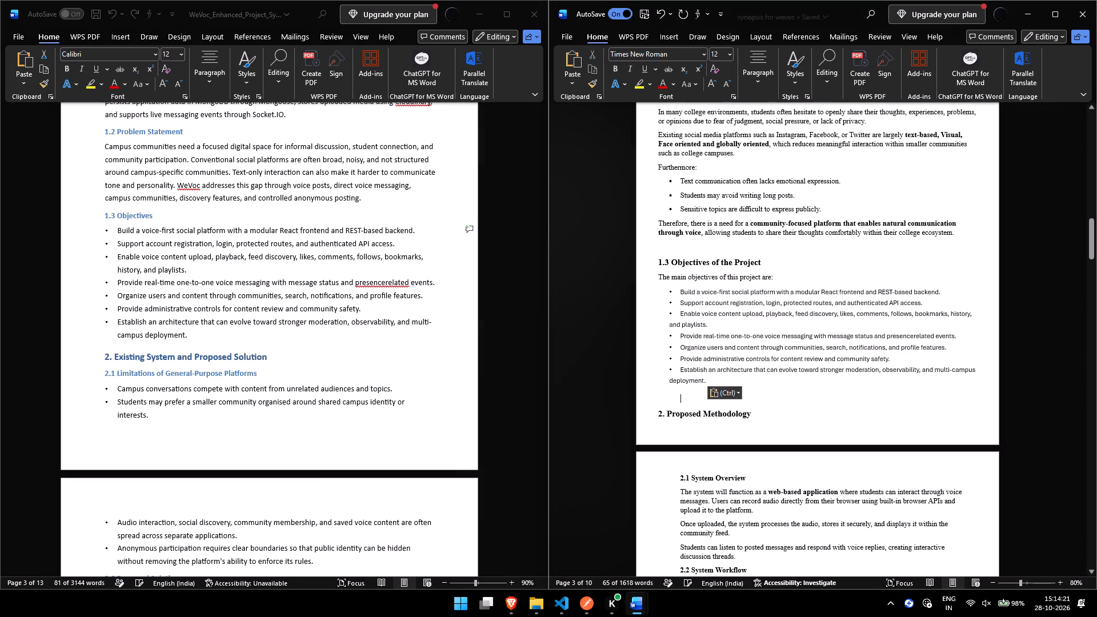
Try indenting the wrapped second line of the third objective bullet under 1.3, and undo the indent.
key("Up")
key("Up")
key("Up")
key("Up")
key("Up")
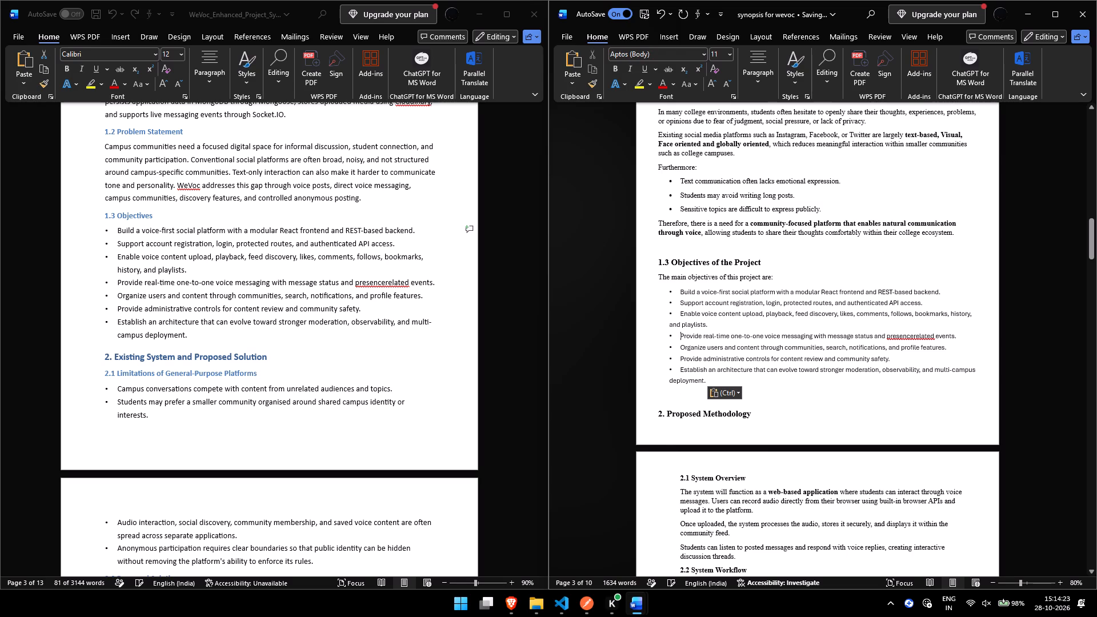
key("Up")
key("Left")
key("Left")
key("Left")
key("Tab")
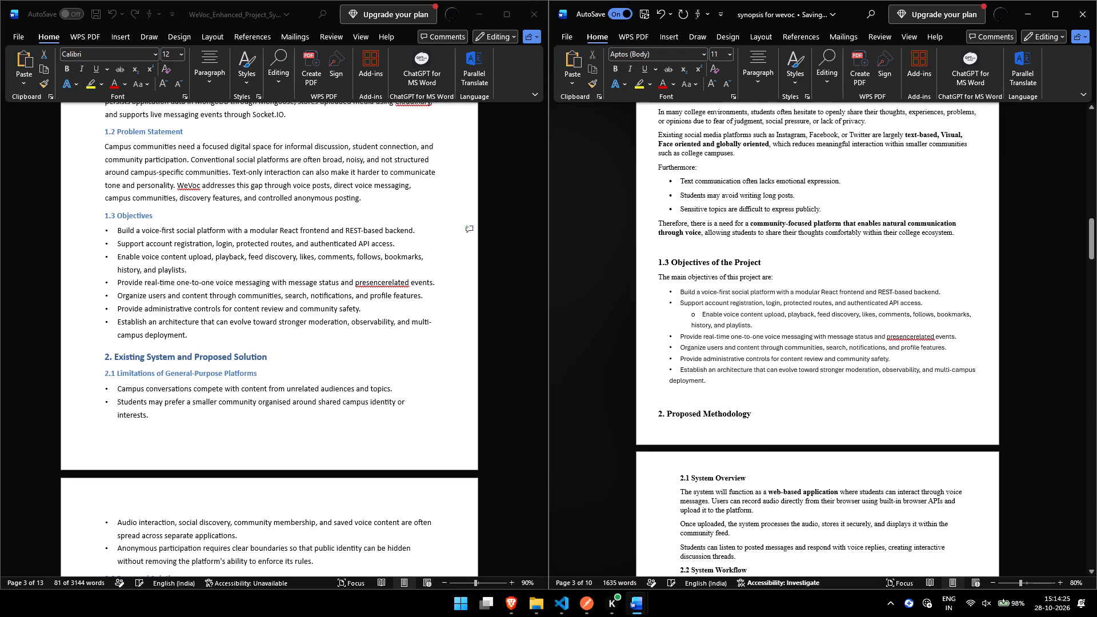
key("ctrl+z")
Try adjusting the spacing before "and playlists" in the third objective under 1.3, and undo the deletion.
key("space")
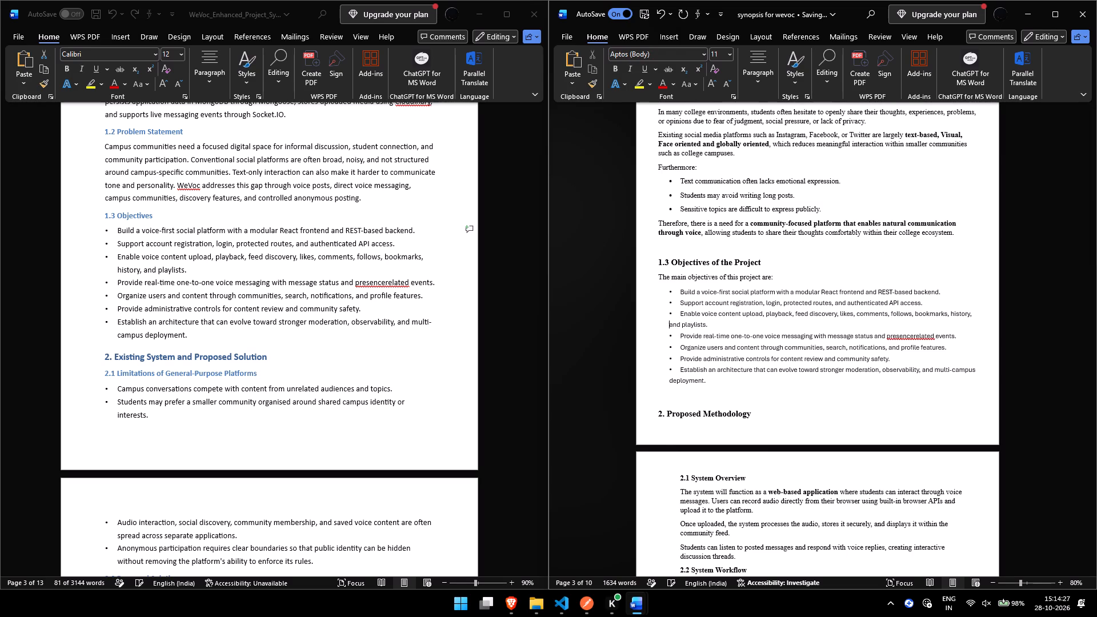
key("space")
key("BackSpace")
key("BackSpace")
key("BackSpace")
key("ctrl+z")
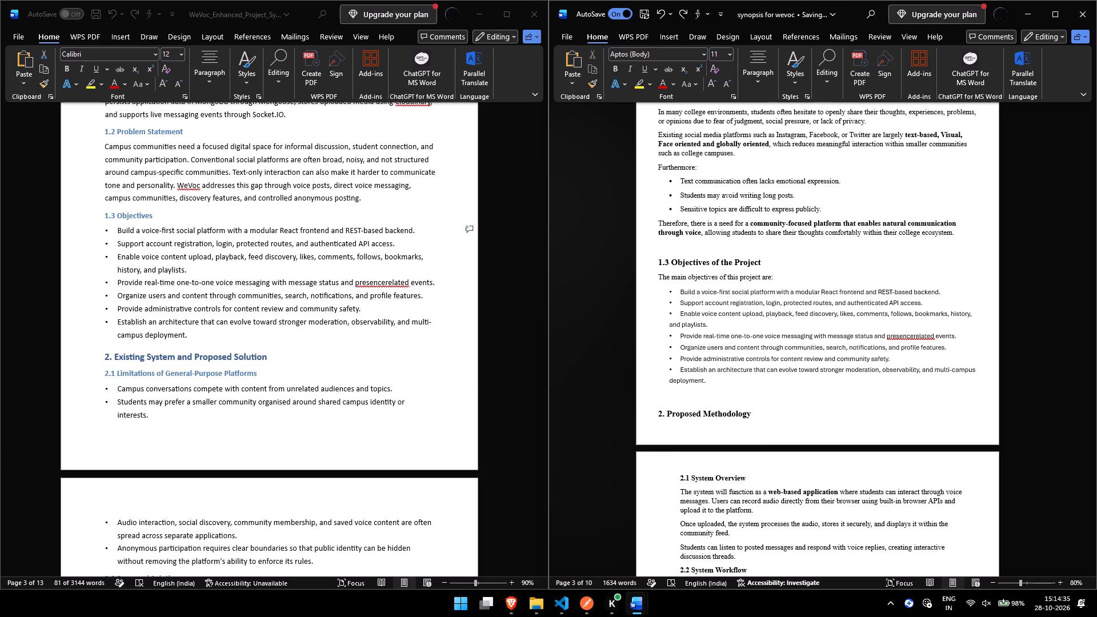
Remove the pasted bullets from the second and third objectives under 1.3, restoring the capital E of "Enable".
key("Up")
key("Up")
key("Down")
key("Down")
key("Up")
key("Up")
key("Up")
key("Down")
key("BackSpace")
key("Down")
key("Right")
key("BackSpace")
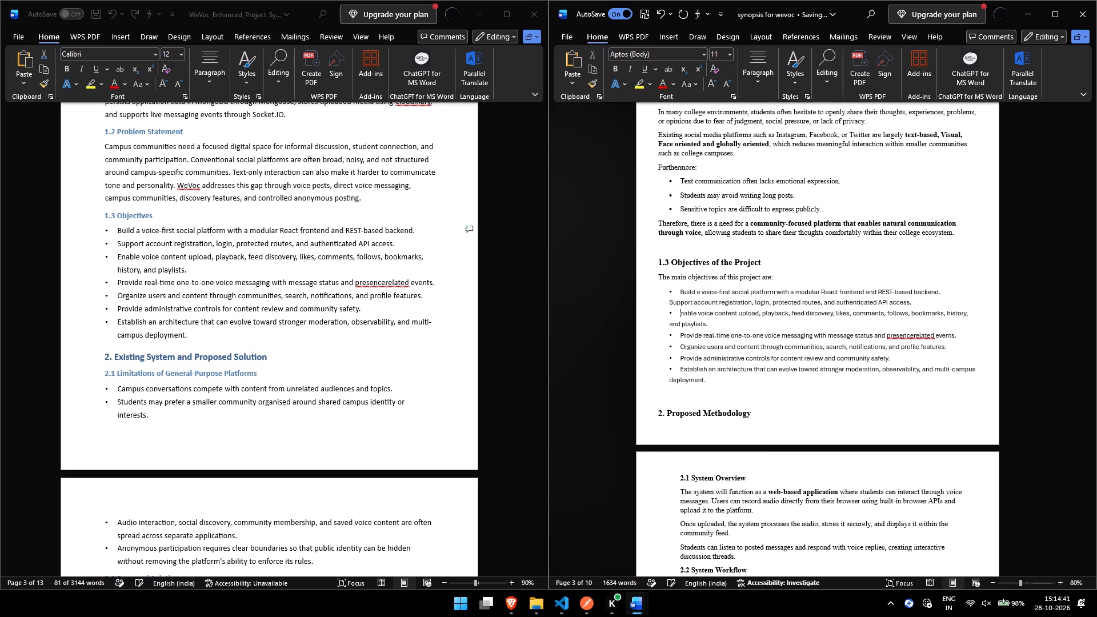
key("BackSpace")
key("shift+e")
Remove the pasted bullets from the fourth to seventh objectives and from the first one under 1.3.
key("Down")
key("Down")
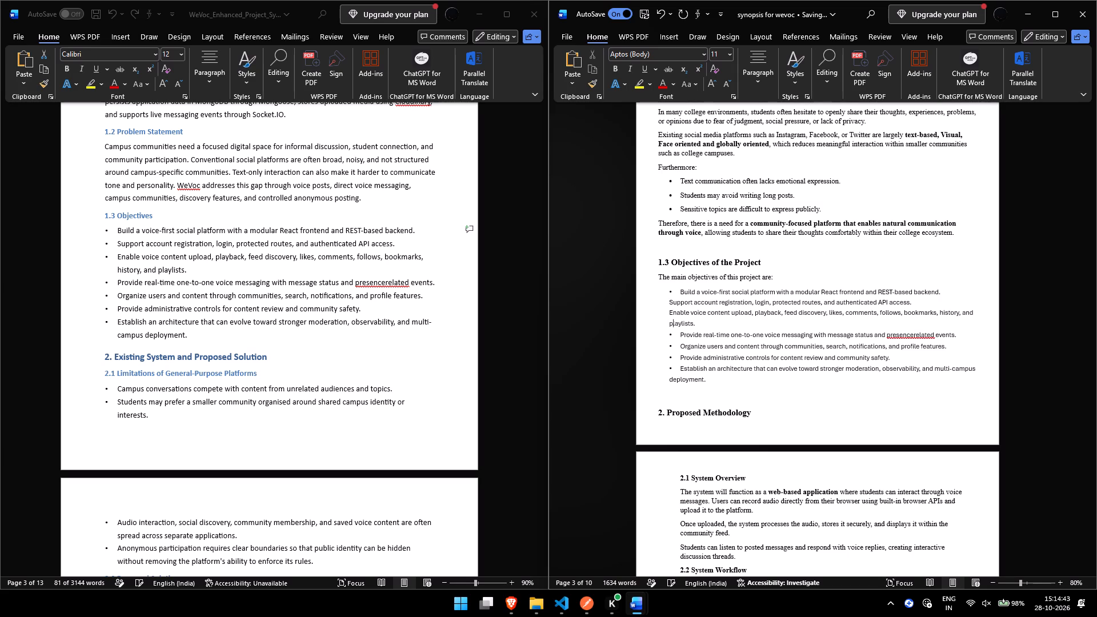
key("BackSpace")
key("Down")
key("BackSpace")
key("Down")
key("BackSpace")
key("Down")
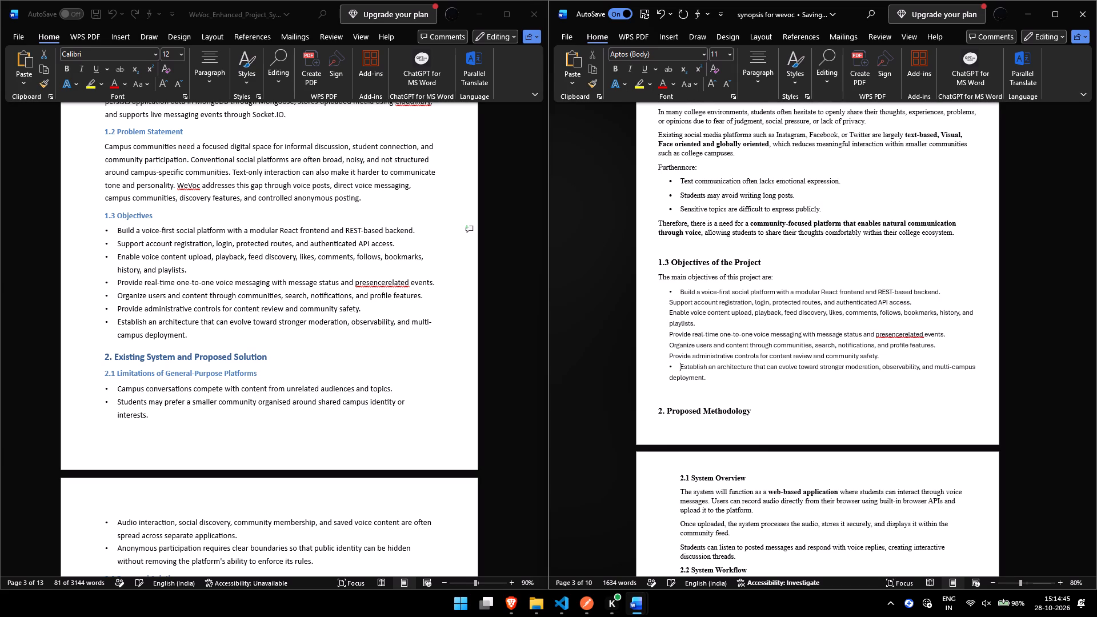
key("BackSpace")
key("Up")
key("Up")
key("Up")
key("Up")
key("Up")
key("Up")
key("Up")
key("Right")
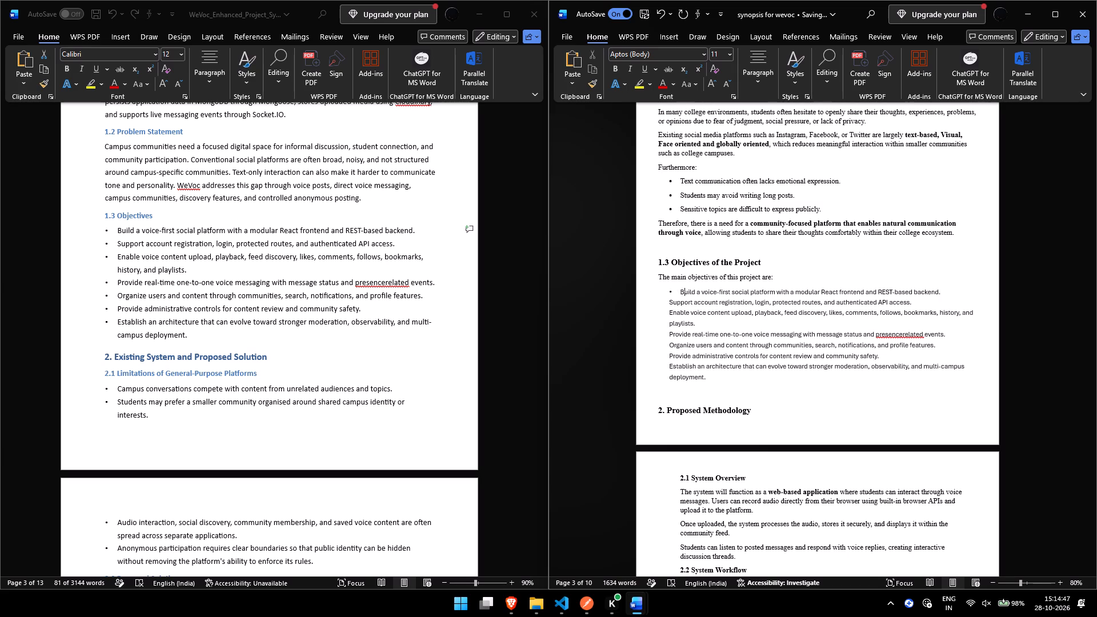
key("Left")
key("BackSpace")
Format all seven objectives under 1.3 Objectives of the Project as a standard bulleted list.
key("shift+Down")
key("shift+Down")
key("shift+Down")
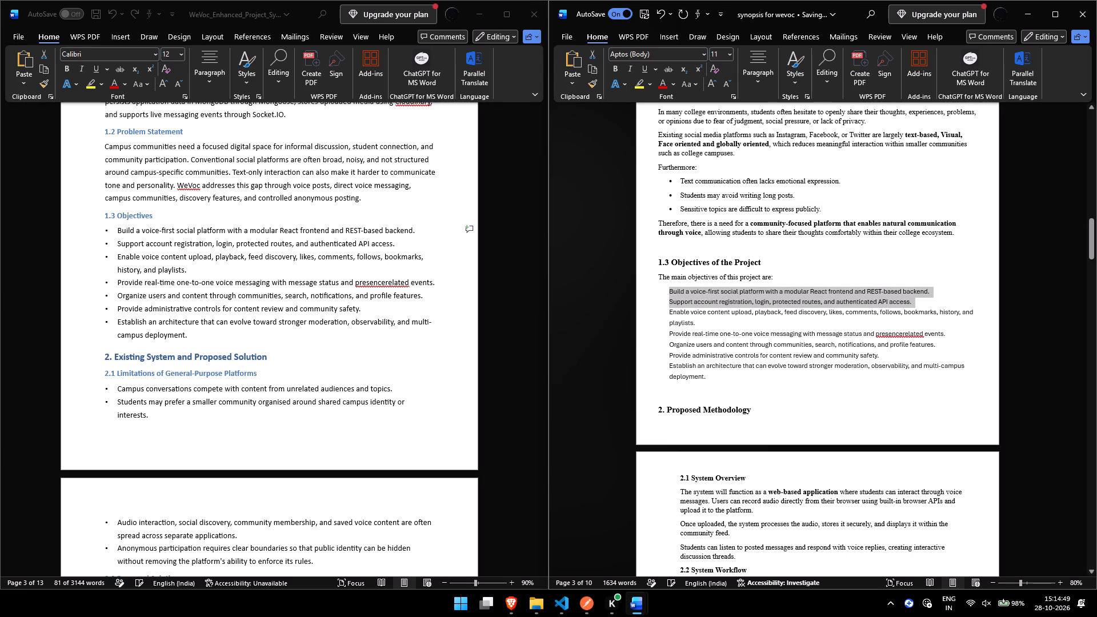
key("shift+Down")
key("shift+Down")
key("shift+Down")
key("shift+Down")
key("shift+Down")
key("shift+Down")
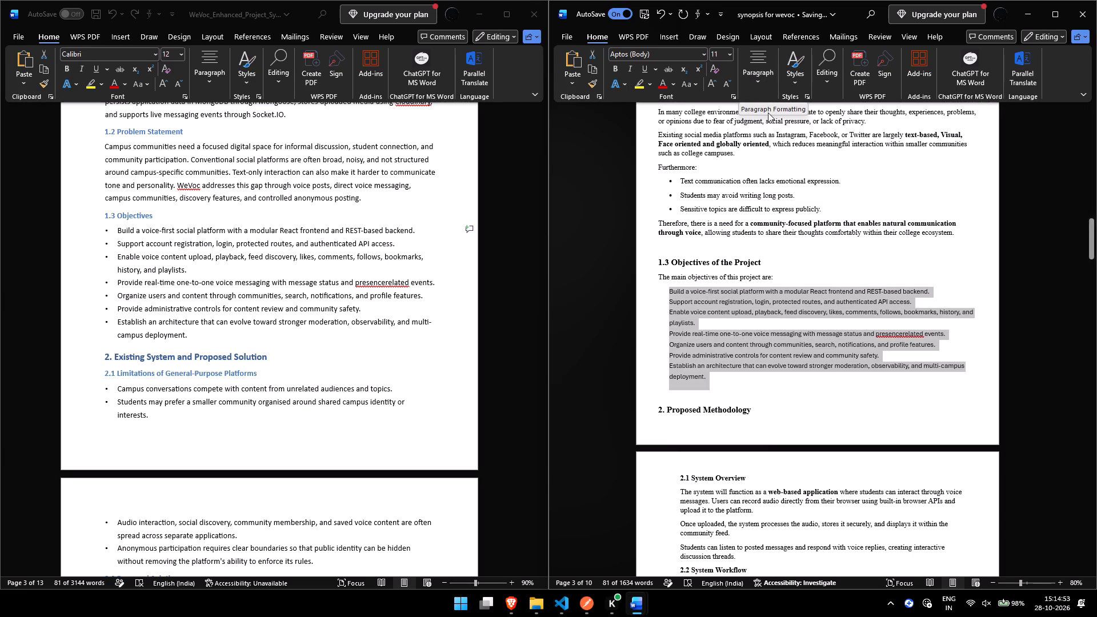
left_click(759, 82)
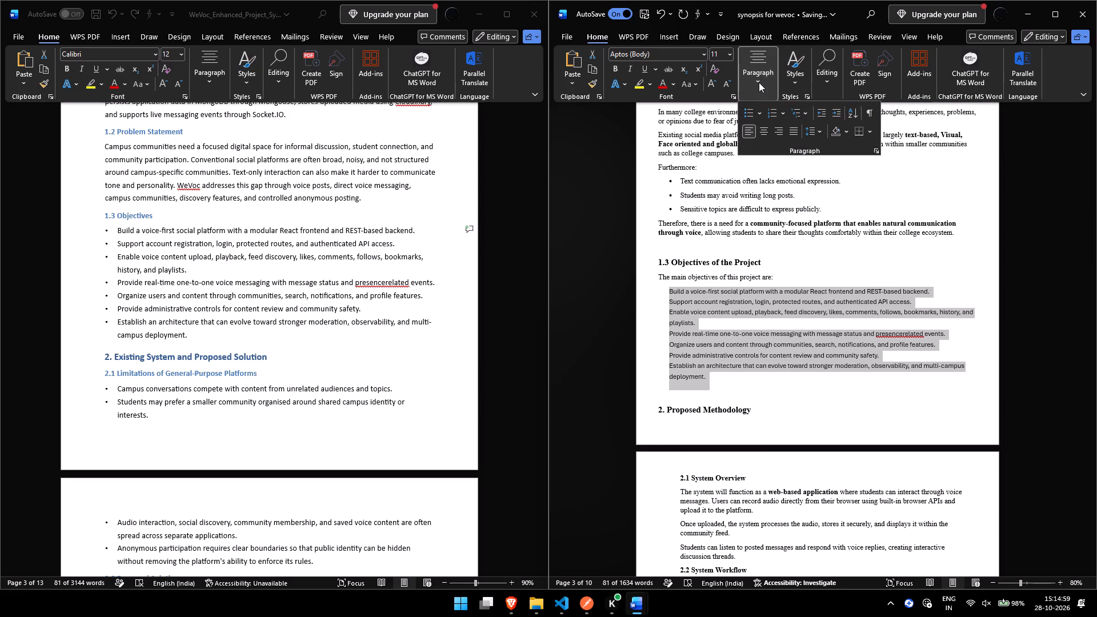
left_click(804, 117)
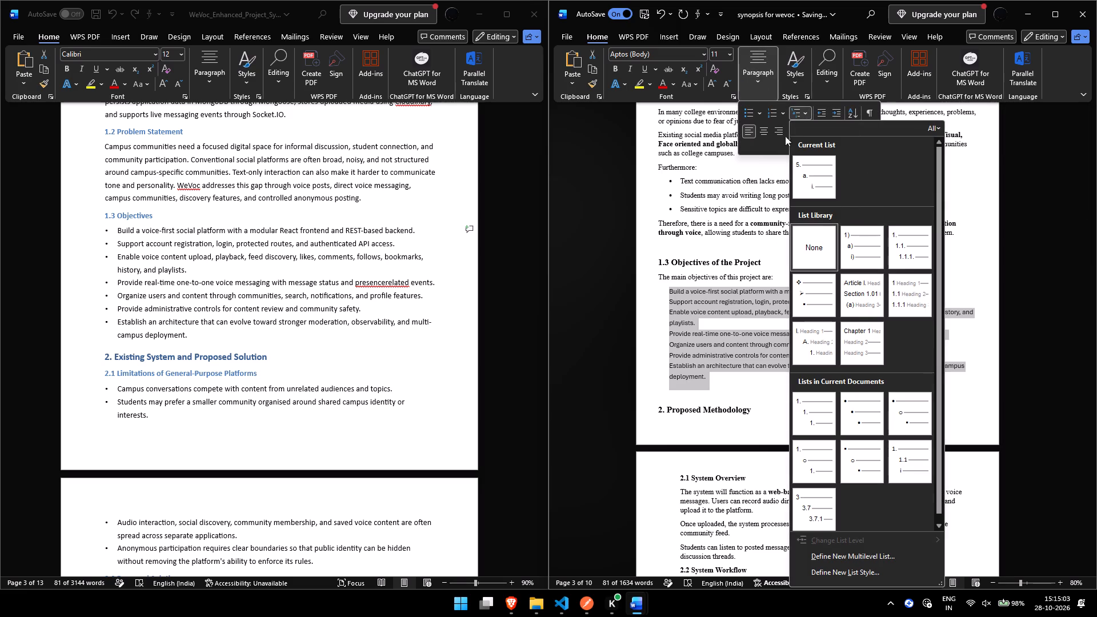
left_click(750, 111)
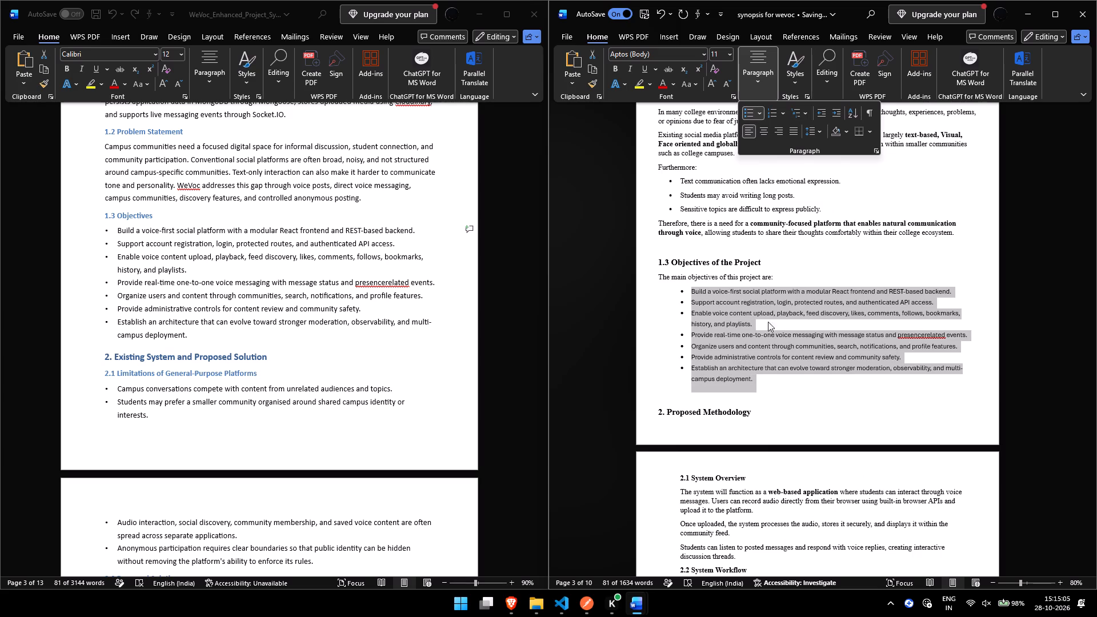
left_click(762, 339)
left_click(736, 327)
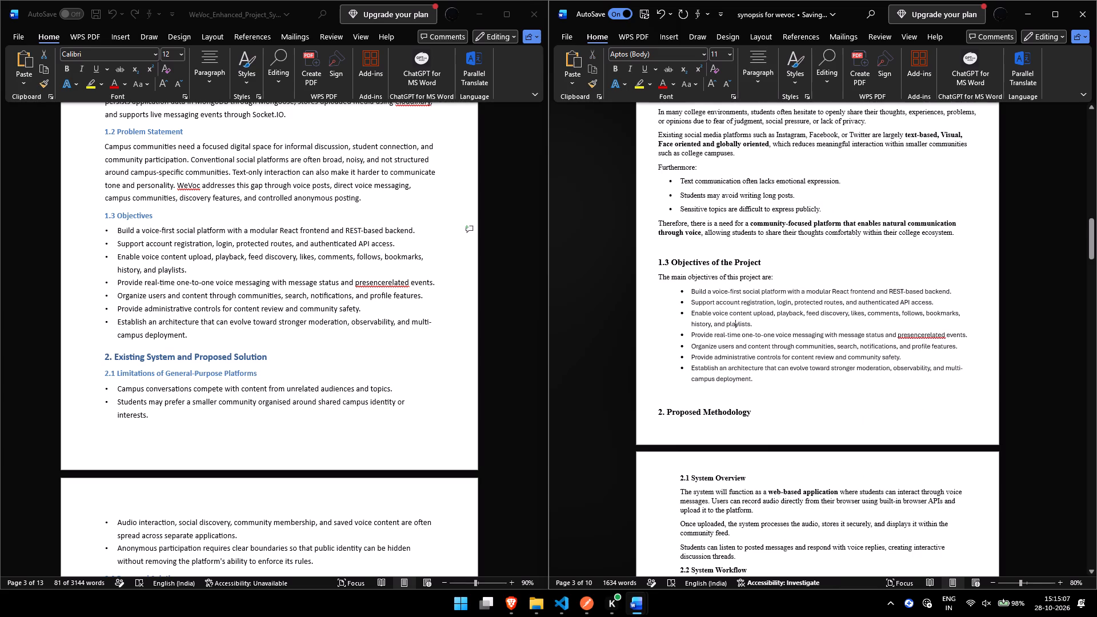
Set the seven objective bullets under 1.3 to Times New Roman, size 12.
left_click(696, 295)
key("Left")
key("shift+Down")
key("ctrl+shift+Down")
key("ctrl+shift+Down")
key("ctrl+shift+Down")
key("shift+Down")
key("shift+Down")
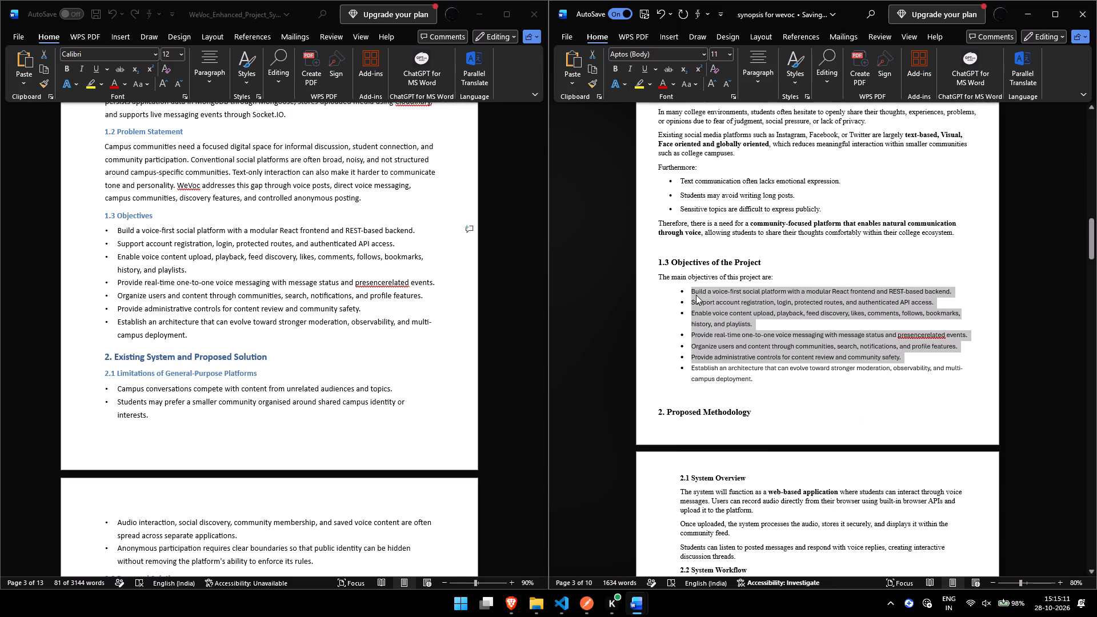
key("shift+Down")
key("shift+Down")
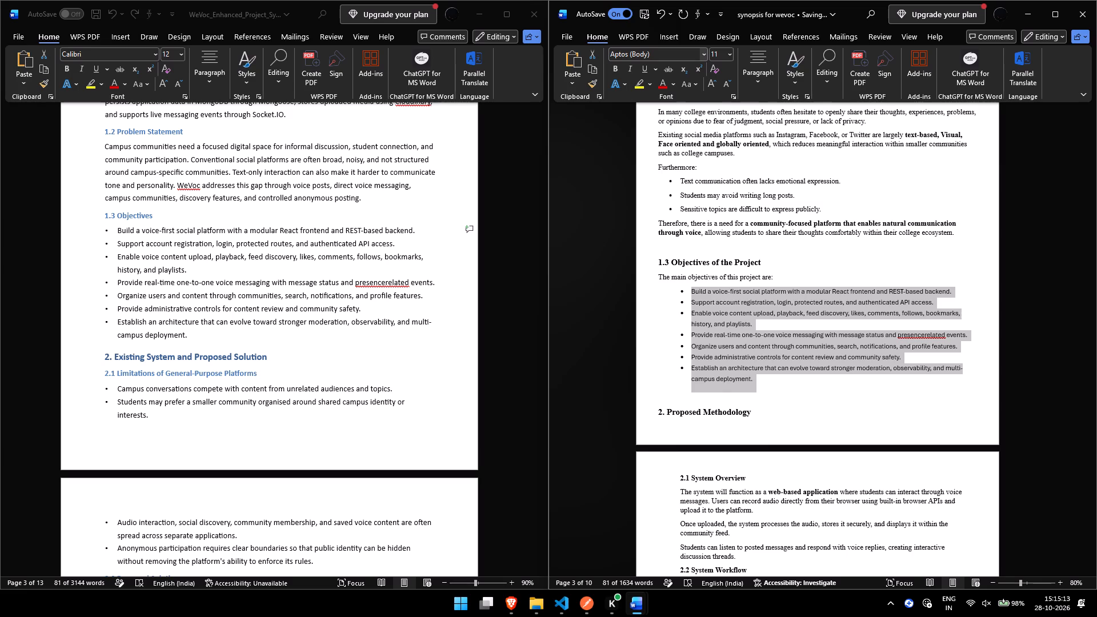
left_click(707, 54)
left_click(670, 139)
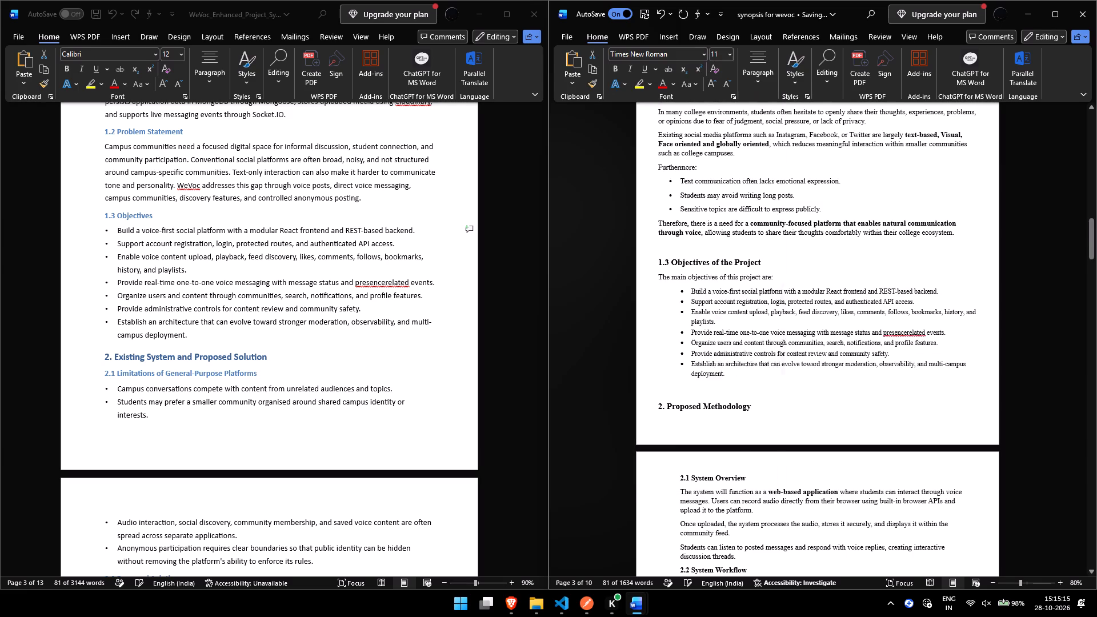
left_click(715, 52)
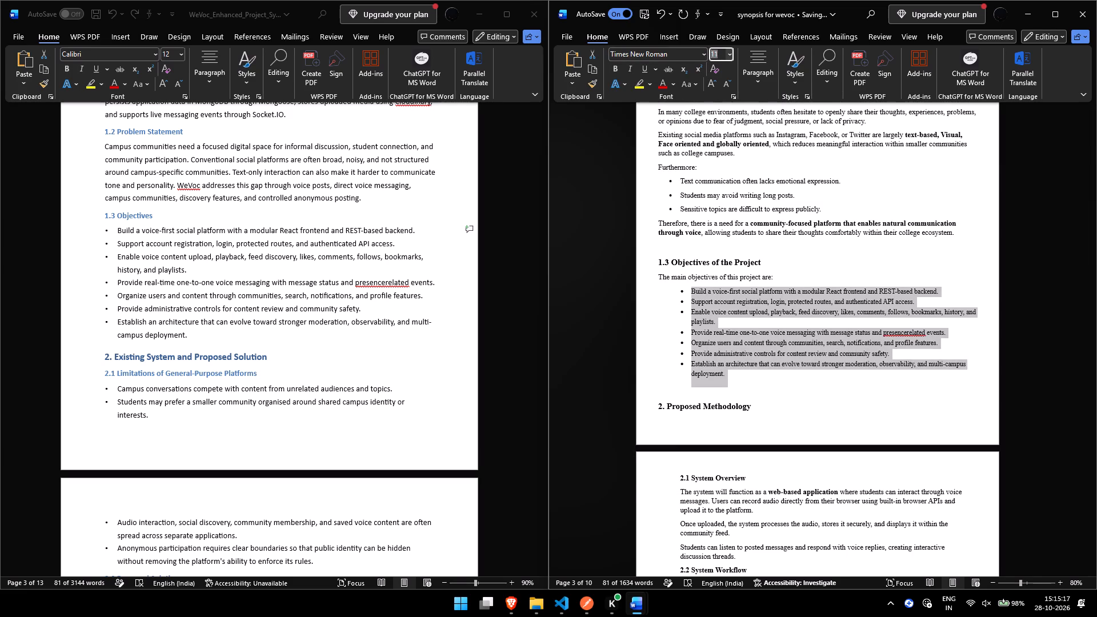
type("12")
key("Return")
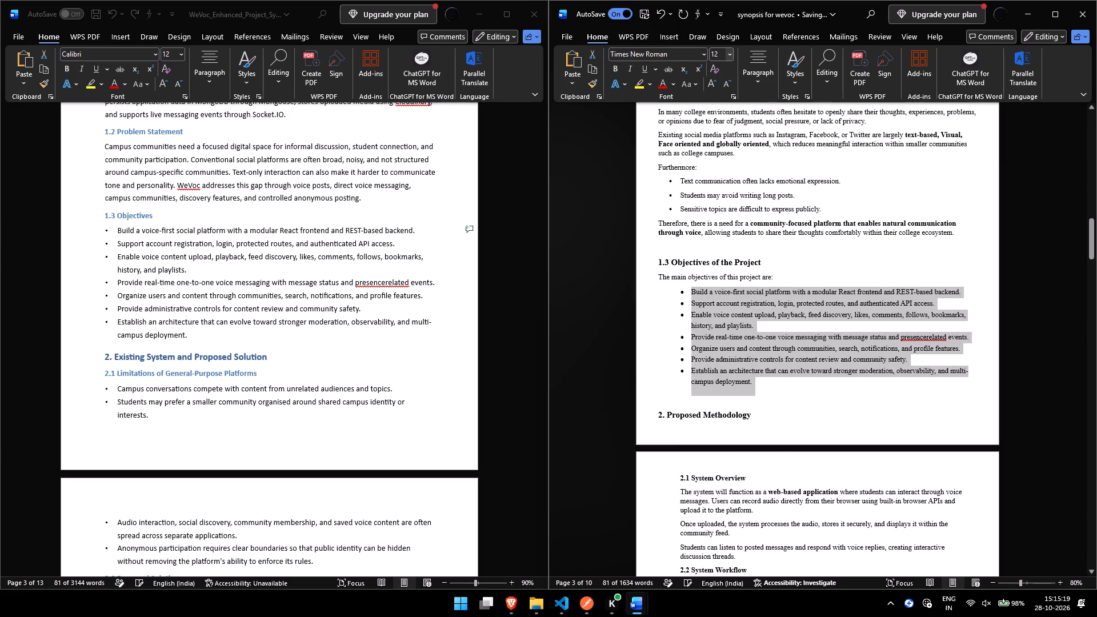
left_click(705, 380)
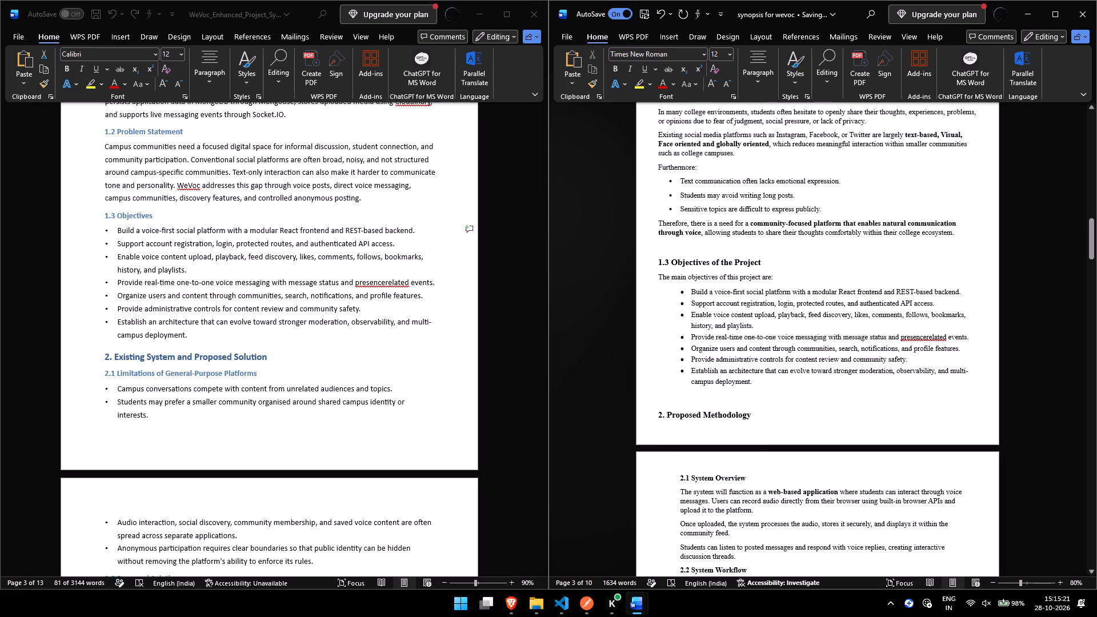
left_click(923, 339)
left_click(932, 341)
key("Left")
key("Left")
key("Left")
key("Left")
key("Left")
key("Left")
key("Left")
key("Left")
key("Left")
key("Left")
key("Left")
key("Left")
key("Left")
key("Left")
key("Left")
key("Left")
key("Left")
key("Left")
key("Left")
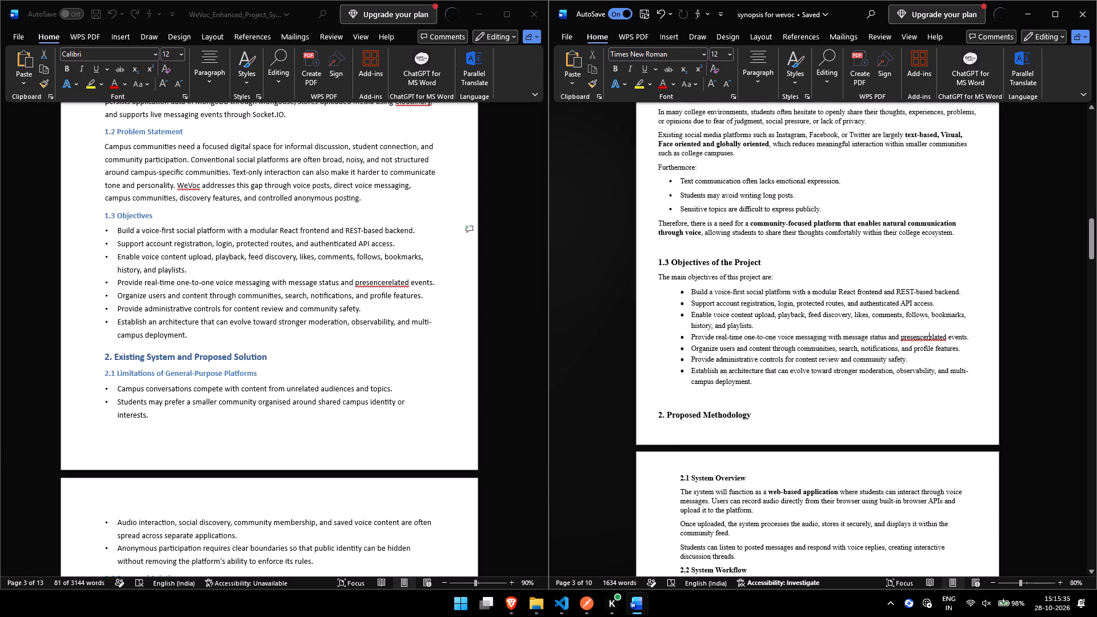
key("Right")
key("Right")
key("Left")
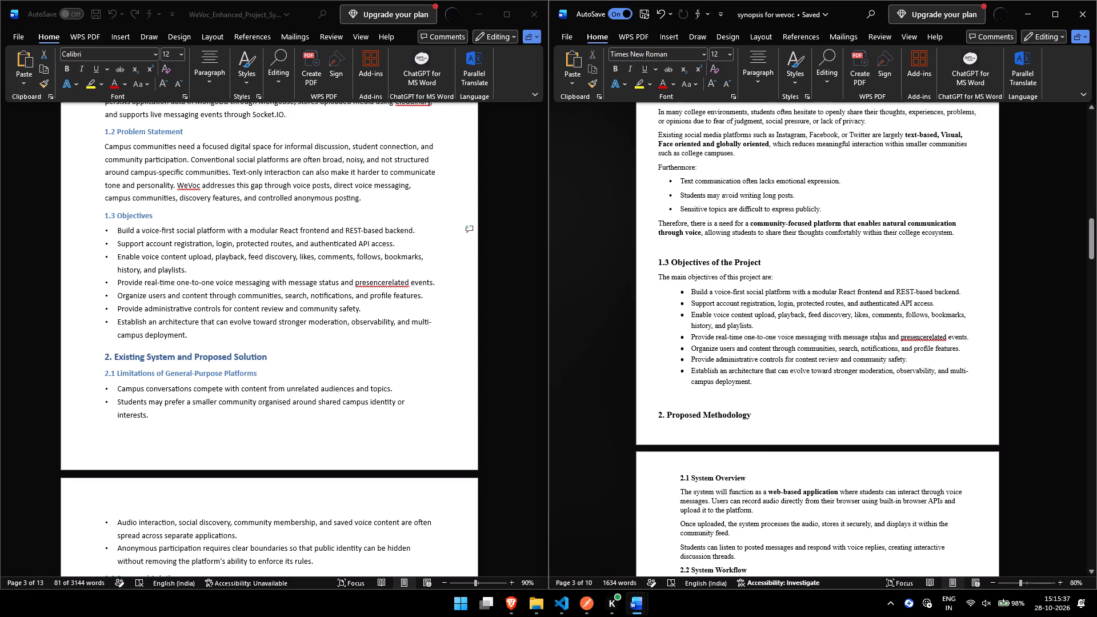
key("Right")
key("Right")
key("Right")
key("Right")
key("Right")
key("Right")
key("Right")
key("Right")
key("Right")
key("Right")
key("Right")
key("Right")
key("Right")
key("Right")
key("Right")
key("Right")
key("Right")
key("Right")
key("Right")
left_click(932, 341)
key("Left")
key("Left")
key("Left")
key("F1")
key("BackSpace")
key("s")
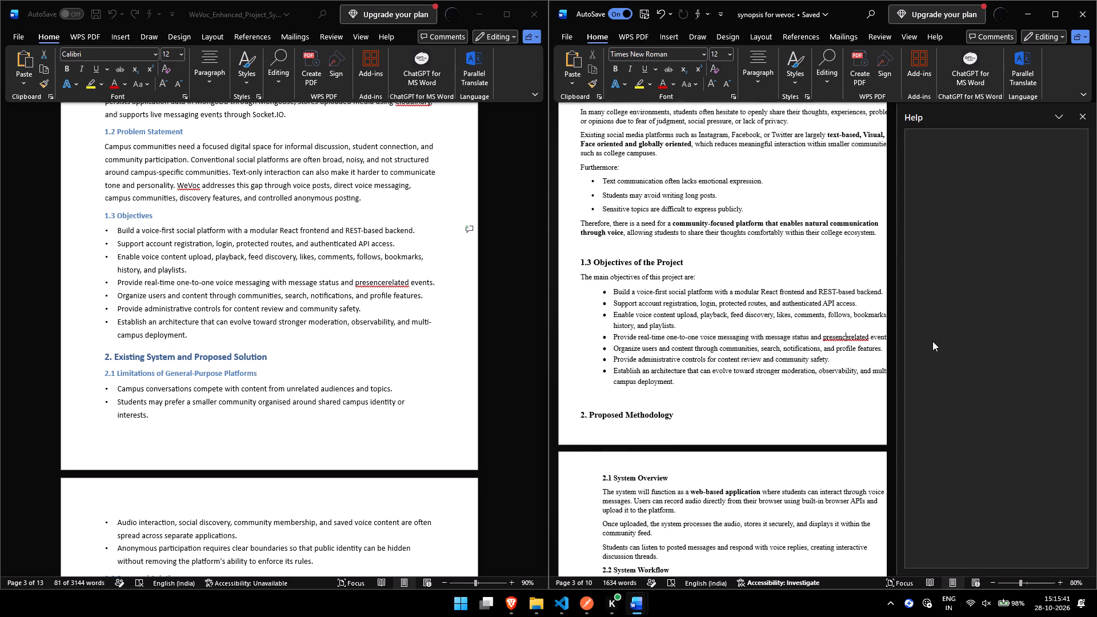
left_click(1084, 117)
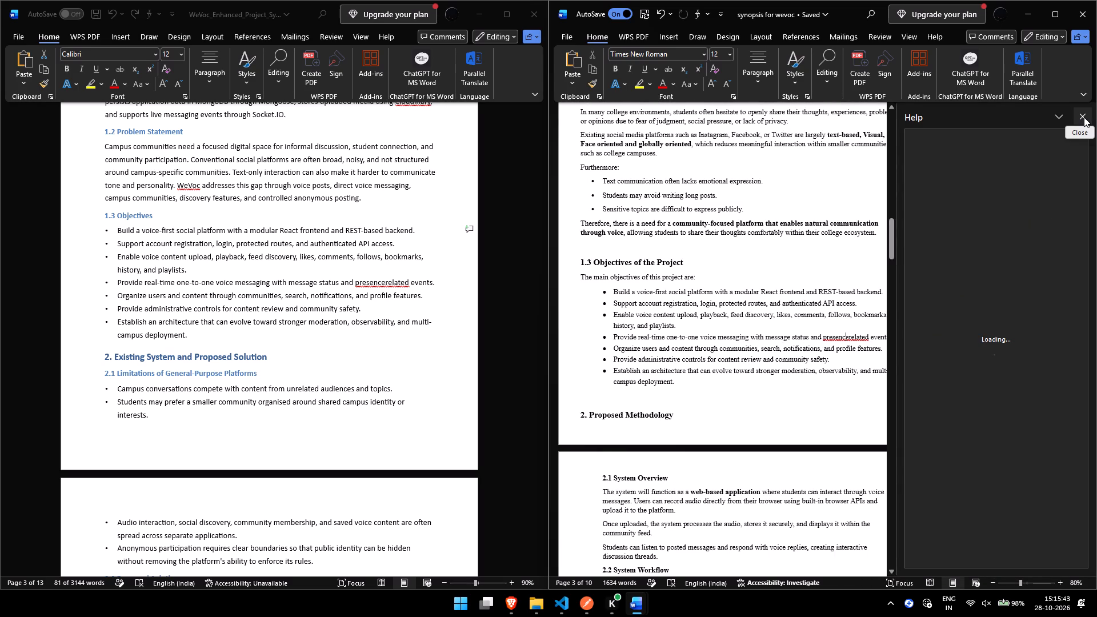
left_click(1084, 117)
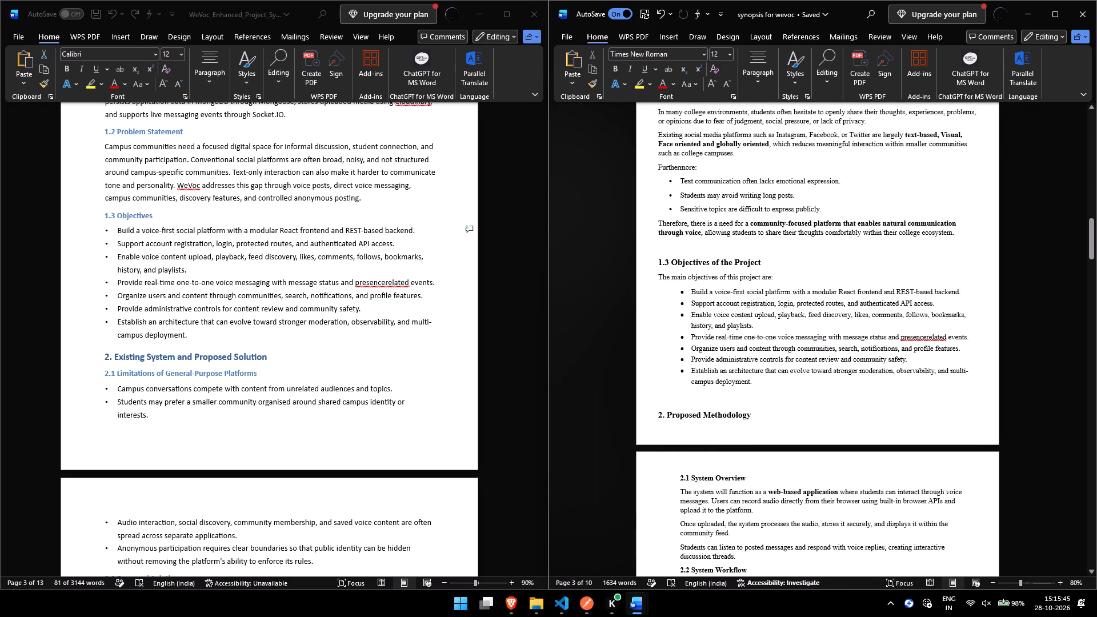
Change "presencerelated" to "presense related" in the fourth objective under 1.3, separating the two words with a space.
key("Left")
left_click(928, 343)
key("Left")
key("Right")
key("BackSpace")
key("s")
key("Right")
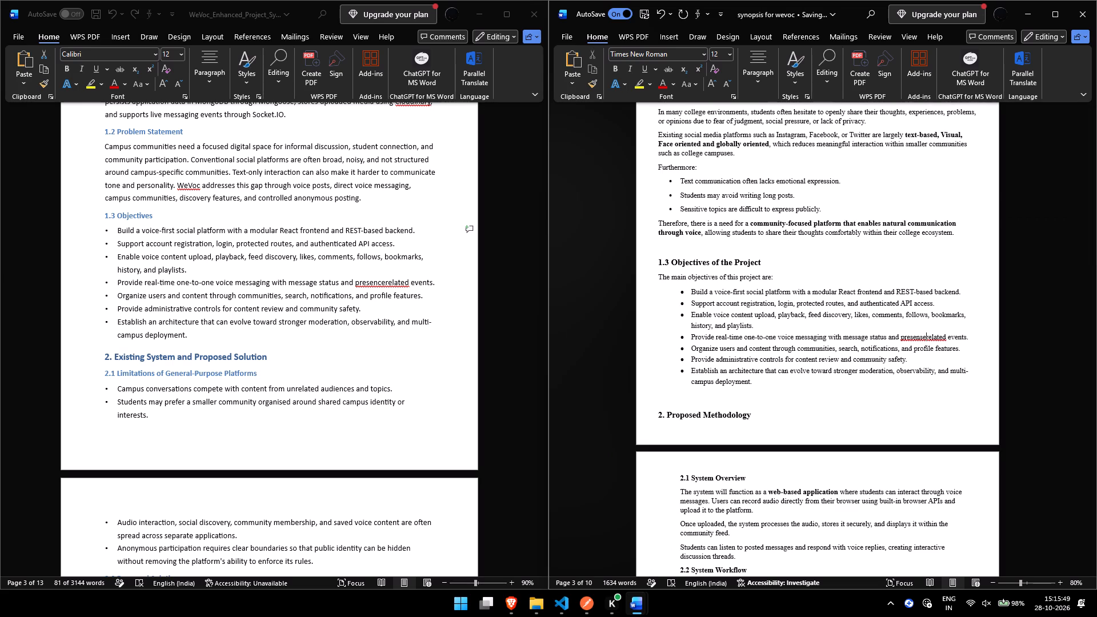
key("c")
key("BackSpace")
key("space")
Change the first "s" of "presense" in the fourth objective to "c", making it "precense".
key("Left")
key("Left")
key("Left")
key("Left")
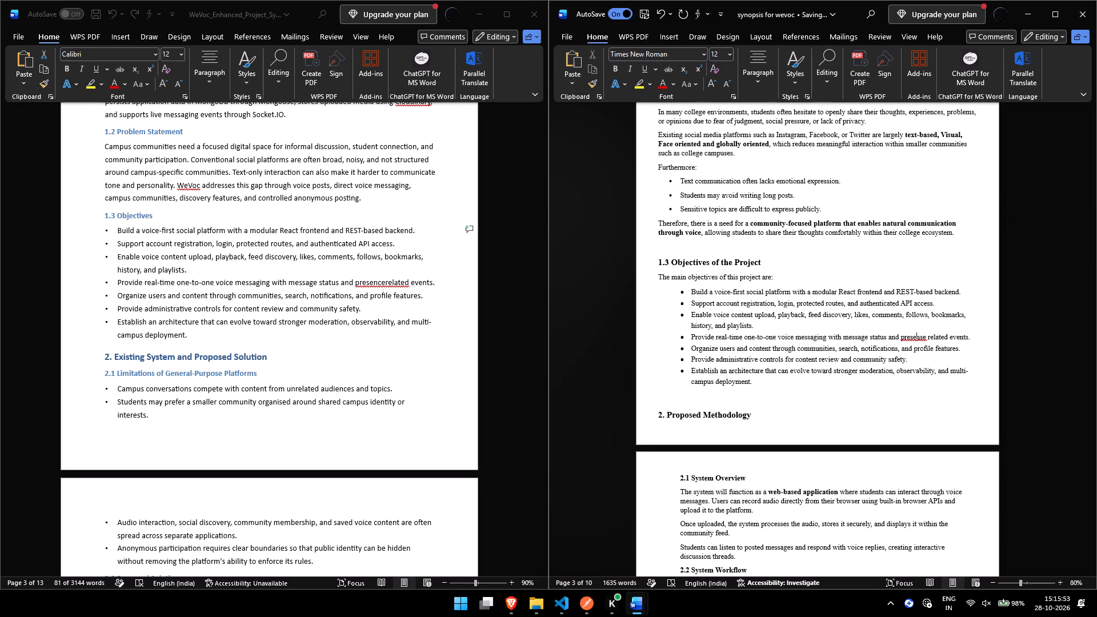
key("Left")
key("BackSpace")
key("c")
Correct the misspelled "precense" in the fourth objective under 1.3 to "presence".
key("Right")
key("Right")
key("Right")
key("Right")
key("BackSpace")
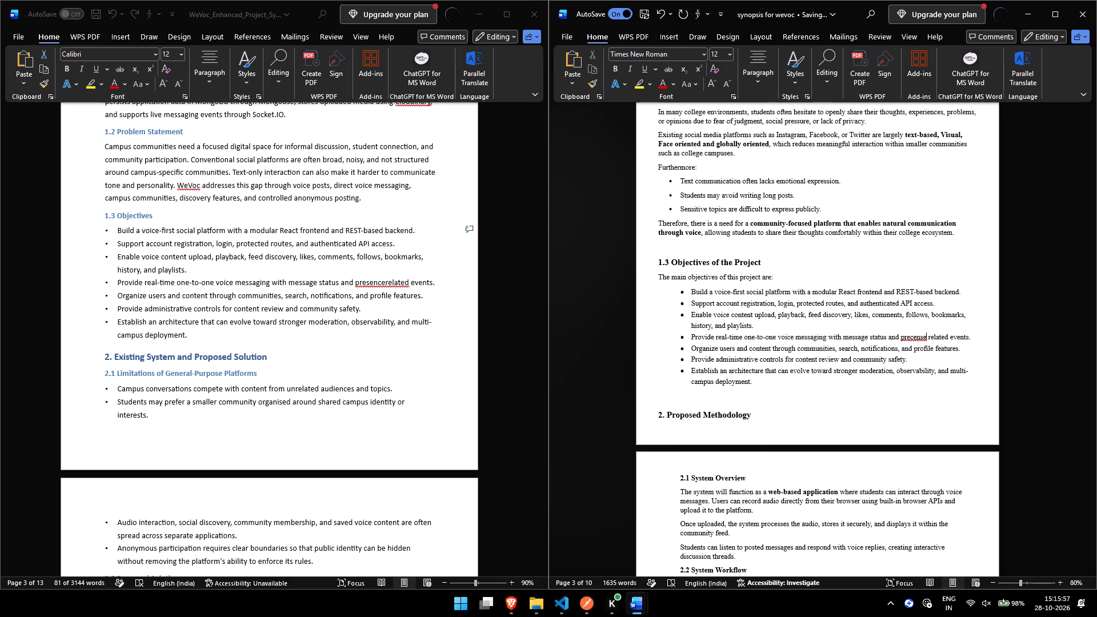
key("BackSpace")
key("BackSpace")
key("BackSpace")
key("BackSpace")
key("BackSpace")
key("BackSpace")
type("resem")
key("BackSpace")
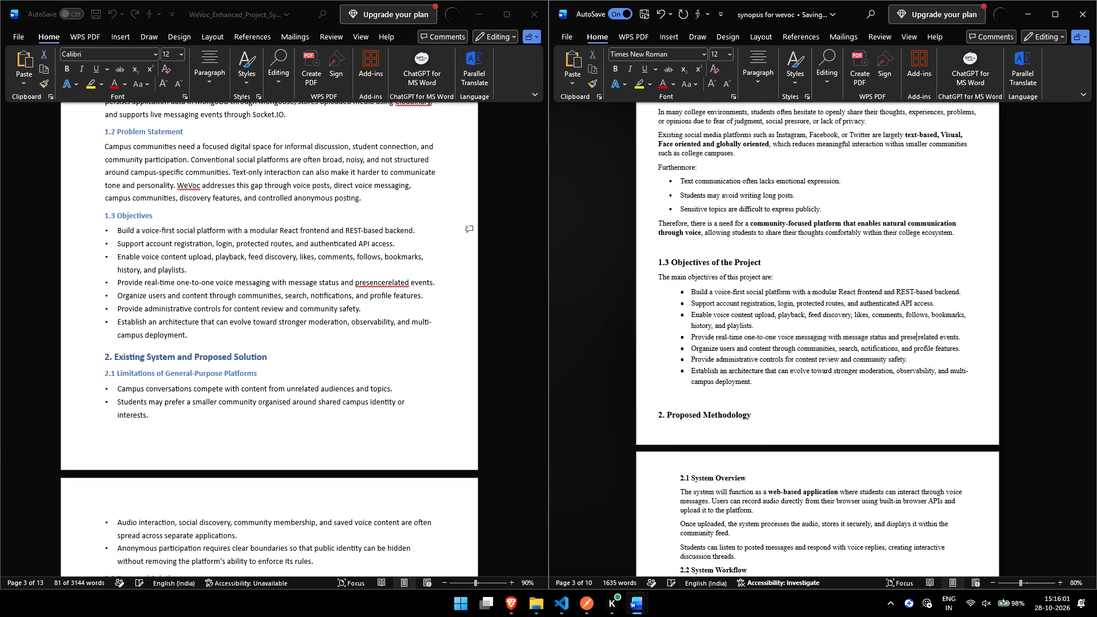
type("nce")
Push the "2. Proposed Methodology" heading onto the next page by adding an empty paragraph before it.
key("Right")
key("Right")
key("Right")
key("Right")
key("Right")
key("Right")
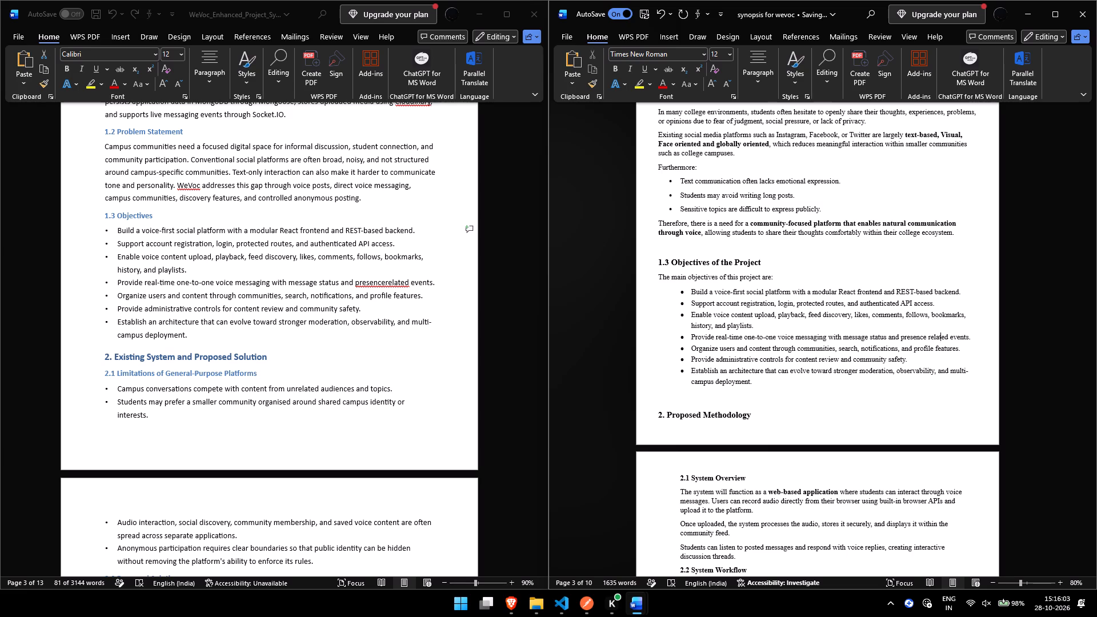
key("Right")
key("Right")
key("Right")
key("Right")
key("Right")
key("Right")
key("Right")
key("Right")
key("Down")
key("Up")
key("Down")
key("Down")
key("Down")
key("Down")
key("Down")
key("Down")
key("Up")
key("Down")
key("Up")
key("Right")
key("Return")
Insert "Existing System & " after the section number in the heading "2. Proposed Methodology".
scroll(961, 337, "down", 1)
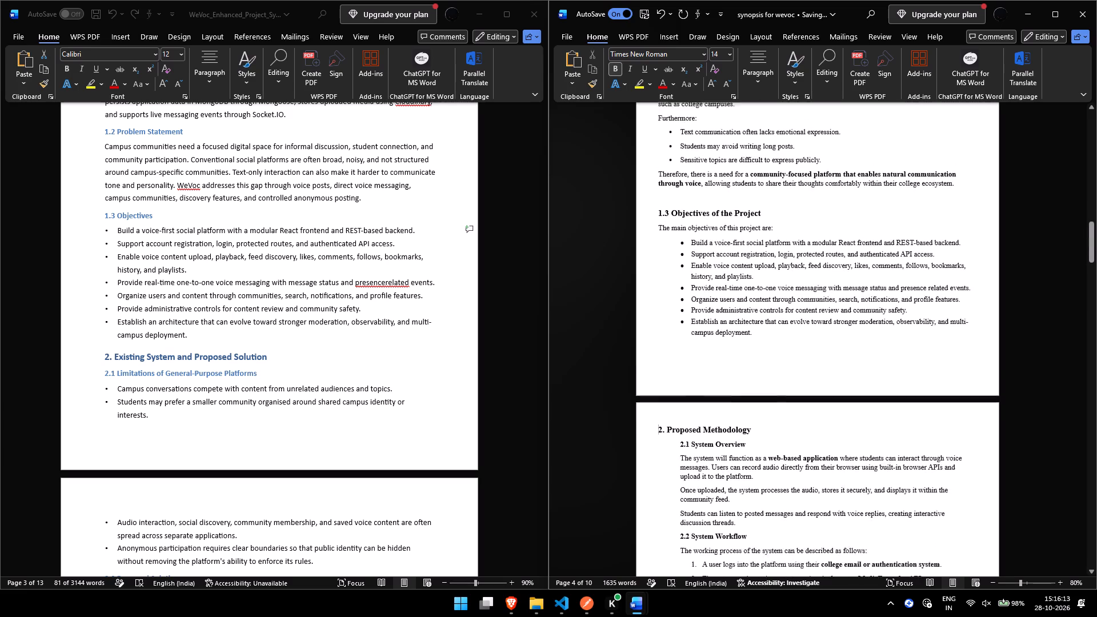
scroll(961, 337, "down", 2)
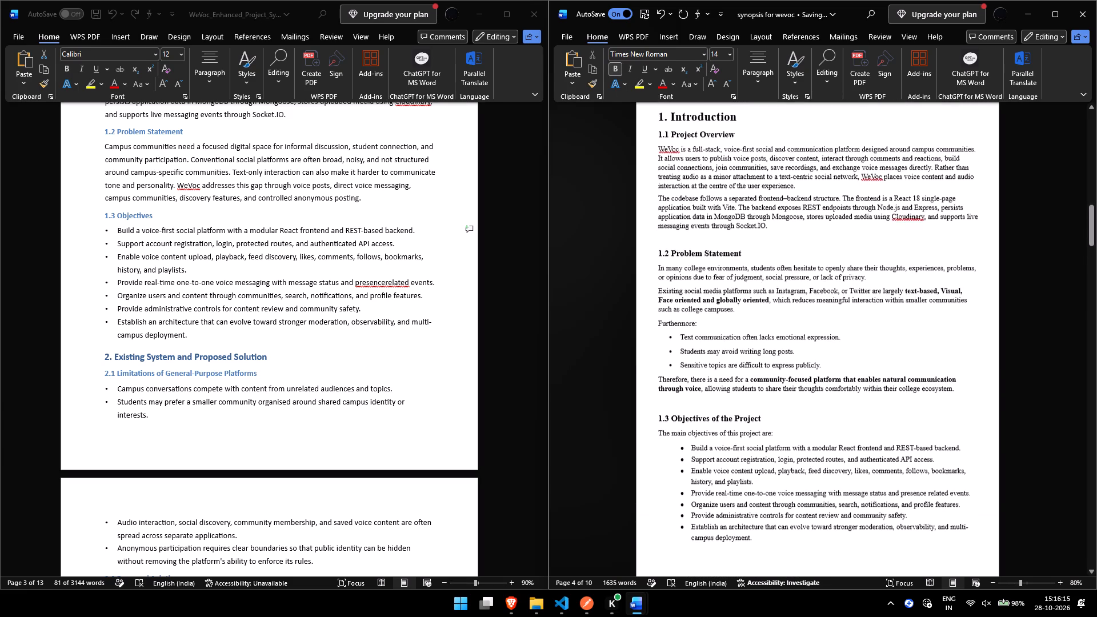
scroll(961, 337, "down", 1)
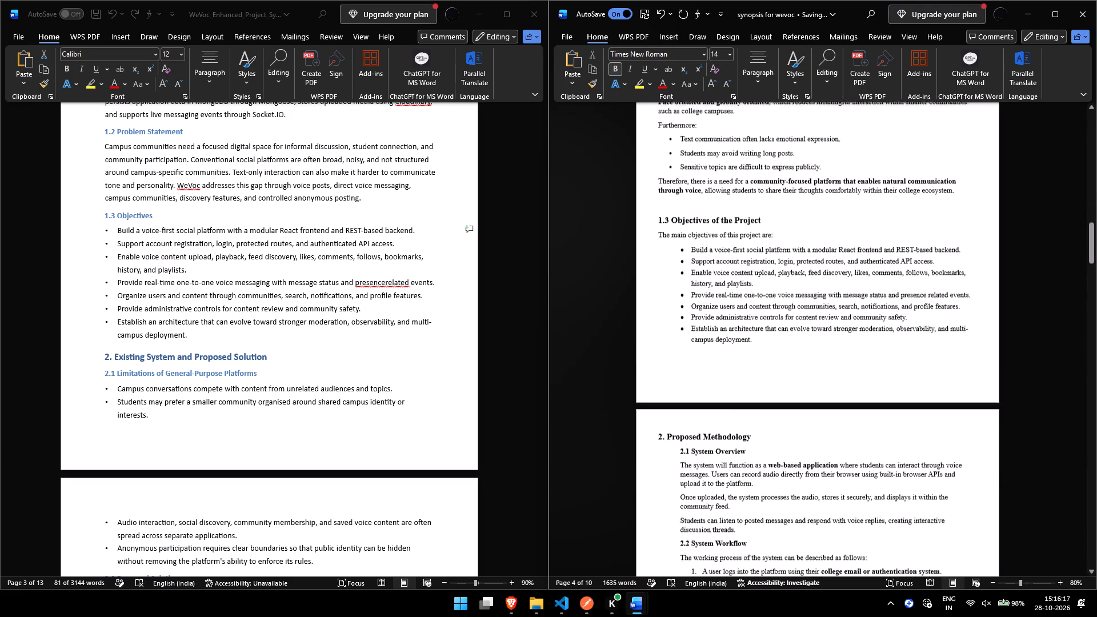
scroll(961, 337, "down", 2)
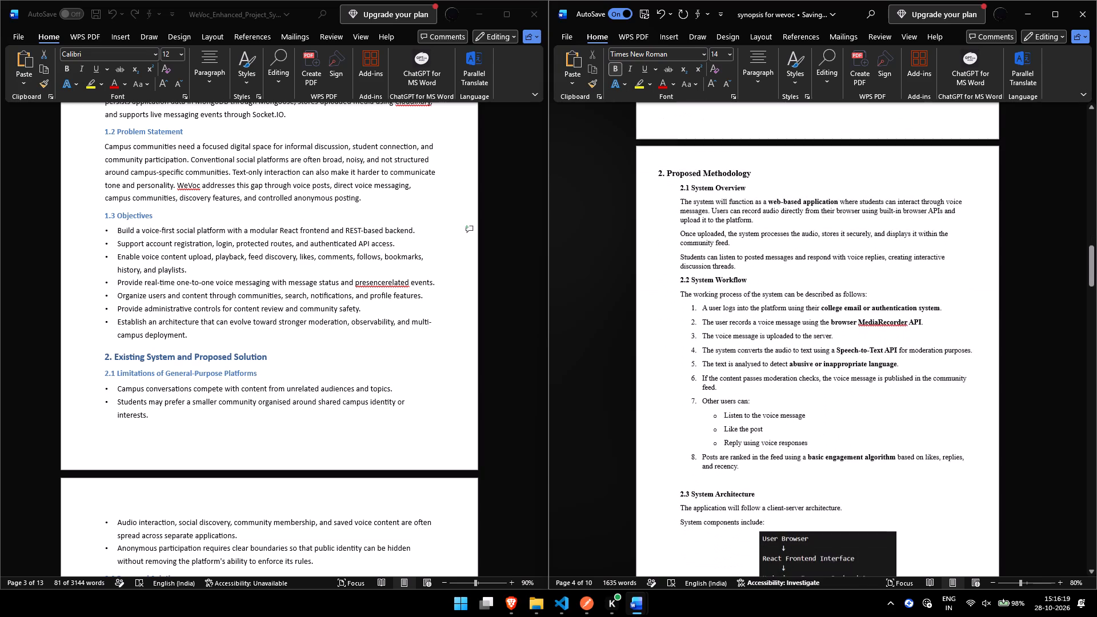
scroll(961, 337, "down", 1)
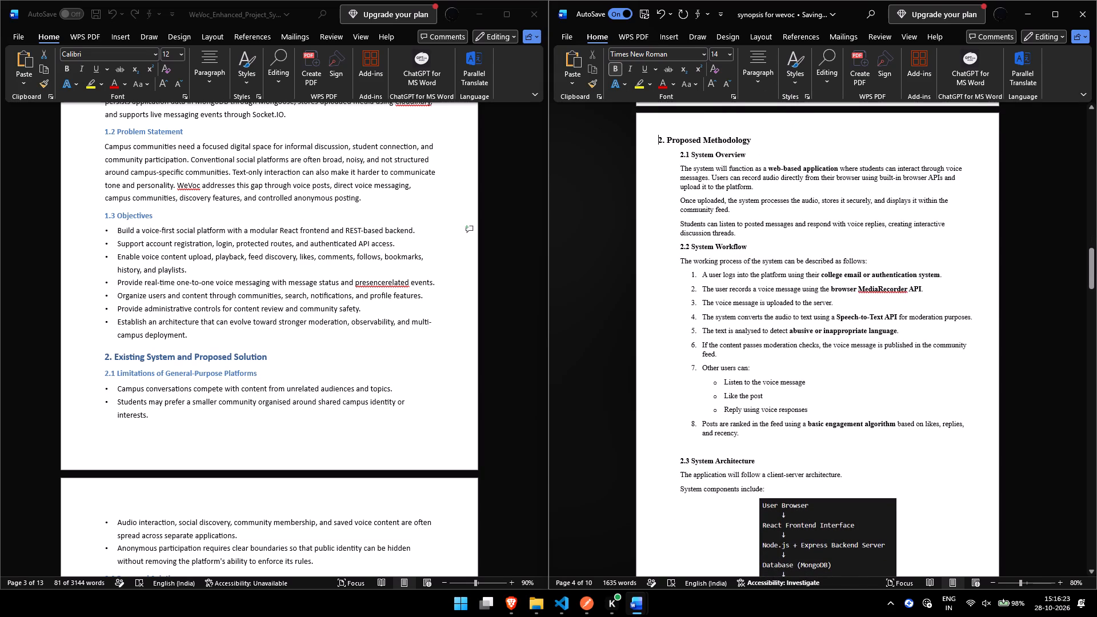
key("Right")
key("Right")
key("Right")
type("Existing Solutions")
key("space")
key("BackSpace")
key("BackSpace")
key("BackSpace")
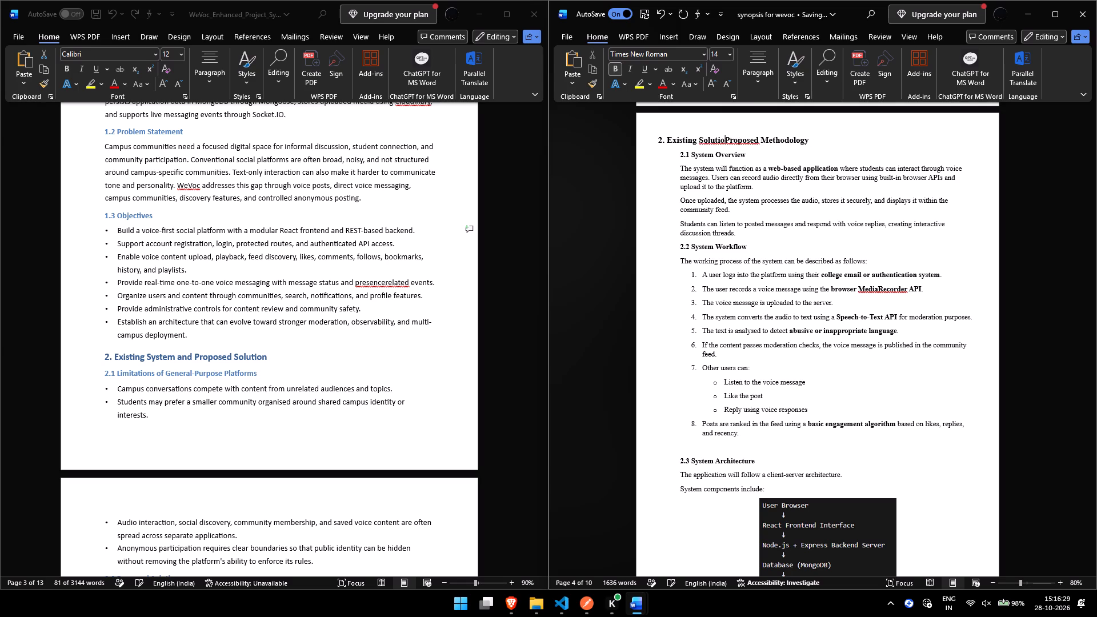
key("BackSpace")
key("BackSpace")
key("BackSpace")
key("BackSpace")
key("BackSpace")
key("BackSpace")
type("yst")
key("BackSpace")
type("tem &")
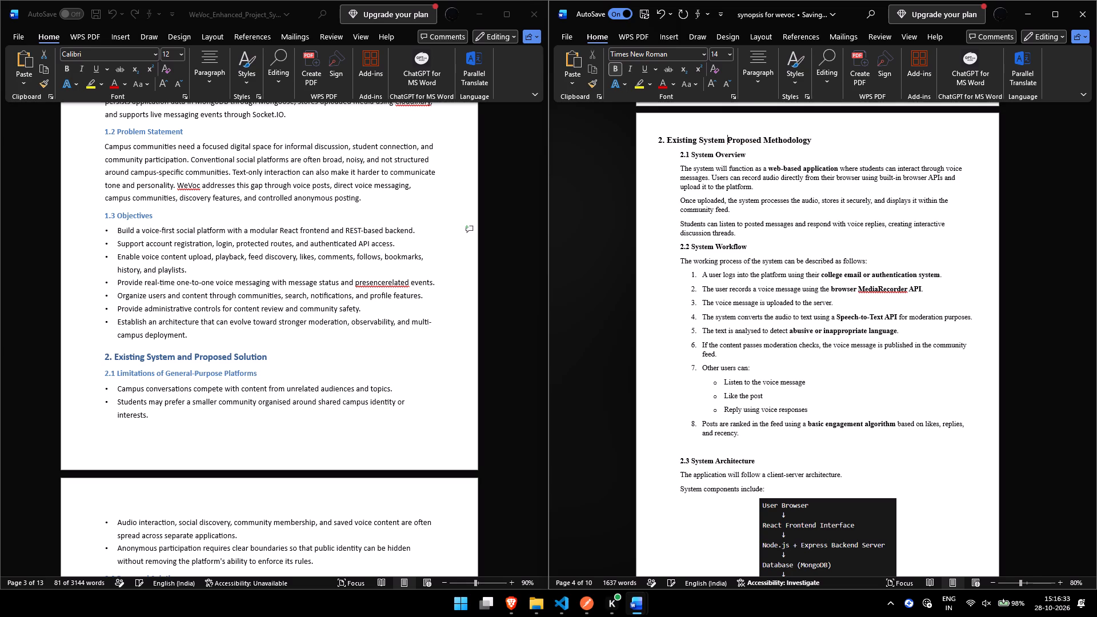
key("space")
Replace the 2.1 heading text "System Overview" with "Limitations of General-Purpose Platforms".
key("Down")
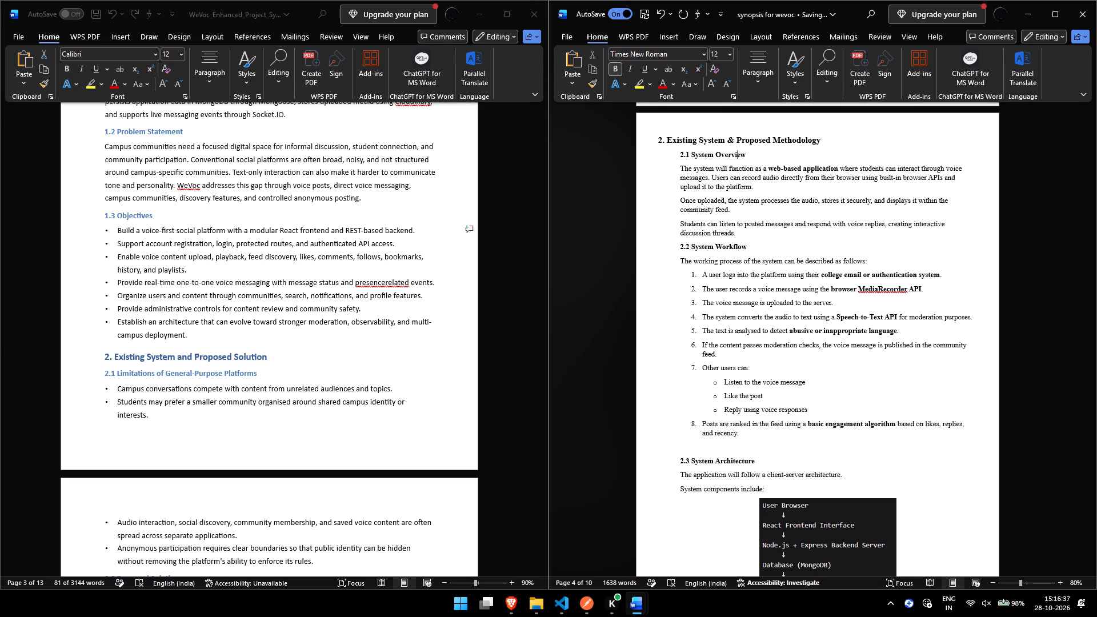
scroll(334, 330, "down", 1)
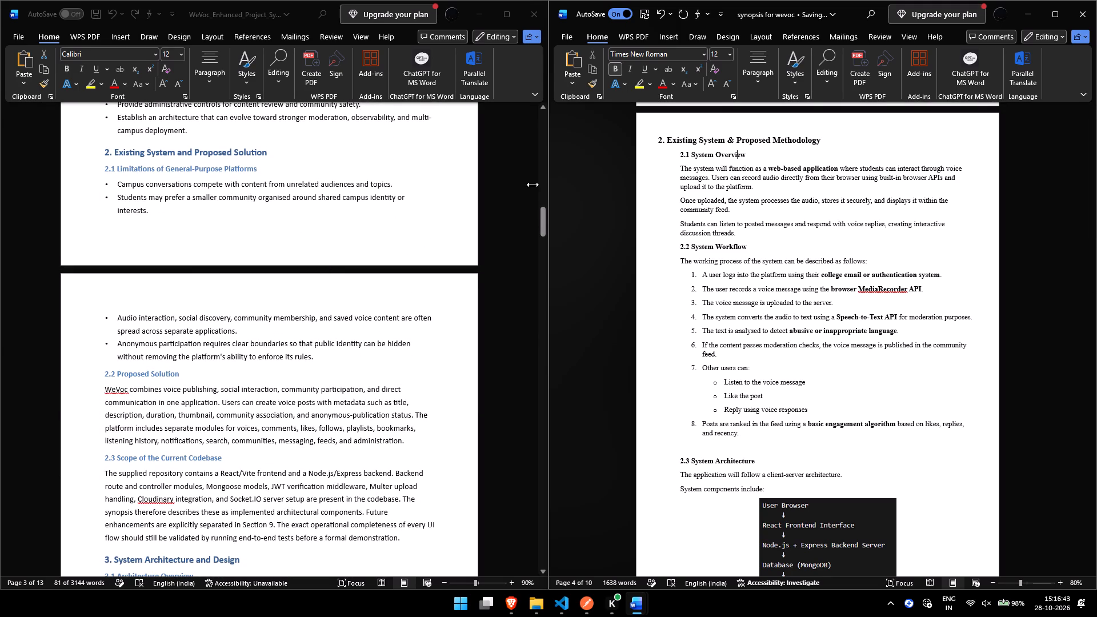
left_click(742, 155)
key("Right")
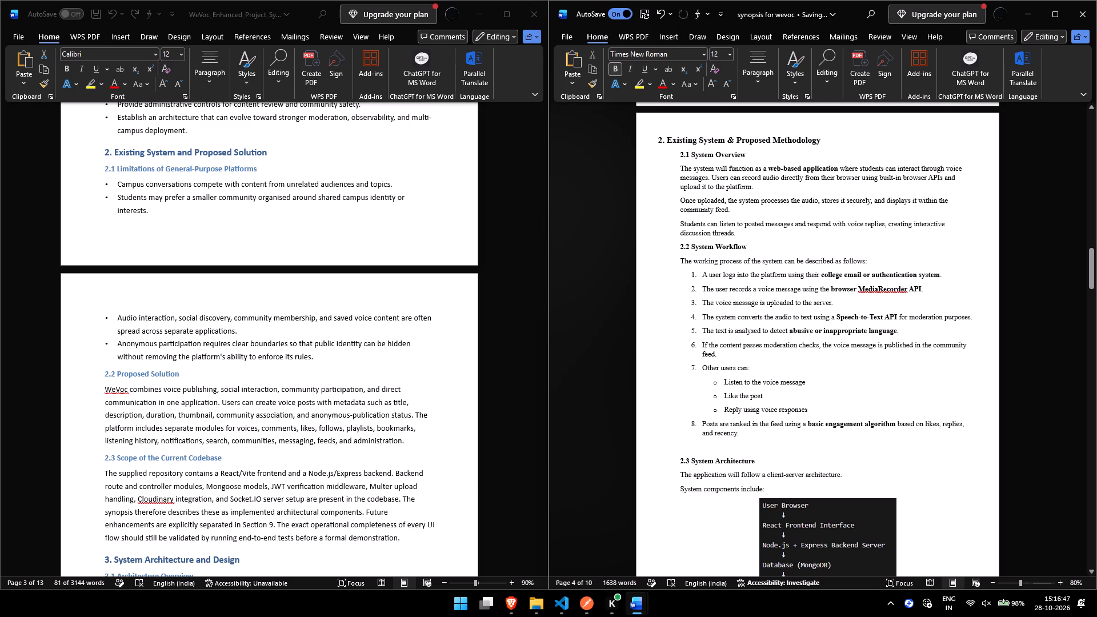
key("ctrl+BackSpace")
key("ctrl+BackSpace")
key("shift+k")
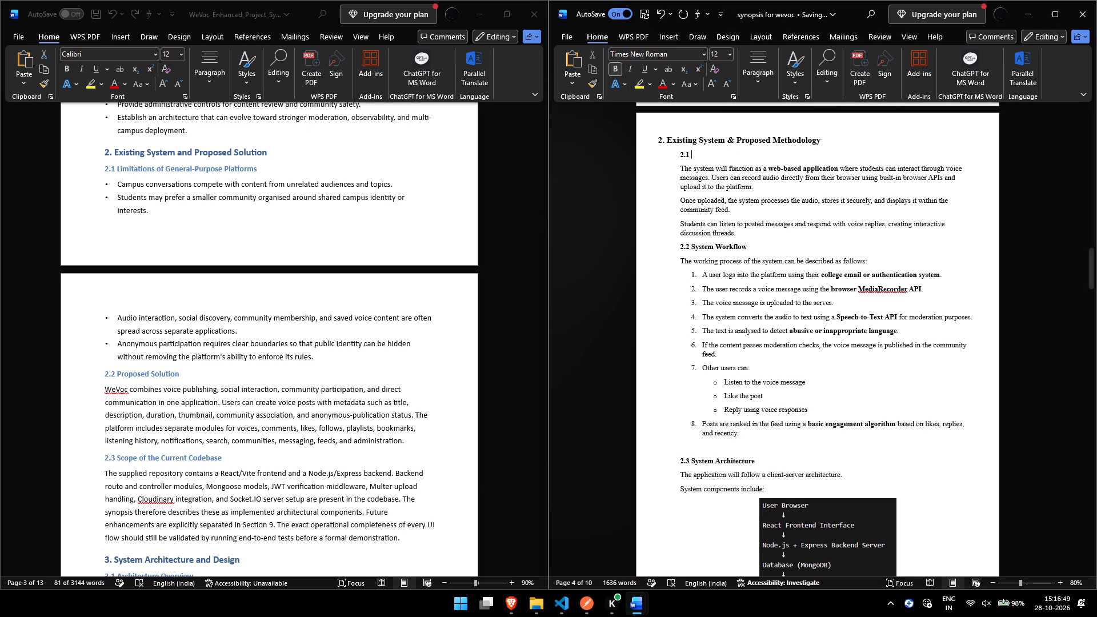
key("BackSpace")
type("Limitations of")
key("space")
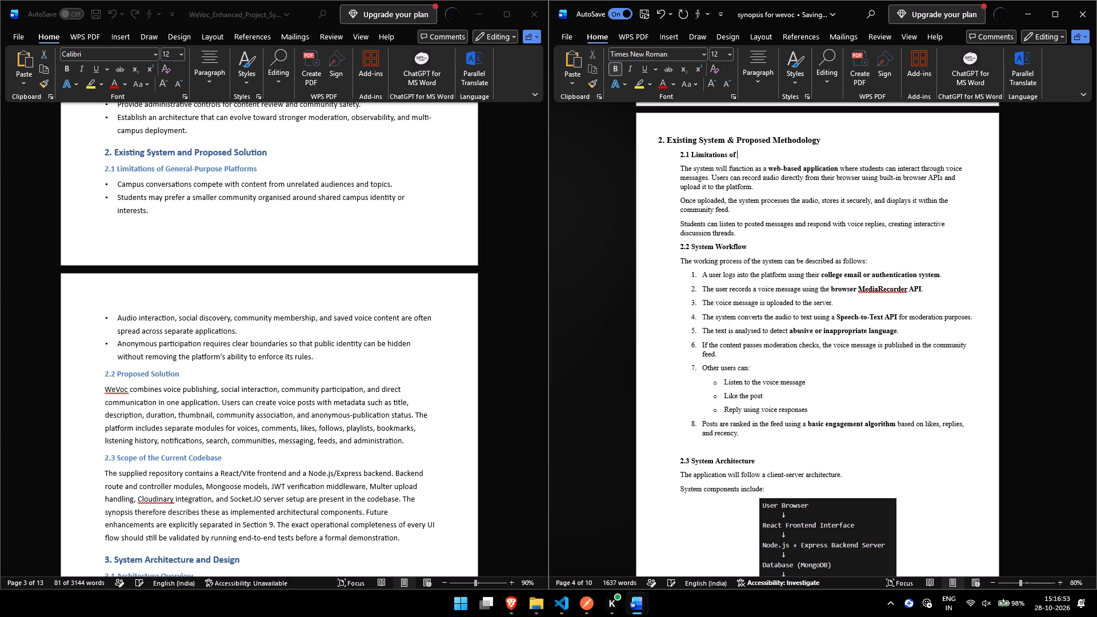
type("General")
key("space")
key("BackSpace")
type("0P")
key("BackSpace")
key("BackSpace")
key("equal")
type("Purpose")
key("BackSpace")
key("BackSpace")
key("BackSpace")
key("BackSpace")
key("BackSpace")
key("BackSpace")
key("BackSpace")
key("BackSpace")
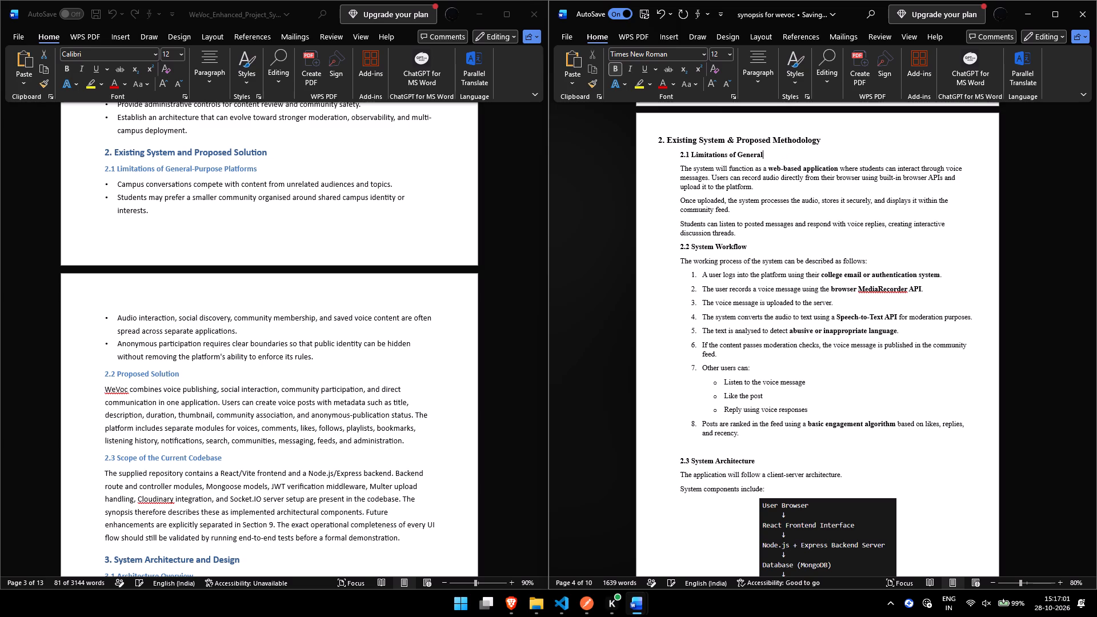
type("-Pi")
key("BackSpace")
type("urpose")
key("space")
type("Plato")
key("BackSpace")
type("forms")
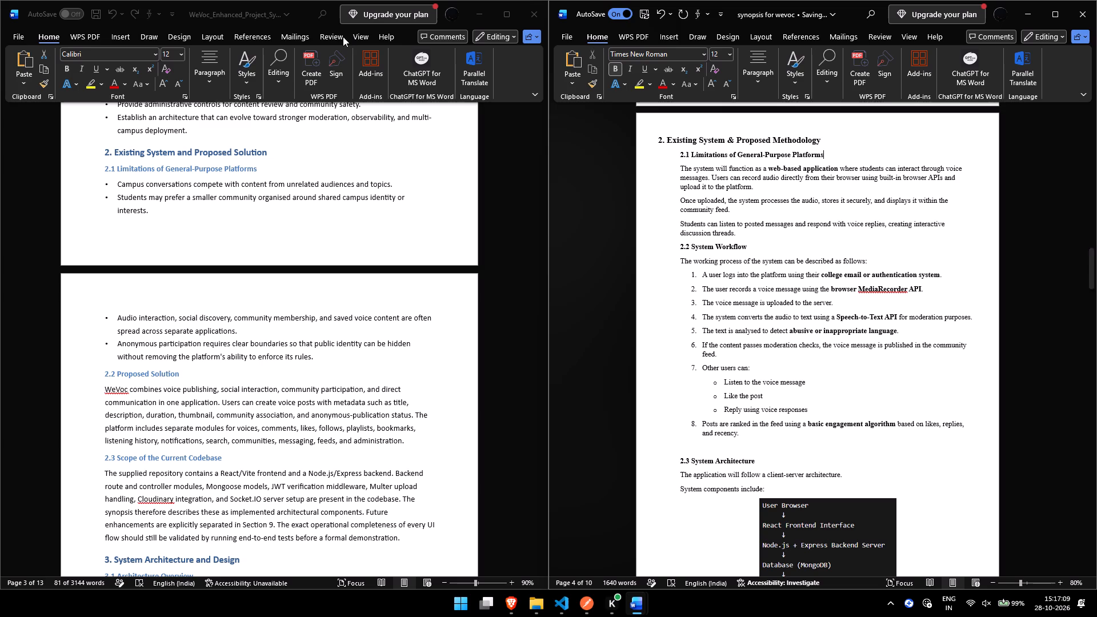
Copy the four bullets under 2.1 Limitations of General-Purpose Platforms from the enhanced synopsis.
left_click(144, 194)
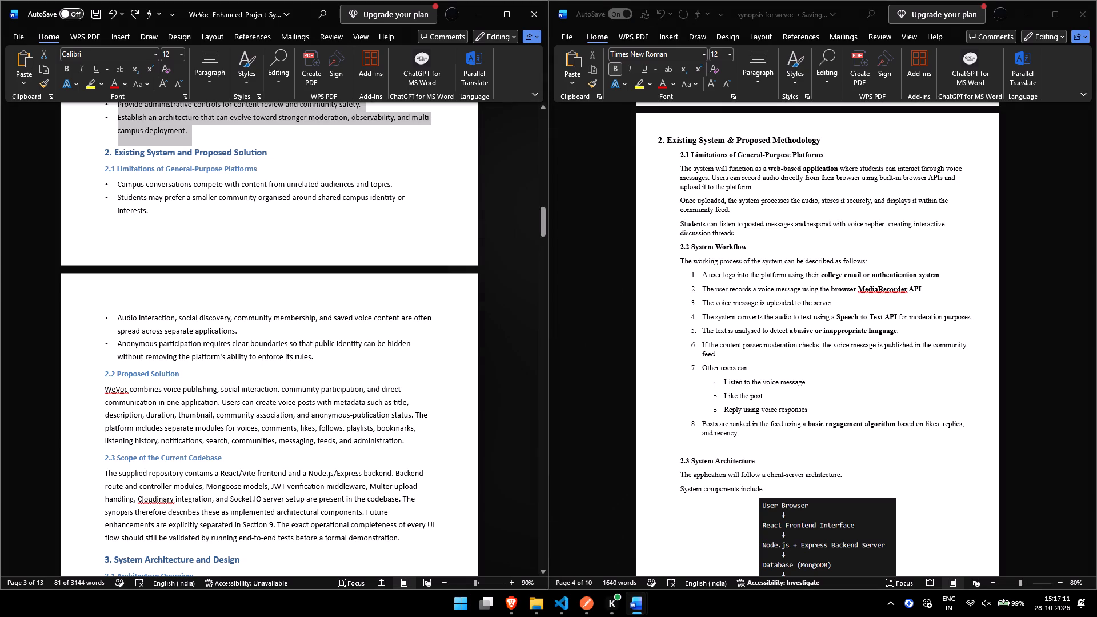
key("Left")
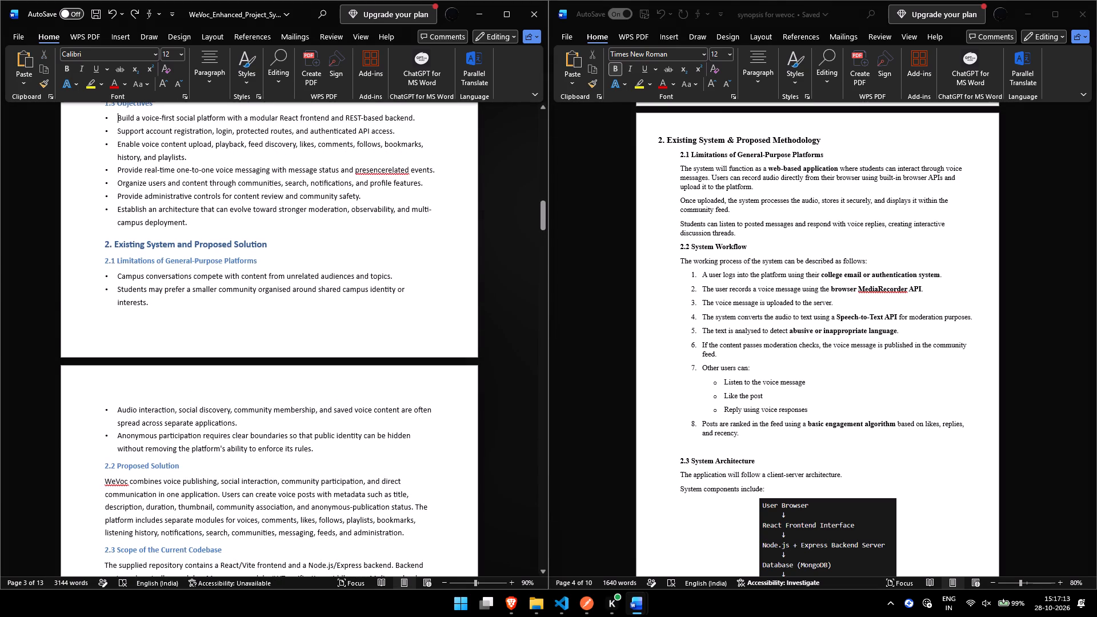
left_click(119, 279)
key("shift+Left")
key("Right")
key("shift+Down")
key("shift+Down")
key("shift+Down")
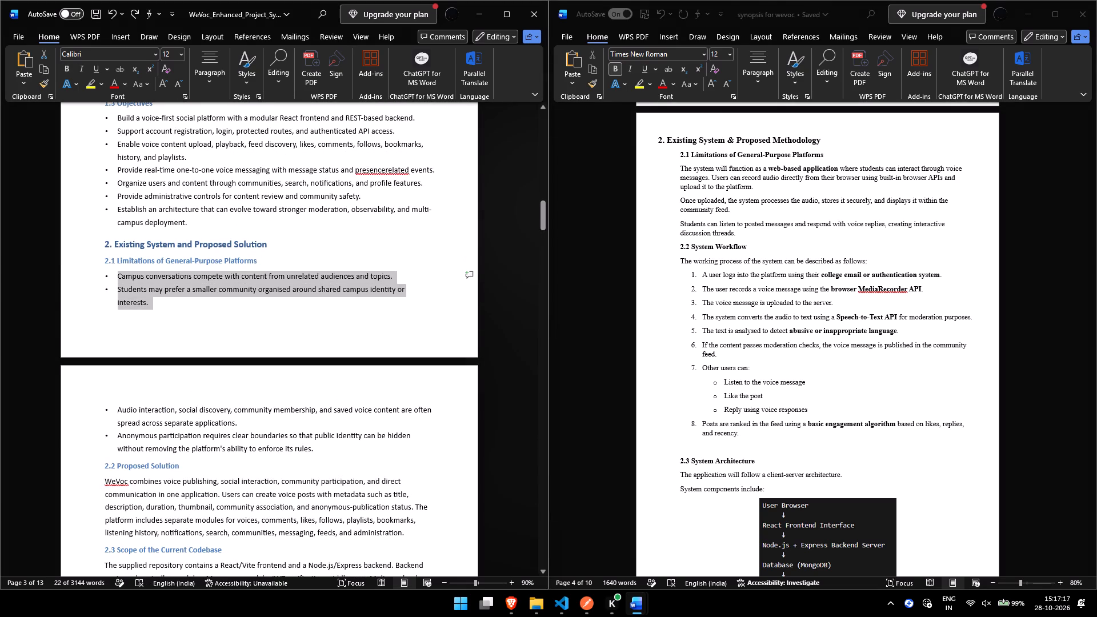
key("shift+Down")
key("shift+Down")
key("shift+Down")
key("shift+Down")
key("shift+Left")
key("shift+Left")
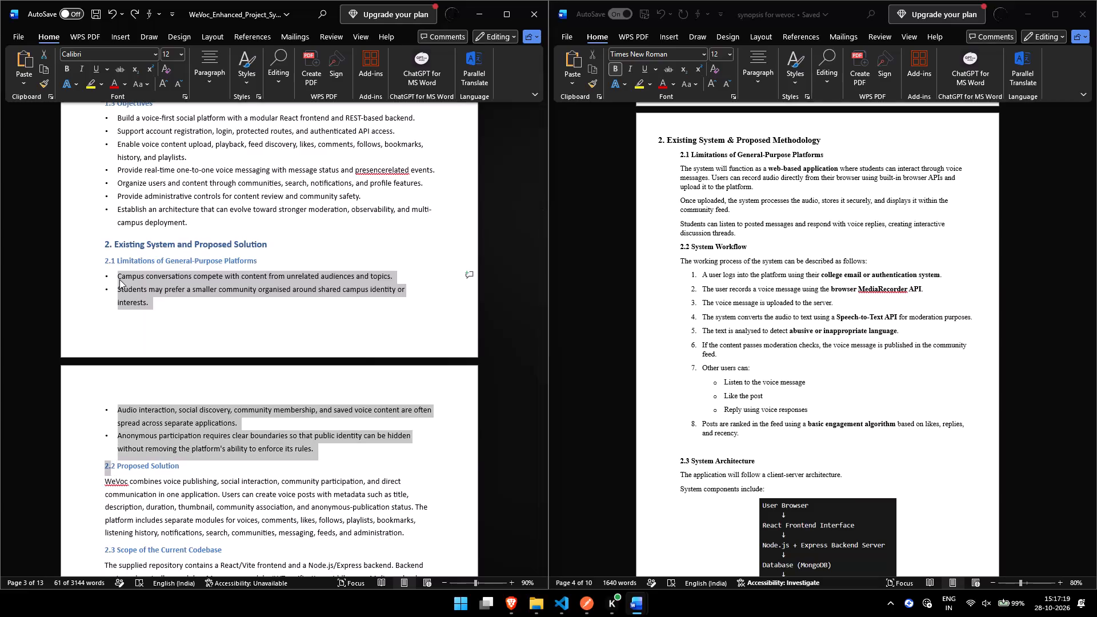
key("shift+Left")
key("shift+Left")
key("shift+Left")
key("shift+Left")
key("shift+Down")
key("shift+Left")
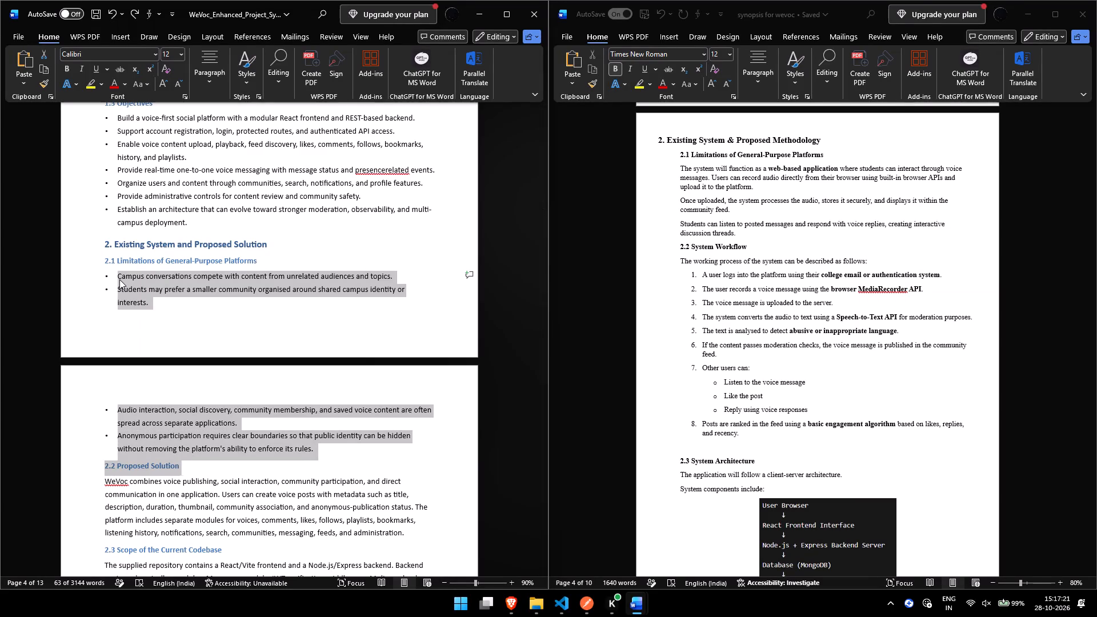
key("shift+Left")
key("shift+Left")
key("shift+Up")
key("shift+Right")
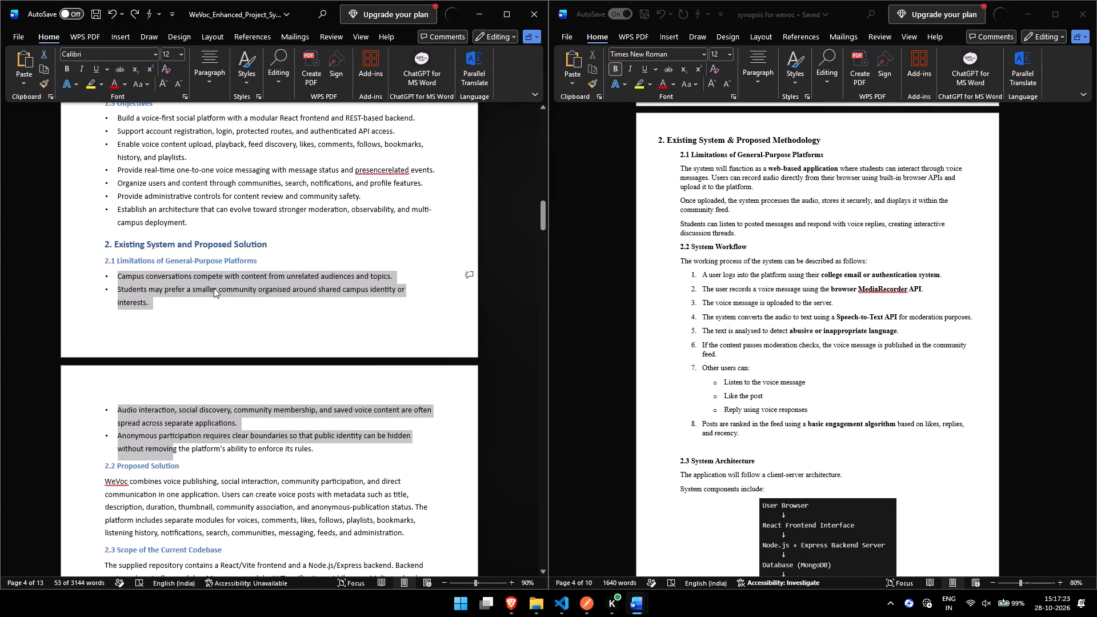
key("ctrl+shift+Right")
key("ctrl+shift+Right")
key("ctrl+shift+Right")
key("ctrl+shift+Right")
key("ctrl+shift+Right")
key("ctrl+shift+Right")
key("ctrl+shift+Right")
key("ctrl+shift+Right")
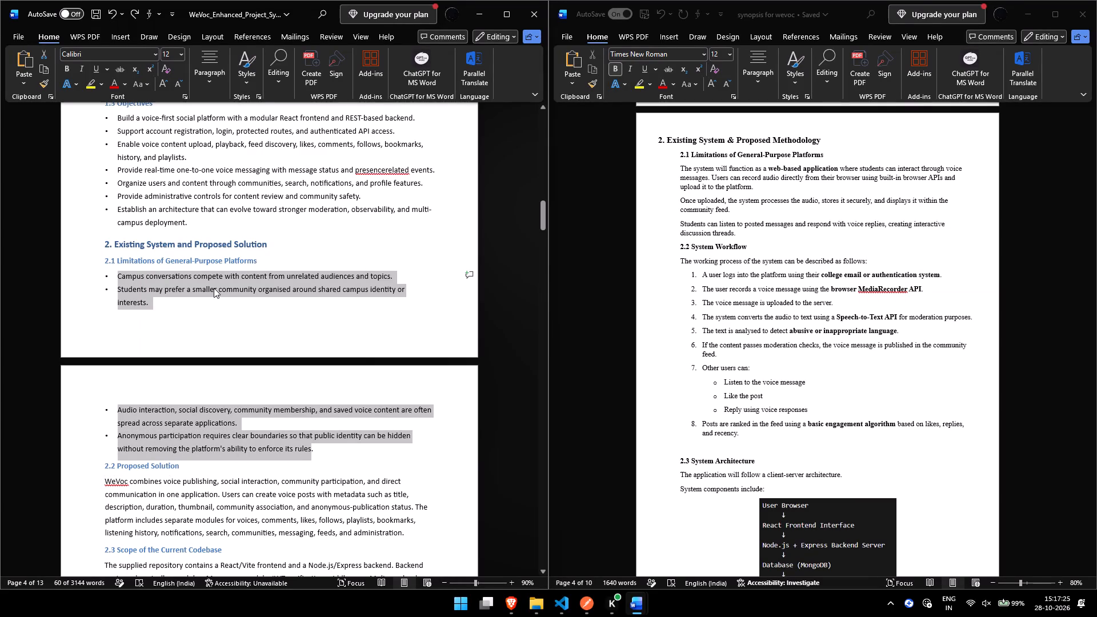
key("shift+Right")
key("ctrl+c")
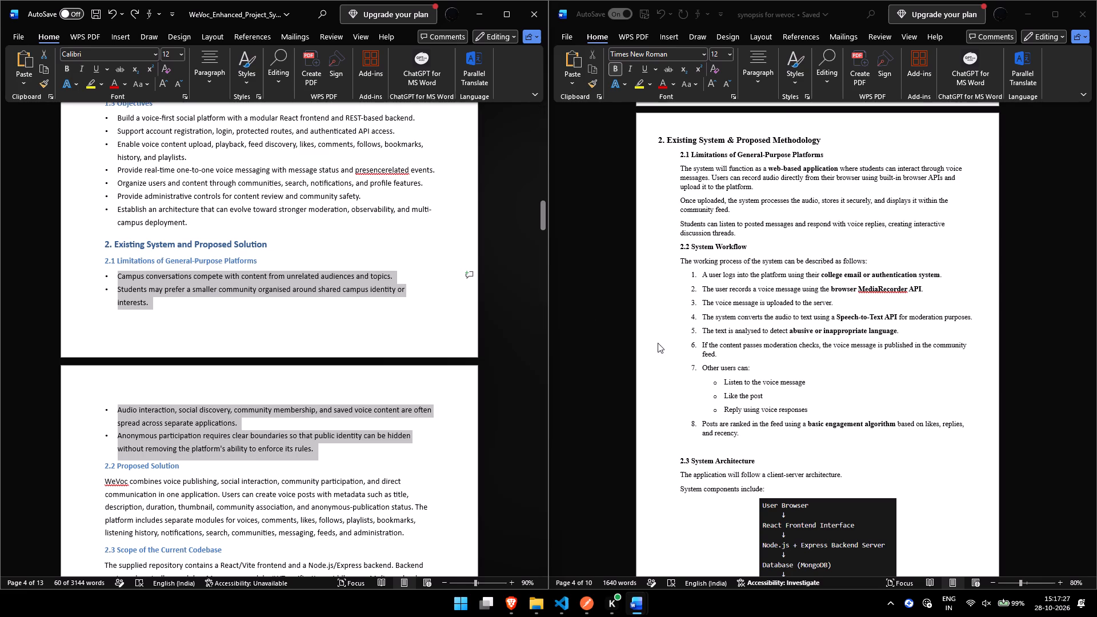
Replace the three old paragraphs under 2.1 Limitations of General-Purpose Platforms with the four copied bullets.
left_click(682, 170)
key("Left")
key("Down")
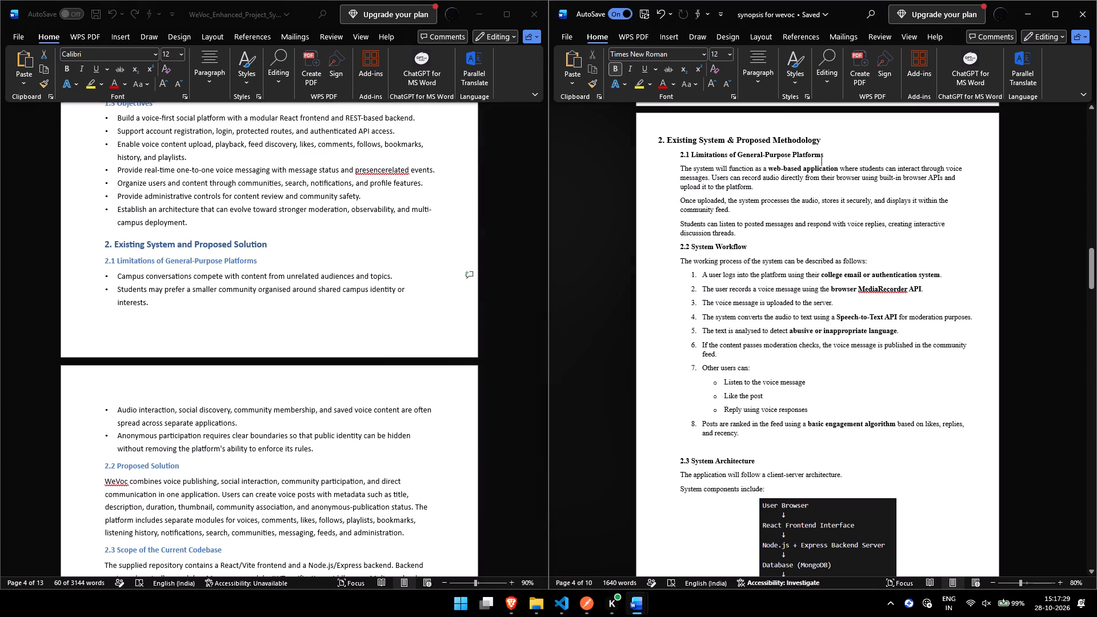
key("Up")
key("Right")
key("Right")
key("shift+Down")
key("shift+Down")
key("shift+Down")
key("shift+Down")
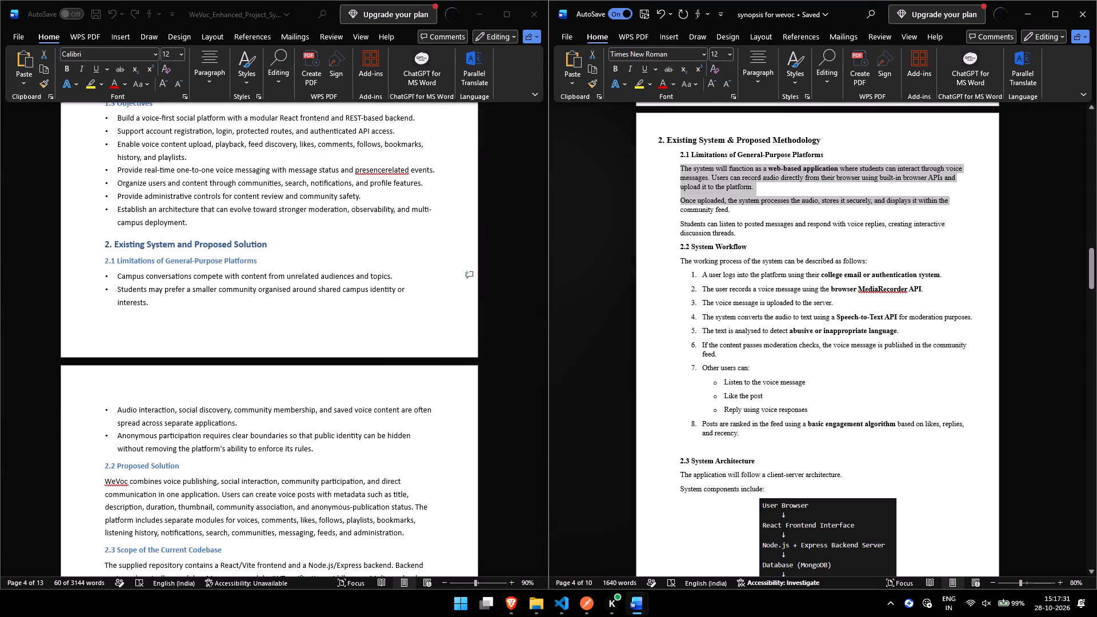
key("shift+Down")
key("shift+Down")
key("shift+Down")
key("ctrl+v")
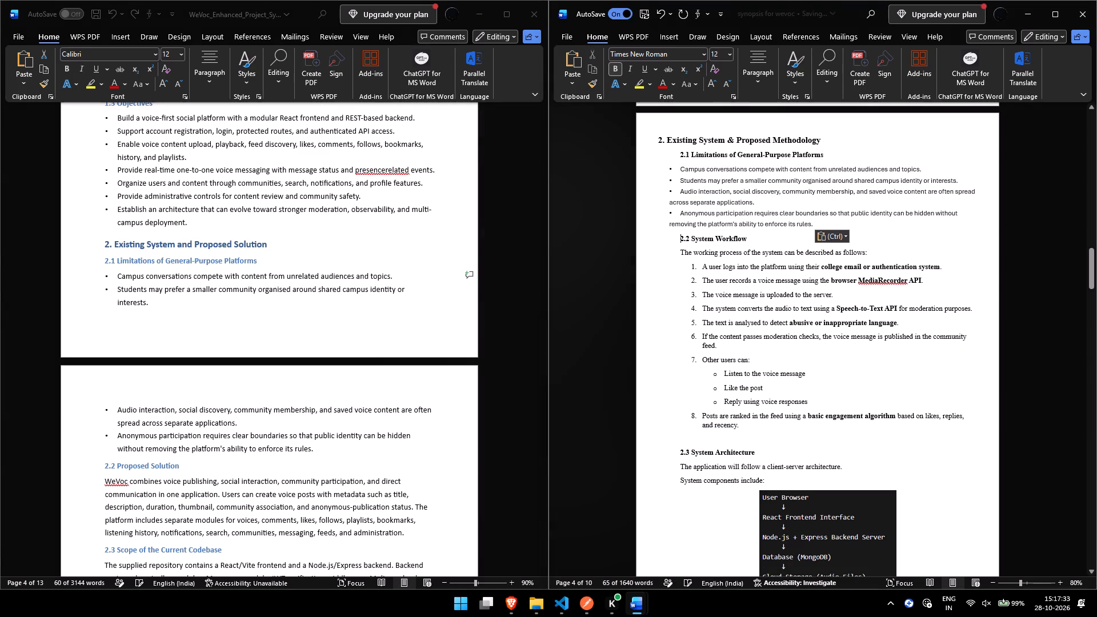
Remove the pasted bullet markers from the four items under 2.1 Limitations of General-Purpose Platforms.
left_click(680, 170)
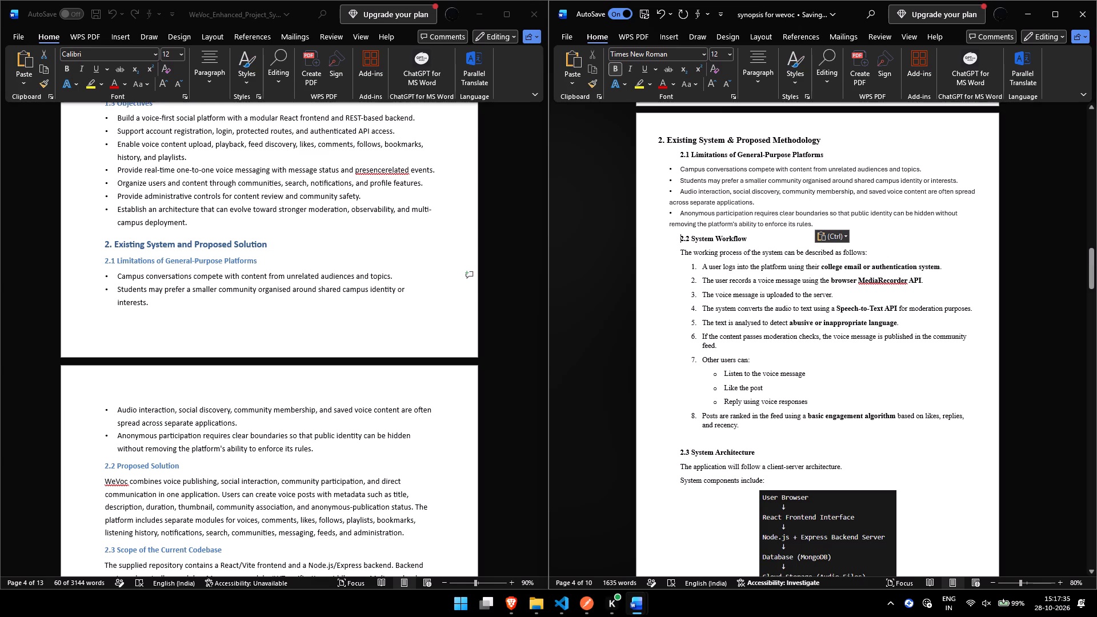
key("BackSpace")
key("Down")
key("BackSpace")
key("Down")
key("BackSpace")
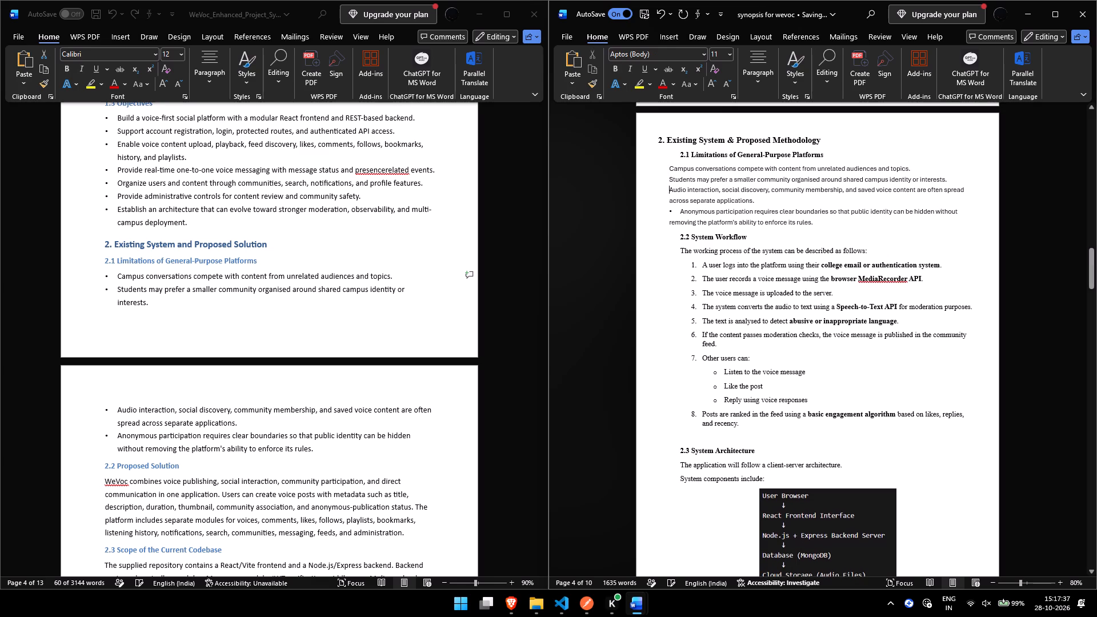
key("Down")
key("Down")
key("BackSpace")
Format the four lines under 2.1 as a round-bullet list and indent it one level.
key("Up")
key("Up")
key("Up")
key("Up")
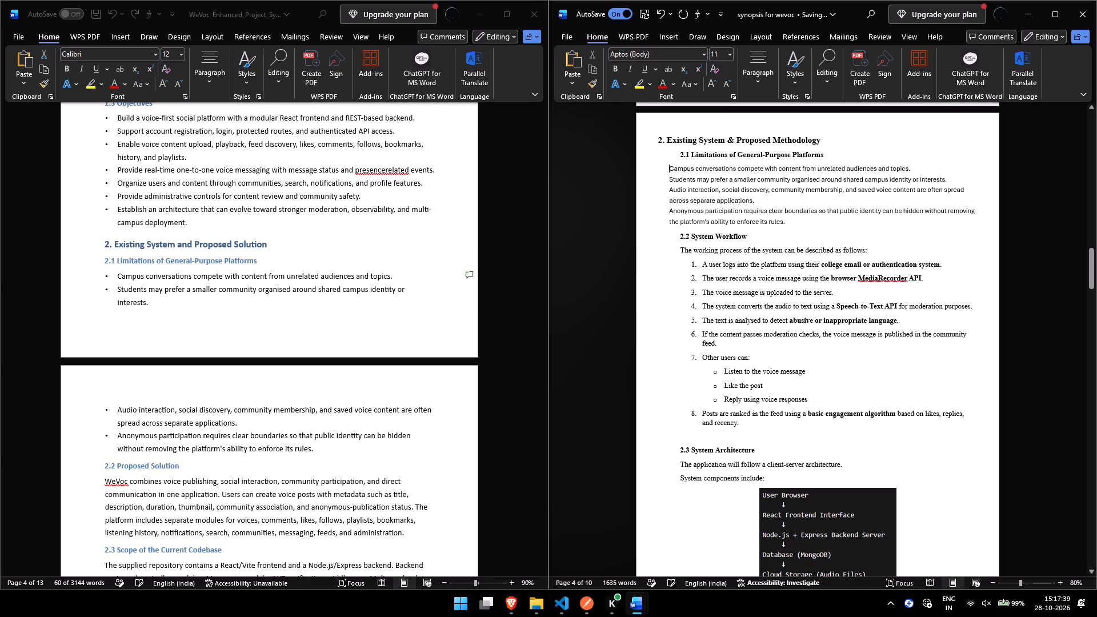
key("shift+Down")
key("shift+Down")
key("shift+Down")
key("shift+Down")
key("shift+Down")
key("shift+Down")
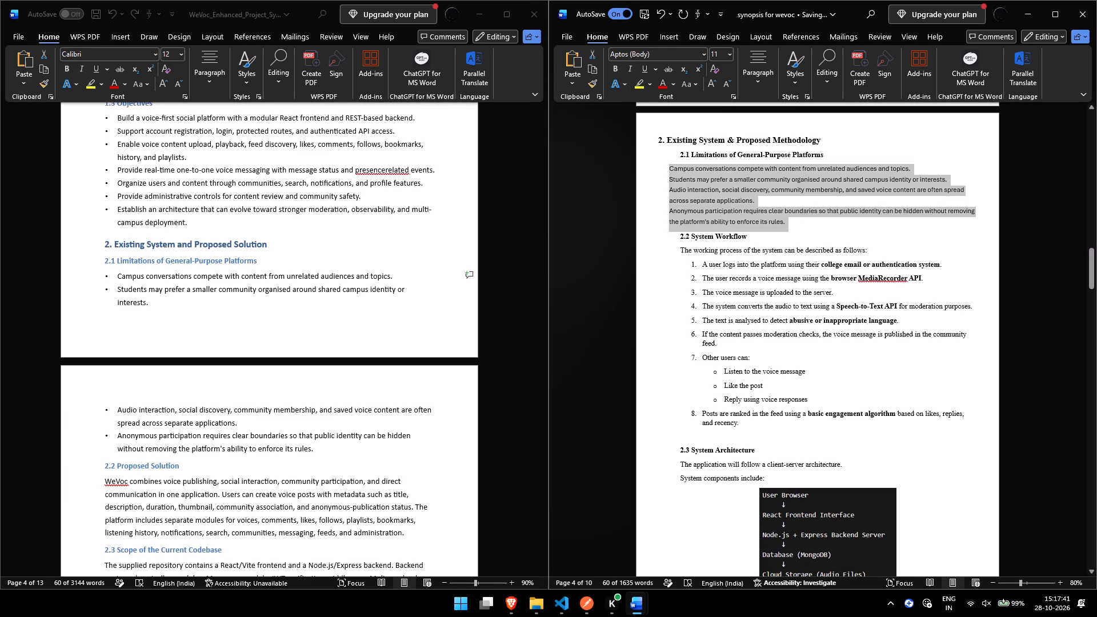
left_click(755, 67)
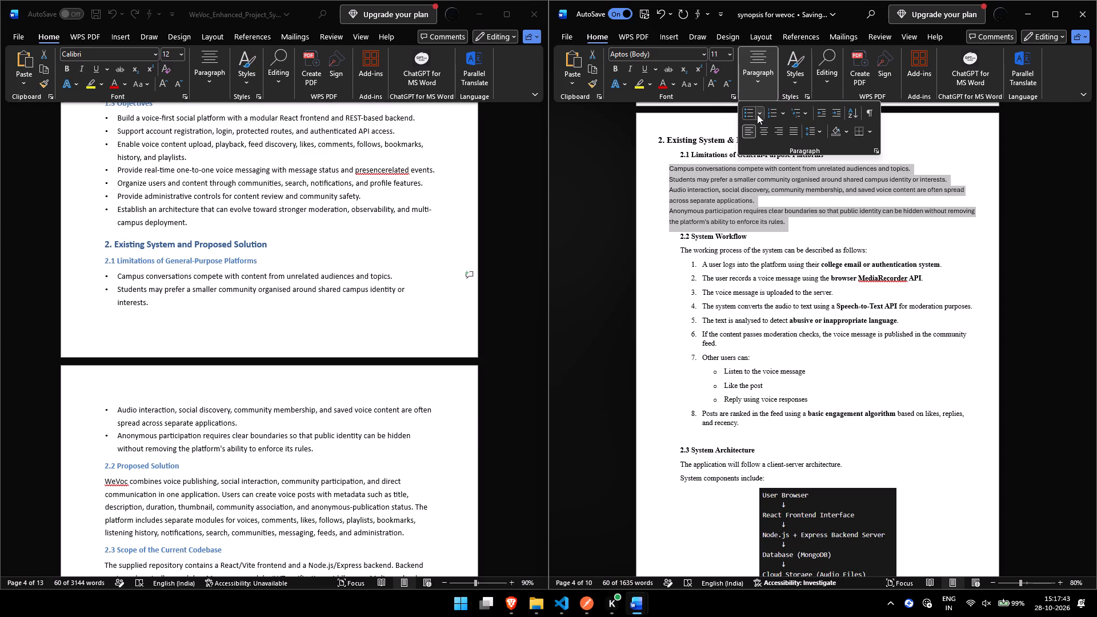
left_click(746, 113)
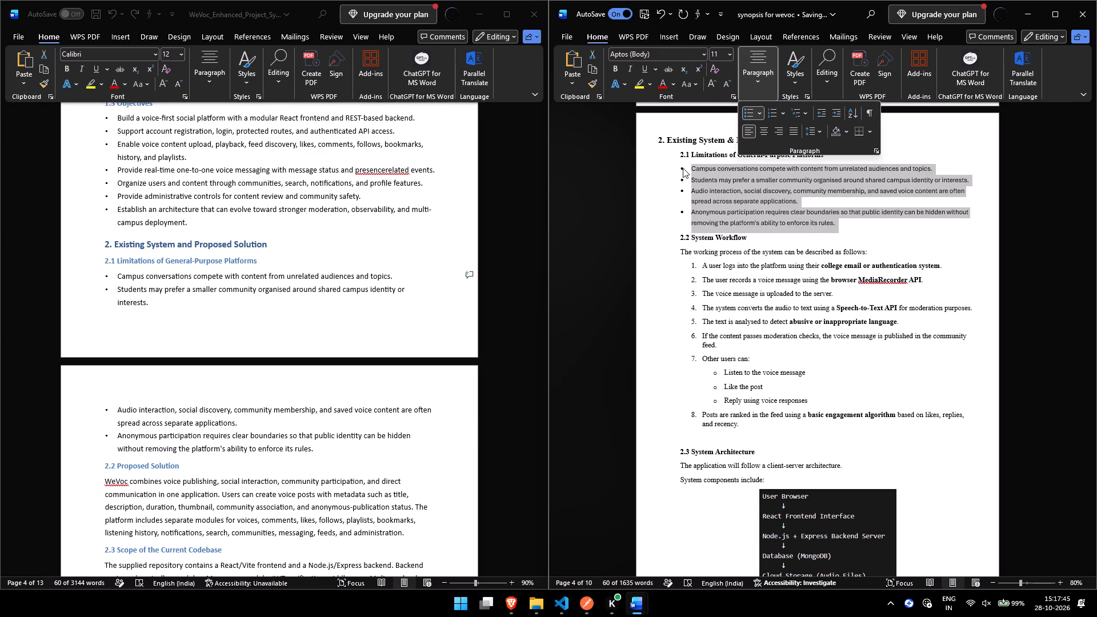
key("Tab")
key("Tab")
left_click(947, 279)
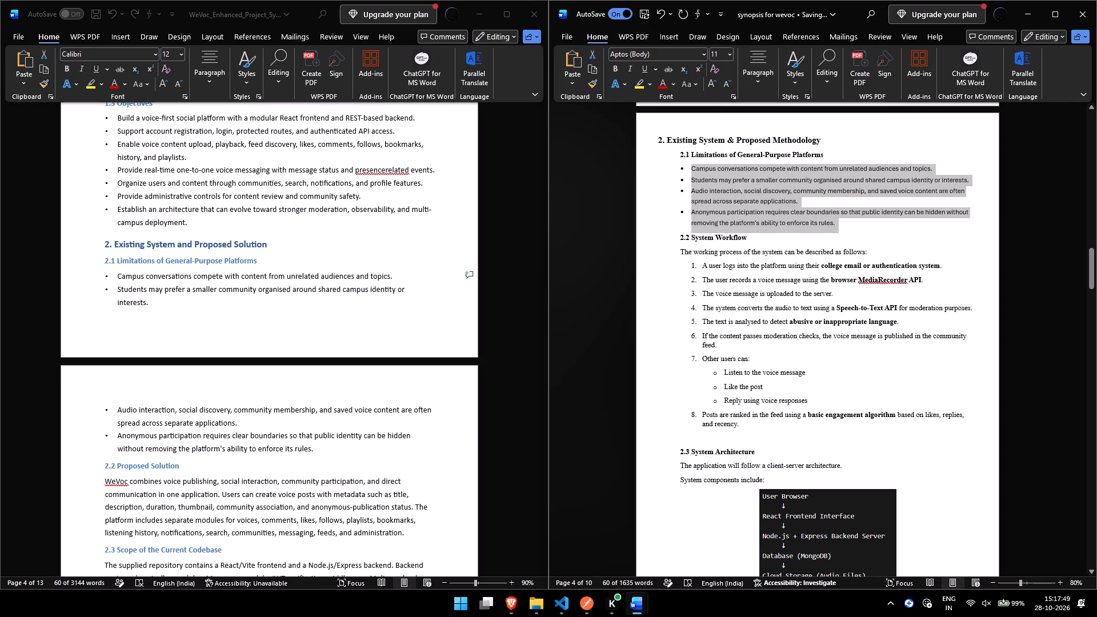
key("Tab")
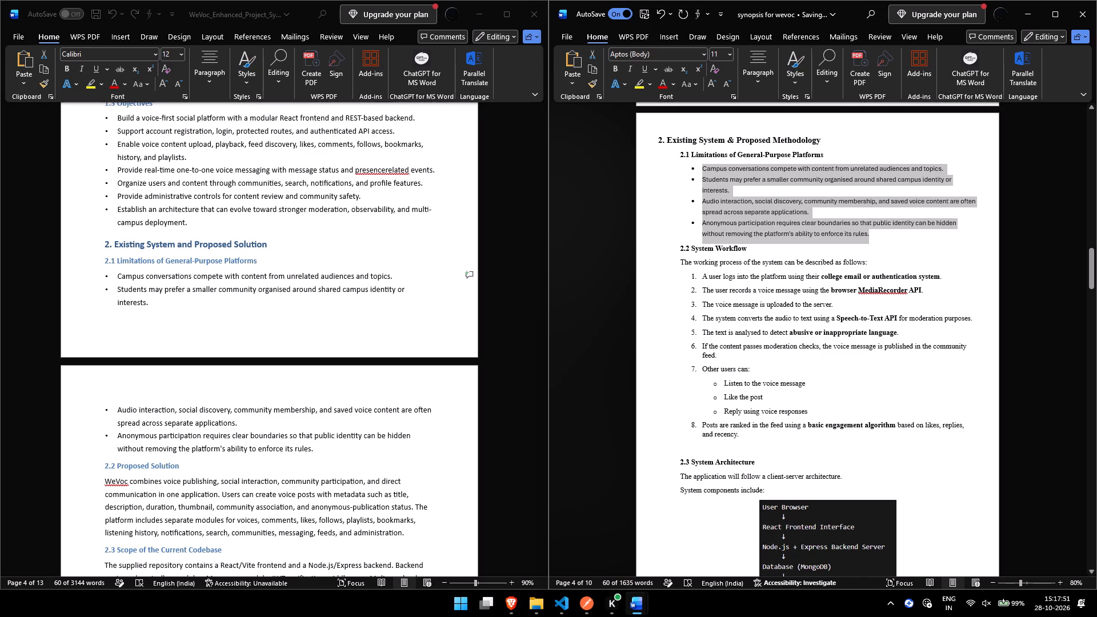
left_click(842, 236)
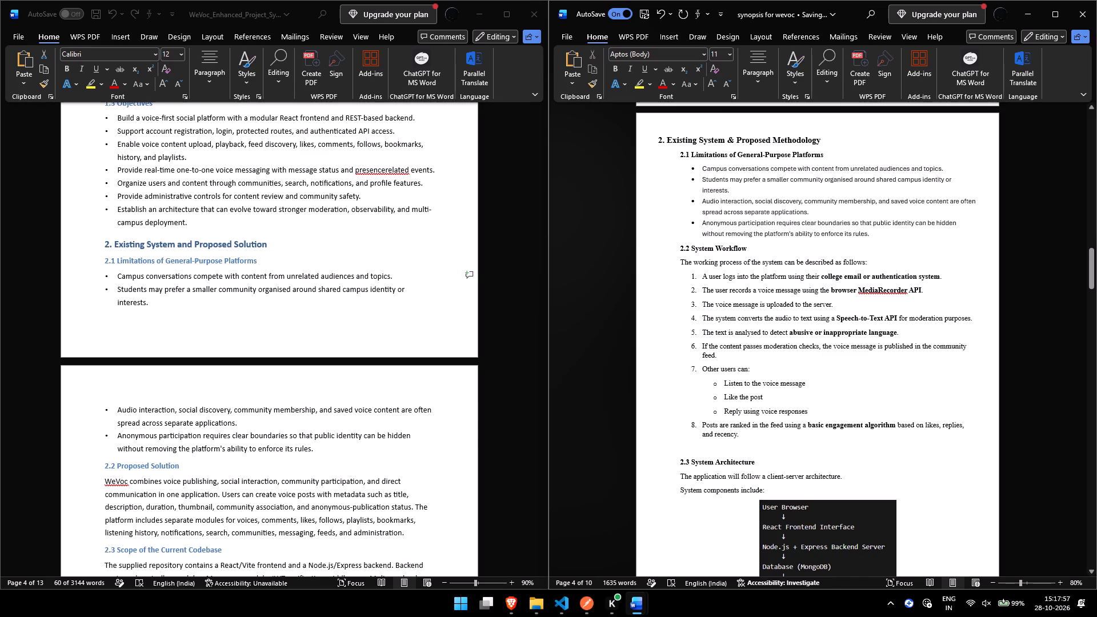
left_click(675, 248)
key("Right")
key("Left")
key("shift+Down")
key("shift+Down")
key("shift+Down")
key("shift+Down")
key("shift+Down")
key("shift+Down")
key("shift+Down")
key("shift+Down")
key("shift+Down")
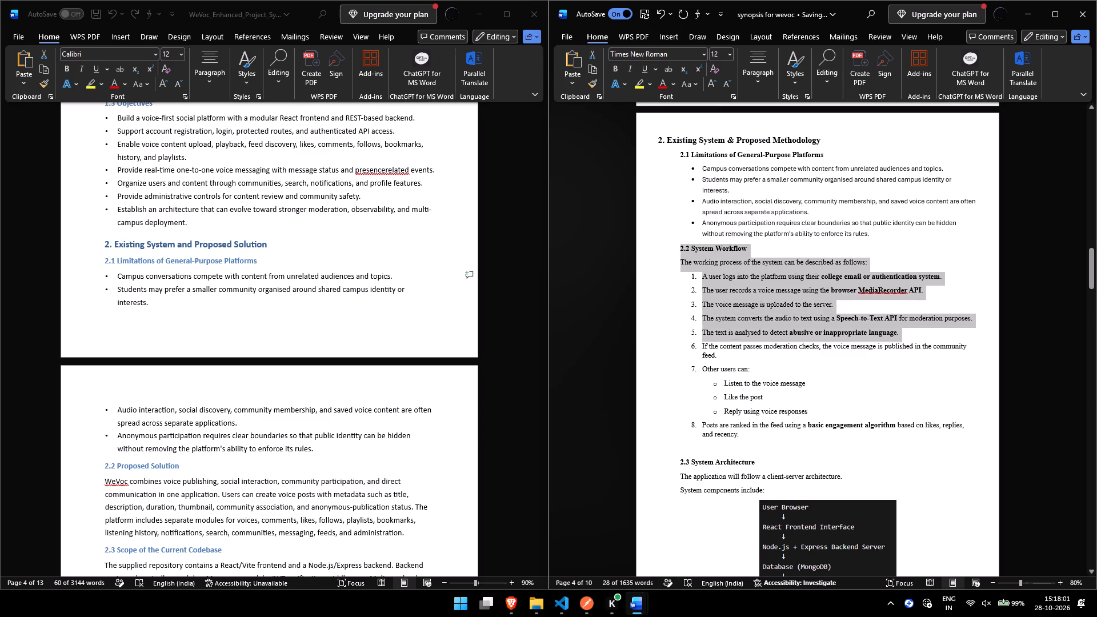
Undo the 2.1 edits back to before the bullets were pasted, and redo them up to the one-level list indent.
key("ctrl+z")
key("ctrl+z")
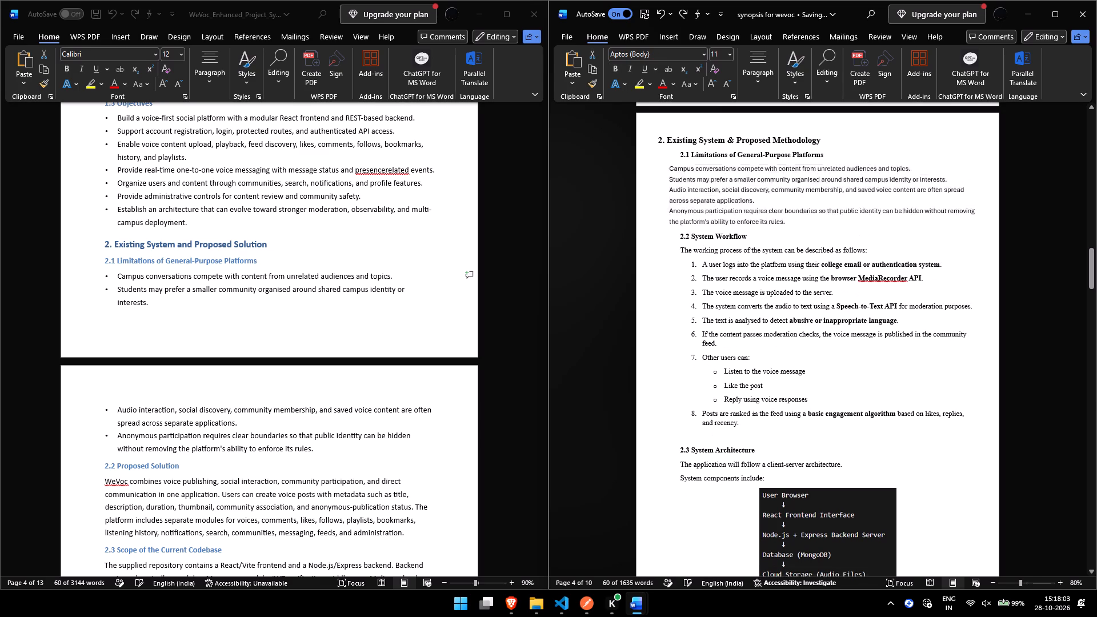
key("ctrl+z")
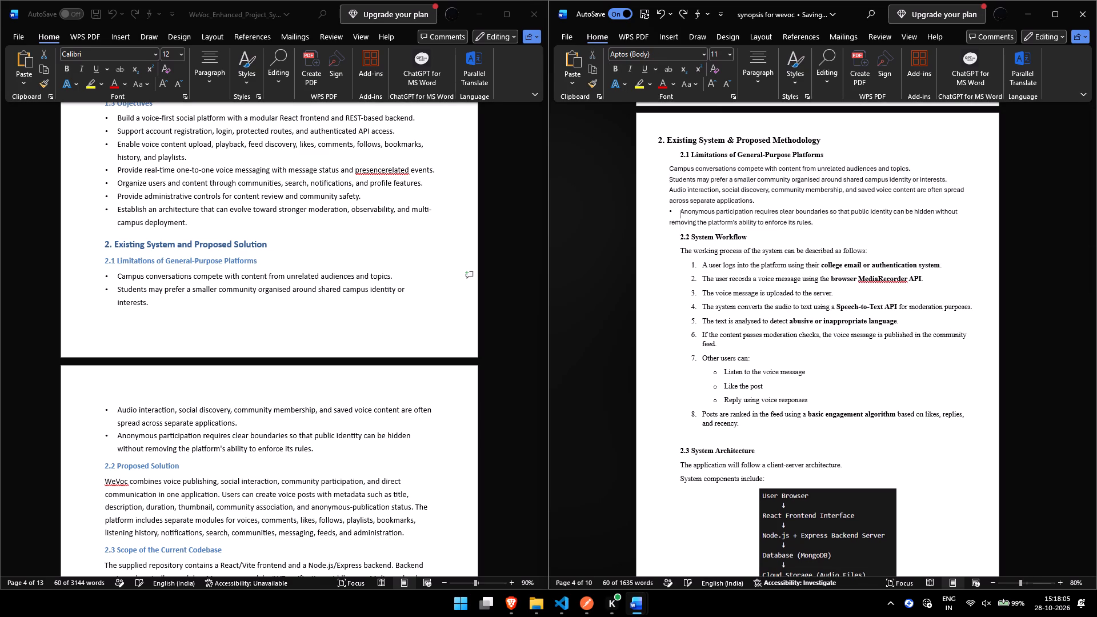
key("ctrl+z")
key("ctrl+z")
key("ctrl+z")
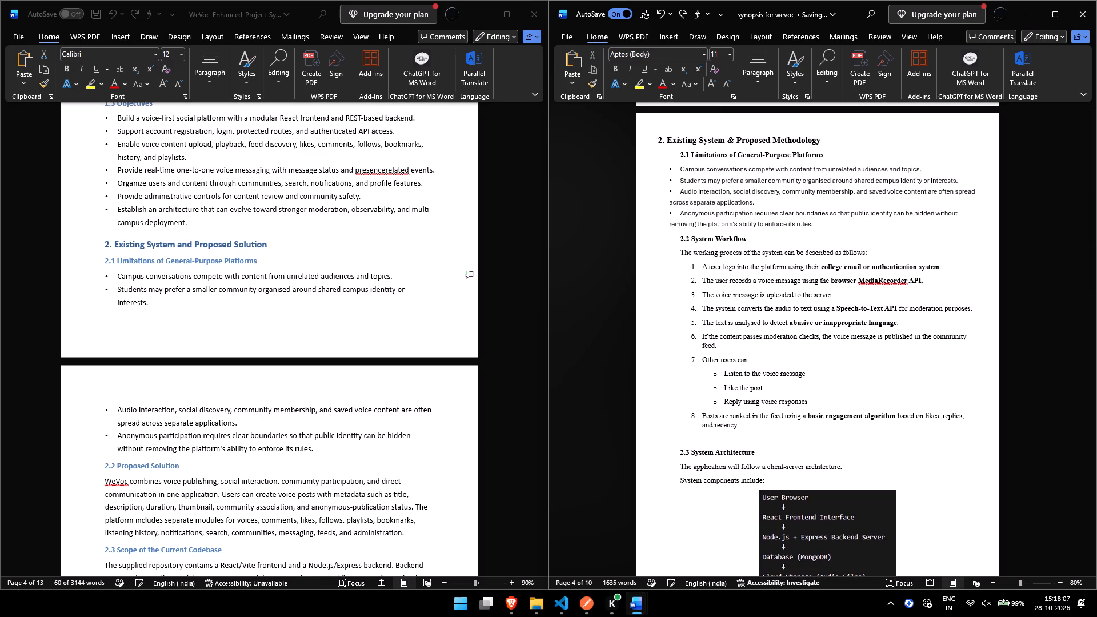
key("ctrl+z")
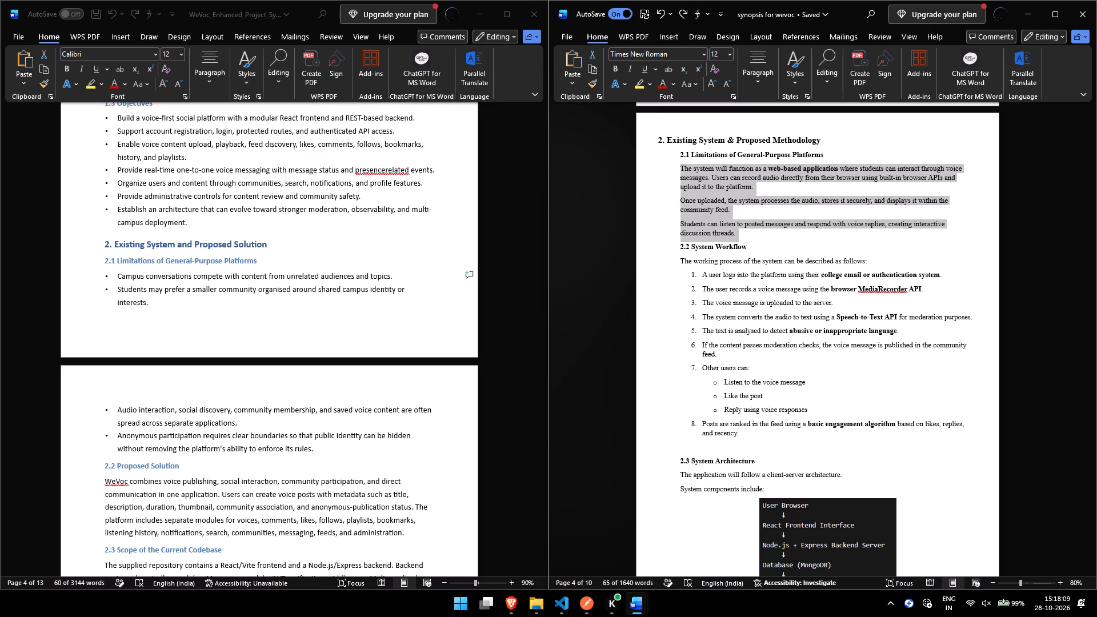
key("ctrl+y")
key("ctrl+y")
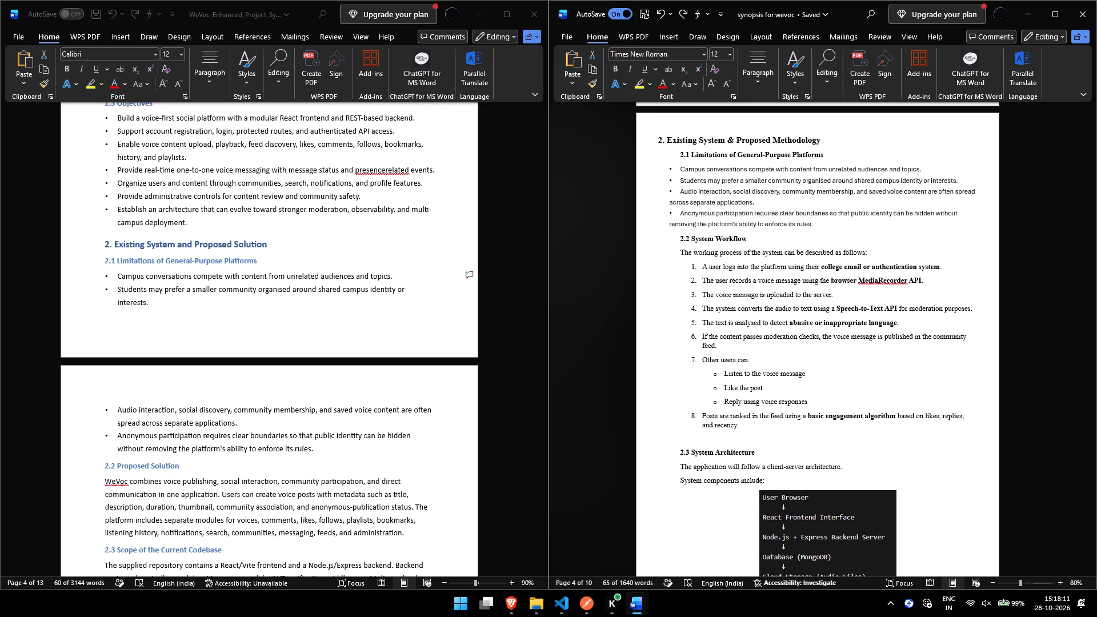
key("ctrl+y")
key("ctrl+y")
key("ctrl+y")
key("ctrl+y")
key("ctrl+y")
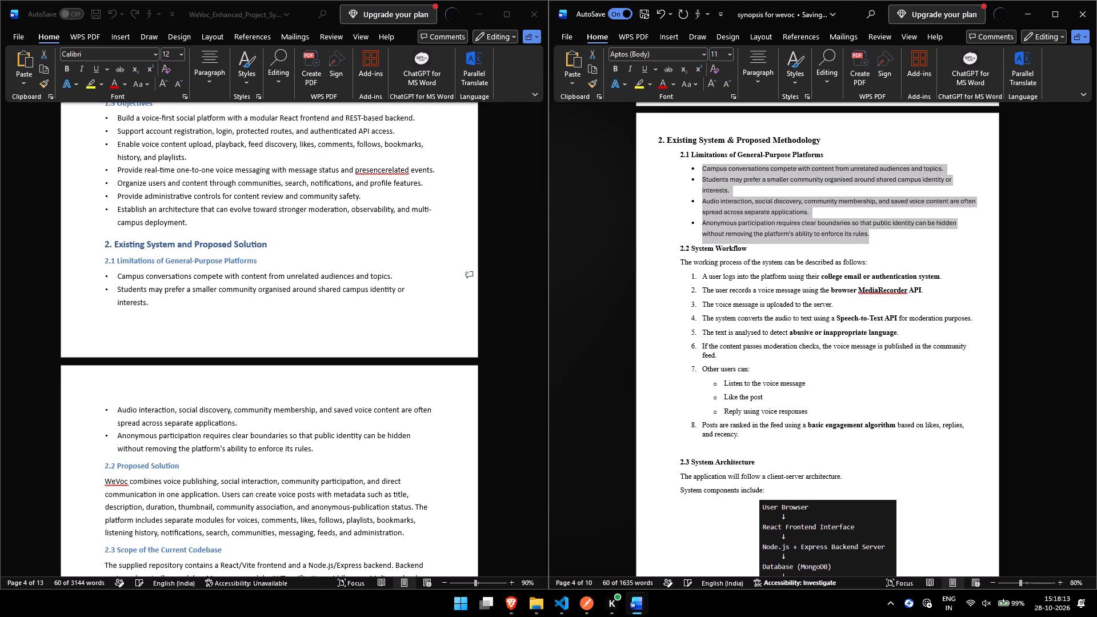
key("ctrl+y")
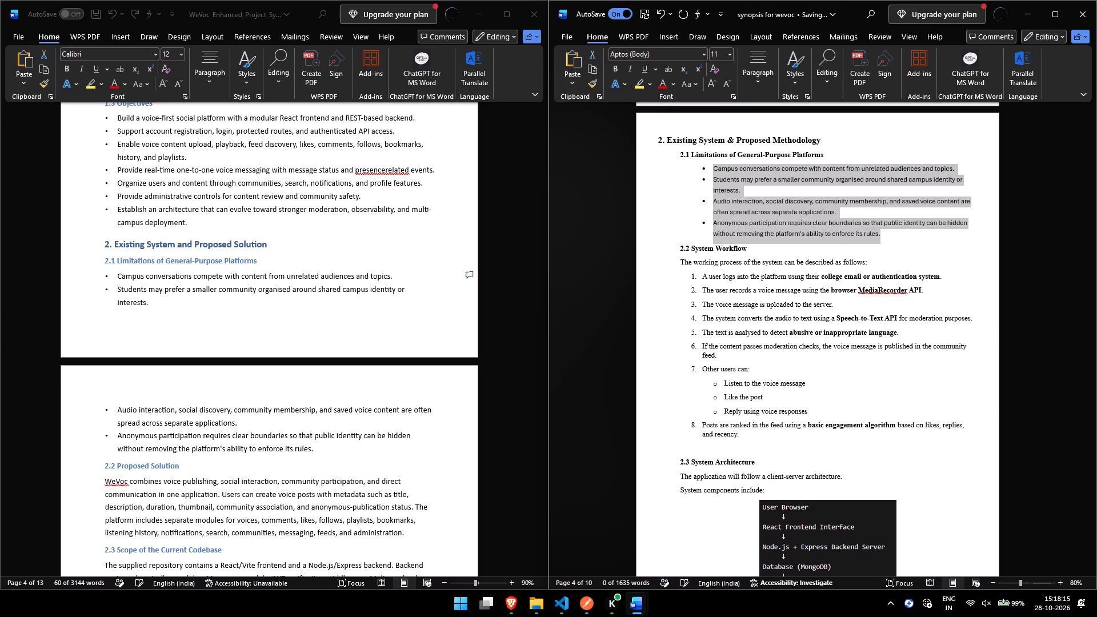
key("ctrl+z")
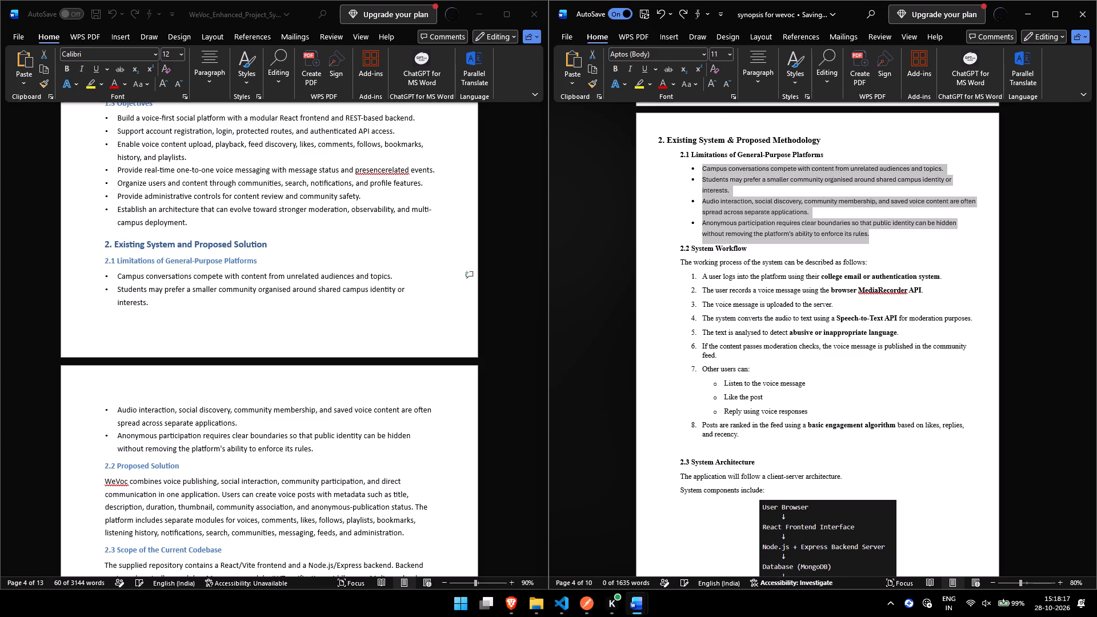
Replace the 2.2 heading text "System Workflow" with "Proposed Solution" in the older synopsis.
key("Down")
key("Up")
key("Right")
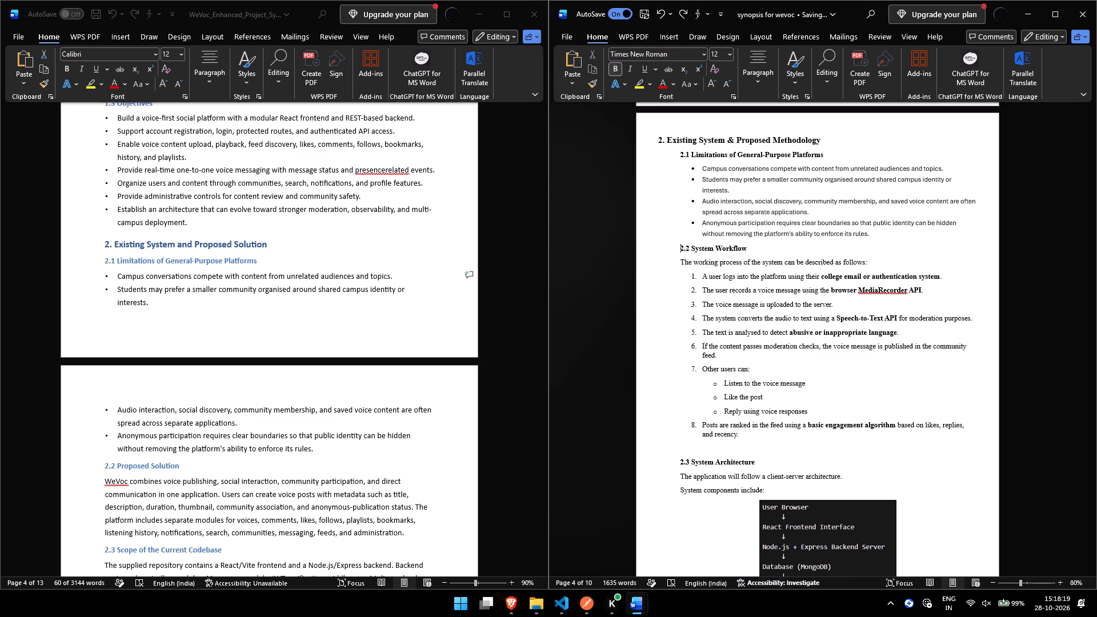
key("Right")
scroll(294, 375, "down", 1)
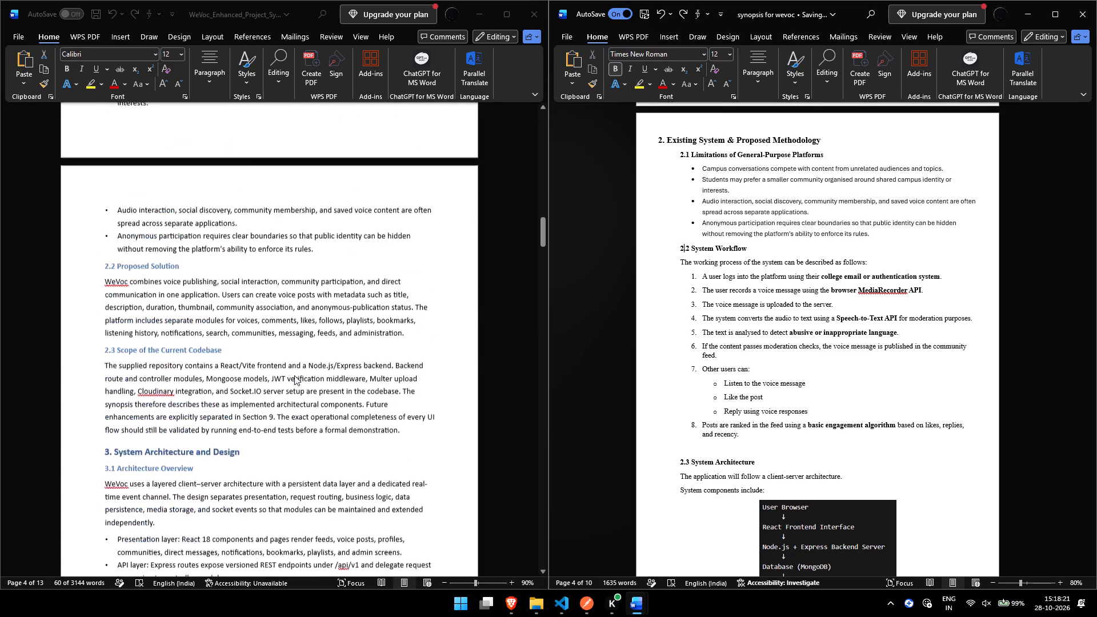
scroll(294, 375, "down", 1)
scroll(271, 329, "up", 1)
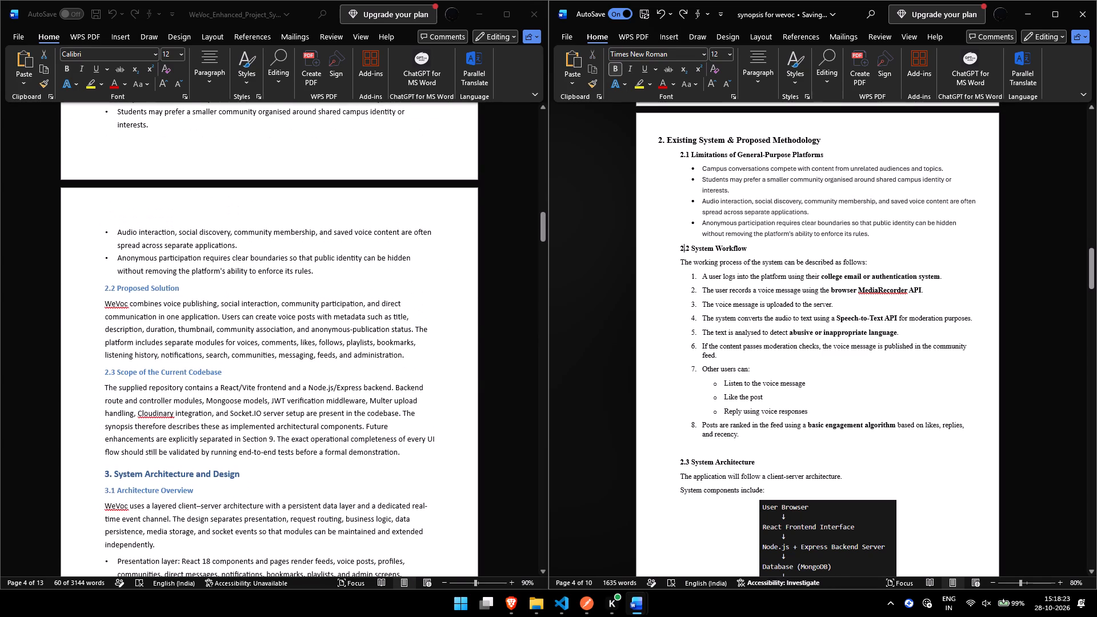
key("ctrl+Right")
key("ctrl+Right")
key("ctrl+Right")
key("ctrl+Right")
key("ctrl+BackSpace")
key("ctrl+BackSpace")
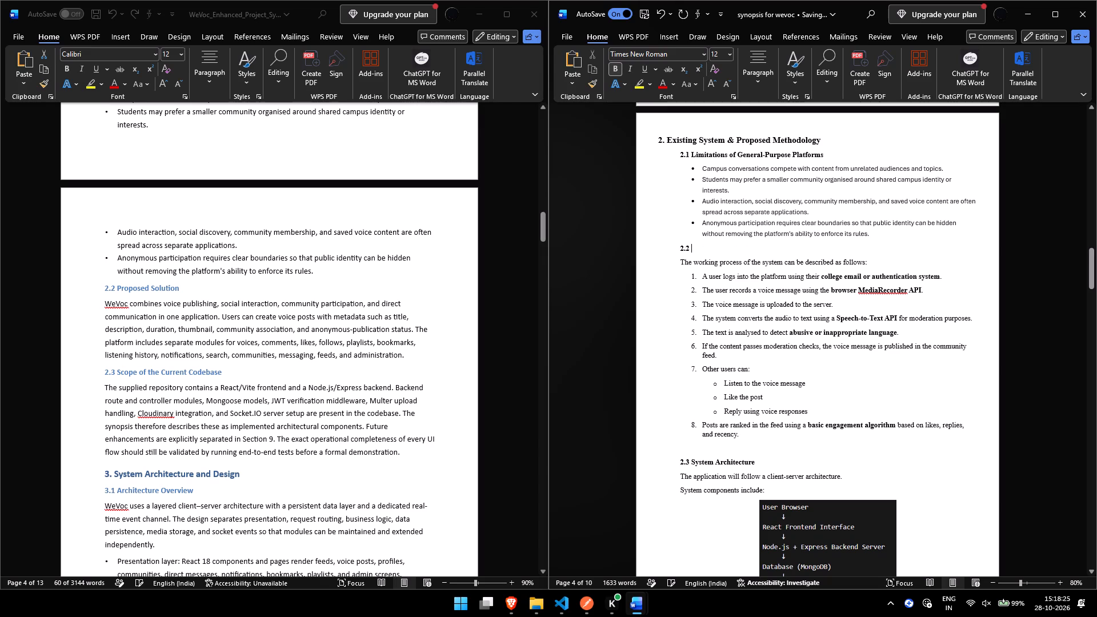
type("Proposed Solito")
key("BackSpace")
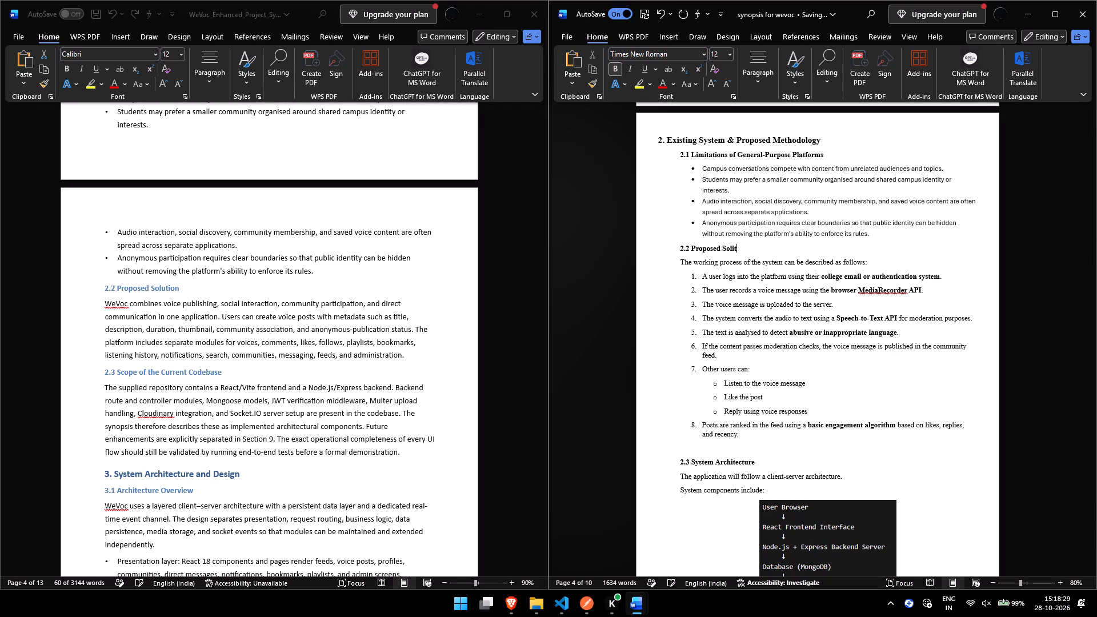
key("BackSpace")
key("BackSpace")
type("utions")
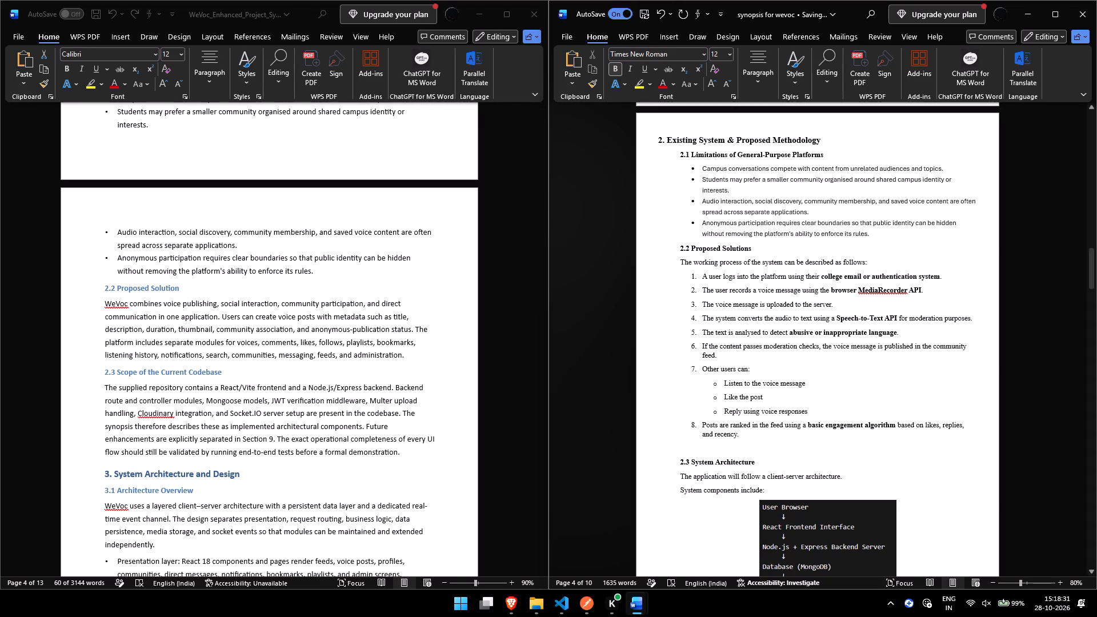
key("BackSpace")
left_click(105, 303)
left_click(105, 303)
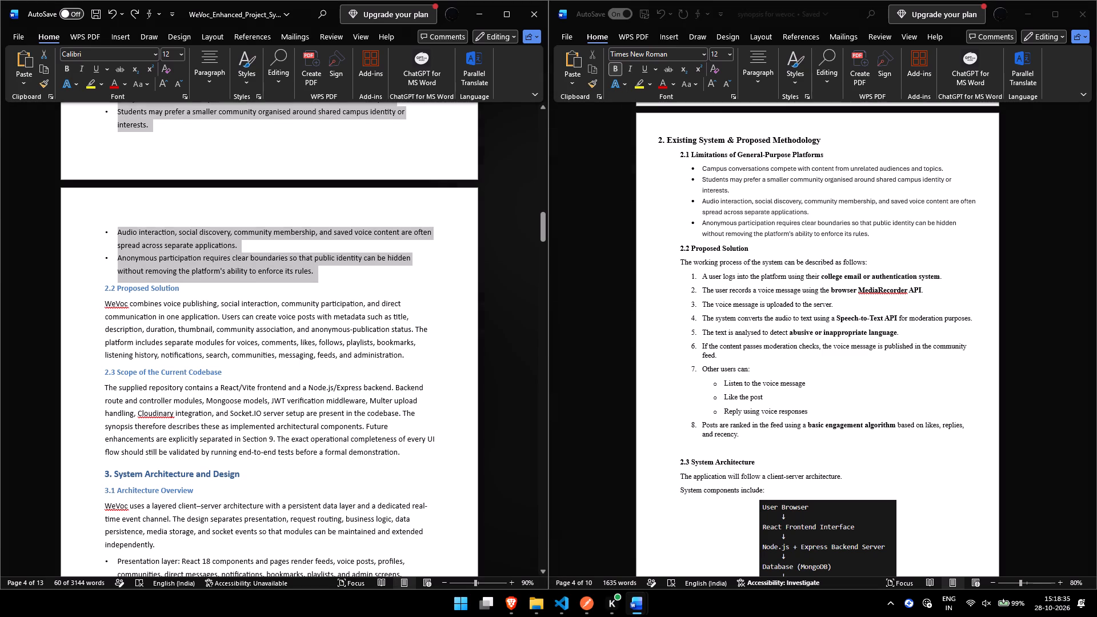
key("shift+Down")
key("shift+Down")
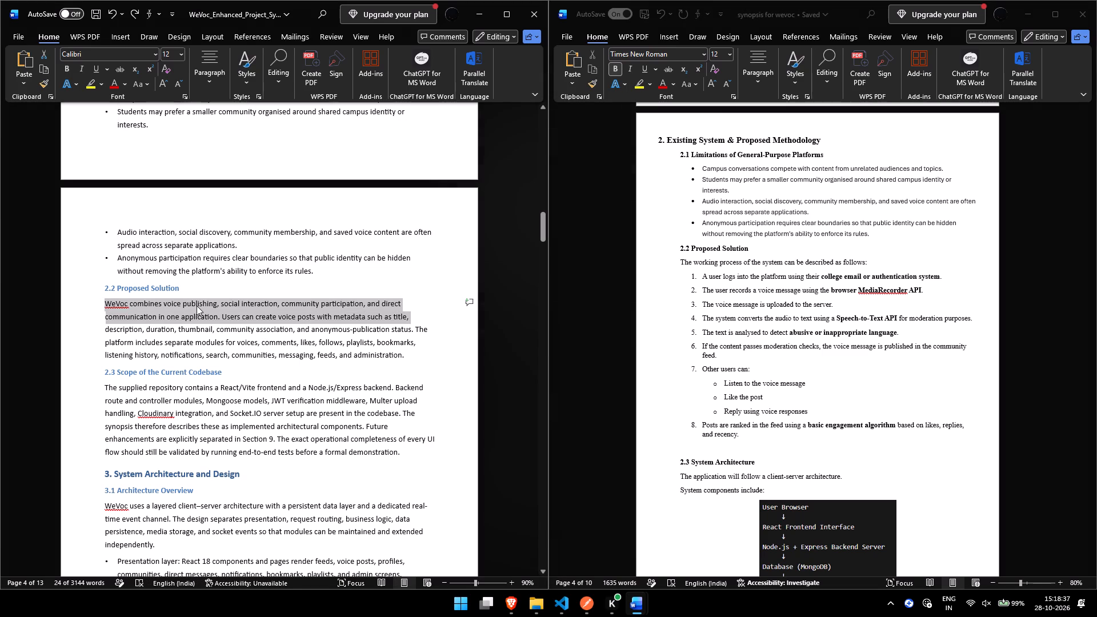
Change the font of the entire enhanced synopsis to Times New Roman.
key("ctrl+a")
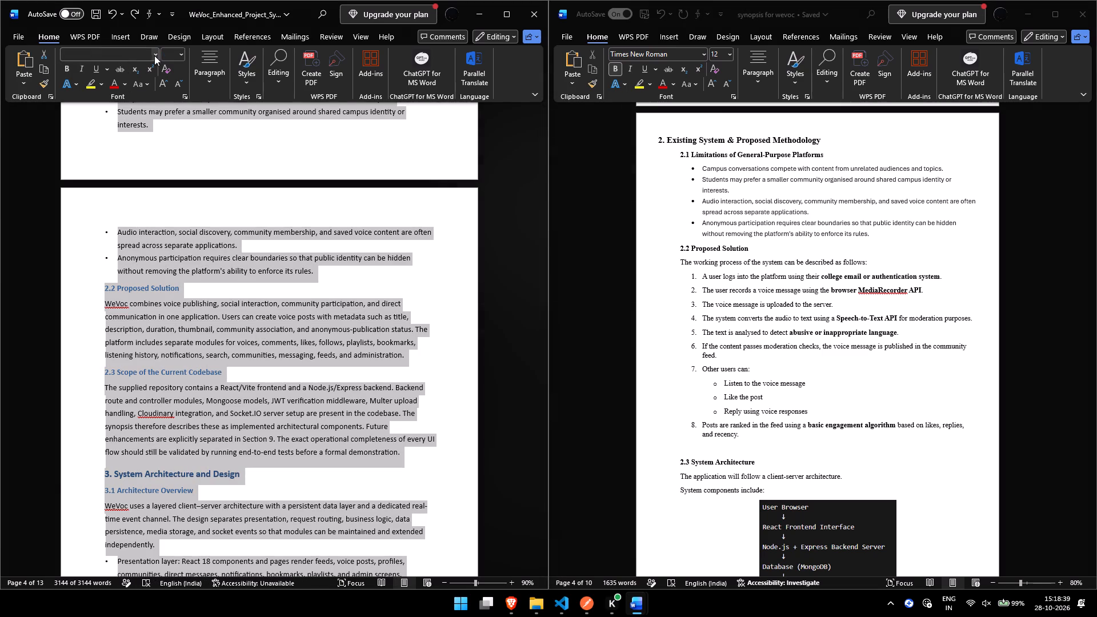
left_click(155, 55)
left_click(114, 138)
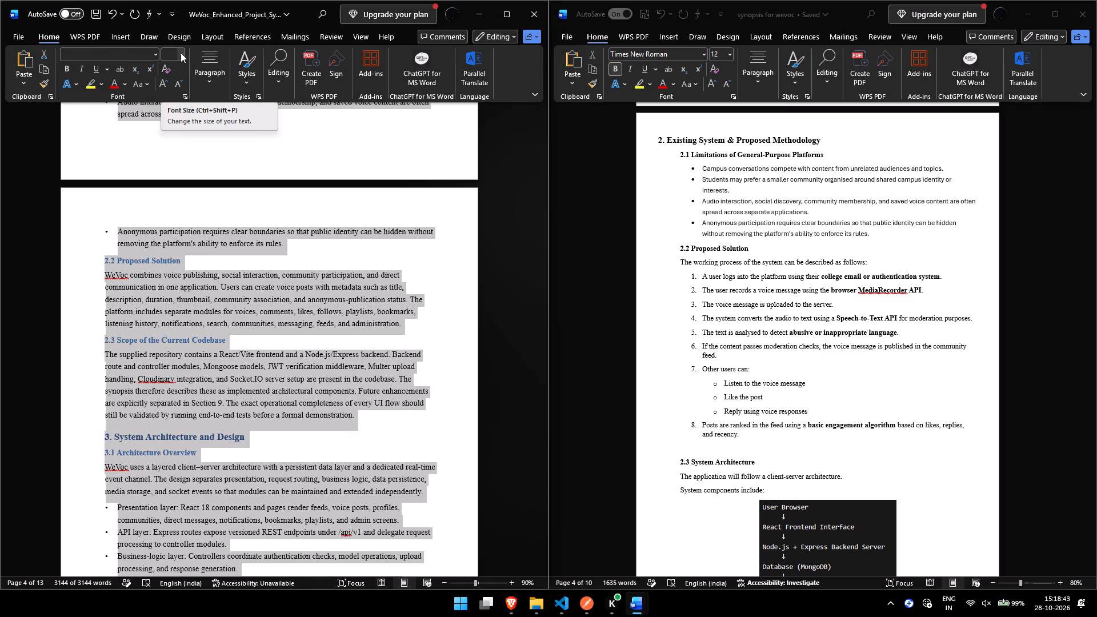
left_click(256, 265)
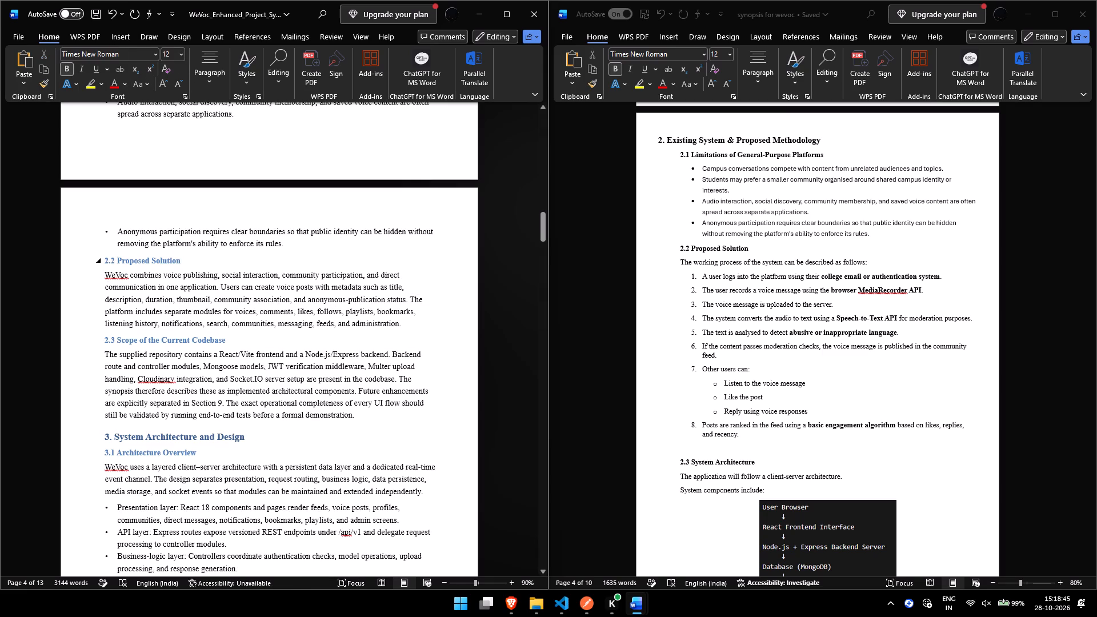
Replace the workflow intro and numbered list under 2.2 in the older synopsis with the enhanced synopsis's Proposed Solution paragraph.
left_click(104, 273)
key("shift+Down")
key("shift+Down")
key("shift+Down")
key("shift+Down")
key("shift+Down")
key("ctrl+c")
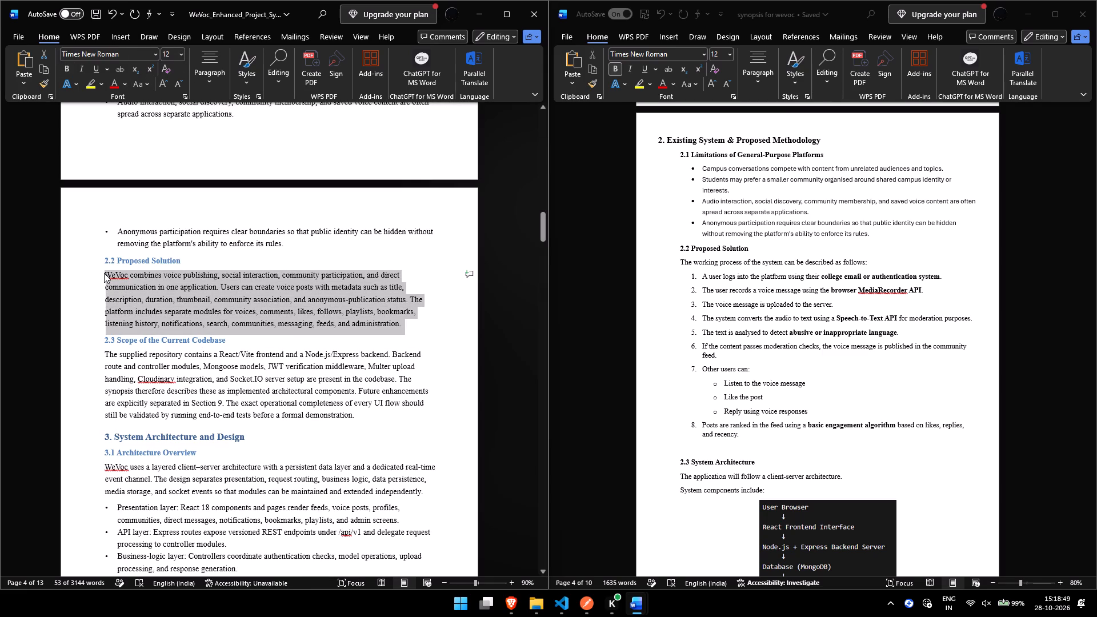
left_click(688, 261)
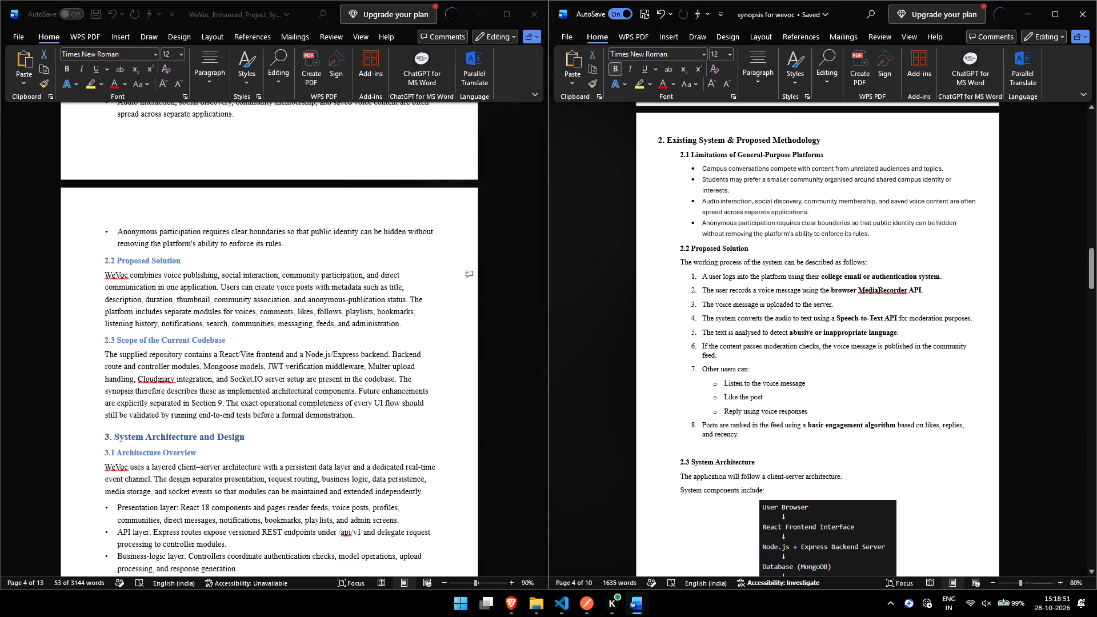
left_click(678, 260)
key("shift+Down")
key("shift+Down")
key("shift+Down")
key("shift+Down")
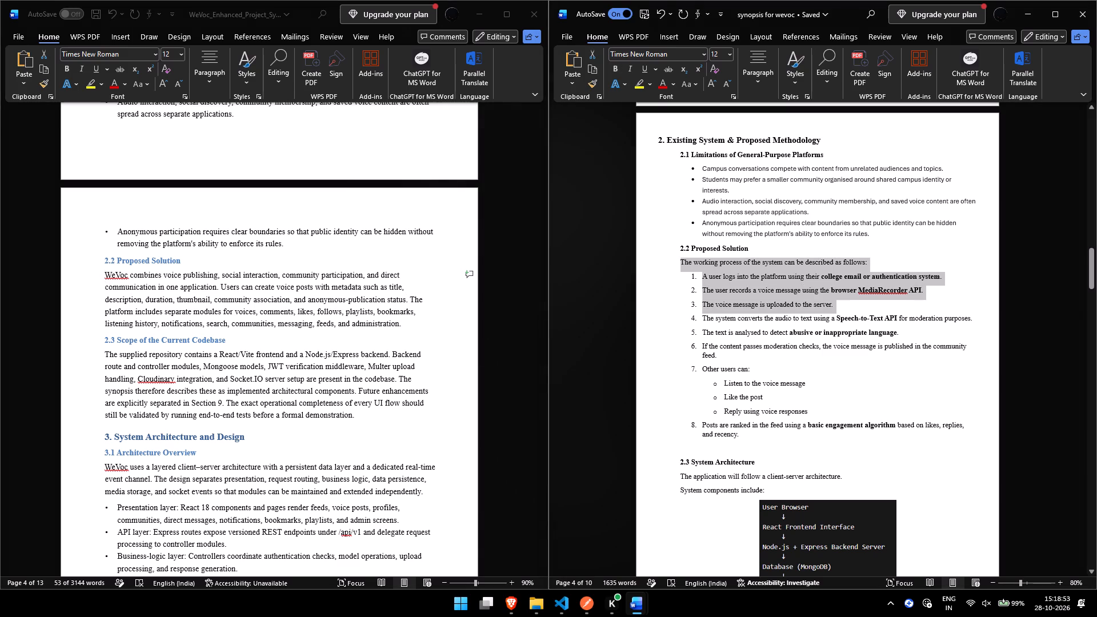
key("shift+Down")
key("shift+Down")
key("shift+Down")
key("shift+Down")
key("ctrl+shift+Down")
key("ctrl+shift+Down")
key("ctrl+shift+Down")
key("ctrl+shift+Down")
key("ctrl+shift+Down")
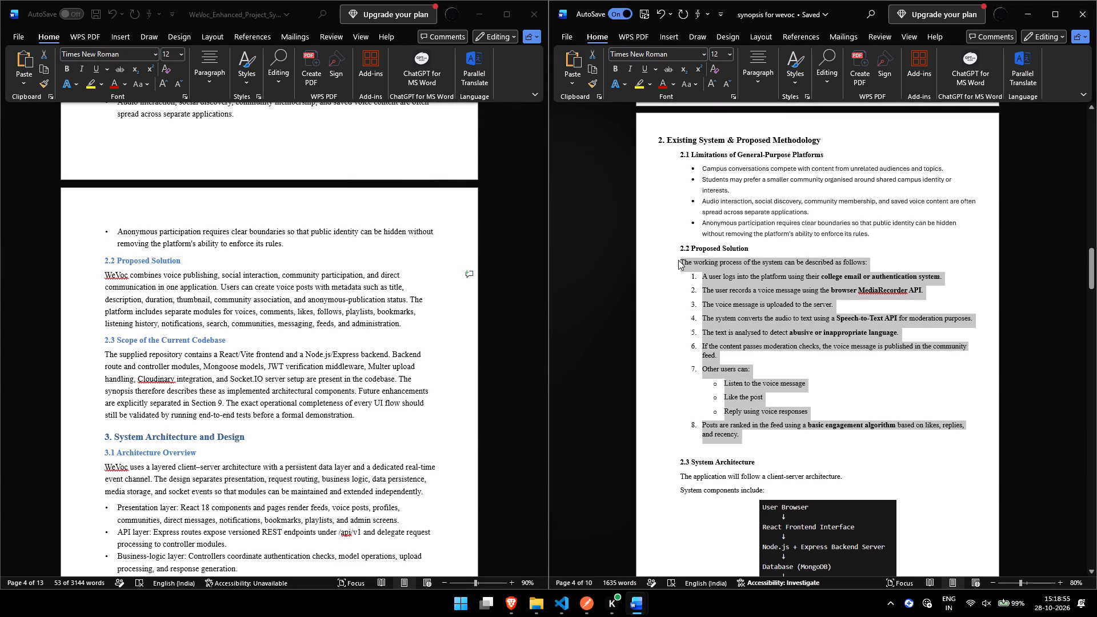
key("ctrl+v")
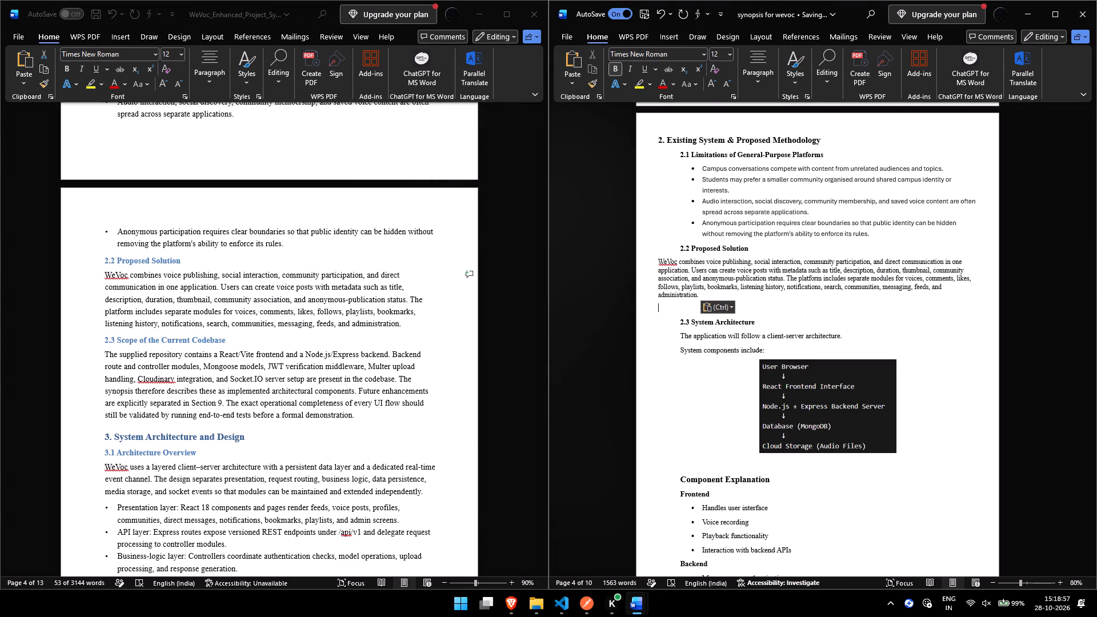
Indent the pasted 2.2 Proposed Solution paragraph one level to align with its heading.
key("shift+Up")
key("shift+Up")
key("shift+Up")
key("shift+Up")
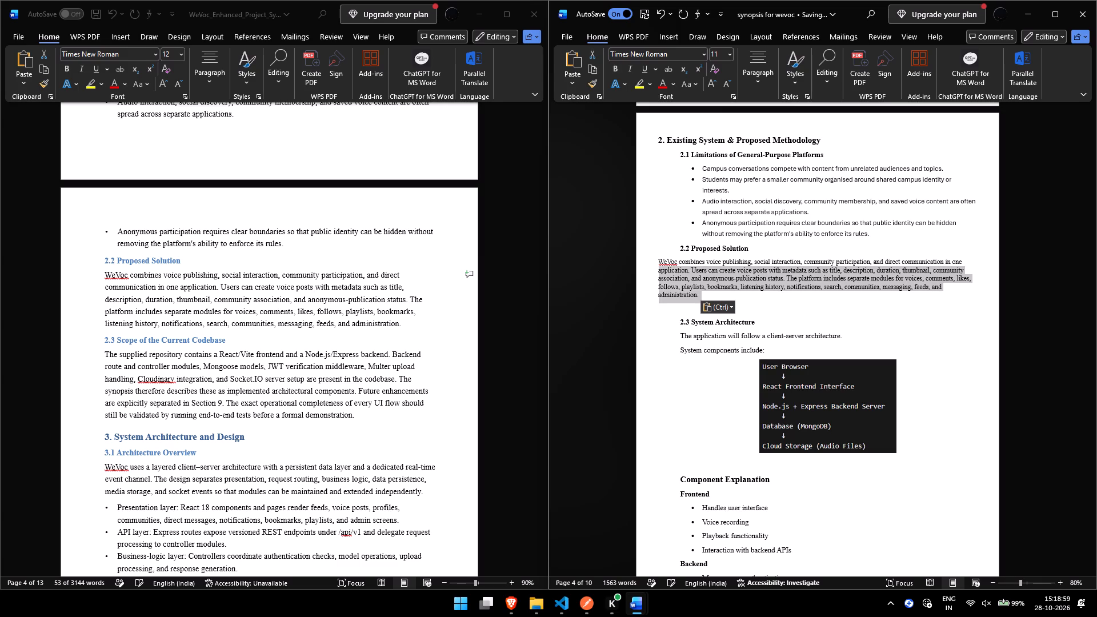
key("shift+Up")
key("Tab")
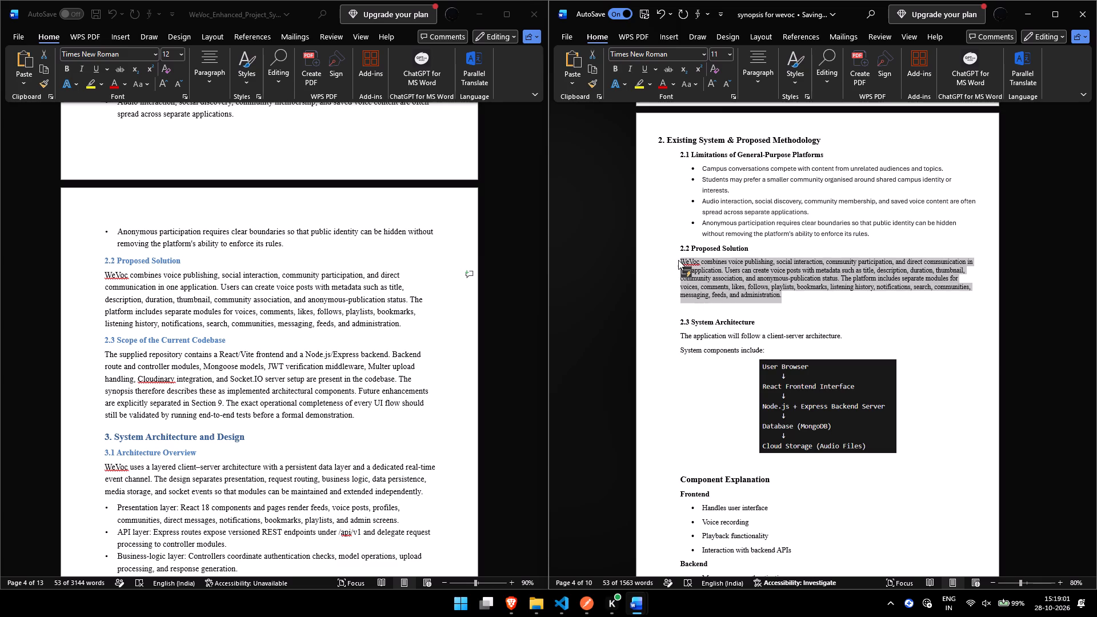
left_click(770, 290)
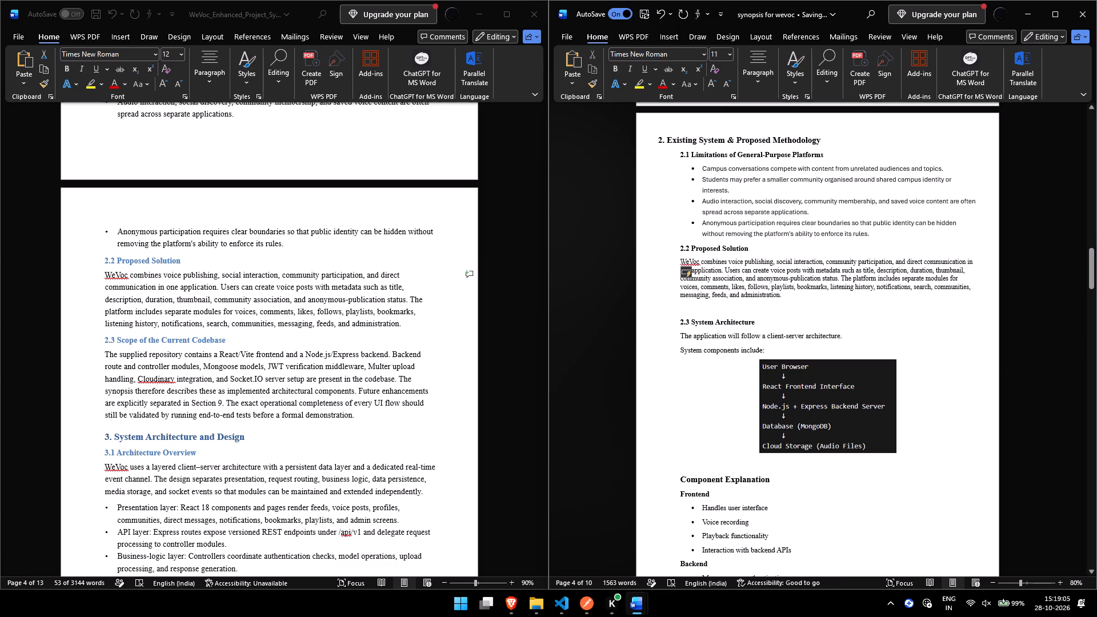
Change the font of the four bullets under 2.1 Limitations of General-Purpose Platforms to Times New Roman.
scroll(752, 308, "up", 2, "ctrl")
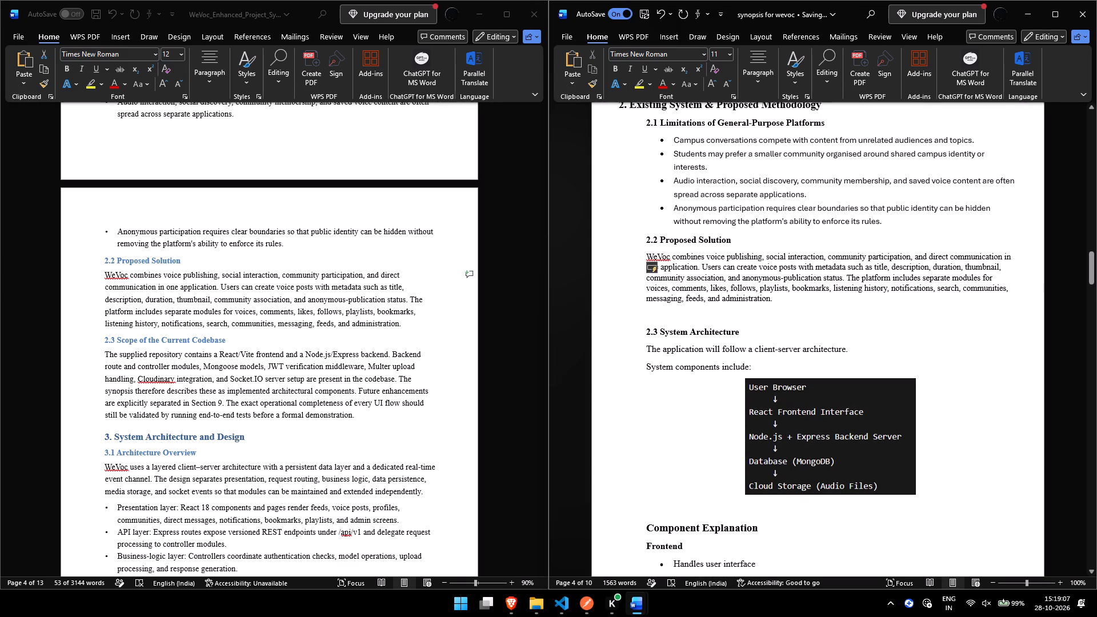
scroll(757, 281, "up", 2)
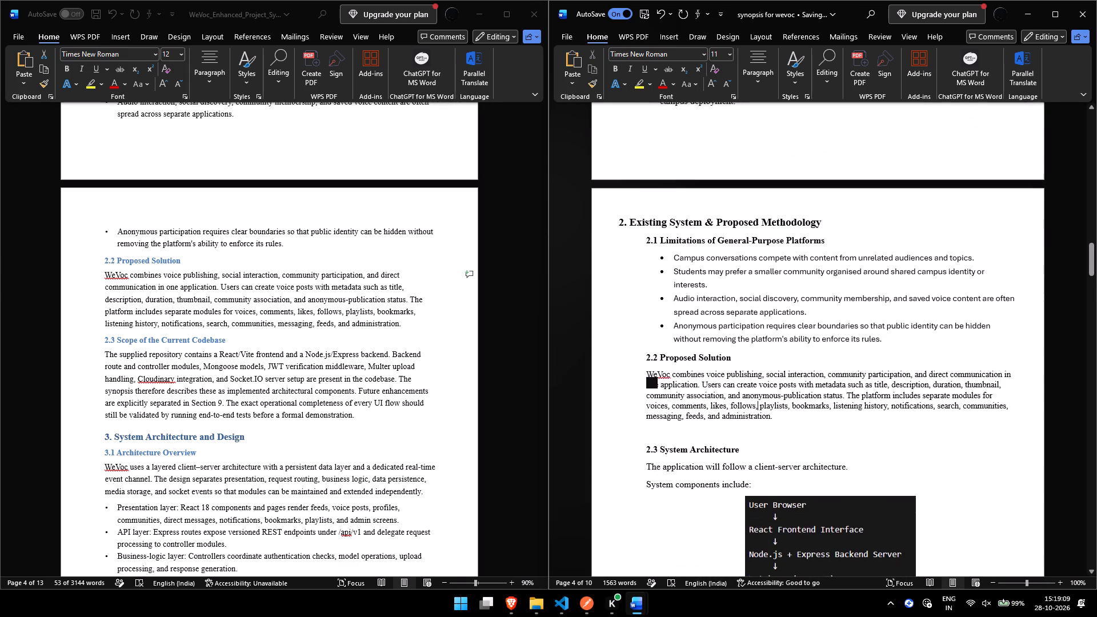
left_click(676, 250)
key("shift+Down")
key("shift+Down")
key("shift+Down")
key("shift+Down")
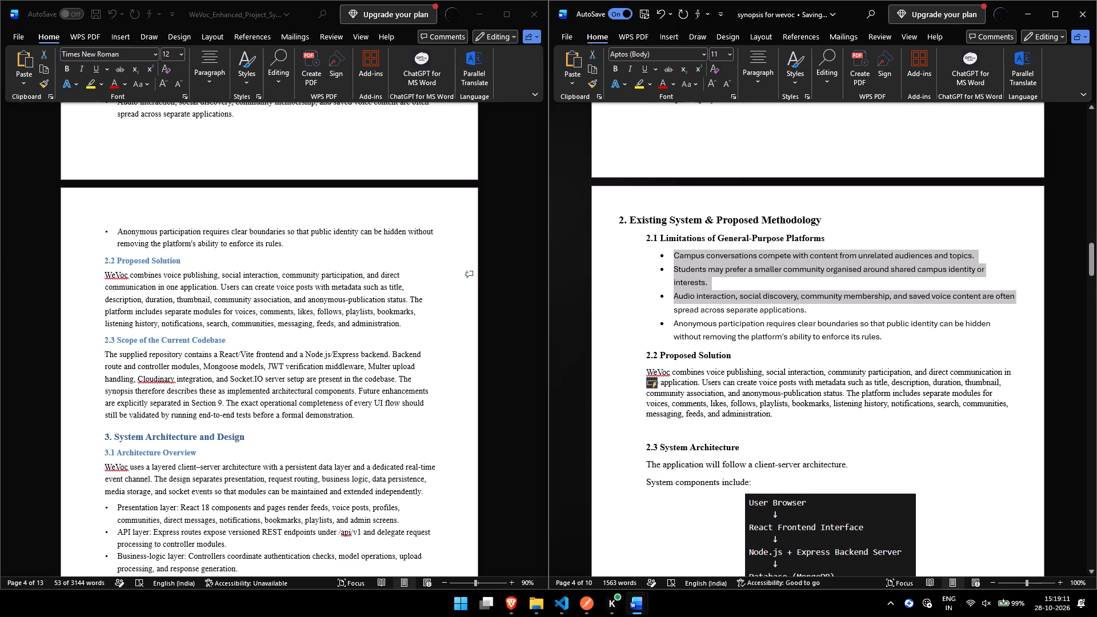
key("shift+Down")
key("shift+Down")
key("shift+Down")
key("shift+Left")
key("shift+Up")
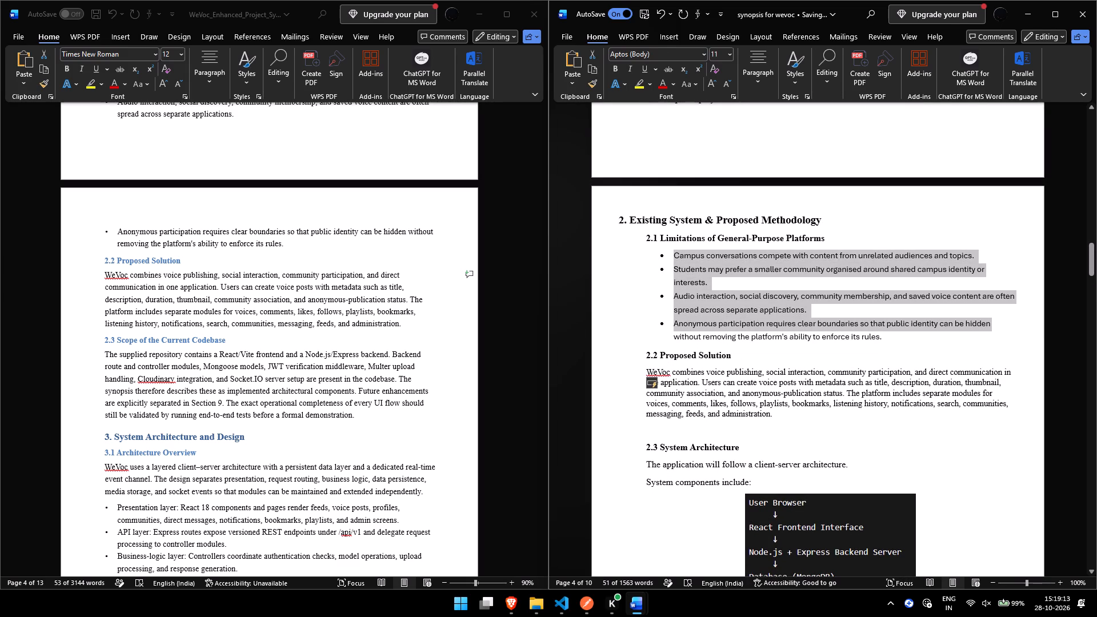
key("shift+Down")
key("ctrl+shift+Left")
key("ctrl+shift+Left")
key("ctrl+shift+Left")
key("ctrl+shift+Left")
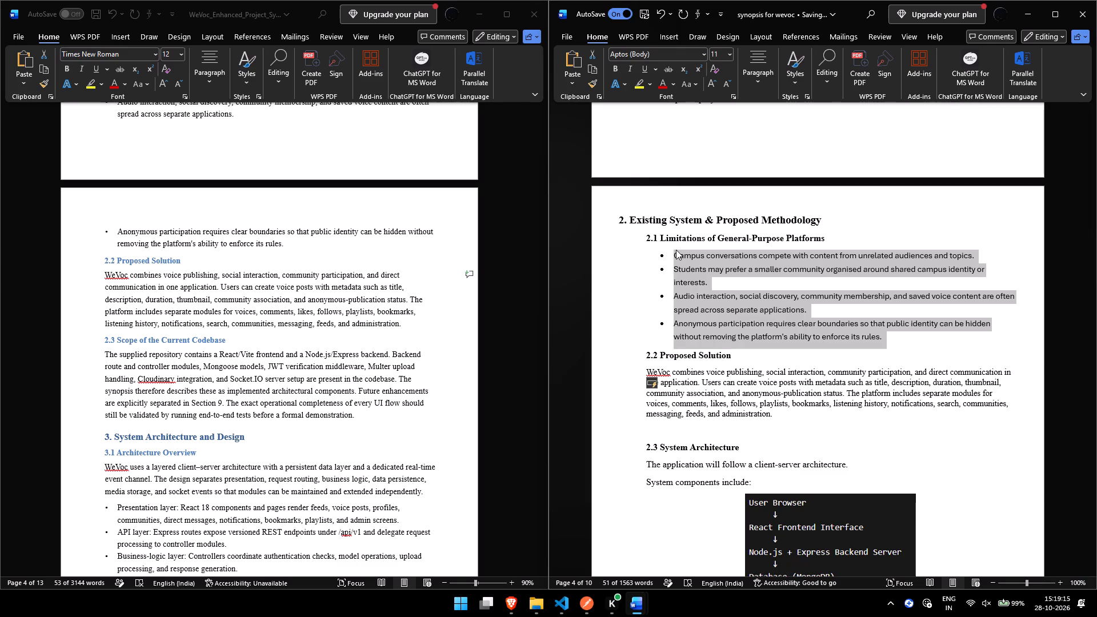
left_click(704, 50)
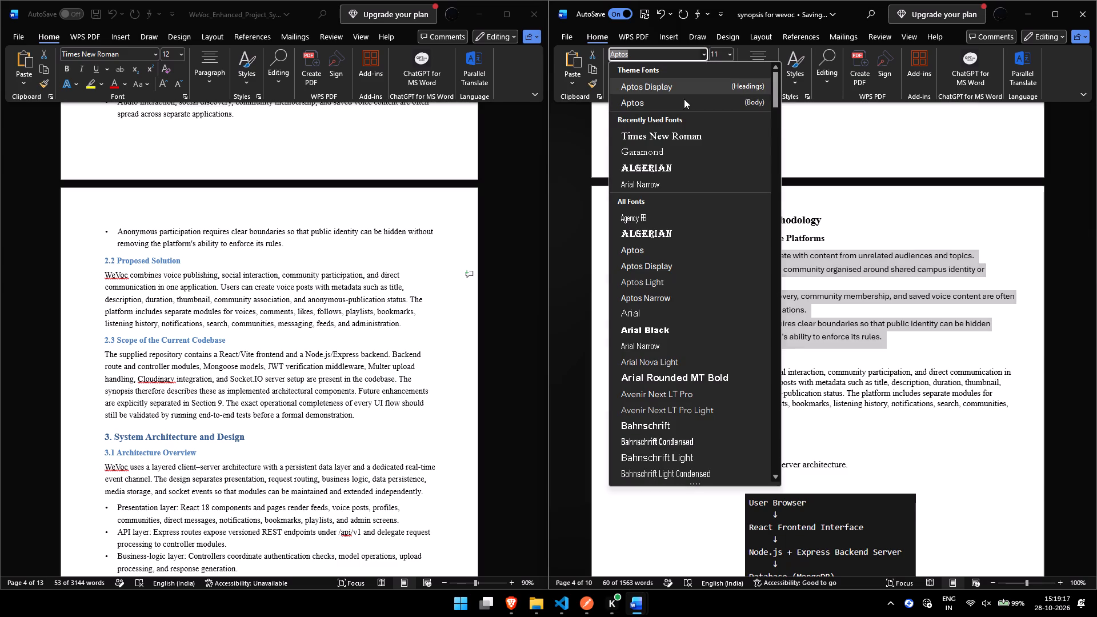
left_click(660, 134)
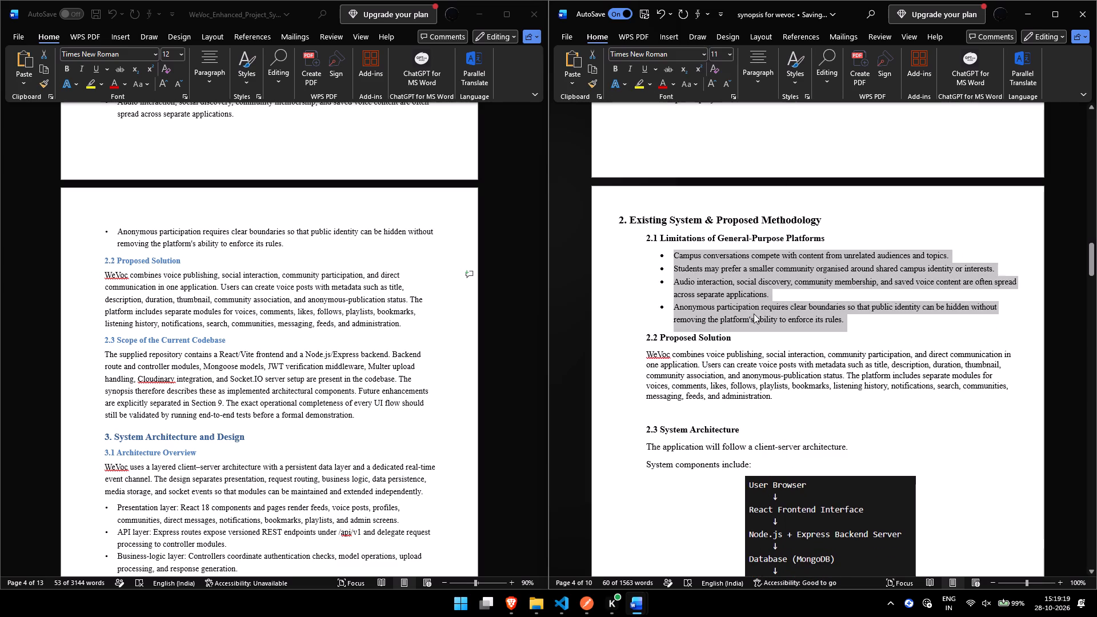
left_click(751, 318)
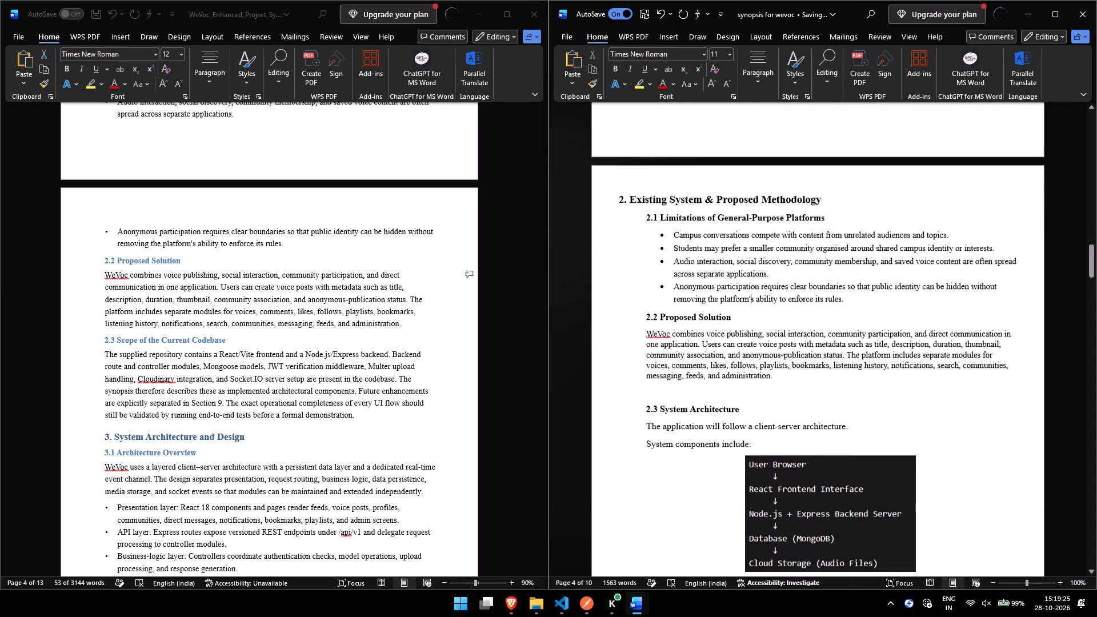
Set the font size of the 2.2 Proposed Solution paragraph in the older synopsis to 12.
scroll(716, 365, "up", 4)
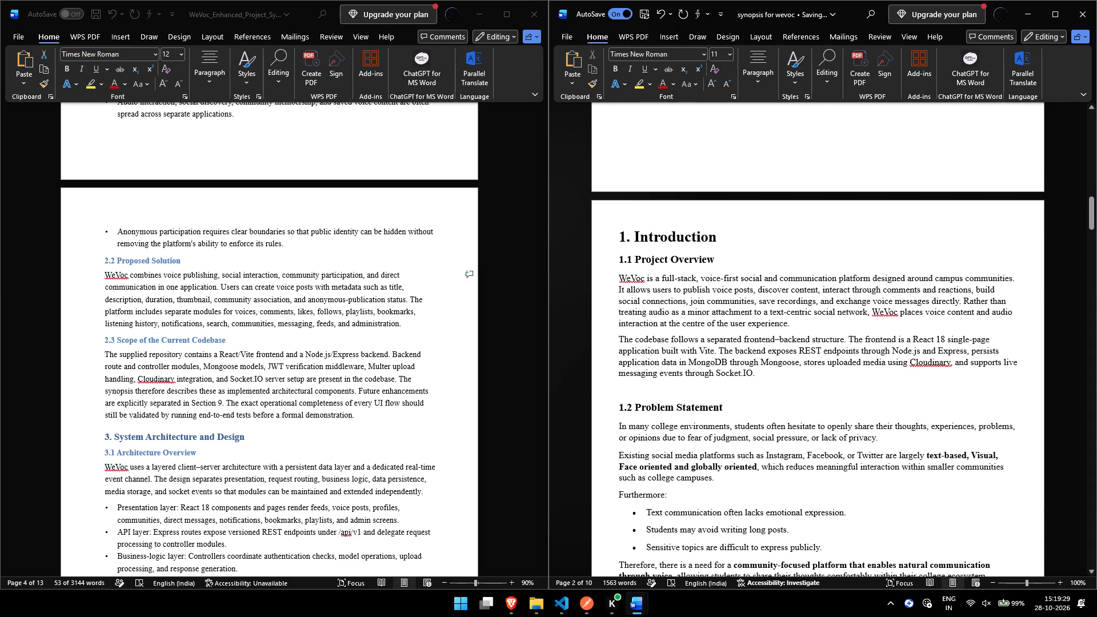
scroll(732, 323, "down", 4)
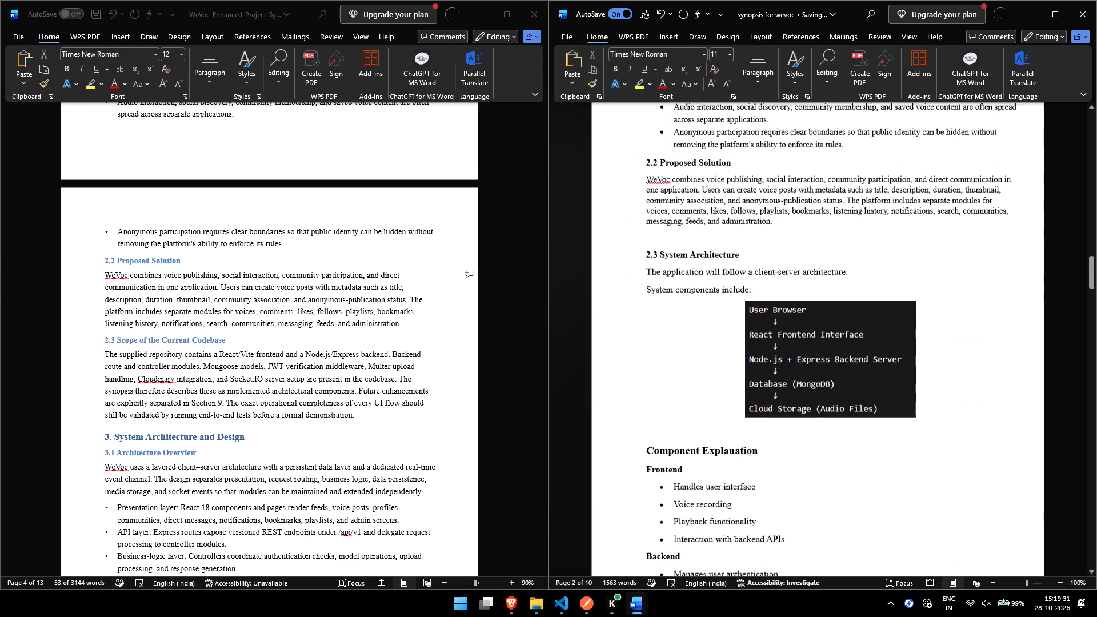
scroll(732, 323, "down", 2)
scroll(732, 323, "up", 1)
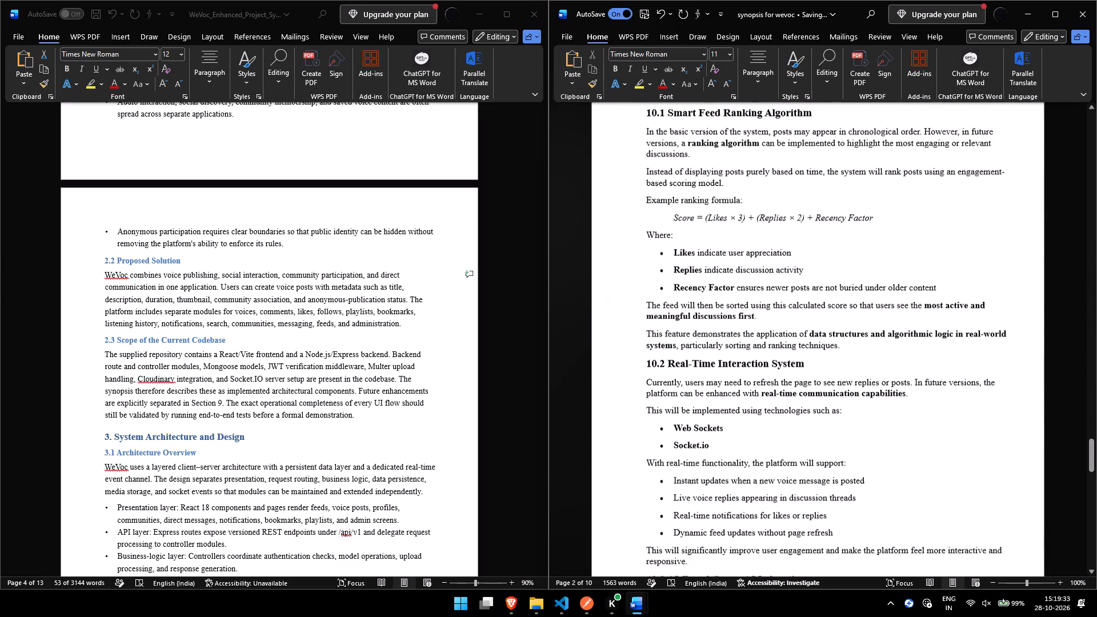
scroll(732, 323, "up", 2)
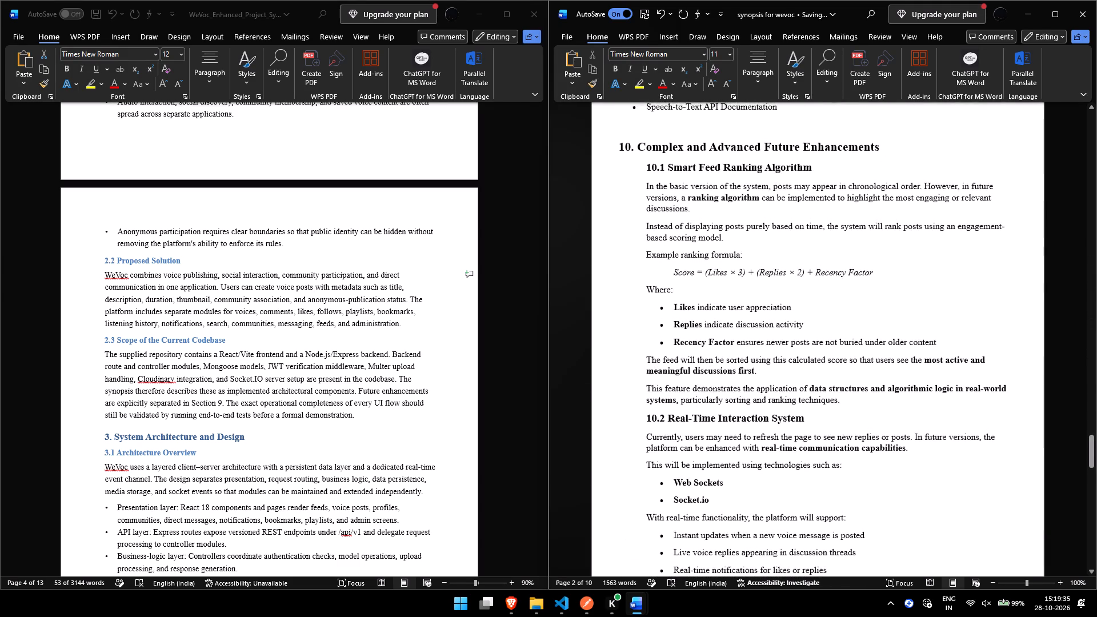
scroll(732, 323, "up", 1)
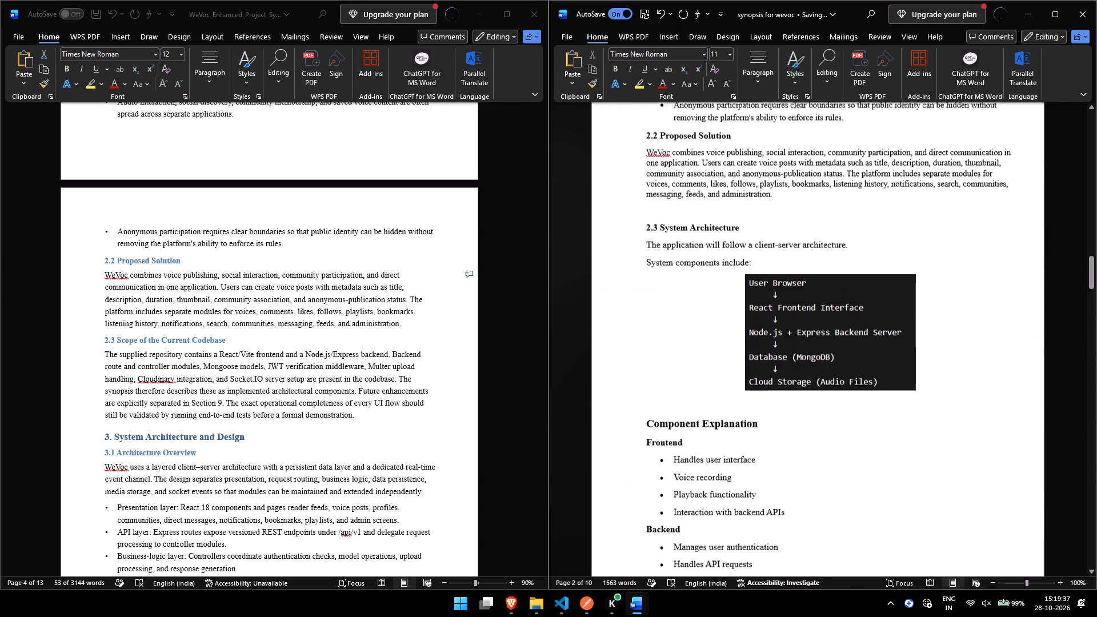
scroll(732, 323, "up", 1)
left_click_drag(648, 262, 774, 306)
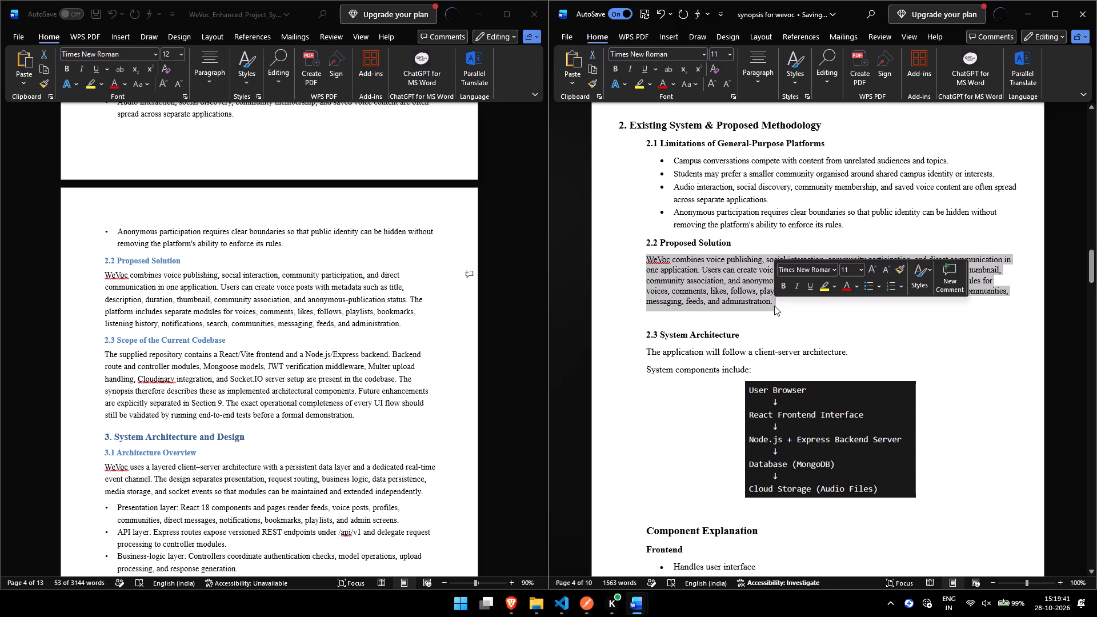
left_click(719, 56)
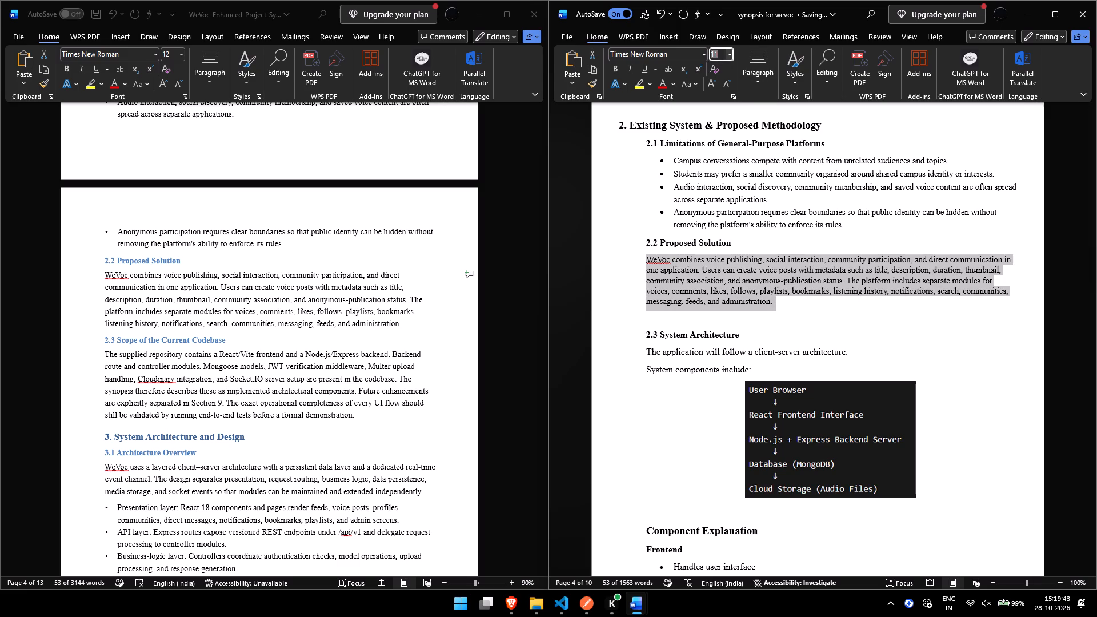
type("12")
key("Return")
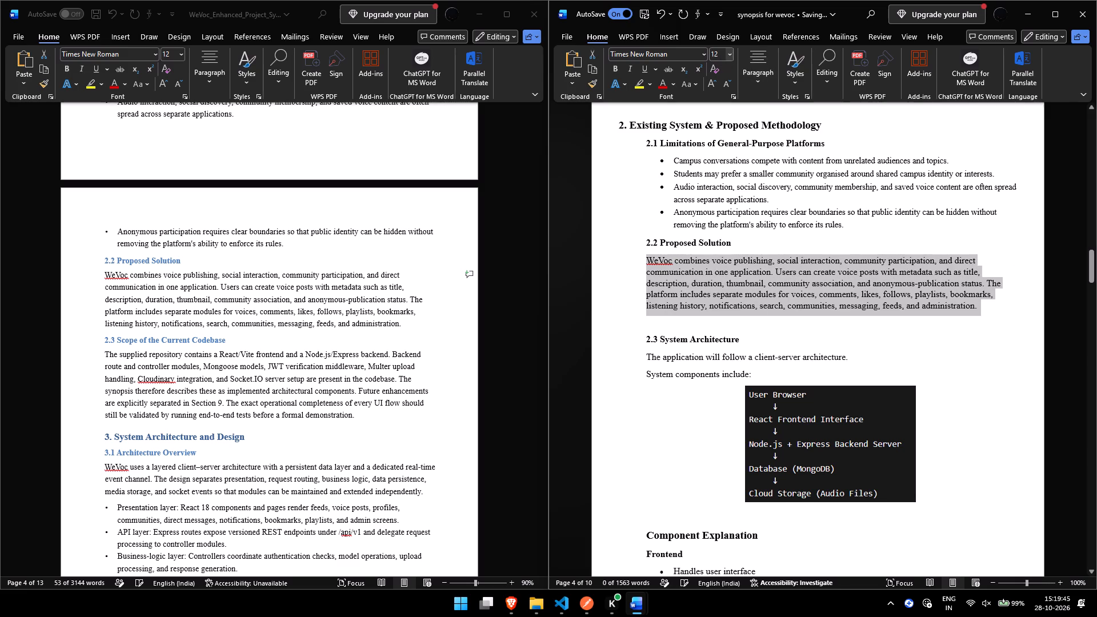
left_click(834, 289)
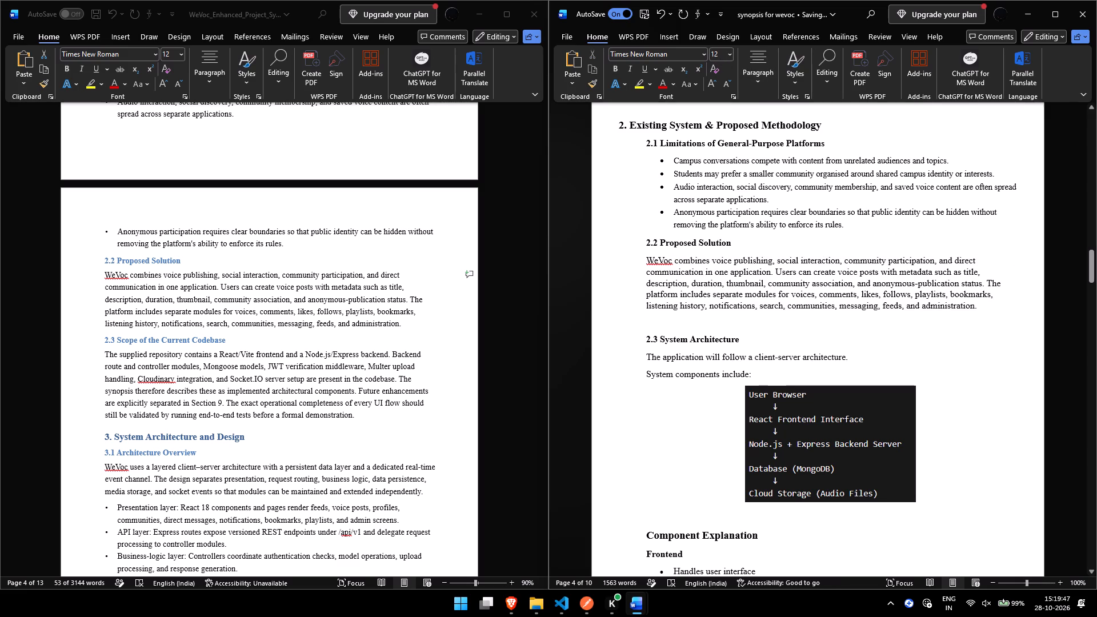
Review the formatting of sections 2.1 and 2.2 against the preceding objectives bullets in the older synopsis.
scroll(740, 287, "down", 1)
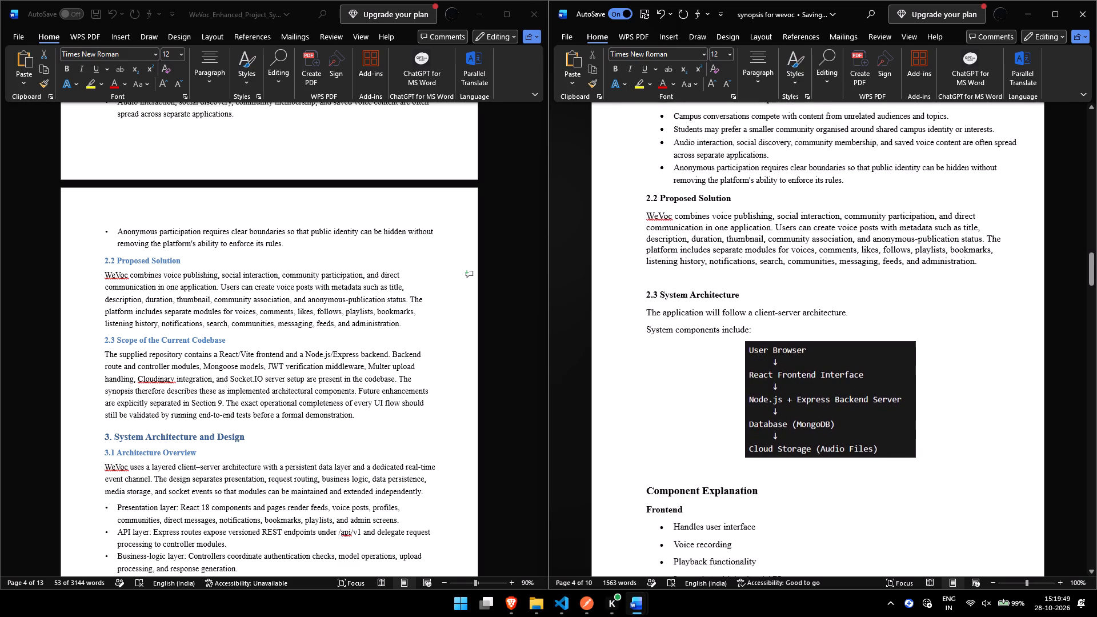
scroll(740, 287, "up", 1)
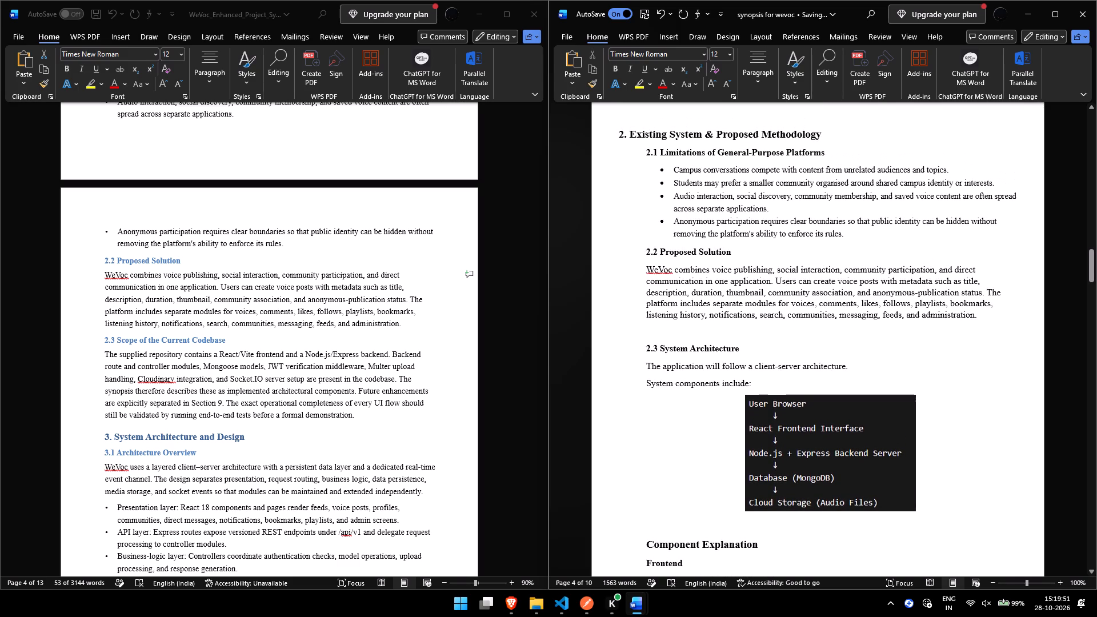
scroll(818, 311, "up", 1)
scroll(715, 286, "down", 1)
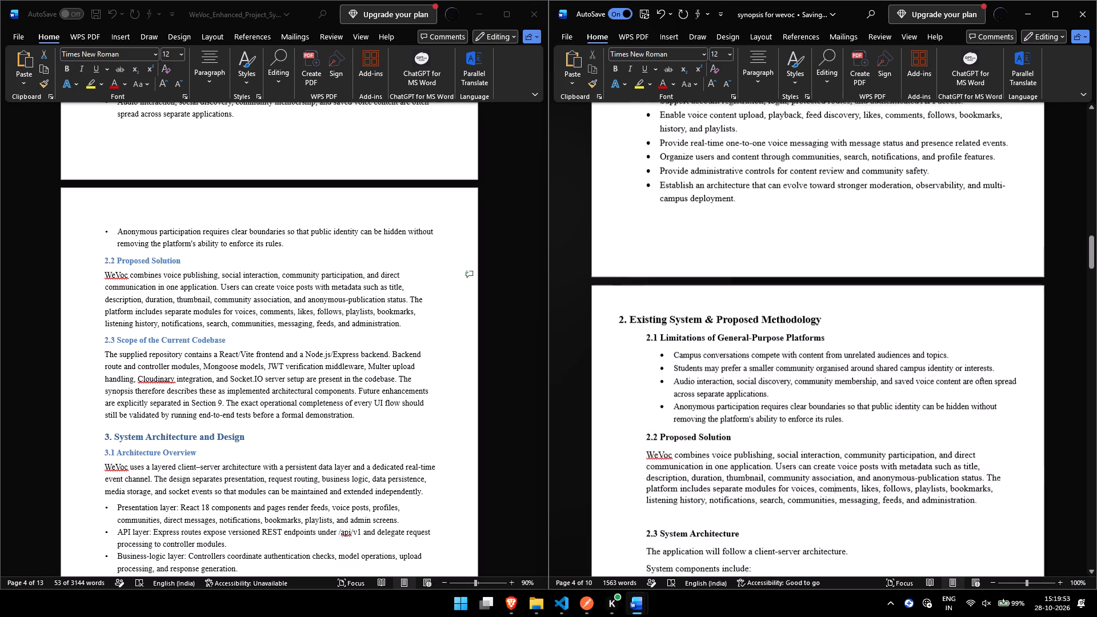
scroll(715, 286, "down", 3)
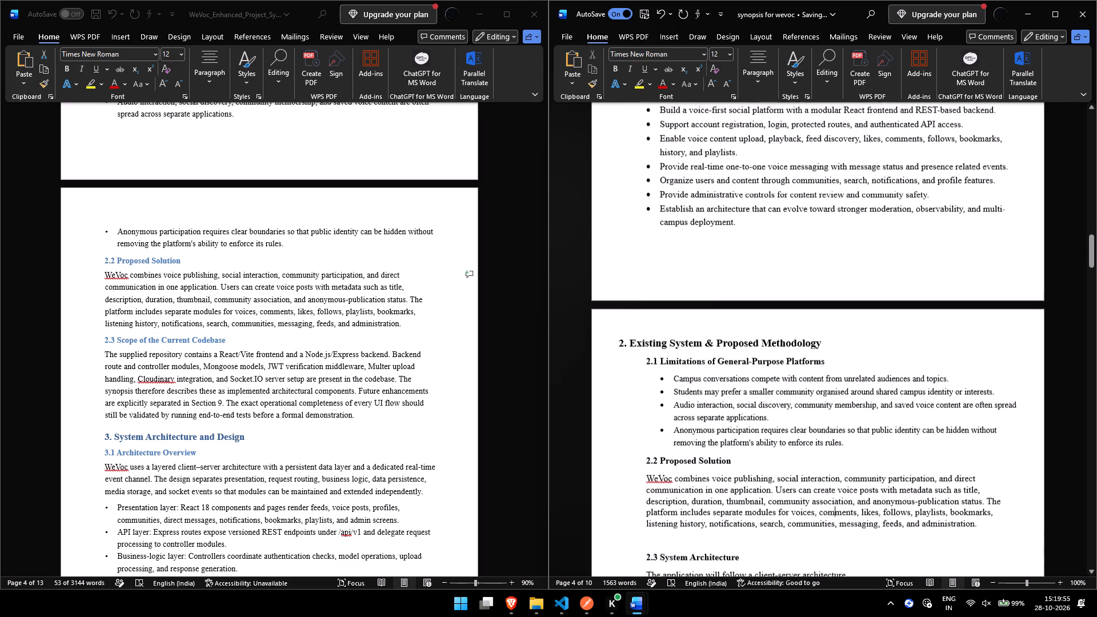
scroll(715, 286, "down", 1)
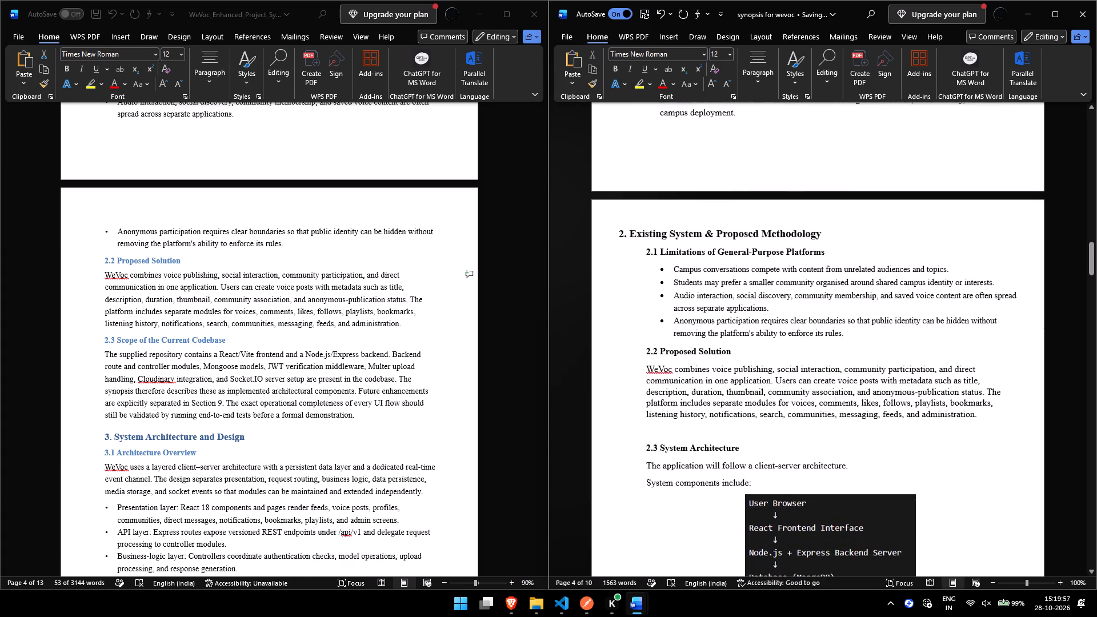
scroll(715, 286, "down", 2)
scroll(297, 378, "down", 1)
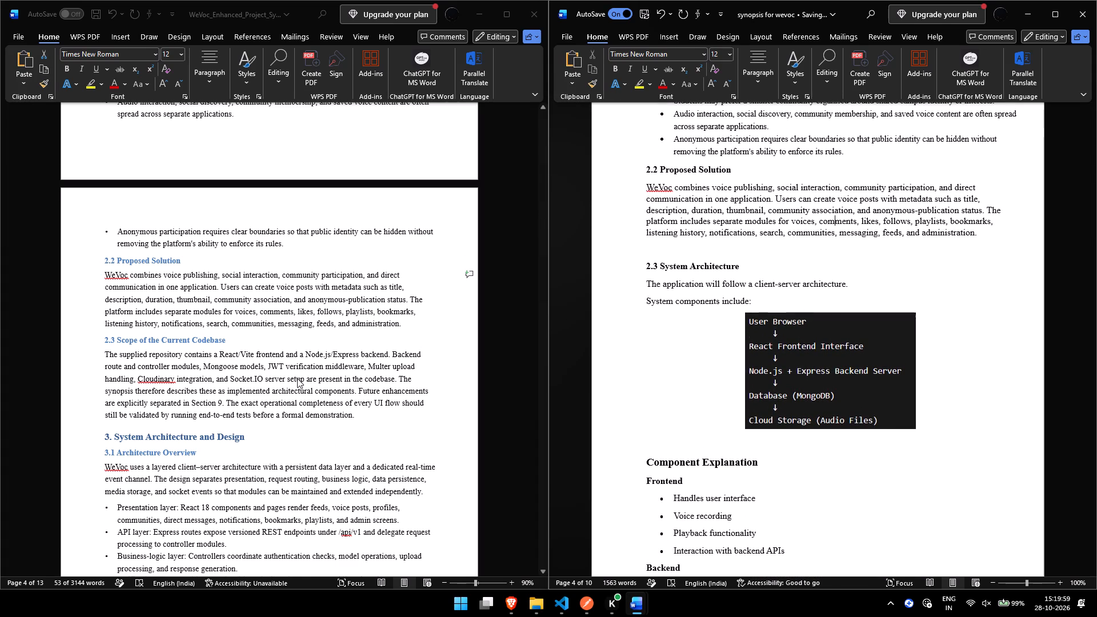
Replace the 2.3 heading text "System Architecture" with "Scope of the Current Codebase" in the older synopsis.
scroll(297, 378, "down", 1)
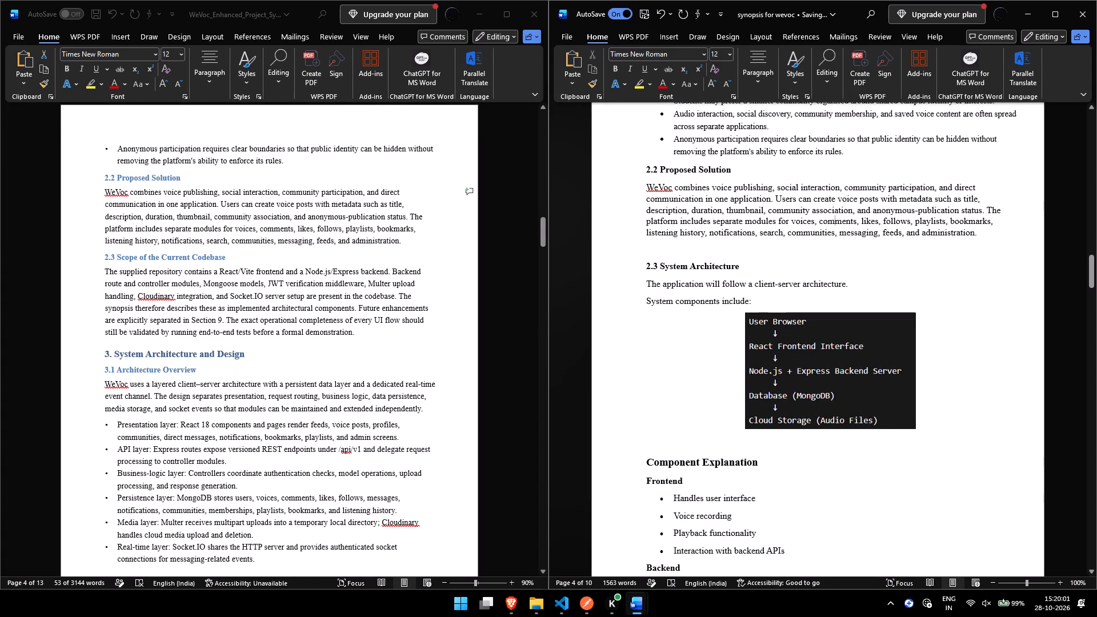
left_click(758, 269)
key("ctrl+BackSpace")
key("ctrl+BackSpace")
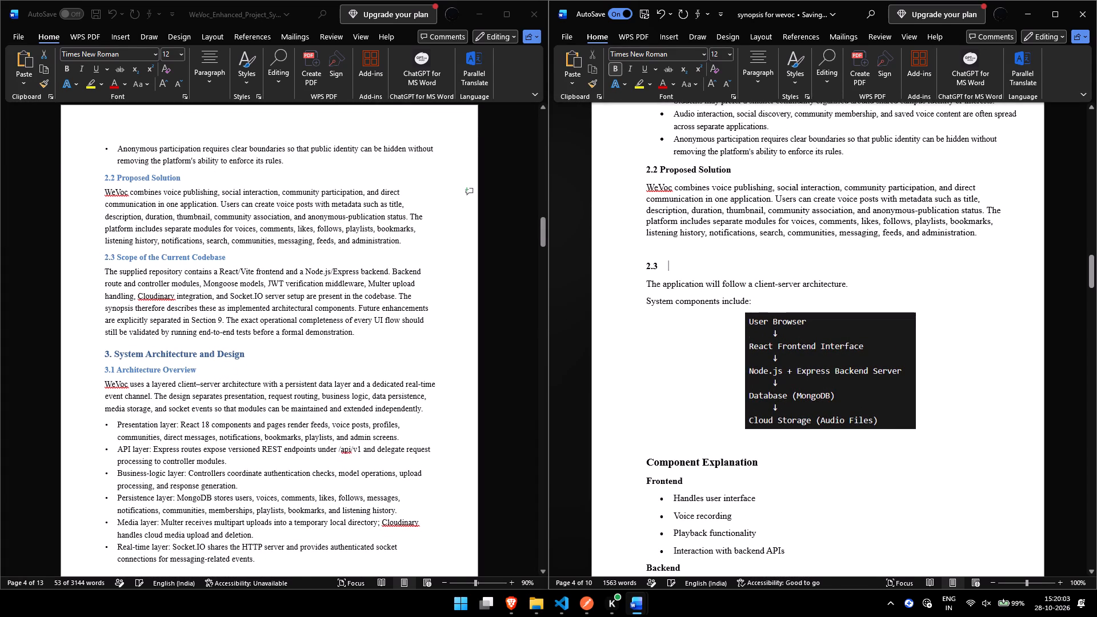
type("So")
key("BackSpace")
type("cope of th")
type("e Current Codebase")
key("Right")
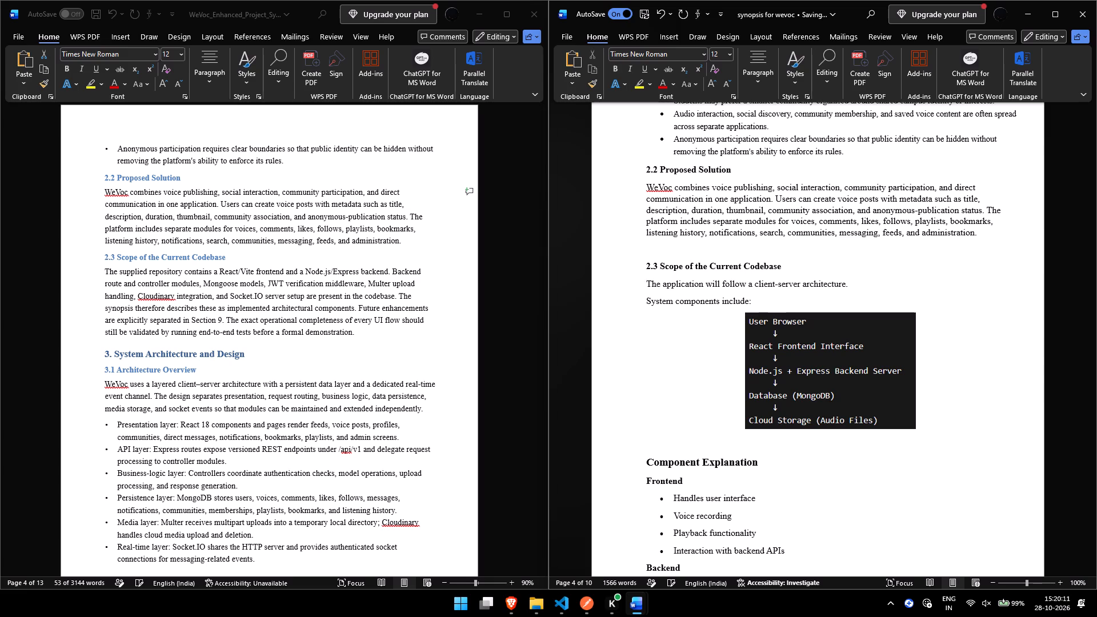
Delete everything between the 2.3 Scope of the Current Codebase heading and section 4 in the older synopsis, including the architecture diagram and Component Explanation.
key("shift+Down")
key("shift+Down")
key("shift+Down")
key("shift+Down")
key("shift+Down")
key("shift+Down")
key("shift+Down")
key("shift+Down")
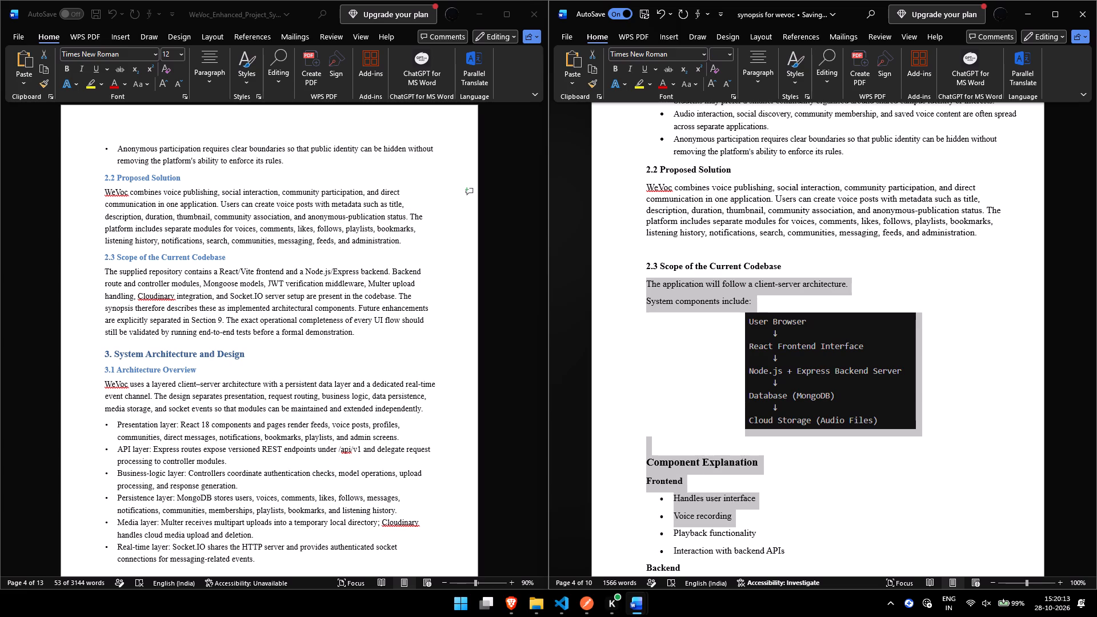
key("shift+Down")
key("shift+Down")
key("shift+Down")
key("shift+Down")
key("shift+Down")
key("shift+Down")
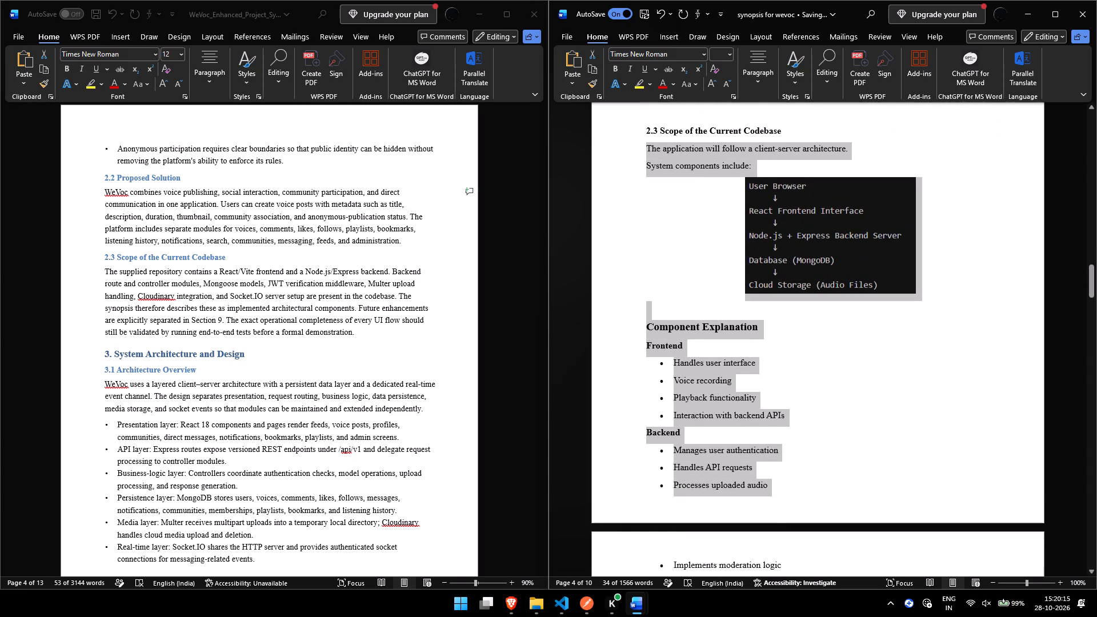
key("shift+Down")
key("shift+Down")
key("shift+Down")
key("shift+Down")
key("shift+Down")
key("shift+Down")
key("shift+Down")
key("shift+Down")
key("shift+Down")
key("shift+Down")
key("shift+Down")
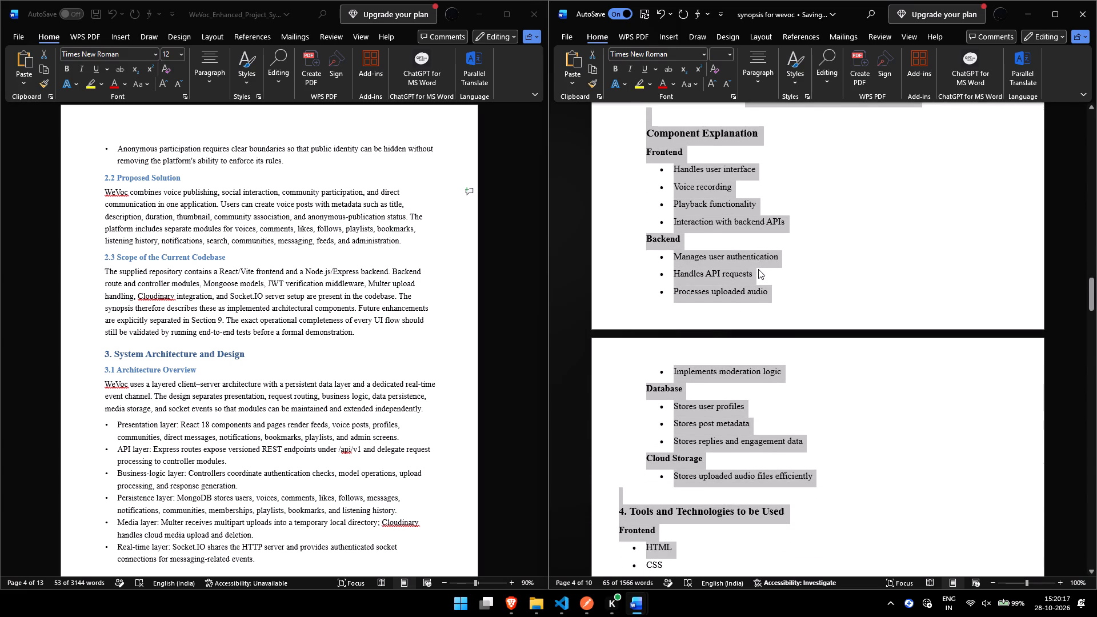
key("shift+Up")
key("shift+Up")
key("shift+Up")
key("shift+Up")
key("BackSpace")
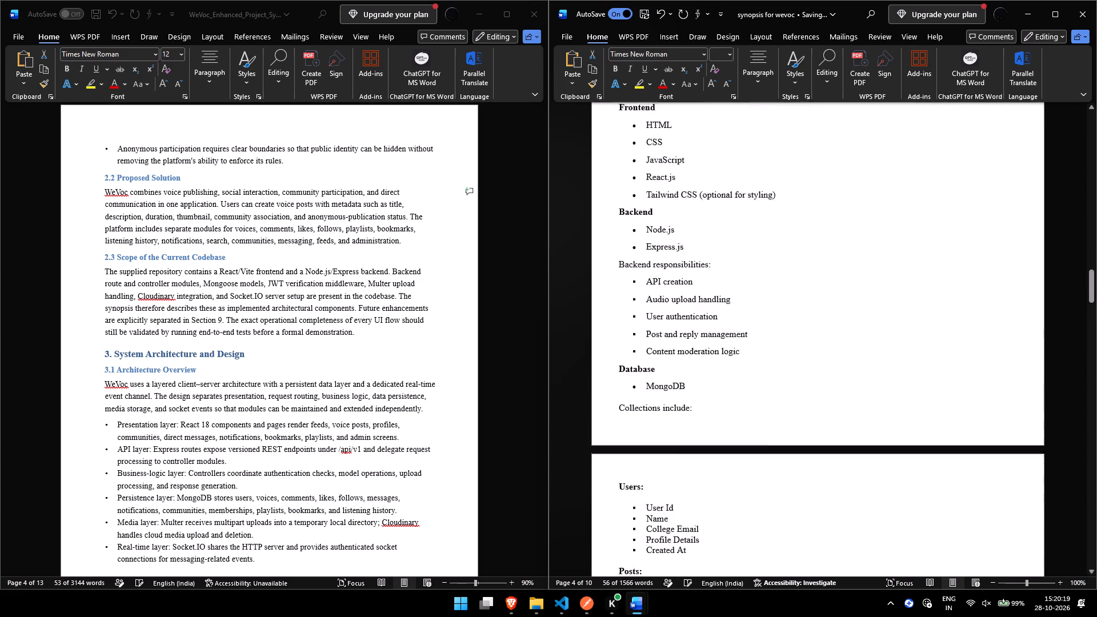
Paste the copied paragraph beginning "WeVoc combines voice publishing" beneath the 2.3 Scope of the Current Codebase heading.
scroll(758, 269, "up", 1)
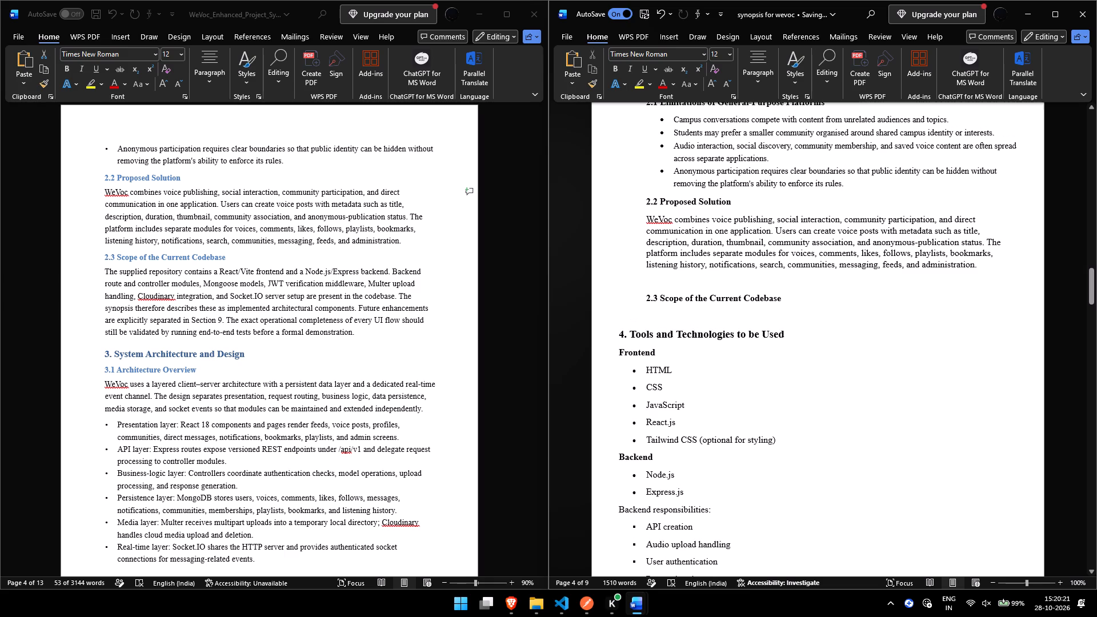
key("Tab")
key("ctrl+v")
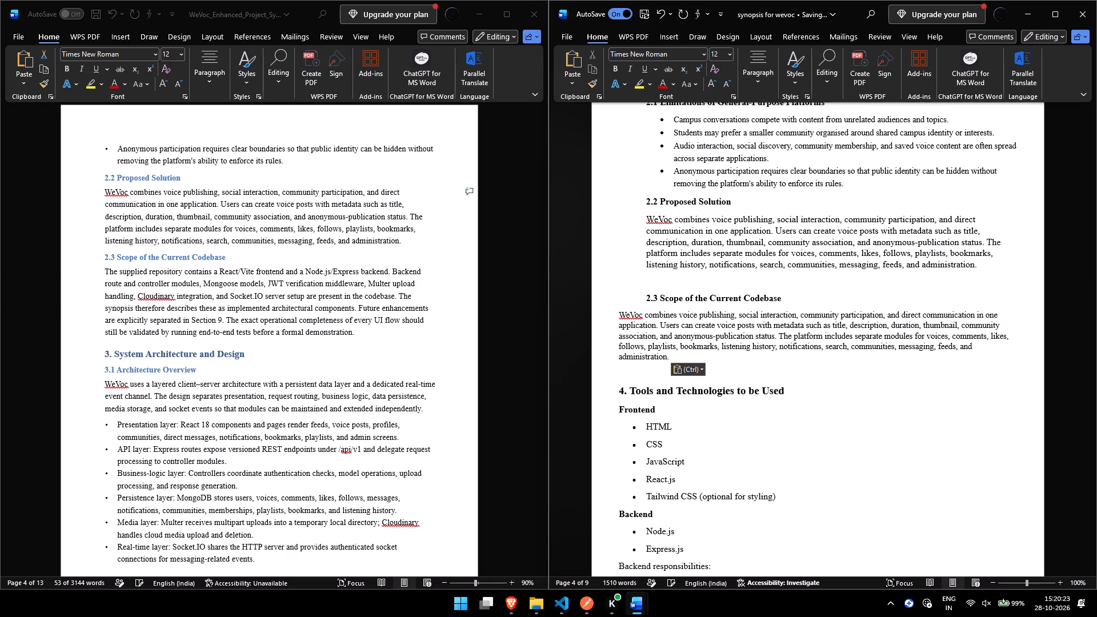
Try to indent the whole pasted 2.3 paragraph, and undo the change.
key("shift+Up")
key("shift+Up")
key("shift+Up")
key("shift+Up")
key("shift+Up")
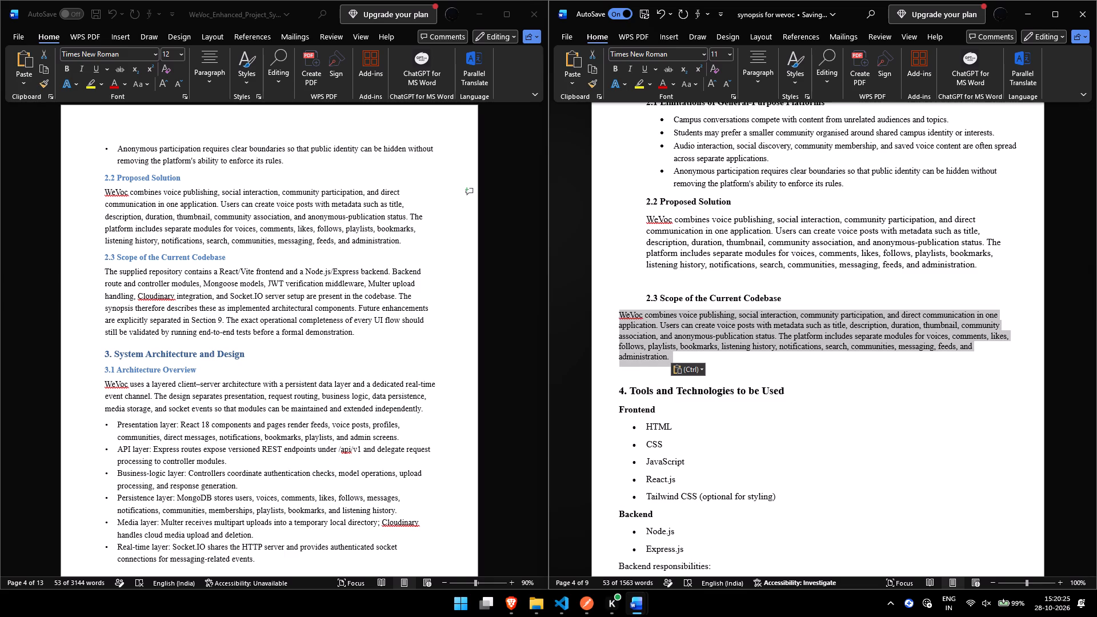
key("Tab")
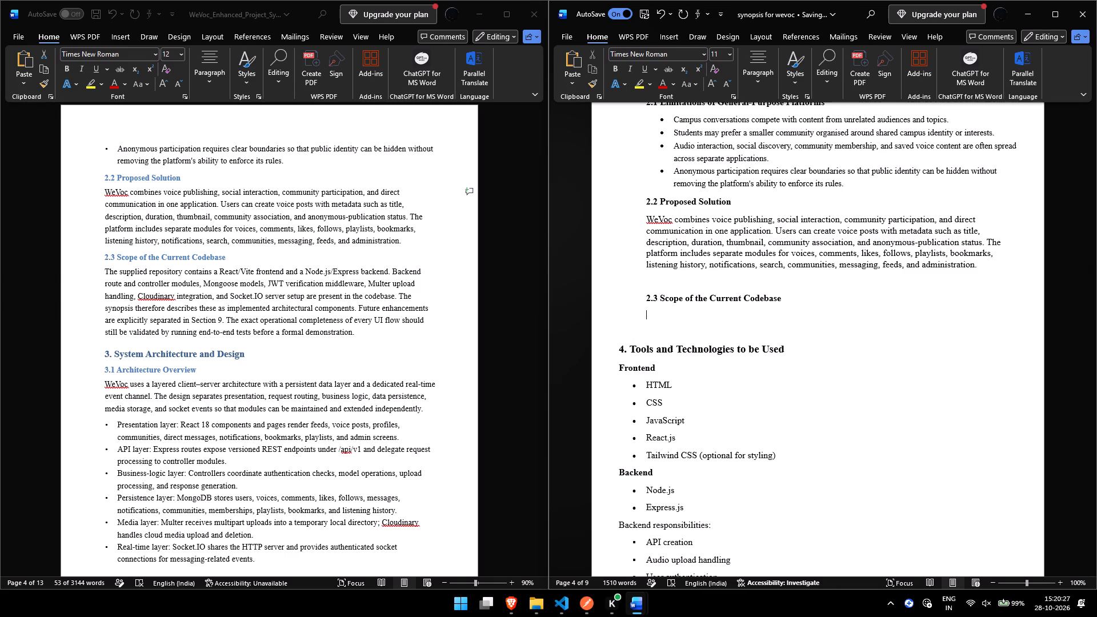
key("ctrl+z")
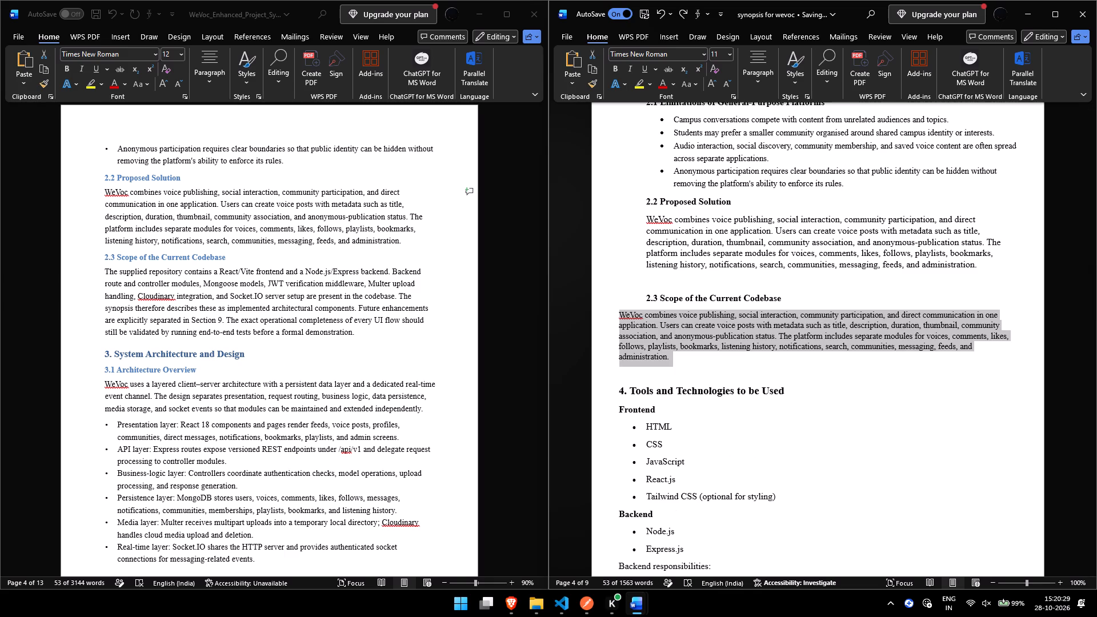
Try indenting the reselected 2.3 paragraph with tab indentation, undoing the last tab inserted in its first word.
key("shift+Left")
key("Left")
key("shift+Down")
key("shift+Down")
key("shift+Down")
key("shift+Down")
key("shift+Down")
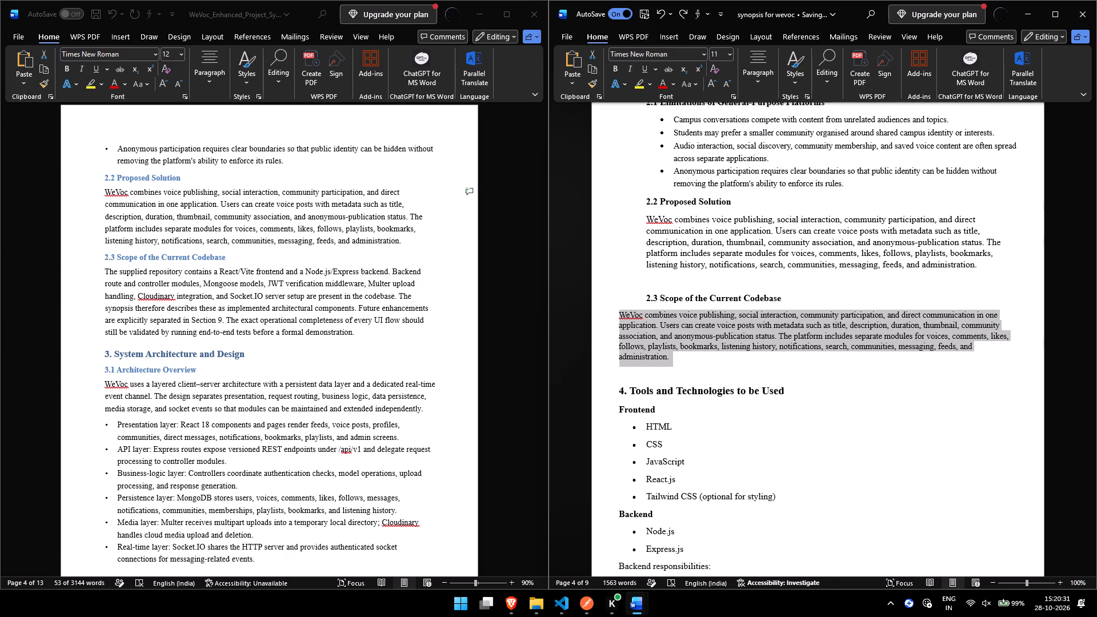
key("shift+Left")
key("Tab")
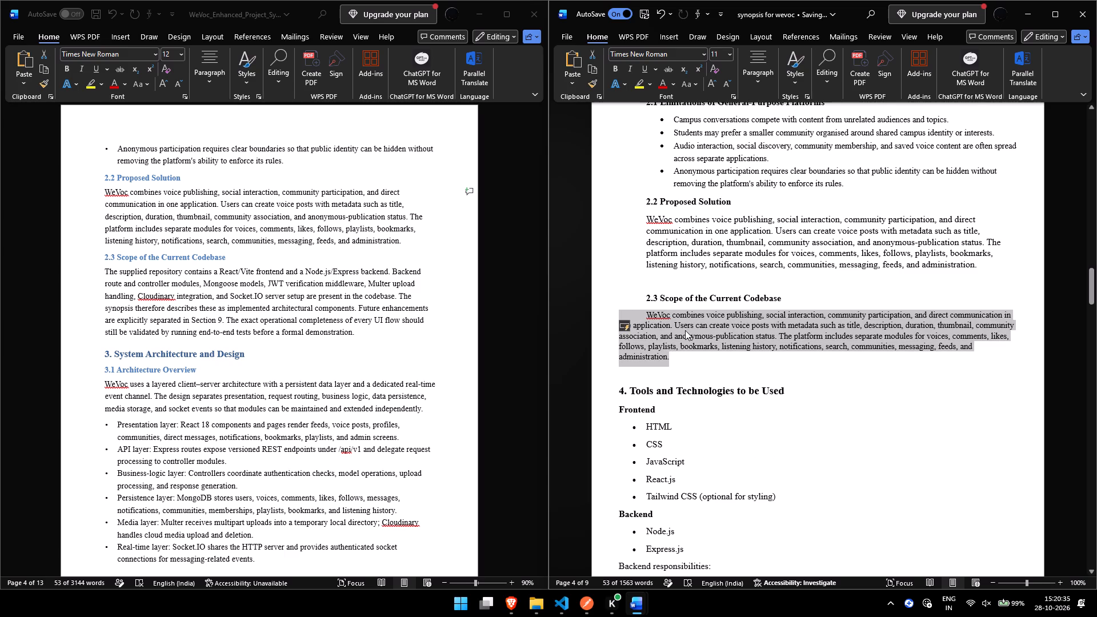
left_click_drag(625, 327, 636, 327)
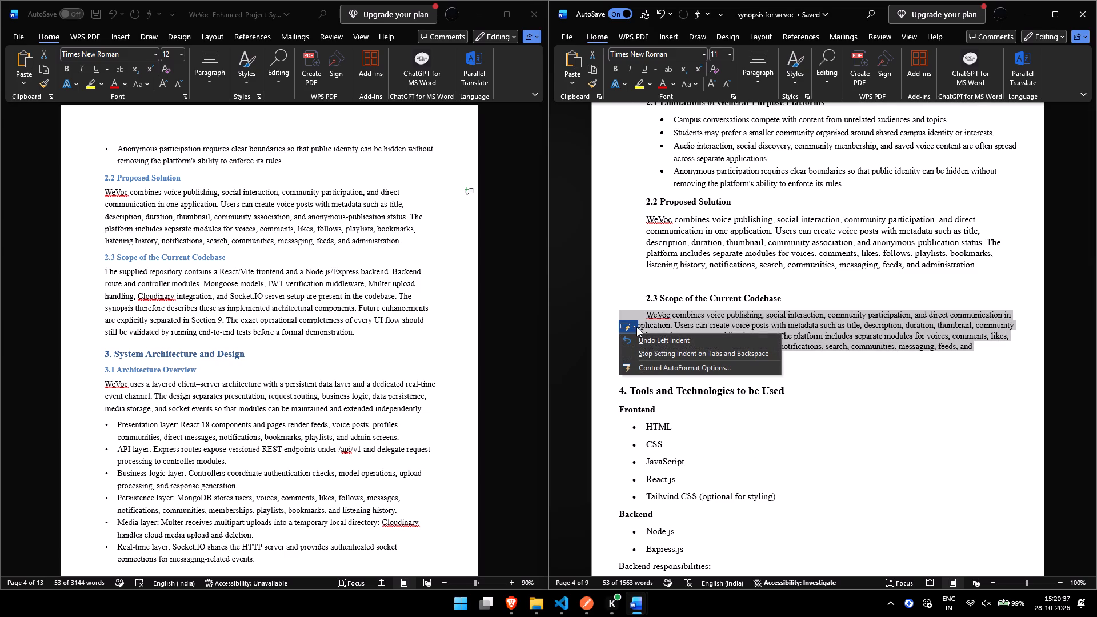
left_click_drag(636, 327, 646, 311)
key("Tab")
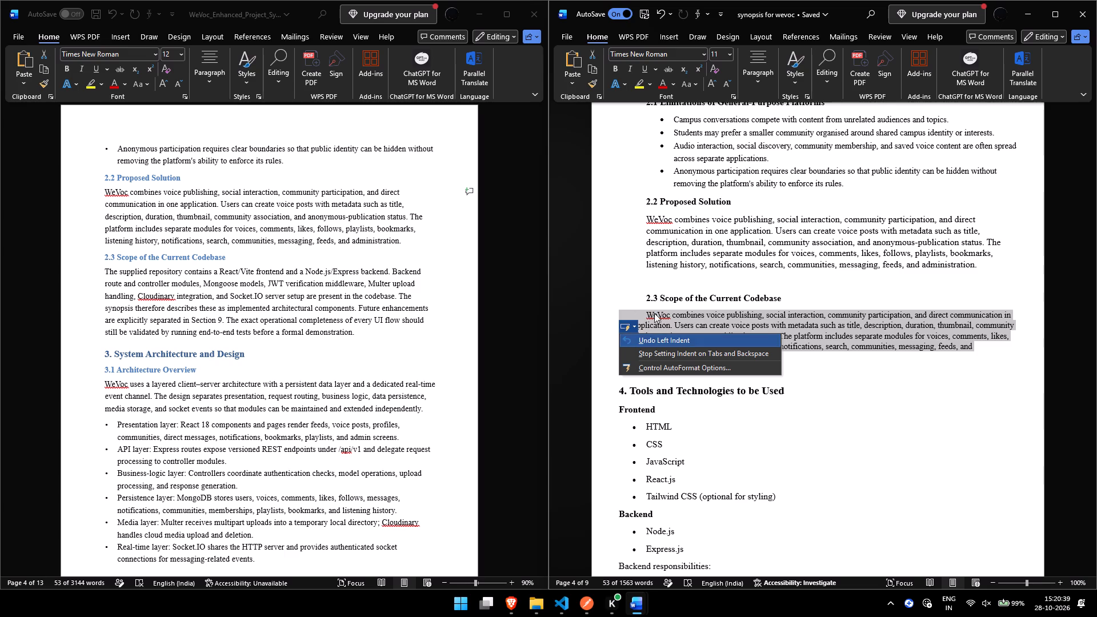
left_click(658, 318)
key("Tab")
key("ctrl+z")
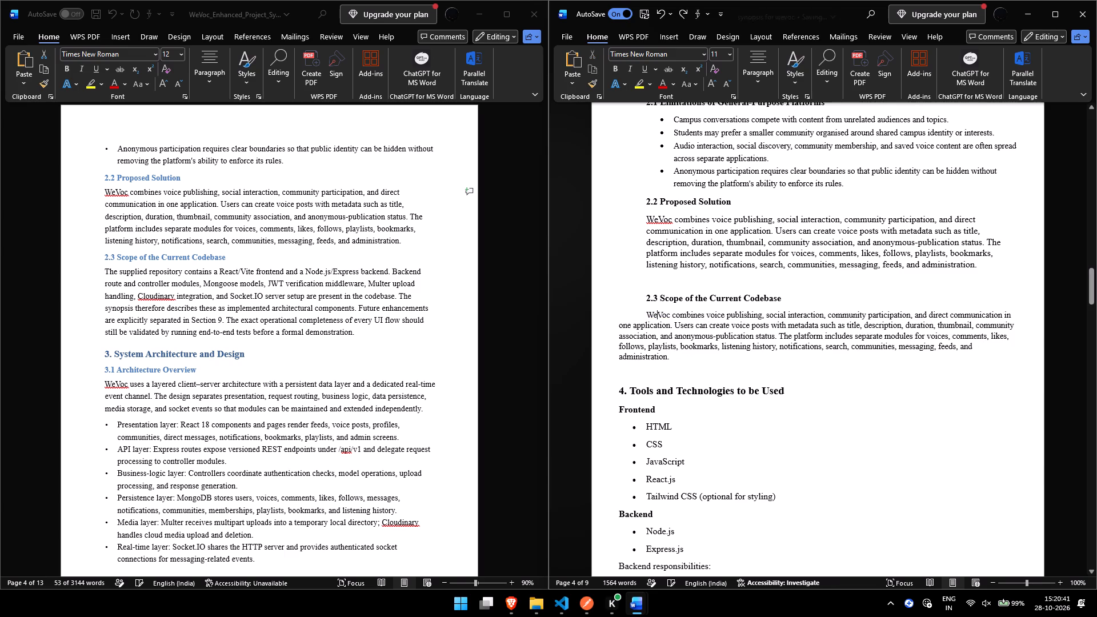
Remove the first-line indent from the 2.3 paragraph and give it the same left indentation as its heading.
left_click(648, 314)
key("BackSpace")
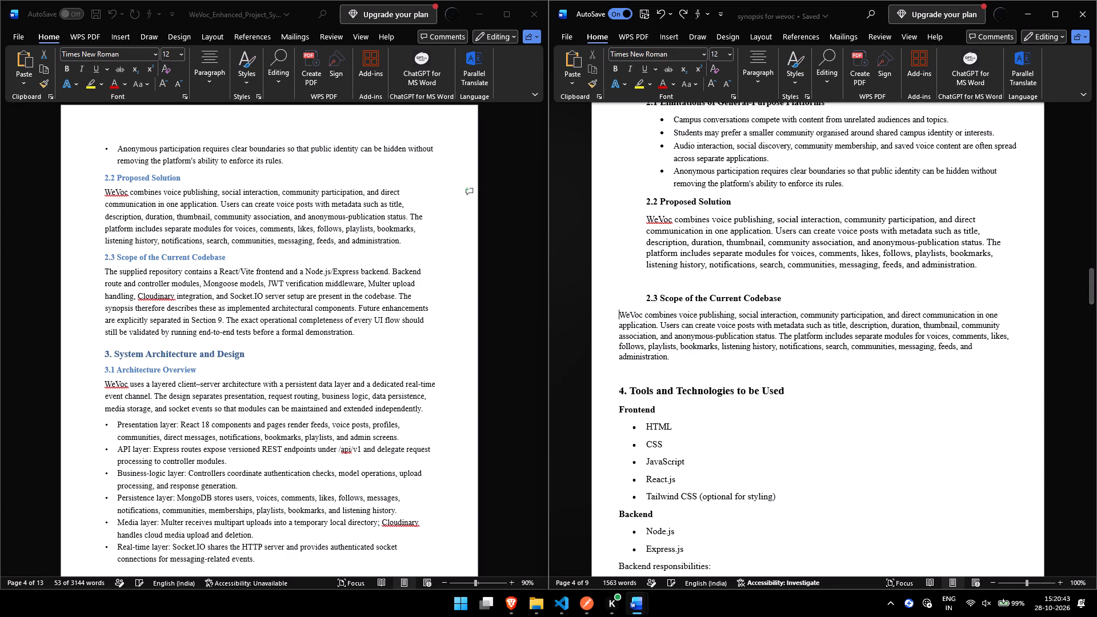
key("BackSpace")
key("Return")
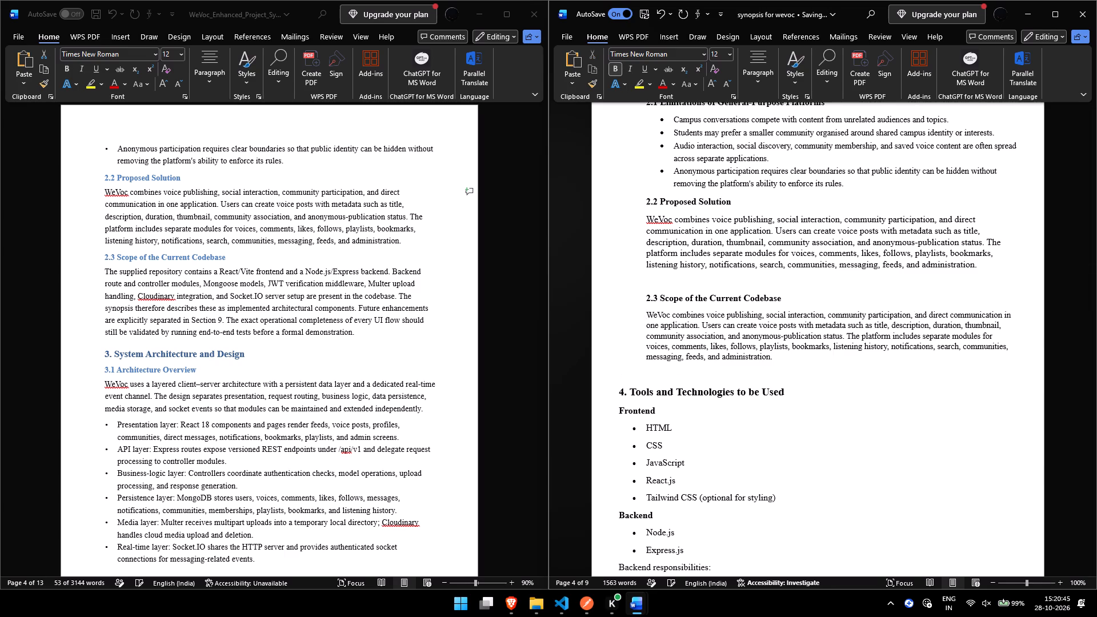
Set the font size of the 2.3 Scope of the Current Codebase paragraph in the older synopsis to 12.
key("Down")
key("Down")
key("Down")
key("Down")
key("Up")
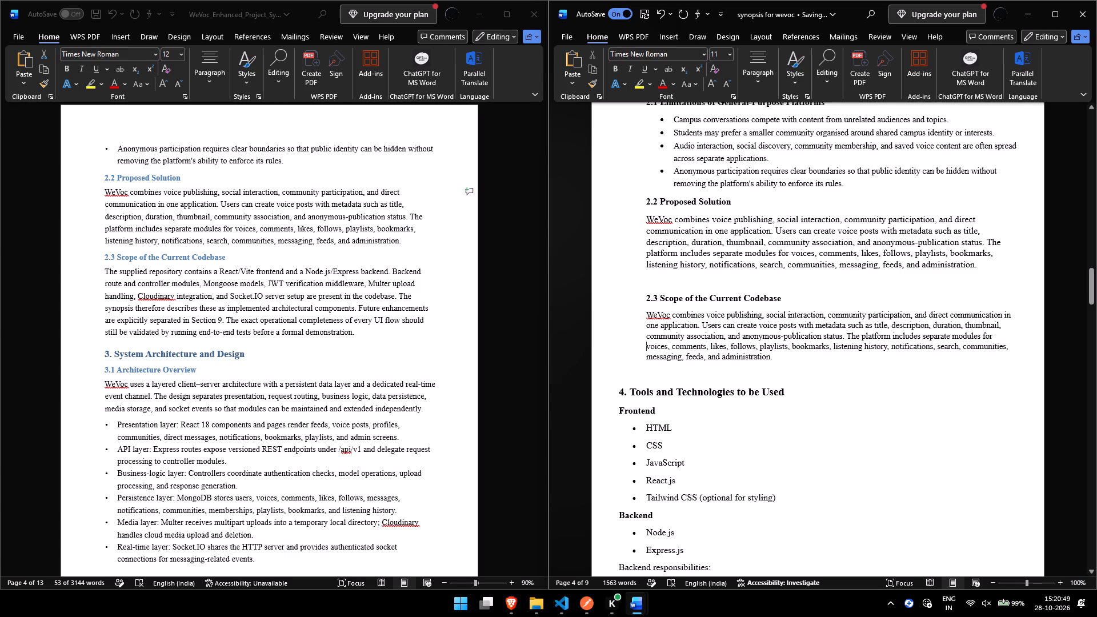
key("Up")
key("Up")
key("Up")
key("shift+Down")
key("shift+Down")
key("shift+Down")
key("shift+Down")
key("shift+Down")
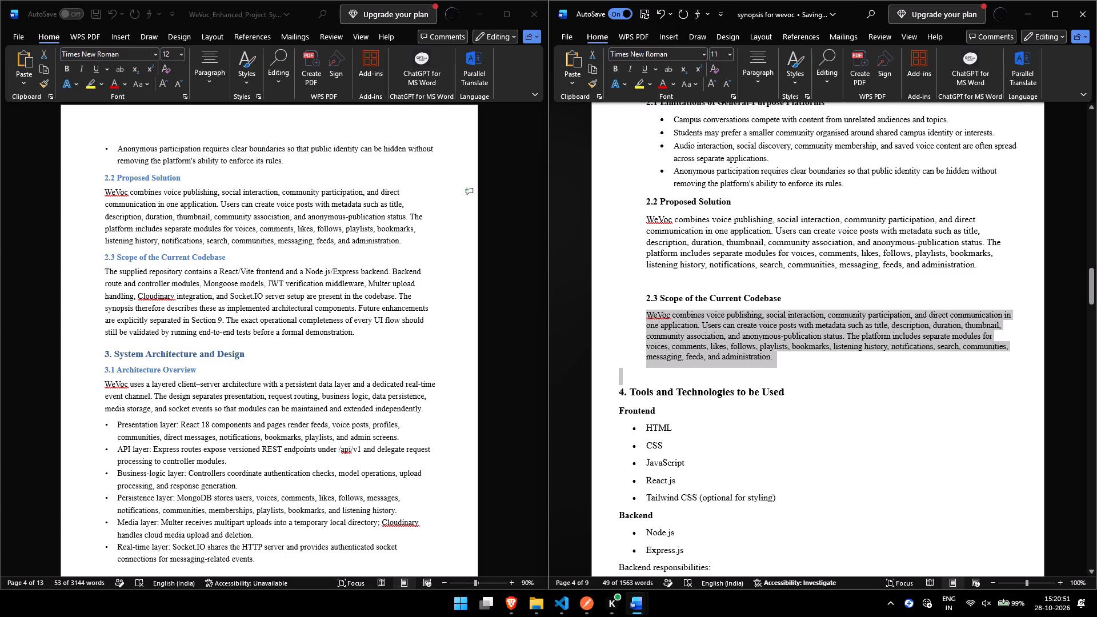
left_click(715, 55)
type("12")
key("Return")
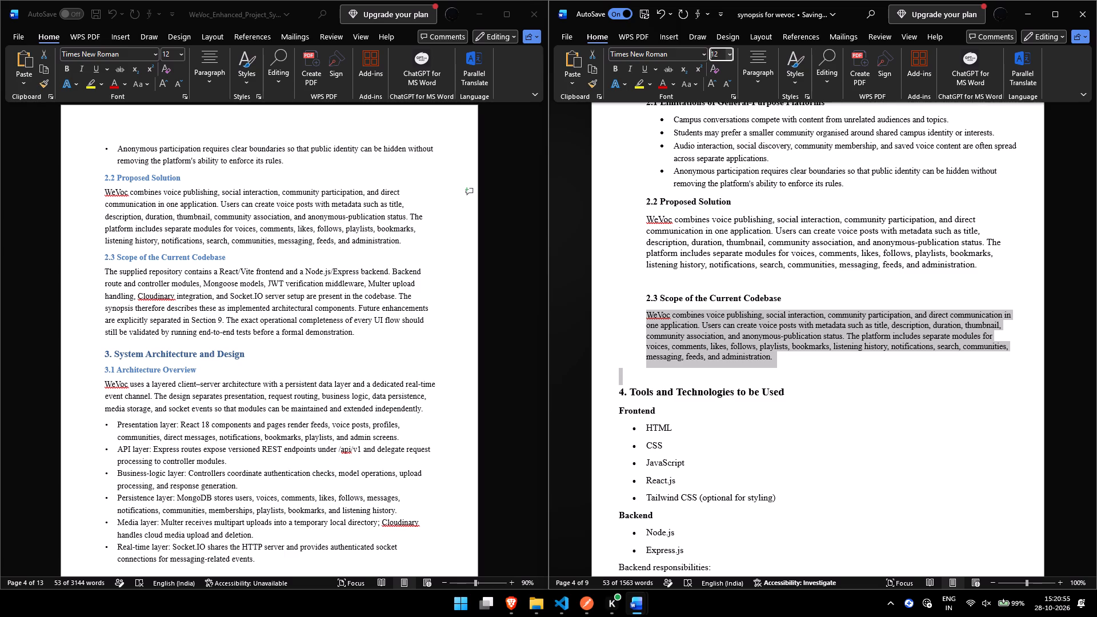
Examine the enhanced synopsis from section 2.3 onward and compare its section order with section 4 of the older synopsis.
left_click(346, 268)
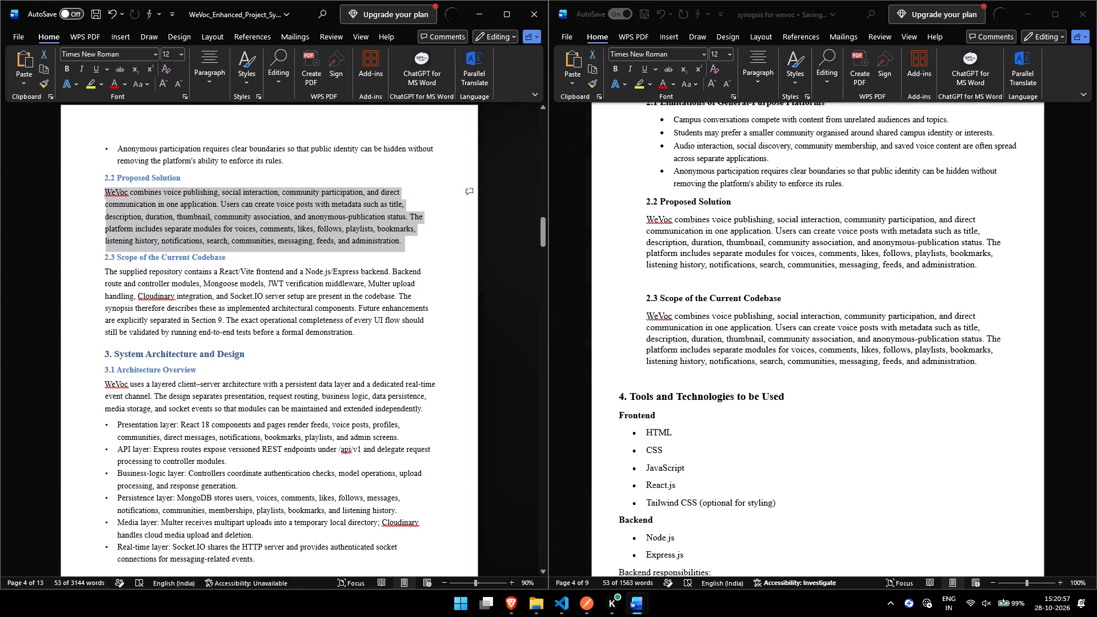
left_click(342, 273)
scroll(307, 435, "down", 1)
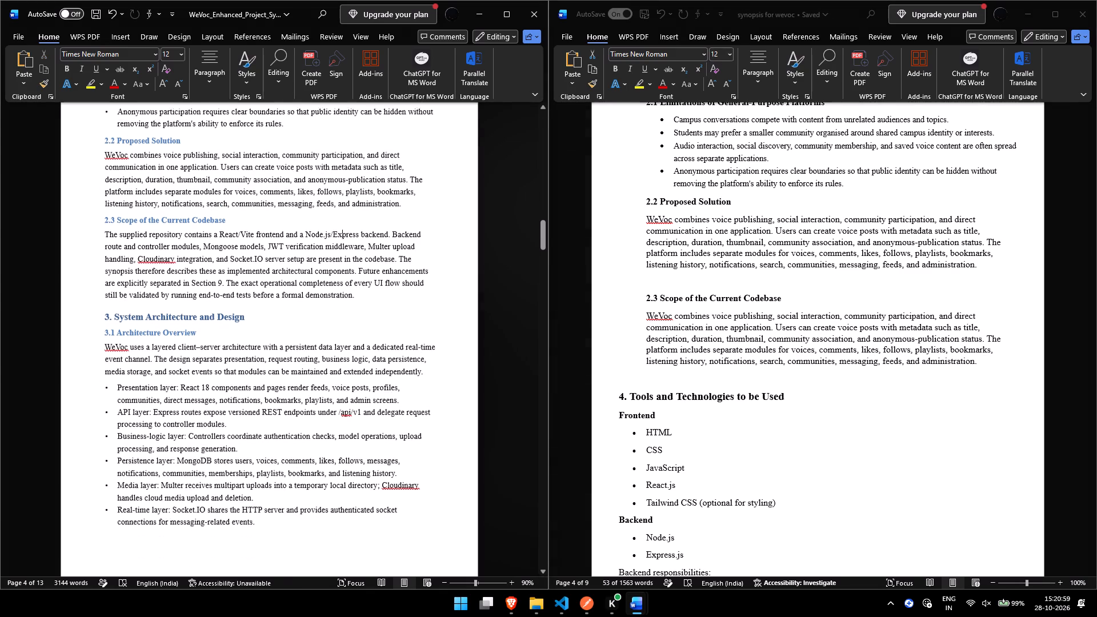
scroll(307, 435, "down", 1)
scroll(715, 384, "down", 1)
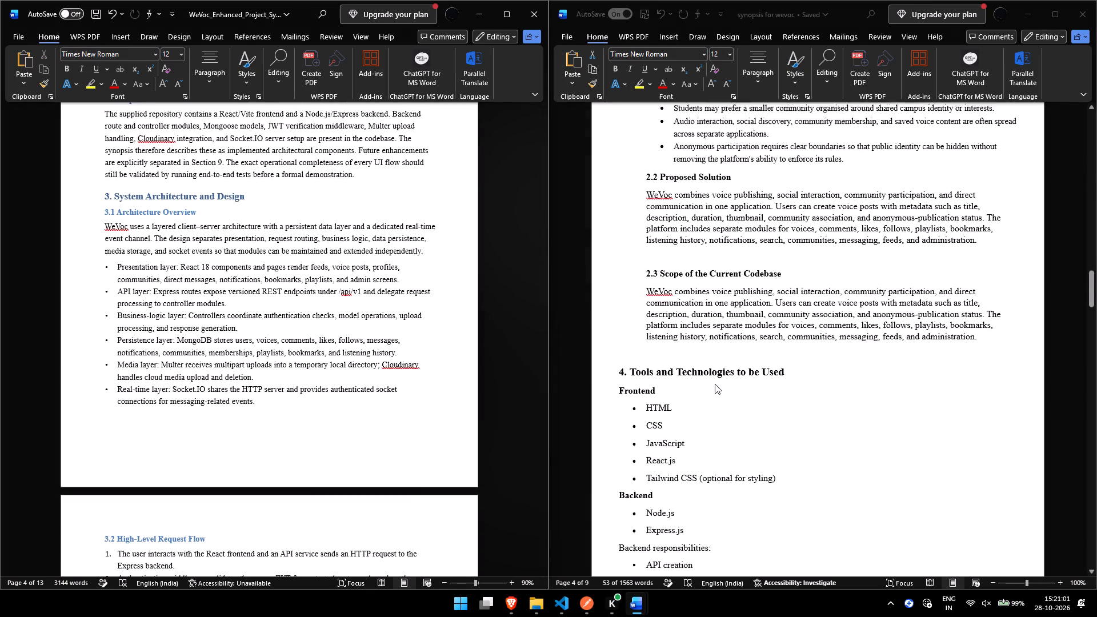
scroll(715, 384, "down", 1)
scroll(738, 341, "down", 1)
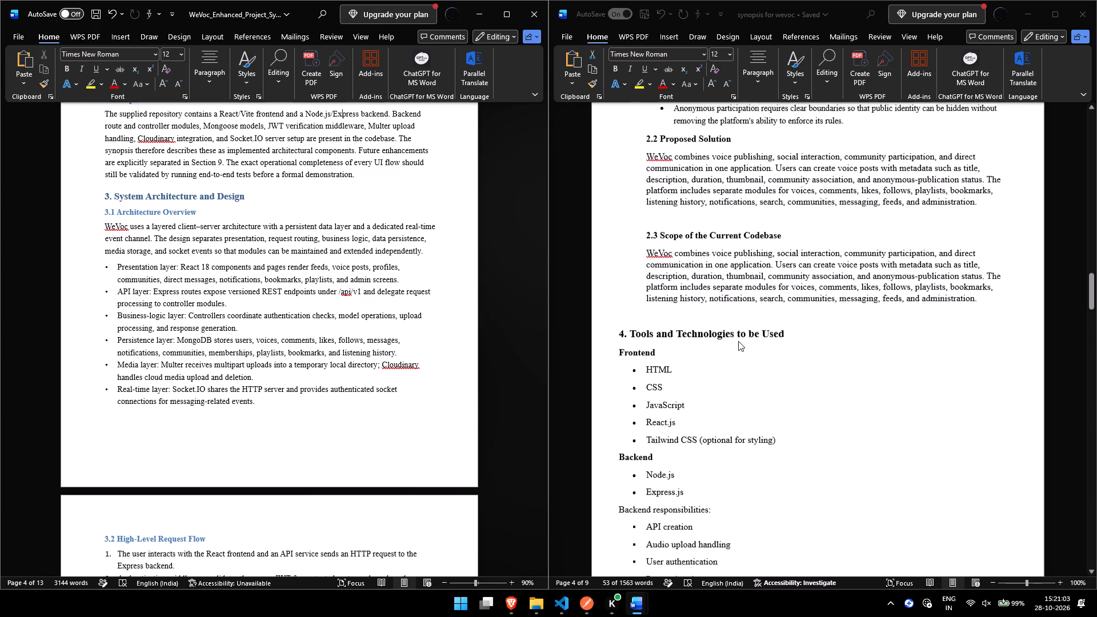
scroll(738, 341, "down", 1)
scroll(241, 334, "down", 1)
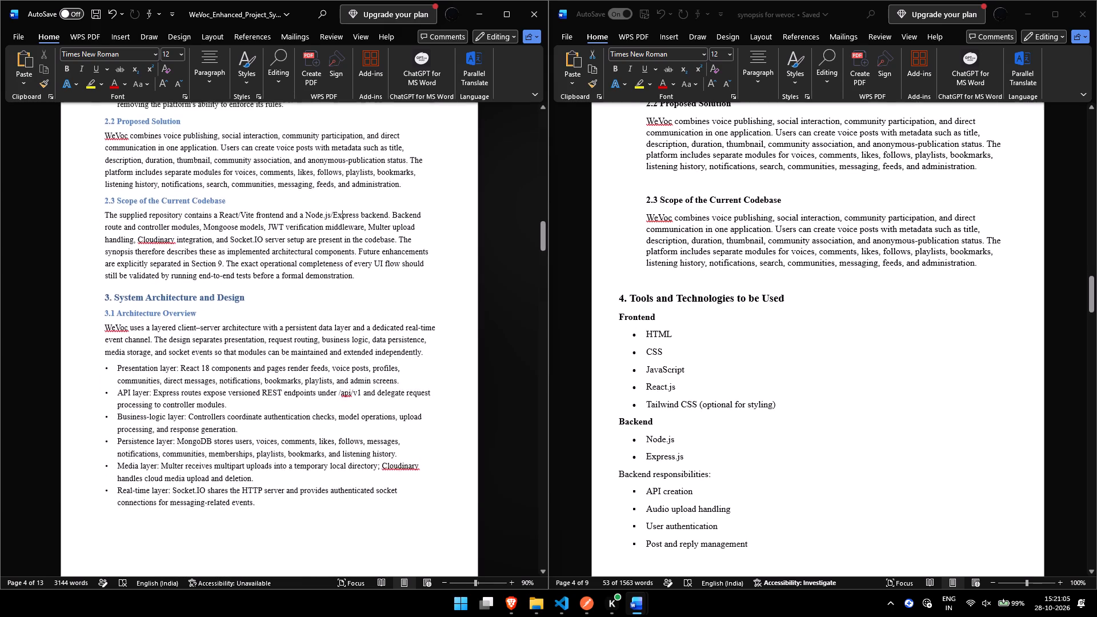
scroll(241, 334, "down", 1)
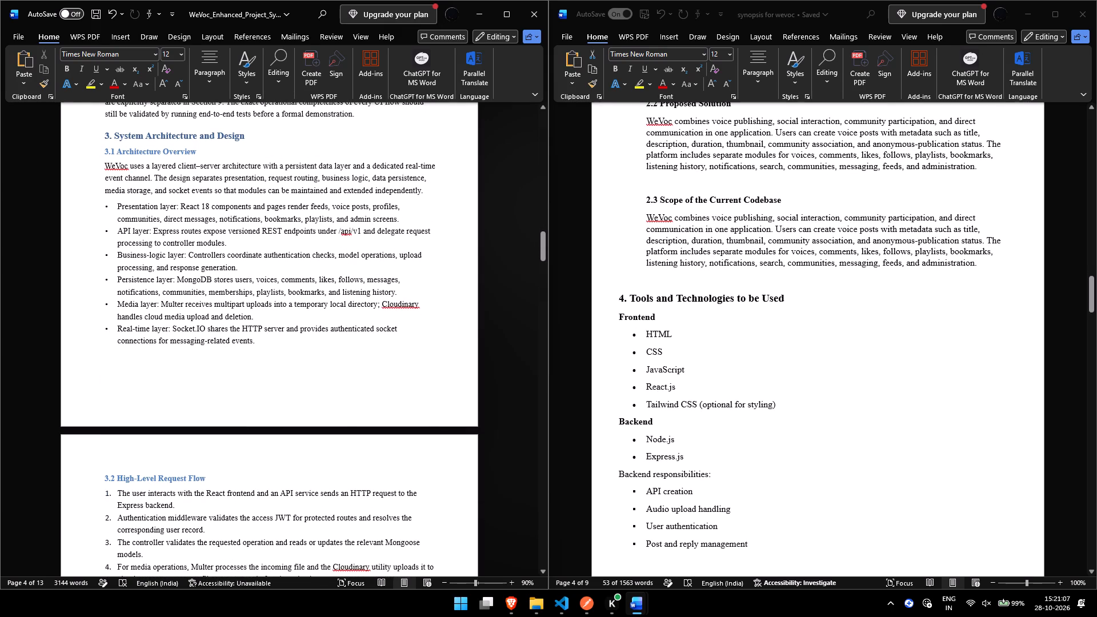
scroll(214, 236, "down", 7)
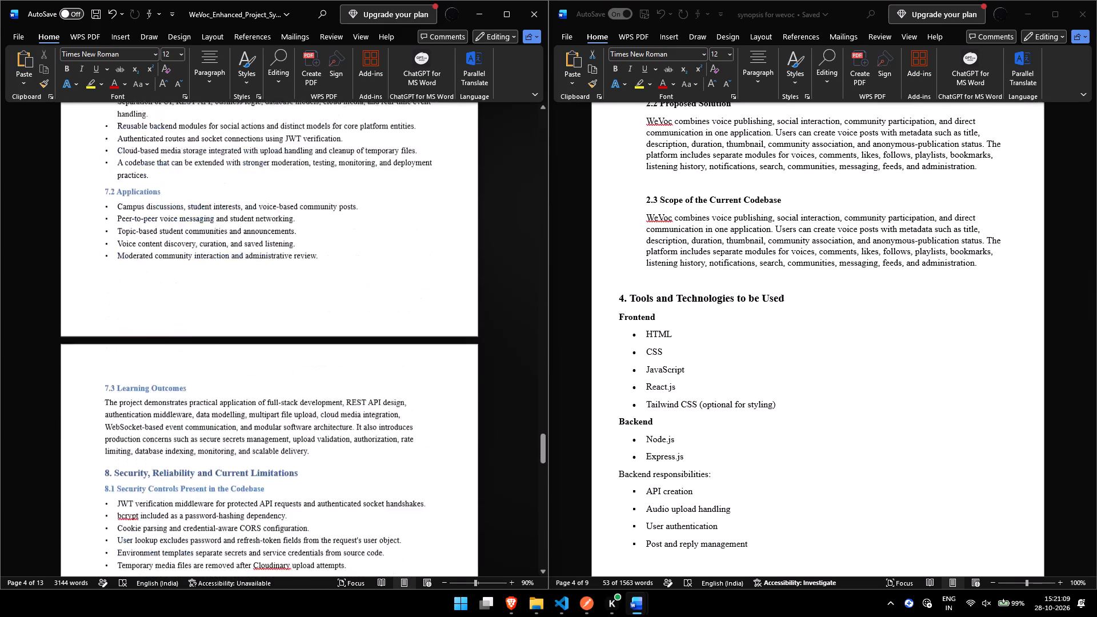
scroll(214, 236, "up", 1)
scroll(214, 236, "down", 1)
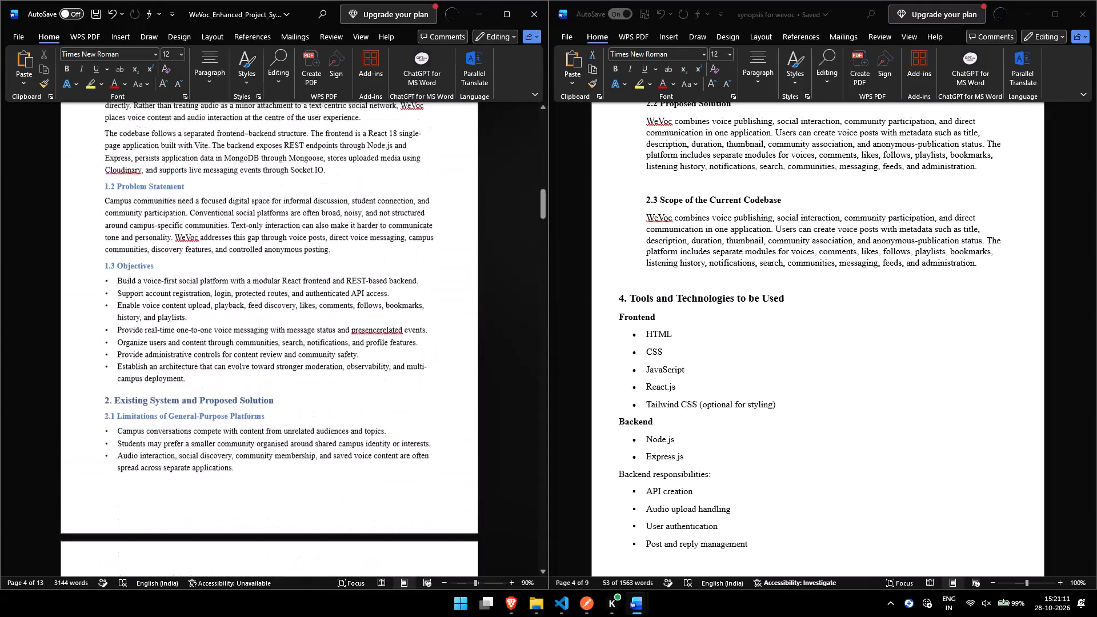
scroll(214, 236, "down", 1)
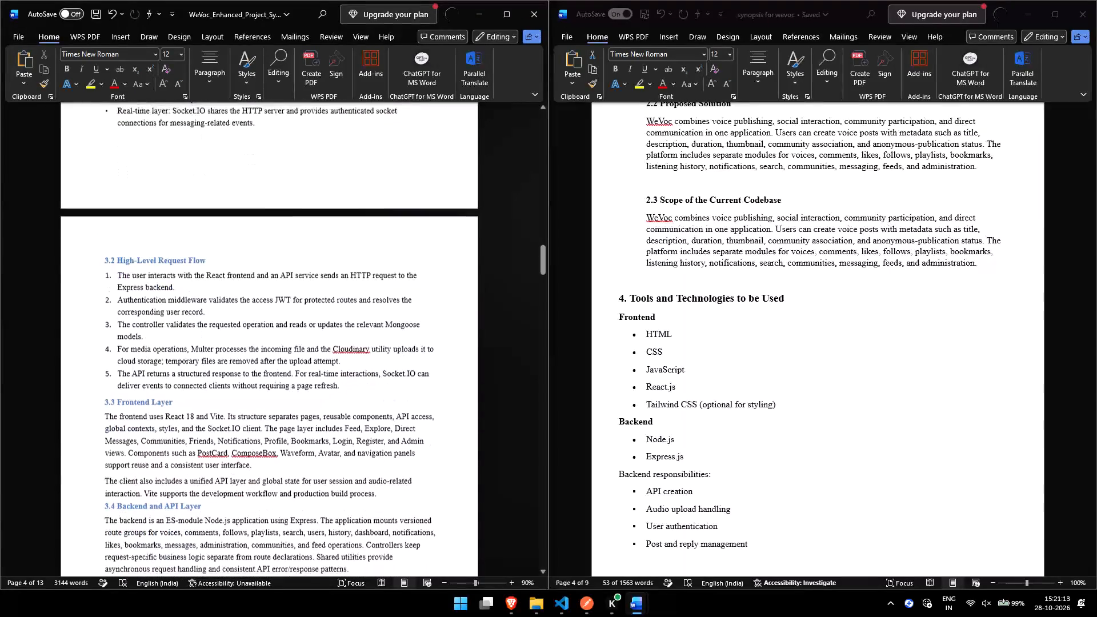
scroll(214, 236, "down", 1)
scroll(214, 236, "up", 1)
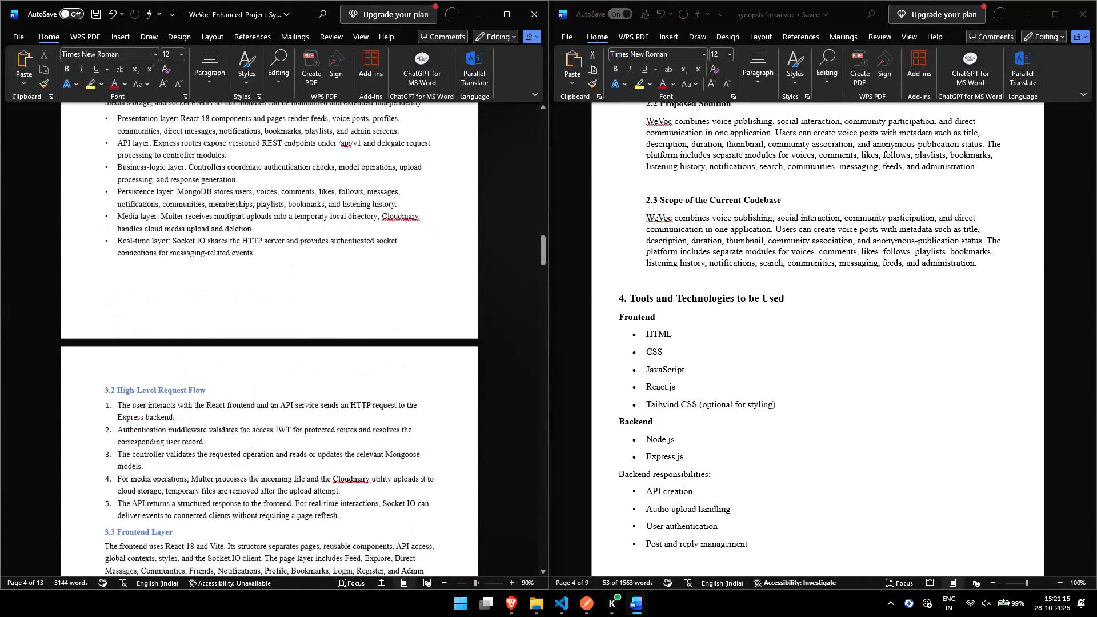
scroll(214, 236, "up", 2)
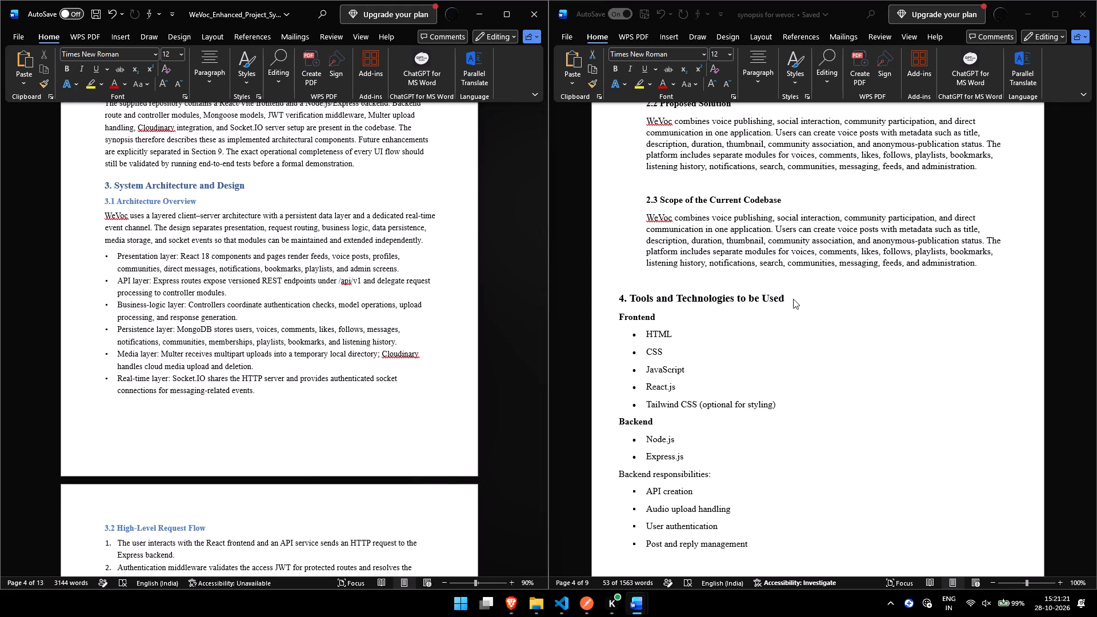
Delete the heading text "Tools and Technologies to be Used" after the number 4 in the older synopsis.
left_click(796, 301)
left_click(796, 301)
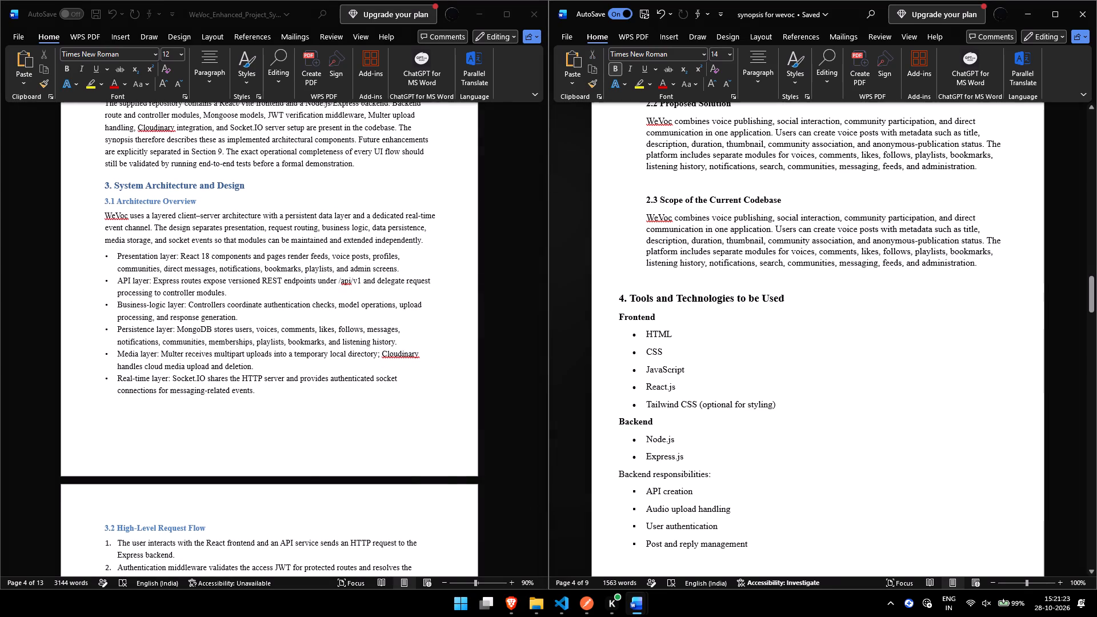
key("ctrl+BackSpace")
key("ctrl+BackSpace")
key("ctrl+BackSpace")
key("ctrl+BackSpace")
key("ctrl+BackSpace")
key("ctrl+BackSpace")
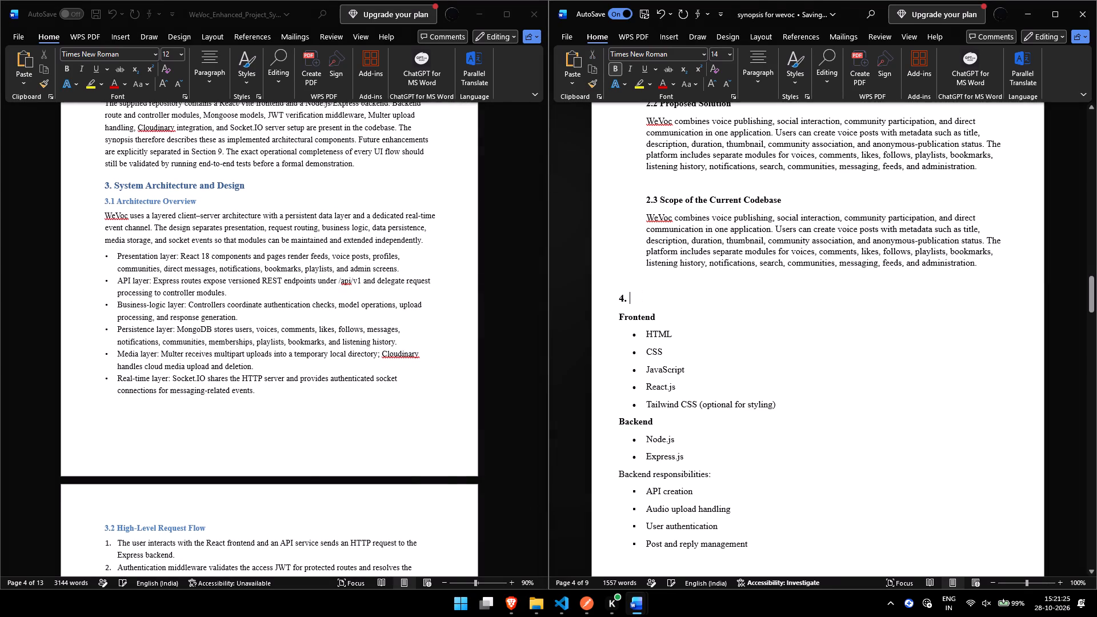
Replace the leftover number 4 heading in the older synopsis with "5. Tools and Technologies", following the enhanced synopsis.
scroll(393, 321, "down", 5)
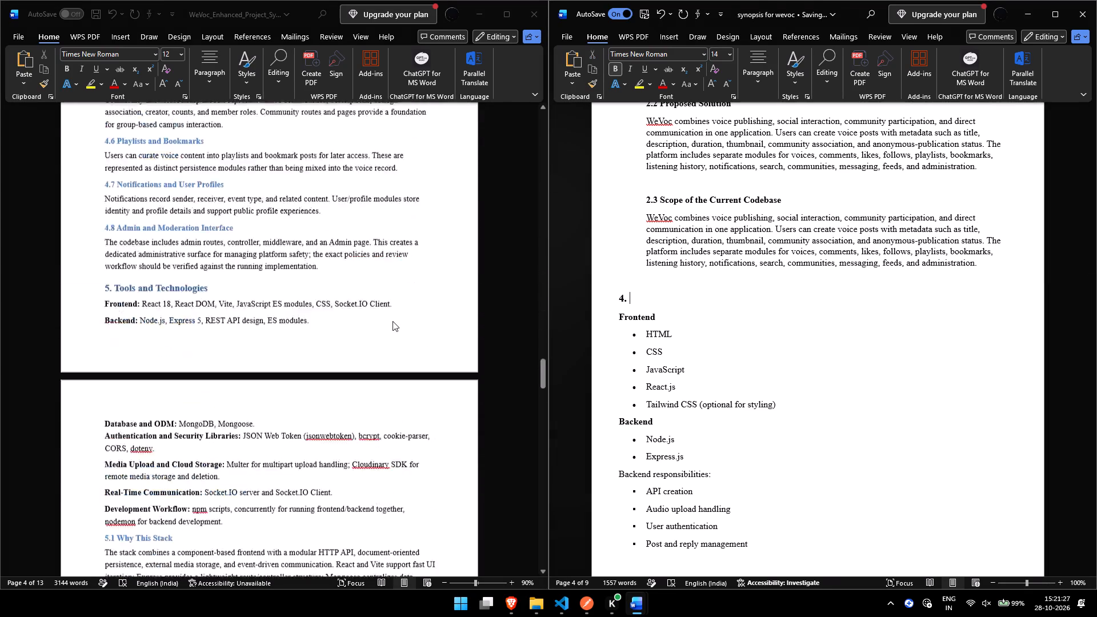
scroll(393, 321, "down", 1)
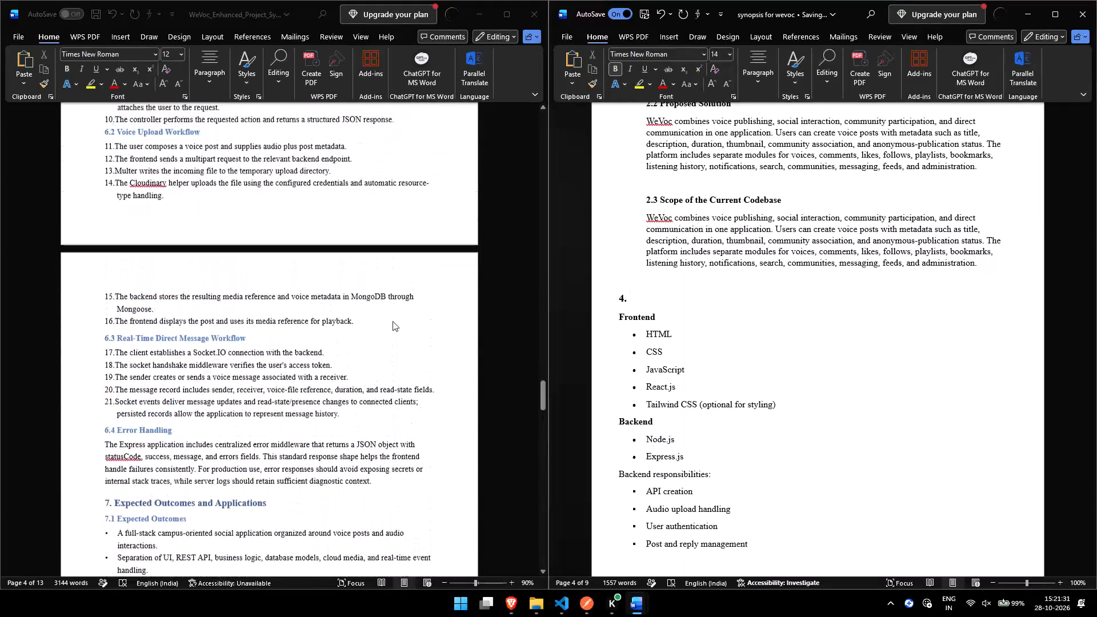
scroll(393, 321, "up", 1)
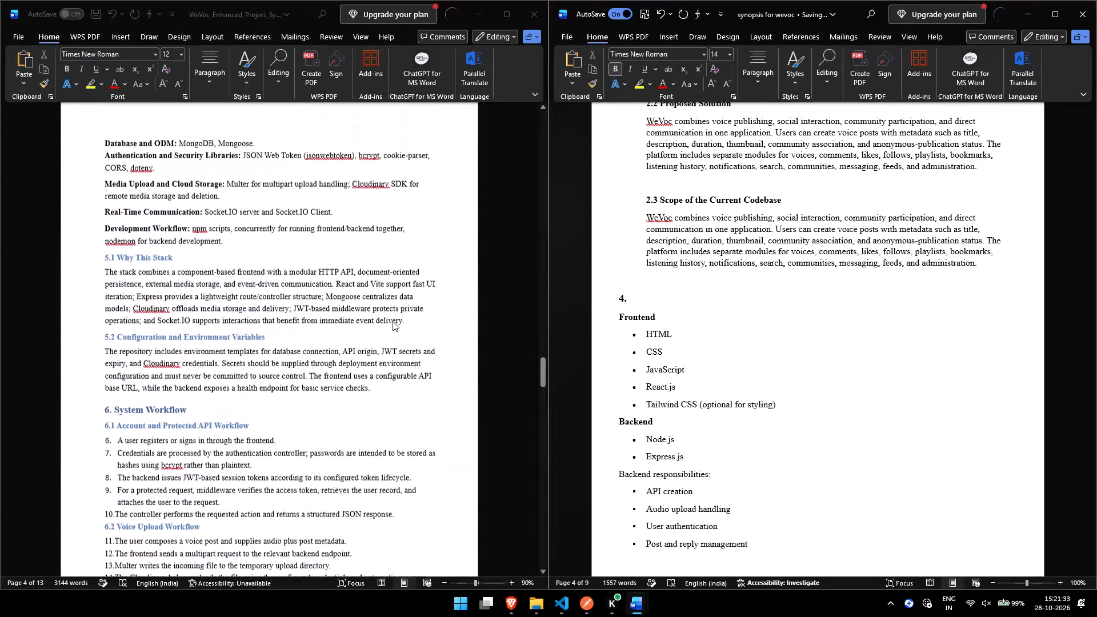
scroll(393, 321, "up", 3)
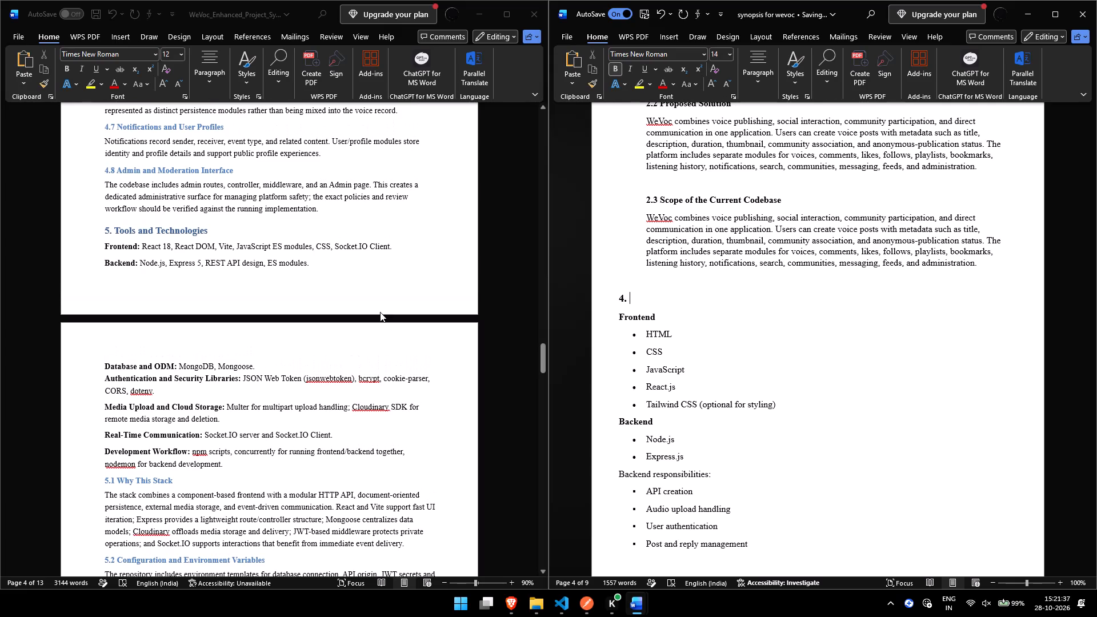
scroll(380, 312, "up", 1)
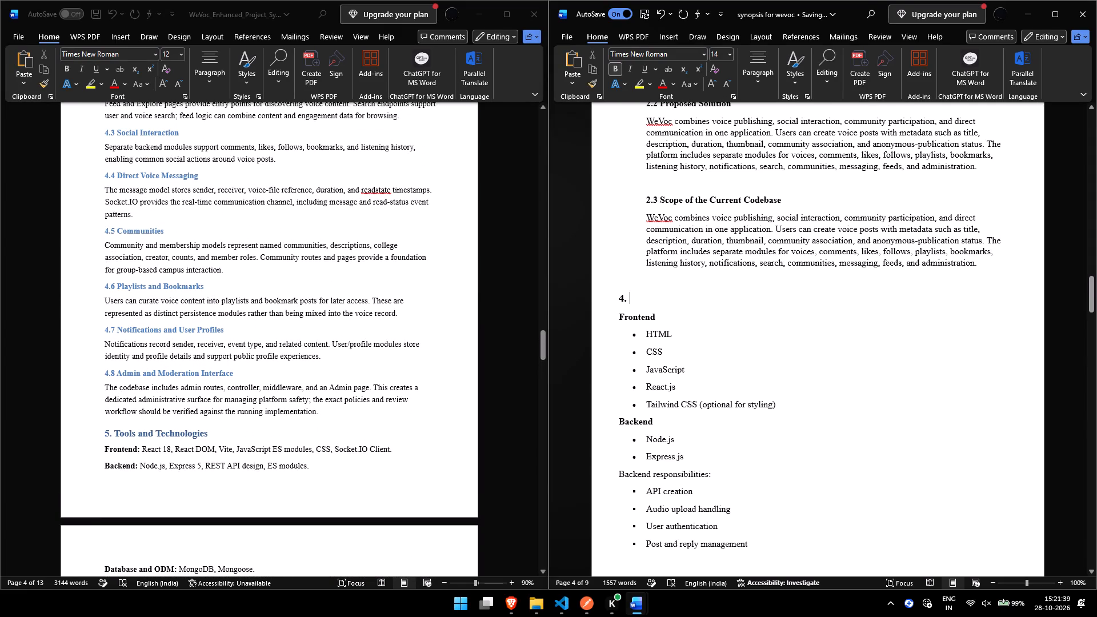
key("Left")
key("BackSpace")
key("BackSpace")
type("5. Tools and Technologies")
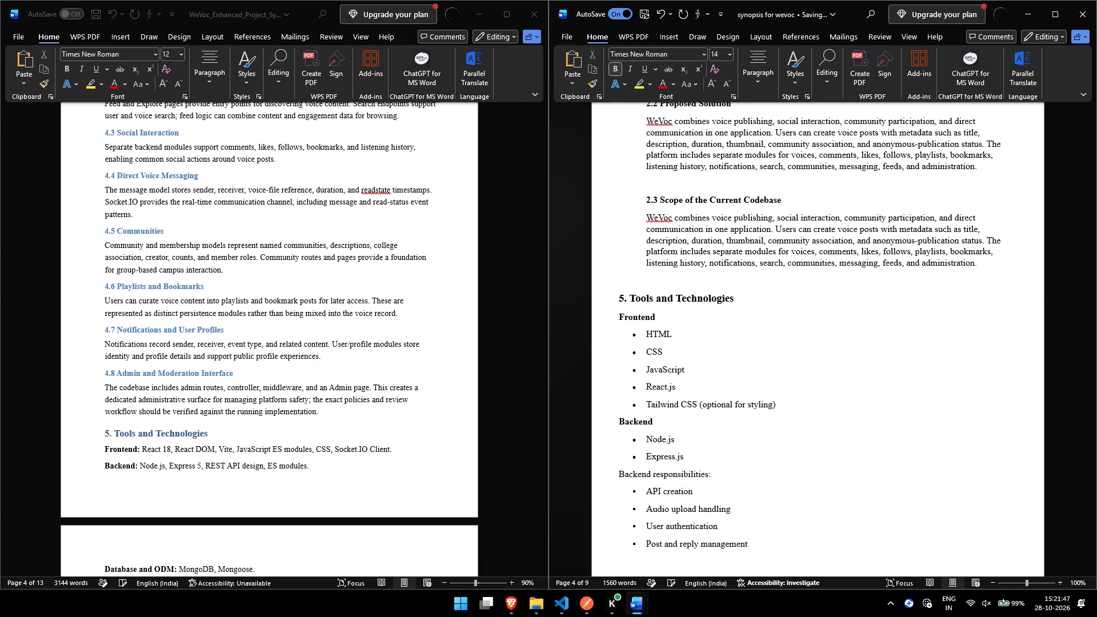
Replace the HTML bullet in the Frontend list with "React 18".
key("Down")
key("Down")
key("5")
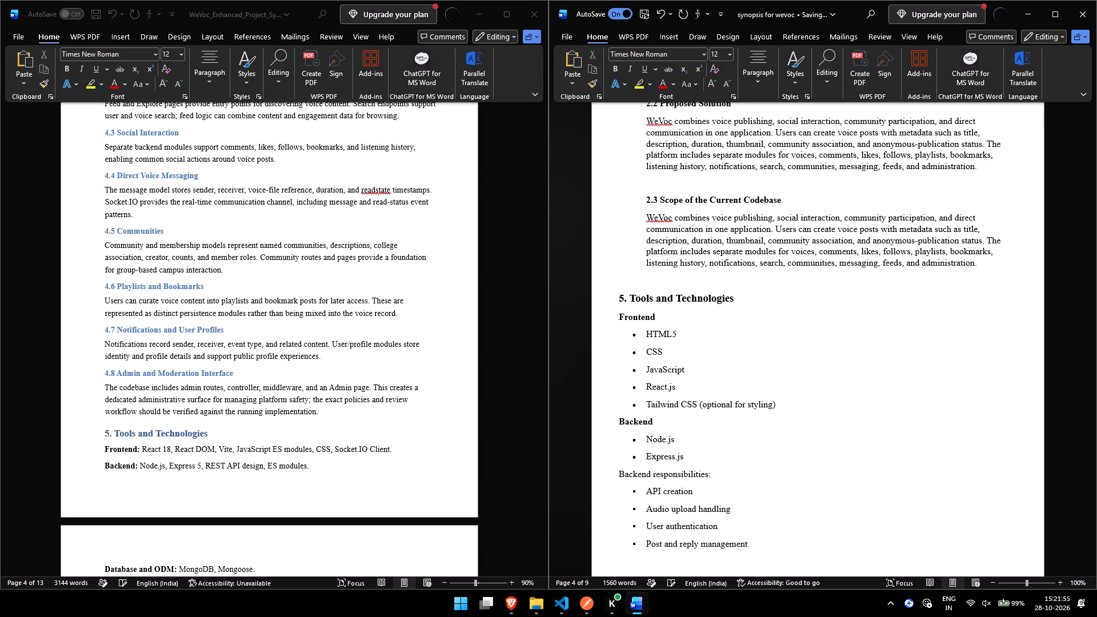
key("BackSpace")
key("BackSpace")
key("BackSpace")
key("BackSpace")
key("BackSpace")
type("React 18")
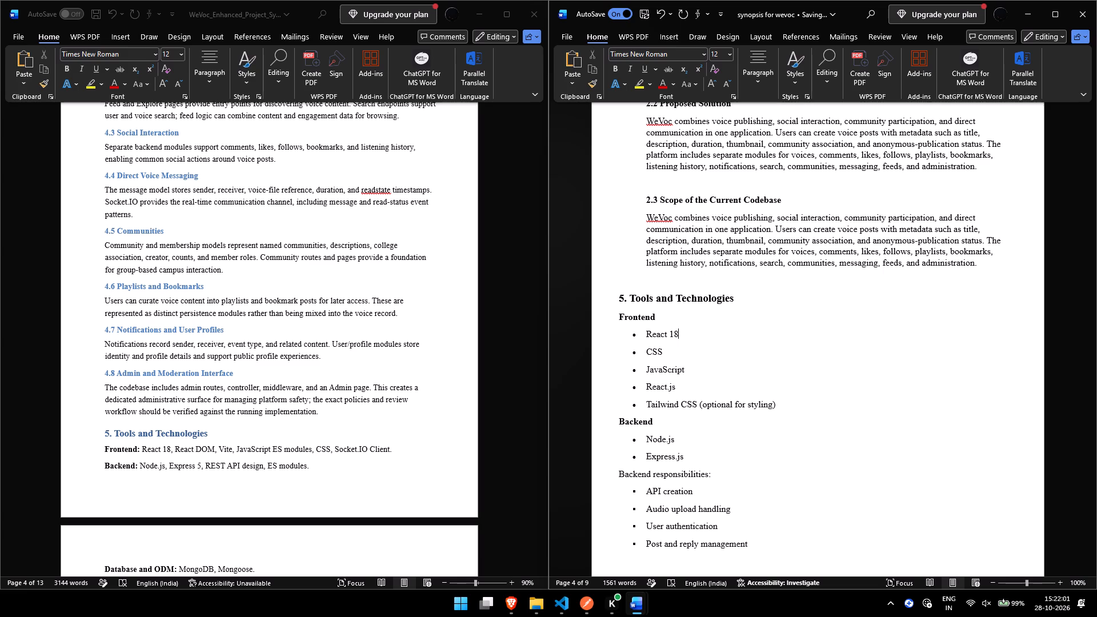
Replace the CSS bullet below React 18 in the Frontend list with "React DOM".
key("Down")
key("BackSpace")
key("BackSpace")
key("BackSpace")
type("React DOM")
Replace the JavaScript bullet in the Frontend list with "Vite".
key("Down")
key("BackSpace")
key("BackSpace")
key("ctrl+BackSpace")
type("Vite")
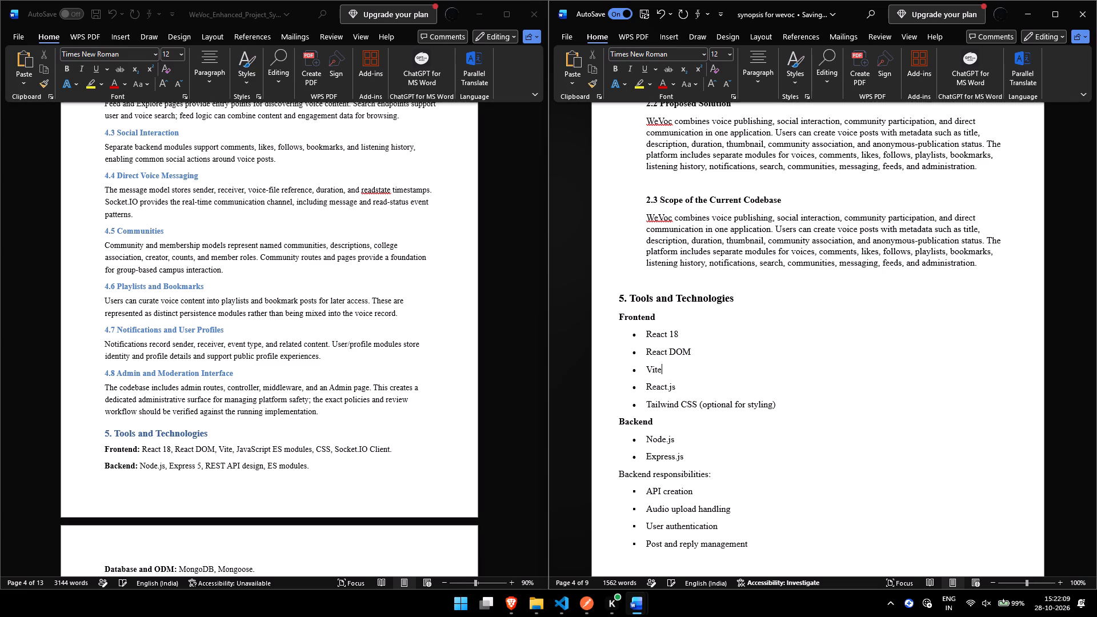
Replace the React.js bullet in the Frontend list with "Javascript ES Modules".
key("Down")
key("Right")
key("Right")
key("Right")
key("Right")
key("Right")
key("BackSpace")
key("BackSpace")
key("BackSpace")
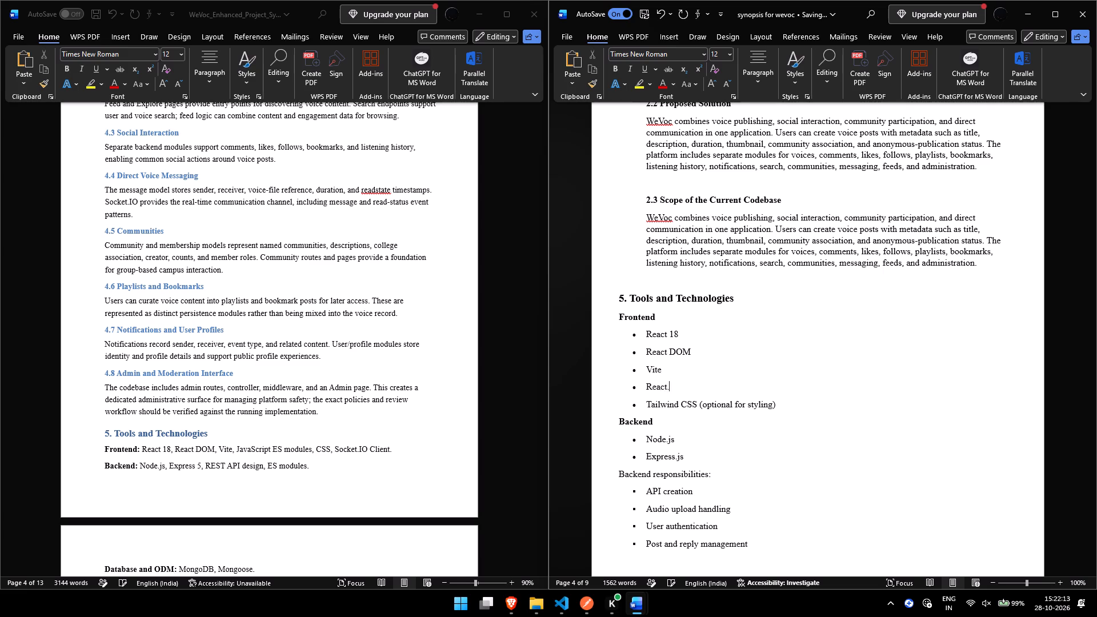
key("BackSpace")
key("BackSpace")
key("BackSpace")
key("BackSpace")
key("BackSpace")
type("Javascript ES Modu")
type("les")
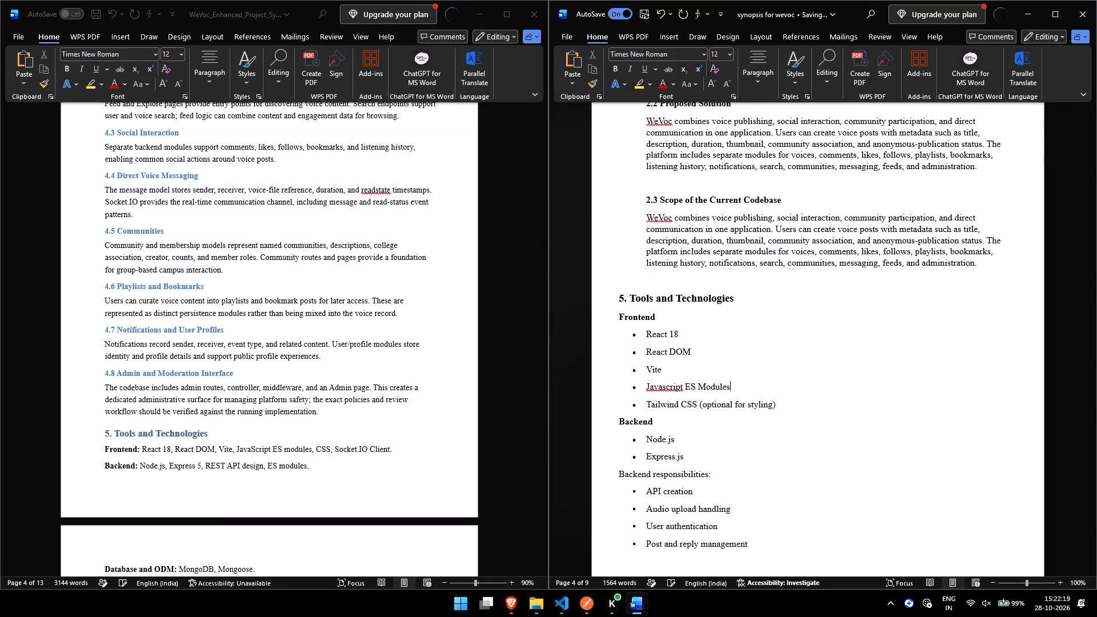
Capitalize the S in the ES Modules bullet so the word reads "JavaScript".
key("ctrl+Left")
key("ctrl+Left")
key("Left")
key("Left")
key("Left")
key("Left")
key("Left")
key("Left")
key("BackSpace")
key("shift+s")
Replace the bullet "Tailwind CSS (optional for styling)" in the Frontend list with "CSS".
key("Right")
key("Right")
key("Right")
key("Right")
key("Right")
key("Right")
key("Right")
key("Right")
key("Right")
key("Right")
key("Right")
key("Down")
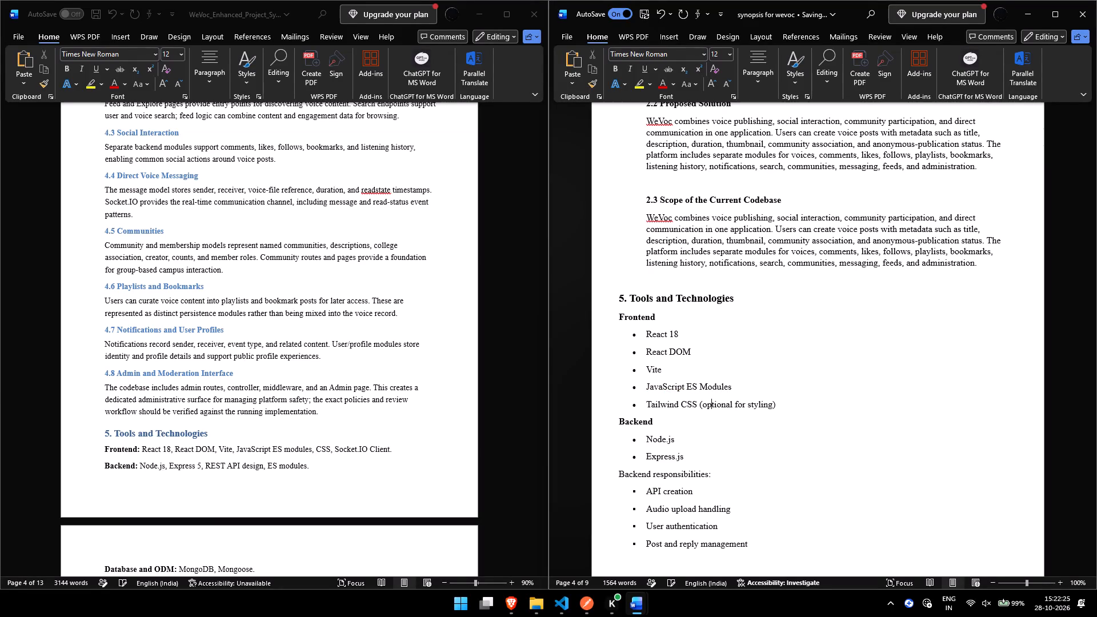
key("Left")
key("Left")
key("Left")
key("Left")
key("Left")
key("Left")
key("Left")
key("Left")
key("Left")
key("Left")
key("Left")
key("Left")
key("Left")
key("Left")
key("Left")
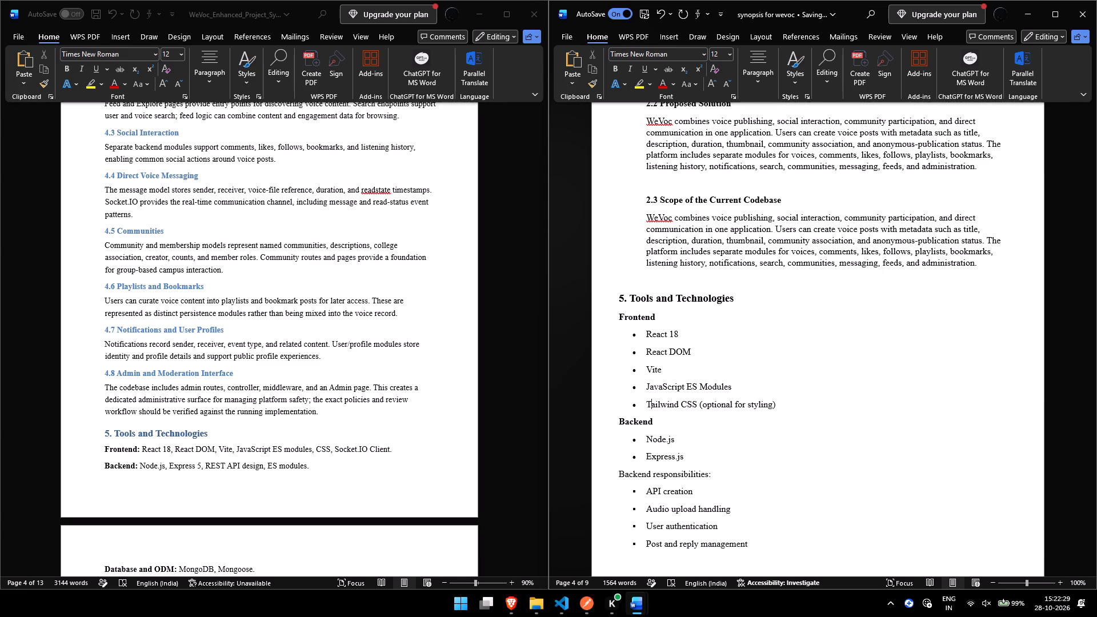
key("Left")
key("ctrl+shift+Right")
key("ctrl+shift+Right")
key("ctrl+shift+Right")
key("ctrl+shift+Right")
key("ctrl+shift+Right")
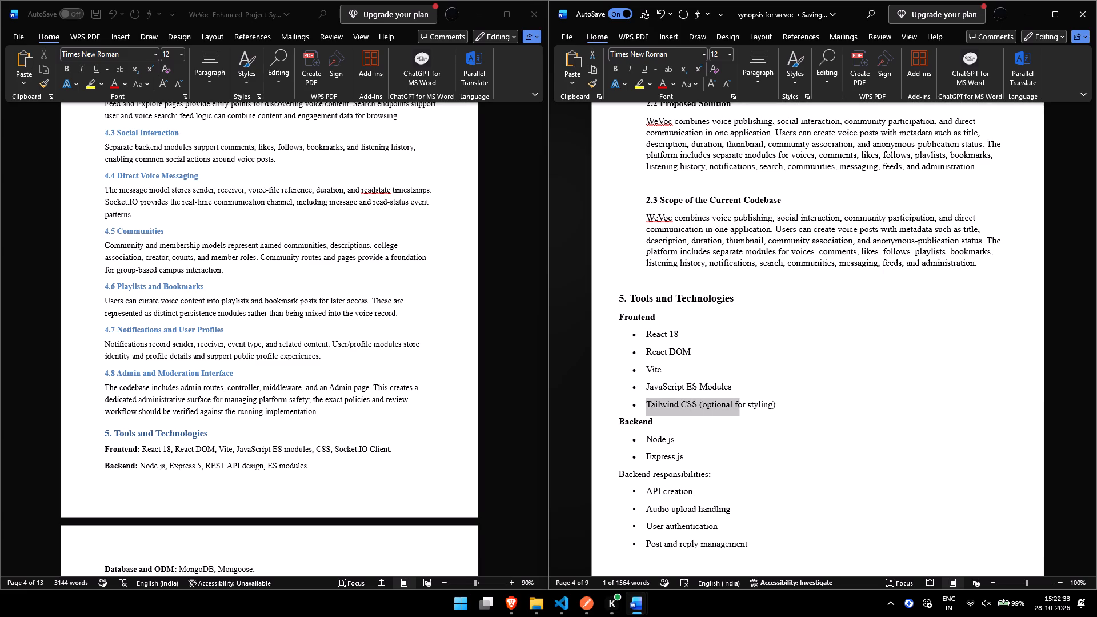
key("ctrl+shift+Right")
key("ctrl+shift+Right")
key("shift+Left")
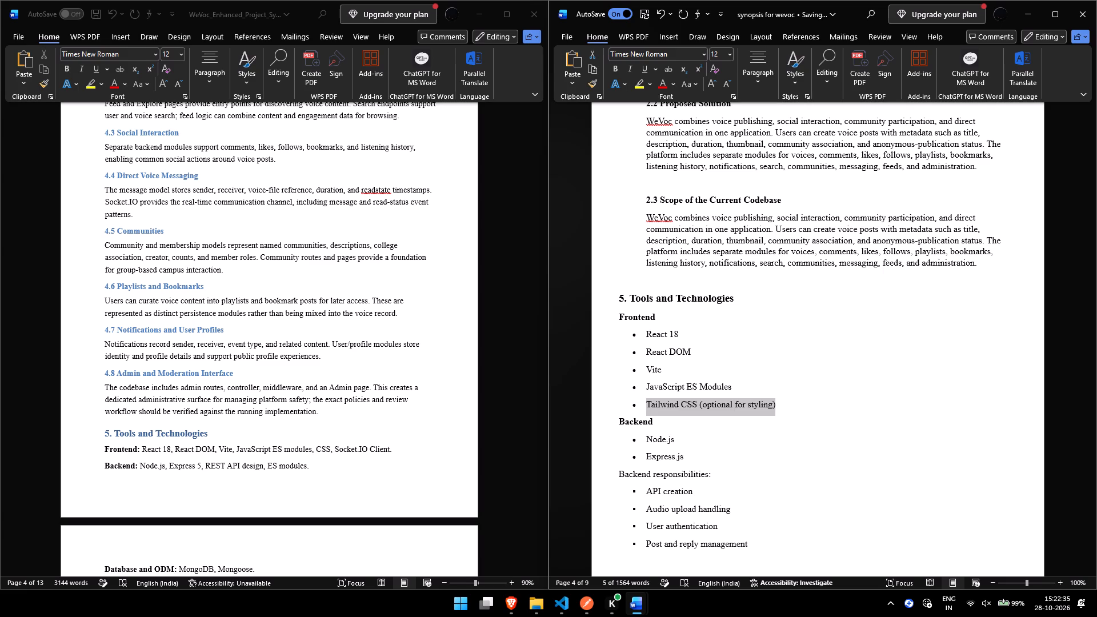
type("CSS")
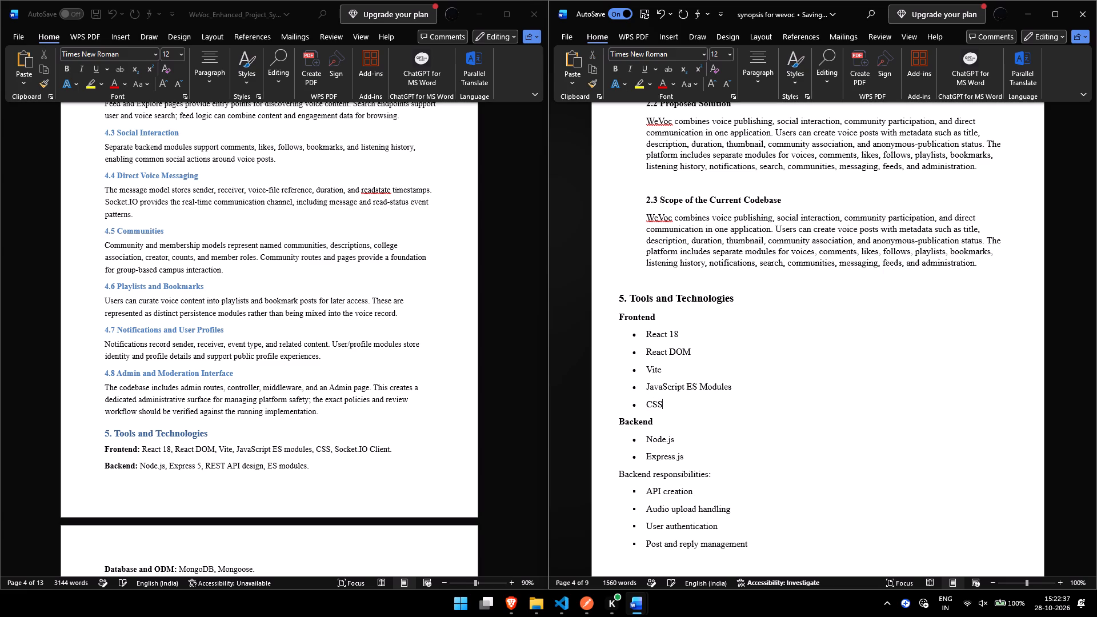
Add a "Socket.IO Client" bullet after CSS at the end of the Frontend list.
key("Return")
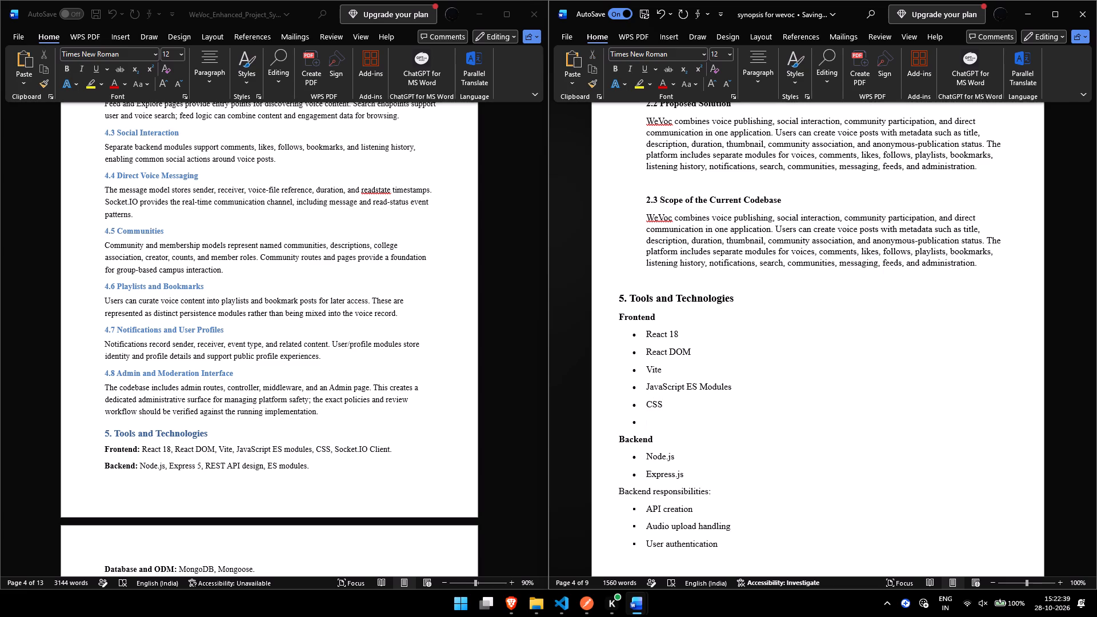
type("SOc")
key("BackSpace")
key("BackSpace")
type("ocek")
key("BackSpace")
key("BackSpace")
type("ket.TO")
key("BackSpace")
key("BackSpace")
type("IO")
key("space")
type("Client")
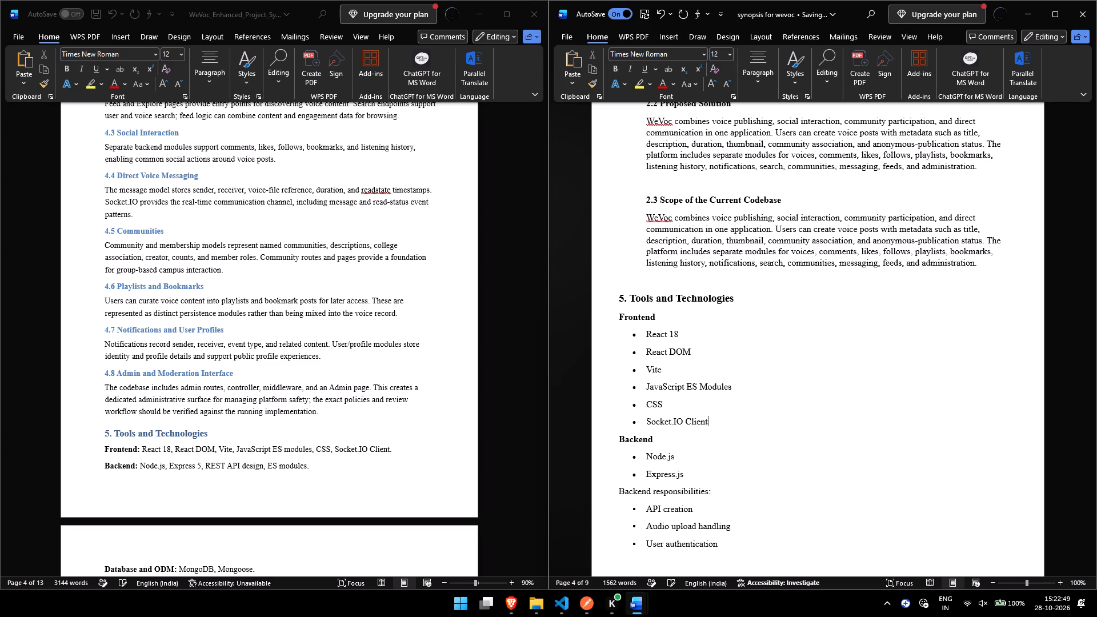
Change the Express.js bullet in the Backend list to "Express 5".
key("Down")
key("Down")
key("Right")
key("Right")
key("Right")
key("BackSpace")
key("BackSpace")
key("BackSpace")
key("space")
type("5")
Add the bullets "REST API" and "ES Modules" after Express 5 in the Backend list.
key("Down")
key("Up")
key("Return")
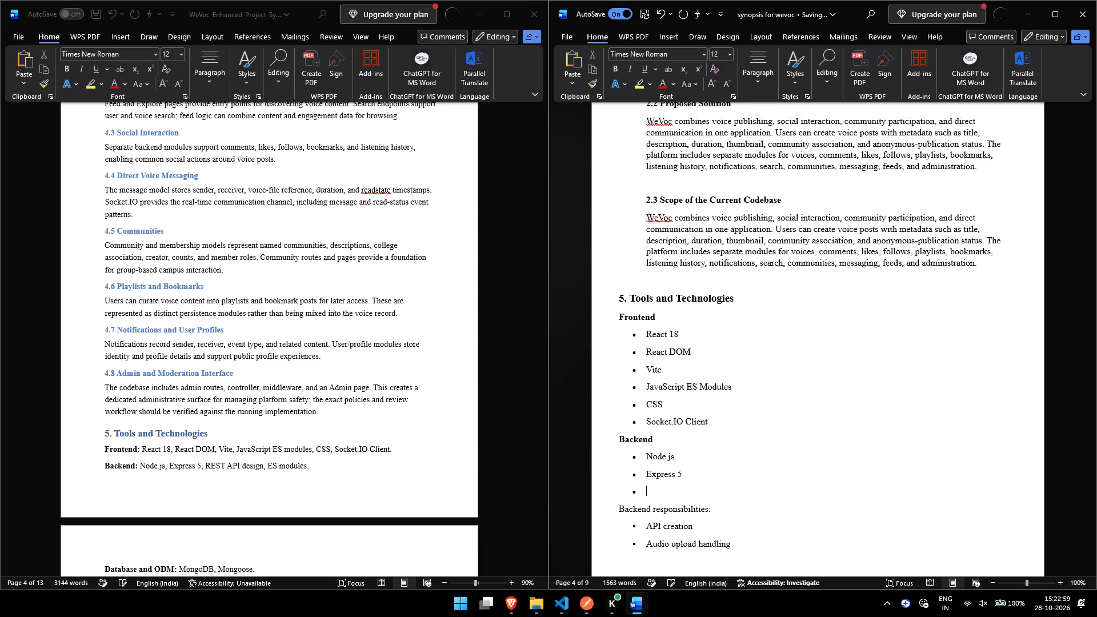
type("REST API")
key("Return")
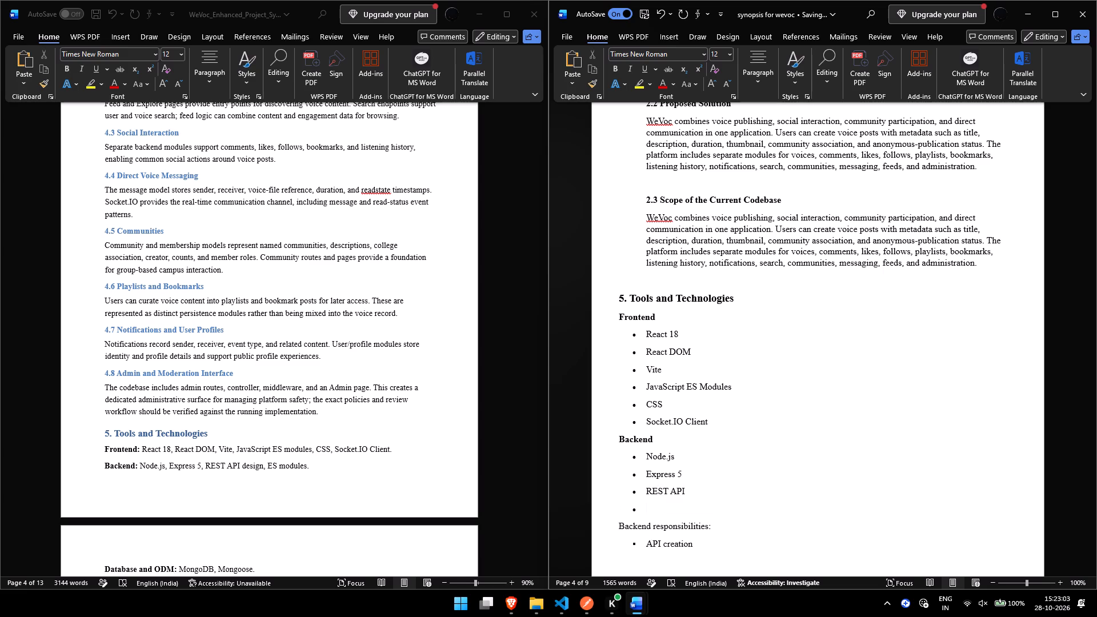
type("ES Modules")
Extend the REST API bullet in the Backend list to read "REST API design".
key("Up")
key("space")
type("De")
key("BackSpace")
key("BackSpace")
type("degi")
key("BackSpace")
key("BackSpace")
type("so")
key("BackSpace")
type("ign")
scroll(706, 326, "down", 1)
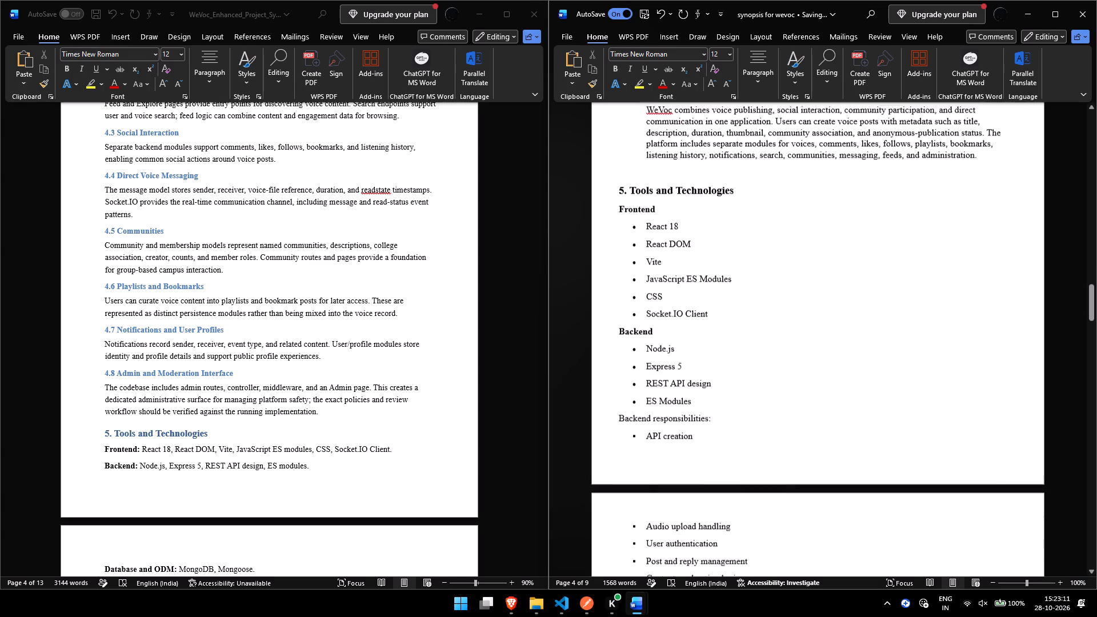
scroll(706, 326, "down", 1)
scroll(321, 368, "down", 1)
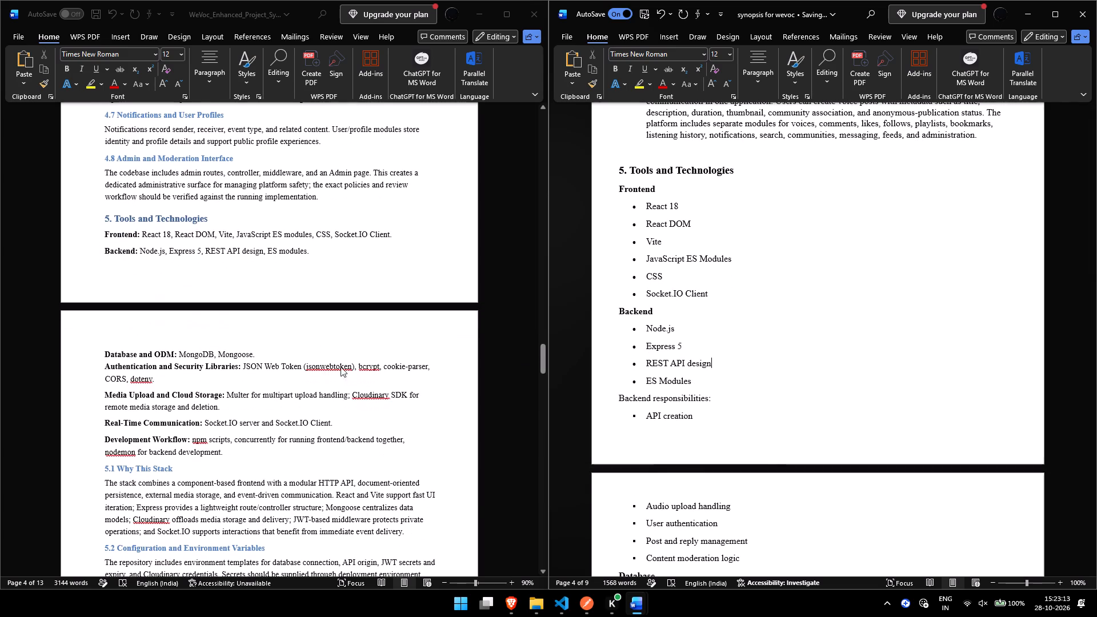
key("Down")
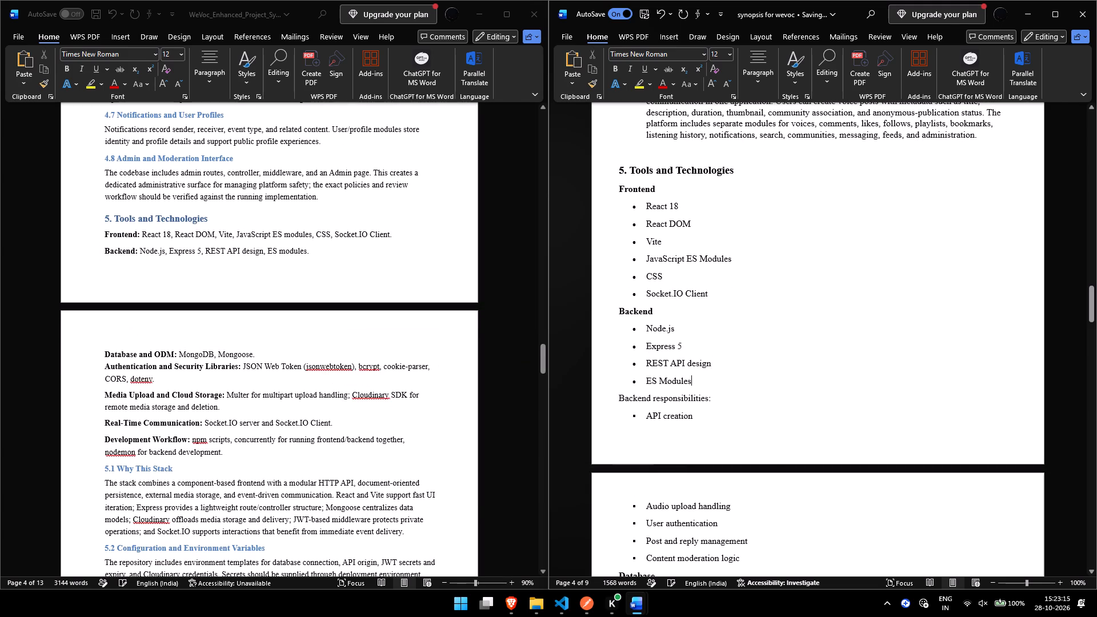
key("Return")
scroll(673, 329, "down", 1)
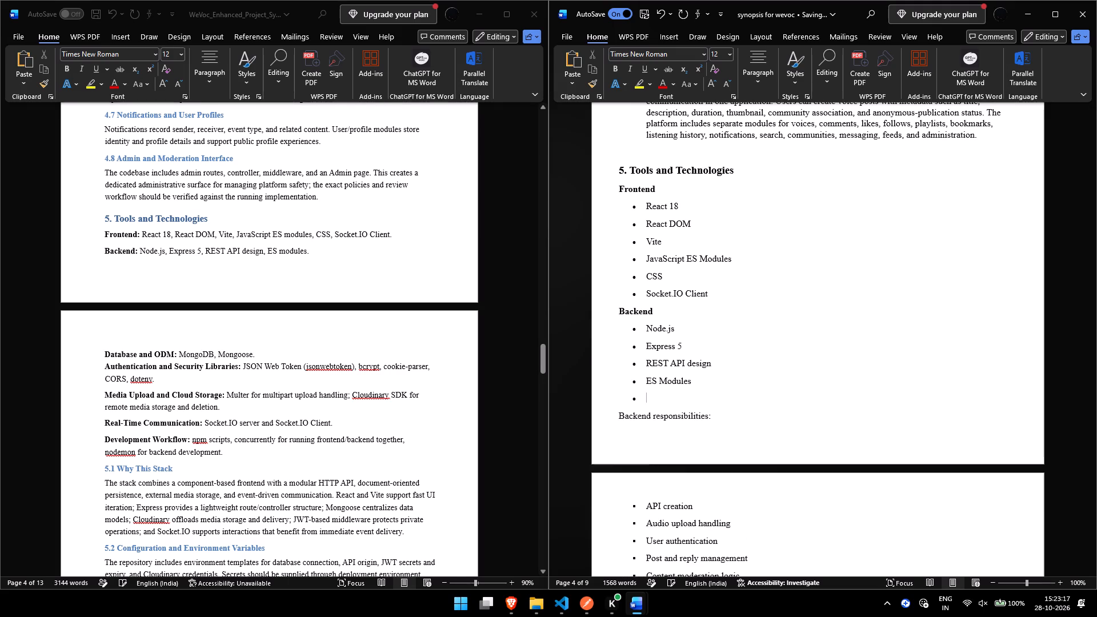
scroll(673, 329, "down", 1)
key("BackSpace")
Delete the "Backend responsibilities:" line with its five bullets and the blank line above it, up to the Database heading.
key("Down")
key("Down")
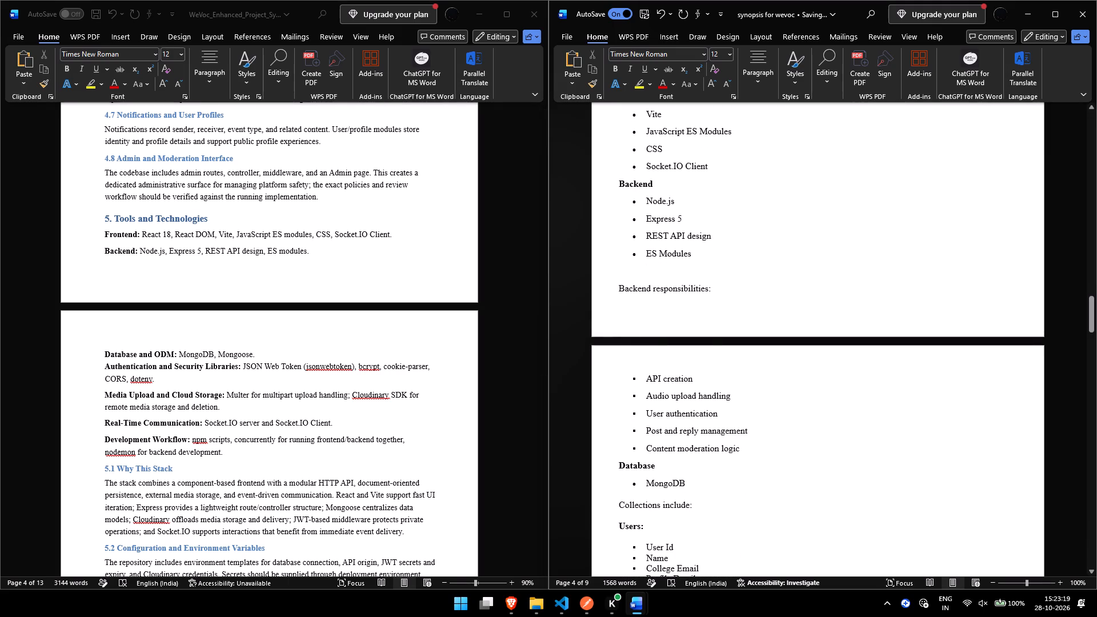
key("Down")
key("Down")
key("Down")
key("Down")
key("Up")
key("Up")
key("Down")
key("Down")
key("Down")
key("Left")
key("Left")
key("Left")
key("Left")
key("Left")
key("Left")
key("shift+Up")
key("shift+Up")
key("shift+Up")
key("shift+Up")
key("shift+Up")
key("shift+Up")
key("shift+Up")
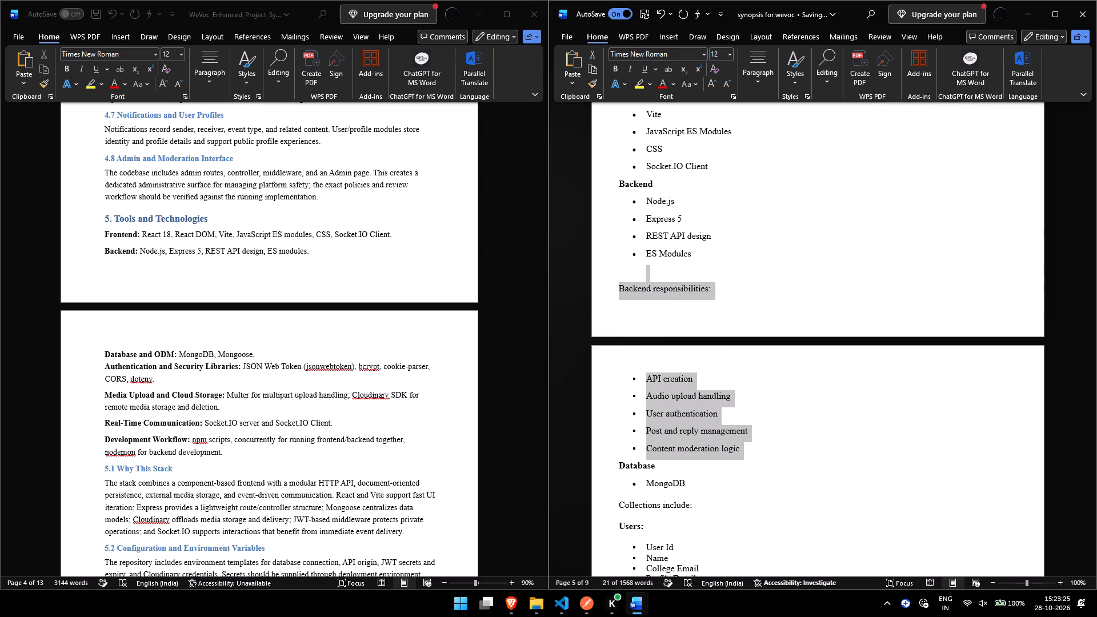
key("BackSpace")
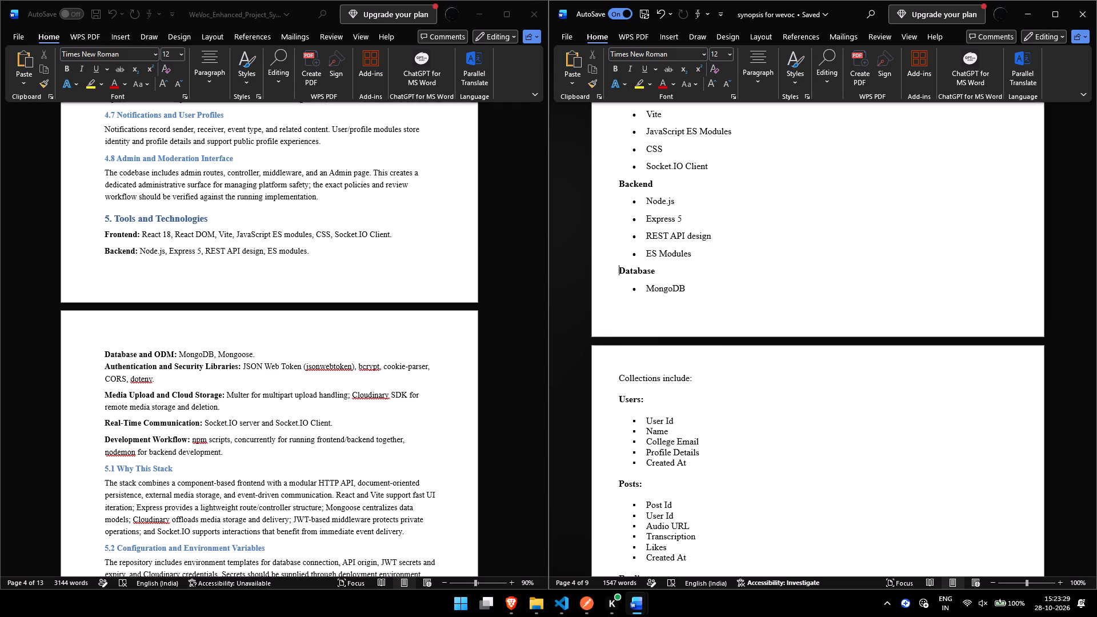
Change the MongoDB bullet under Database to "MongoDB & Mongoose".
key("Down")
key("Right")
key("Right")
key("Right")
key("Right")
key("Right")
key("Right")
key("Right")
key("space")
type("an")
key("BackSpace")
key("BackSpace")
type("& MOn")
key("BackSpace")
key("BackSpace")
type("ongoose")
Delete the "Collections include:" text together with its Users, Posts and Replies lists.
scroll(673, 329, "down", 1)
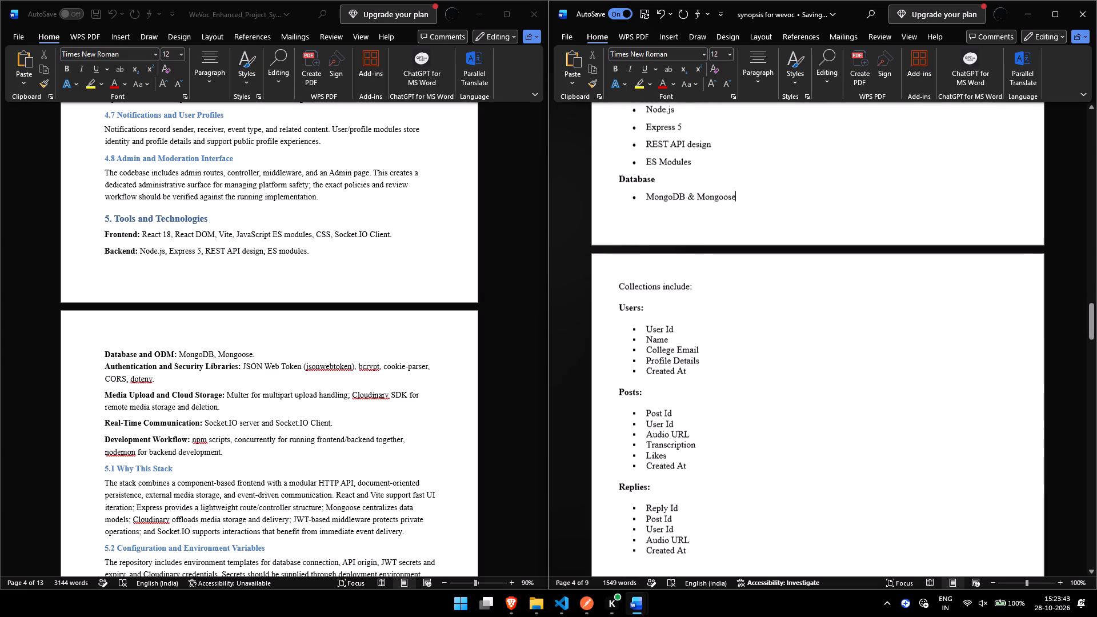
scroll(673, 329, "down", 1)
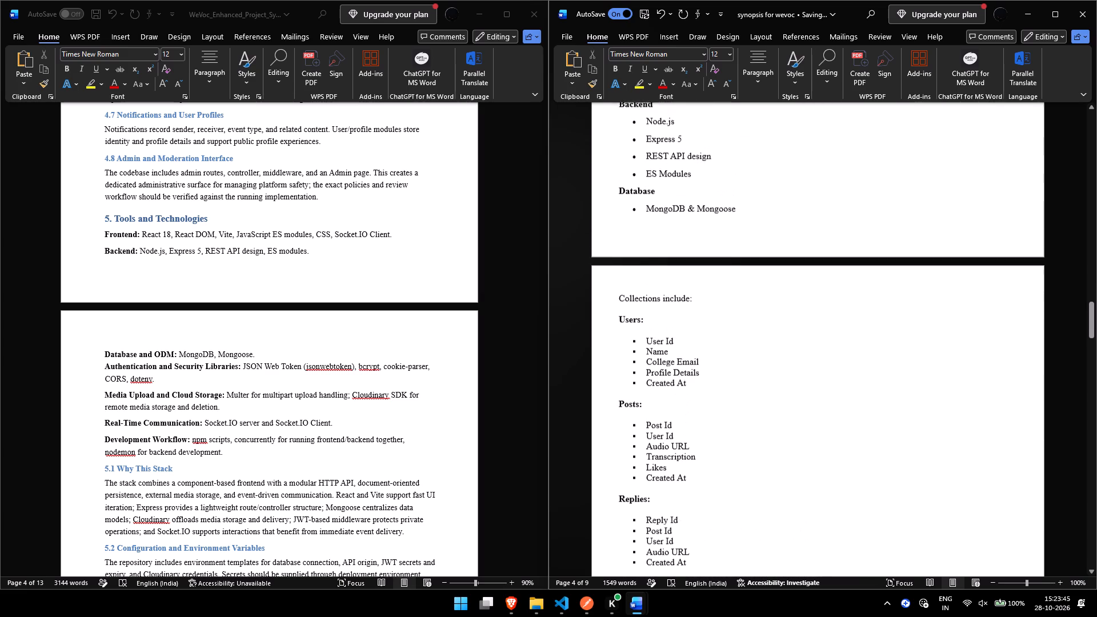
scroll(616, 255, "down", 1)
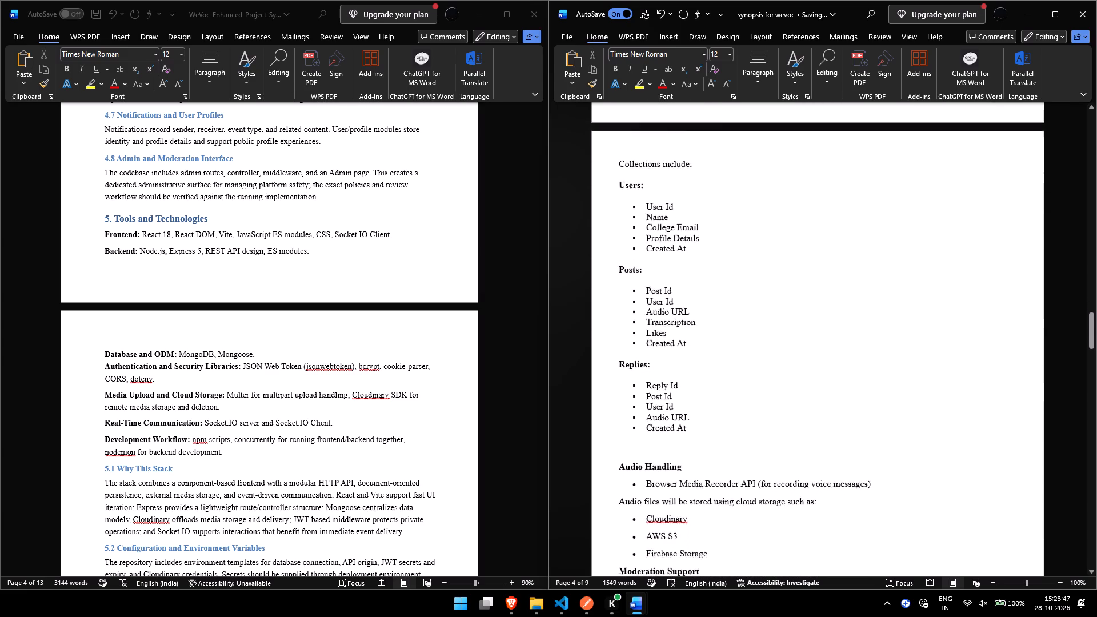
scroll(647, 282, "down", 1)
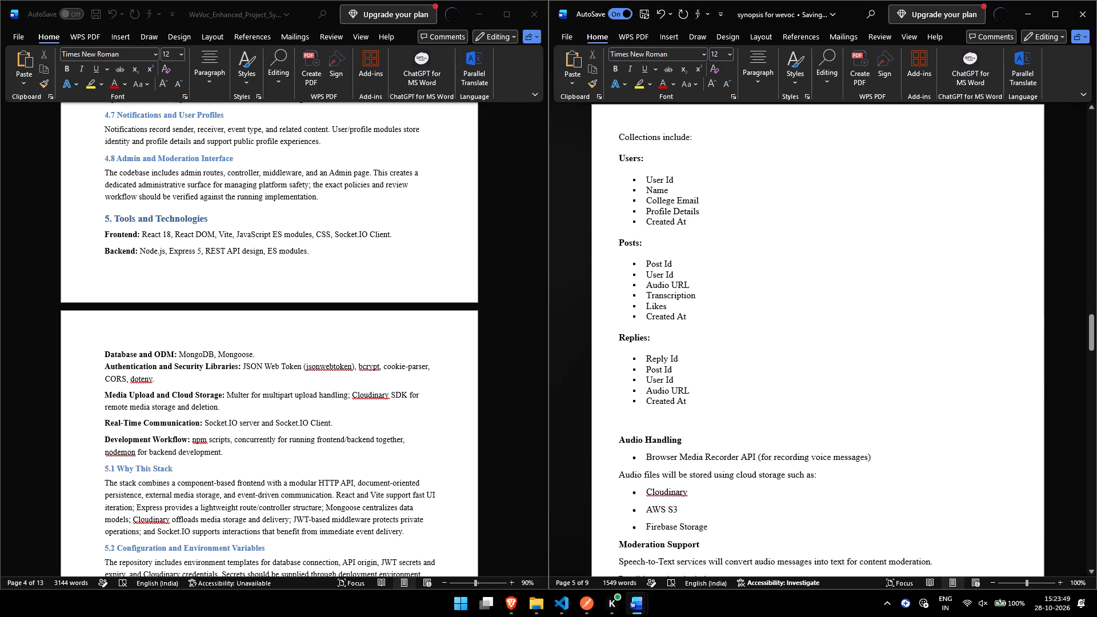
left_click_drag(618, 137, 696, 406)
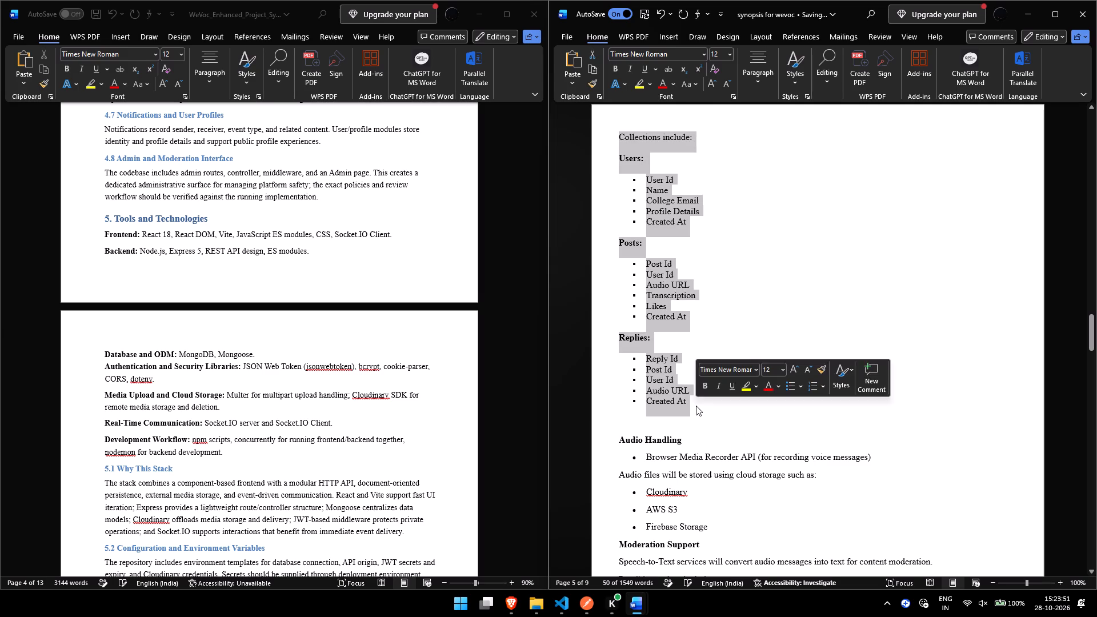
key("BackSpace")
Remove the leftover blank lines between the Database list and the Audio Handling heading, keeping the heading unindented.
scroll(696, 406, "up", 1)
key("Down")
key("BackSpace")
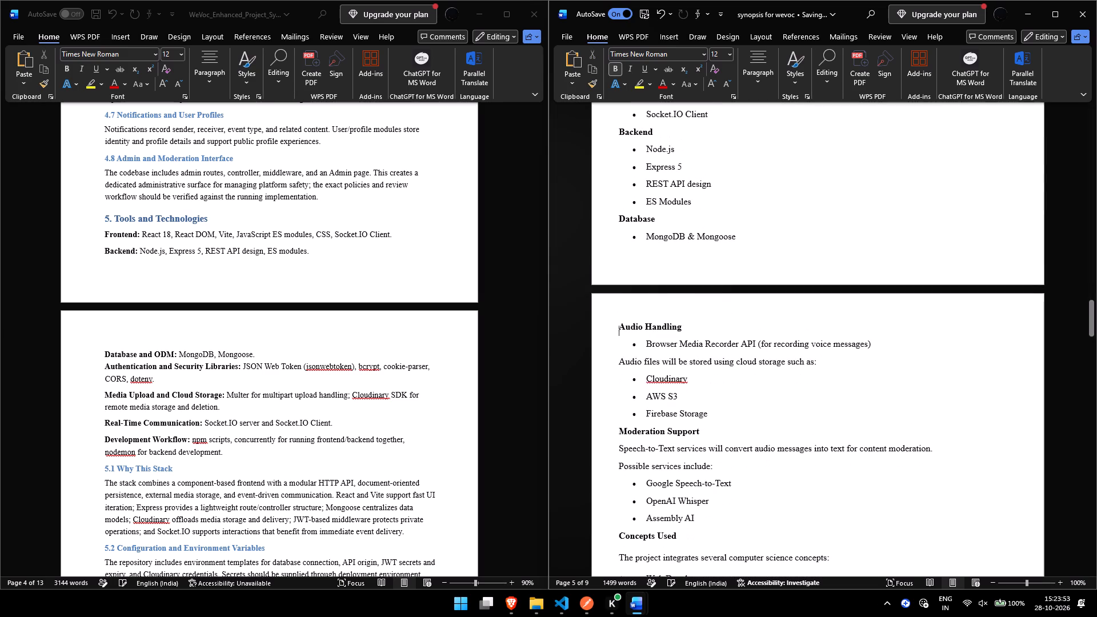
key("BackSpace")
key("Return")
key("BackSpace")
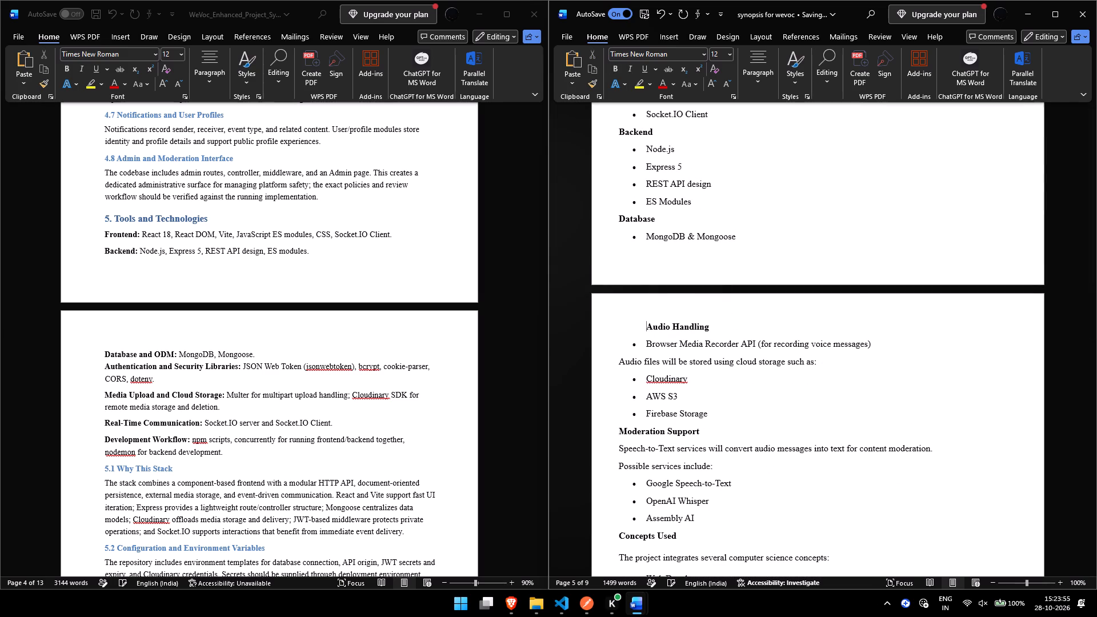
key("BackSpace")
key("BackSpace")
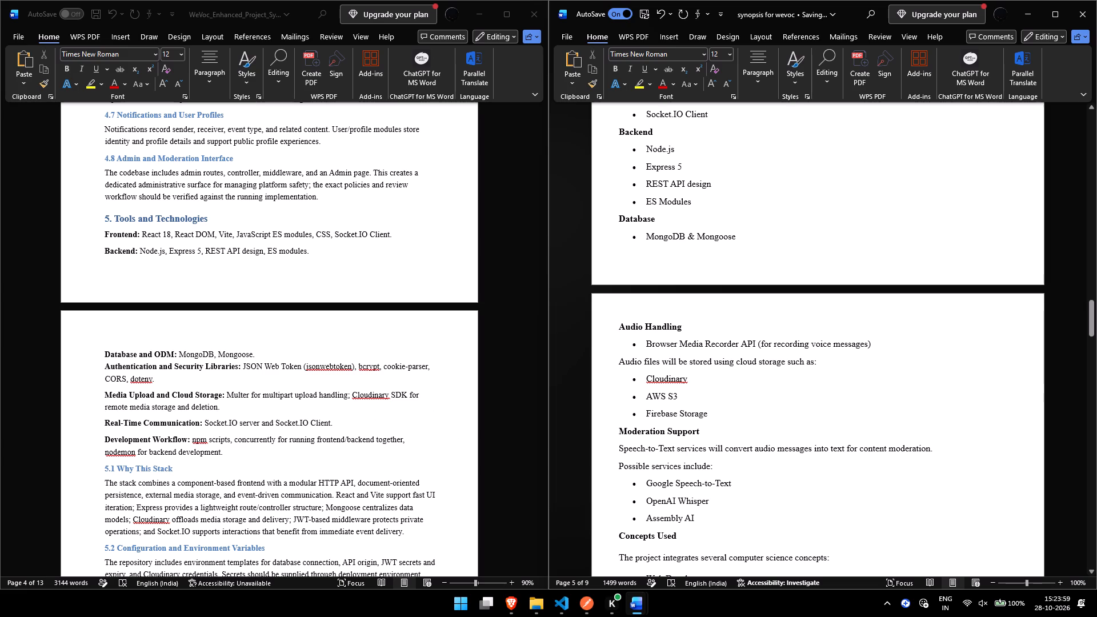
Replace the heading "Audio Handling" with "Authentication and Security Libraries".
key("ctrl+shift+Right")
key("ctrl+shift+Right")
type("Authentc")
key("BackSpace")
type("ication and SEci")
key("BackSpace")
key("BackSpace")
key("BackSpace")
type("ecur")
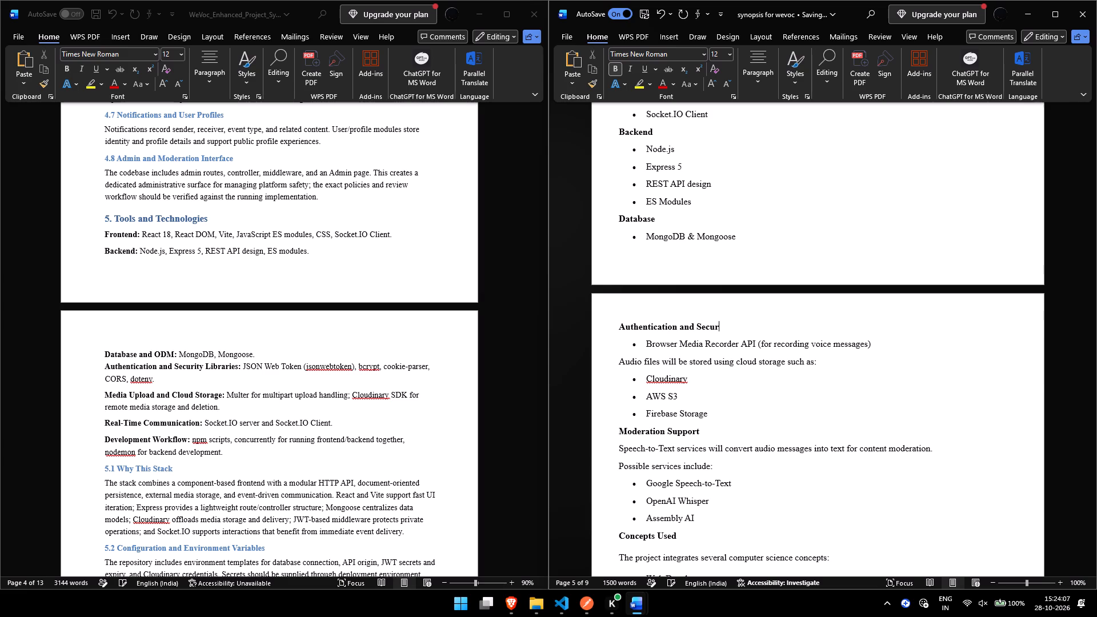
type("ity Libraru")
key("BackSpace")
type("ies")
Clear the old audio recording and cloud storage content under Authentication and Security Libraries, through Firebase Storage, keeping one empty bullet.
key("Down")
key("Up")
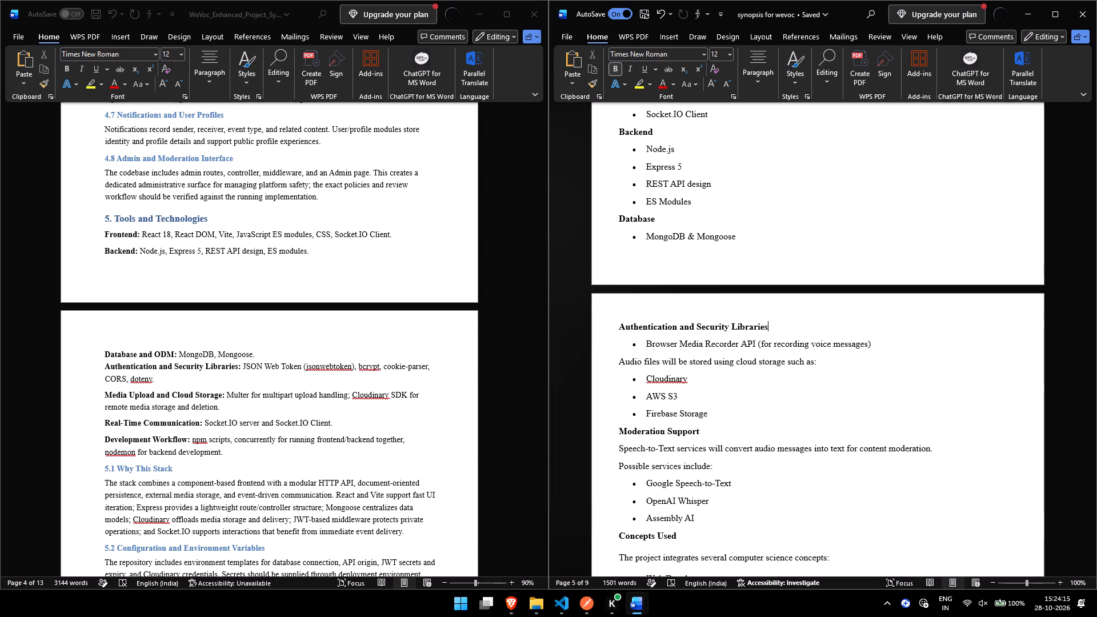
key("Right")
key("Right")
key("Right")
key("Left")
key("Left")
key("shift+Down")
key("shift+Down")
key("shift+Down")
key("shift+Down")
key("shift+Down")
key("shift+Left")
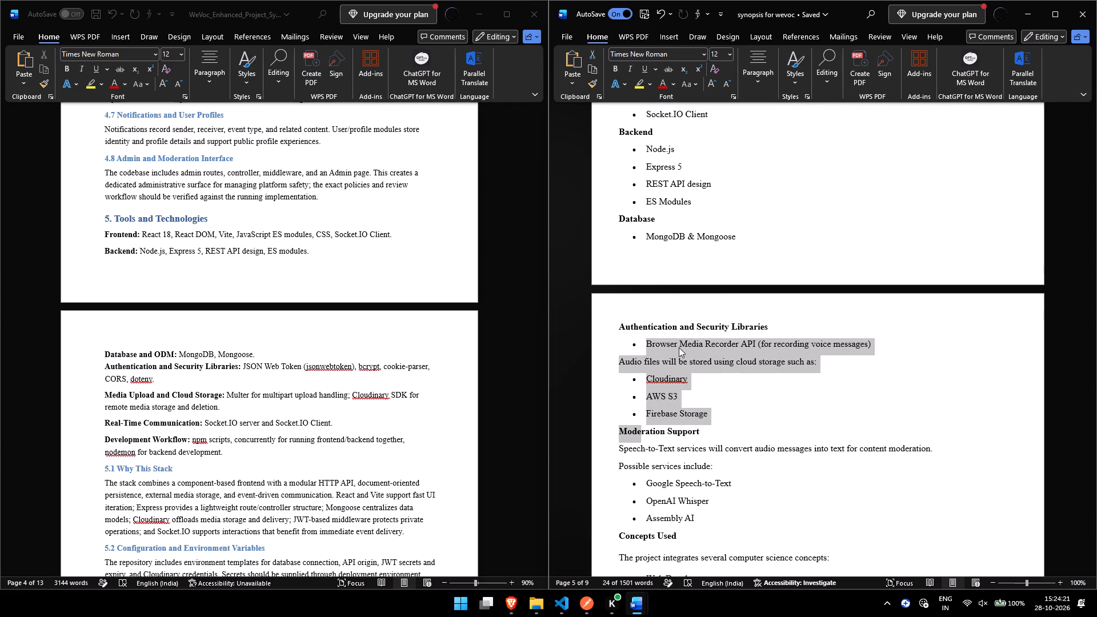
key("shift+Left")
key("shift+Left")
key("shift+Left")
key("shift+Left")
key("shift+Left")
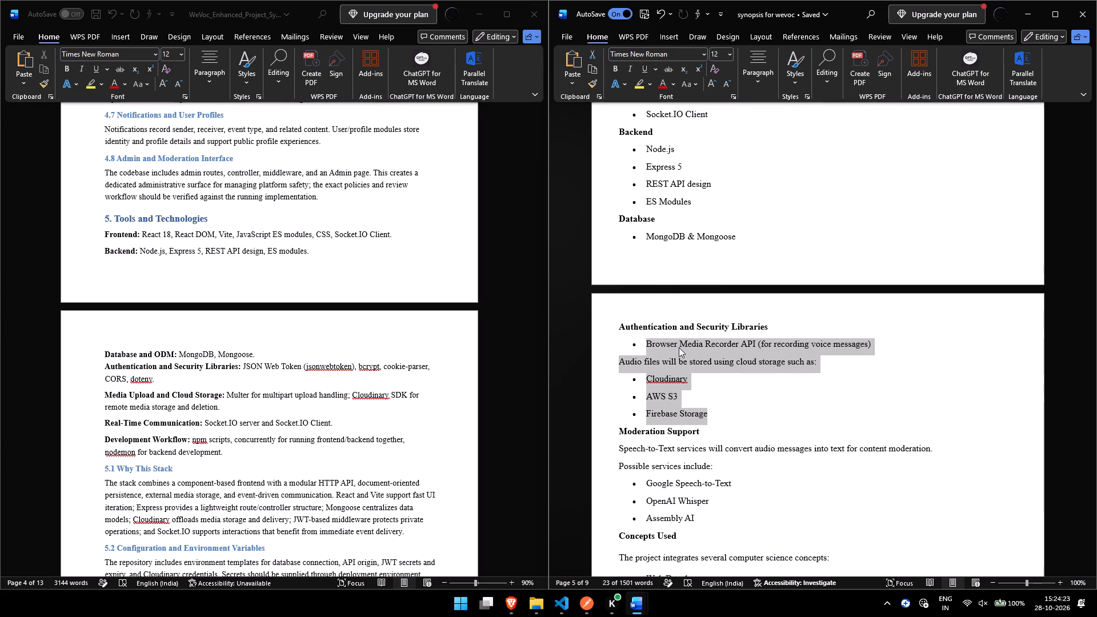
key("BackSpace")
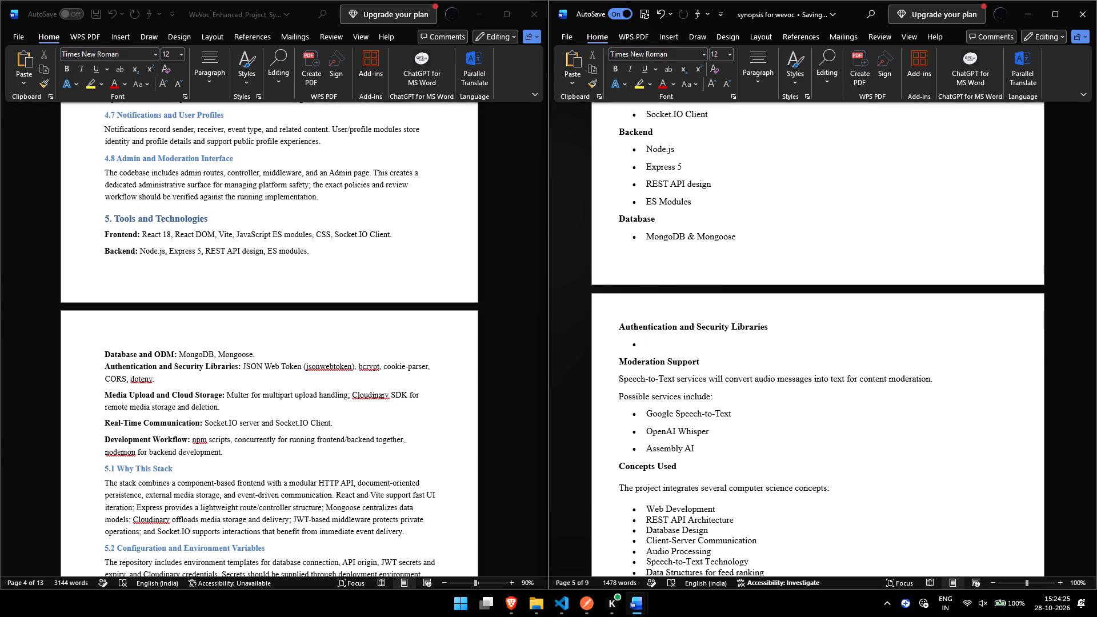
Enter "JSON Web Token (JWT), bcrypt," in the empty bullet under Authentication and Security Libraries.
type("JSON Web Token")
key("space")
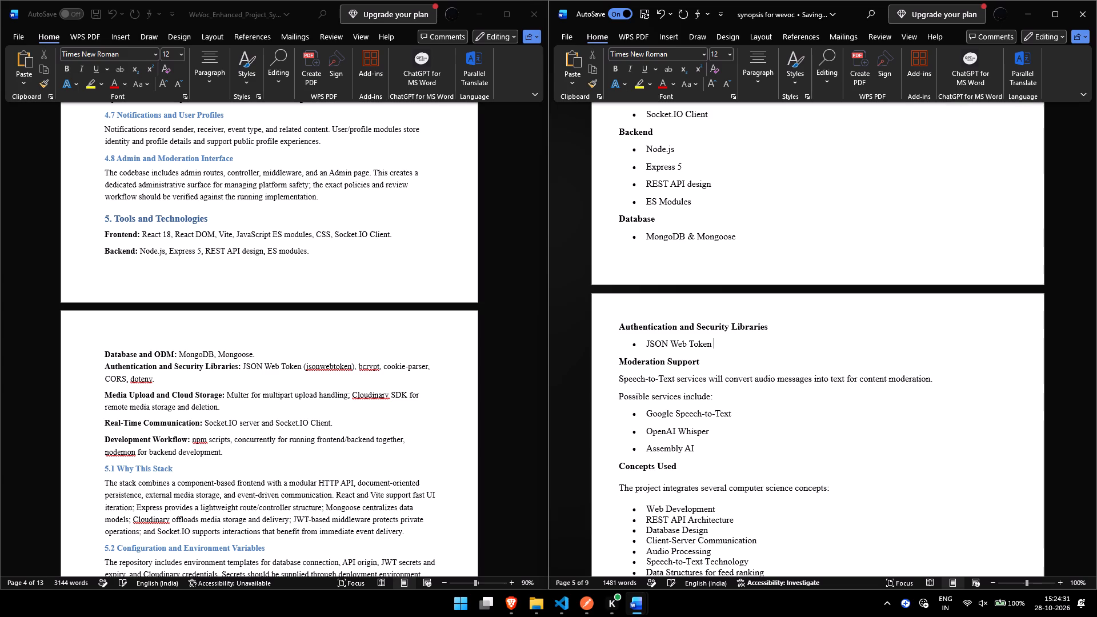
type("()")
key("Left")
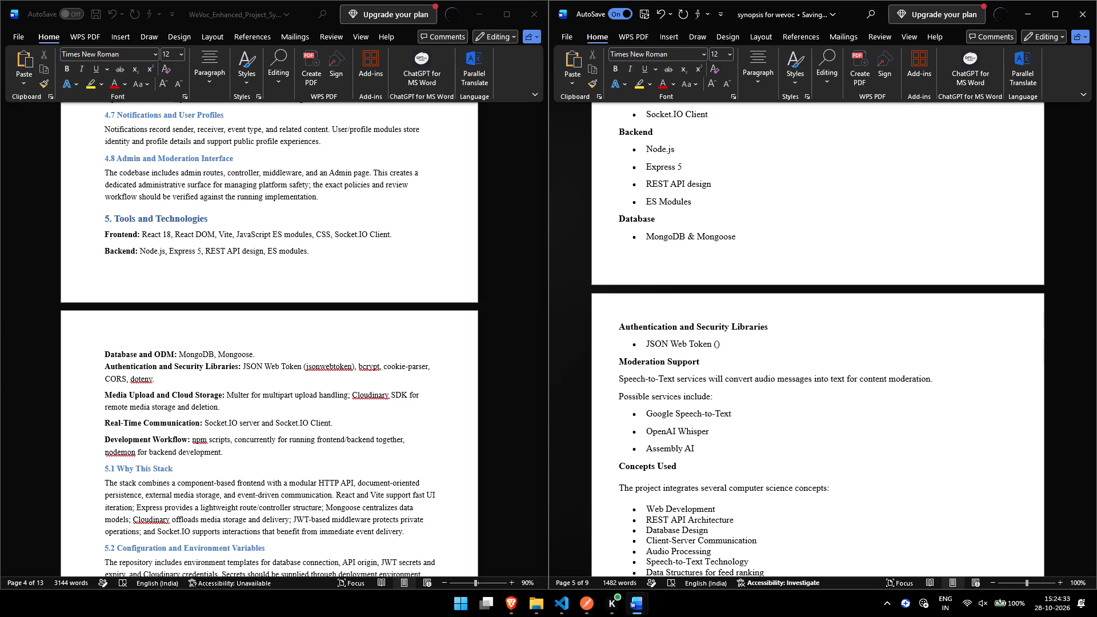
key("shift+j")
type("WT")
key("Right")
type(",")
key("space")
type("bcrypt,")
key("space")
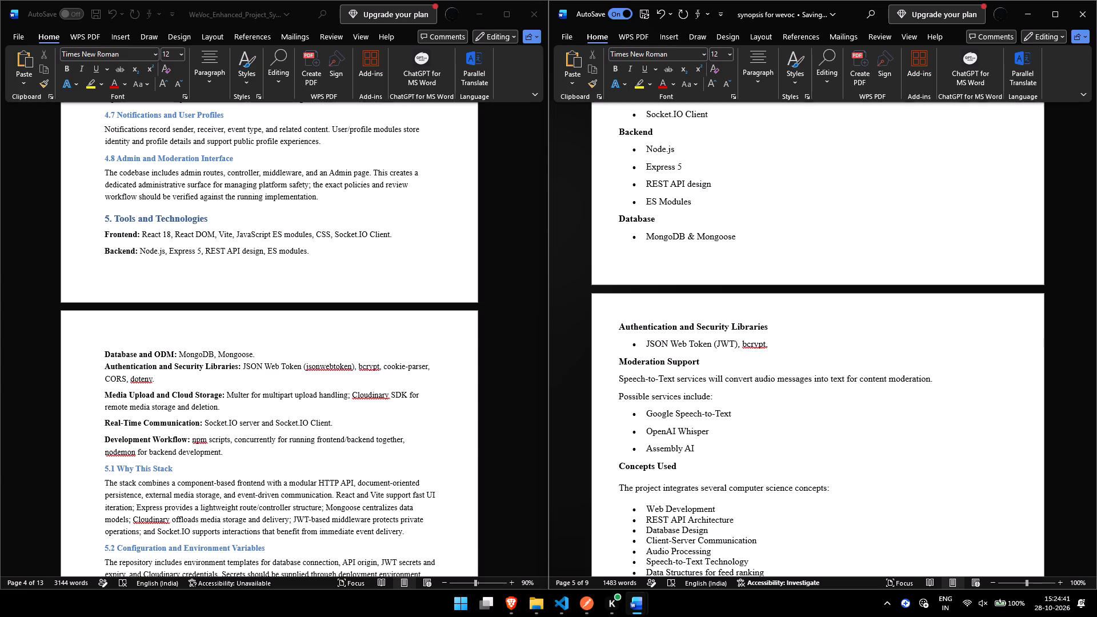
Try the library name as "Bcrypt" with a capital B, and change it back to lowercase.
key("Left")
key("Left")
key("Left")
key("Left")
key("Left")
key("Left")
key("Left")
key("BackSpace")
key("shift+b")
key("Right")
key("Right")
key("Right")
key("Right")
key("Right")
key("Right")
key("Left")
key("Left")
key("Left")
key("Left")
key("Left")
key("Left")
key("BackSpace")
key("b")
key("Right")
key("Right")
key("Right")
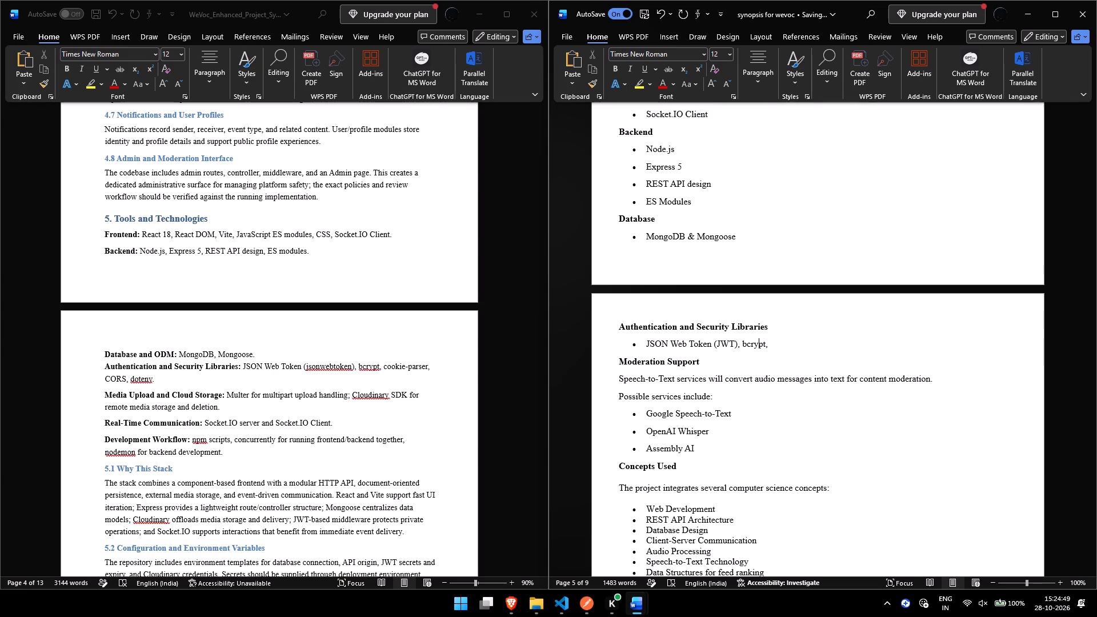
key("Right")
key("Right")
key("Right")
Complete the Authentication and Security Libraries bullet with "cookie-parser, CORD, dotenv".
key("space")
type("cookie-a")
key("BackSpace")
type("parser")
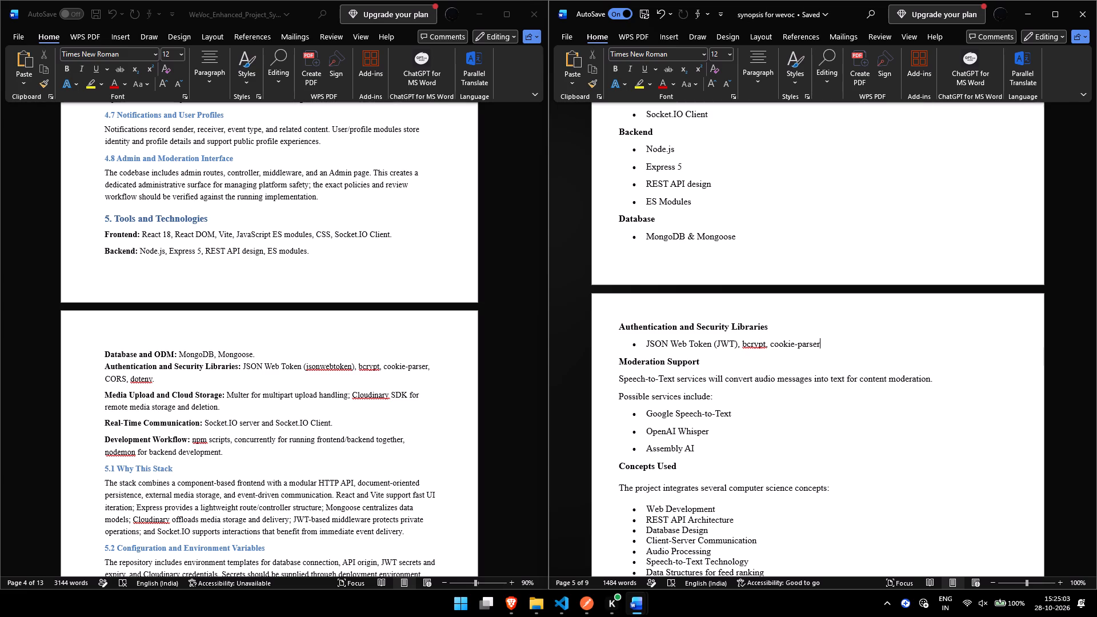
type(", CO")
type("RD,")
key("space")
type("dotenv")
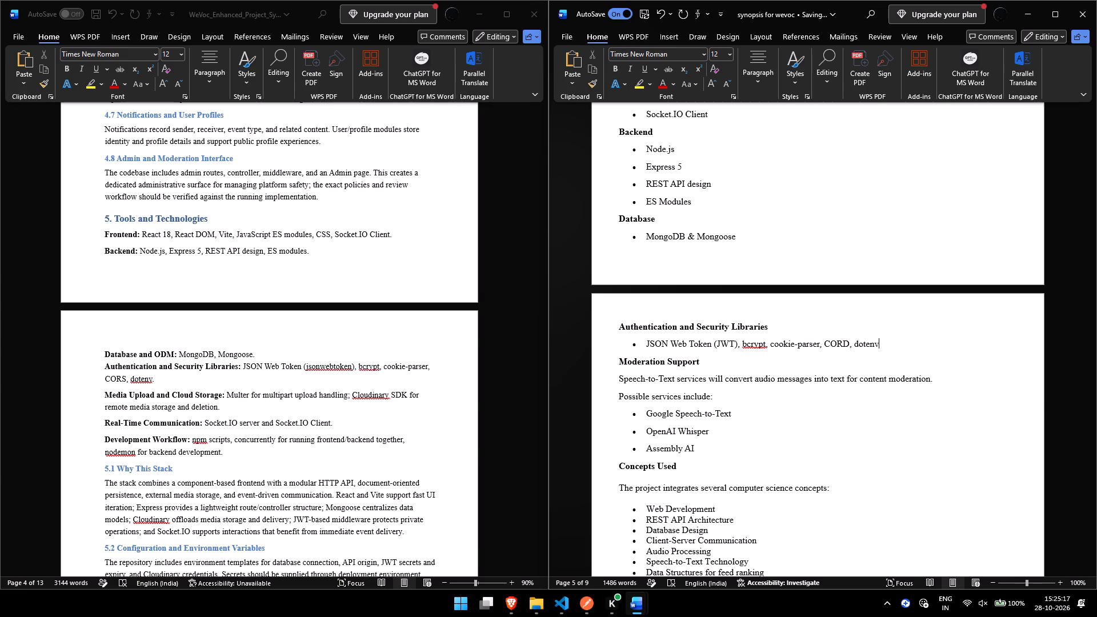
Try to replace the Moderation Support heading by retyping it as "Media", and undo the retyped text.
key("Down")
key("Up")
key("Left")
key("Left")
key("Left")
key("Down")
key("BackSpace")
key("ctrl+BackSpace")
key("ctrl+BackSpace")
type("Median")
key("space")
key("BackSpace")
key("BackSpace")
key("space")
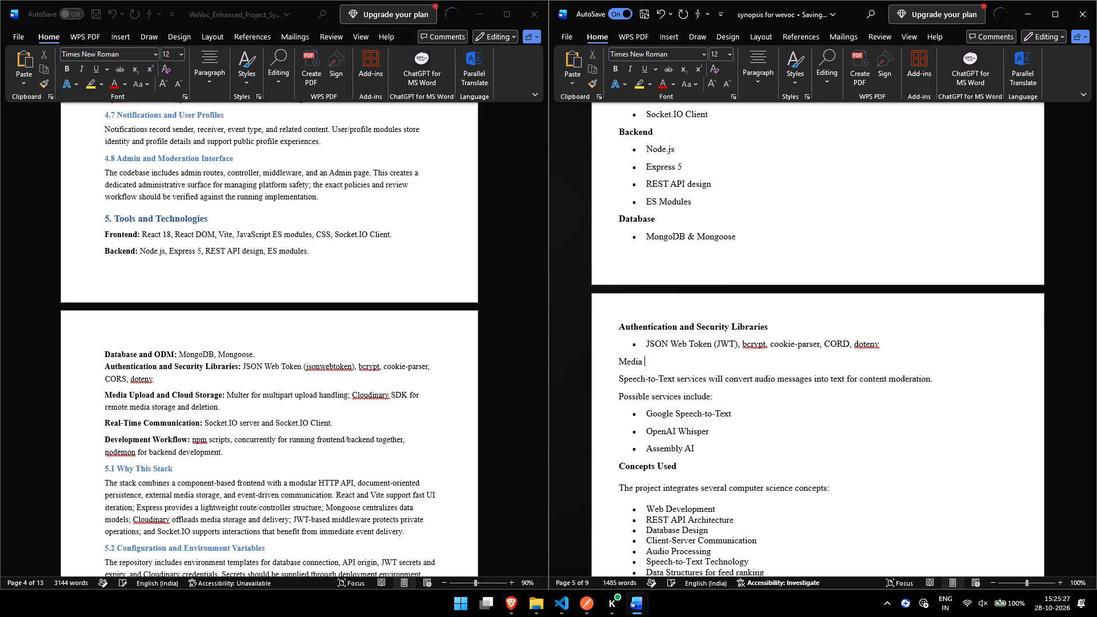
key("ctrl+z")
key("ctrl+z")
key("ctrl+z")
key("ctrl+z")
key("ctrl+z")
Replace the Moderation Support heading with "Media Upload and Cloud Storage", keeping its bold formatting.
key("BackSpace")
key("BackSpace")
key("BackSpace")
key("BackSpace")
key("BackSpace")
key("BackSpace")
key("BackSpace")
key("BackSpace")
key("BackSpace")
key("BackSpace")
type("edia")
key("space")
key("p")
key("shift+BackSpace")
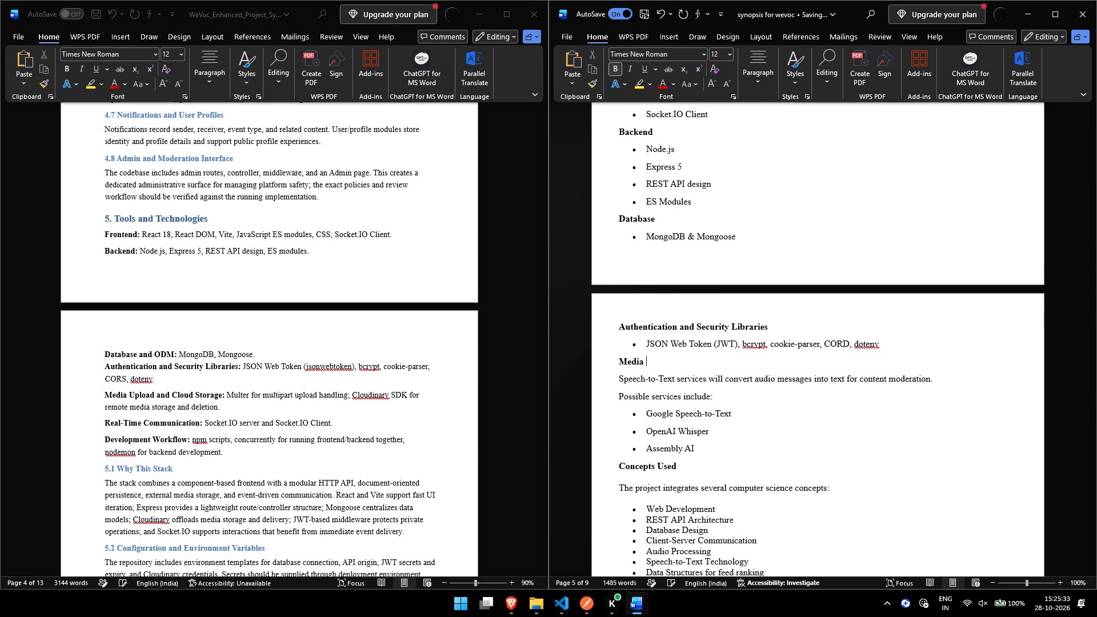
type("Upload and L")
key("shift+BackSpace")
type("CLout")
key("BackSpace")
key("BackSpace")
key("BackSpace")
key("BackSpace")
type("lout")
key("space")
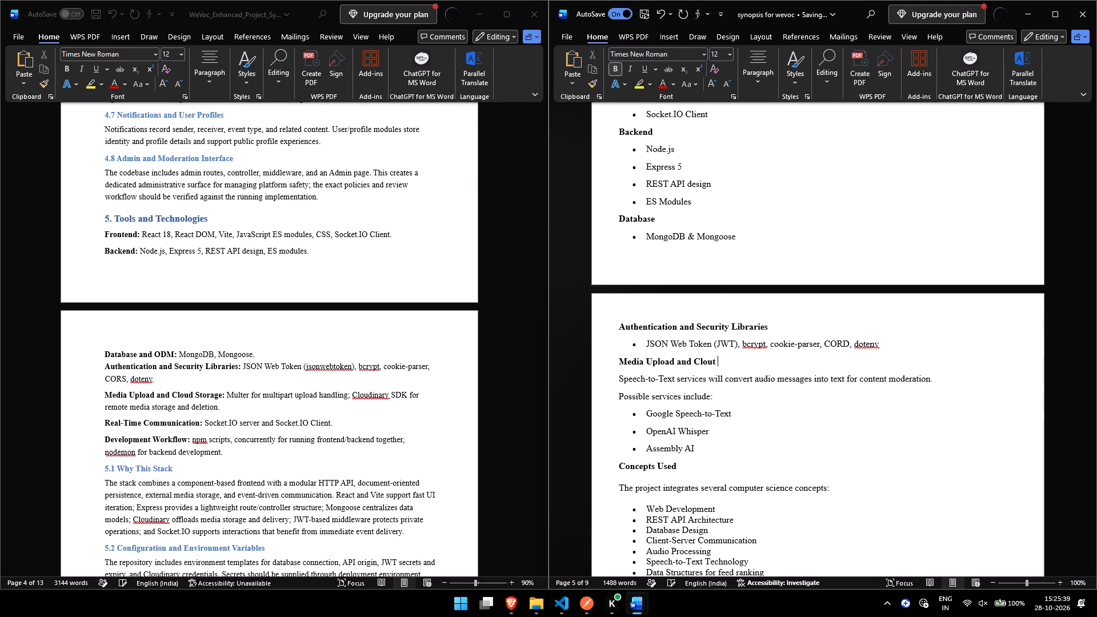
key("shift+BackSpace")
key("BackSpace")
type("d Storea")
key("BackSpace")
key("BackSpace")
type("age")
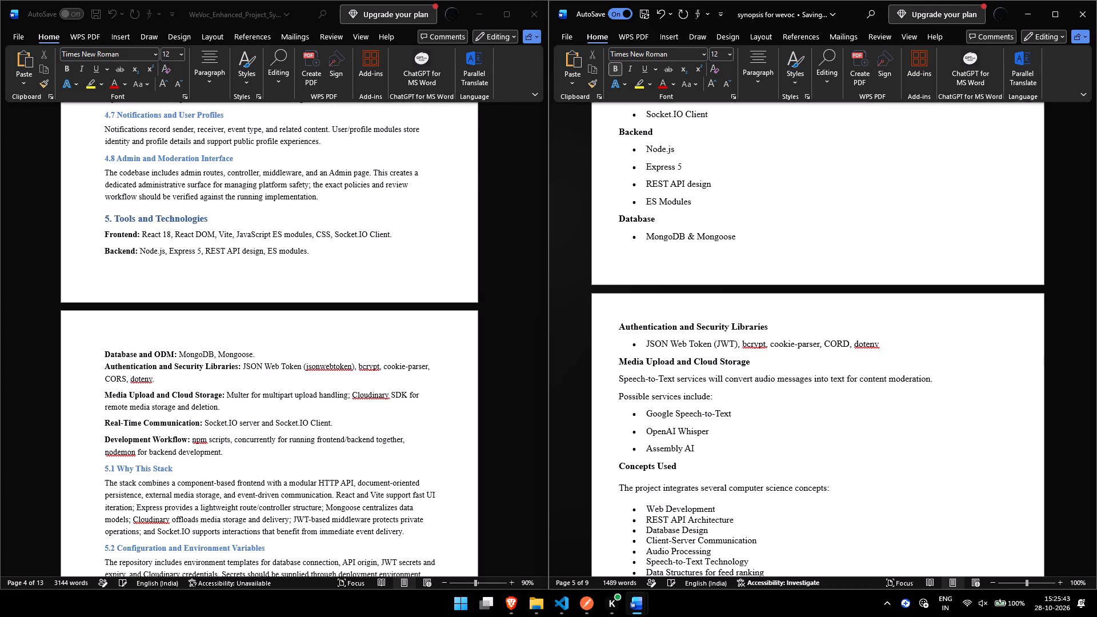
key("Return")
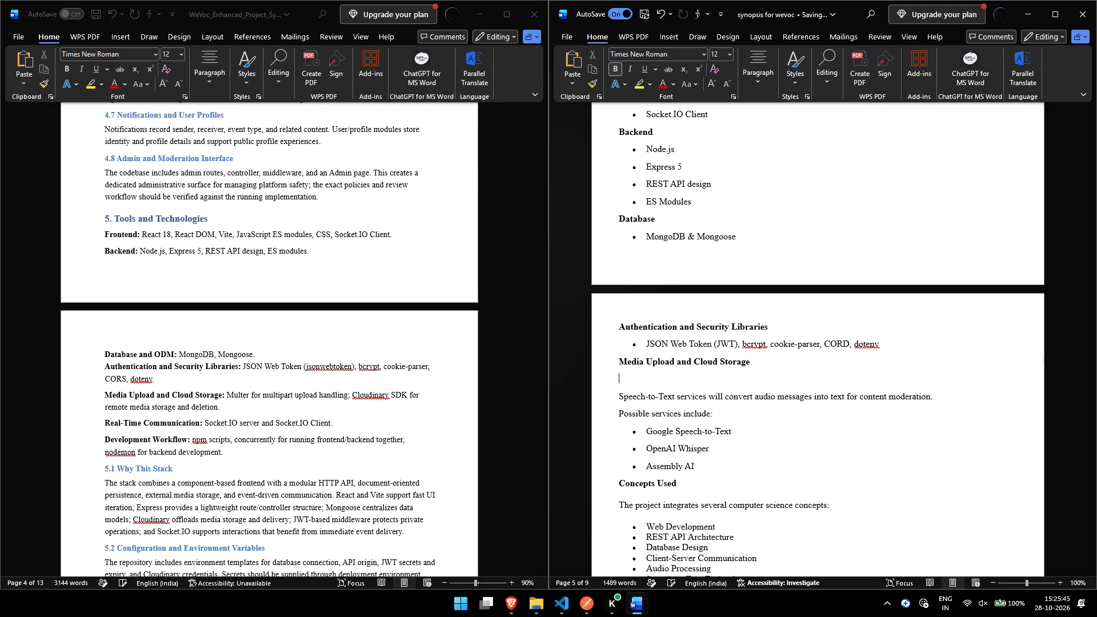
key("BackSpace")
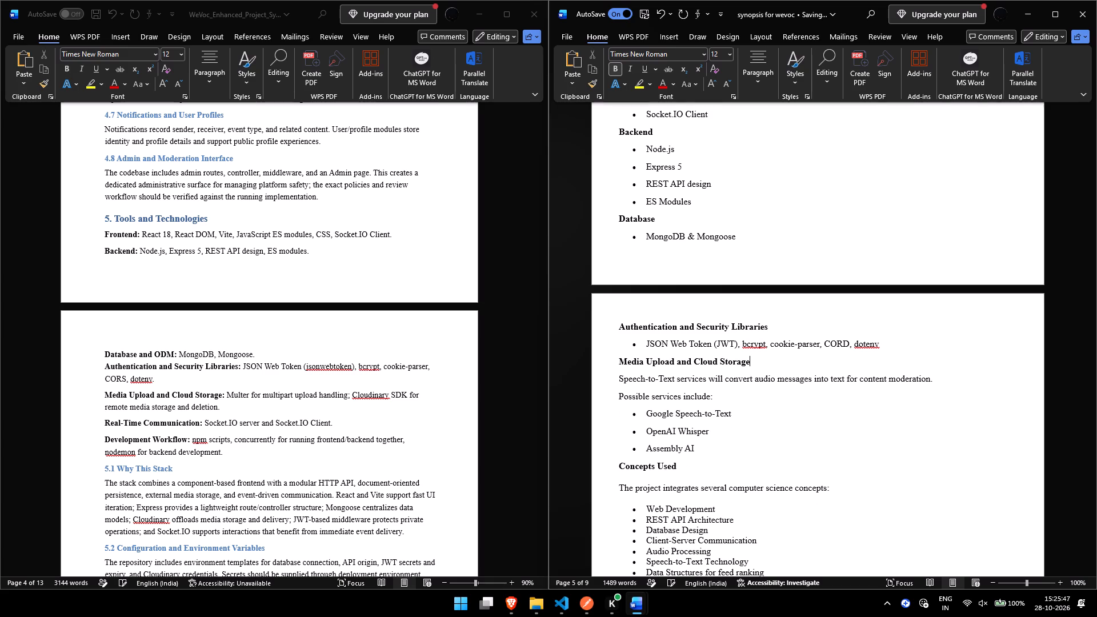
Delete the Speech-to-Text services sentence and the "Possible services include:" line under Media Upload and Cloud Storage.
key("Down")
key("Down")
key("Down")
key("Up")
key("shift+Up")
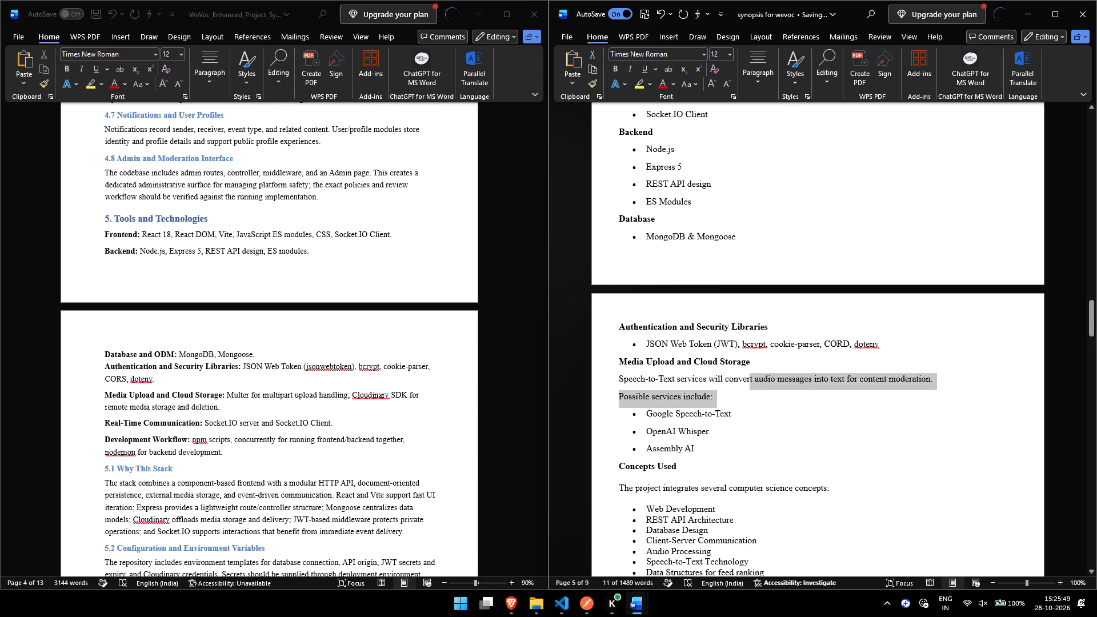
key("BackSpace")
key("ctrl+BackSpace")
key("ctrl+BackSpace")
key("ctrl+BackSpace")
key("ctrl+BackSpace")
key("ctrl+BackSpace")
key("ctrl+BackSpace")
key("ctrl+BackSpace")
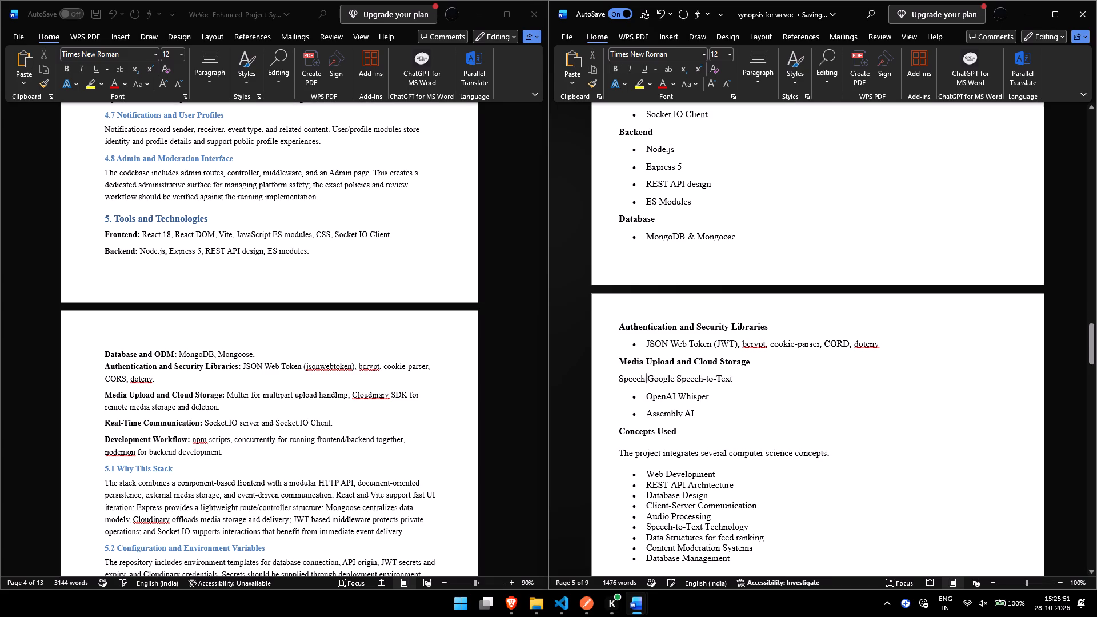
key("ctrl+BackSpace")
key("ctrl+BackSpace")
key("Return")
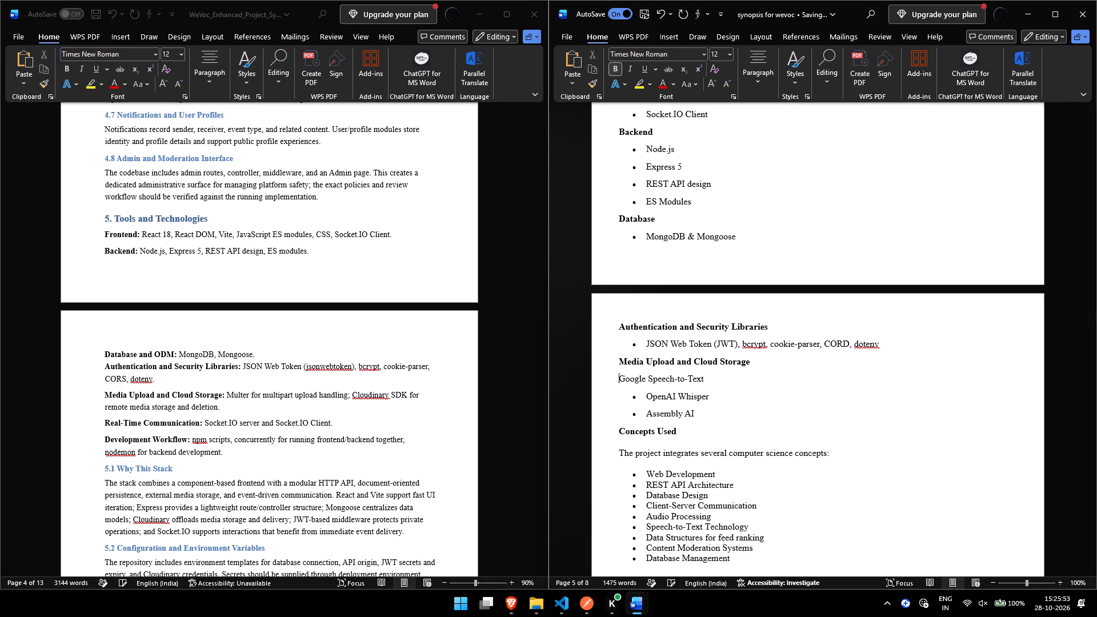
Delete the "Google Speech-to-Text" line under Media Upload and Cloud Storage.
key("shift+Right")
key("shift+Right")
key("shift+Right")
key("shift+Right")
key("shift+Right")
key("shift+Right")
key("shift+Right")
key("shift+Right")
key("shift+Right")
key("shift+Right")
key("shift+Right")
key("shift+Right")
key("shift+Right")
key("shift+Right")
key("shift+Right")
key("shift+Right")
key("shift+Right")
key("shift+Right")
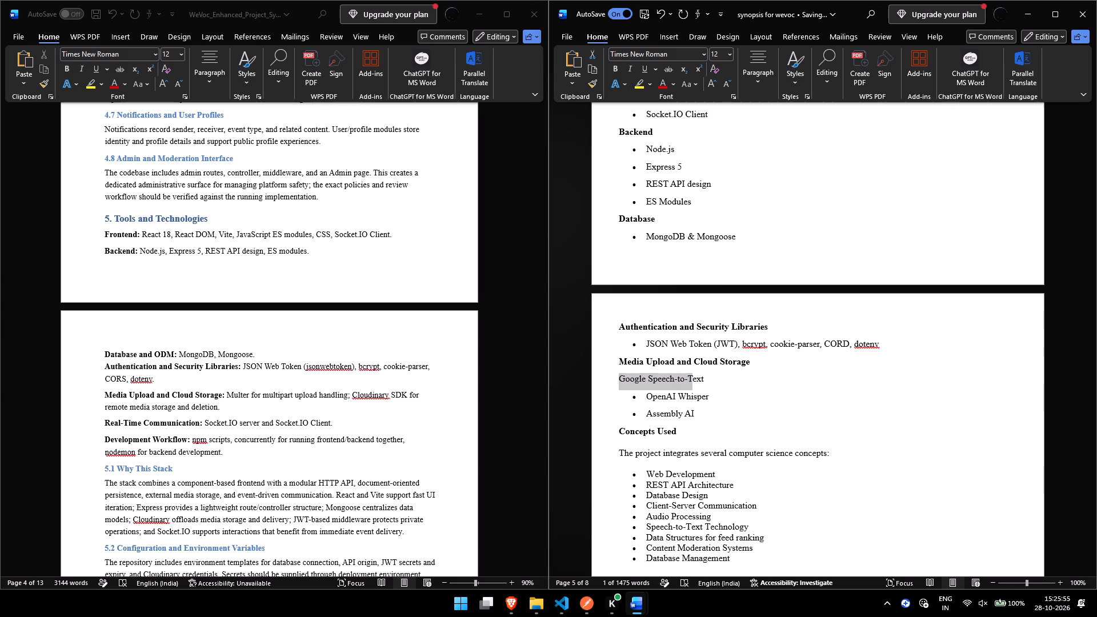
key("shift+Right")
key("shift+Right")
key("shift+Right")
key("BackSpace")
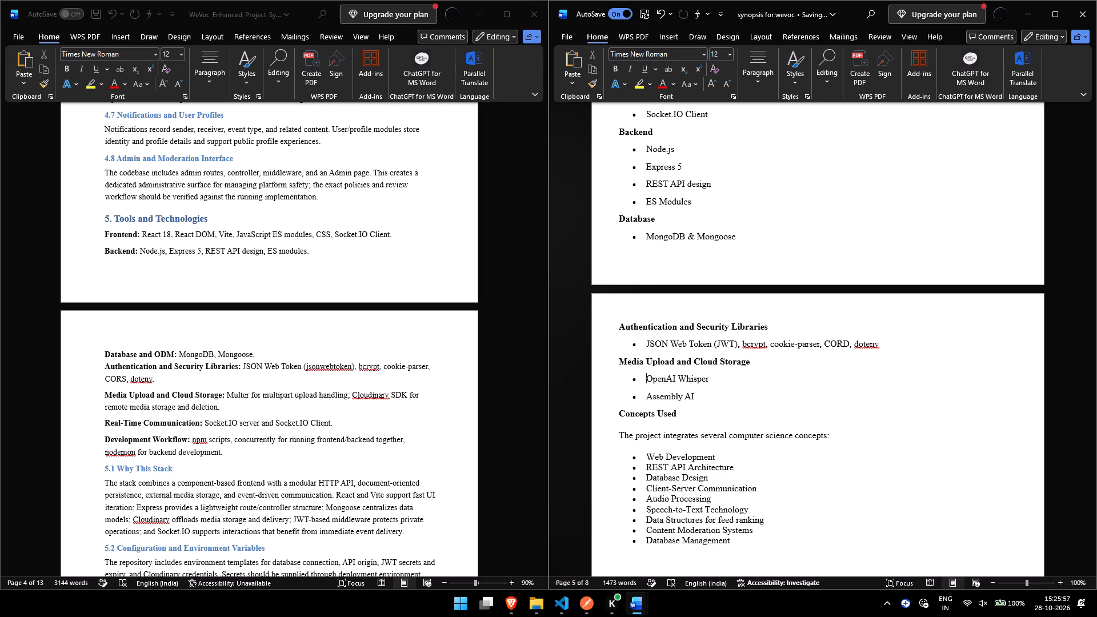
Replace the "OpenAI Whisper" bullet with "Multer for multipart upload handling".
key("ctrl+shift+Right")
key("ctrl+shift+Right")
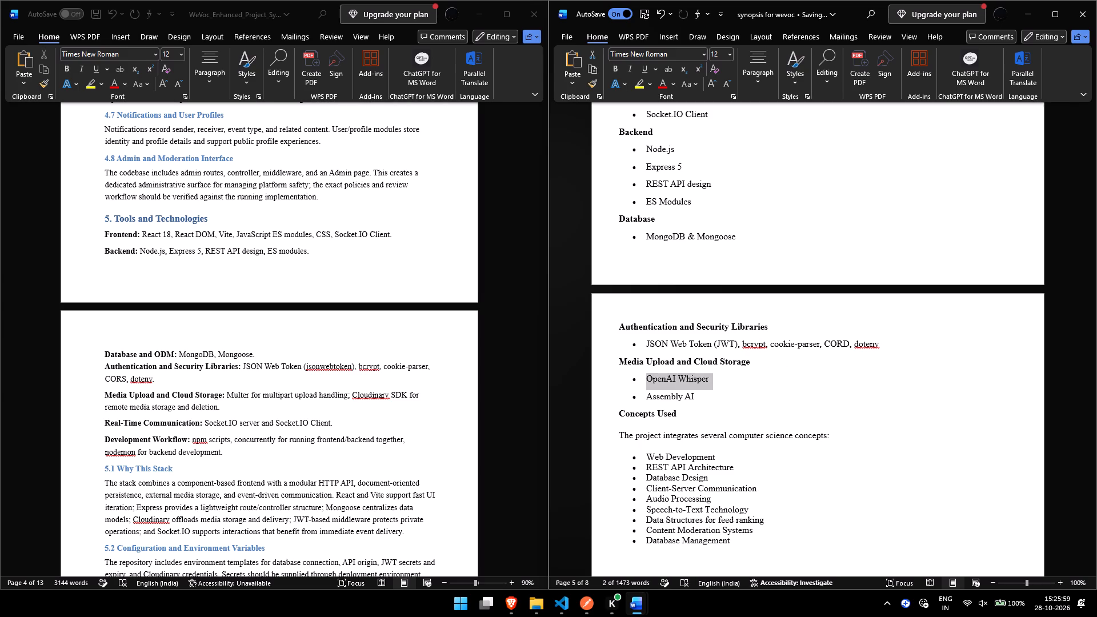
key("shift+m")
type("ulter")
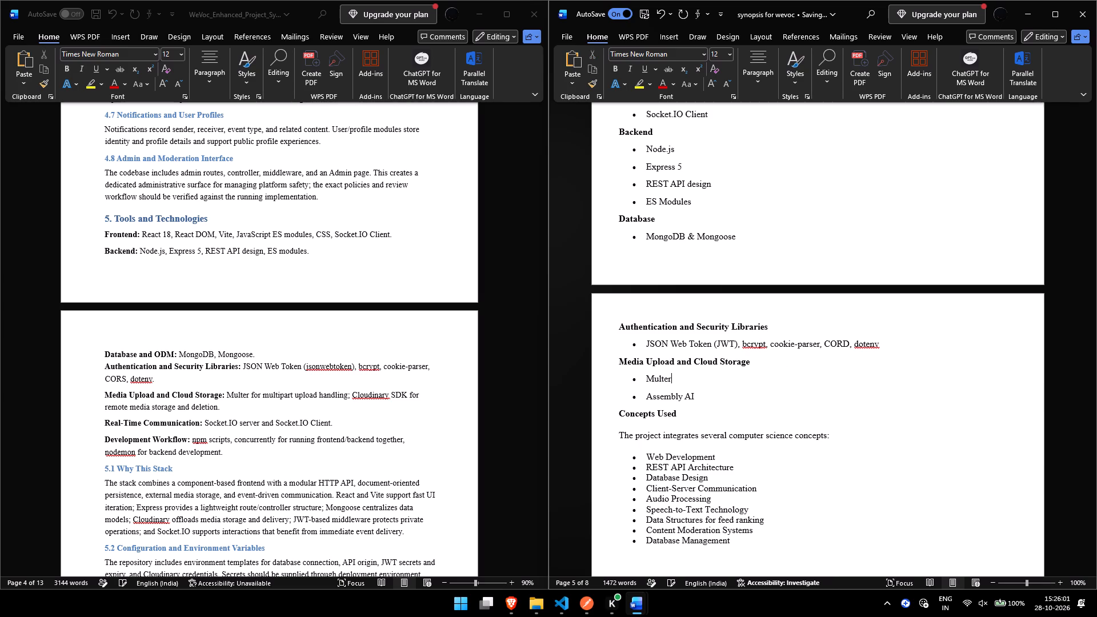
key("space")
type("for Mul")
key("BackSpace")
key("BackSpace")
key("BackSpace")
type("mu")
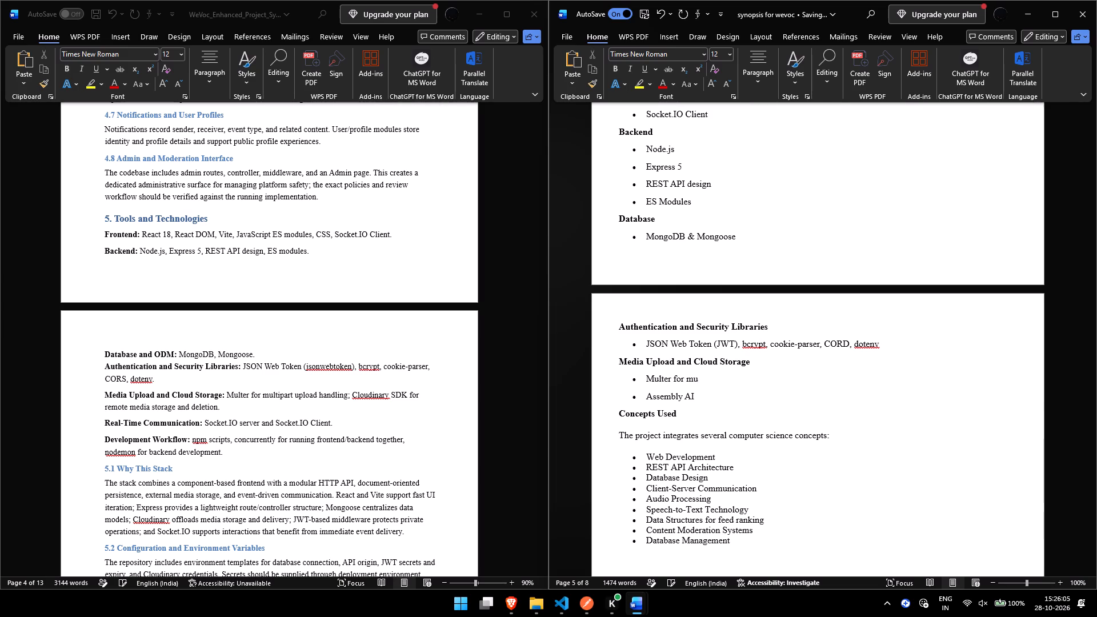
type("ltipart upload hanf")
key("BackSpace")
type("dling")
Add a bullet reading "Cloudinary SDK for remote media storage and deletion" after the Multer bullet under Media Upload and Cloud Storage.
key("Return")
key("shift+c")
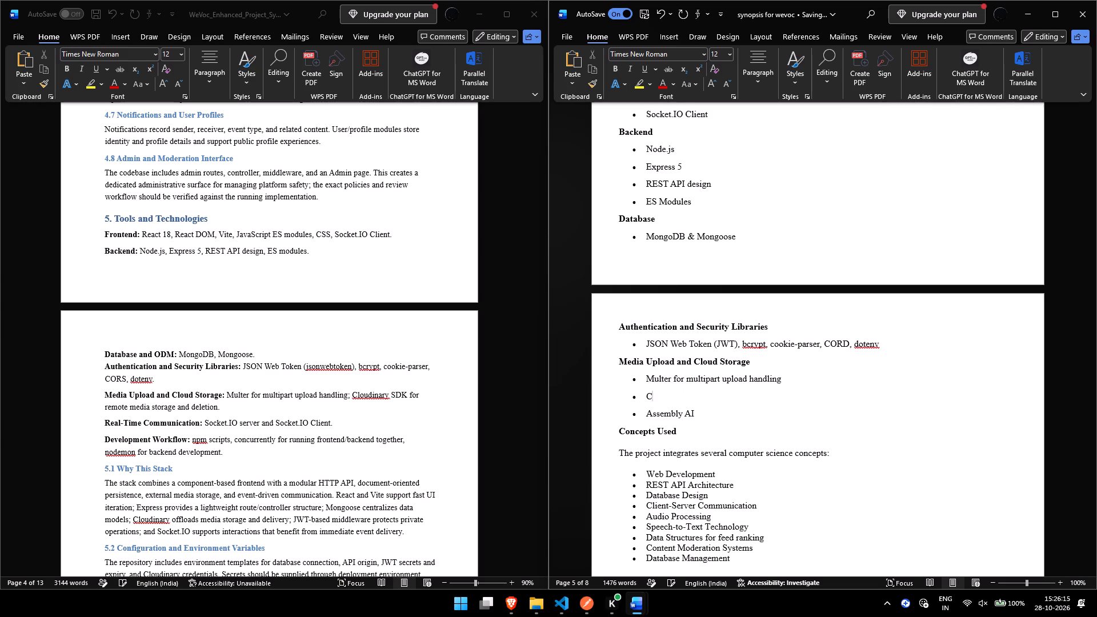
type("lousf")
key("BackSpace")
key("BackSpace")
type("dinat")
key("BackSpace")
type("ry SDK for remove")
key("BackSpace")
key("BackSpace")
type("te mefia")
key("space")
key("BackSpace")
key("BackSpace")
key("BackSpace")
key("BackSpace")
type("dia storage and deletion")
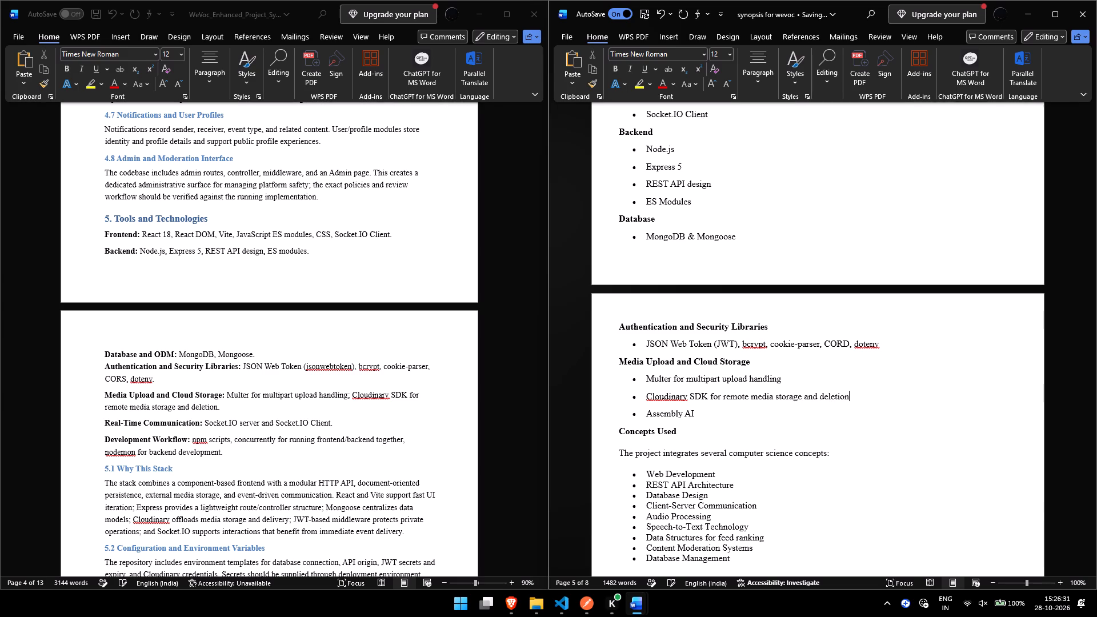
Delete the "Assembly AI" bullet under Media Upload and Cloud Storage.
key("Left")
key("Left")
key("Left")
key("Left")
key("Left")
key("Left")
key("Left")
key("Left")
key("Left")
key("Left")
key("Left")
key("Left")
key("Left")
key("Left")
key("Left")
key("Left")
key("Left")
key("Left")
key("Left")
key("Left")
key("Down")
key("BackSpace")
key("BackSpace")
key("BackSpace")
key("ctrl+BackSpace")
key("ctrl+BackSpace")
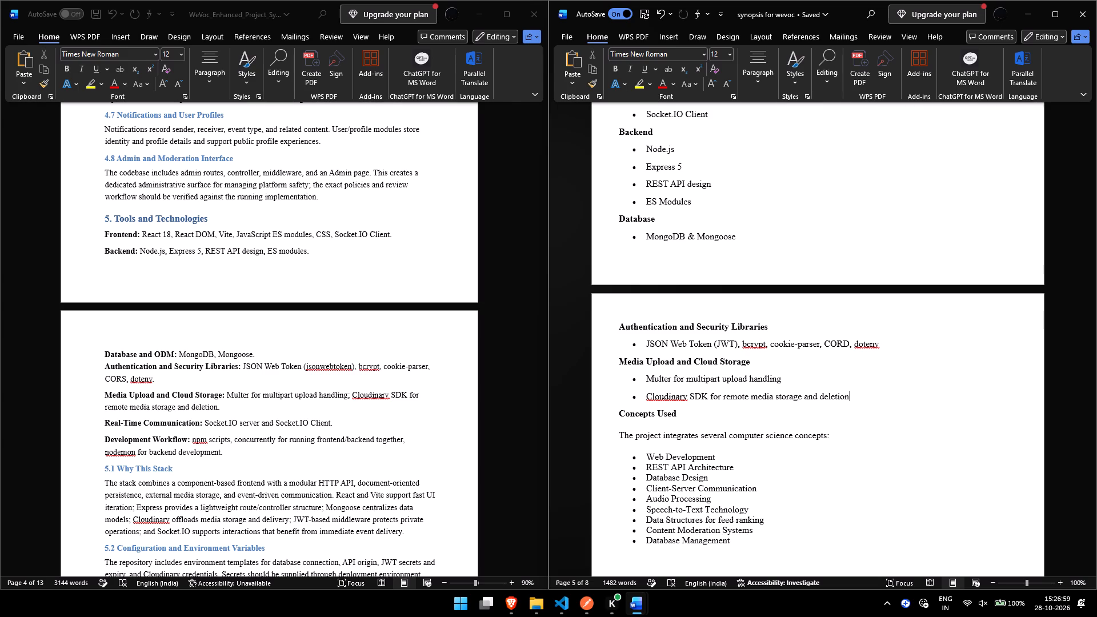
Replace the Concepts Used heading with "Development Workflow:", keeping its bold formatting.
key("Down")
key("Up")
key("Down")
key("BackSpace")
key("BackSpace")
key("BackSpace")
key("BackSpace")
key("BackSpace")
key("BackSpace")
key("BackSpace")
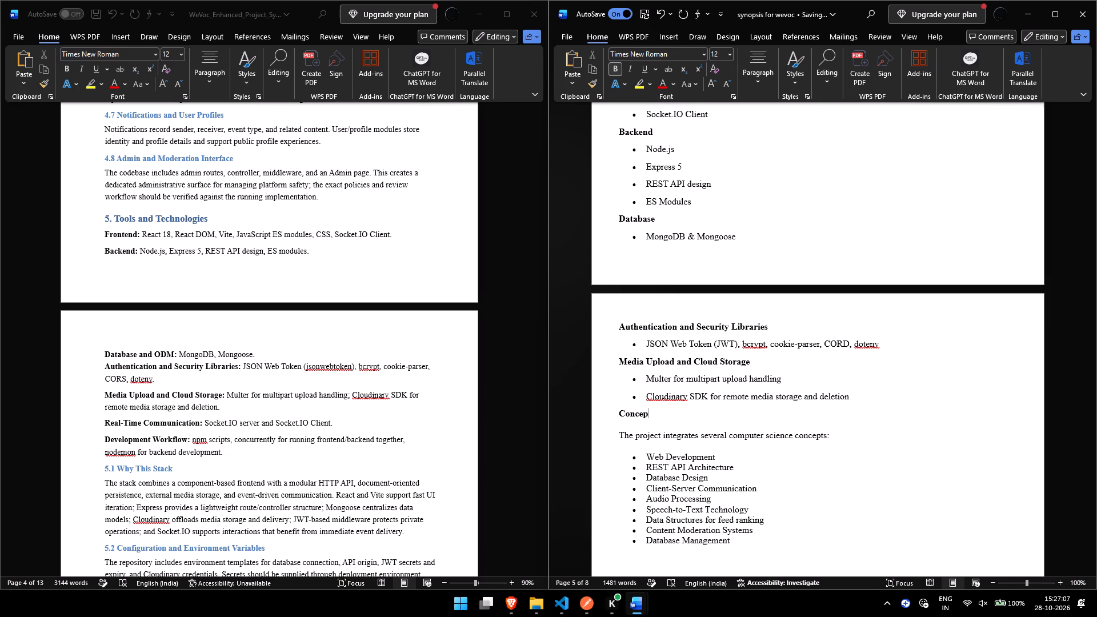
key("BackSpace")
key("BackSpace")
key("BackSpace")
key("BackSpace")
key("BackSpace")
key("BackSpace")
type("DE")
key("BackSpace")
type("evelopt")
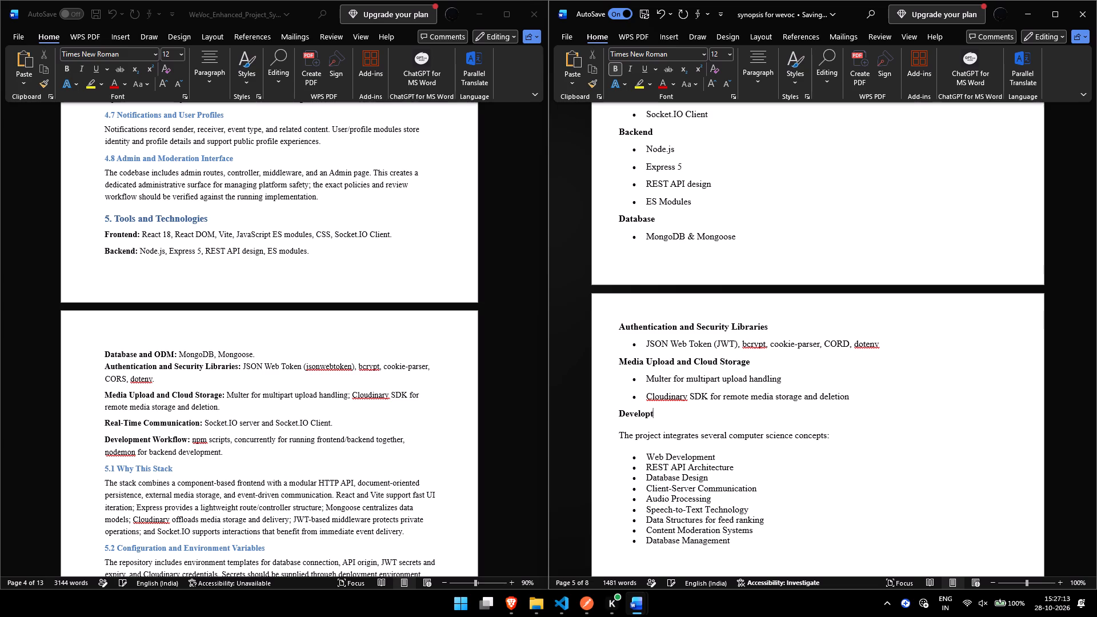
key("BackSpace")
type("ment o")
key("BackSpace")
type("Workflow")
type(":")
key("space")
Delete the sentence about integrating several computer science concepts, along with its line, under the Development Workflow heading.
key("Down")
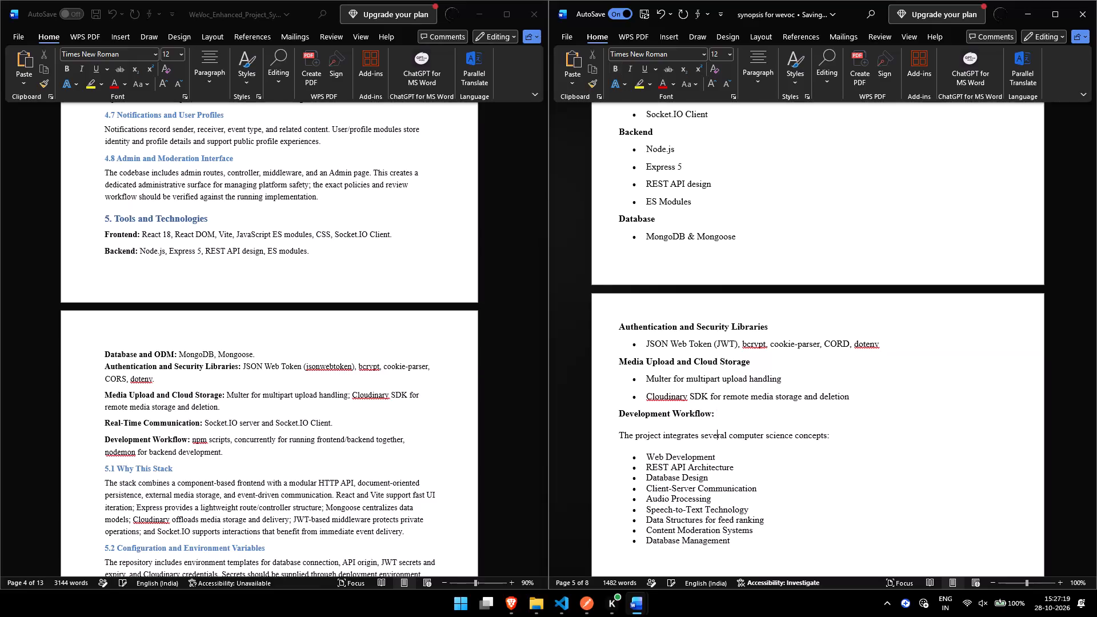
key("Down")
key("Up")
key("Right")
key("Right")
key("Right")
key("Right")
key("Right")
key("Right")
key("Right")
key("Right")
key("Right")
key("Right")
key("Right")
key("Right")
key("Right")
key("Right")
key("Right")
key("Right")
key("Right")
key("Right")
key("Right")
key("Right")
key("Right")
key("Right")
key("ctrl+BackSpace")
key("ctrl+BackSpace")
key("ctrl+BackSpace")
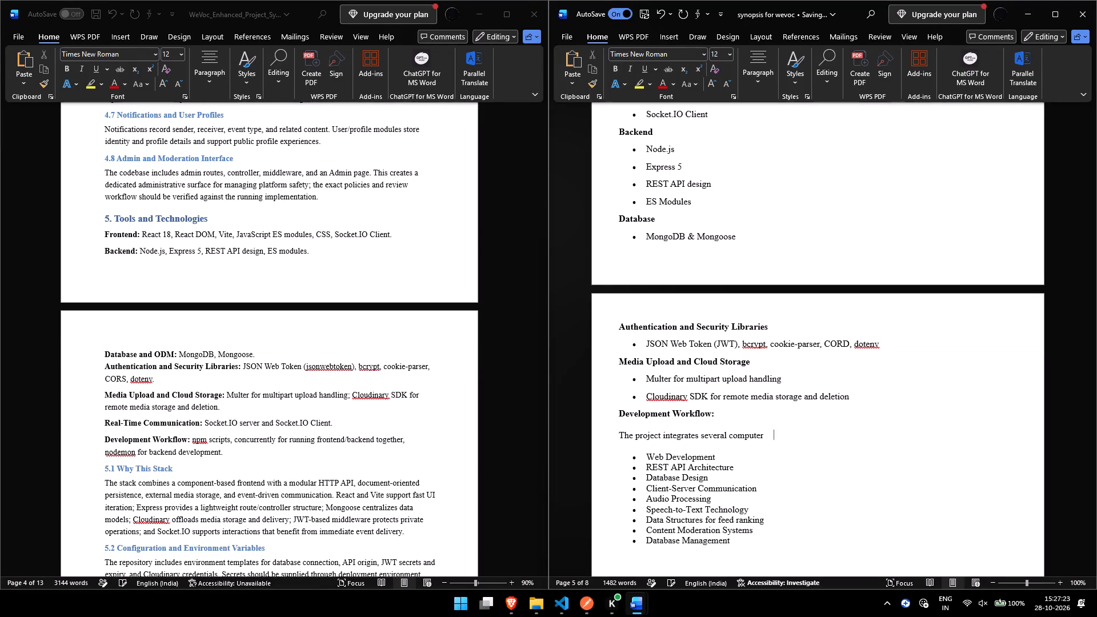
key("ctrl+BackSpace")
key("ctrl+BackSpace")
key("ctrl+BackSpace")
key("ctrl+BackSpace")
key("ctrl+BackSpace")
key("BackSpace")
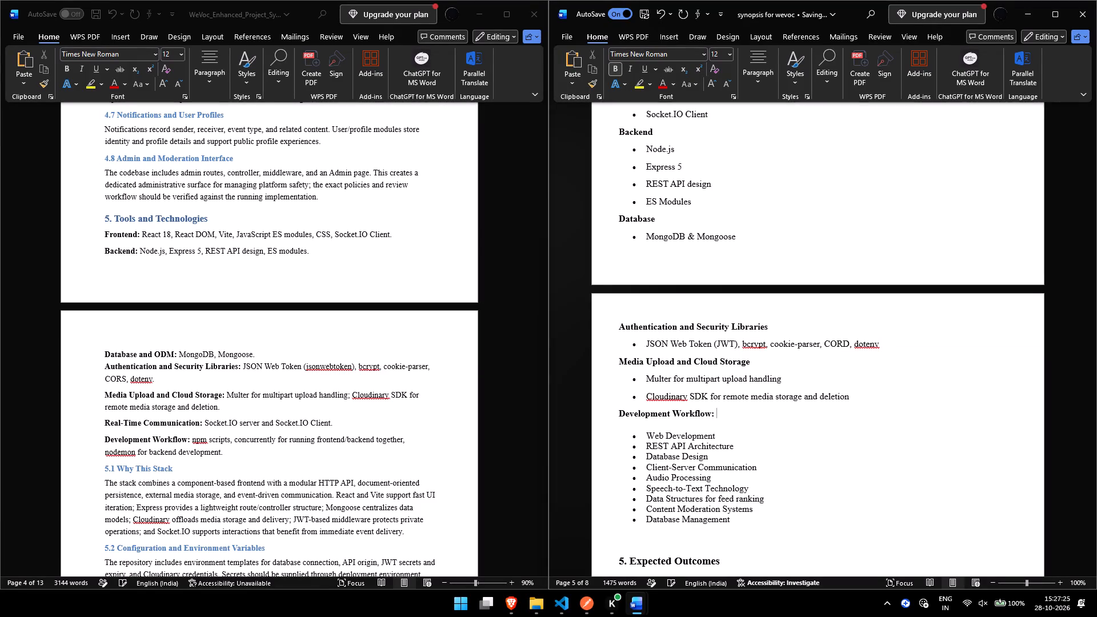
Clear the bullet list from Web Development through Database Management, keeping one empty bullet under Development Workflow.
key("Down")
key("Down")
key("Down")
key("Down")
key("Down")
key("Down")
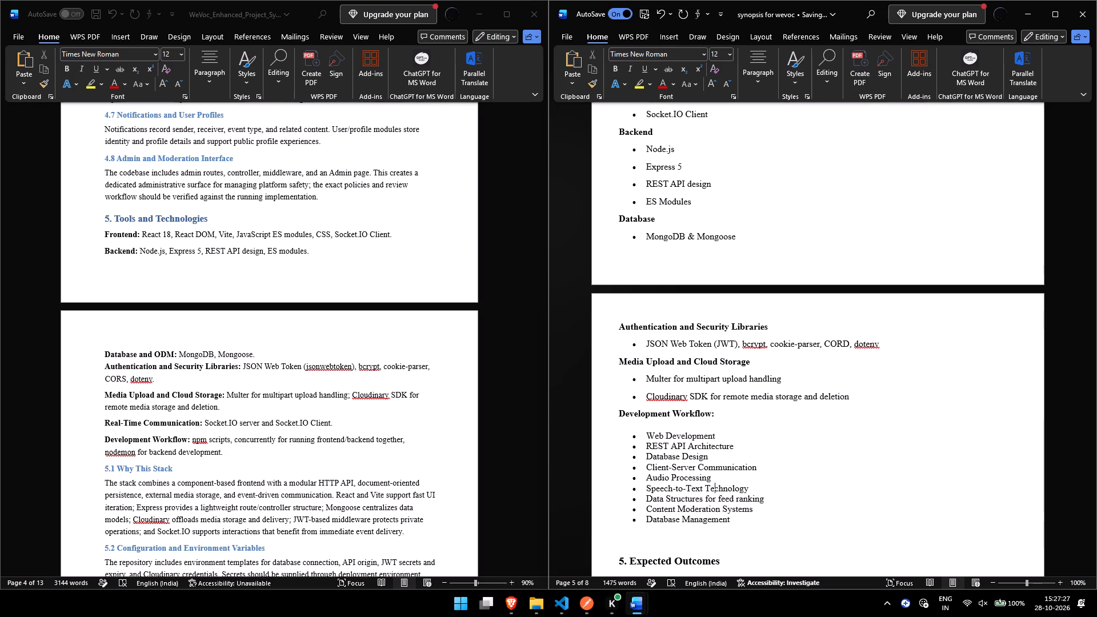
key("Down")
key("Down")
key("Down")
key("Up")
key("Right")
key("Down")
key("Right")
key("Right")
key("Right")
key("shift+Up")
key("shift+Up")
key("shift+Up")
key("shift+Up")
key("shift+Up")
key("shift+Up")
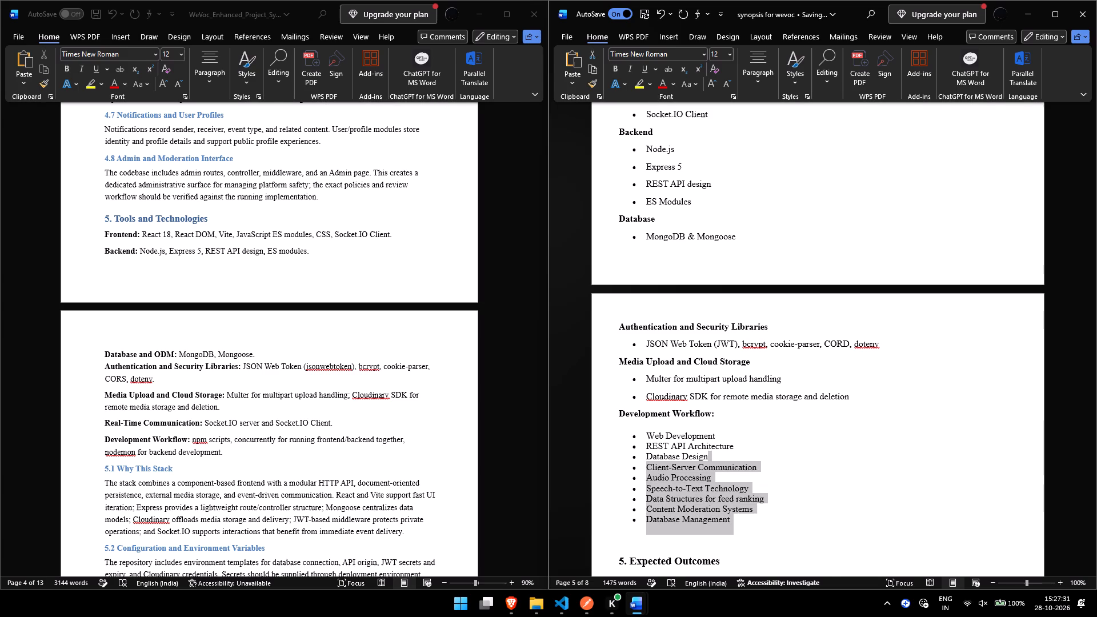
key("shift+Up")
key("BackSpace")
key("ctrl+BackSpace")
key("ctrl+BackSpace")
key("ctrl+BackSpace")
key("ctrl+BackSpace")
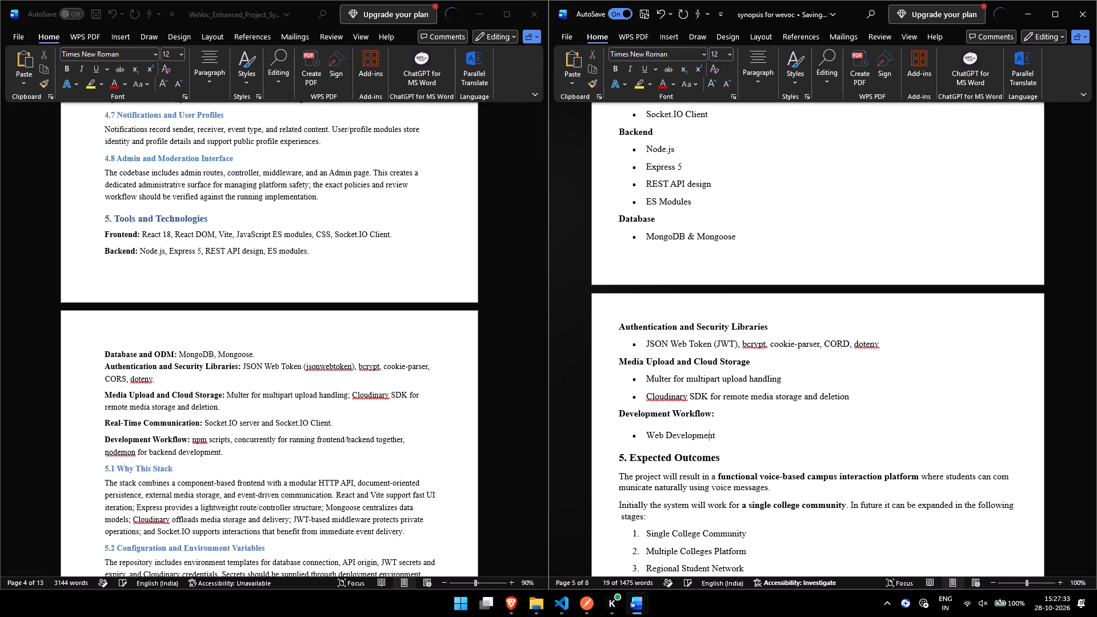
key("BackSpace")
key("BackSpace")
key("ctrl+BackSpace")
key("ctrl+BackSpace")
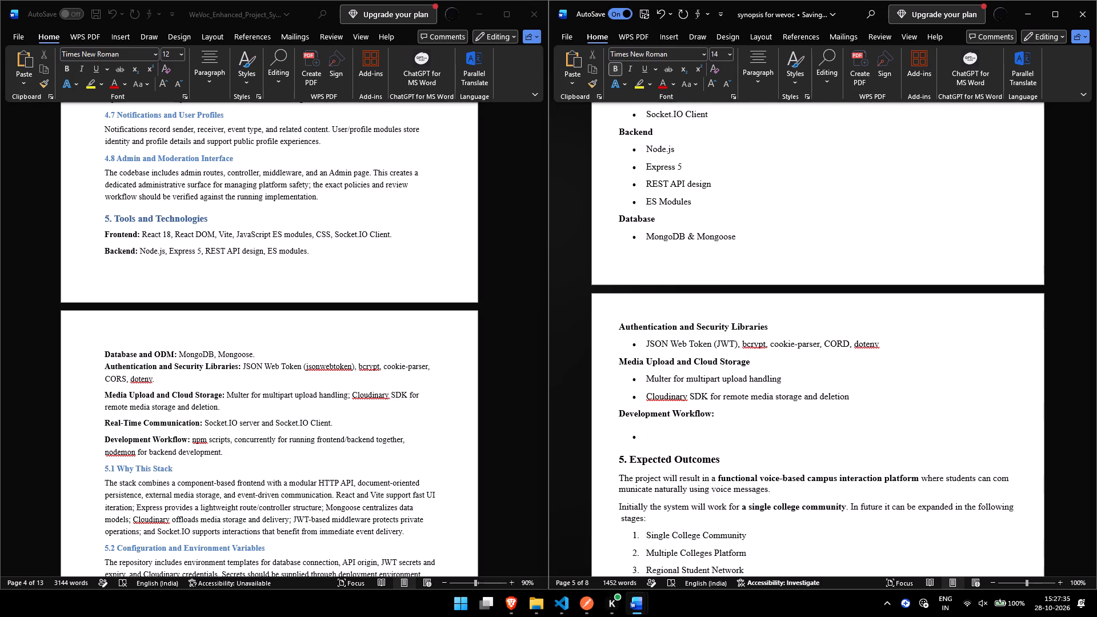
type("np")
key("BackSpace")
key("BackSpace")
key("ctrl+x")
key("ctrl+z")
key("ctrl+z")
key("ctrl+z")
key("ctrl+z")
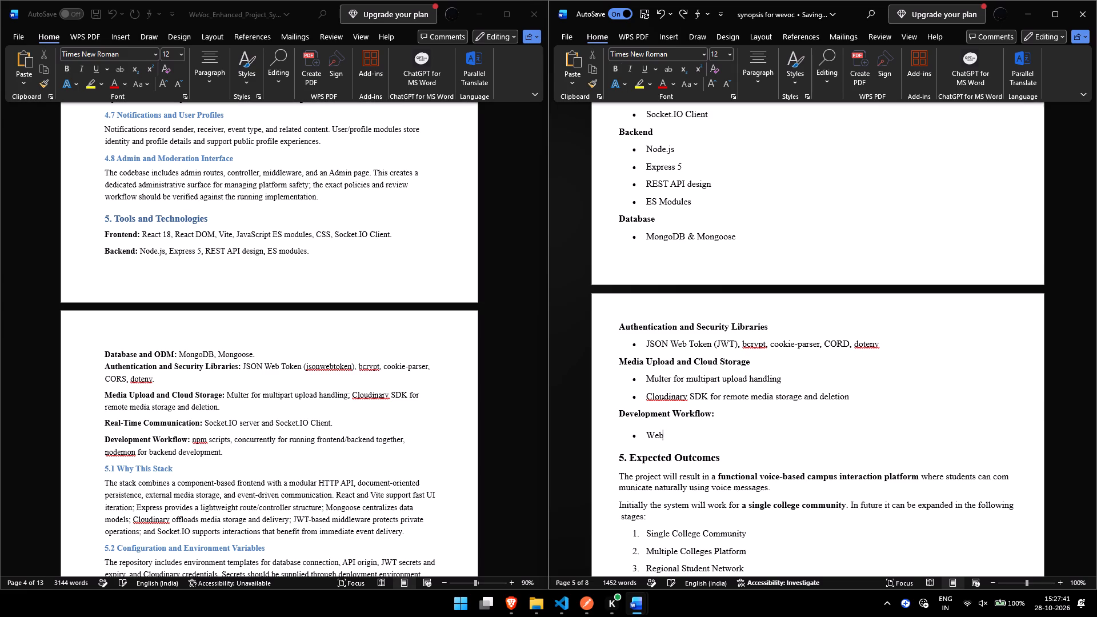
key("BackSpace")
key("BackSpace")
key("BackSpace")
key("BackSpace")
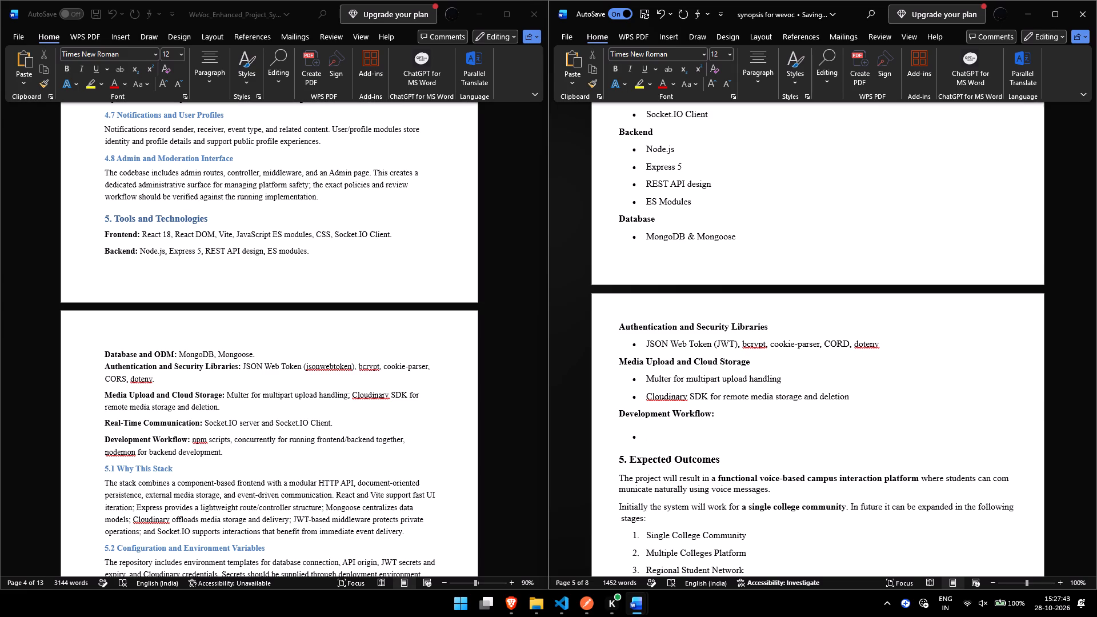
Enter "npm scripts" in lowercase as the first bullet under Development Workflow and start a second bullet below it.
key("ctrl+z")
type("npm")
key("Left")
key("Left")
key("Left")
key("BackSpace")
key("Right")
key("Right")
key("Right")
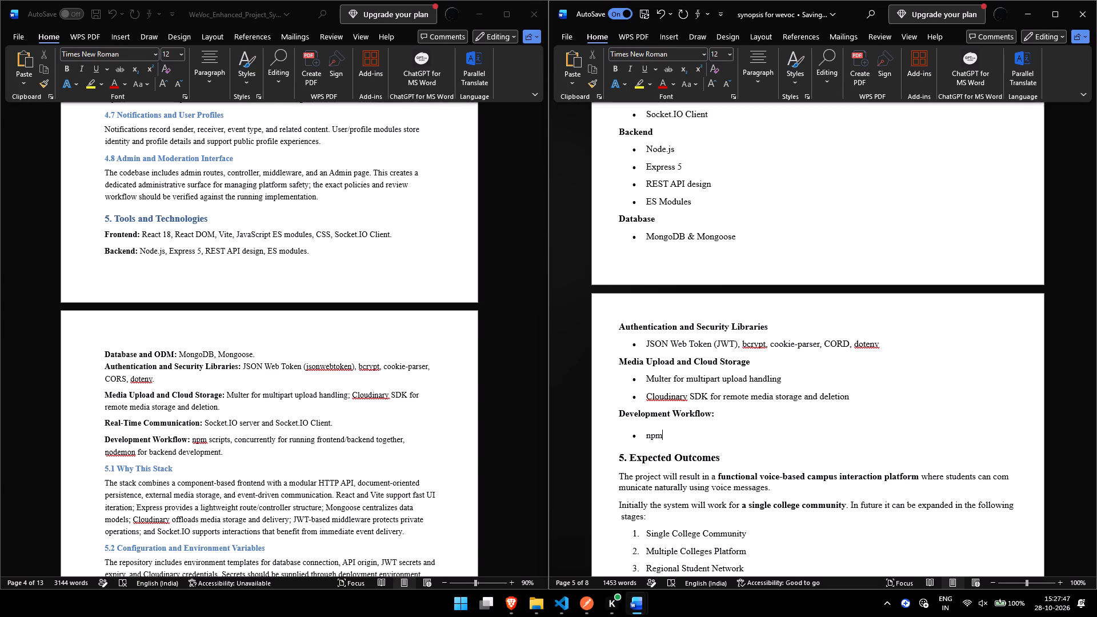
key("Right")
key("Left")
key("space")
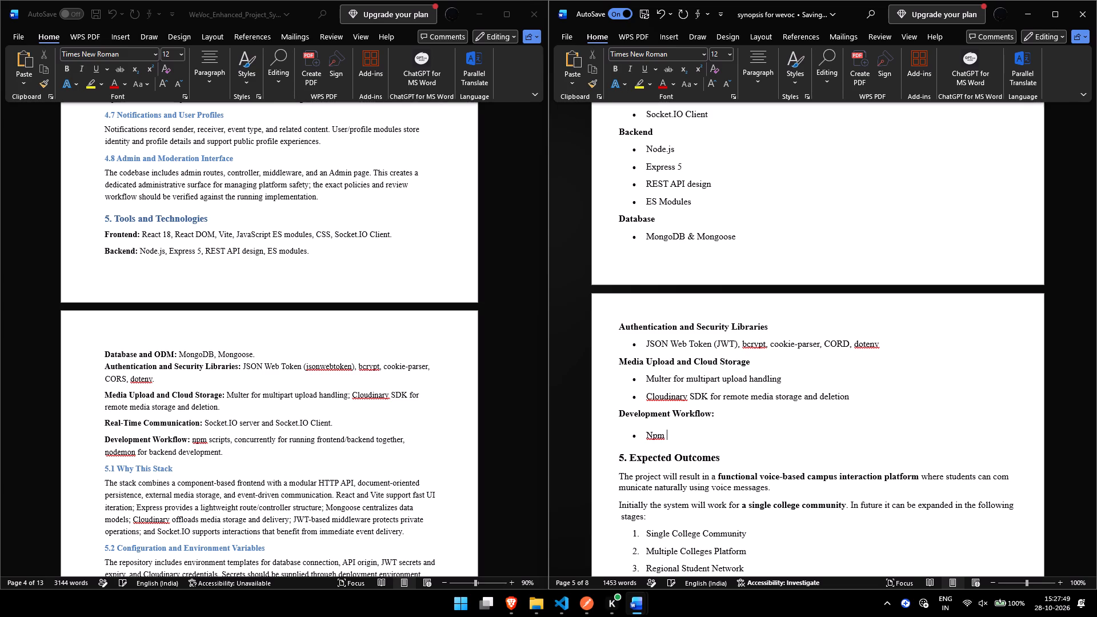
key("BackSpace")
key("BackSpace")
key("BackSpace")
key("BackSpace")
type("npm")
key("space")
type("scripts")
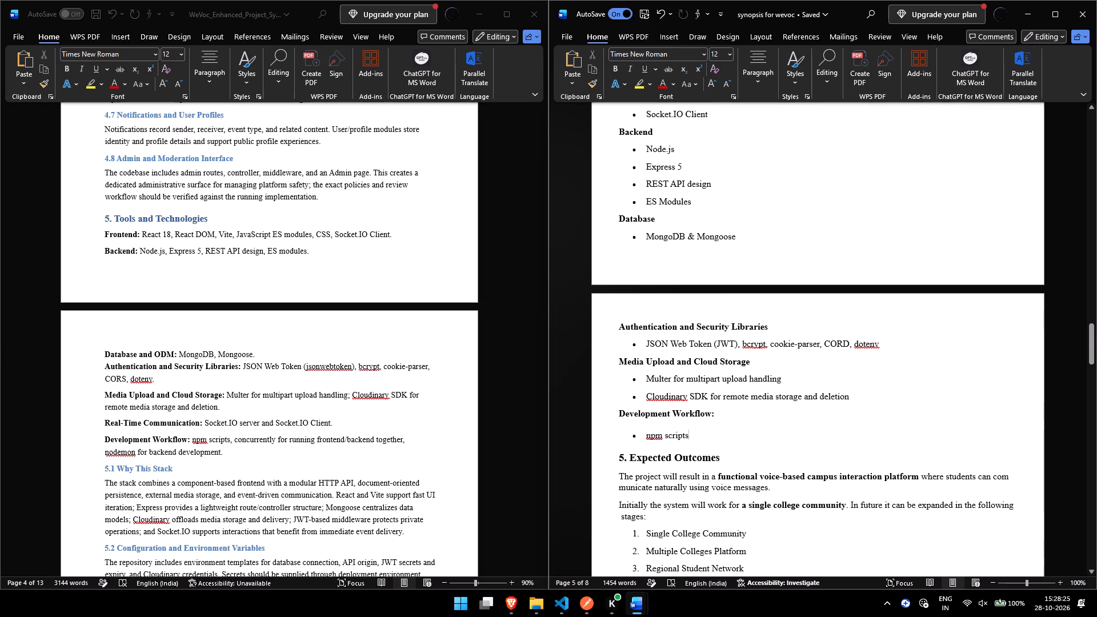
key("Return")
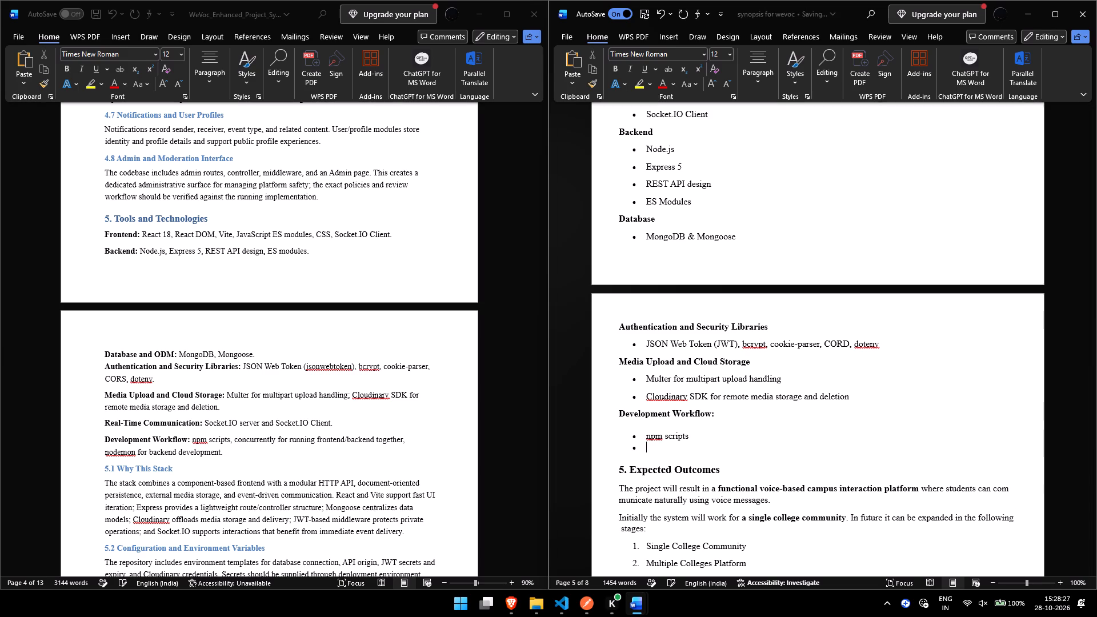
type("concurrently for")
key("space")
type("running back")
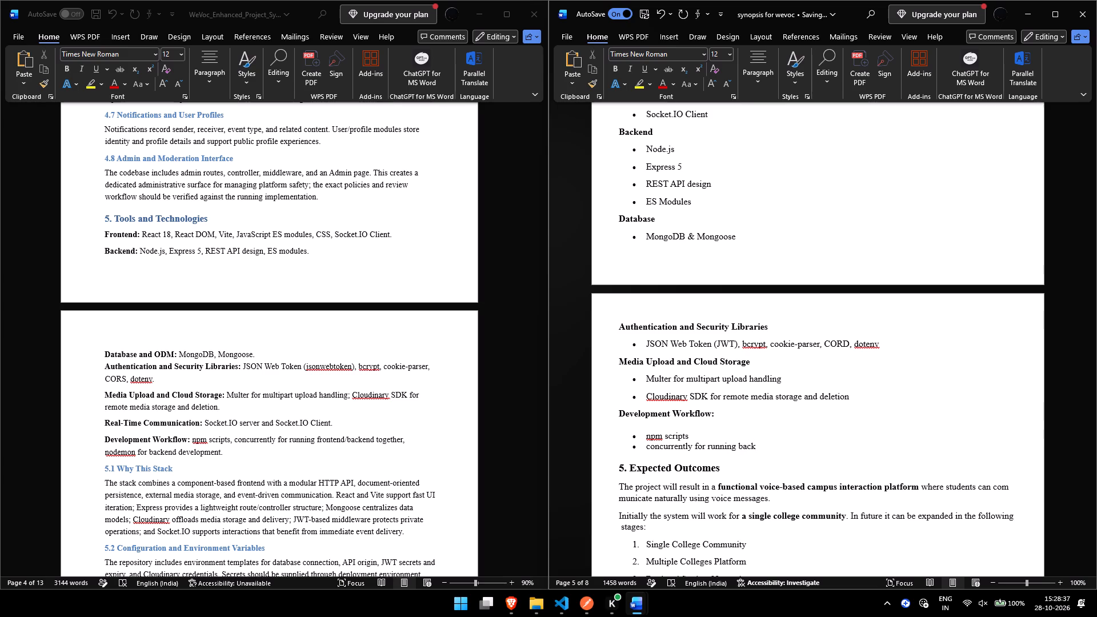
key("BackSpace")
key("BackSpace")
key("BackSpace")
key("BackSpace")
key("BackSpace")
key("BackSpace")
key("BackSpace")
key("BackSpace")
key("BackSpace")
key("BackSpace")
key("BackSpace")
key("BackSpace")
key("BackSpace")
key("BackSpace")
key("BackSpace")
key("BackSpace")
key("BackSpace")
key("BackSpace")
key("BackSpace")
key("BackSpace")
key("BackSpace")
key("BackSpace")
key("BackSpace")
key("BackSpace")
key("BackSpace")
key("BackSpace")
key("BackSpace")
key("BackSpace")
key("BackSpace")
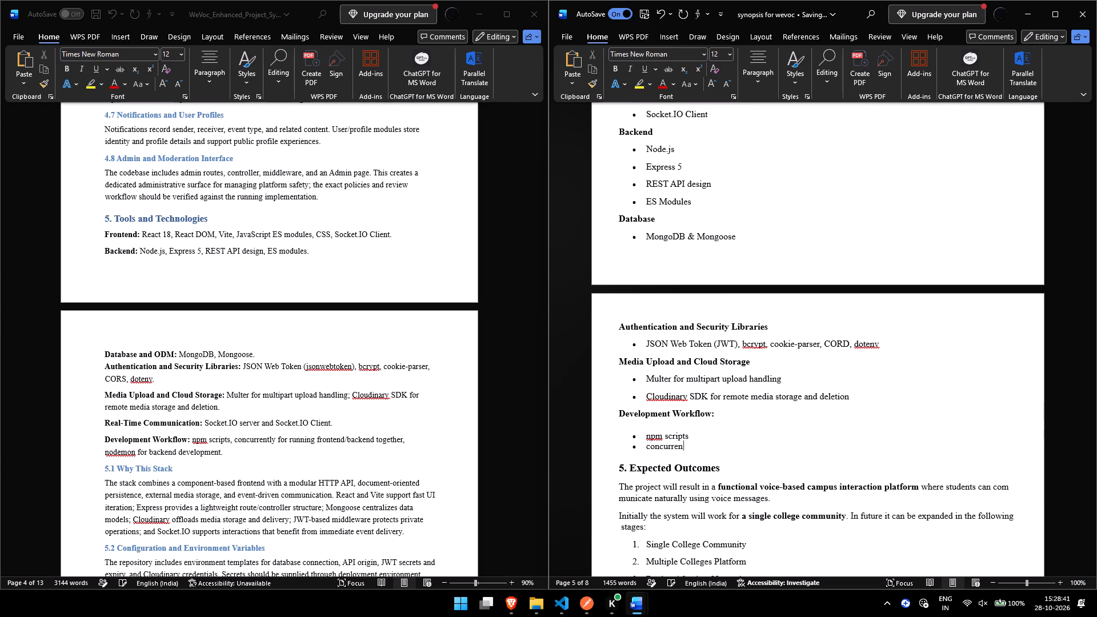
Enter "nodemon for backend" as the second bullet under Development Workflow.
type("noem")
key("BackSpace")
key("BackSpace")
type("demon")
key("space")
type("for")
key("BackSpace")
key("BackSpace")
key("BackSpace")
type("fo")
key("space")
key("BackSpace")
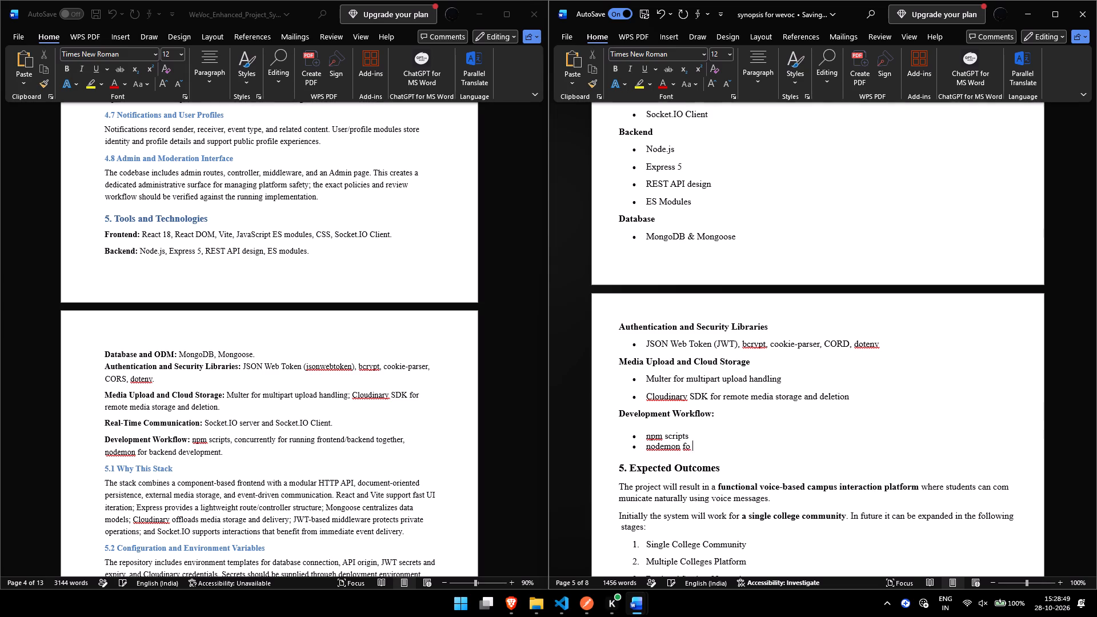
type("r backend")
key("ctrl+Left")
key("Left")
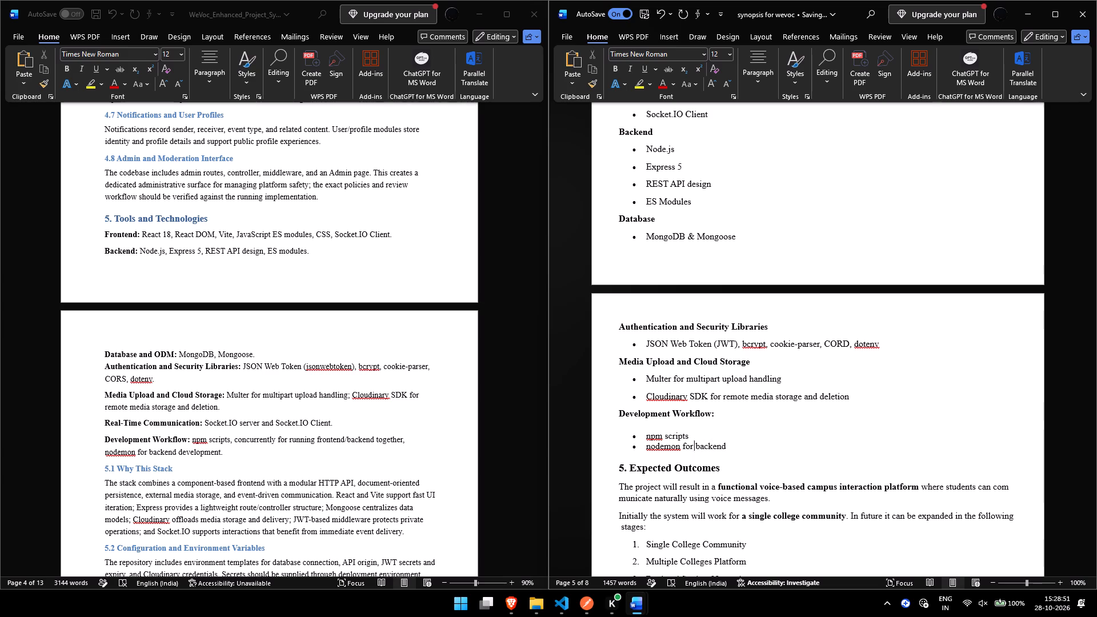
key("Down")
Compare the older synopsis's sections from Expected Outcomes onward with the enhanced synopsis's sections from 5.1 Why This Stack through System Workflow.
scroll(667, 397, "down", 1)
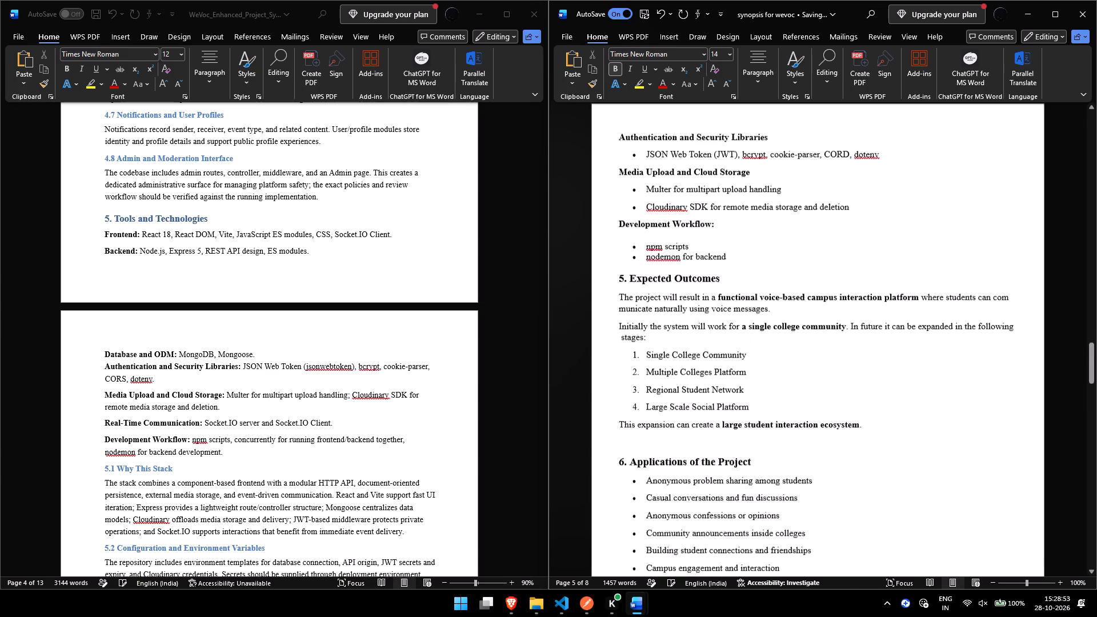
scroll(667, 397, "down", 1)
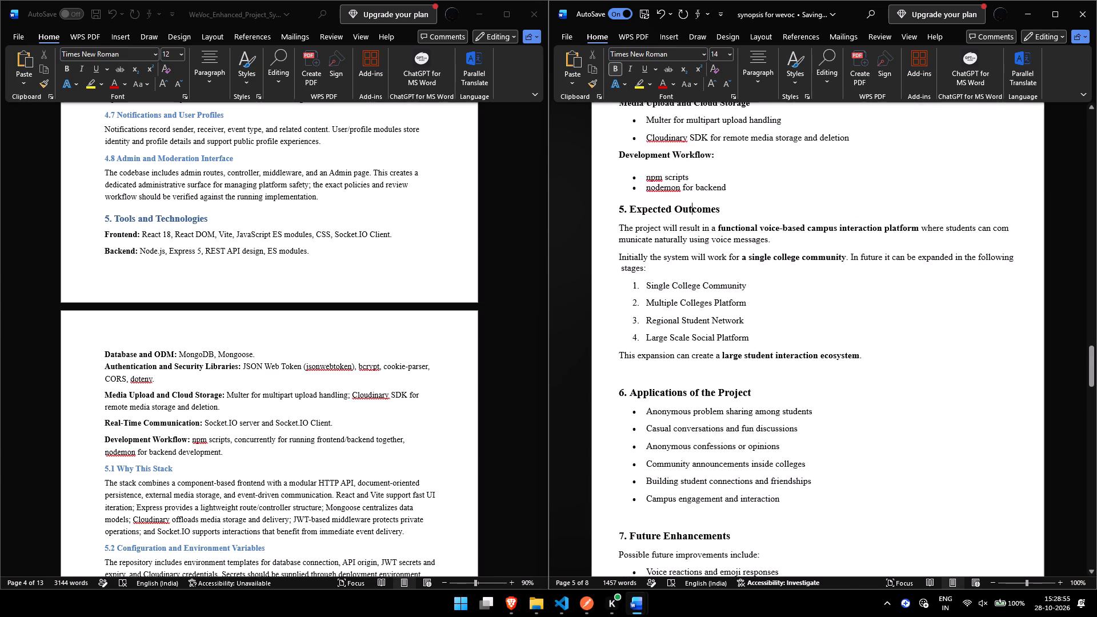
scroll(667, 397, "down", 2)
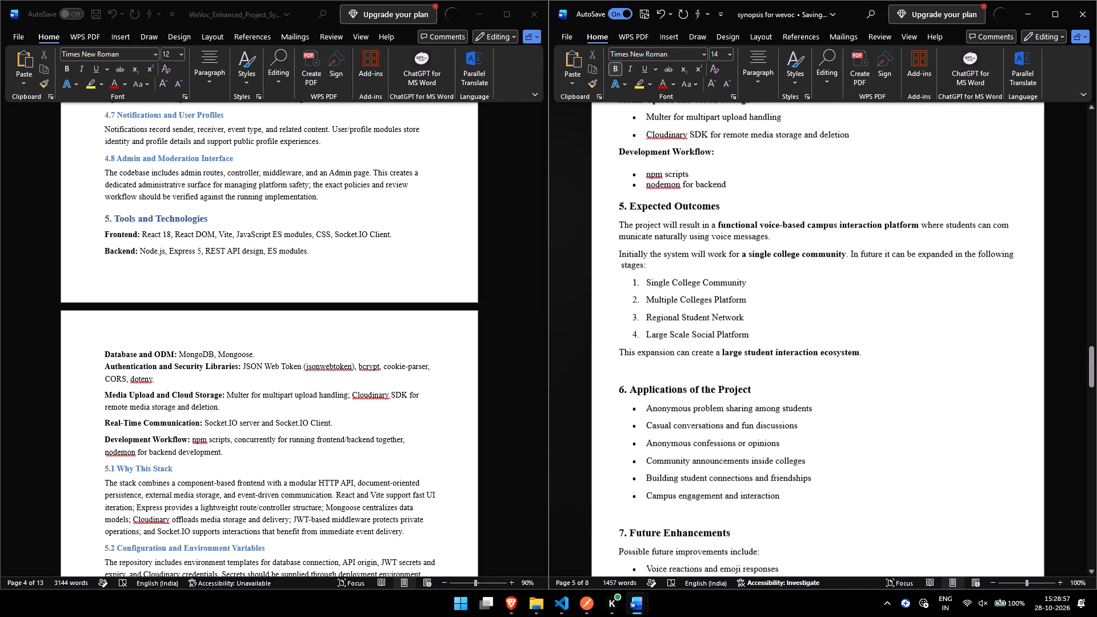
scroll(667, 397, "down", 1)
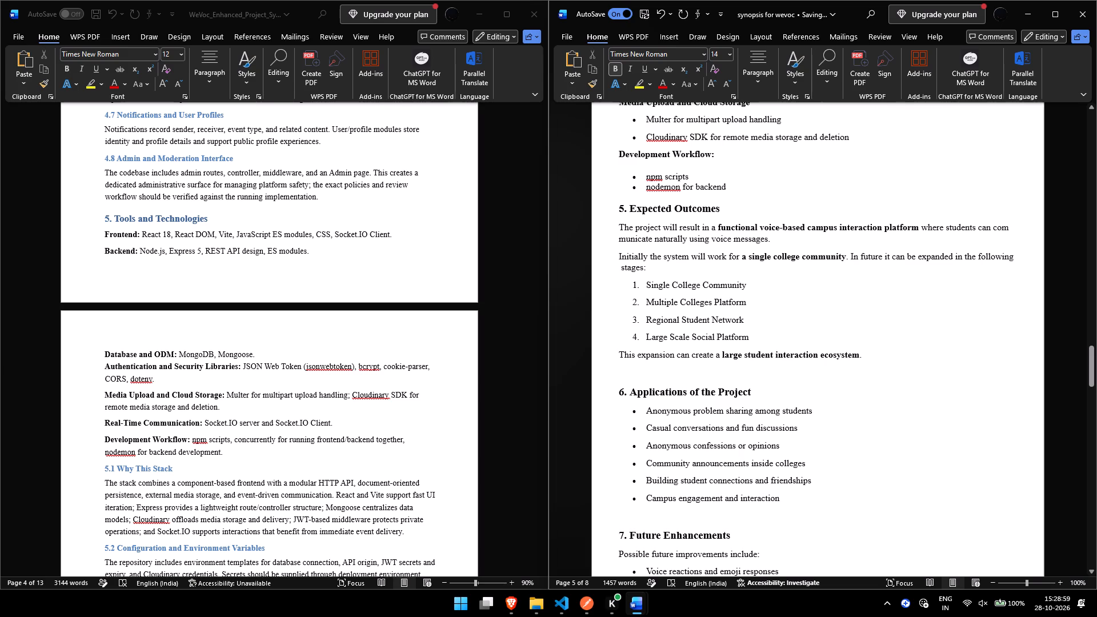
scroll(667, 397, "down", 10)
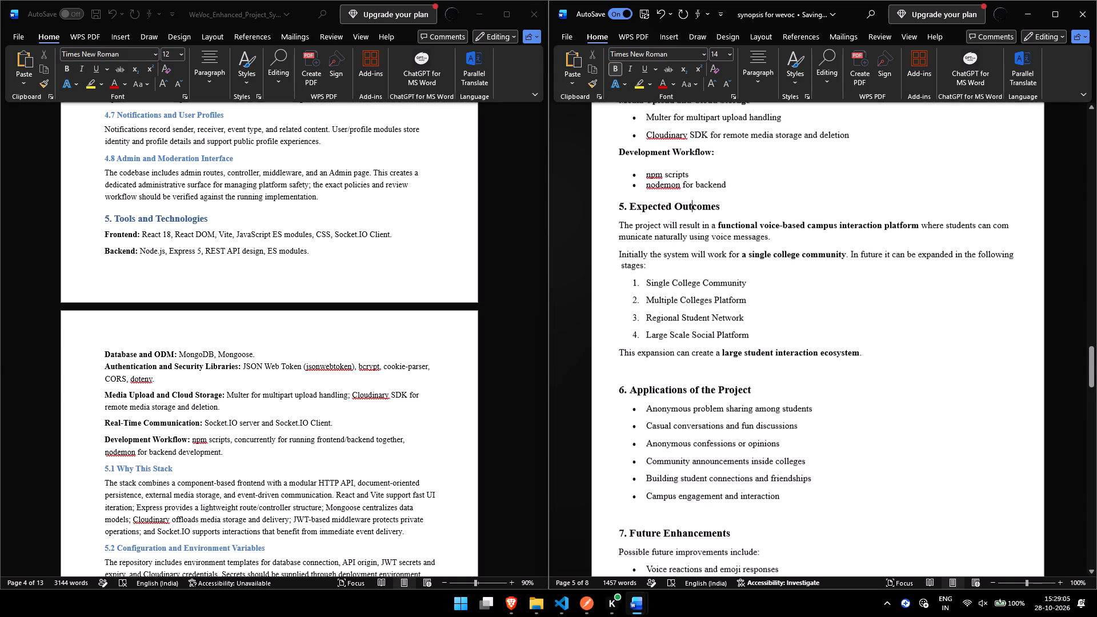
scroll(667, 397, "down", 2)
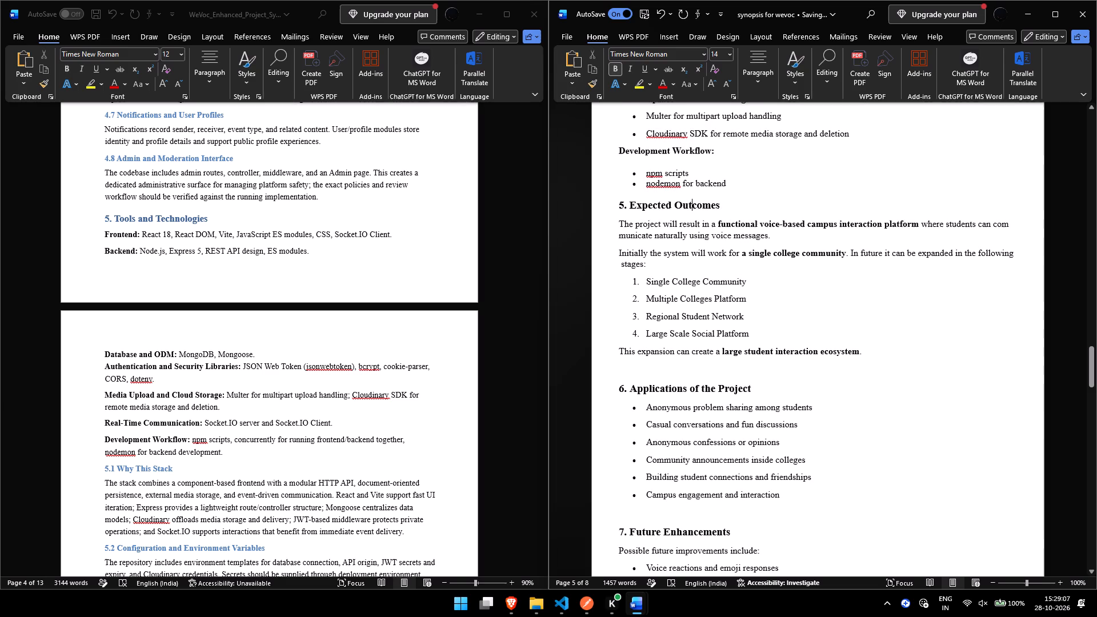
scroll(667, 397, "down", 1)
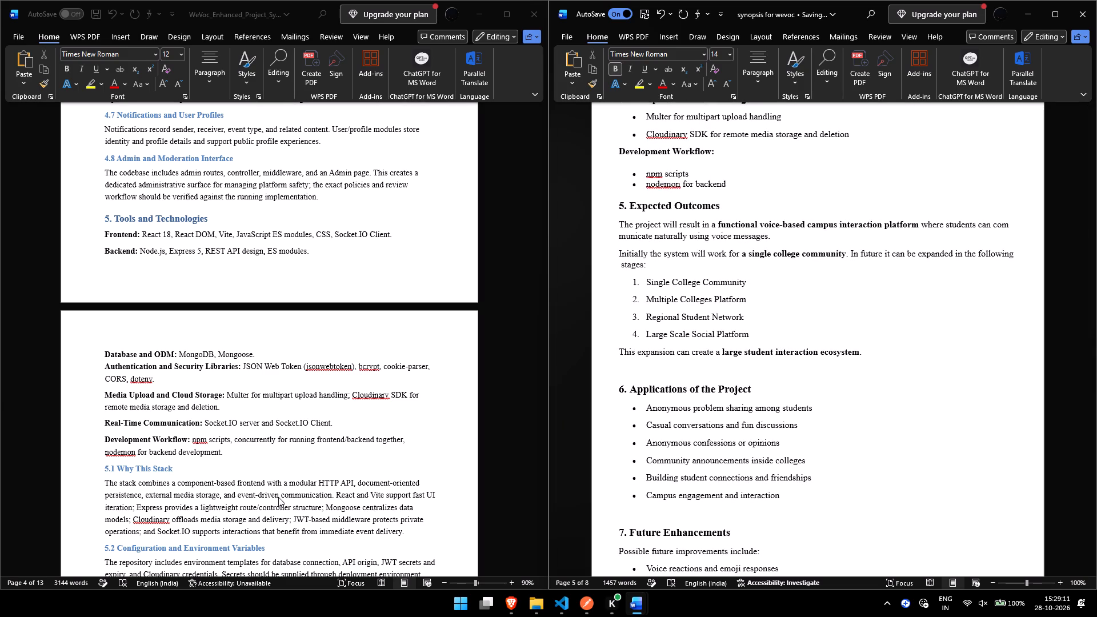
scroll(295, 495, "down", 1)
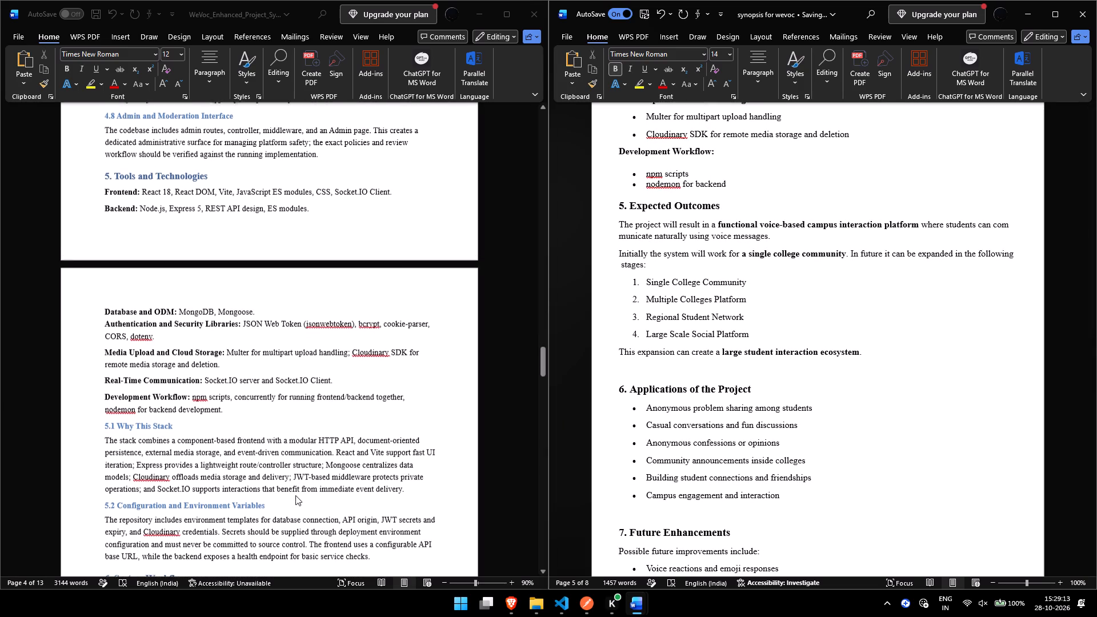
scroll(295, 495, "down", 2)
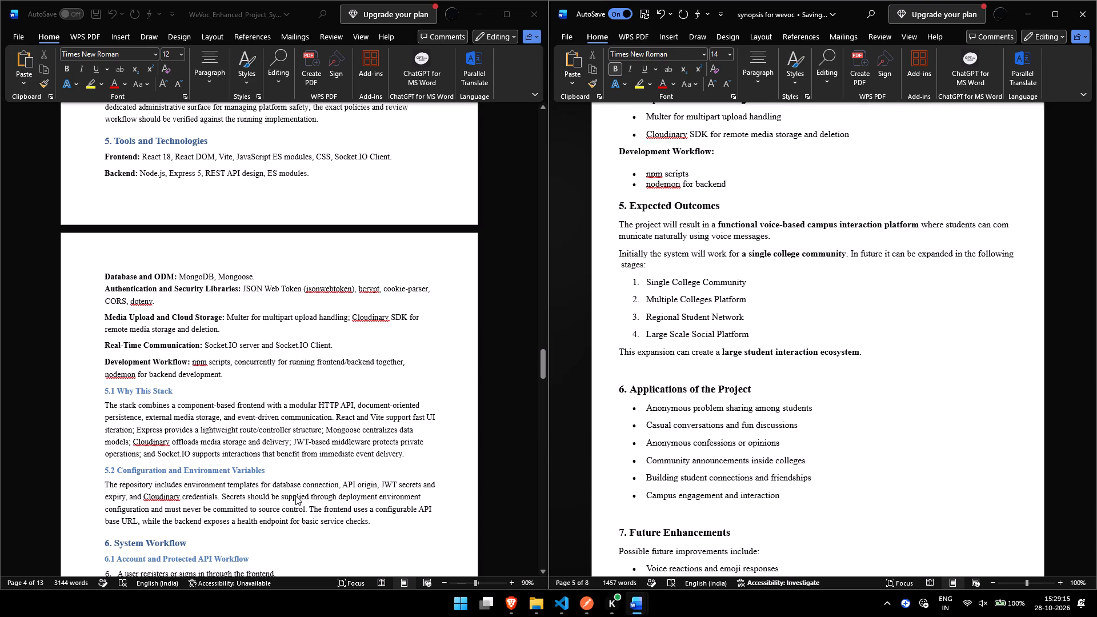
scroll(295, 495, "down", 2)
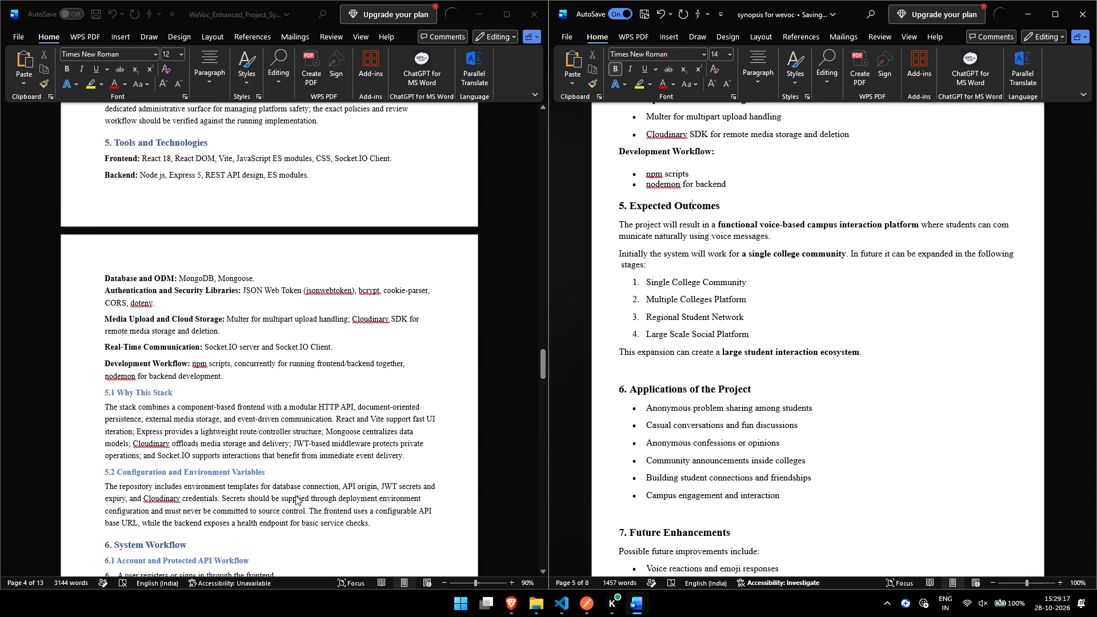
scroll(295, 495, "down", 1)
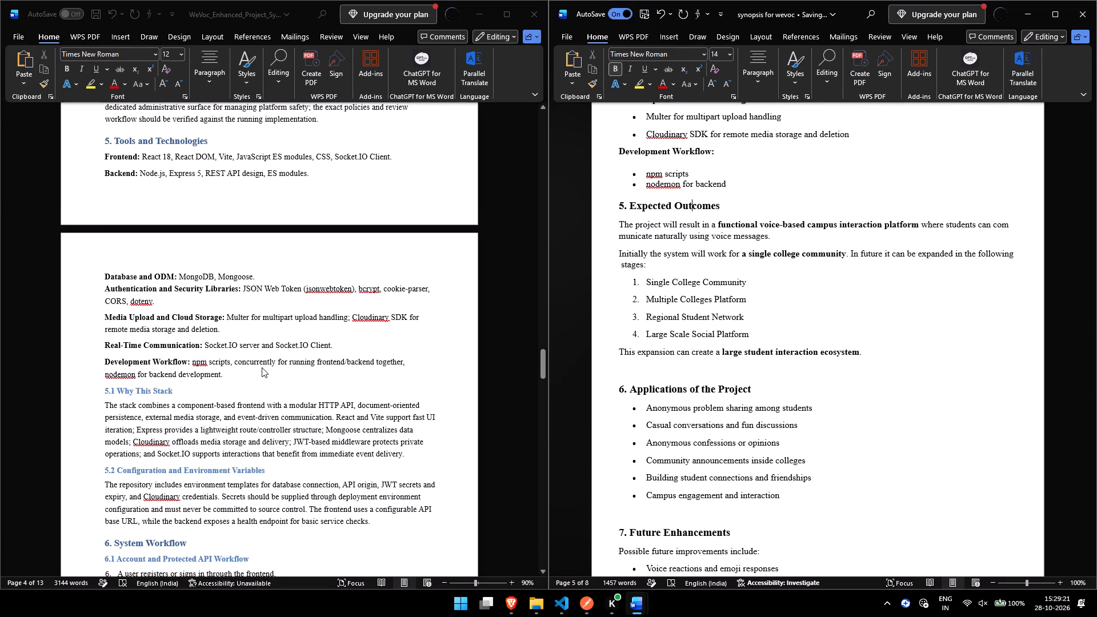
scroll(262, 367, "down", 1)
scroll(202, 372, "down", 1)
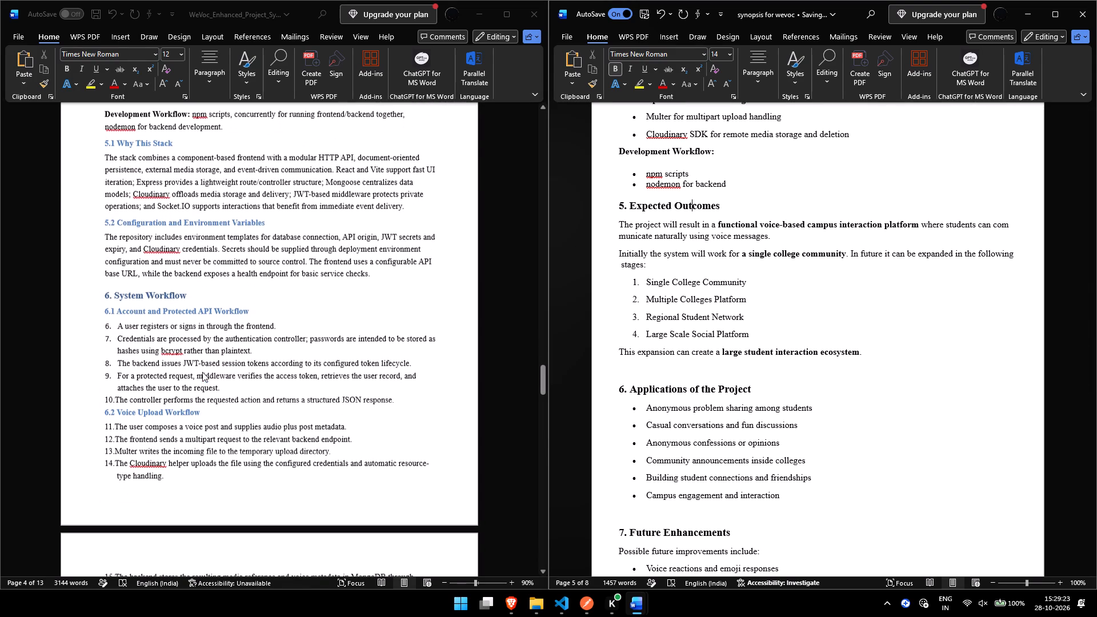
left_click(194, 314)
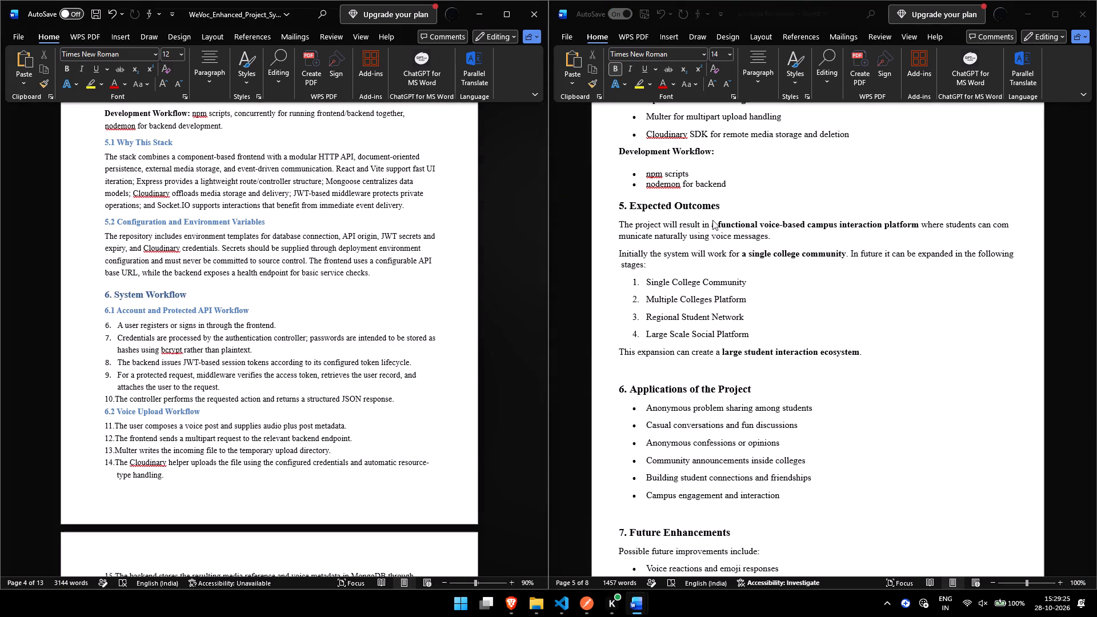
left_click(674, 202)
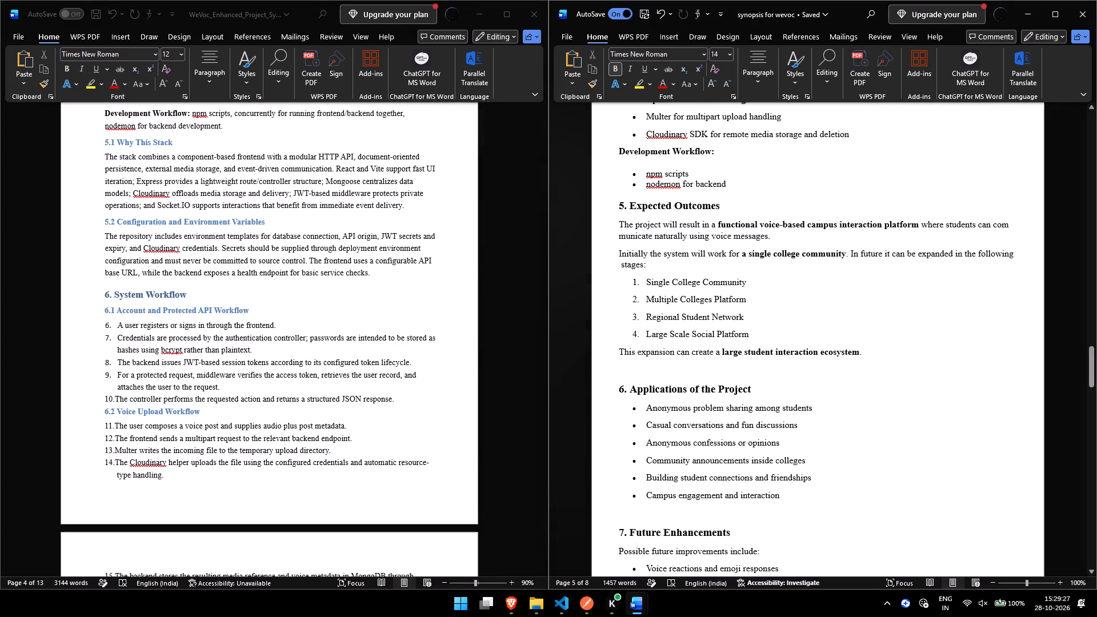
Copy everything in the enhanced synopsis from the 5.1 Why This Stack heading through the last reference, the bcrypt documentation.
left_click(108, 142)
left_click(104, 142)
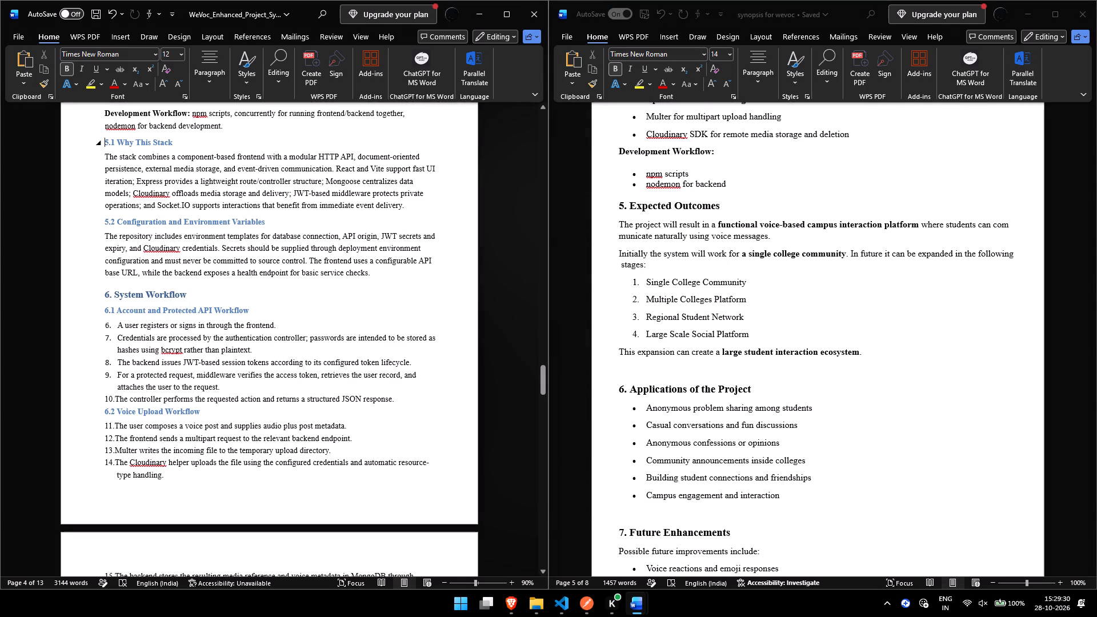
key("shift+Down")
key("shift+Down")
key("shift+Down")
key("shift+Down")
key("shift+Down")
key("shift+Down")
key("shift+Down")
key("shift+Down")
key("shift+Down")
key("shift+Down")
key("shift+Down")
key("shift+Down")
key("shift+Down")
key("shift+Down")
key("shift+Down")
key("shift+Down")
key("shift+Down")
key("shift+Down")
key("shift+Down")
key("shift+Down")
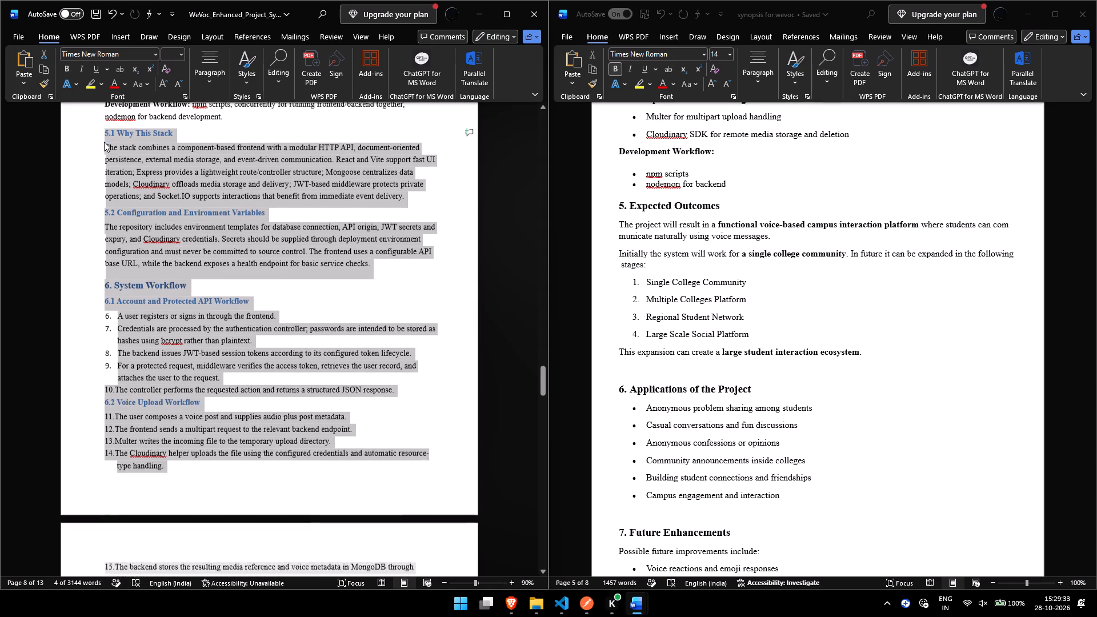
key("shift+Down")
key("shift+Down")
key("shift+Down")
key("shift+Down")
key("shift+Down")
key("shift+Down")
key("shift+Down")
key("shift+Down")
key("shift+Down")
key("shift+Down")
key("shift+Down")
key("shift+Down")
key("shift+Down")
key("shift+Down")
key("shift+Down")
key("shift+Down")
key("shift+Down")
key("shift+Down")
key("shift+Down")
key("shift+Down")
key("shift+Down")
key("shift+Down")
key("shift+Down")
key("shift+Down")
key("shift+Down")
key("shift+Down")
key("shift+Down")
key("shift+Down")
key("shift+Down")
key("shift+Down")
key("shift+Down")
key("shift+Down")
key("shift+Down")
key("shift+Down")
key("shift+Down")
key("shift+Down")
key("shift+Down")
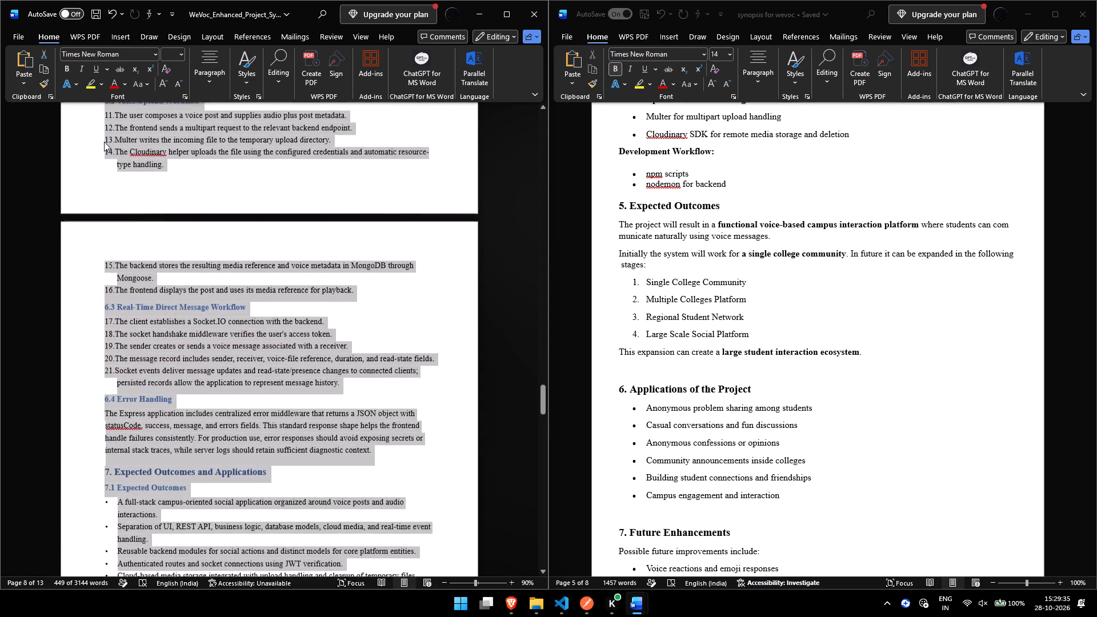
key("shift+Up")
key("shift+Up")
key("shift+Down")
key("shift+Down")
key("shift+Down")
key("shift+Down")
key("shift+Down")
key("shift+Down")
key("shift+Down")
key("shift+Down")
key("shift+Down")
key("shift+Down")
key("shift+Down")
key("shift+Down")
key("shift+Down")
key("shift+Down")
key("shift+Down")
key("shift+Down")
key("shift+Down")
key("shift+Down")
key("shift+Down")
key("shift+Down")
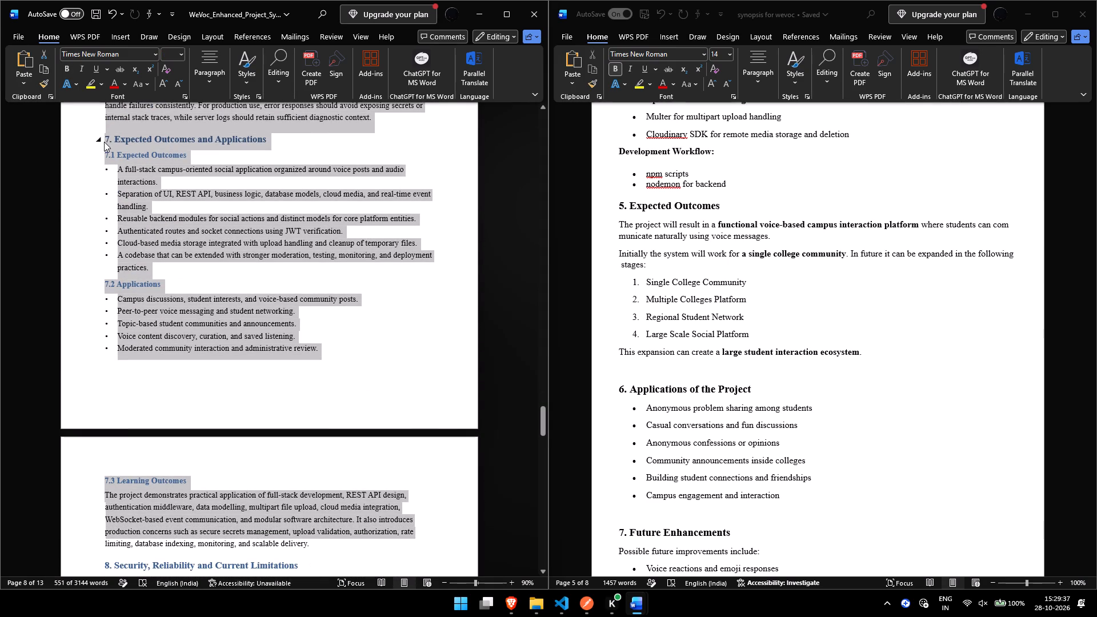
key("shift+Down")
key("shift+Down")
key("shift+Down")
key("shift+Down")
key("shift+Down")
key("shift+Down")
key("shift+Down")
key("shift+Down")
key("shift+Down")
key("shift+Down")
key("shift+Down")
key("shift+Down")
key("shift+Down")
key("shift+Down")
key("shift+Down")
key("shift+Down")
key("shift+Down")
key("shift+Down")
key("shift+Down")
key("shift+Down")
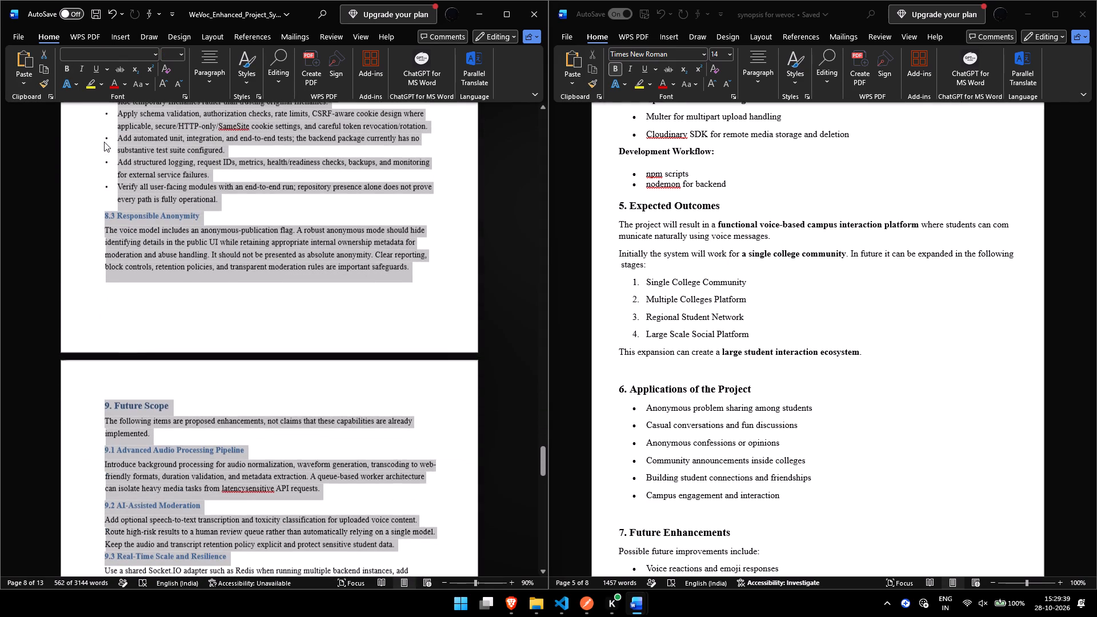
key("shift+Up")
key("shift+Down")
key("shift+Down")
key("shift+Down")
key("shift+Down")
key("shift+Down")
key("shift+Down")
key("shift+Down")
key("shift+Down")
key("shift+Down")
key("shift+Down")
key("shift+Down")
key("shift+Down")
key("shift+Down")
key("shift+Down")
key("shift+Down")
key("shift+Down")
key("shift+Down")
key("shift+Down")
key("shift+Down")
key("shift+Down")
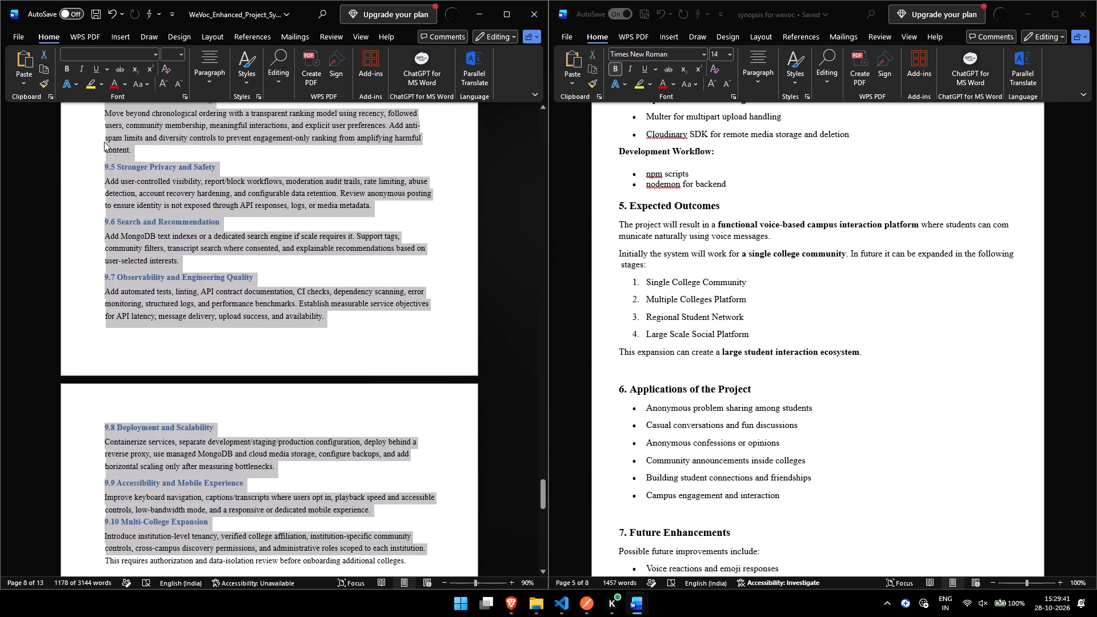
key("shift+Down")
key("shift+Down")
key("shift+Down")
key("shift+Down")
key("shift+Down")
key("shift+Down")
key("shift+Down")
key("shift+Down")
key("shift+Down")
key("shift+Down")
key("shift+Down")
key("shift+Down")
key("shift+Down")
key("shift+Down")
key("shift+Down")
key("shift+Down")
key("shift+Down")
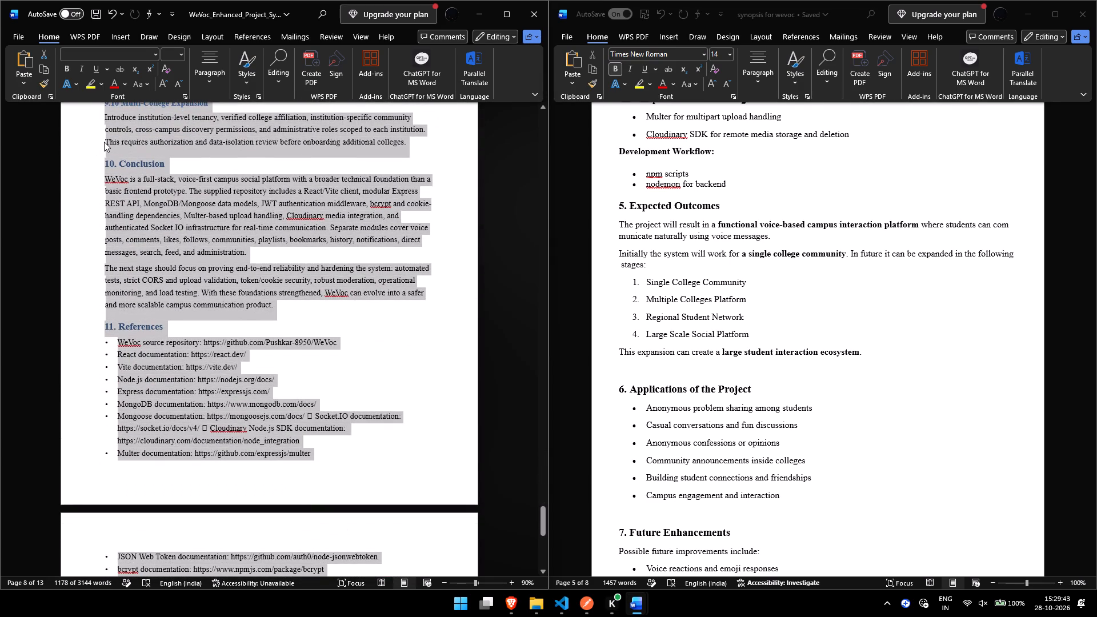
key("shift+Down")
key("shift+Down")
key("shift+Down")
scroll(230, 224, "down", 4)
scroll(230, 224, "up", 1)
key("ctrl+c")
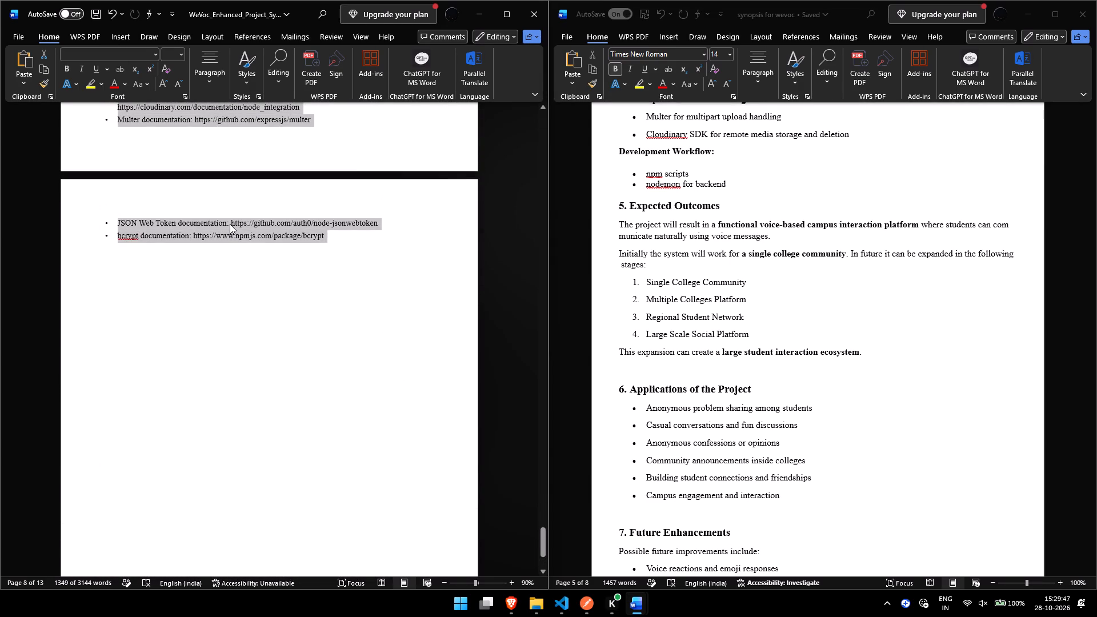
Replace the older synopsis's content from the 5. Expected Outcomes heading onward with the copied sections from 5.1 Why This Stack through the references.
left_click(618, 199)
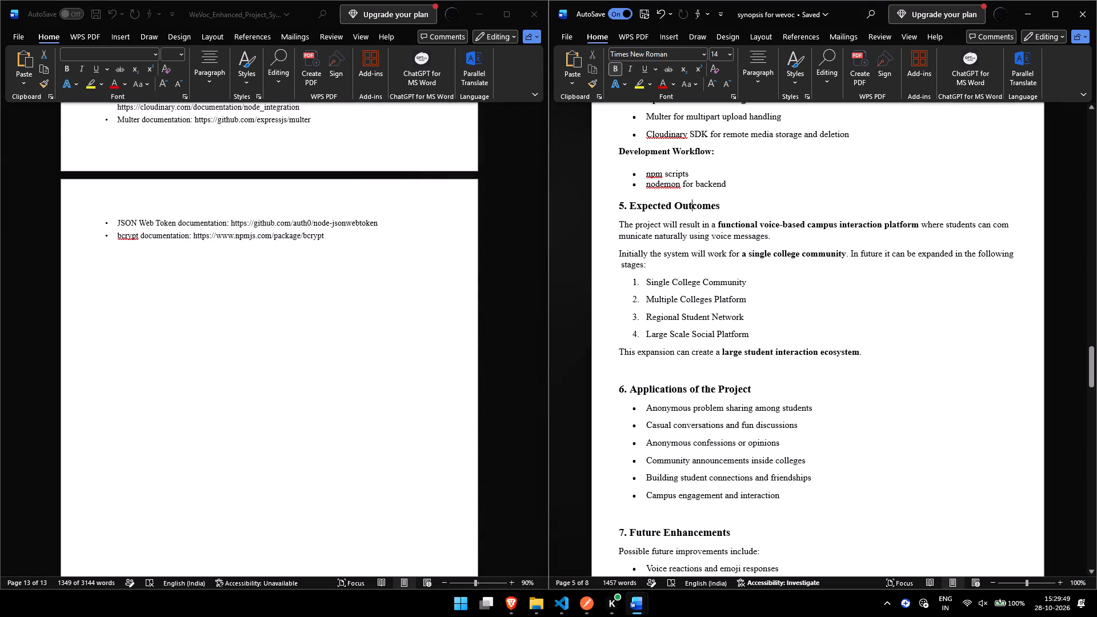
key("ctrl+Left")
key("ctrl+Left")
key("ctrl+Left")
key("Left")
key("shift+Down")
key("shift+Down")
key("shift+Down")
key("shift+Down")
key("shift+Down")
key("shift+Down")
key("shift+Down")
key("shift+Down")
key("shift+Down")
key("shift+Down")
key("shift+Down")
key("shift+Down")
key("shift+Down")
key("shift+Down")
key("shift+Down")
key("shift+Down")
key("shift+Down")
key("shift+Down")
key("shift+Down")
key("shift+Down")
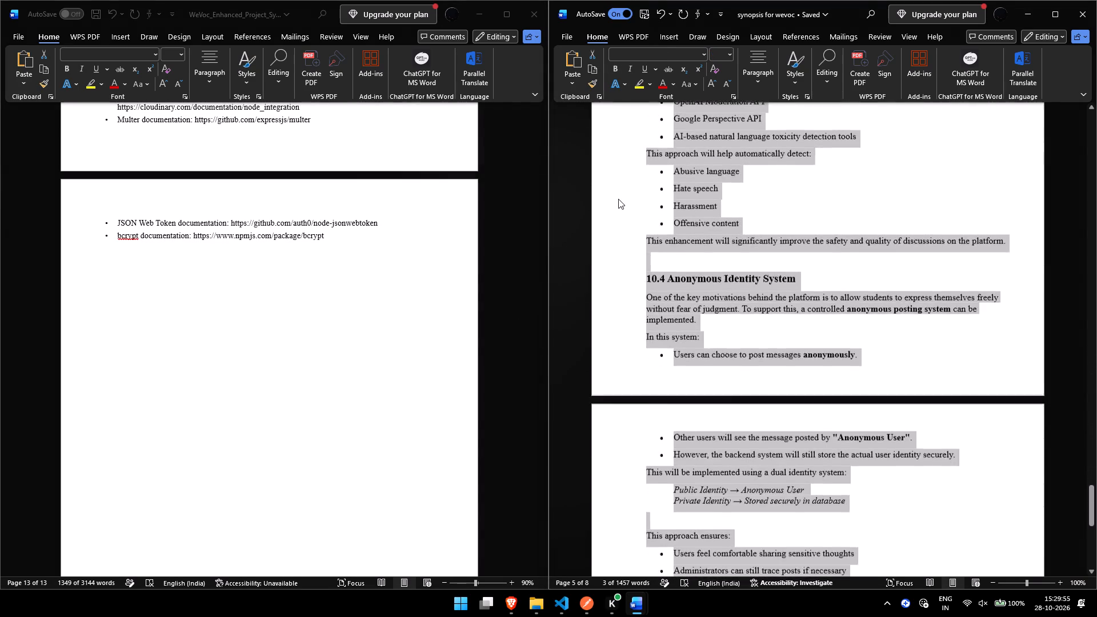
key("ctrl+v")
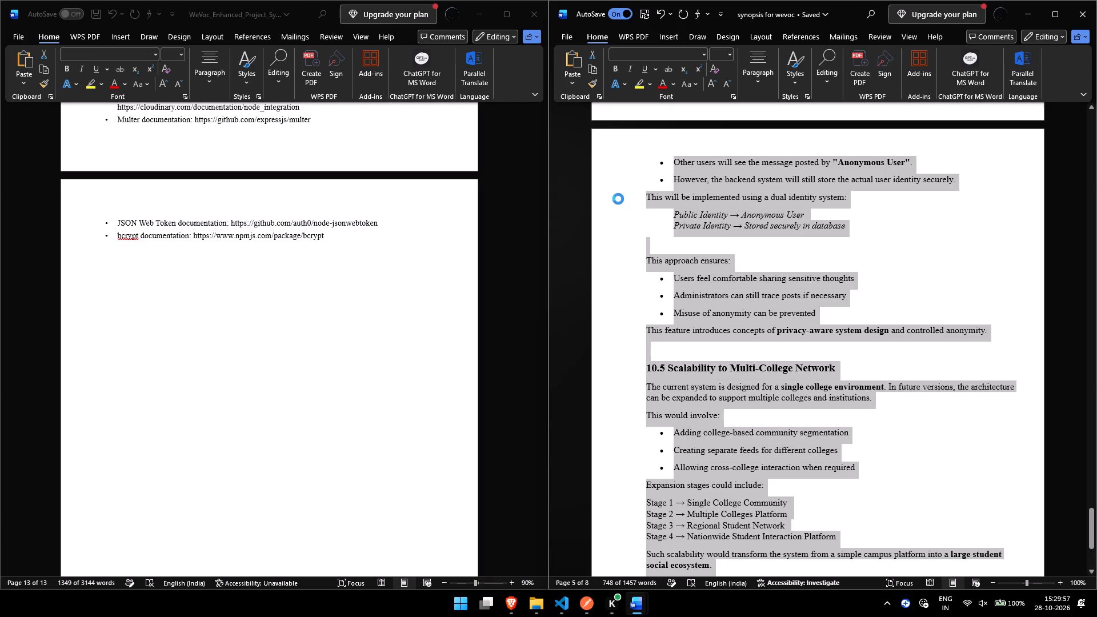
Format the pasted 5.1 Why This Stack heading as bold, non-italic, 14 pt and black.
scroll(618, 199, "up", 3)
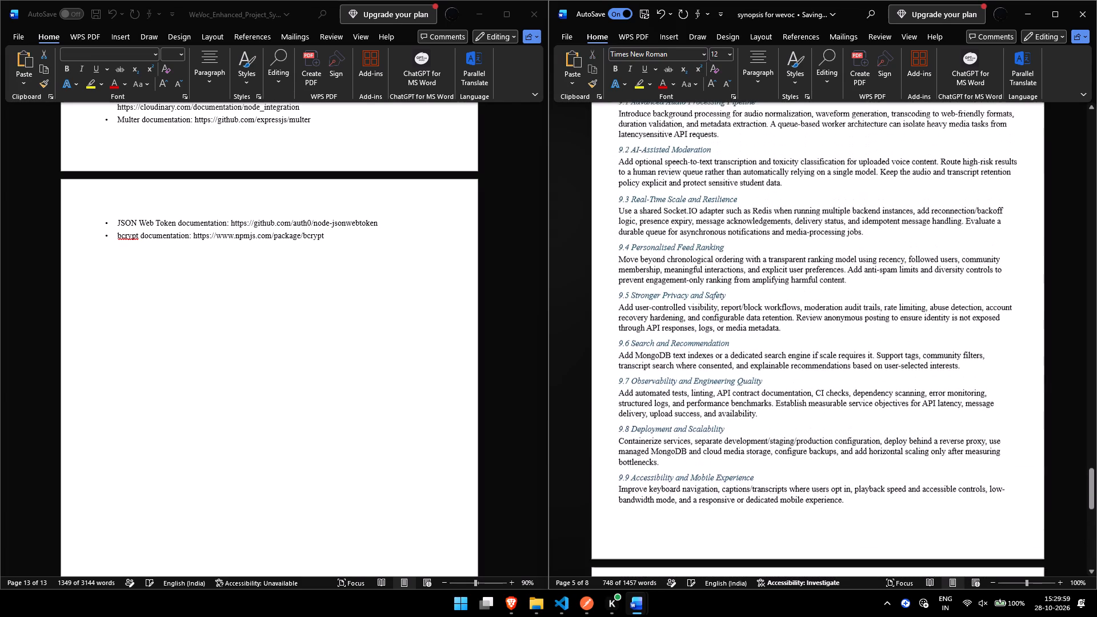
scroll(618, 199, "up", 1)
scroll(671, 281, "up", 3)
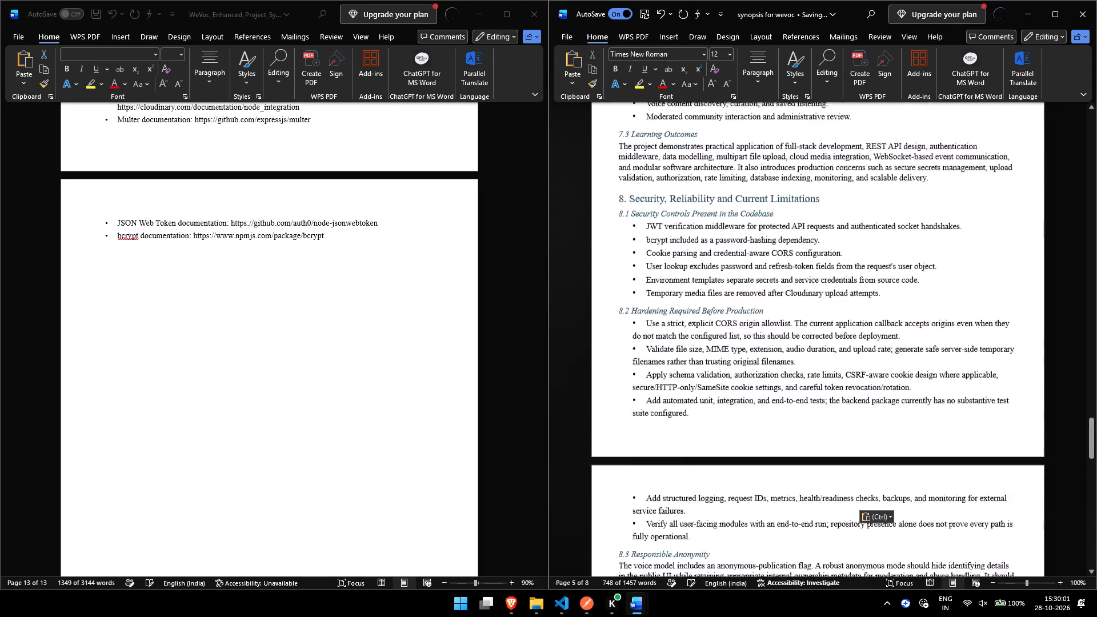
scroll(671, 281, "up", 3)
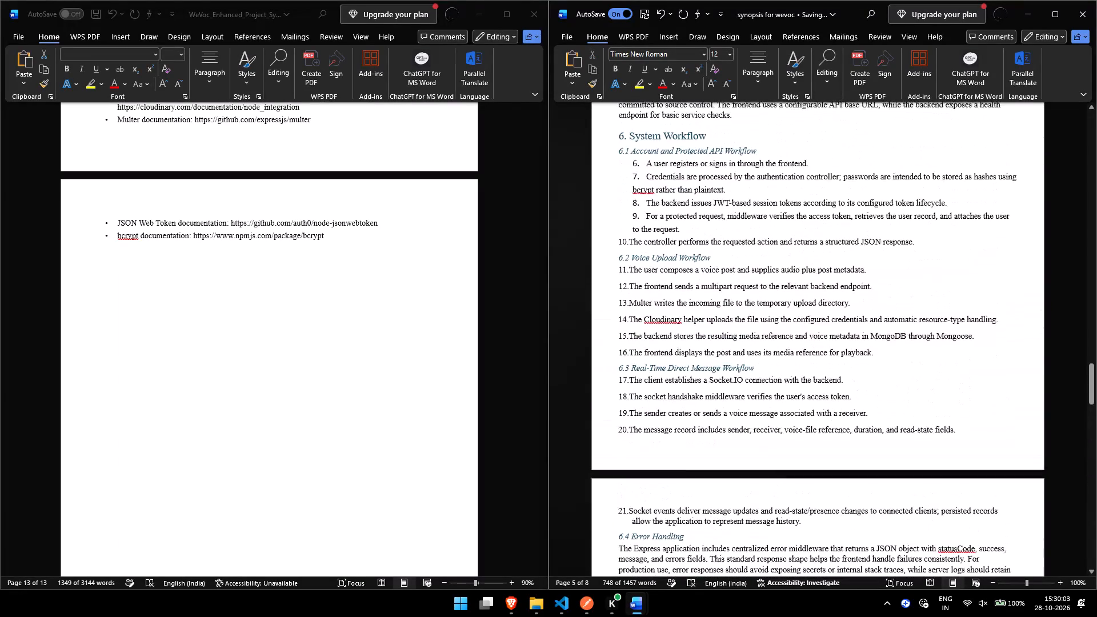
scroll(671, 281, "up", 3)
scroll(671, 281, "down", 1)
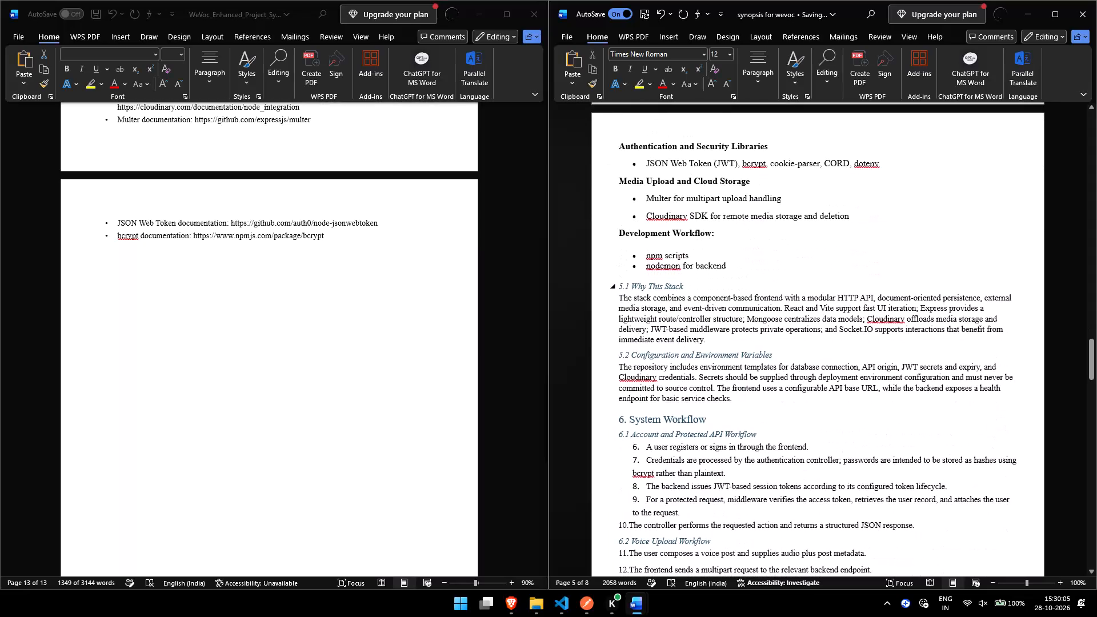
left_click(647, 287)
key("Left")
key("Left")
key("Left")
key("Left")
key("Left")
key("Left")
key("Left")
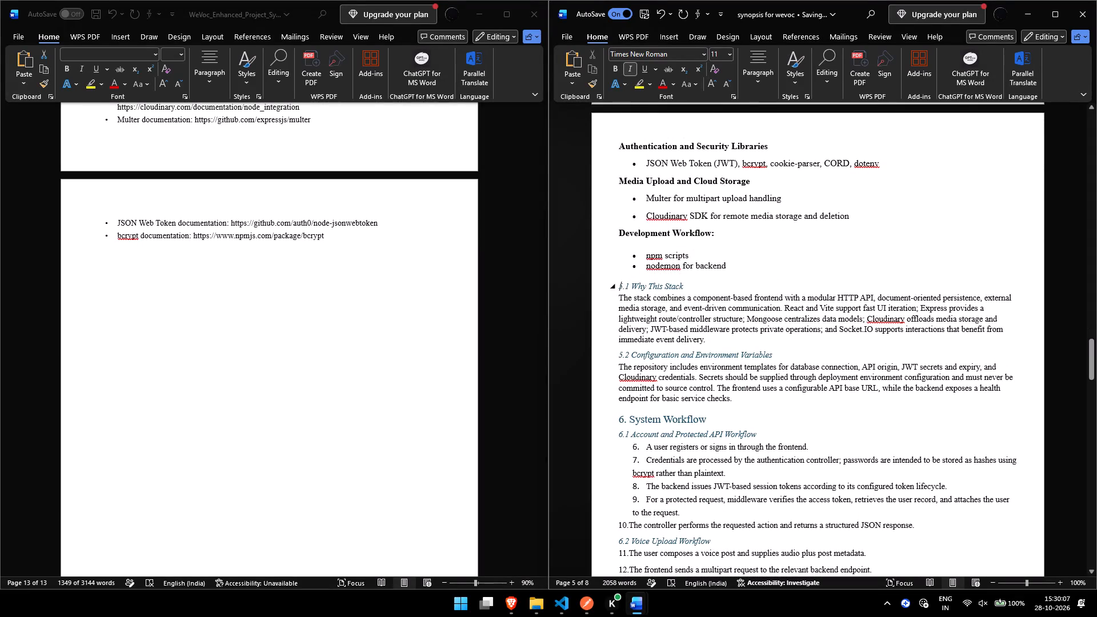
key("ctrl+shift+Right")
key("ctrl+shift+Right")
key("ctrl+shift+Right")
key("ctrl+shift+Right")
key("ctrl+shift+Right")
key("ctrl+shift+Right")
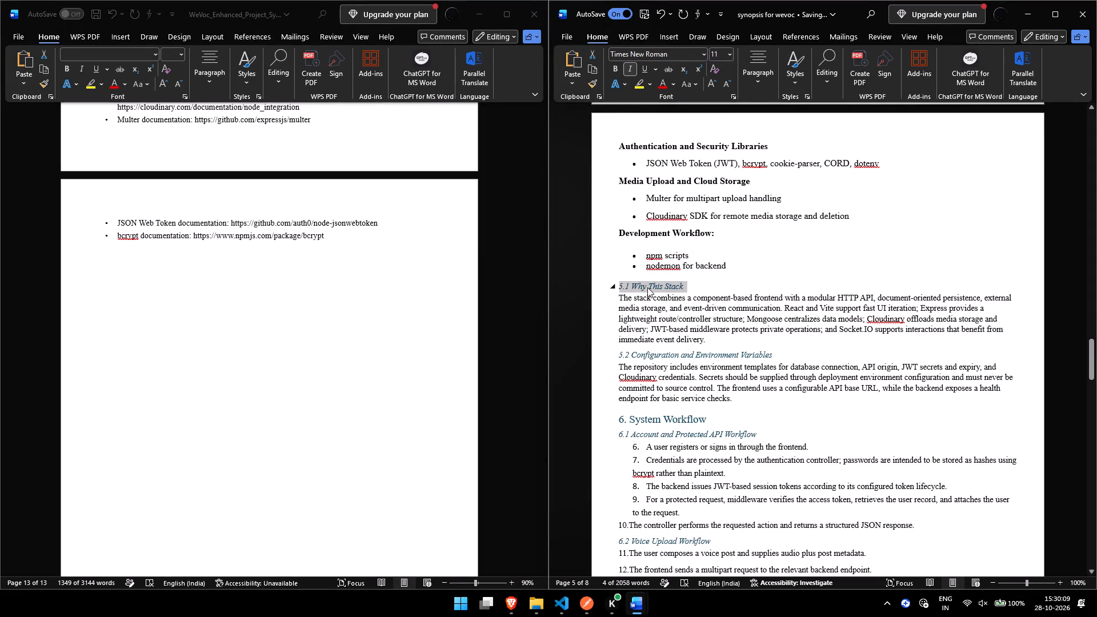
key("ctrl+b")
key("ctrl+i")
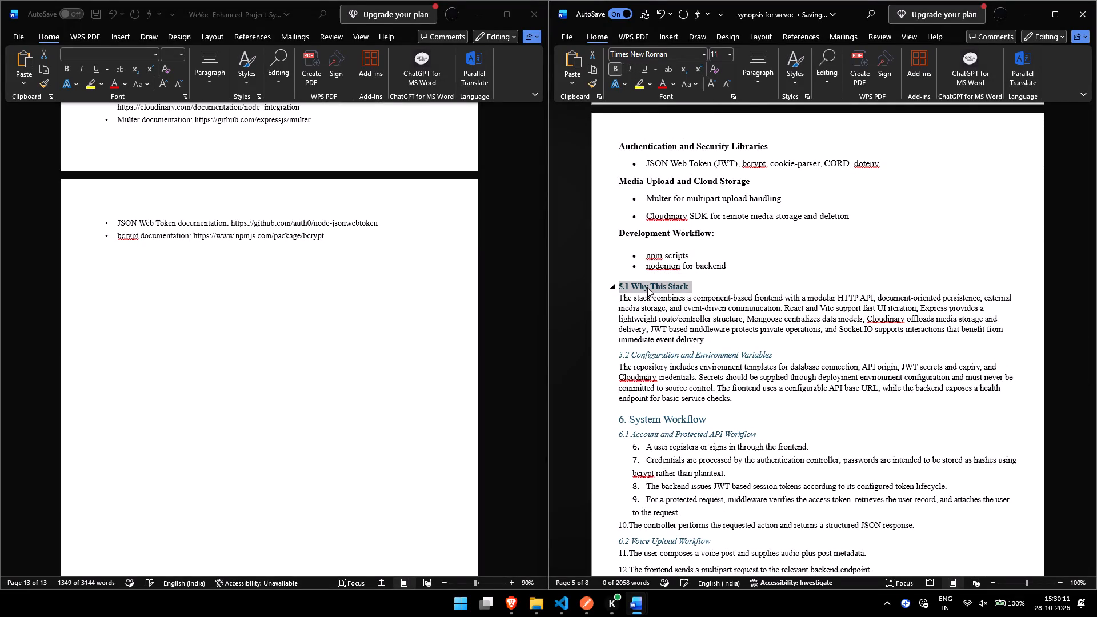
left_click(717, 57)
type("14")
key("Return")
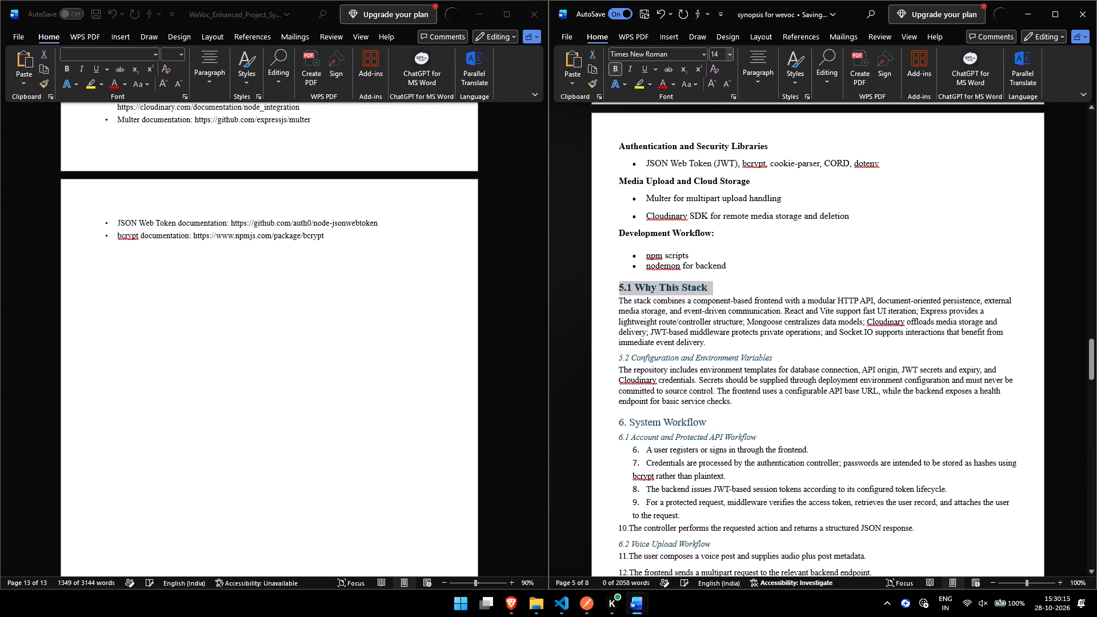
left_click(674, 85)
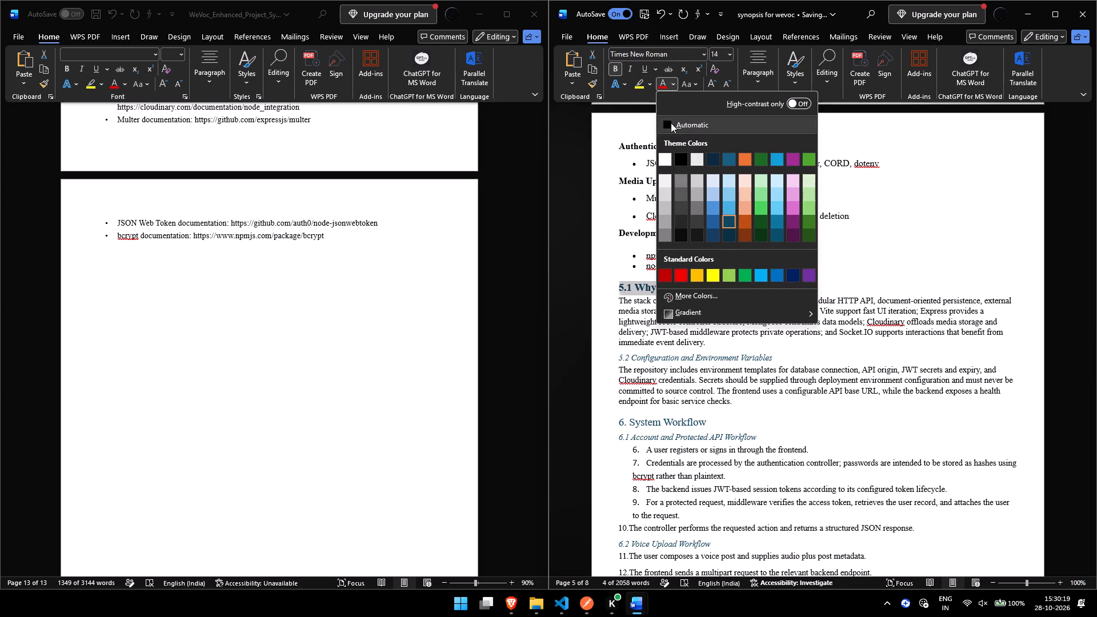
left_click(680, 161)
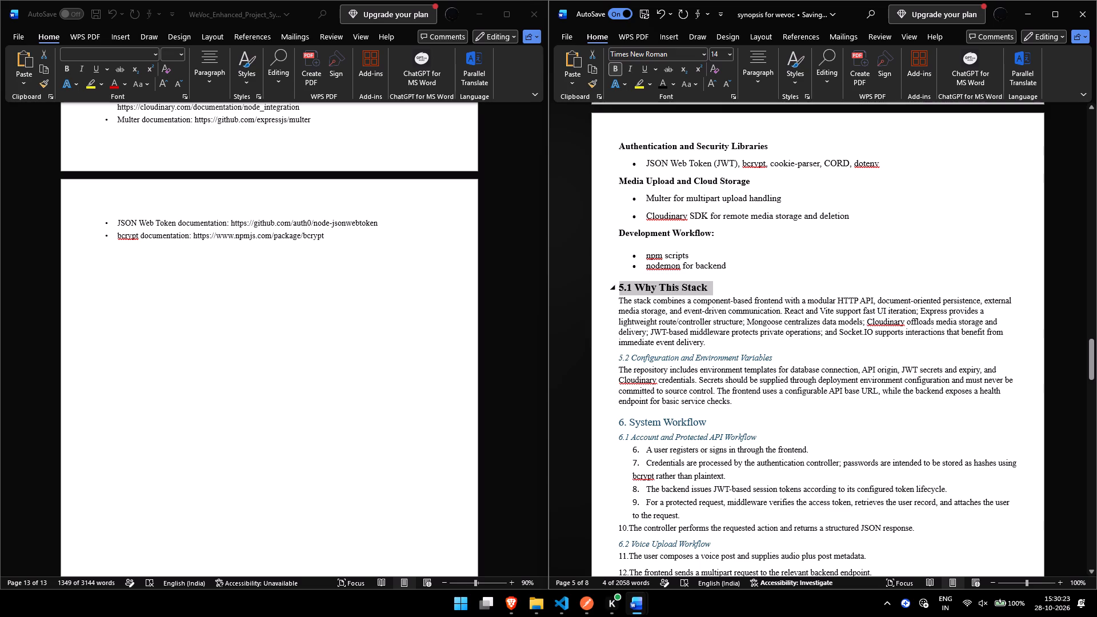
Insert a blank unbulleted line between the "nodemon for backend" bullet and the 5.1 Why This Stack heading.
left_click(715, 275)
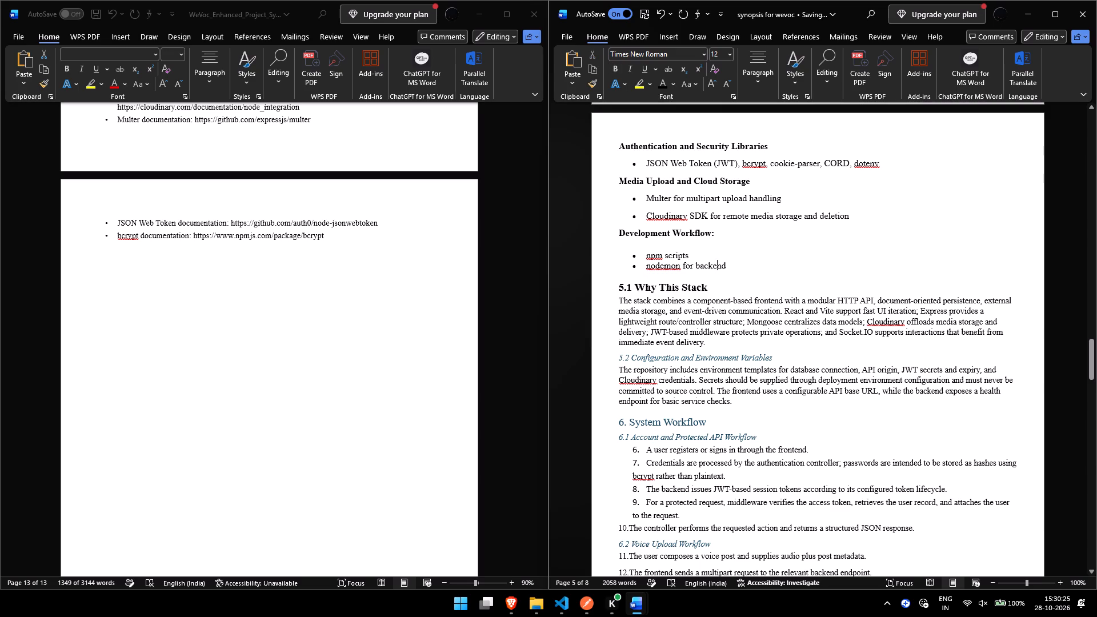
left_click(743, 269)
key("Return")
scroll(743, 269, "up", 2)
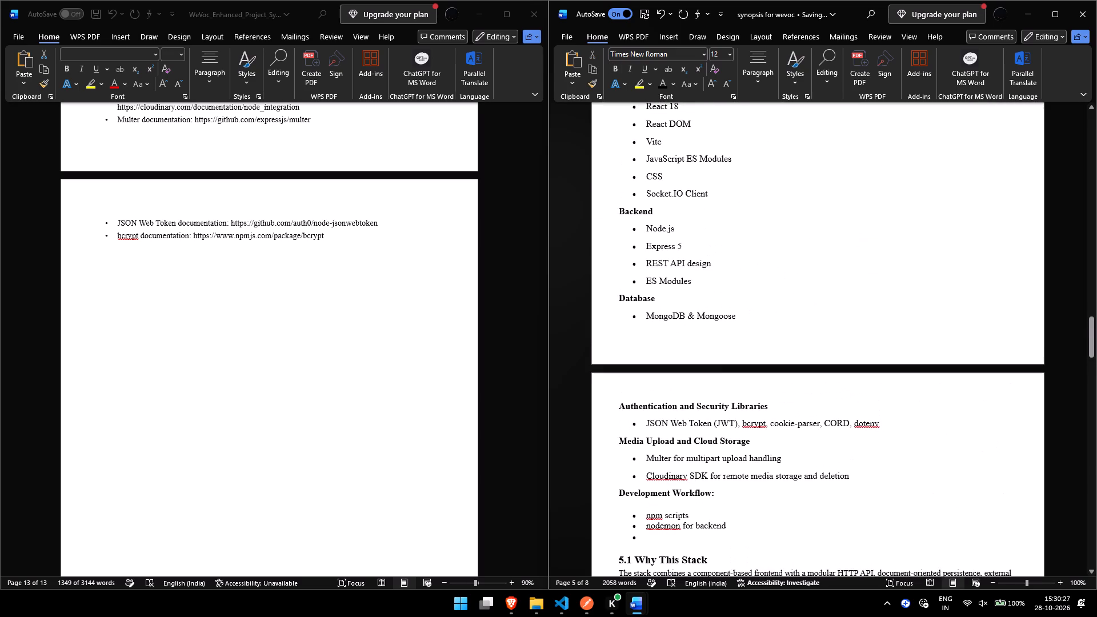
key("BackSpace")
key("BackSpace")
key("BackSpace")
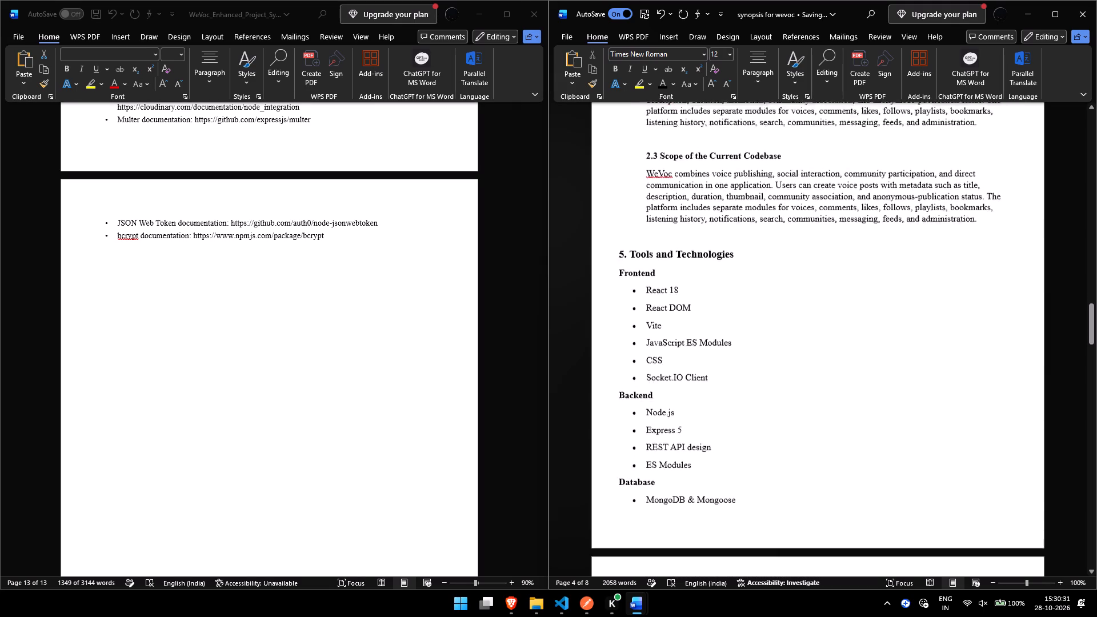
Compare the font formatting of the 5. Tools and Technologies heading with that of the 5.1 Why This Stack heading.
scroll(715, 187, "up", 1)
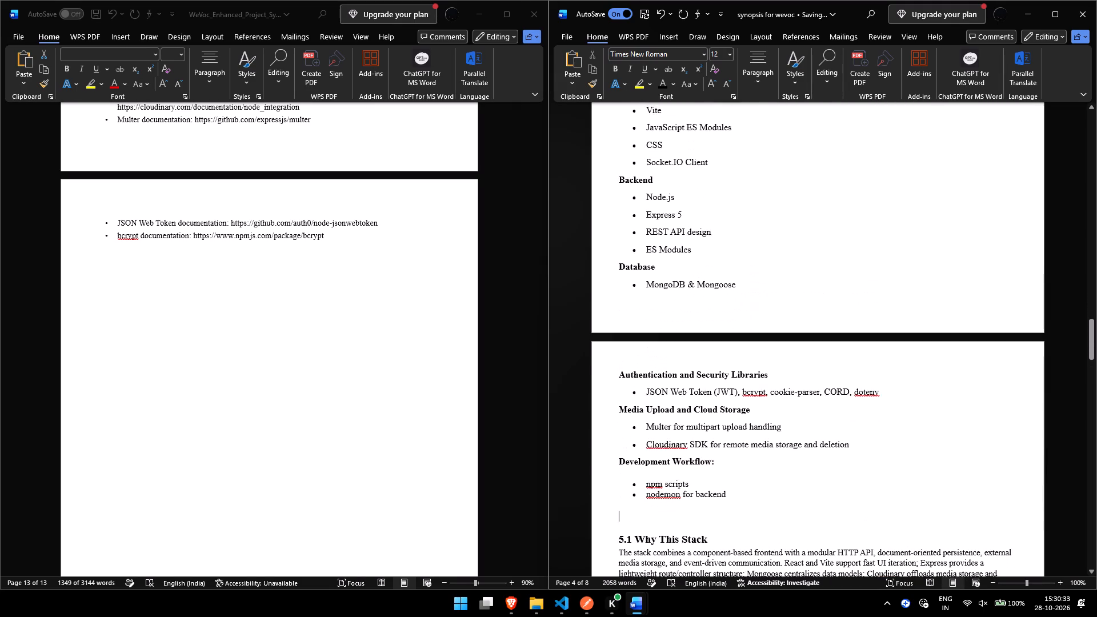
scroll(715, 187, "up", 1)
left_click(688, 214)
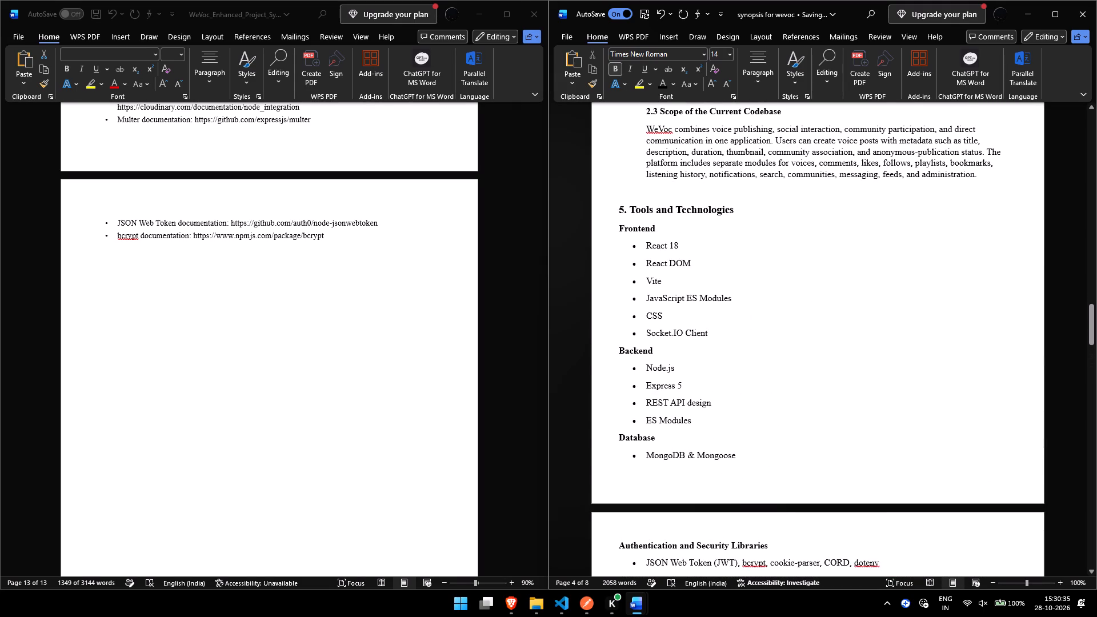
scroll(704, 251, "down", 2)
left_click(684, 332)
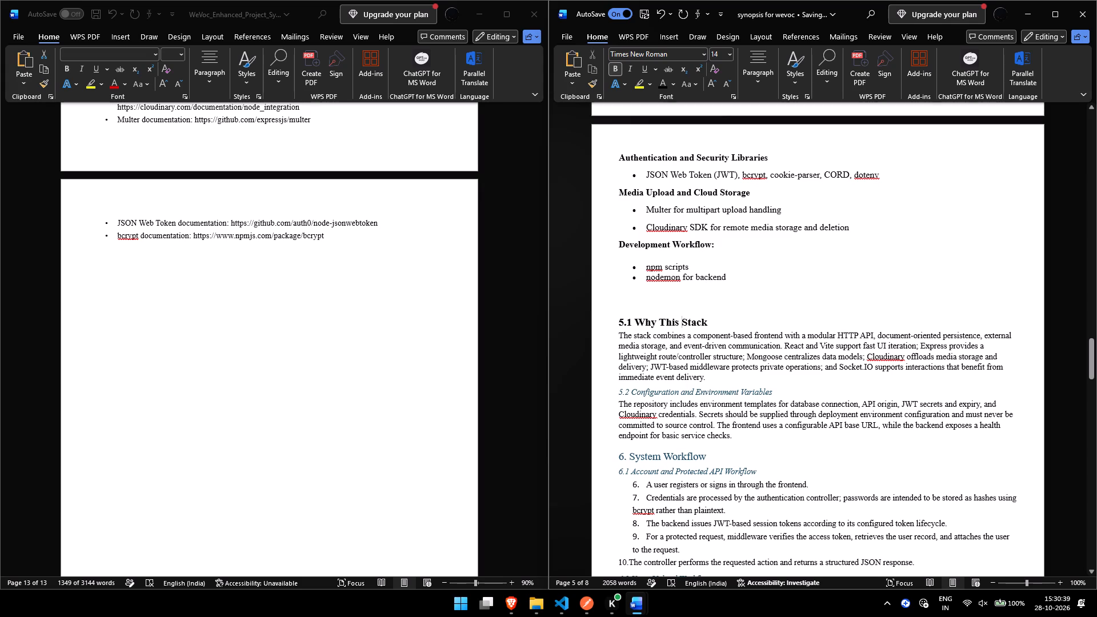
scroll(665, 263, "up", 2)
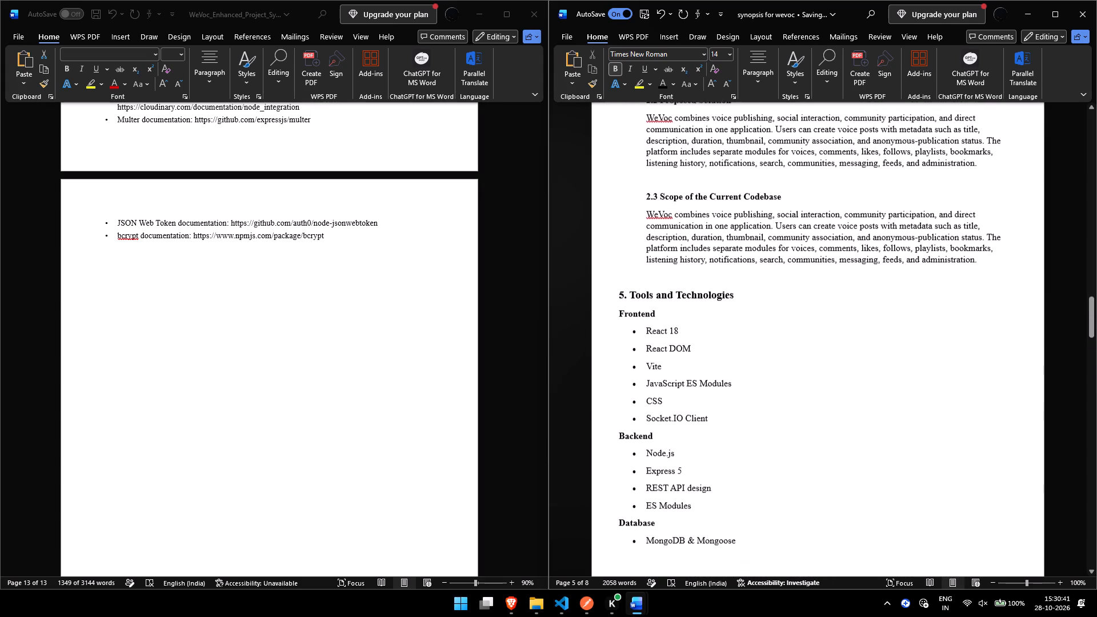
left_click(639, 290)
scroll(684, 324, "down", 2)
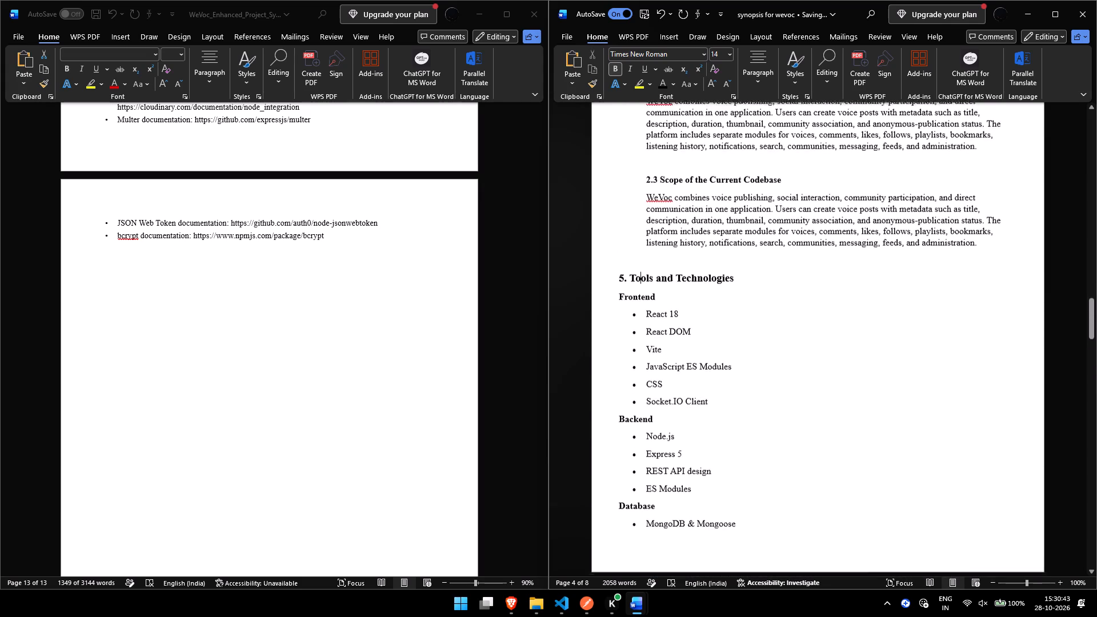
scroll(684, 324, "down", 3)
scroll(684, 324, "up", 1)
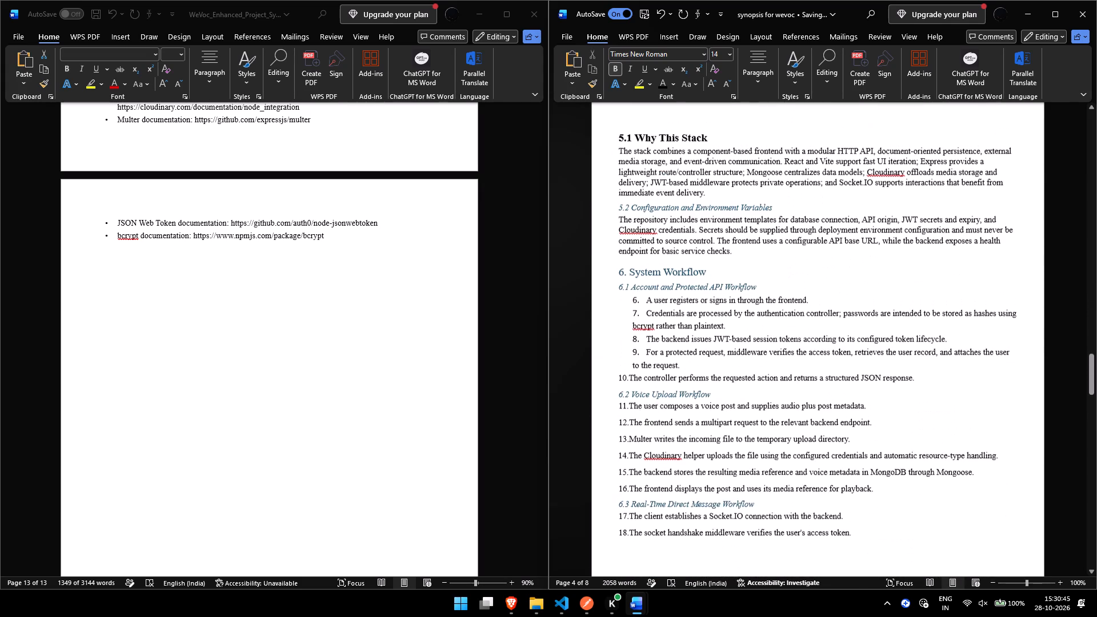
scroll(684, 324, "up", 1)
Increase the font size of the paragraph under 5.1 Why This Stack to 12 pt.
left_click(619, 159)
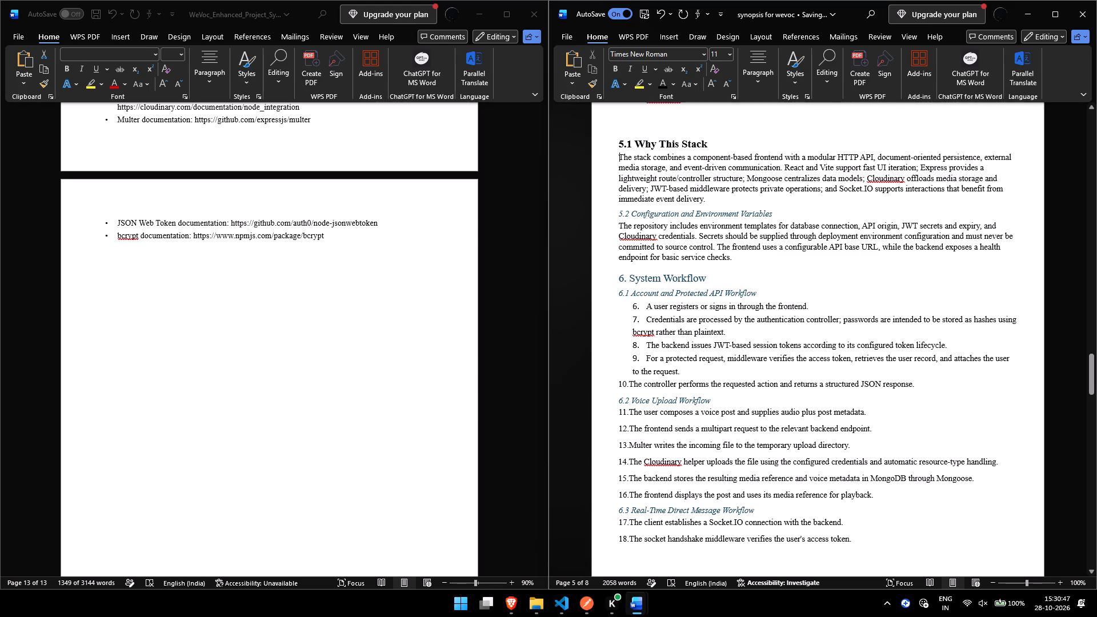
key("shift+Down")
key("shift+Down")
key("shift+Down")
key("shift+Down")
key("shift+Down")
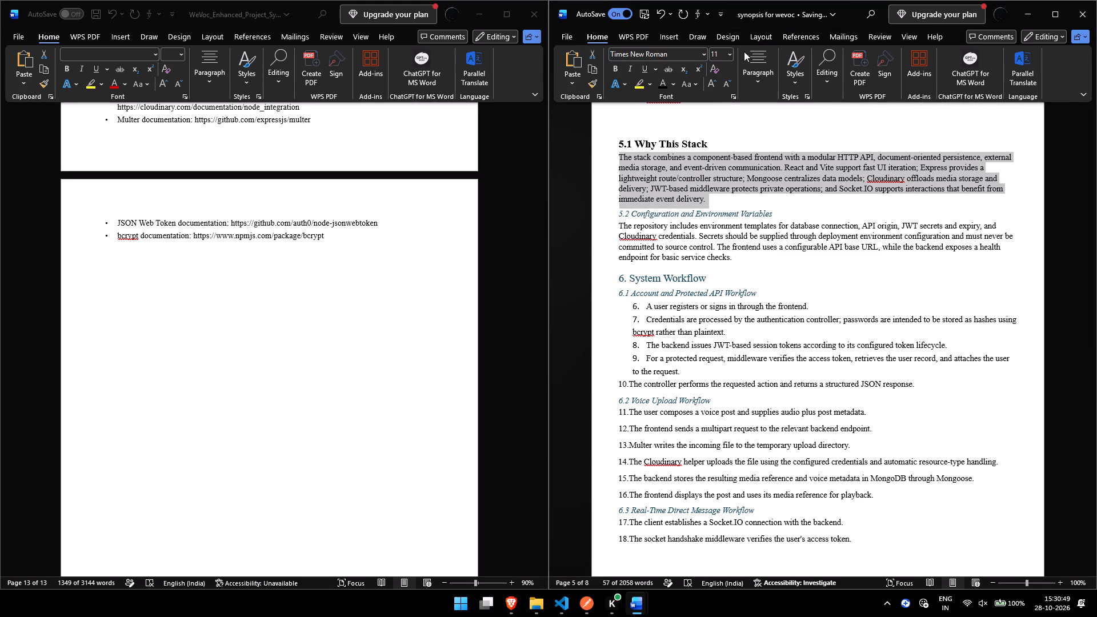
key("ctrl+shift+period")
Format the 5.2 Configuration and Environment Variables heading as bold, non-italic, 14 pt and black.
key("Down")
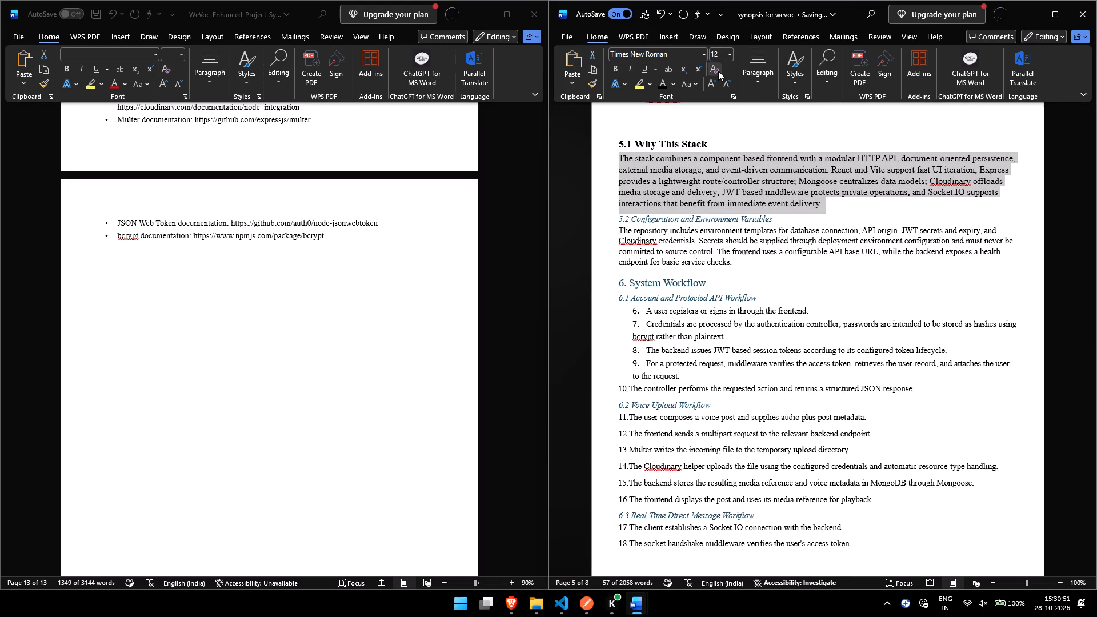
key("Up")
key("ctrl+shift+Right")
key("ctrl+shift+Right")
key("ctrl+shift+Right")
key("ctrl+shift+Right")
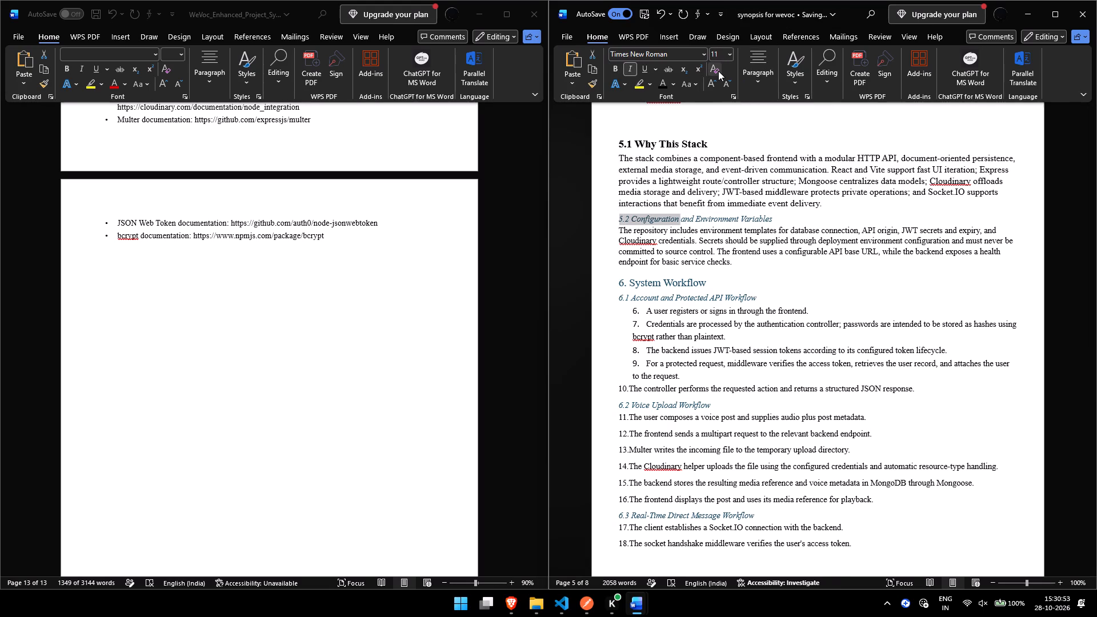
key("ctrl+shift+Right")
key("ctrl+shift+Right")
key("ctrl+shift+Right")
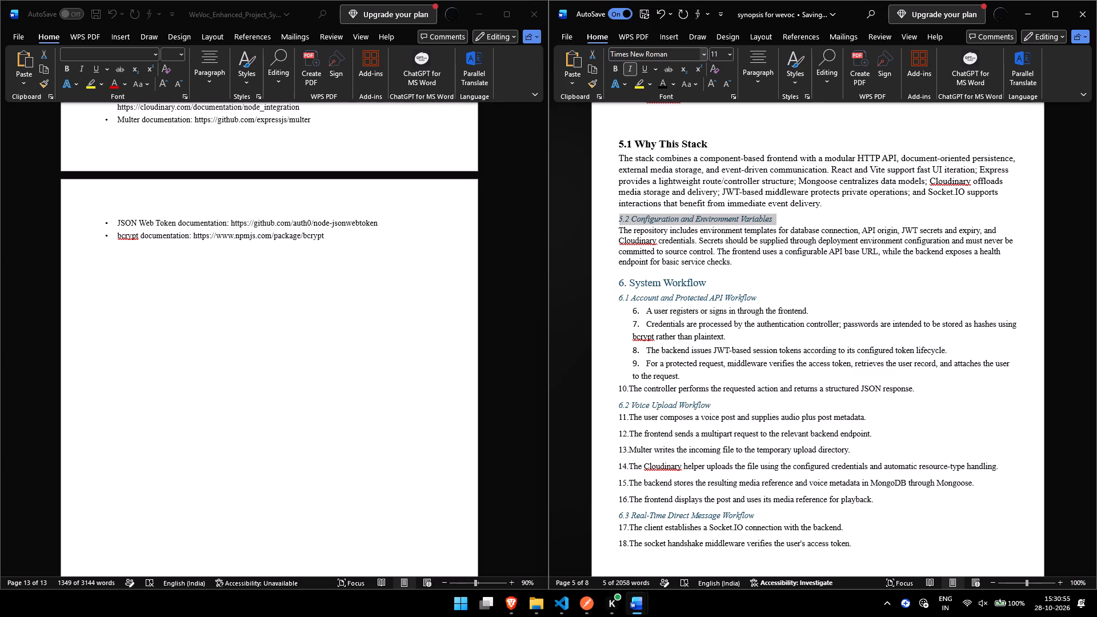
key("ctrl+i")
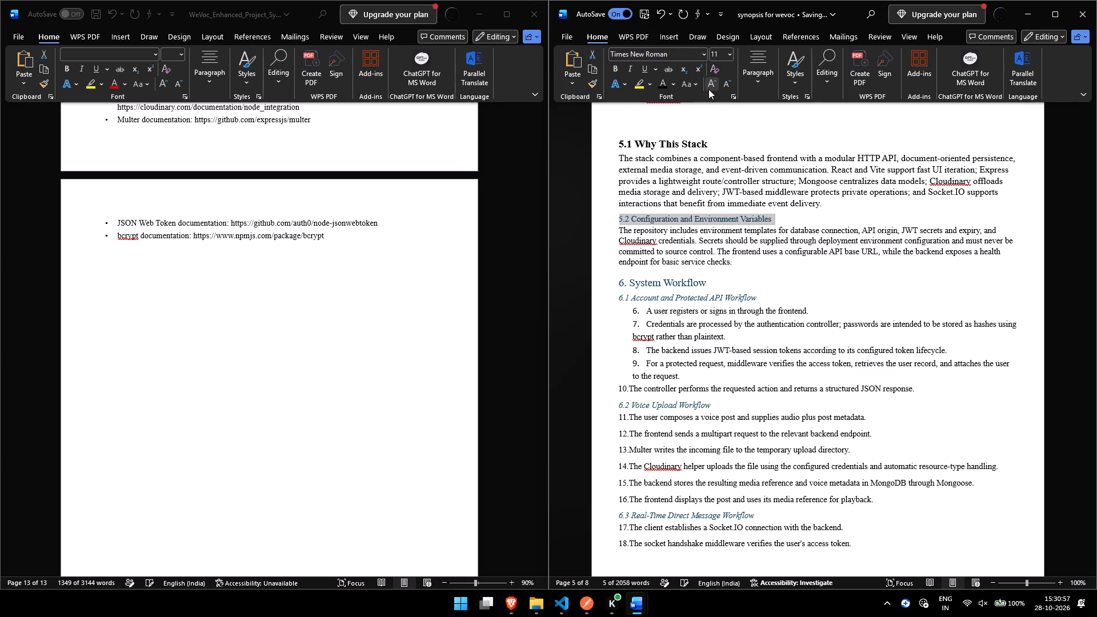
key("ctrl+b")
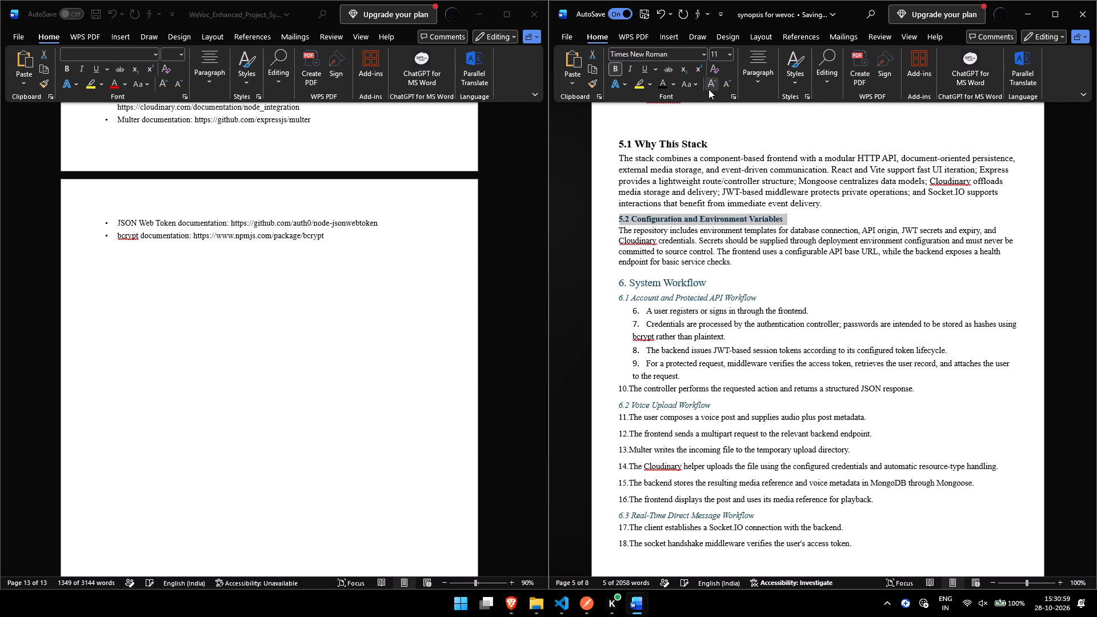
key("ctrl+shift+period")
key("ctrl+shift+period")
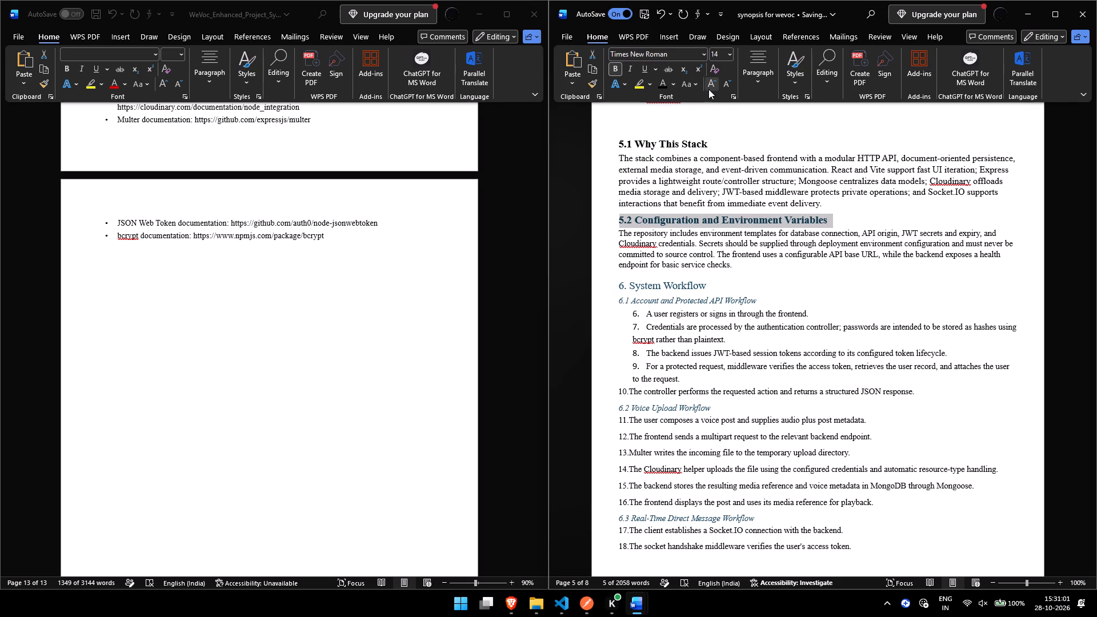
left_click(657, 82)
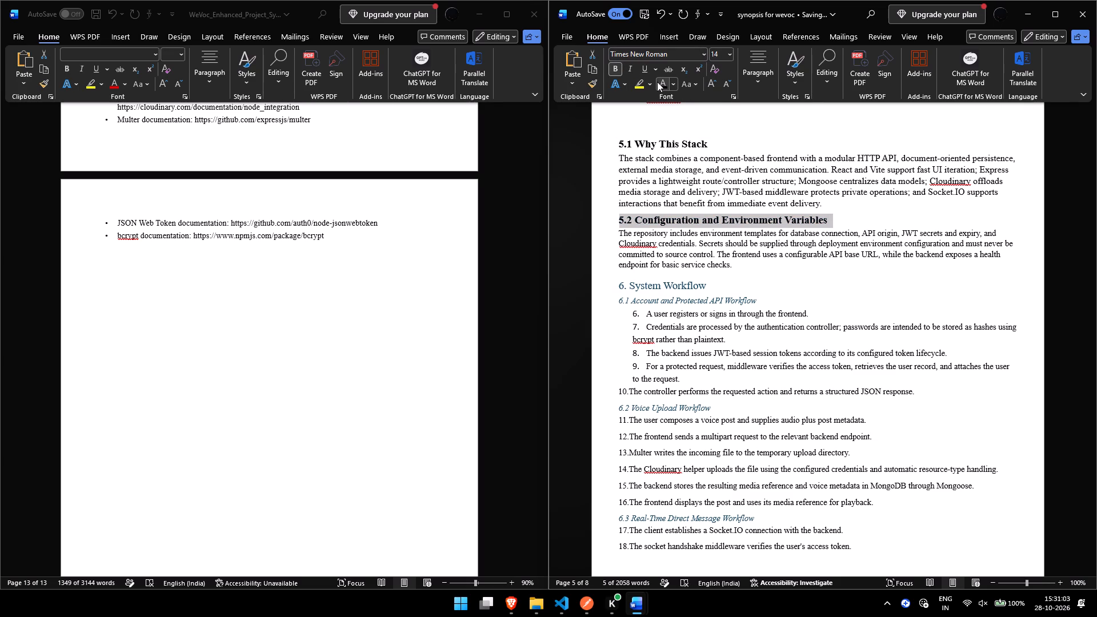
Insert a blank line above the 5.2 Configuration and Environment Variables heading.
key("Up")
key("Down")
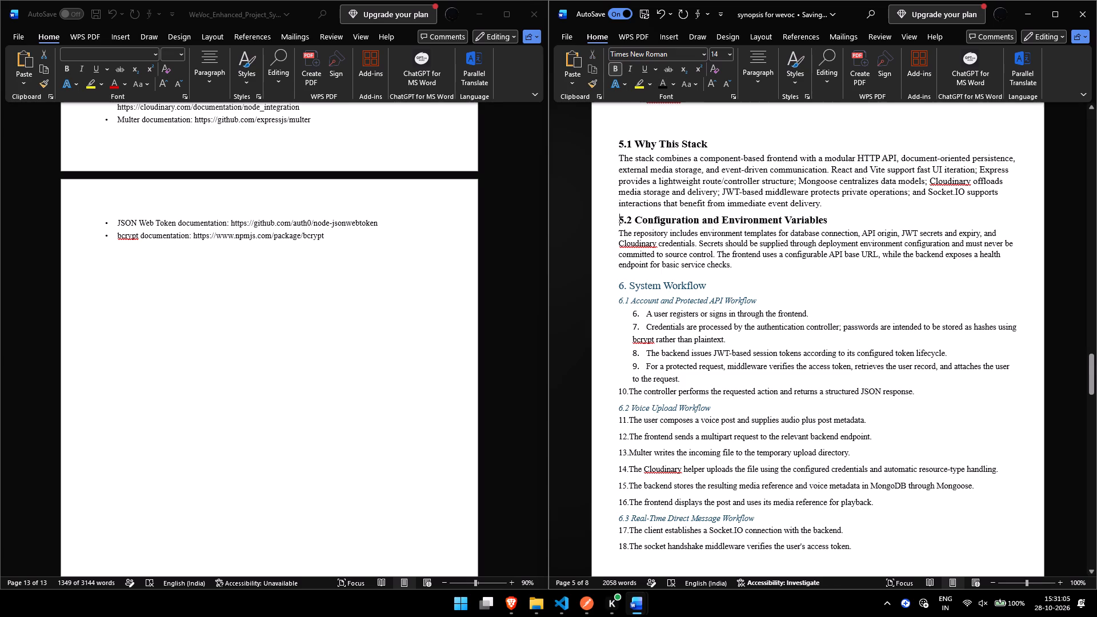
key("Return")
Increase the font size of the paragraph under 5.2 Configuration and Environment Variables by one step, matching the paragraph under 5.1.
key("Down")
key("ctrl+shift+Down")
key("ctrl+shift+Down")
key("ctrl+shift+Up")
key("ctrl+shift+Left")
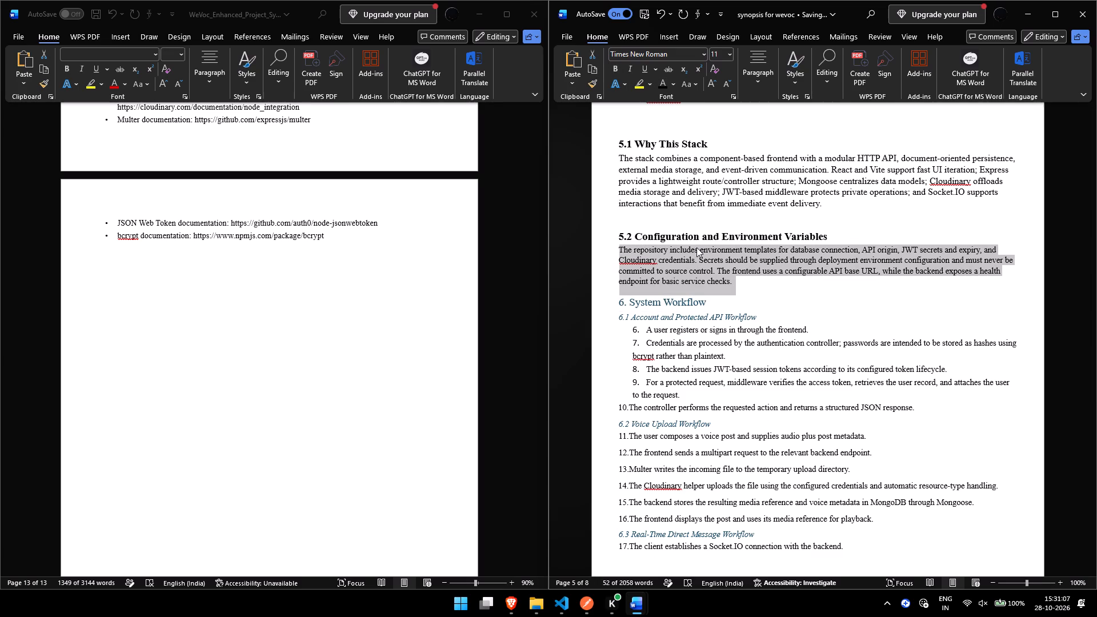
key("ctrl+b")
key("ctrl+b")
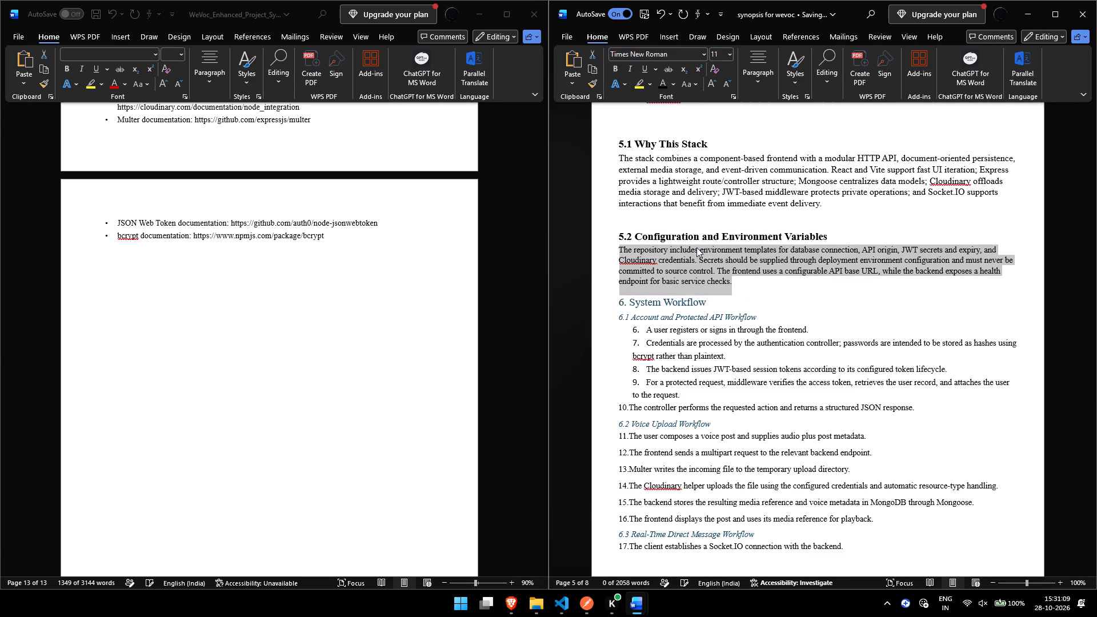
key("ctrl+shift+period")
key("Down")
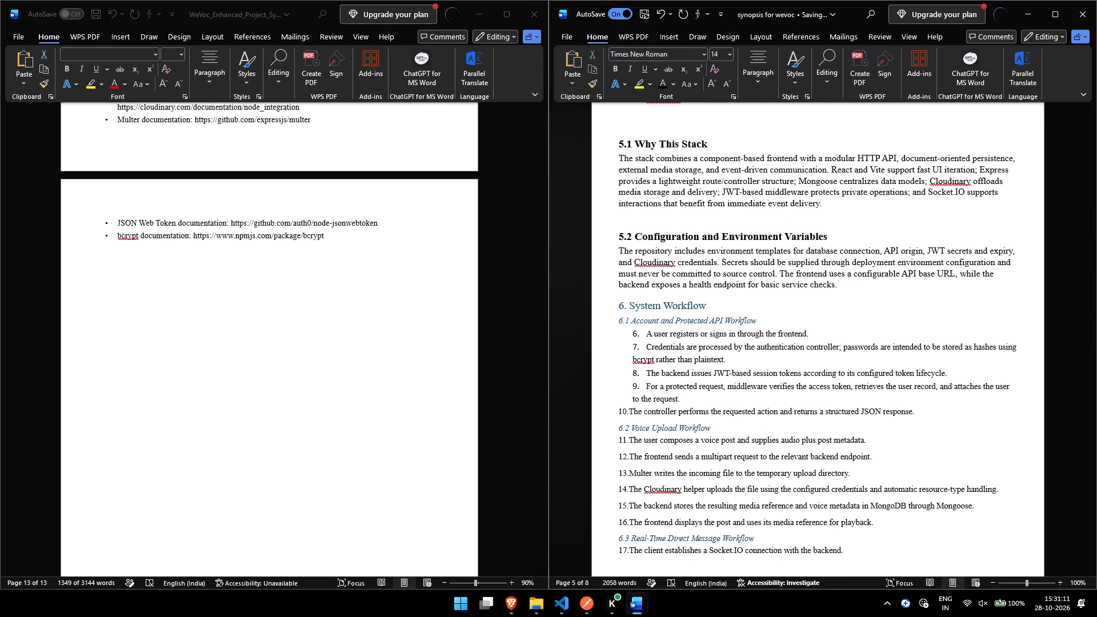
Examine the indentation and font size of the 2.1 subheading in section 2 as the reference for the restyled sections.
key("ctrl+shift+Left")
key("ctrl+shift+Left")
key("ctrl+shift+Left")
key("ctrl+shift+Left")
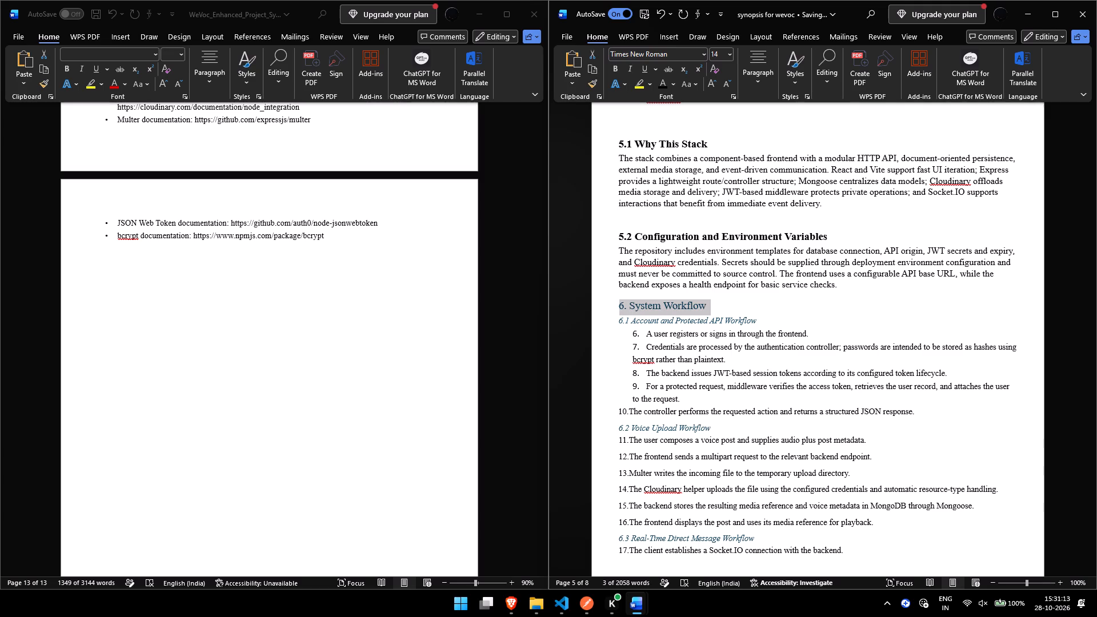
scroll(784, 247, "up", 1)
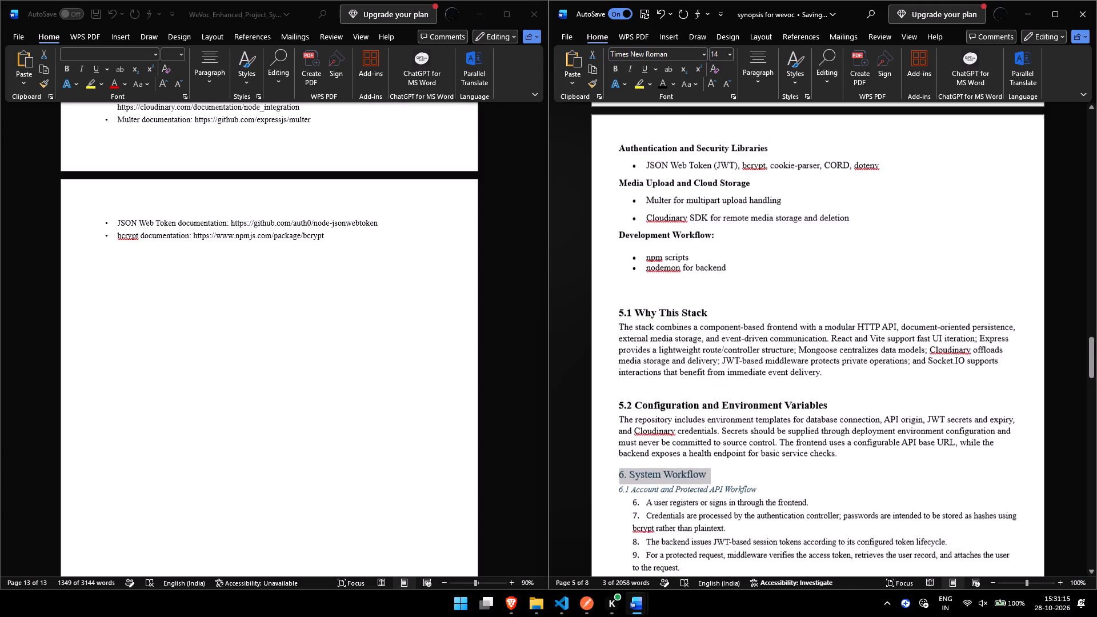
scroll(784, 247, "up", 3)
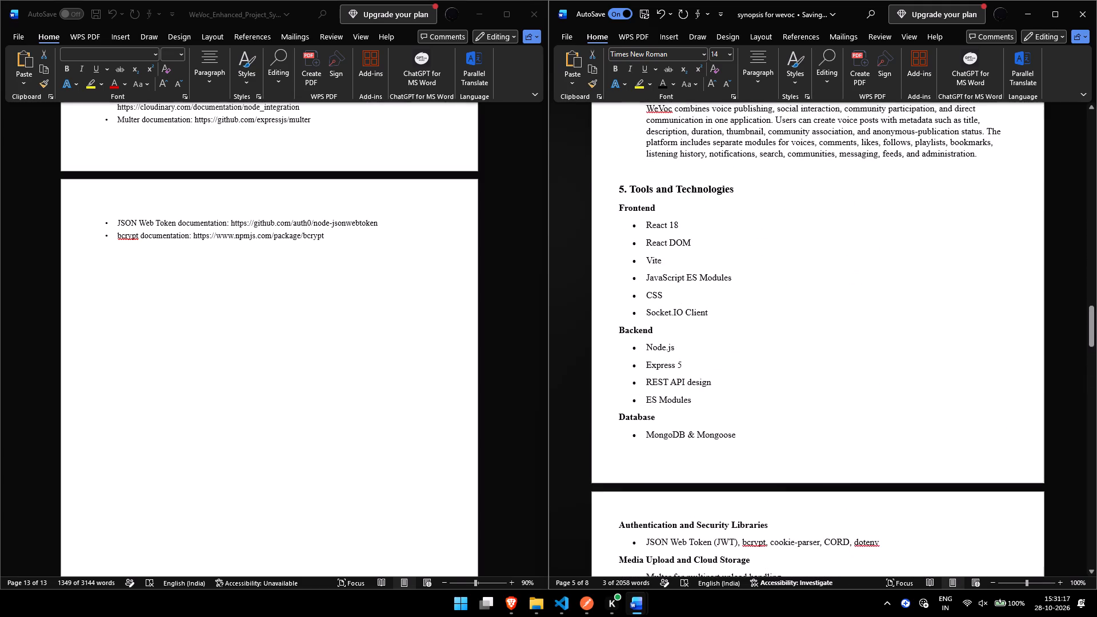
scroll(784, 247, "up", 2)
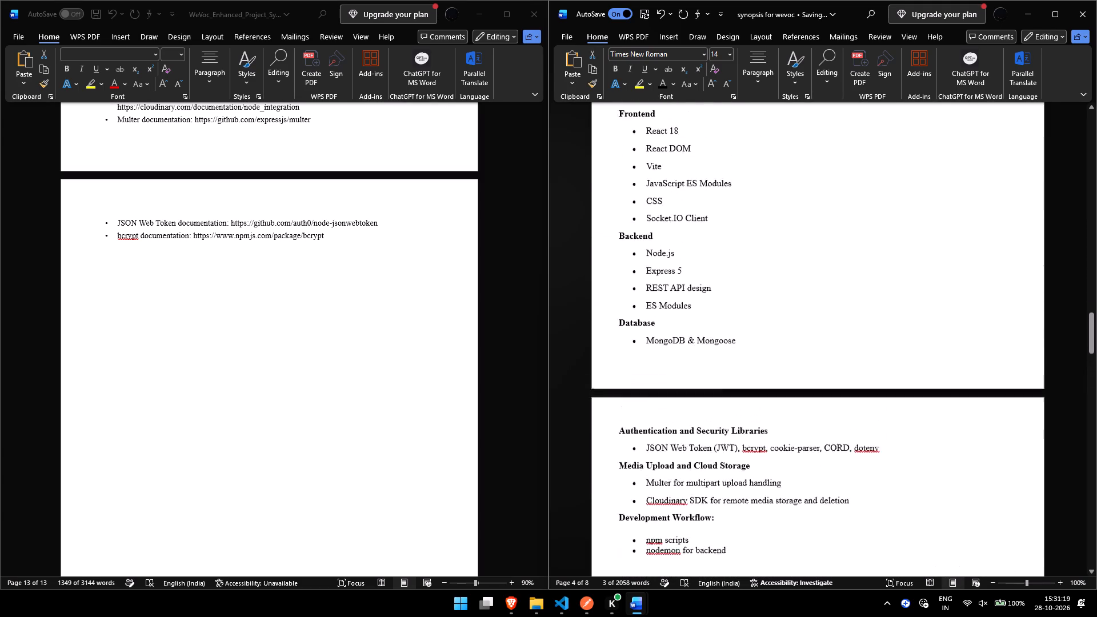
scroll(784, 247, "up", 2)
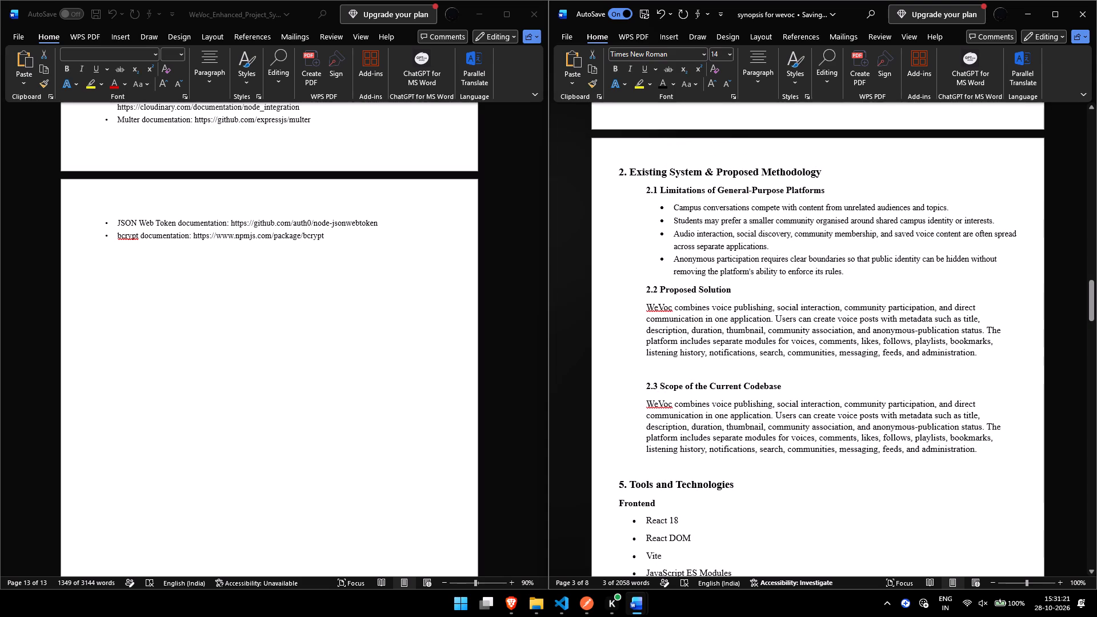
left_click(771, 194)
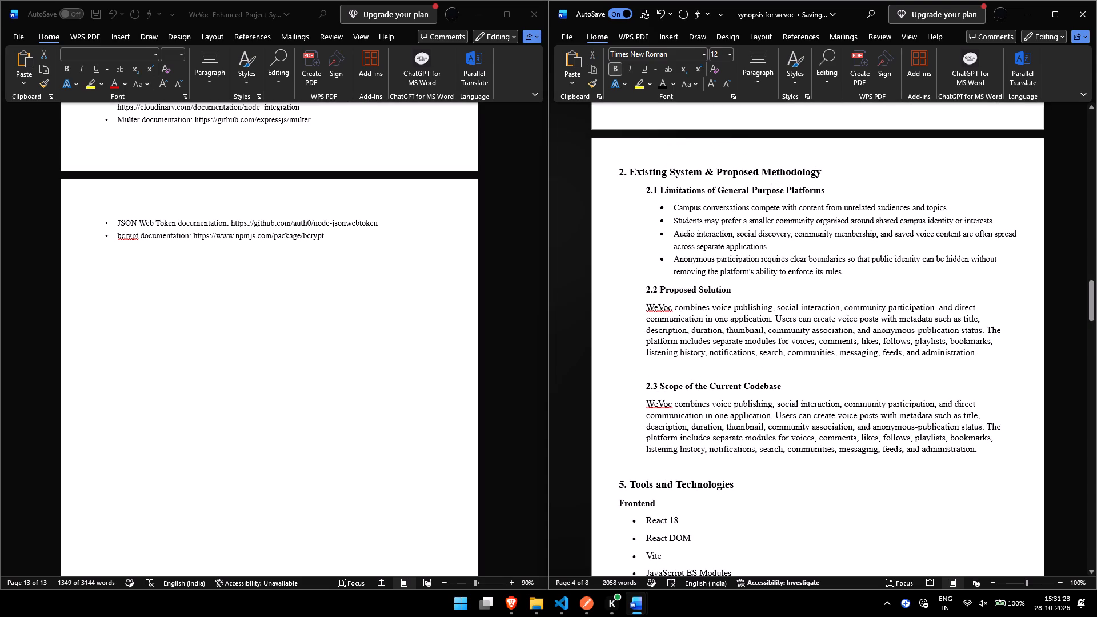
Indent the 5.1 Why This Stack and 5.2 Configuration and Environment Variables headings together with their paragraphs by one level.
scroll(700, 317, "down", 5)
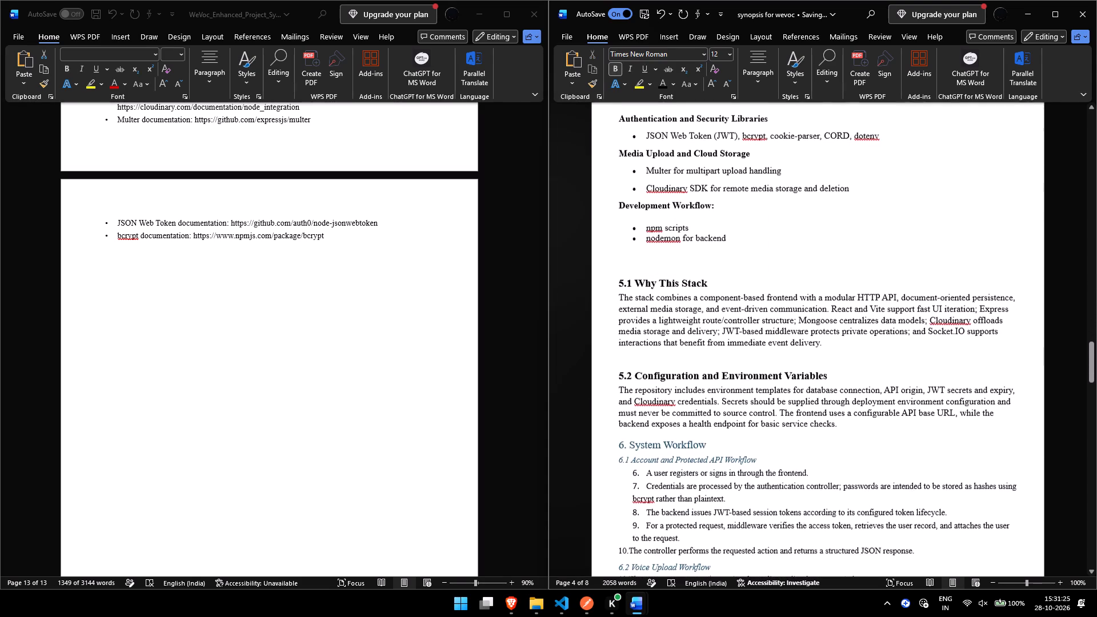
left_click(638, 285)
key("Left")
key("Left")
key("Left")
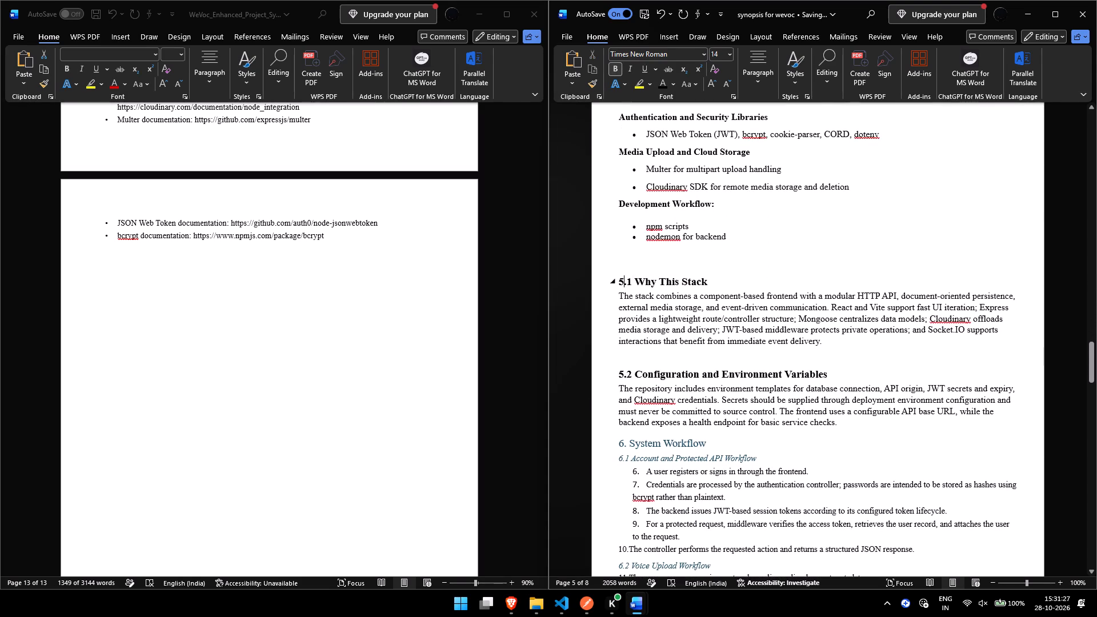
key("Left")
key("ctrl+shift+Down")
key("ctrl+shift+Down")
key("ctrl+shift+Down")
key("ctrl+shift+Down")
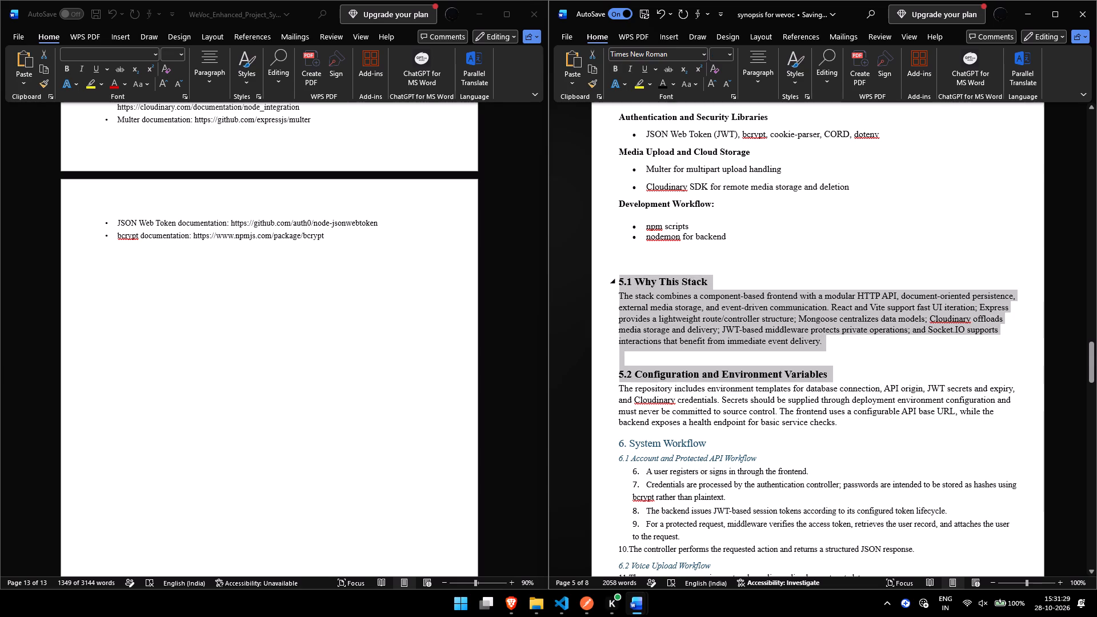
key("ctrl+shift+Down")
key("ctrl+shift+Down")
key("ctrl+shift+Up")
key("ctrl+shift+Up")
key("ctrl+shift+Down")
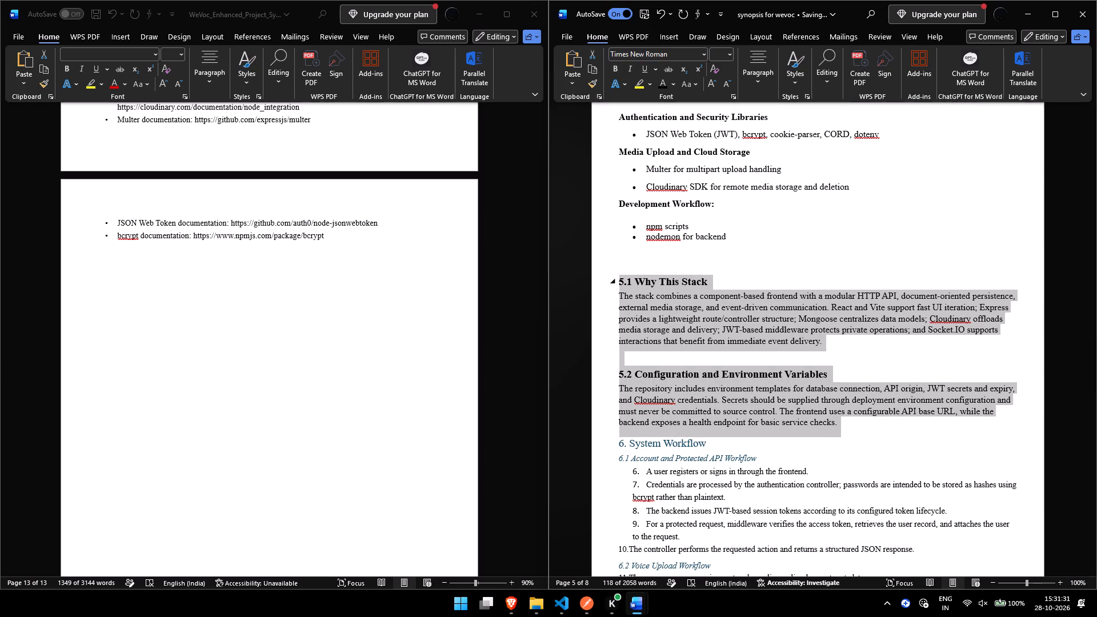
key("ctrl+shift+Left")
key("Tab")
Reduce the 5.1 Why This Stack heading to 12 pt.
key("Up")
key("Down")
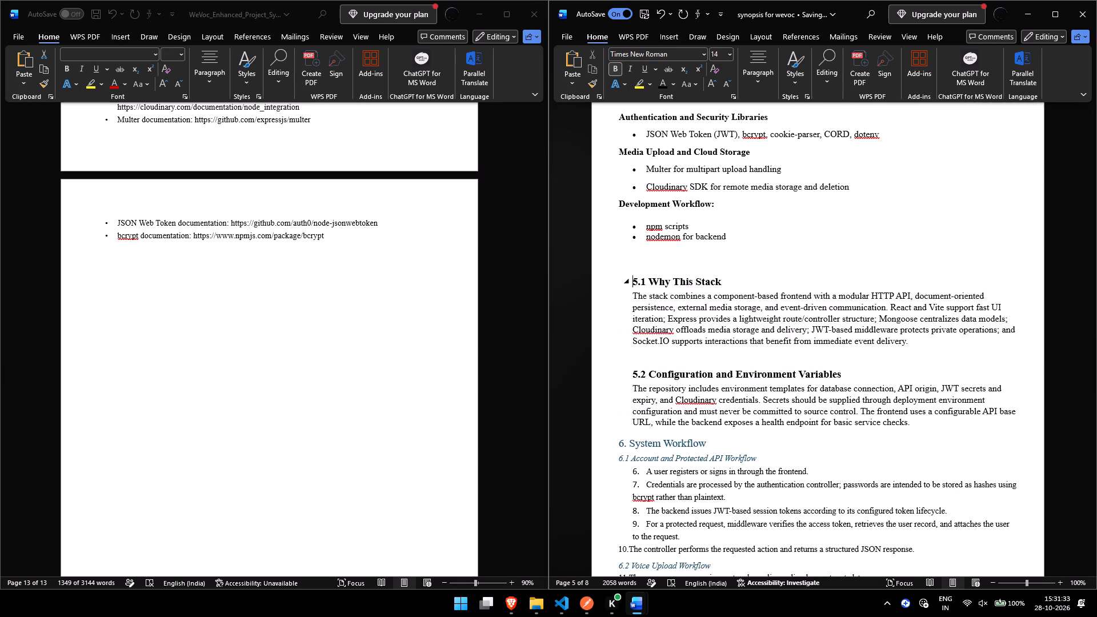
key("ctrl+shift+Right")
key("ctrl+shift+Right")
key("ctrl+shift+Right")
key("ctrl+shift+Right")
key("ctrl+shift+Right")
key("ctrl+shift+Right")
key("ctrl+shift+comma")
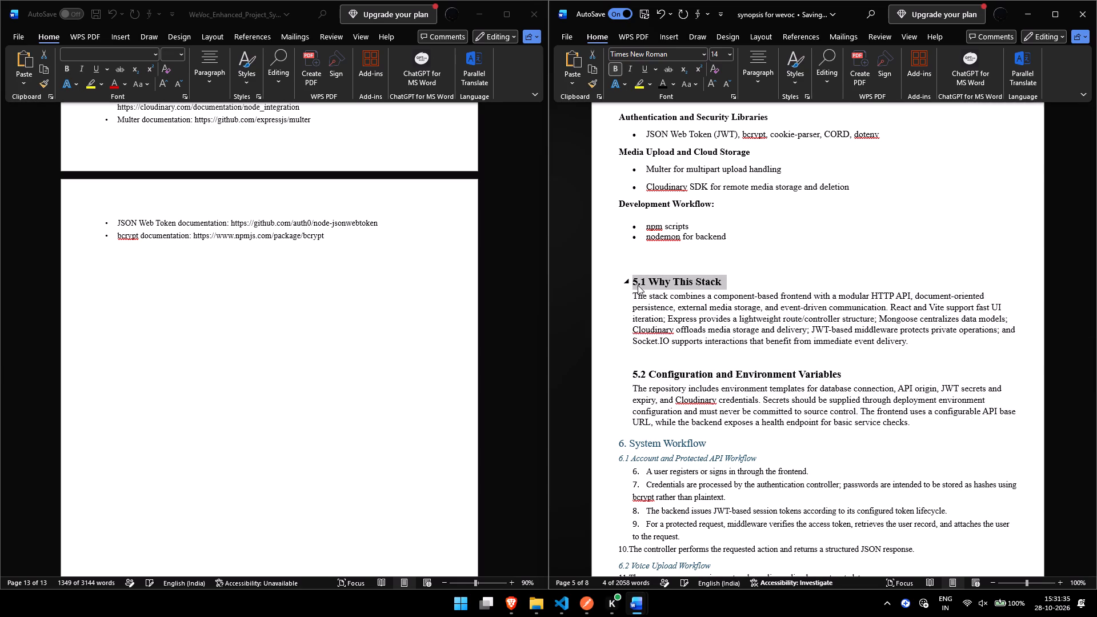
Reduce the 5.2 Configuration and Environment Variables heading to 12 pt.
key("Down")
key("Down")
key("Down")
key("Down")
key("Down")
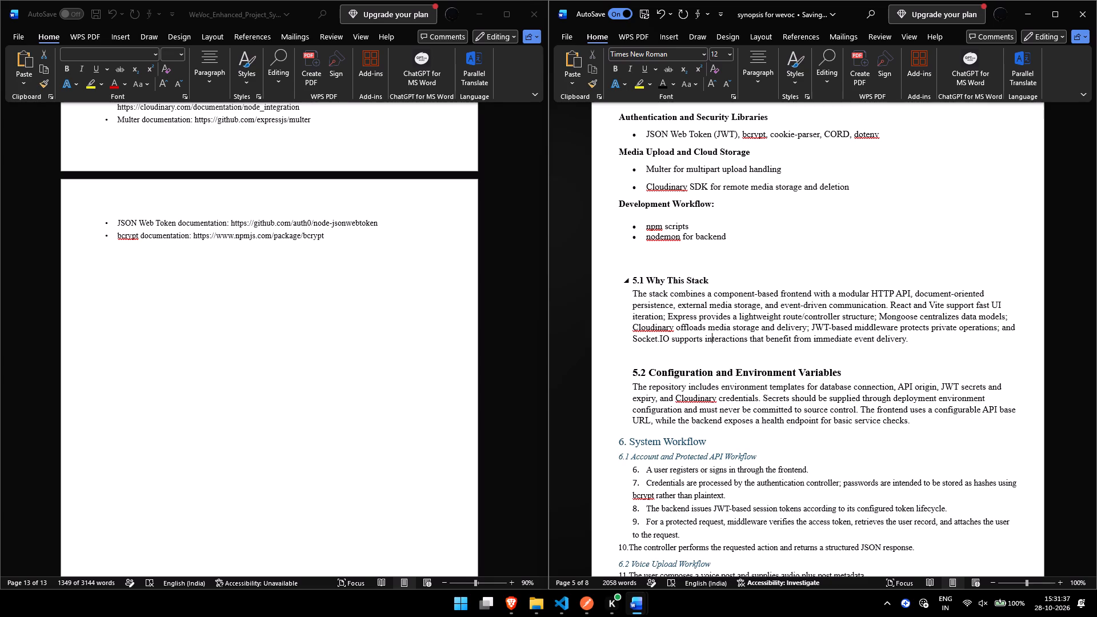
key("Down")
key("Down")
key("Up")
key("Right")
key("ctrl+shift+Right")
key("ctrl+shift+Right")
key("ctrl+shift+Right")
key("ctrl+shift+Right")
key("ctrl+shift+Right")
key("ctrl+shift+Right")
key("ctrl+shift+Right")
key("ctrl+shift+comma")
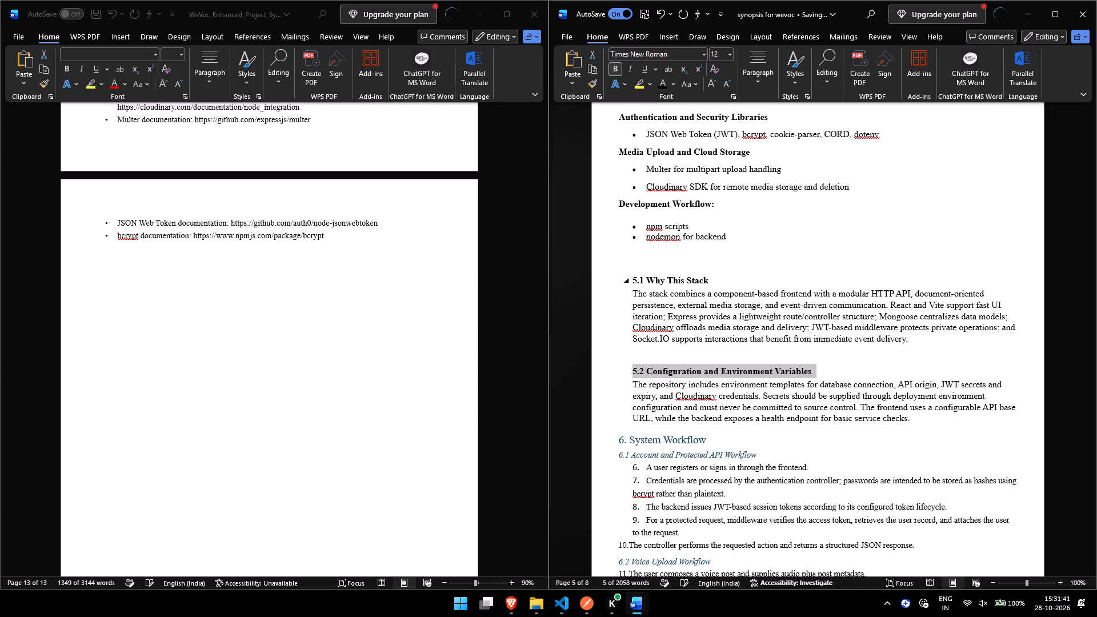
Format the 6. System Workflow heading as bold and black.
key("Down")
key("Down")
key("Down")
key("Down")
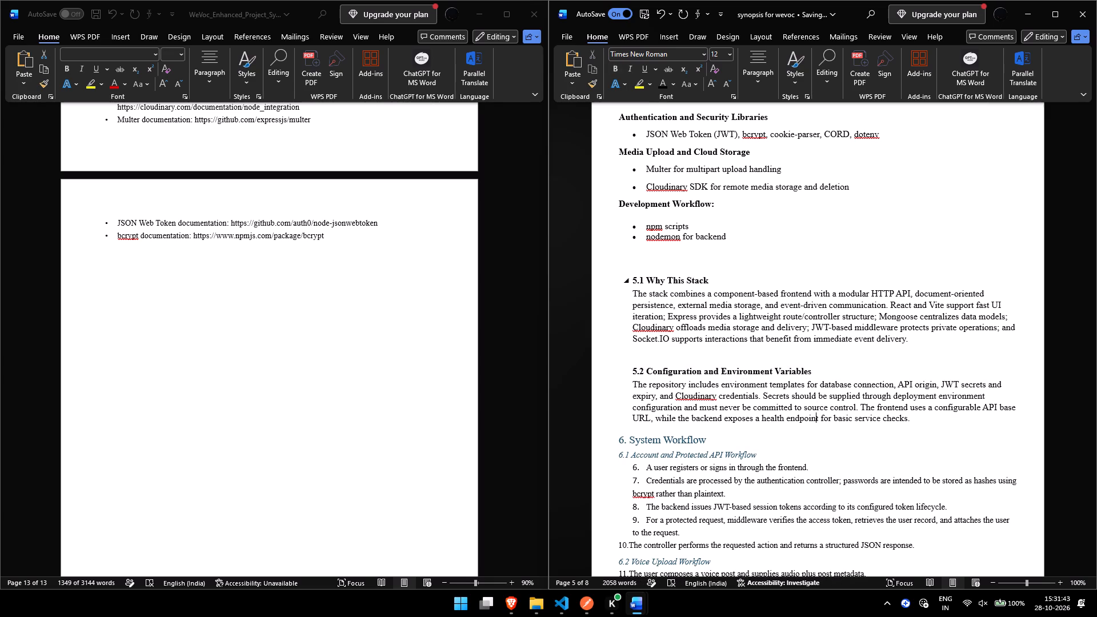
key("Up")
key("Down")
key("Down")
key("ctrl+shift+Left")
key("ctrl+shift+Left")
key("ctrl+shift+Left")
key("ctrl+shift+Left")
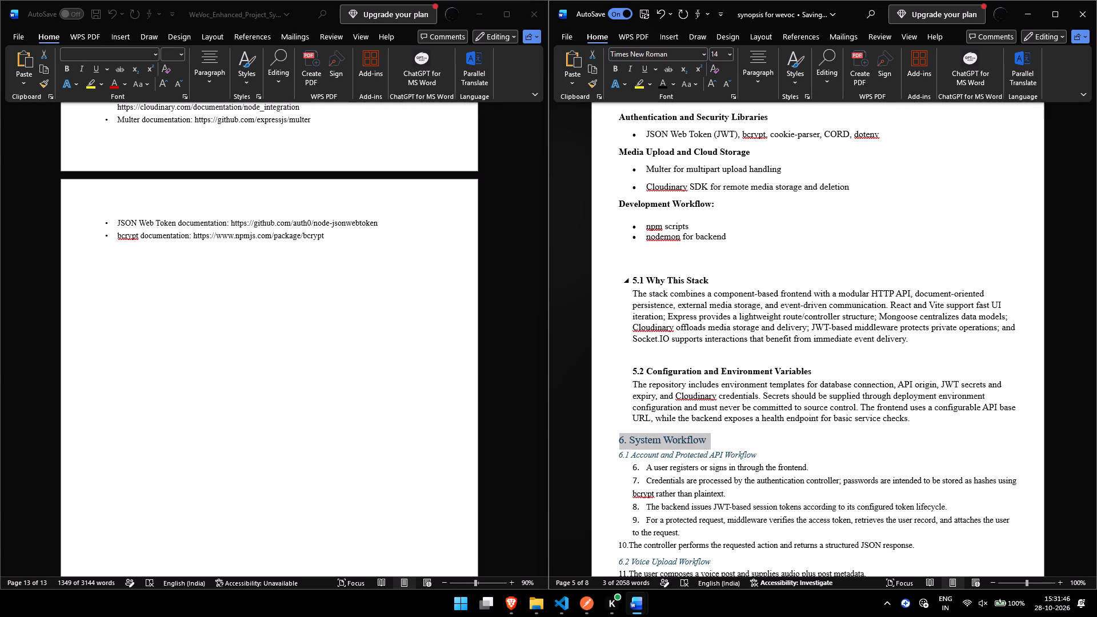
key("ctrl+b")
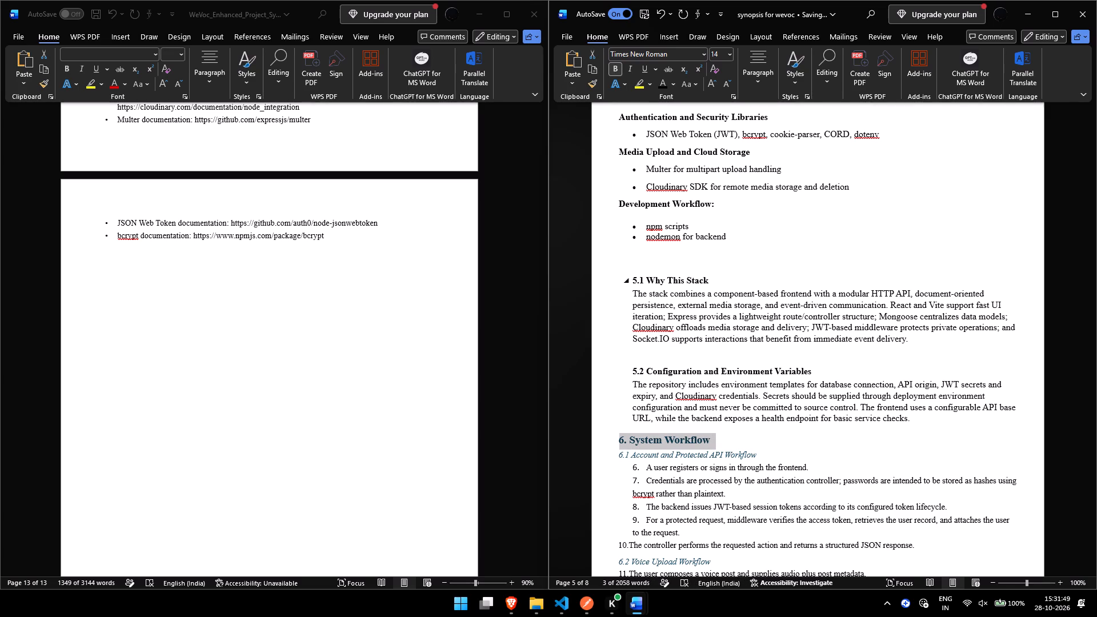
left_click(664, 79)
Insert a blank line above the 6. System Workflow heading.
key("Left")
key("Return")
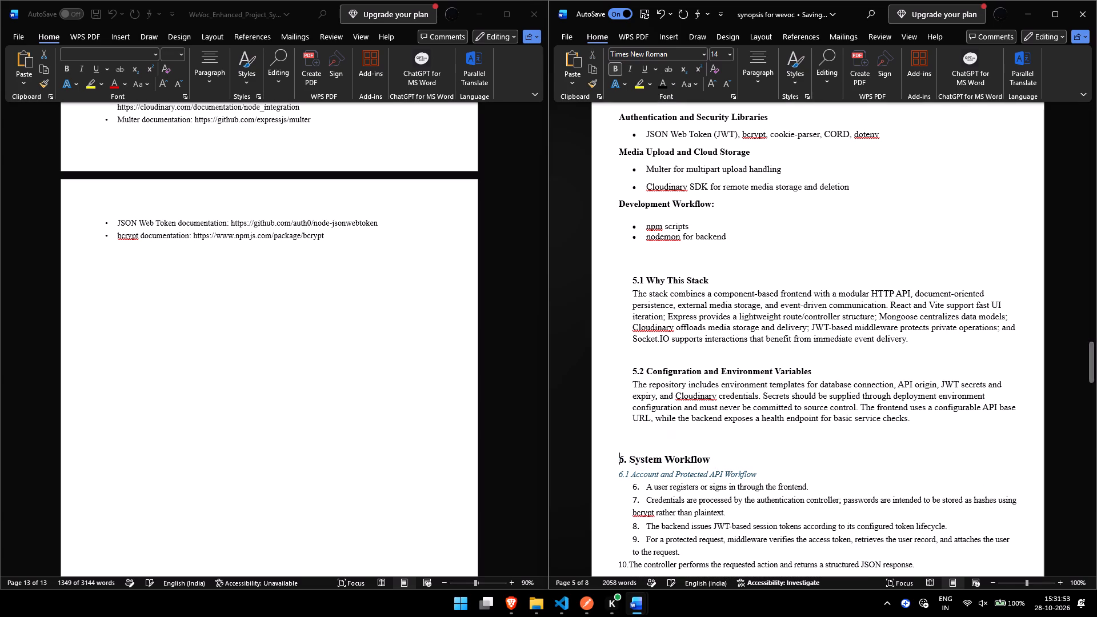
Format the 6.1 Account and Protected API Workflow heading as bold, non-italic, 12 pt and black.
key("Down")
key("ctrl+shift+Right")
key("ctrl+shift+Right")
key("ctrl+shift+Right")
key("ctrl+shift+Right")
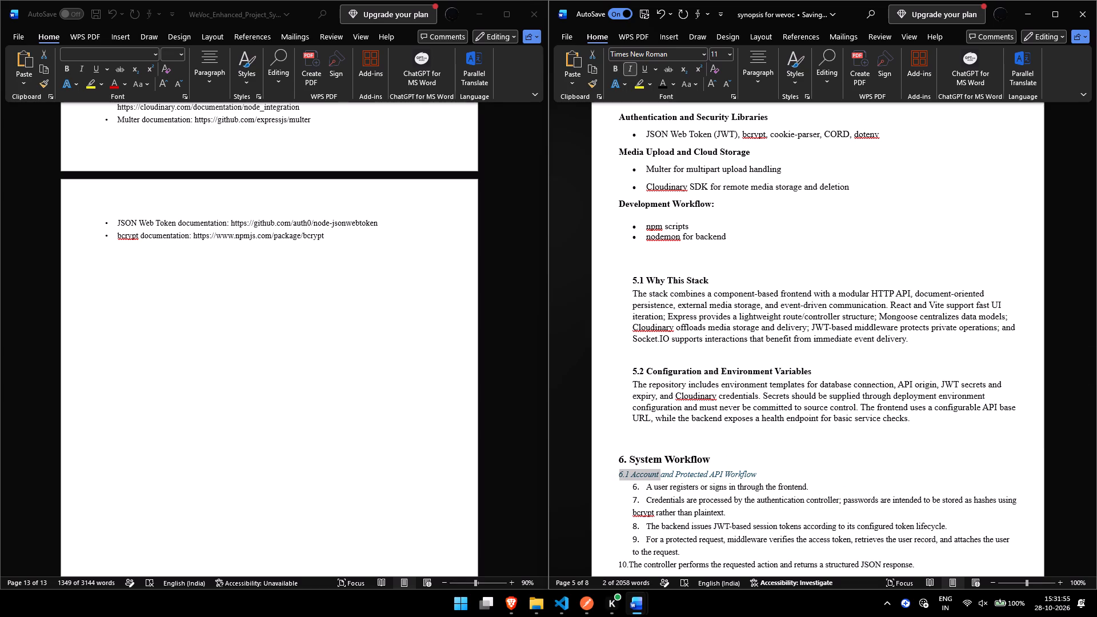
key("ctrl+shift+Right")
key("ctrl+shift+Right")
key("ctrl+shift+Right")
key("ctrl+shift+Right")
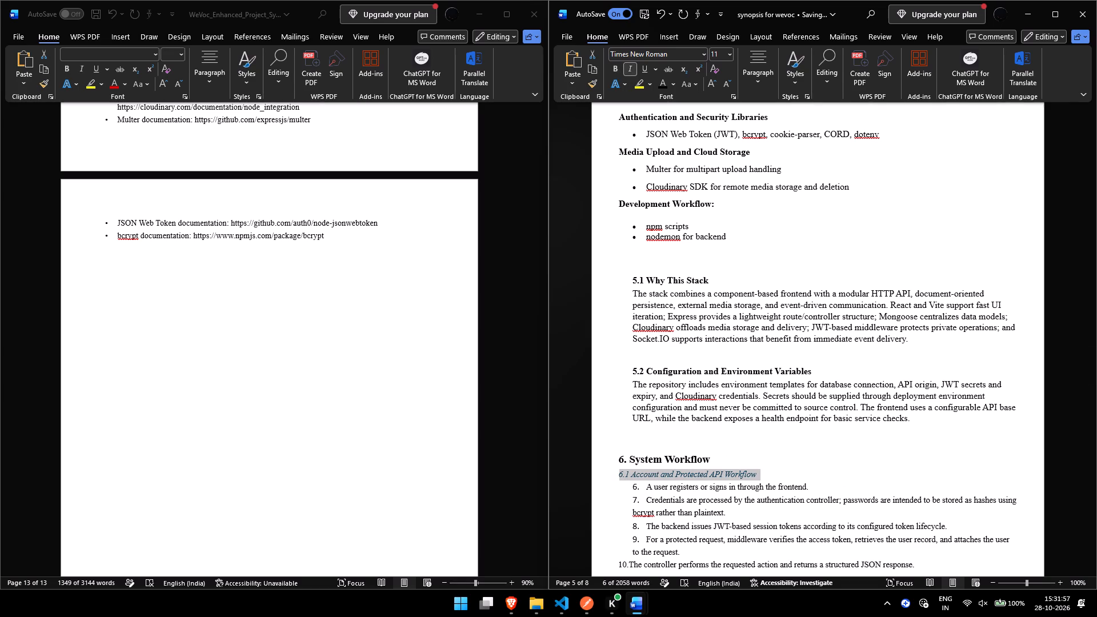
key("ctrl+b")
key("ctrl+i")
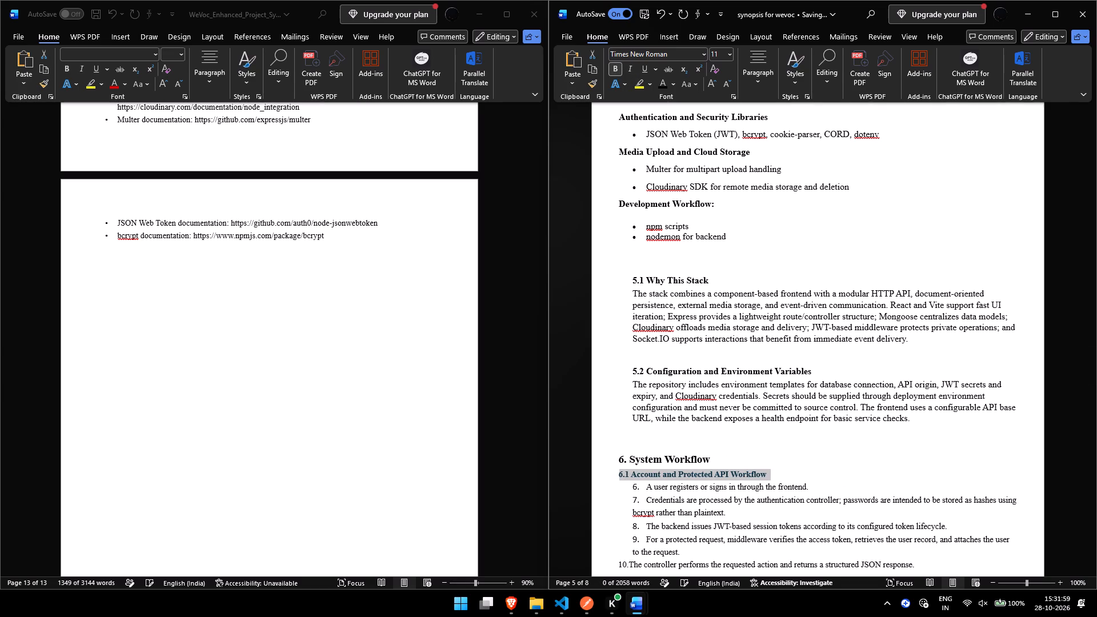
key("ctrl+shift+period")
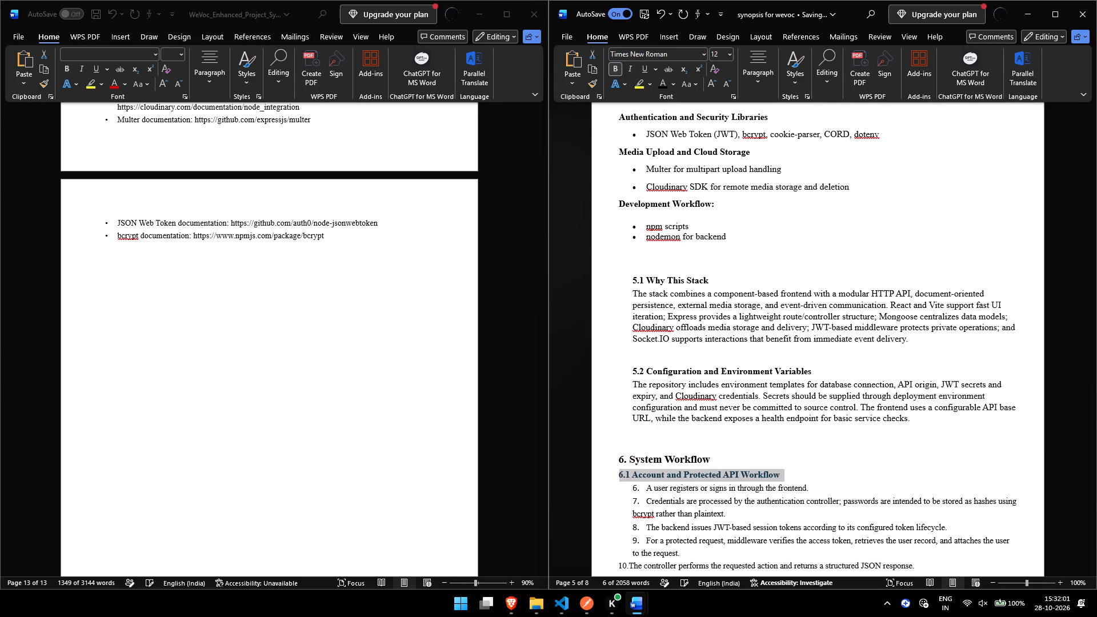
left_click(663, 82)
Compare the numbered list under 6.1 Account and Protected API Workflow with the System Workflow section of the enhanced synopsis.
key("Down")
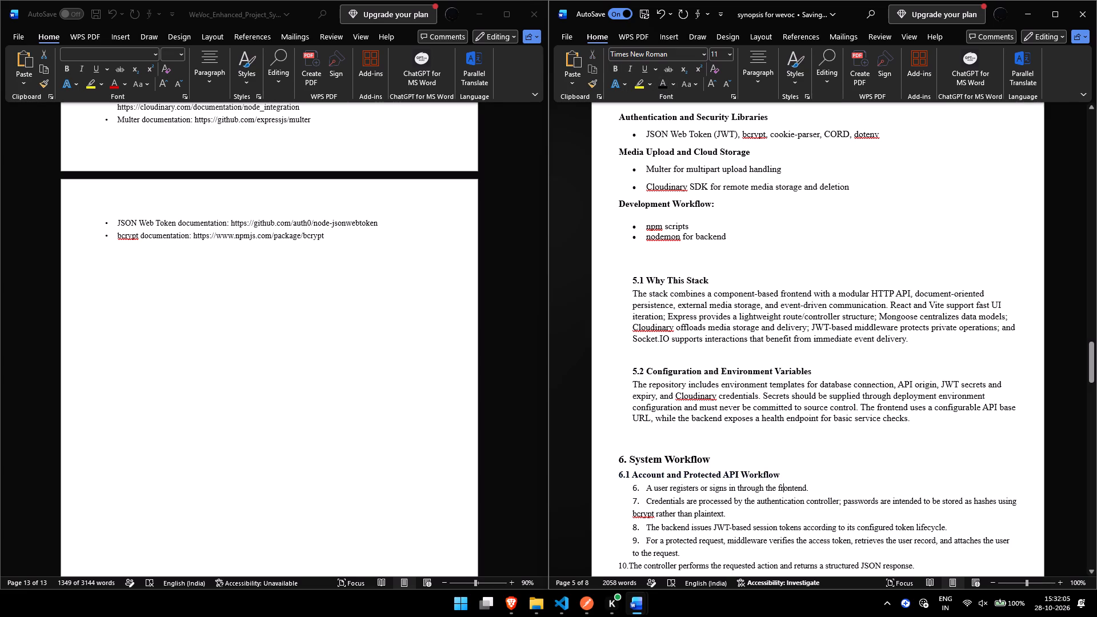
key("Up")
key("Right")
scroll(684, 249, "down", 1)
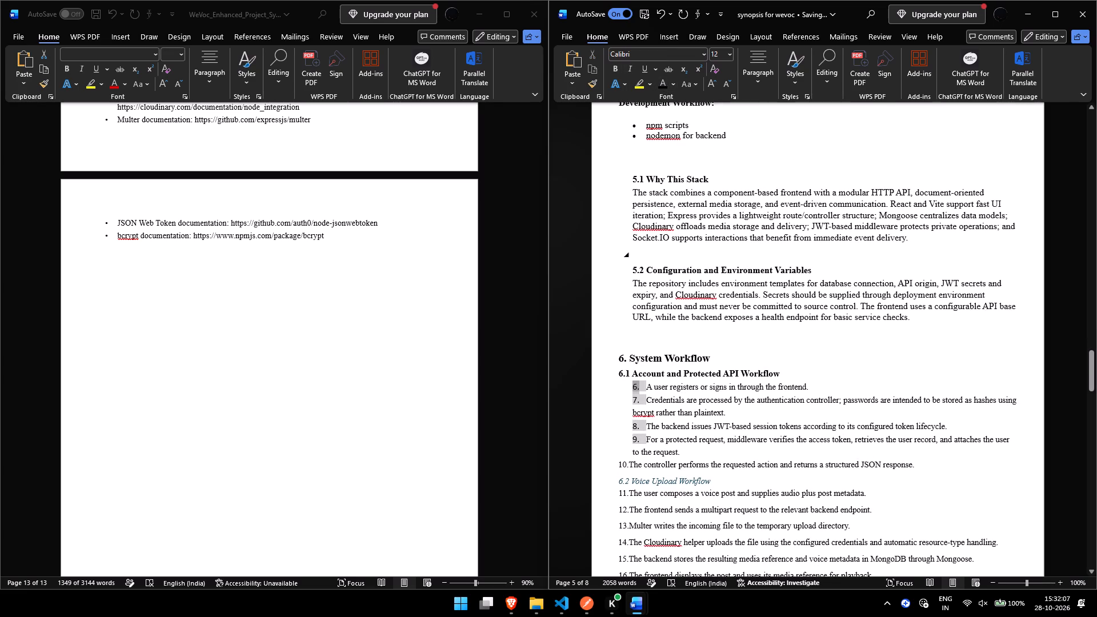
scroll(684, 249, "down", 1)
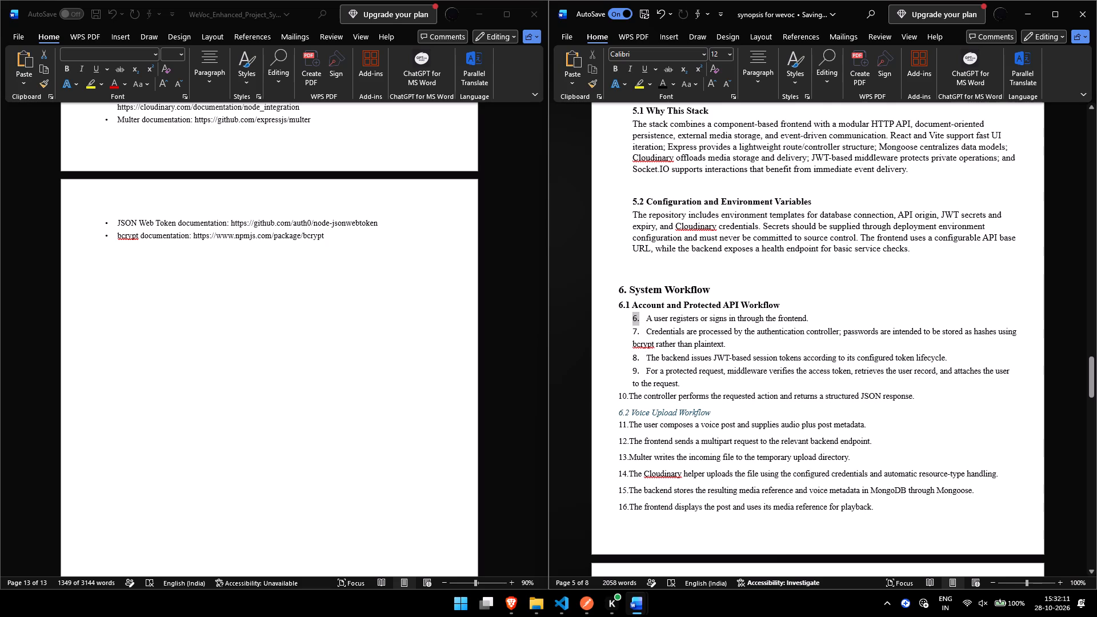
key("Down")
key("Up")
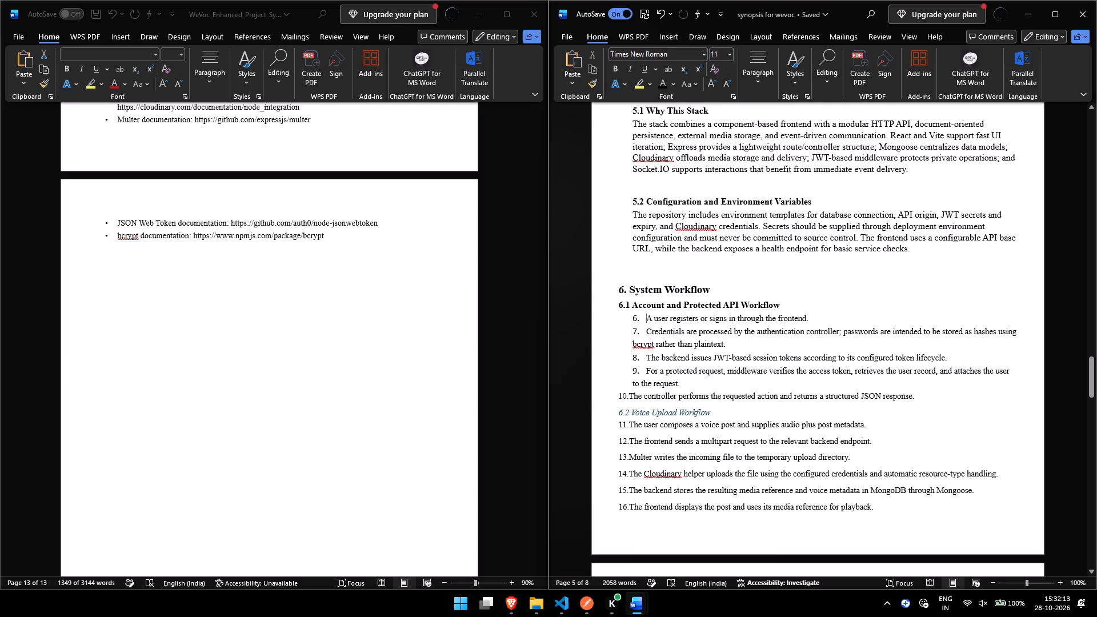
scroll(225, 306, "up", 5)
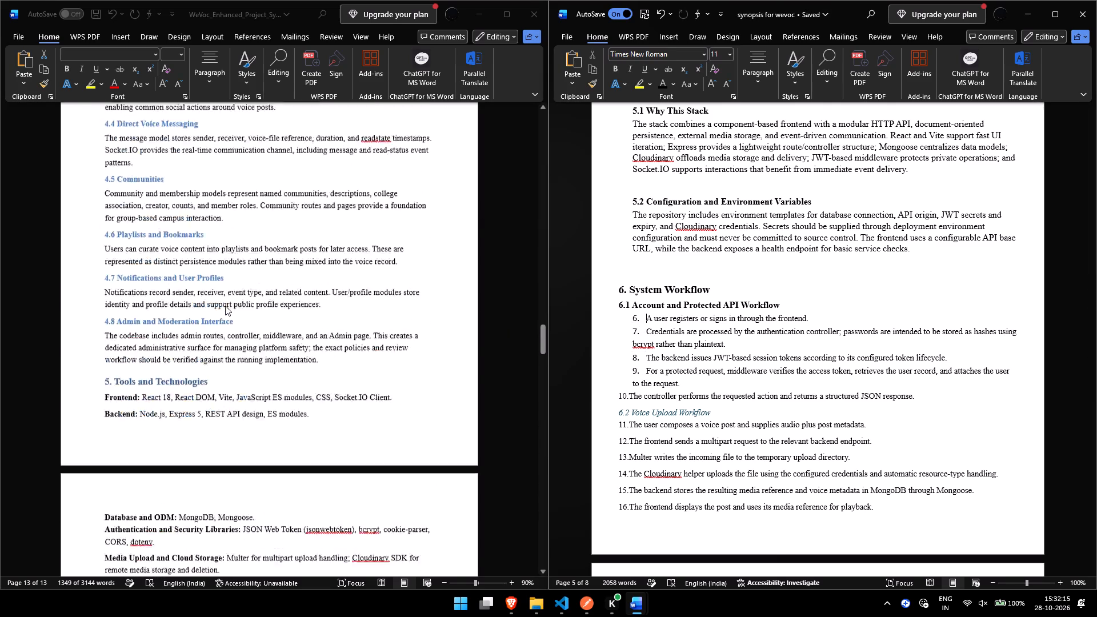
scroll(225, 306, "up", 6)
scroll(225, 306, "down", 1)
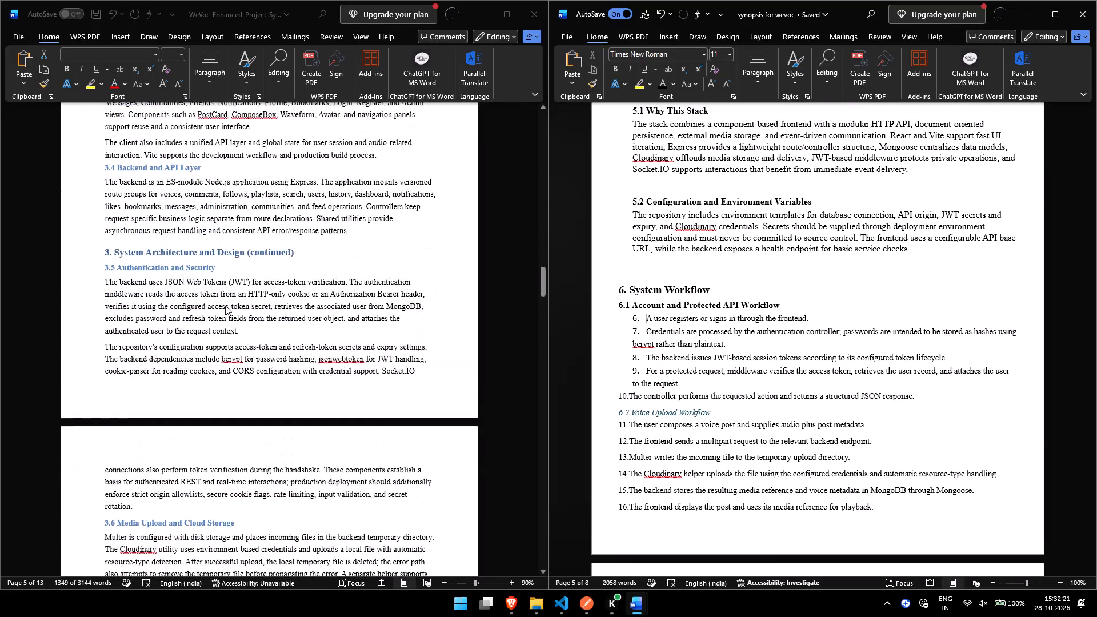
scroll(225, 306, "down", 8)
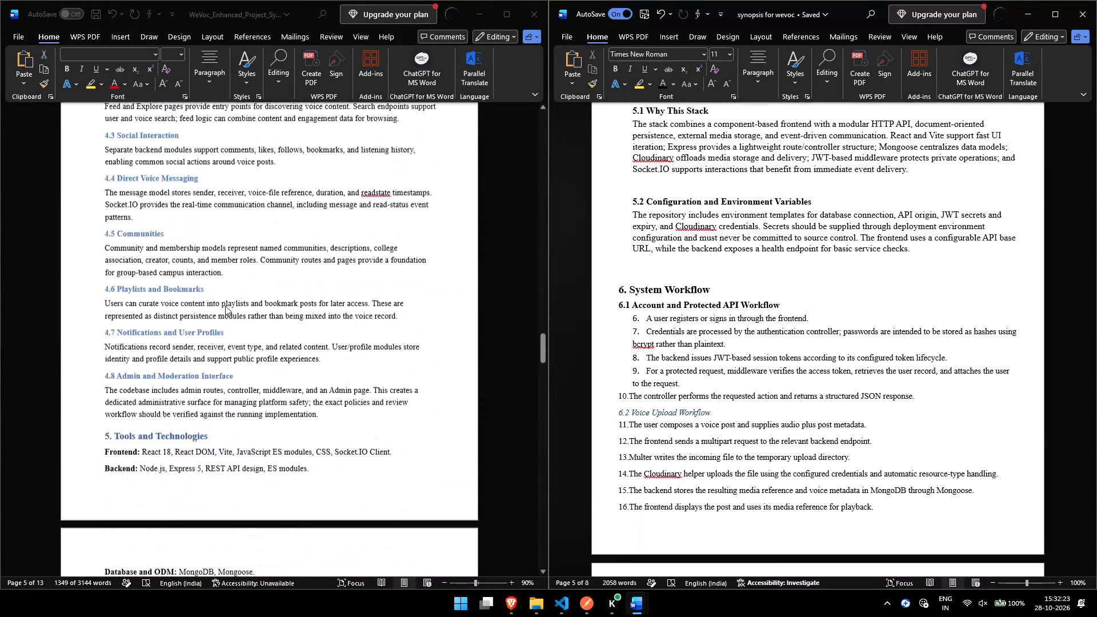
scroll(225, 306, "down", 3)
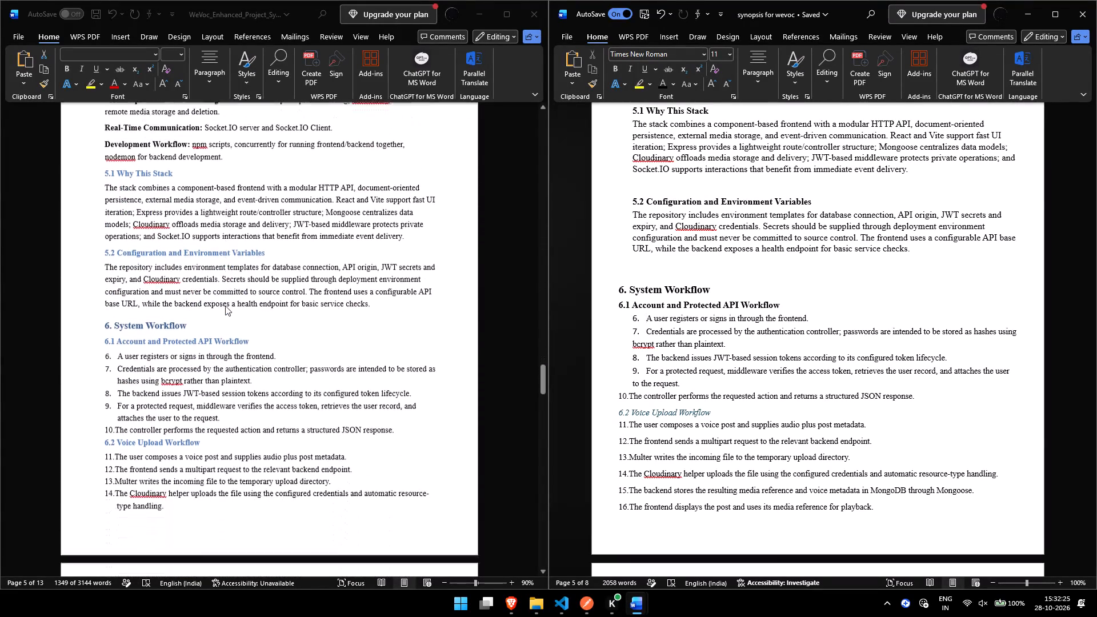
scroll(225, 306, "down", 3)
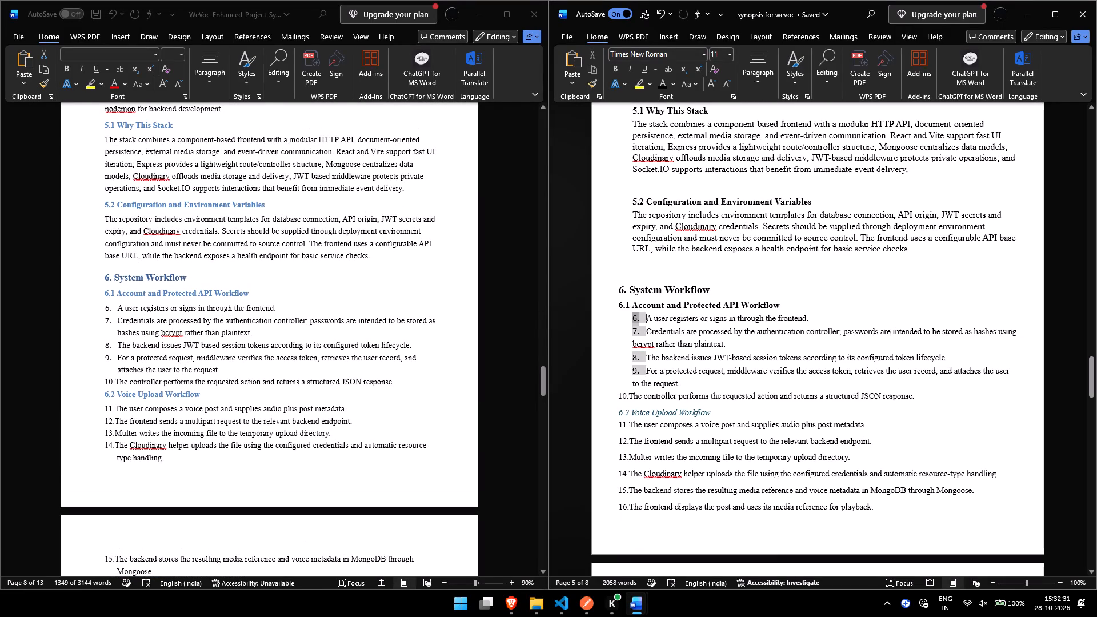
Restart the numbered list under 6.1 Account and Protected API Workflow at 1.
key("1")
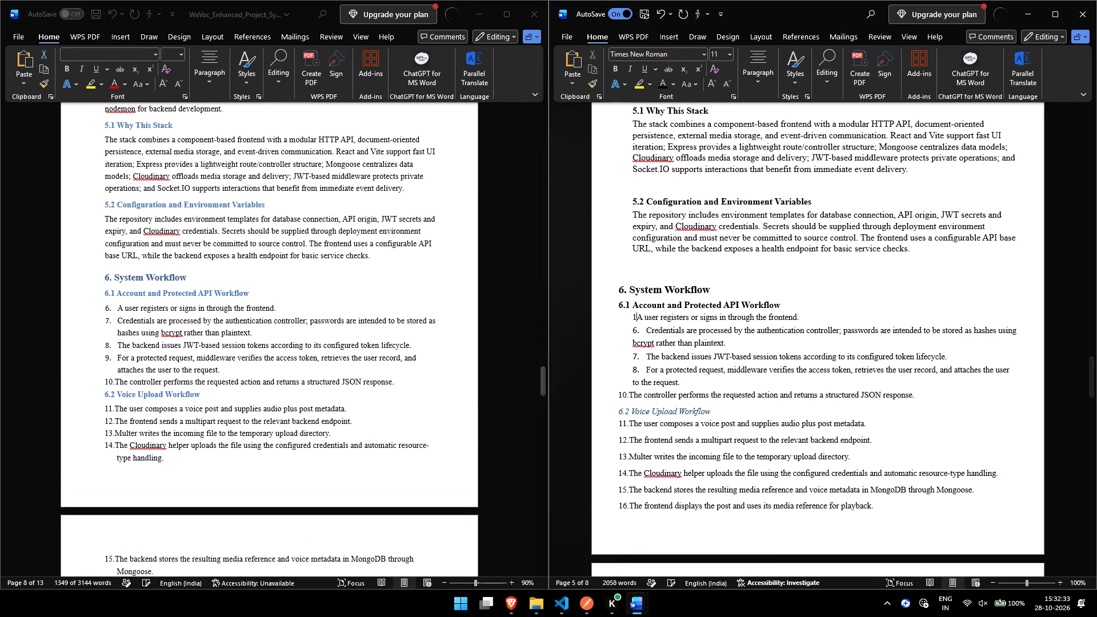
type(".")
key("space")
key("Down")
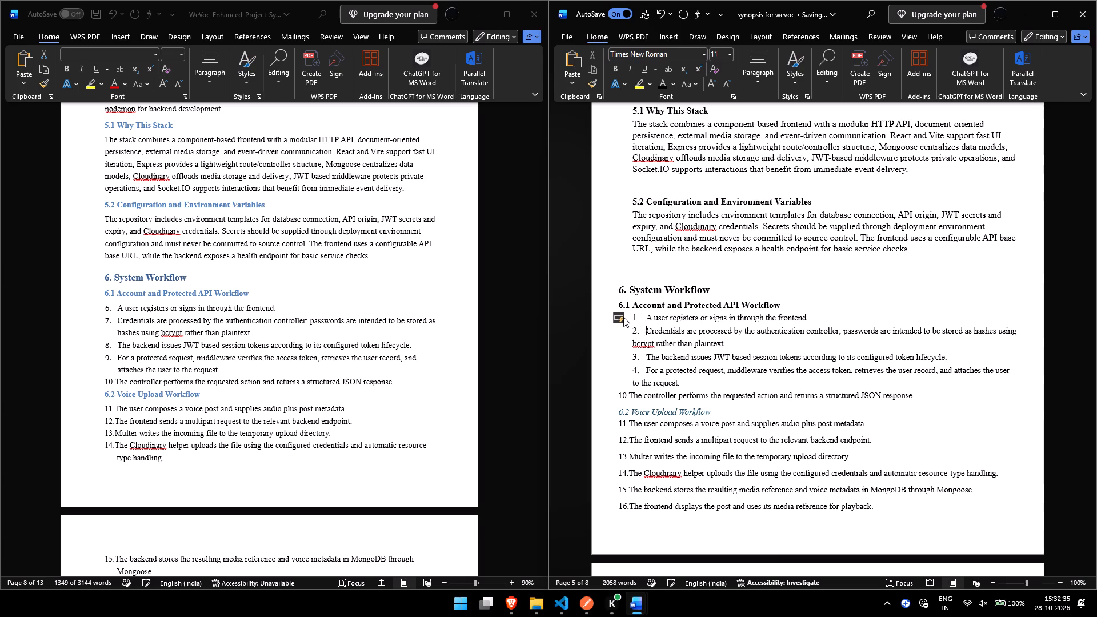
Remove the automatic numbers from the first four items under 6.1 Account and Protected API Workflow.
key("Down")
key("Left")
key("Left")
key("Left")
key("Left")
key("Up")
key("Up")
key("Left")
key("Left")
key("Right")
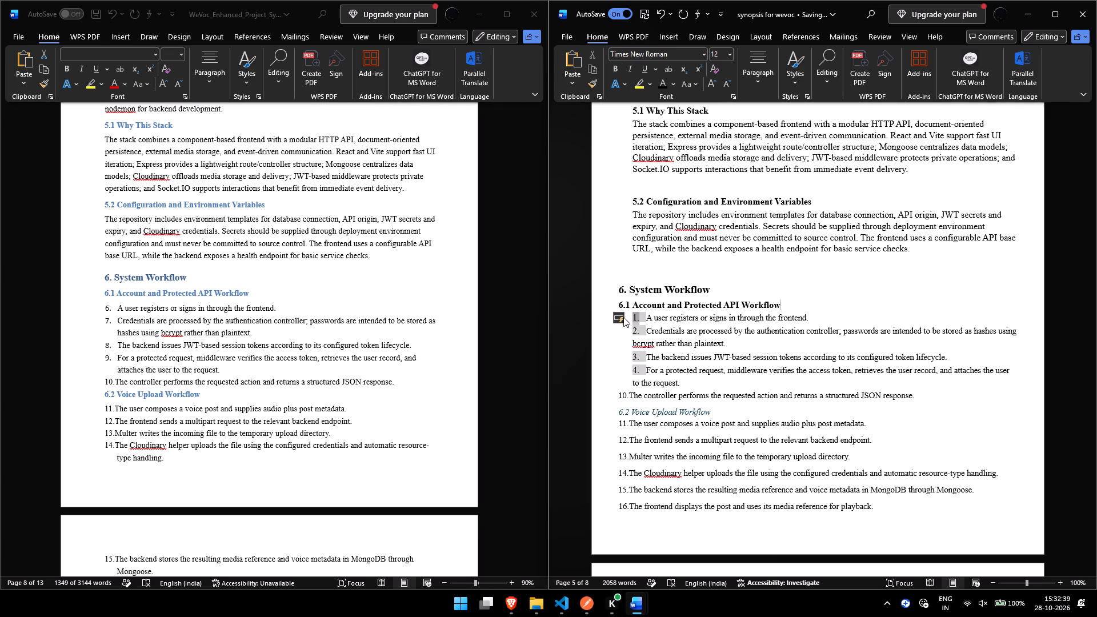
key("BackSpace")
key("Down")
key("Right")
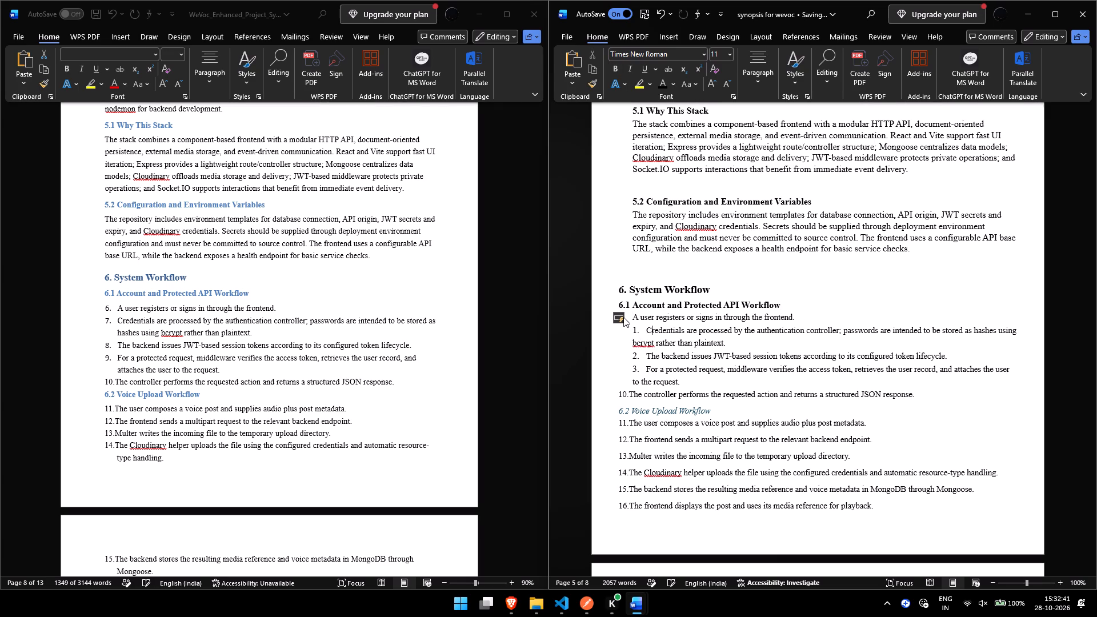
key("Left")
key("BackSpace")
key("Down")
key("Down")
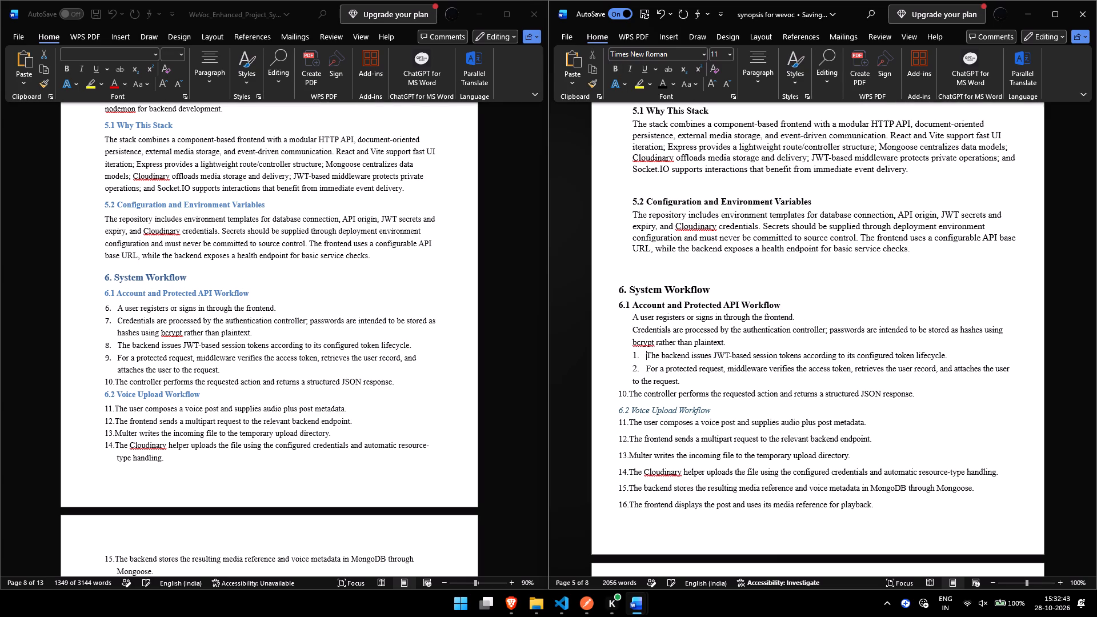
key("BackSpace")
key("Down")
key("BackSpace")
Delete the 10. before "The controller performs the requested action" and indent that item to align with the others.
key("Down")
key("Down")
key("Left")
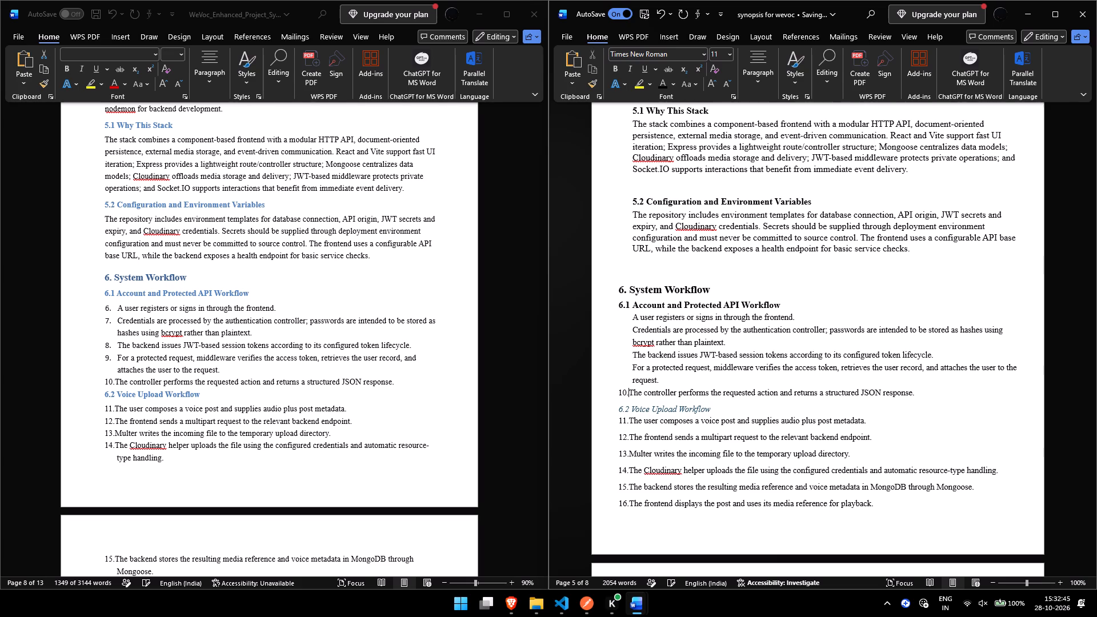
key("BackSpace")
key("BackSpace")
key("BackSpace")
key("Tab")
key("Tab")
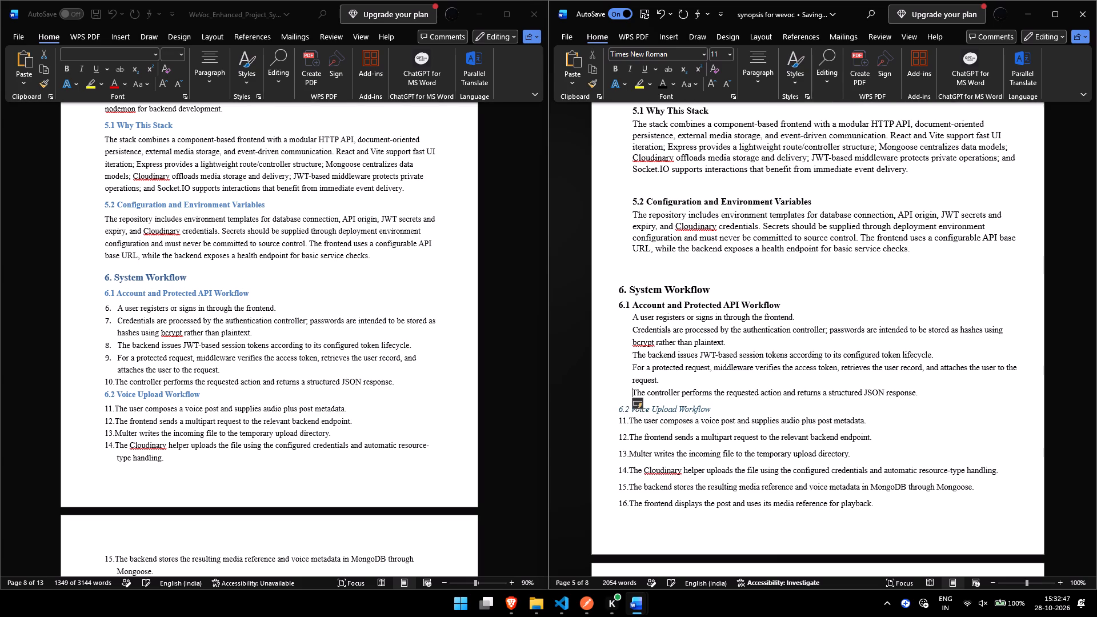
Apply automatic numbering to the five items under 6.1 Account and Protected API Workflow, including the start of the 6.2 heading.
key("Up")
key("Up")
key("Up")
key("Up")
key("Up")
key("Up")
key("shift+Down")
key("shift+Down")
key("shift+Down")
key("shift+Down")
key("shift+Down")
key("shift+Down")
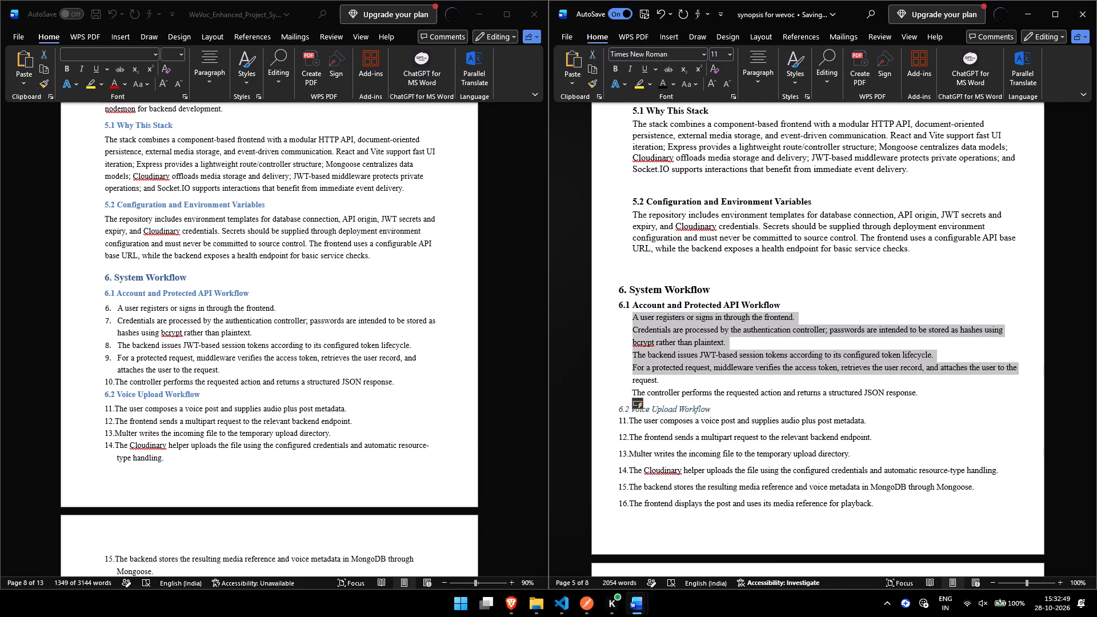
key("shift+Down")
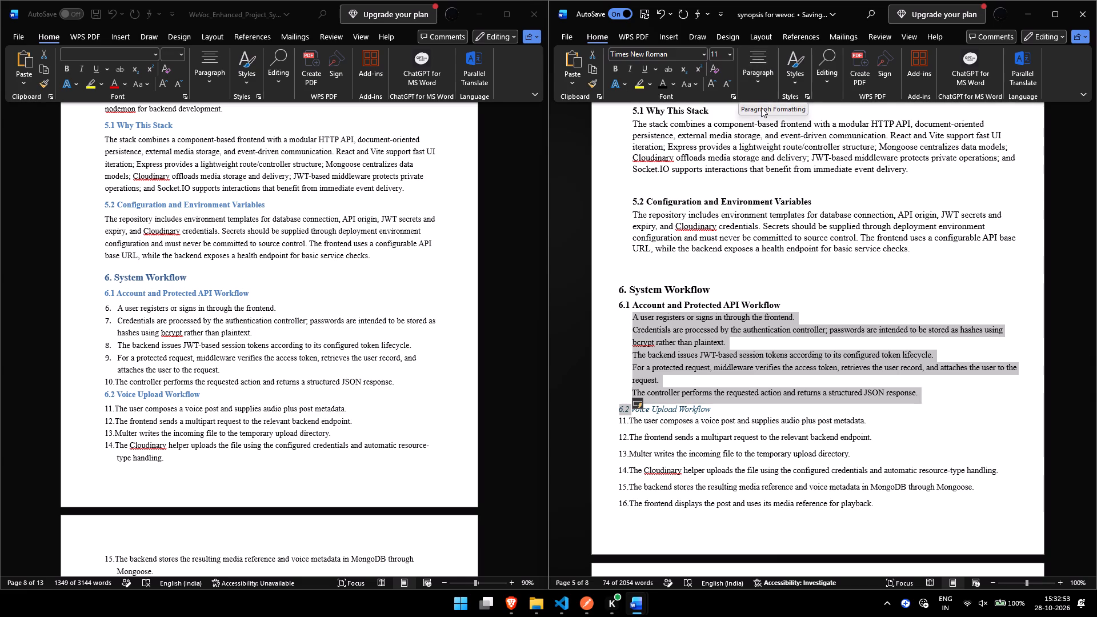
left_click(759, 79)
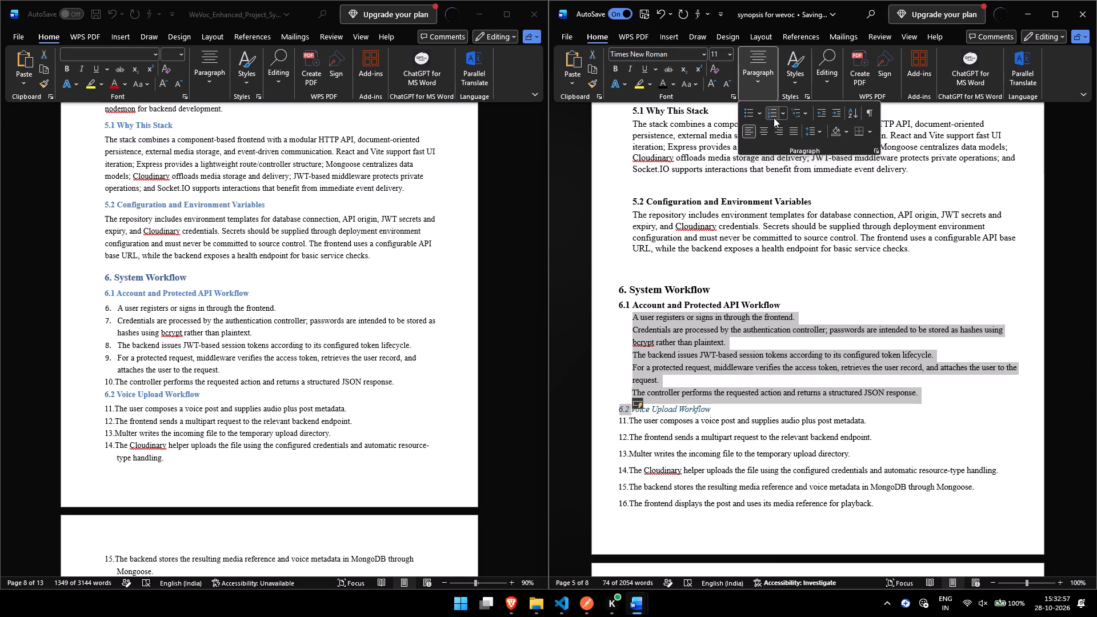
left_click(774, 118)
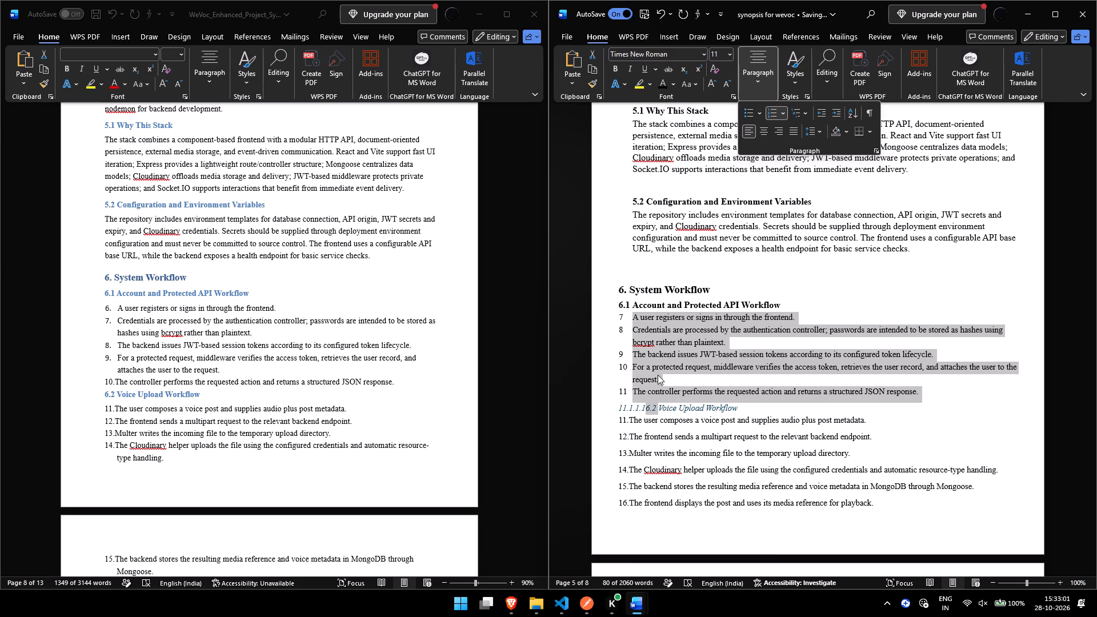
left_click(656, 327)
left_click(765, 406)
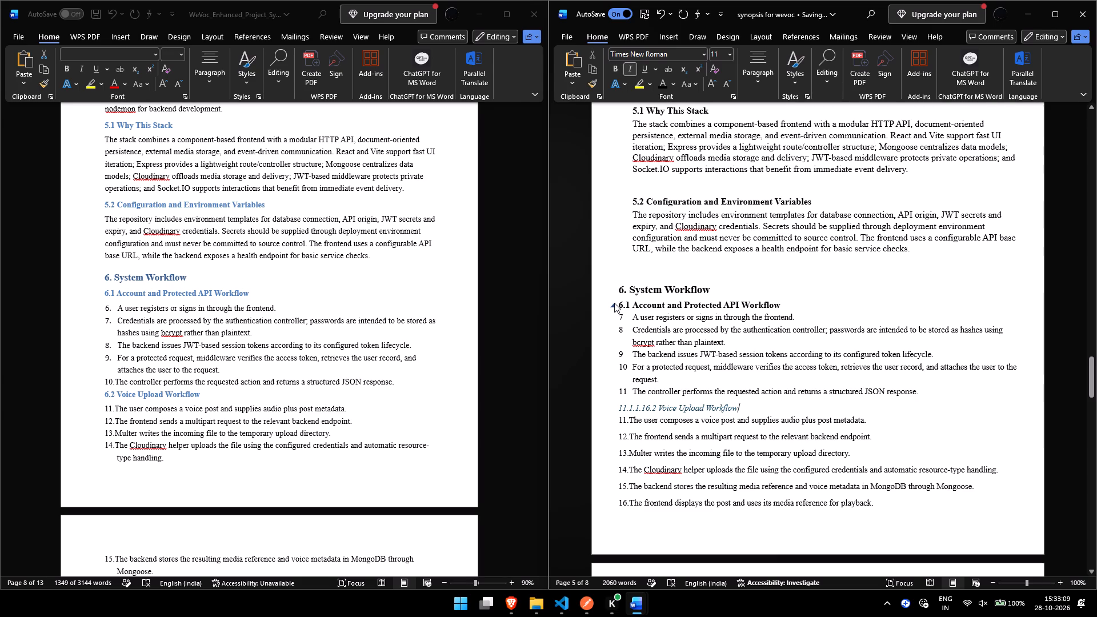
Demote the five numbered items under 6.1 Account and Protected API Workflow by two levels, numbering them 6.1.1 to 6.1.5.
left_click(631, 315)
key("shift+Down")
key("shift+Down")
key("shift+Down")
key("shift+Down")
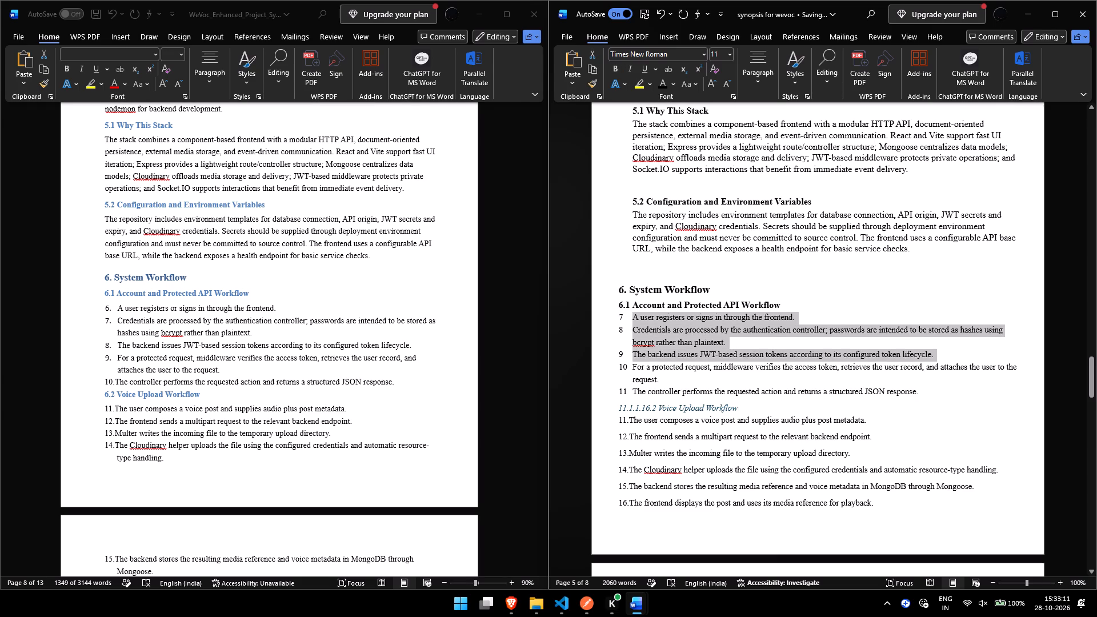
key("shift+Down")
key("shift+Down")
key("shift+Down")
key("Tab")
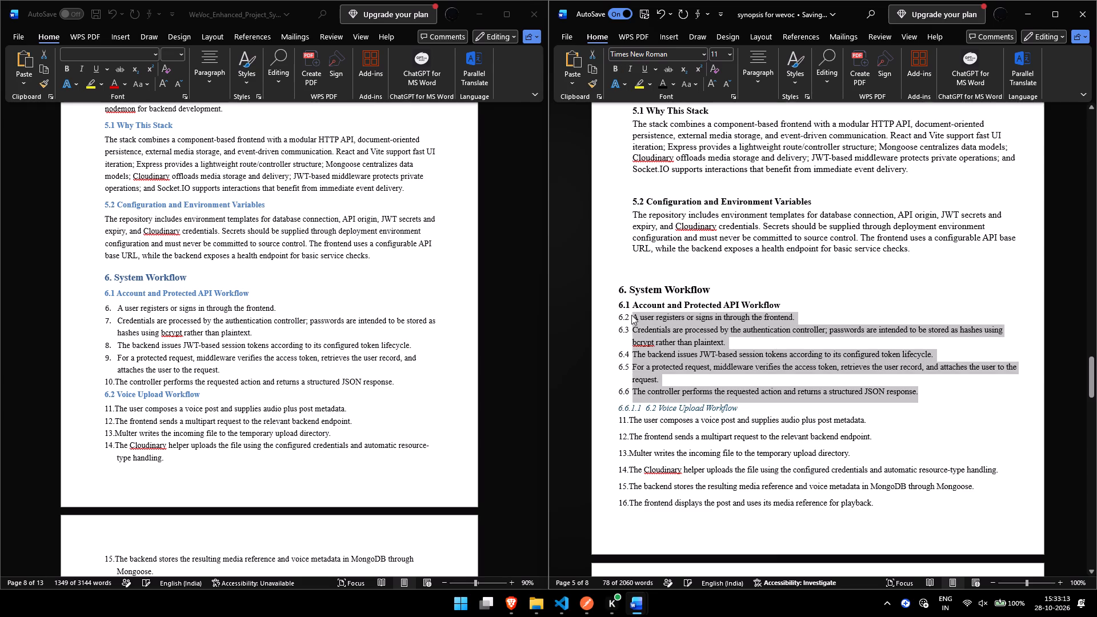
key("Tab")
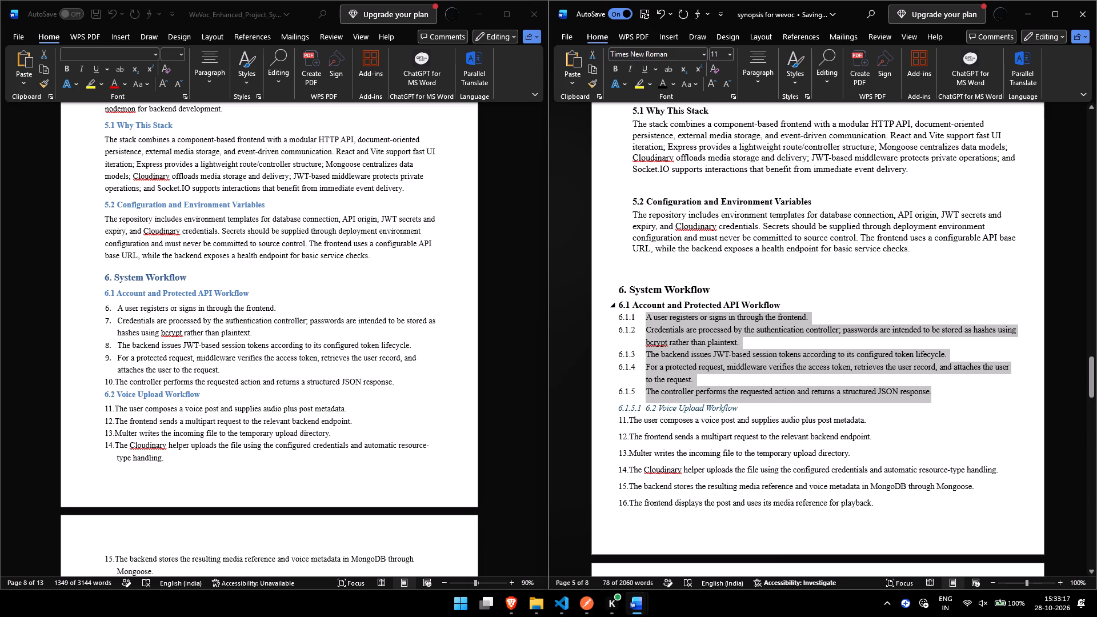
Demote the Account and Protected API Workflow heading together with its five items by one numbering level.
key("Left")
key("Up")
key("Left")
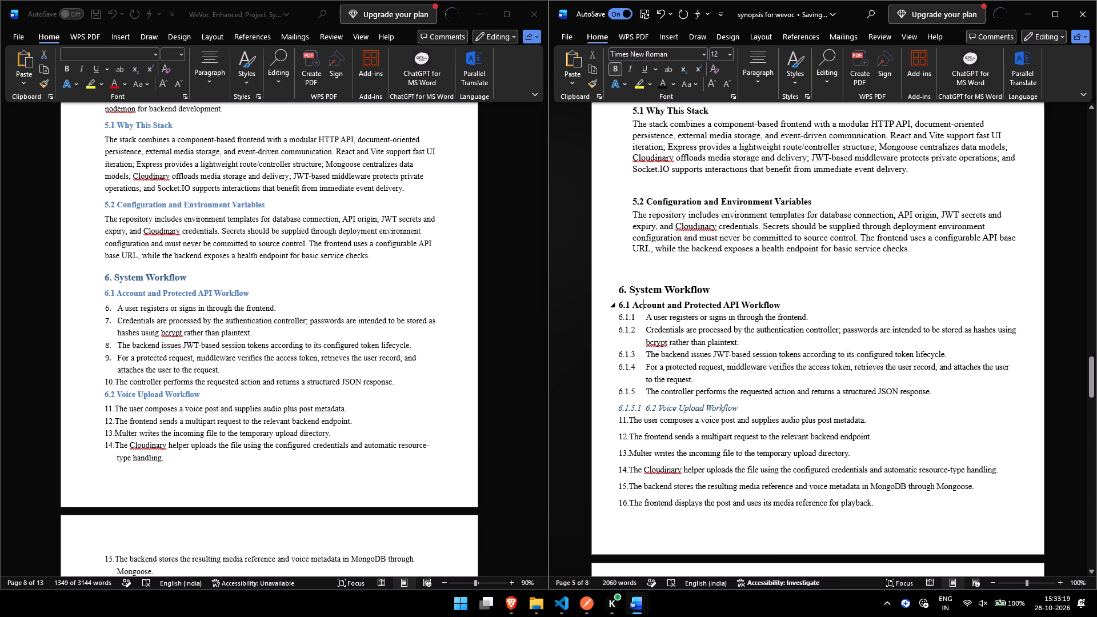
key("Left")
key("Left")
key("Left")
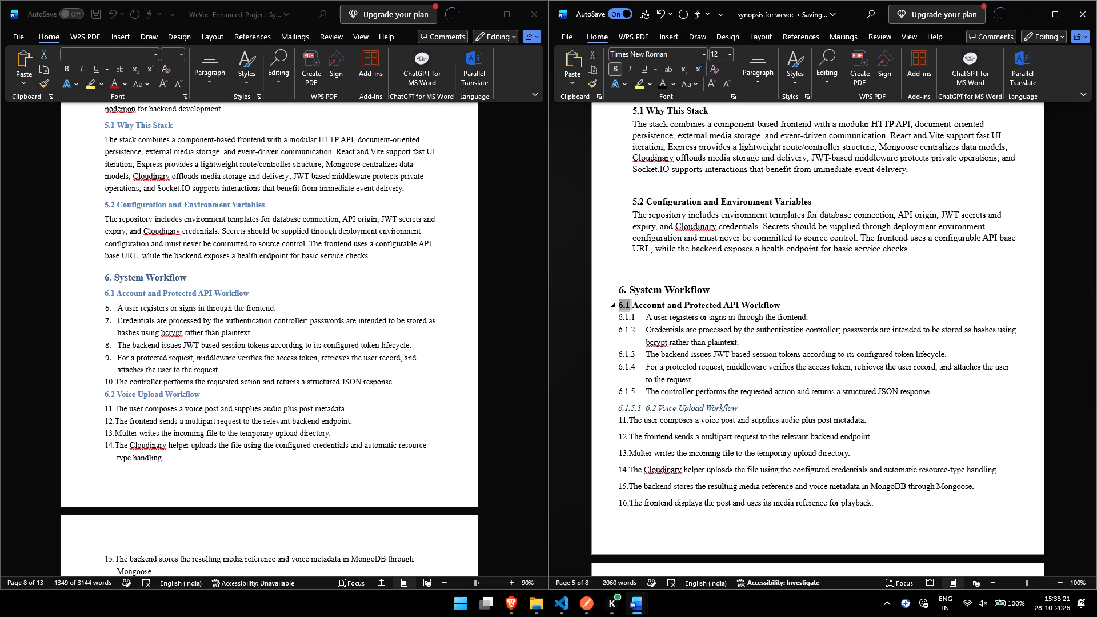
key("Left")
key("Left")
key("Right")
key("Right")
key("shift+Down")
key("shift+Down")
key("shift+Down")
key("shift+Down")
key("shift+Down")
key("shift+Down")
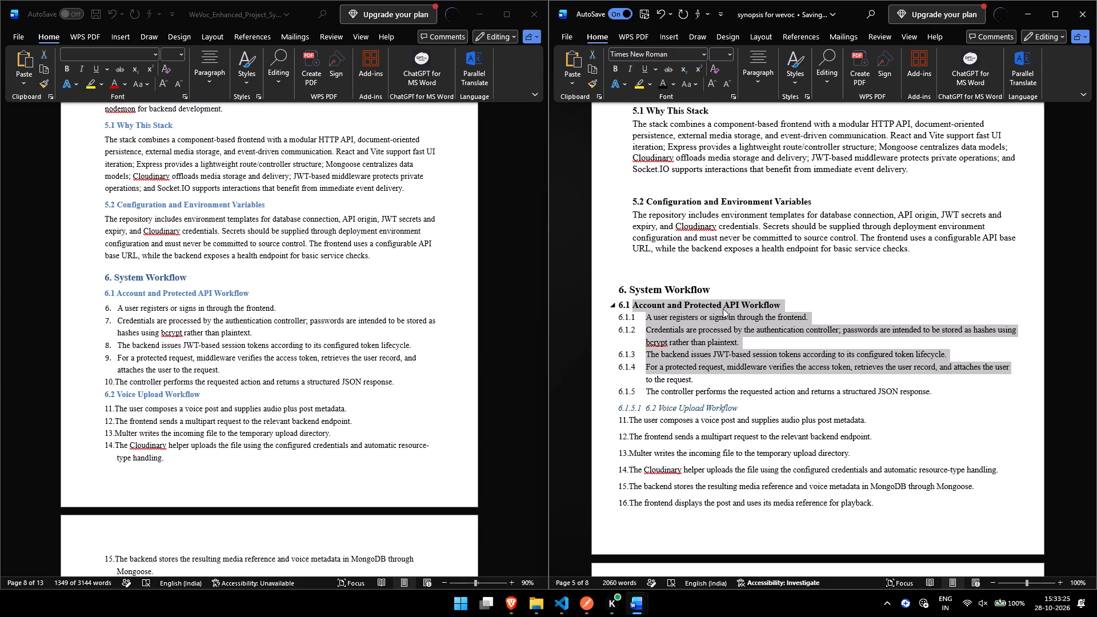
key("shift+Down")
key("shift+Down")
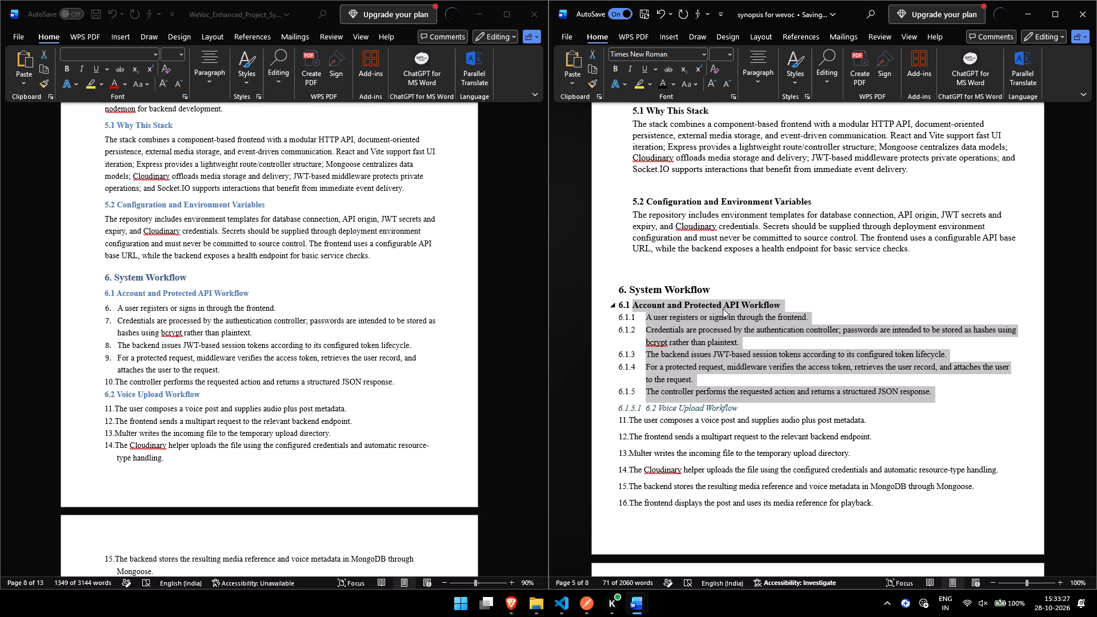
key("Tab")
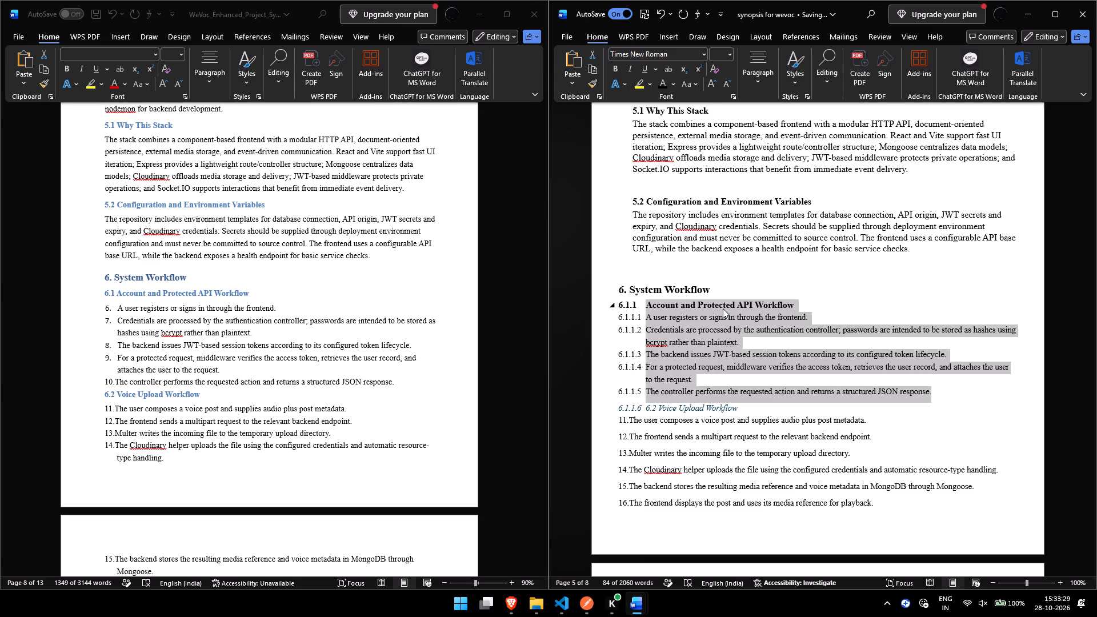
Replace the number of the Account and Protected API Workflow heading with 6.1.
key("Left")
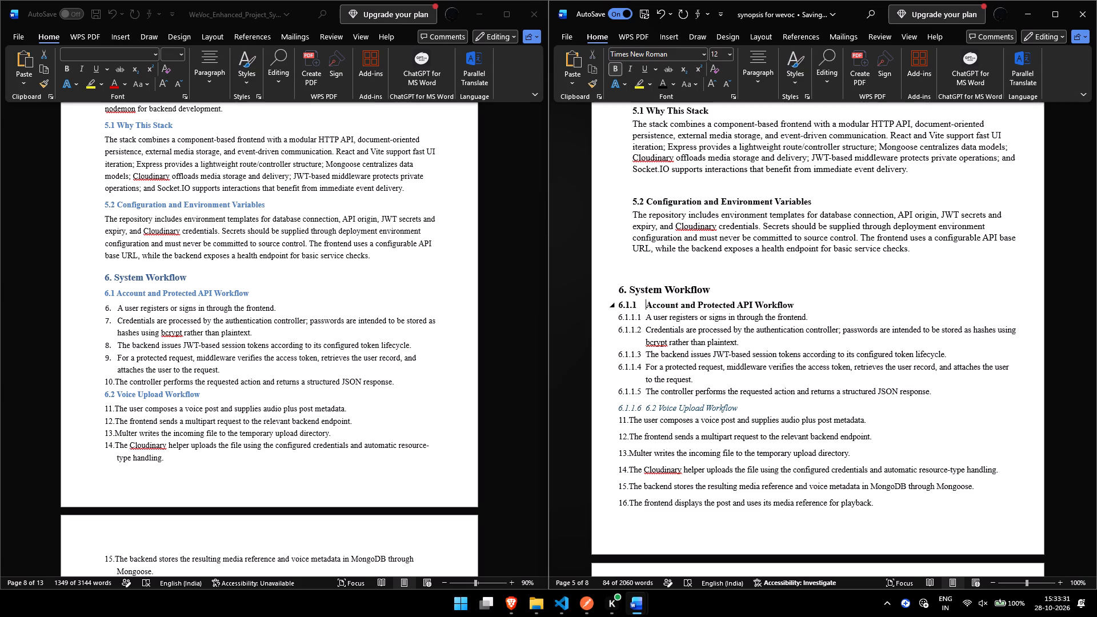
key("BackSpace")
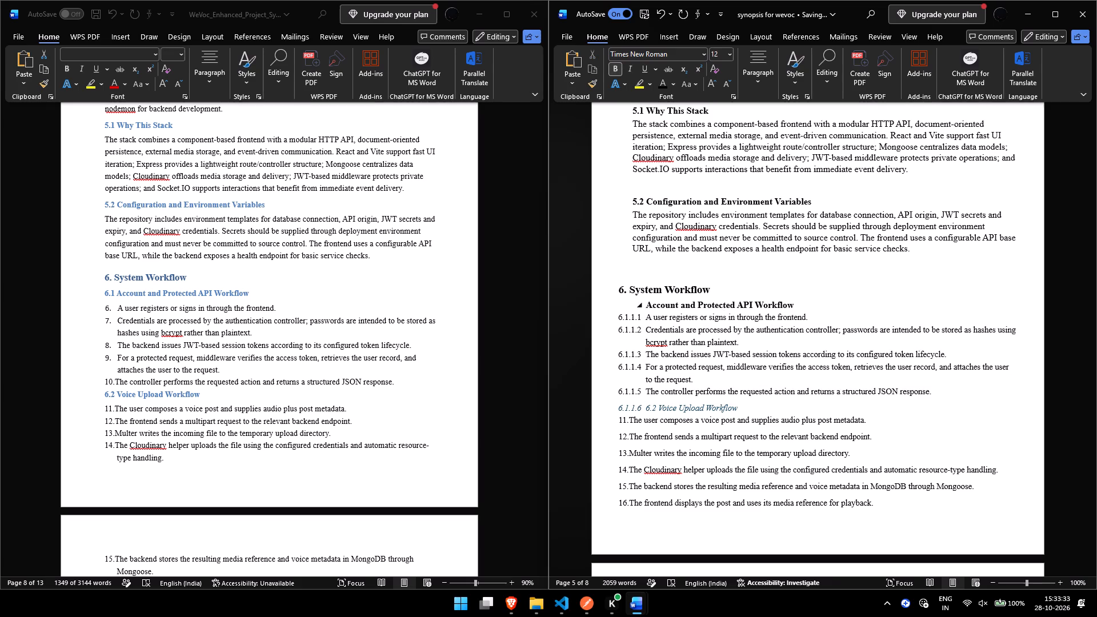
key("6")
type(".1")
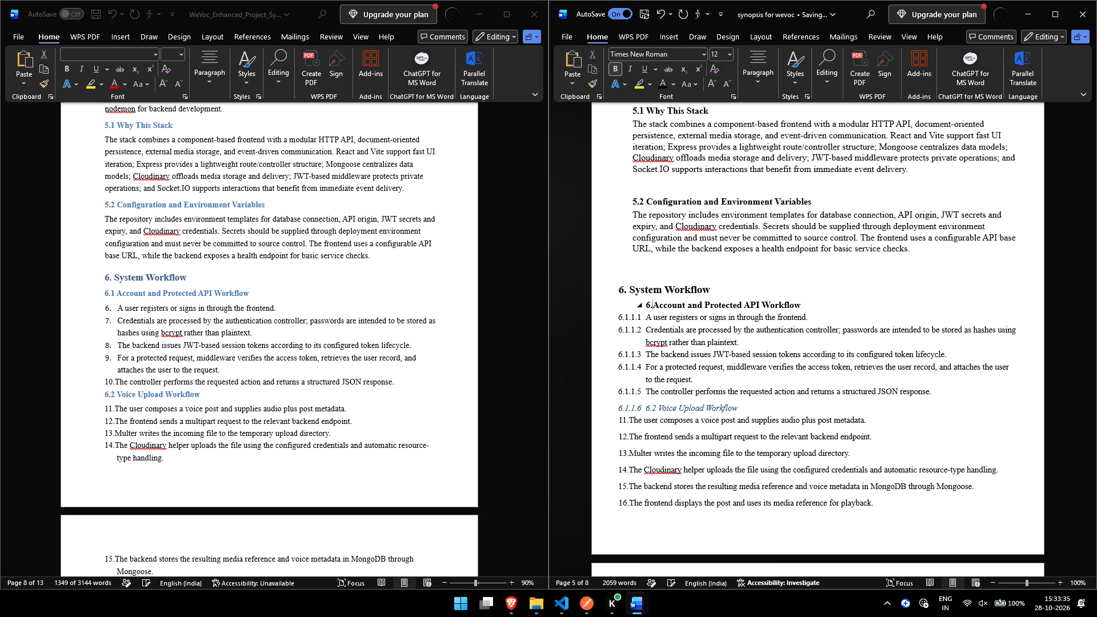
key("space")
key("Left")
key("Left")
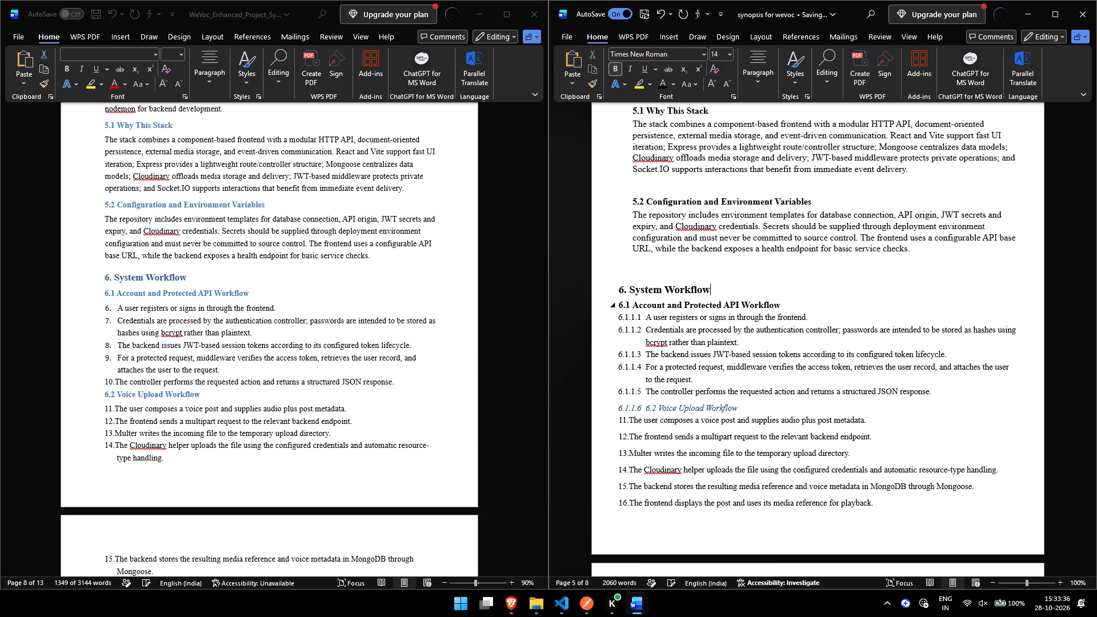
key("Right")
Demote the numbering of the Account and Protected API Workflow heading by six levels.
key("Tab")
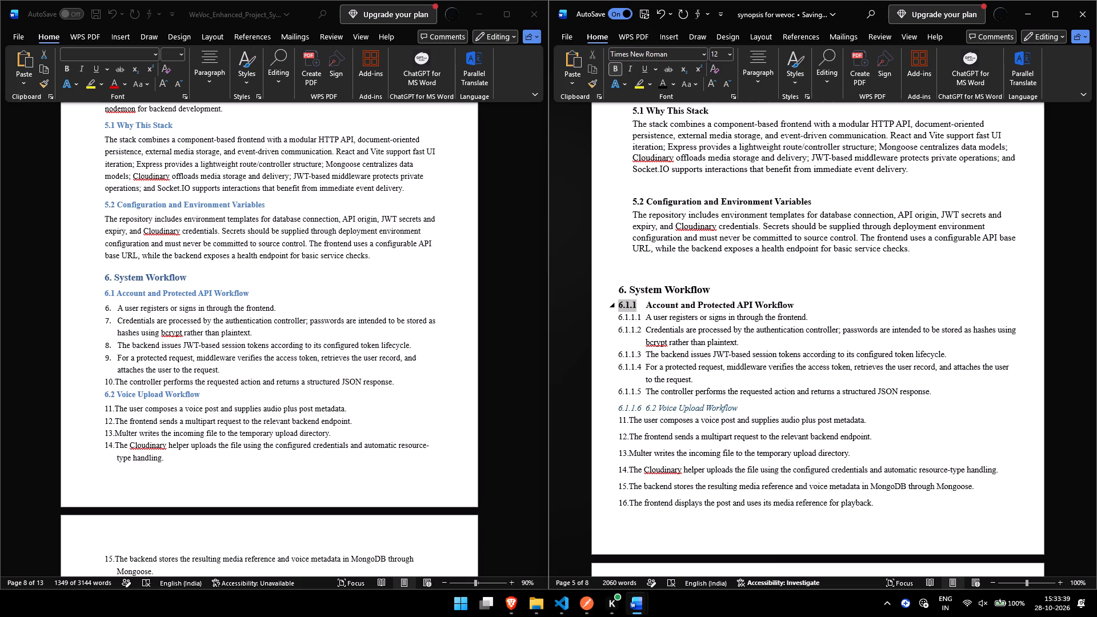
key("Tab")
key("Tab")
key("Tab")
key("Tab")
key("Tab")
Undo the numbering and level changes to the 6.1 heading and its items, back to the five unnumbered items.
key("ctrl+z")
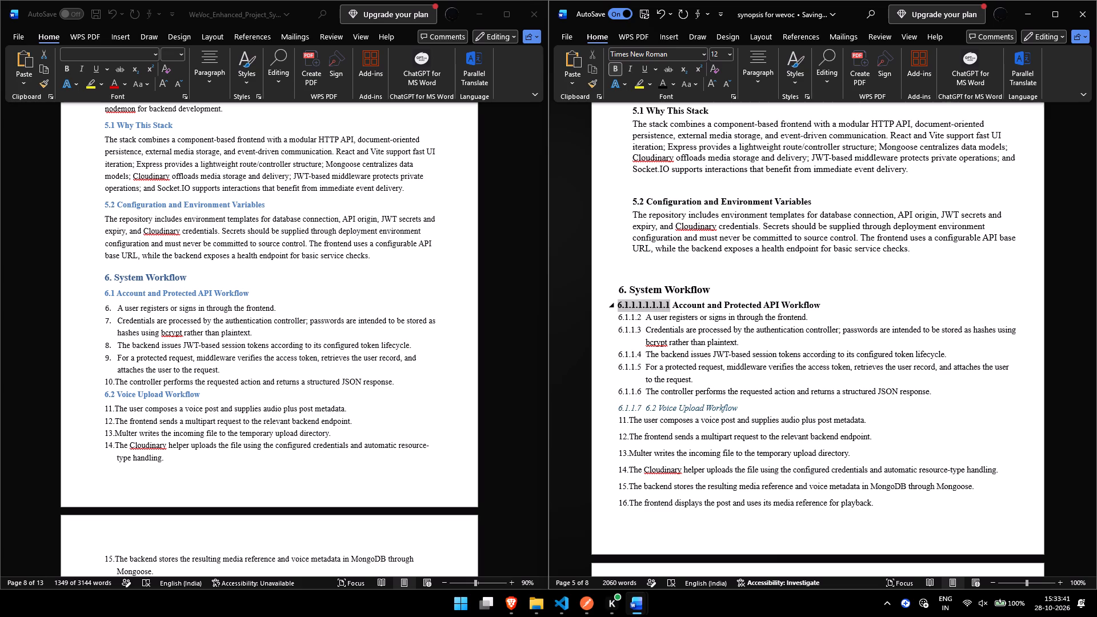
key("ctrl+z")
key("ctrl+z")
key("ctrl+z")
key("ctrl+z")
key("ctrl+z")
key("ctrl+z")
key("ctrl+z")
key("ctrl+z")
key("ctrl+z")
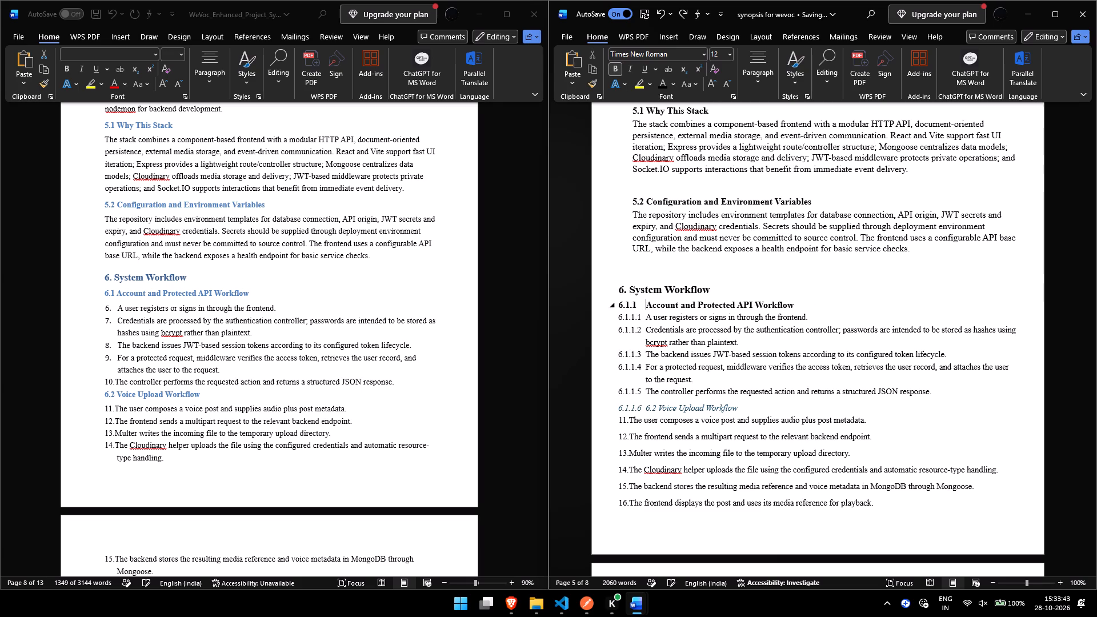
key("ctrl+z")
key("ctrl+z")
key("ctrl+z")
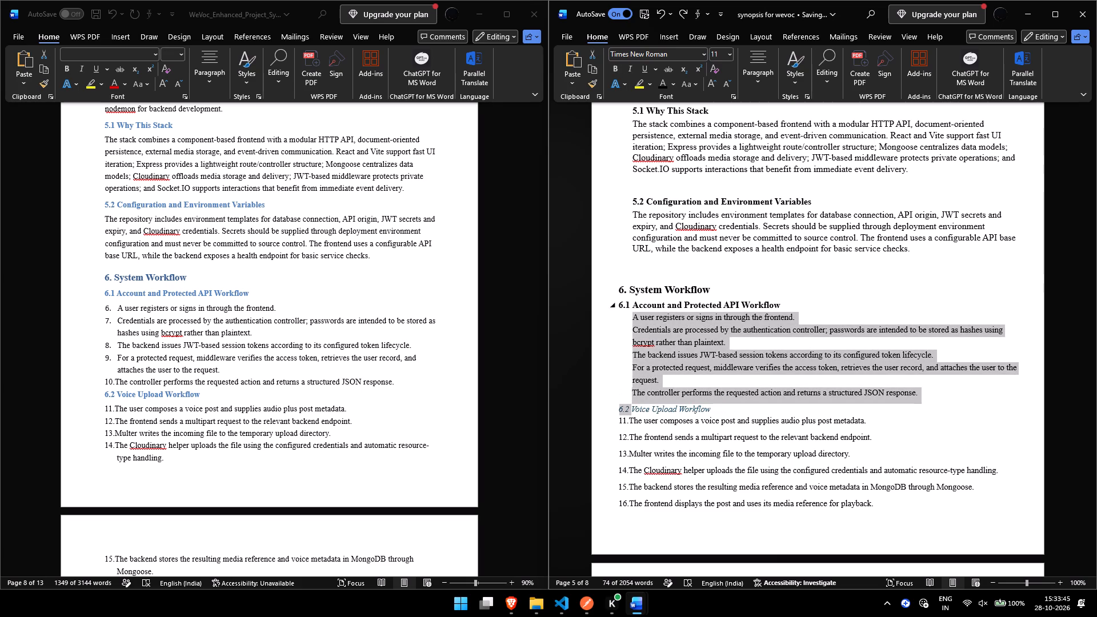
Remove the automatic 6.1 number from the Account and Protected API Workflow heading and indent the heading.
key("Left")
key("Up")
key("Left")
key("Left")
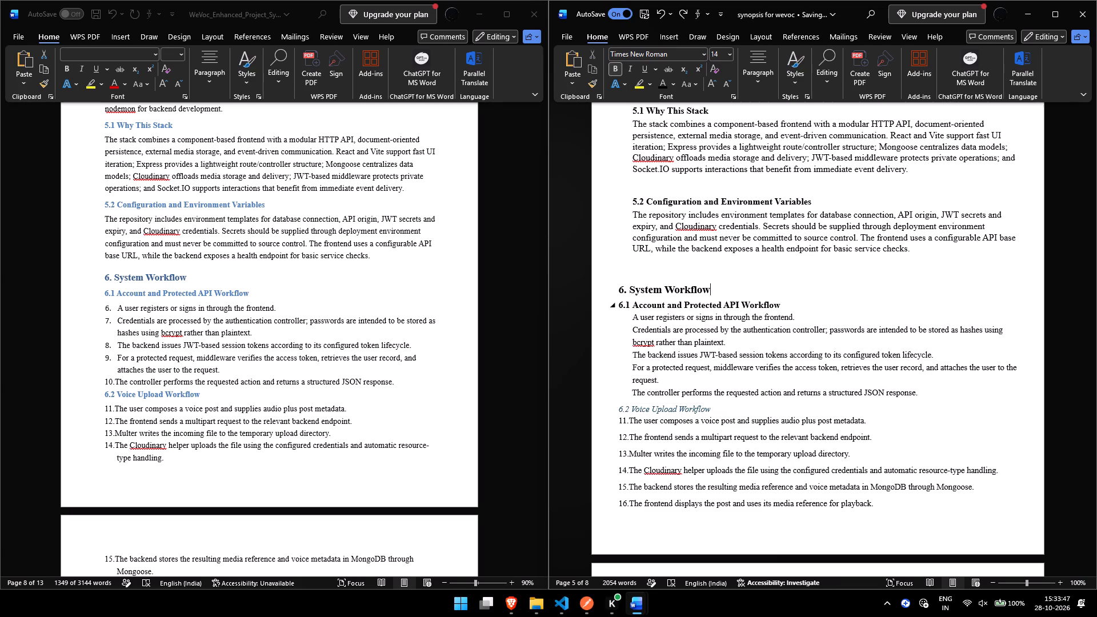
key("Right")
key("BackSpace")
key("Tab")
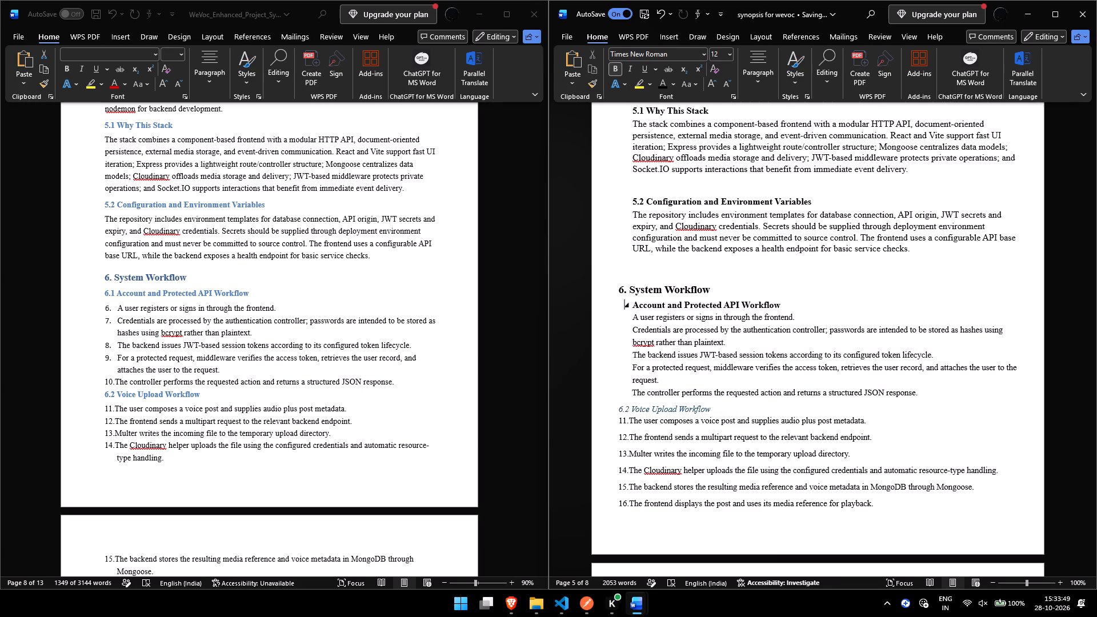
Indent the five unnumbered items under the Account and Protected API Workflow heading by one more level.
key("Down")
key("shift+Down")
key("shift+Down")
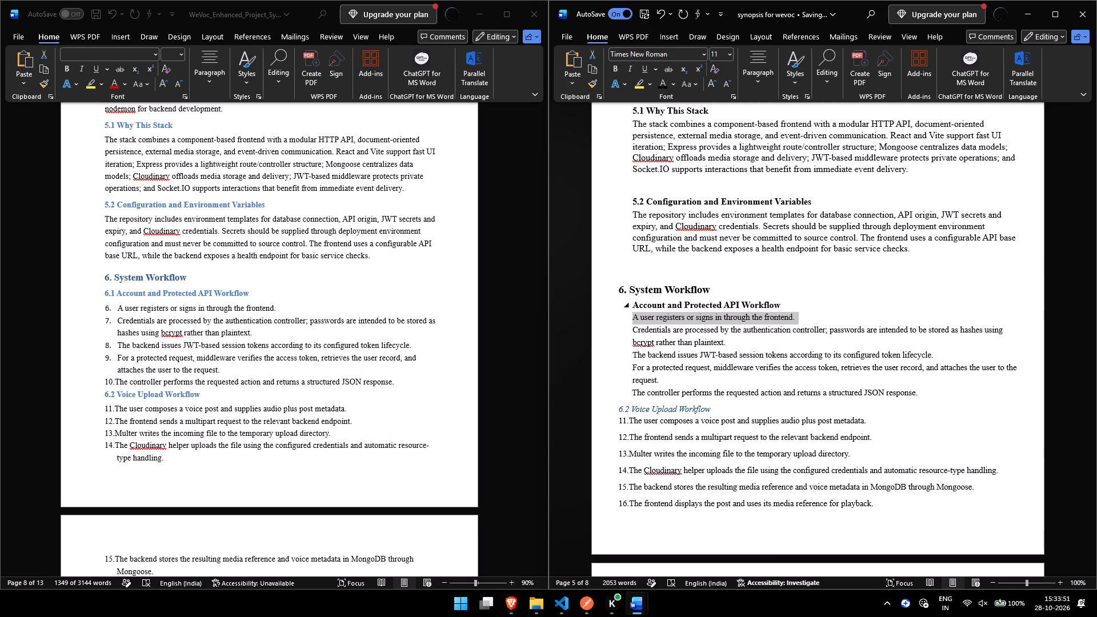
key("shift+Down")
key("shift+Down")
key("shift+Down")
key("shift+Down")
key("shift+Down")
key("shift+Left")
key("shift+Left")
key("shift+Left")
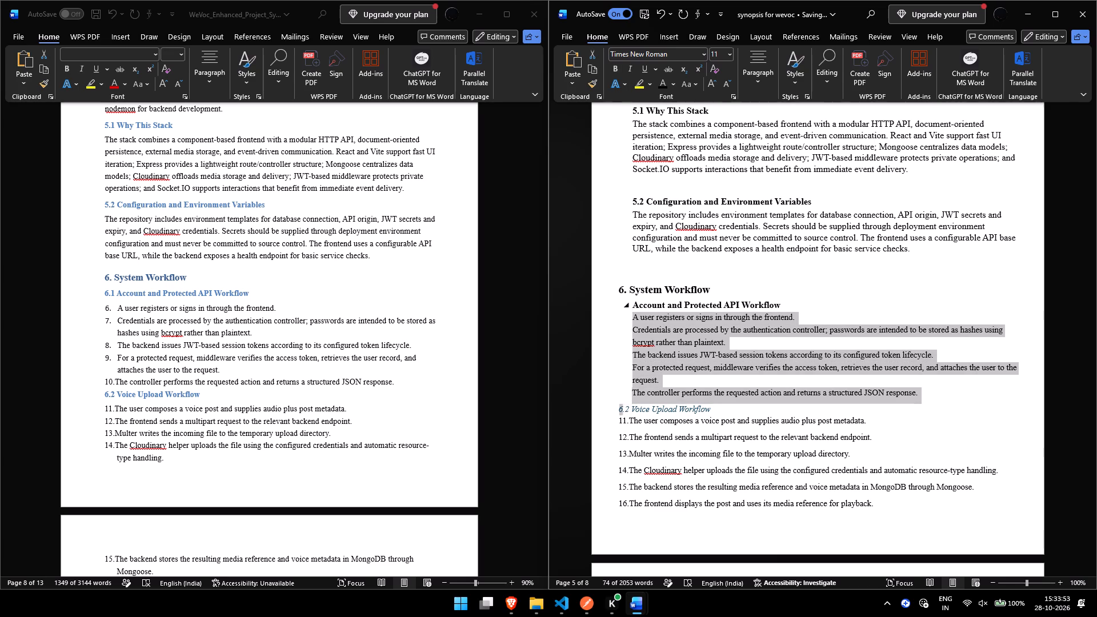
key("shift+Left")
key("shift+Left")
key("Tab")
Add the number 6.1 in front of the Account and Protected API Workflow heading.
key("Up")
key("Left")
key("Left")
key("Left")
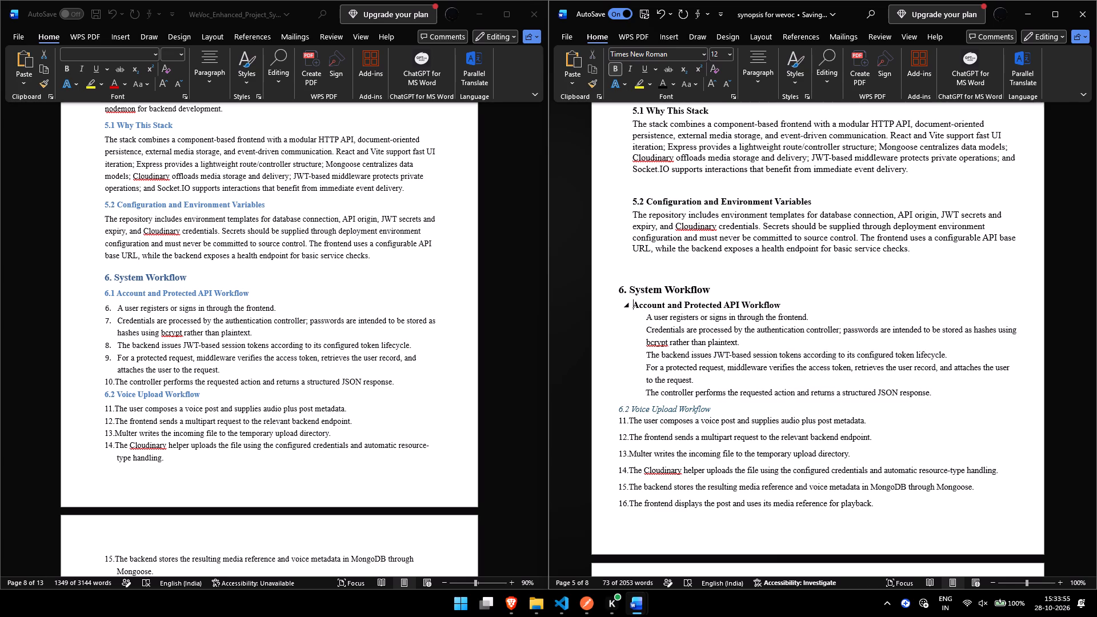
type("6.1")
key("space")
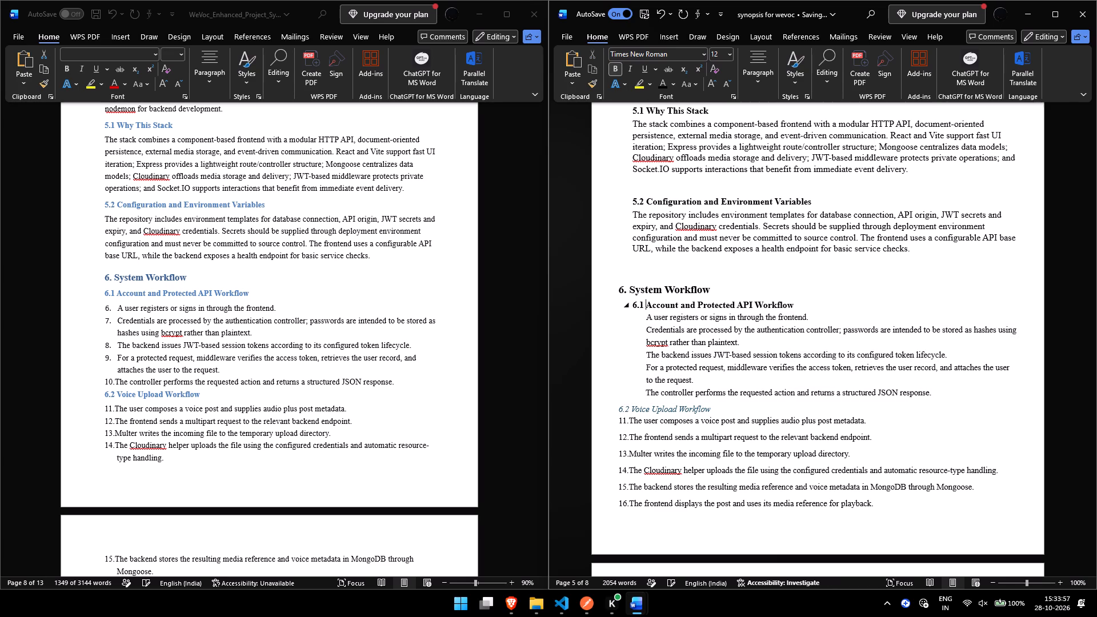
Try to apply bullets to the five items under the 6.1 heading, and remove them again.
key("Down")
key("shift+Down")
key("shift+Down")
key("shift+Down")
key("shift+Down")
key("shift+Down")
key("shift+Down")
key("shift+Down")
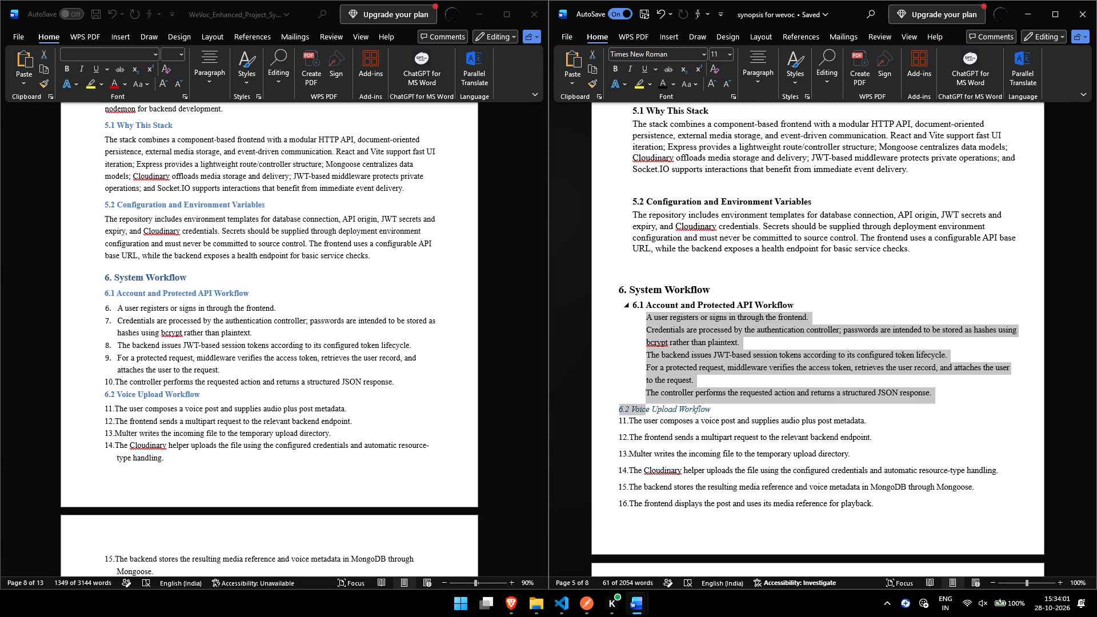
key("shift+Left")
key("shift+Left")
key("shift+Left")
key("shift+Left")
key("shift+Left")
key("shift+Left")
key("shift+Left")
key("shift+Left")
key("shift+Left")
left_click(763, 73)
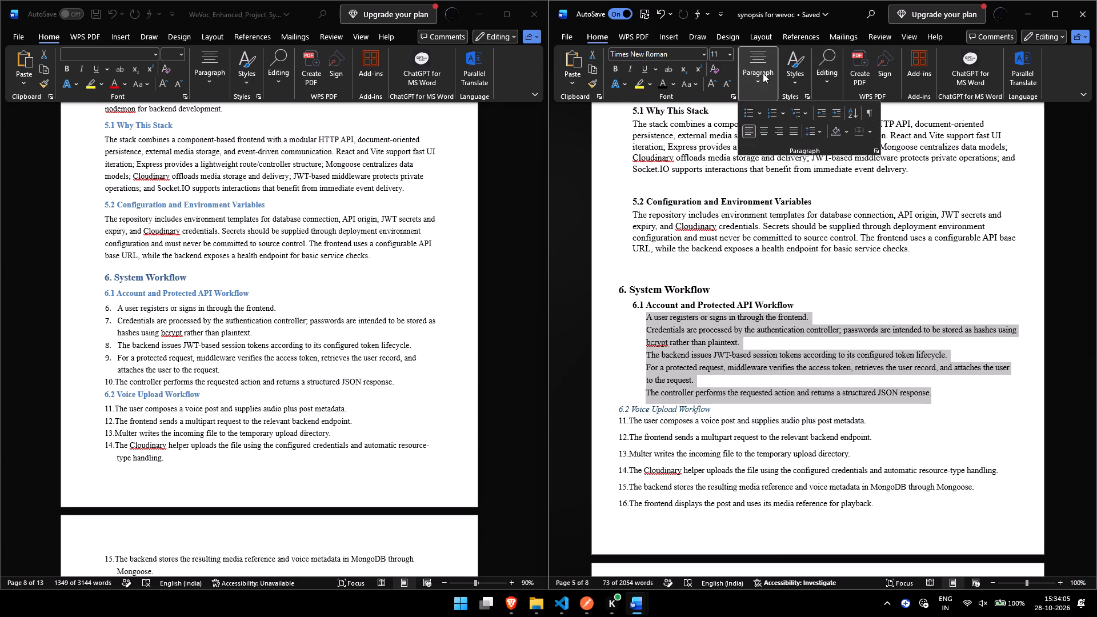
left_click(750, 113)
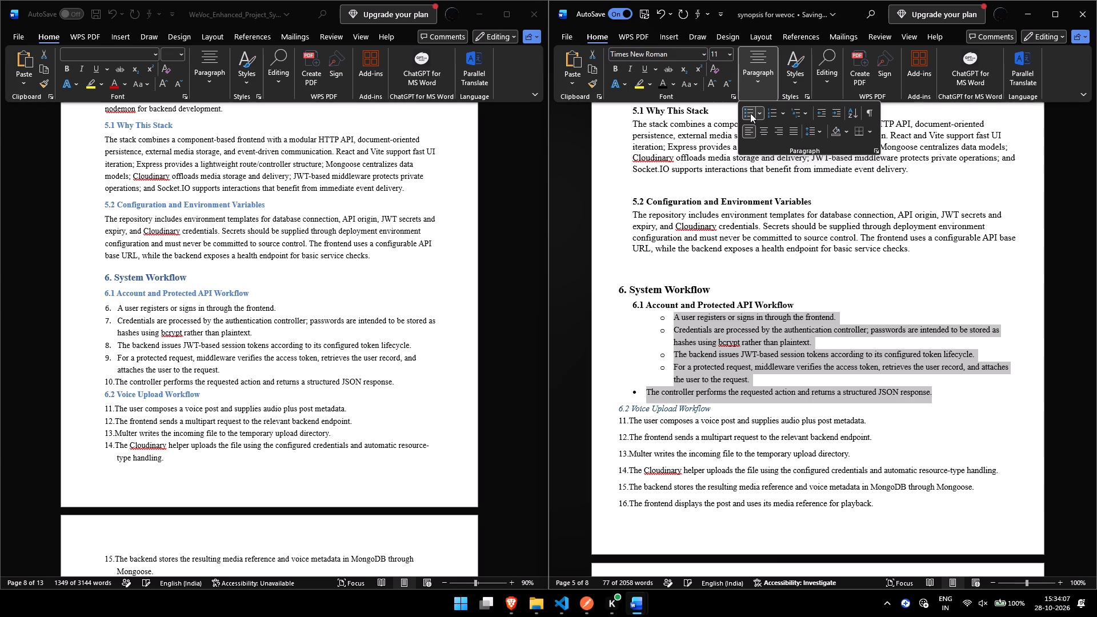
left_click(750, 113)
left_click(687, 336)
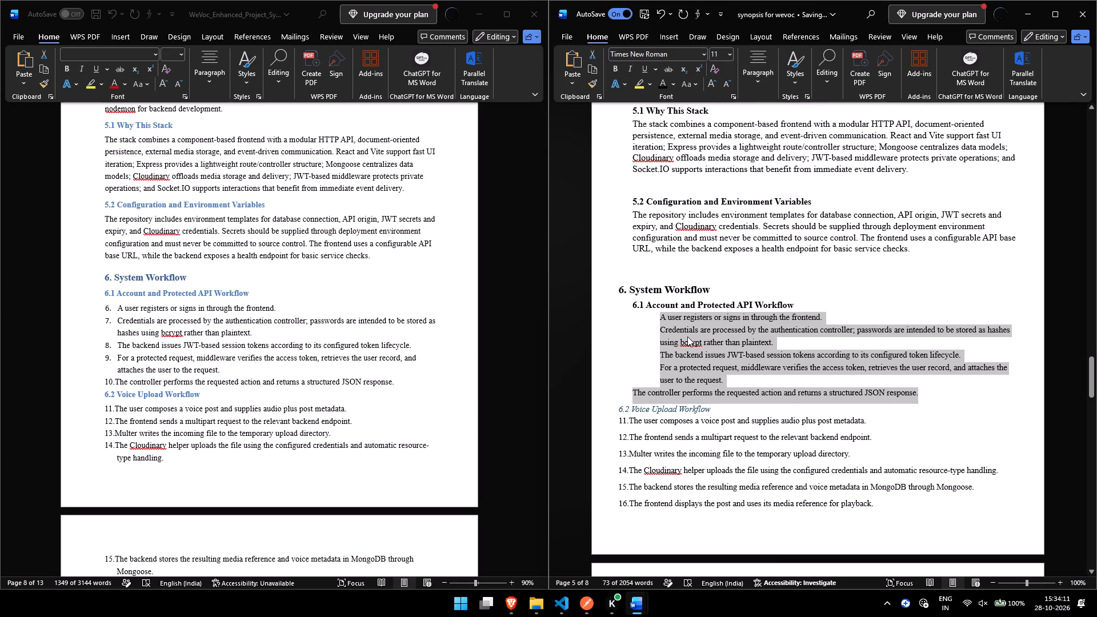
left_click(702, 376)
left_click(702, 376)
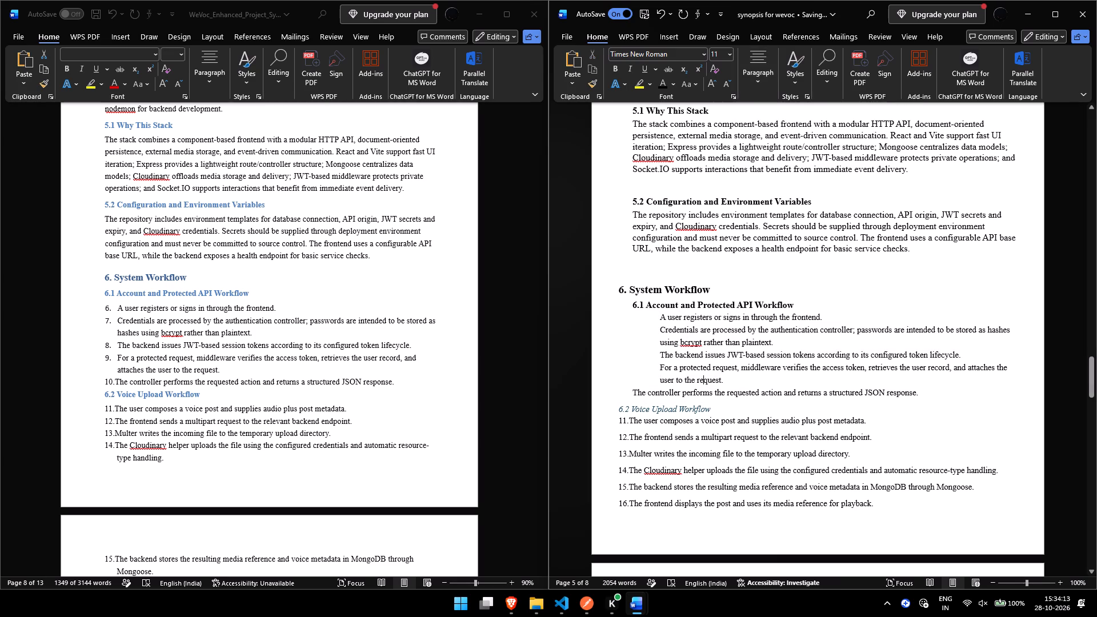
Align all five items under the 6.1 heading at the same indent, one level deeper than the heading.
left_click_drag(662, 320, 718, 374)
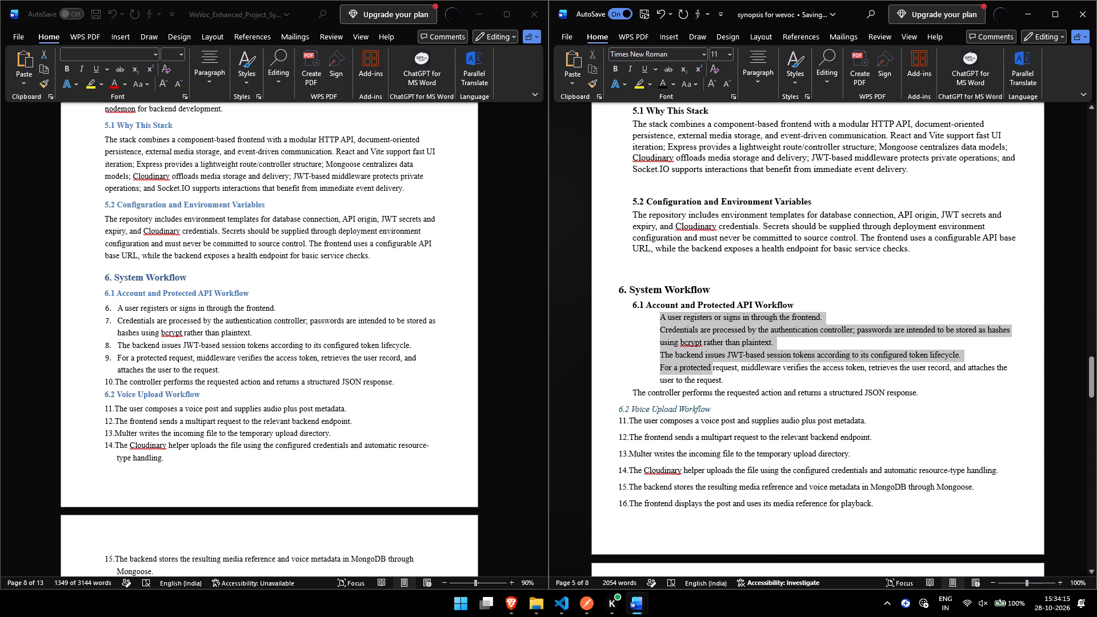
left_click_drag(718, 374, 731, 376)
key("shift+Tab")
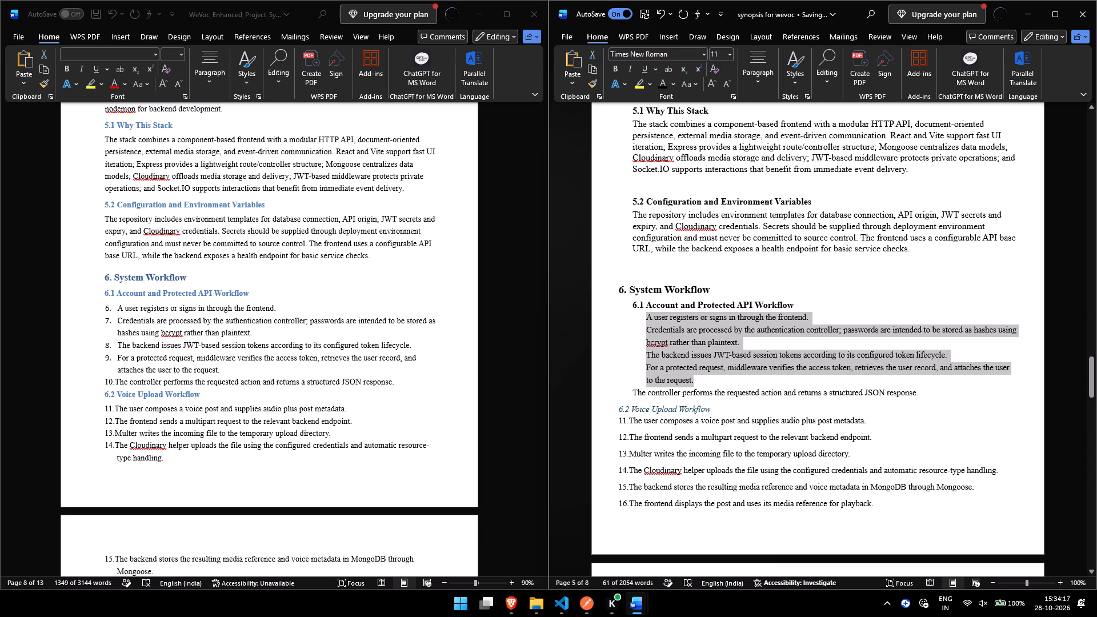
key("shift+Tab")
key("Left")
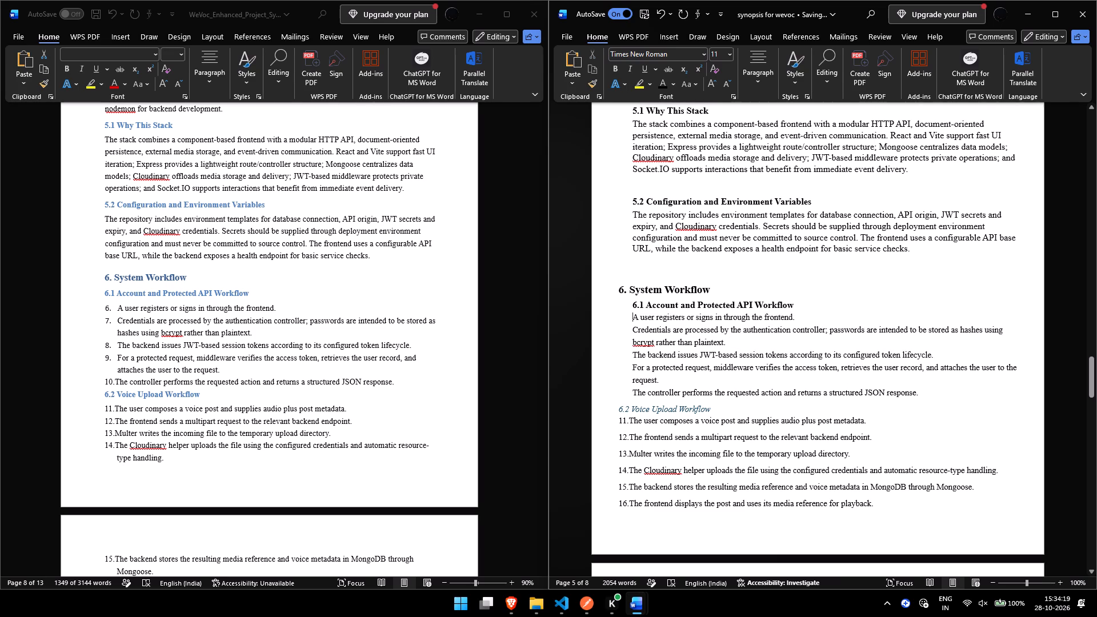
key("shift+Down")
key("shift+Down")
key("shift+Down")
key("shift+Down")
key("shift+Down")
key("shift+Down")
key("shift+Down")
key("shift+Left")
key("shift+Left")
key("shift+Left")
key("shift+Left")
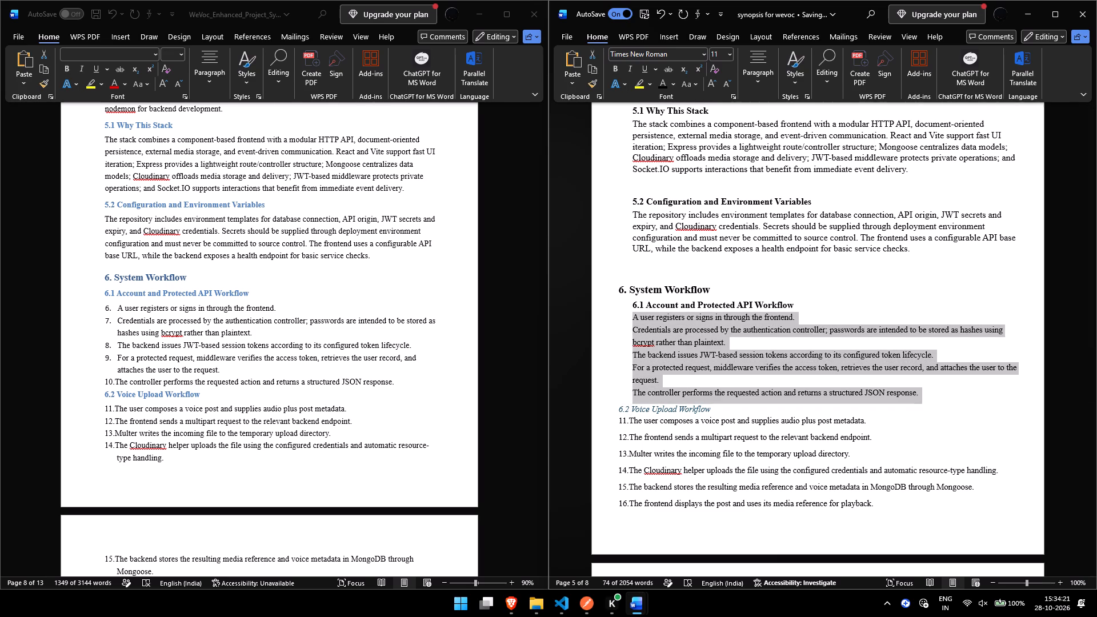
key("shift+Left")
key("Tab")
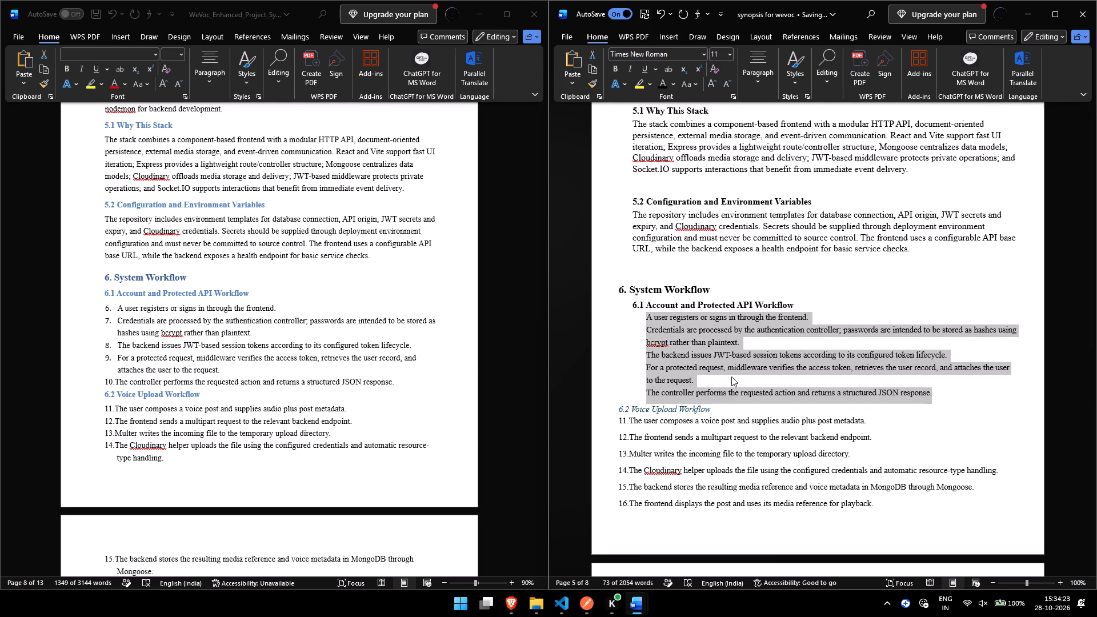
Turn the five items under the 6.1 heading into a bulleted list and reduce its indent by one level.
left_click(754, 84)
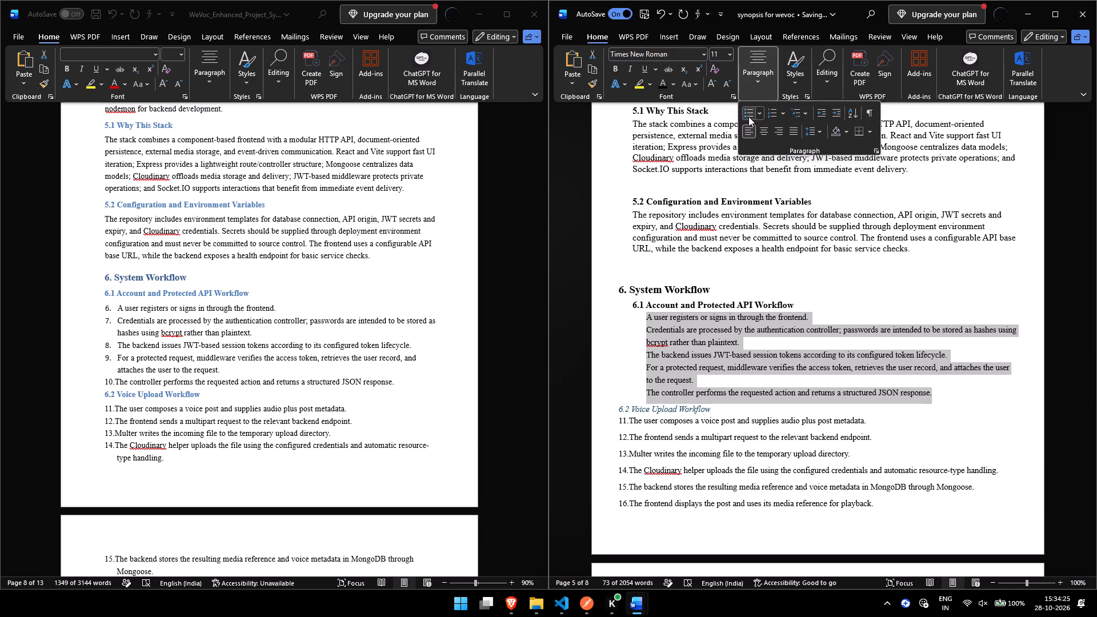
left_click(747, 112)
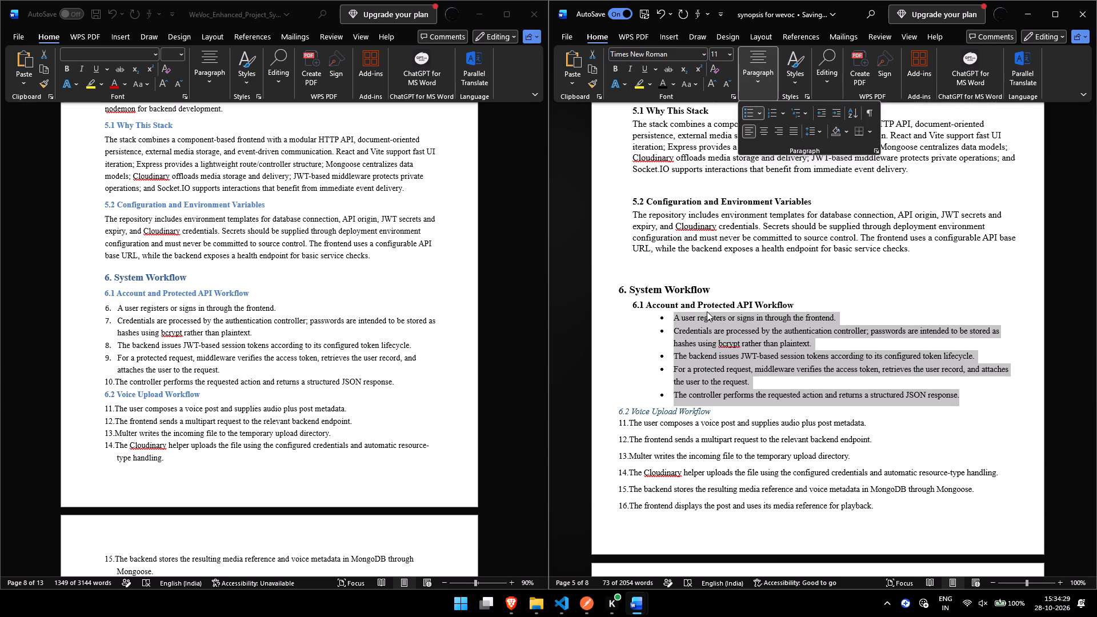
key("shift+Tab")
left_click(731, 338)
key("shift+Tab")
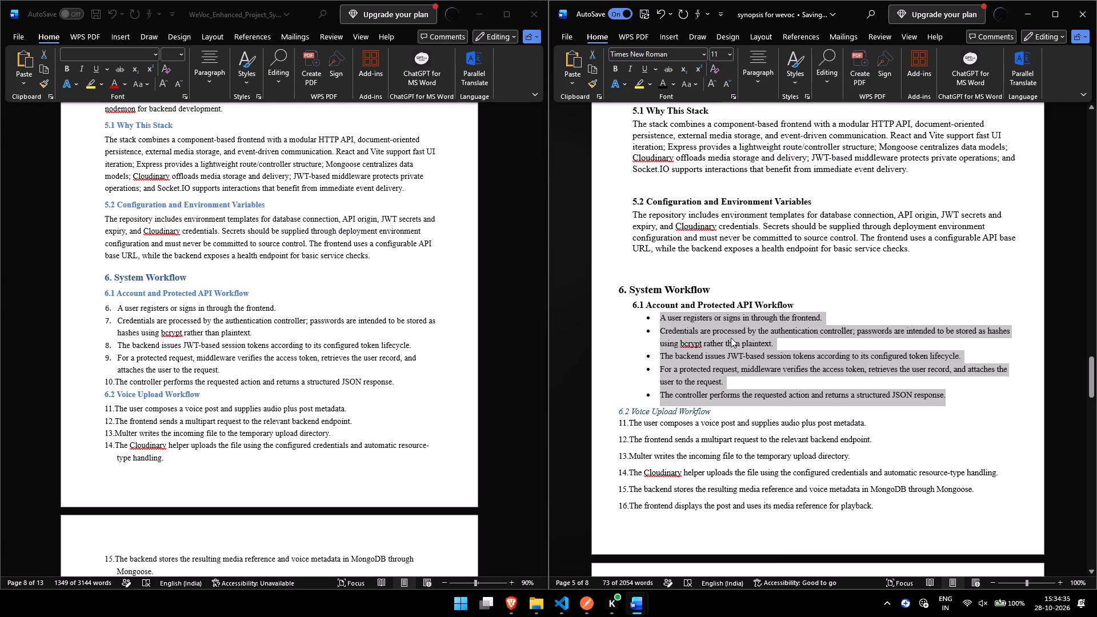
key("shift+Tab")
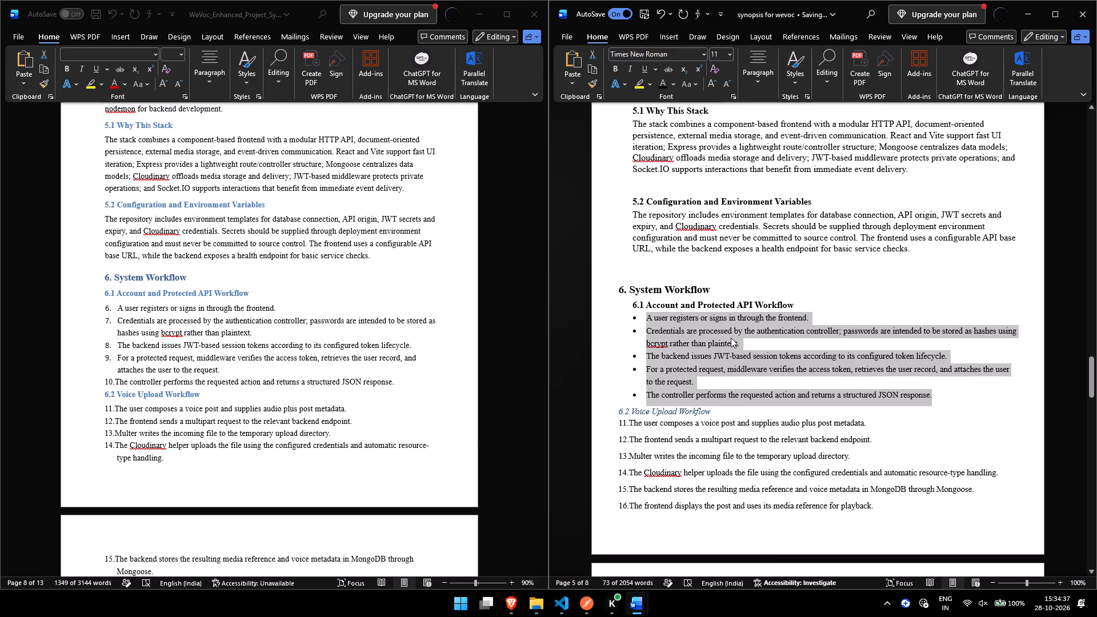
key("Tab")
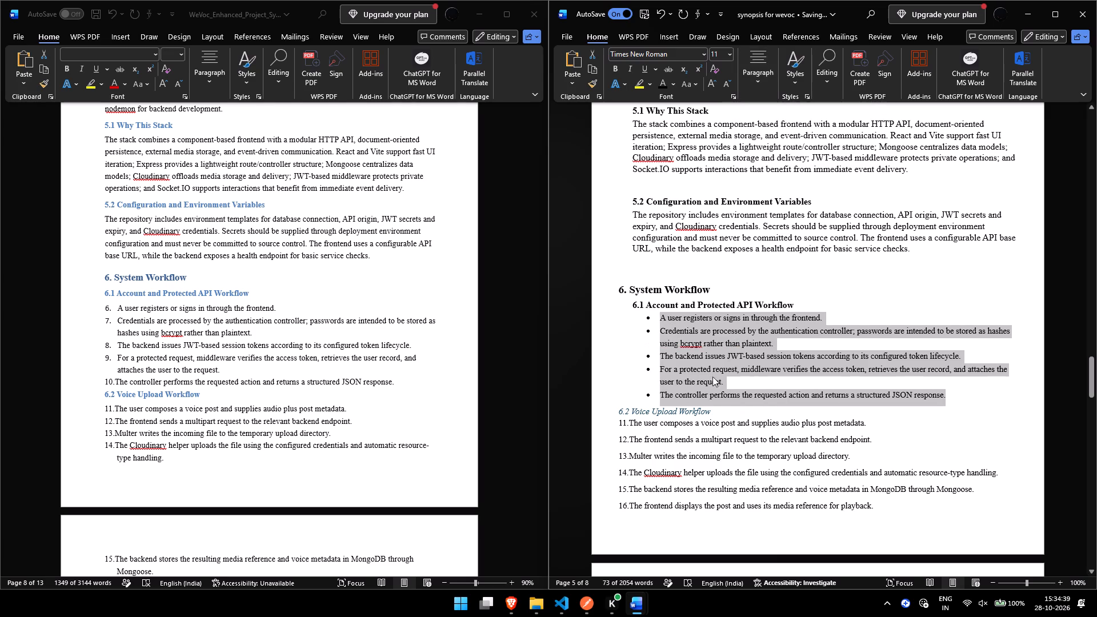
left_click(739, 474)
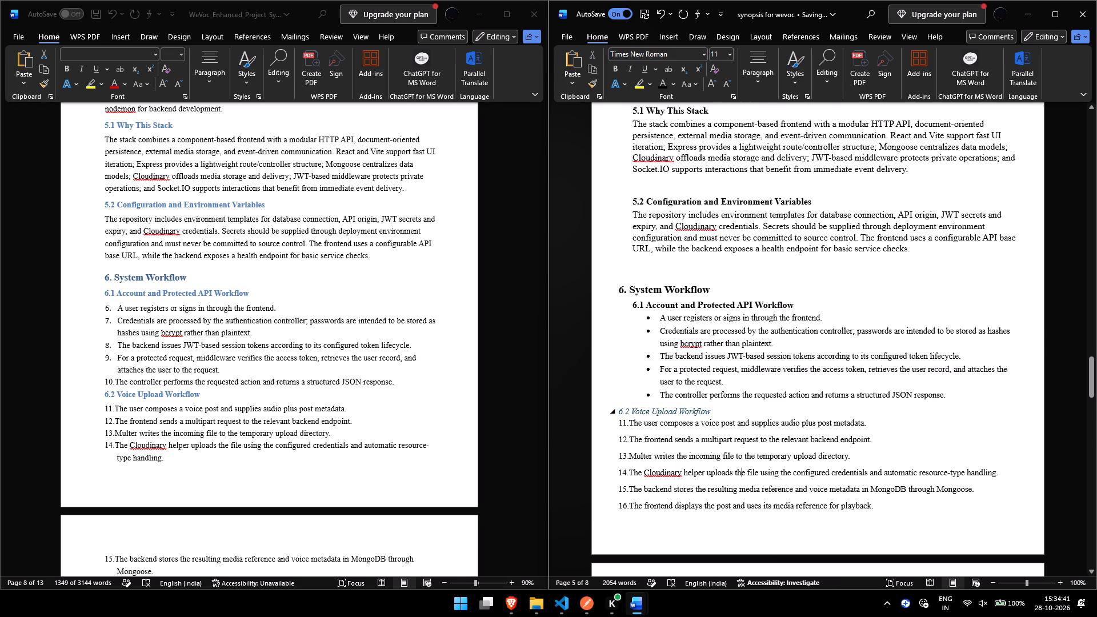
Indent everything from the 6.2 Voice Upload Workflow heading through the end of the 6.4 Error Handling paragraph.
left_click(620, 347)
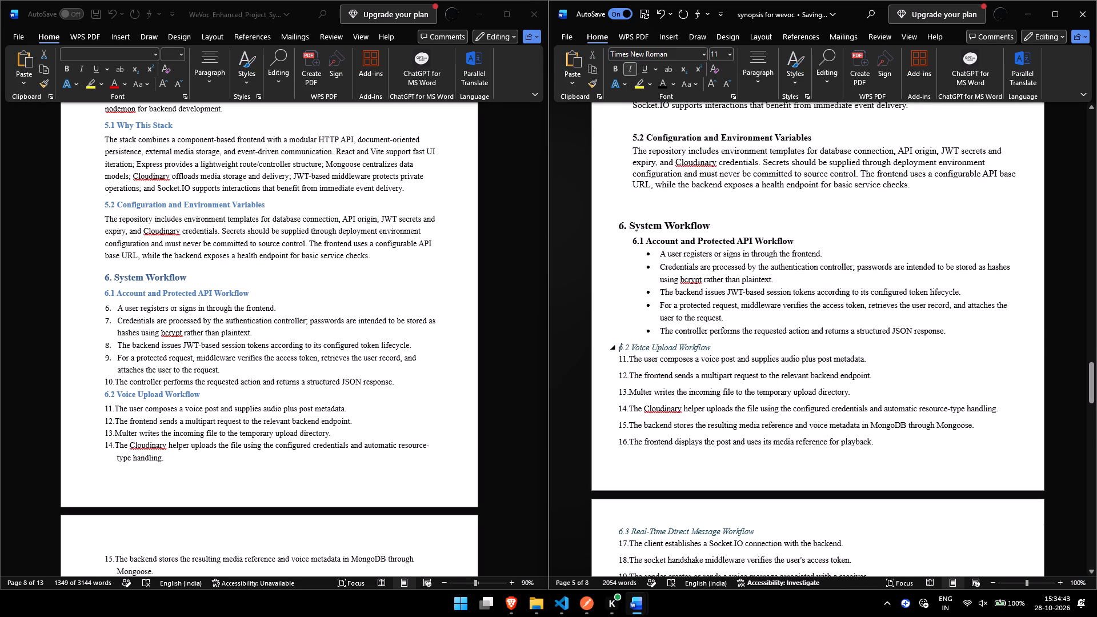
key("shift+Down")
key("shift+Down")
key("shift+Down")
key("shift+Down")
key("shift+Down")
key("shift+Down")
key("shift+Down")
key("shift+Down")
key("shift+Down")
key("shift+Down")
key("shift+Down")
key("shift+Down")
key("shift+Down")
key("shift+Down")
key("shift+Down")
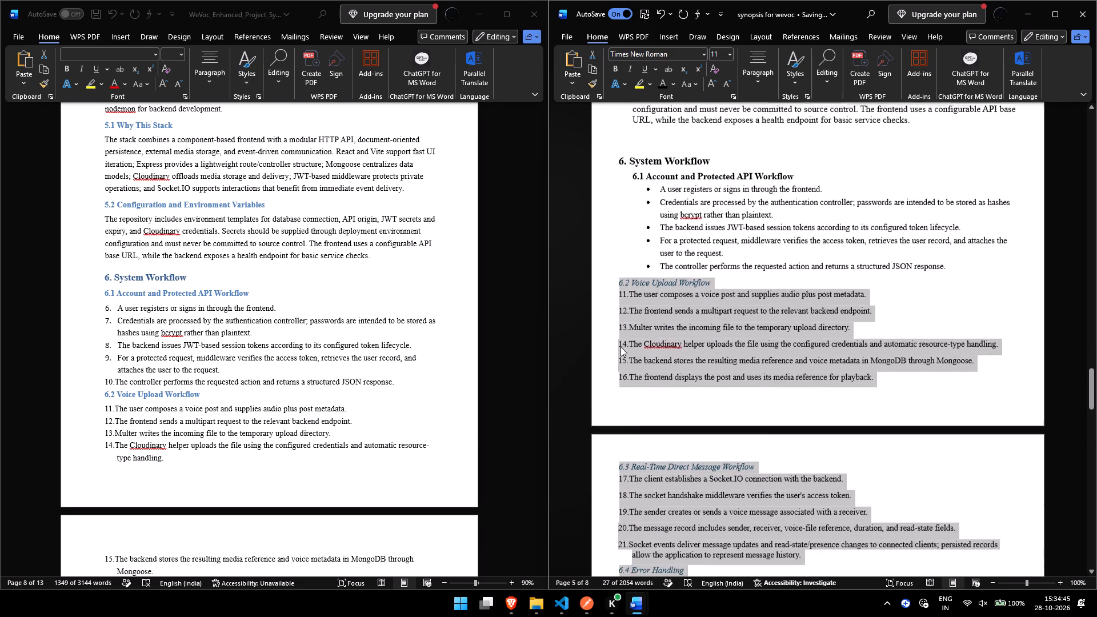
key("shift+Down")
key("shift+Down")
key("shift+Down")
key("shift+Down")
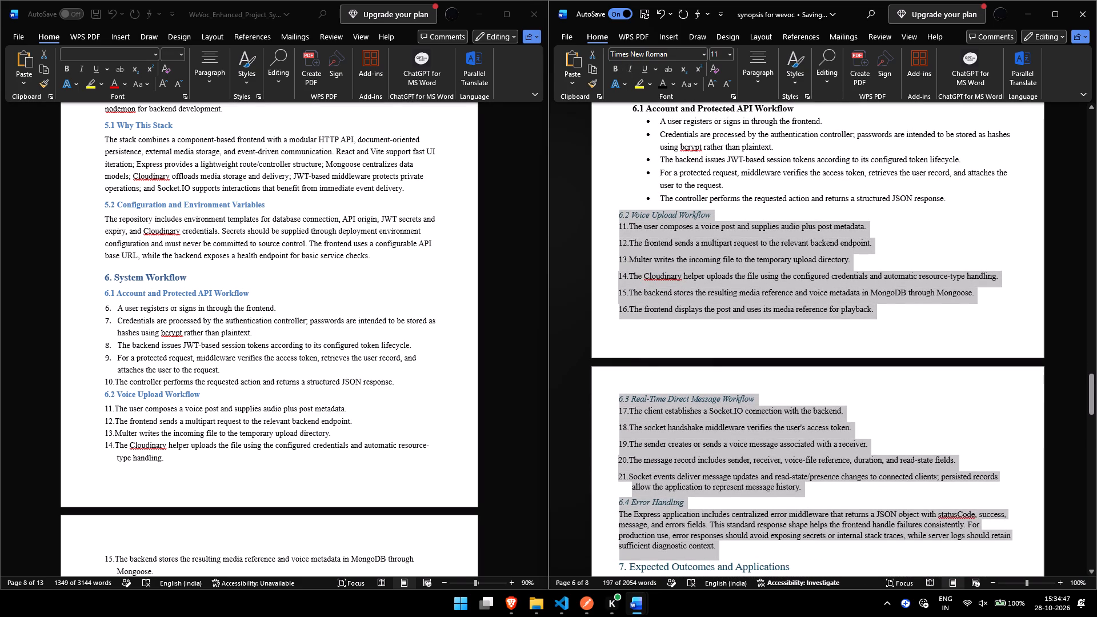
key("shift+Up")
key("shift+Down")
key("shift+Left")
key("Tab")
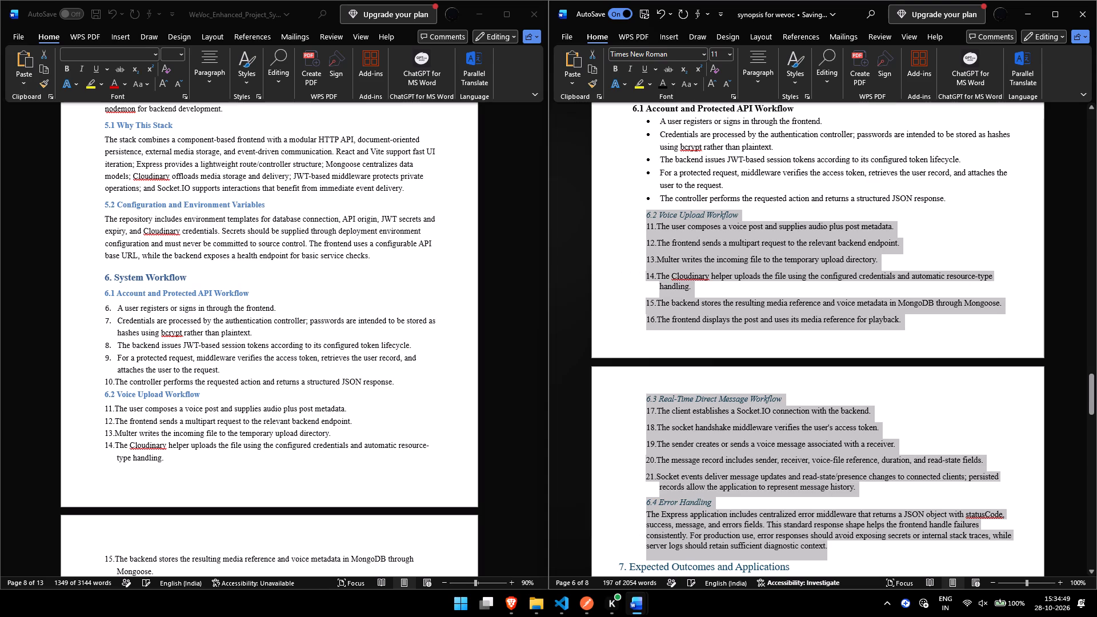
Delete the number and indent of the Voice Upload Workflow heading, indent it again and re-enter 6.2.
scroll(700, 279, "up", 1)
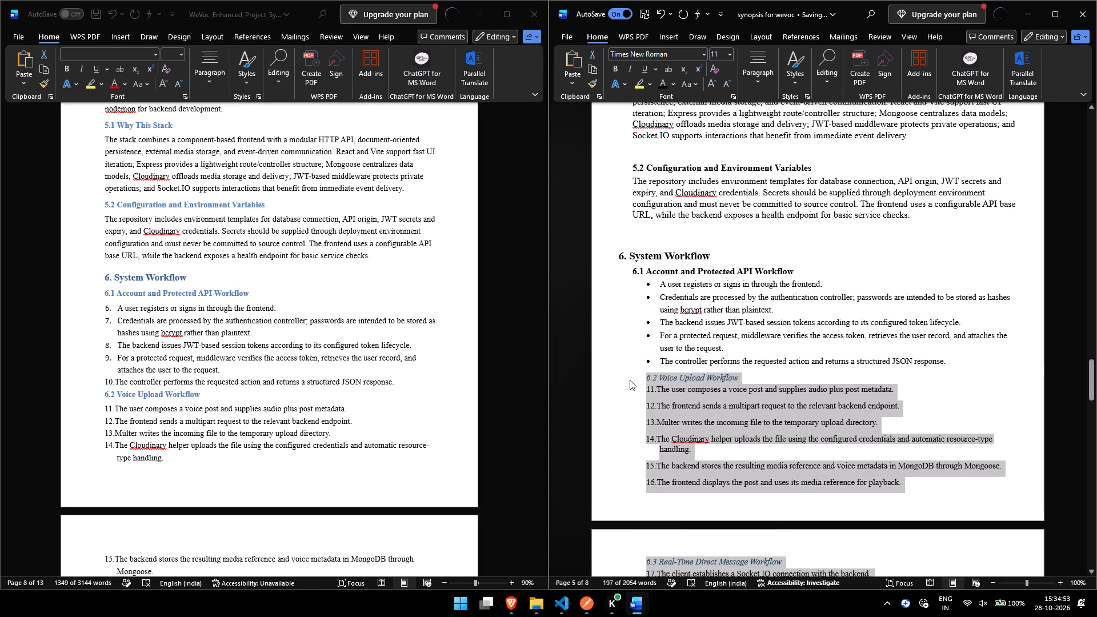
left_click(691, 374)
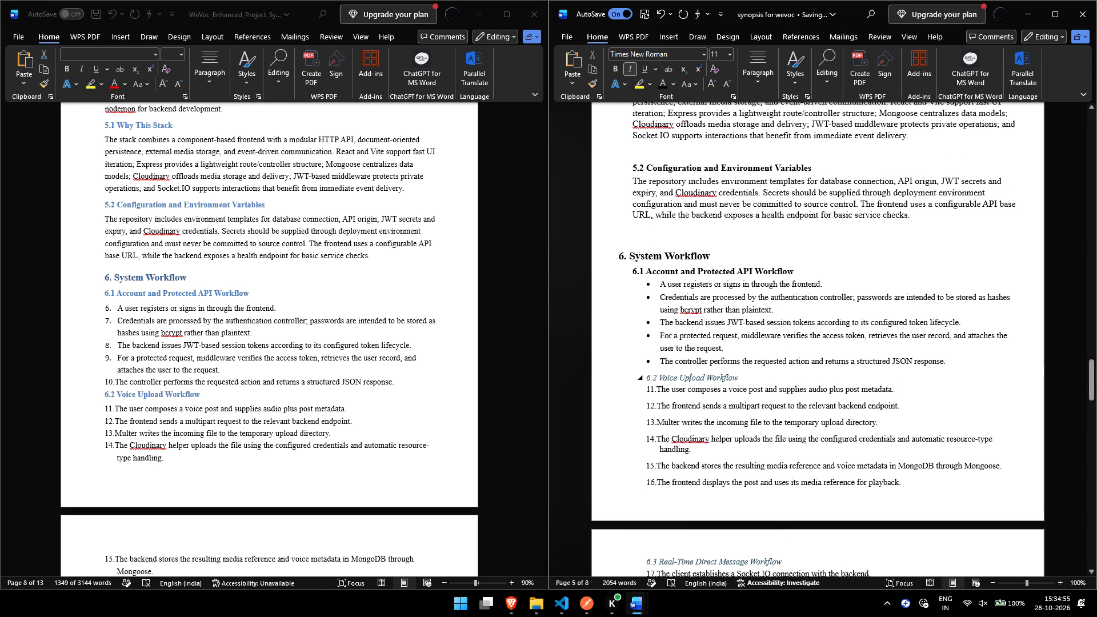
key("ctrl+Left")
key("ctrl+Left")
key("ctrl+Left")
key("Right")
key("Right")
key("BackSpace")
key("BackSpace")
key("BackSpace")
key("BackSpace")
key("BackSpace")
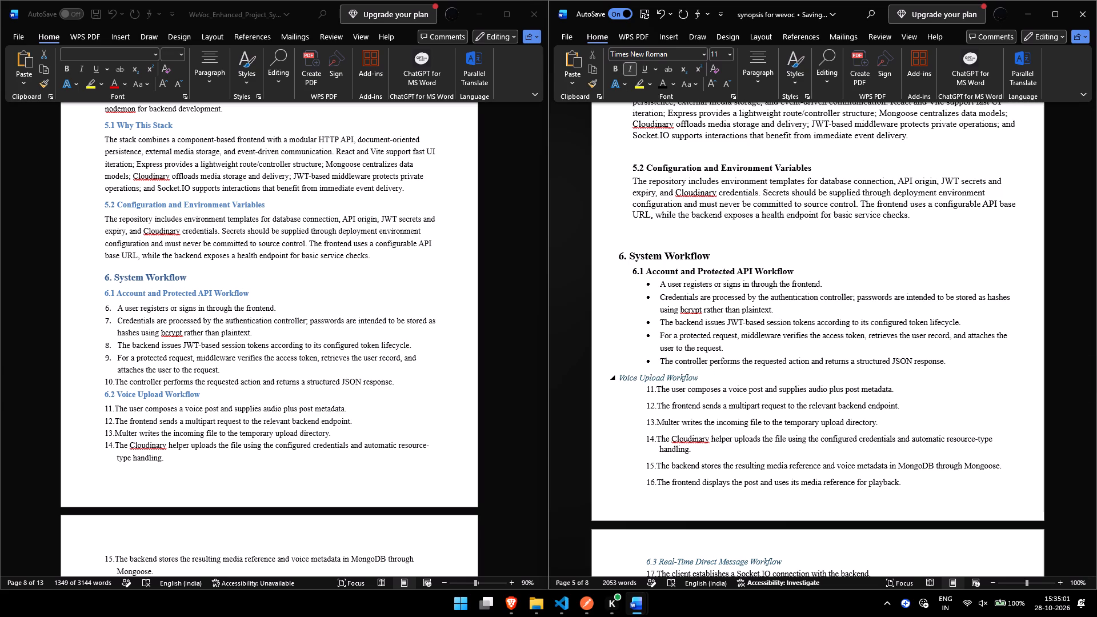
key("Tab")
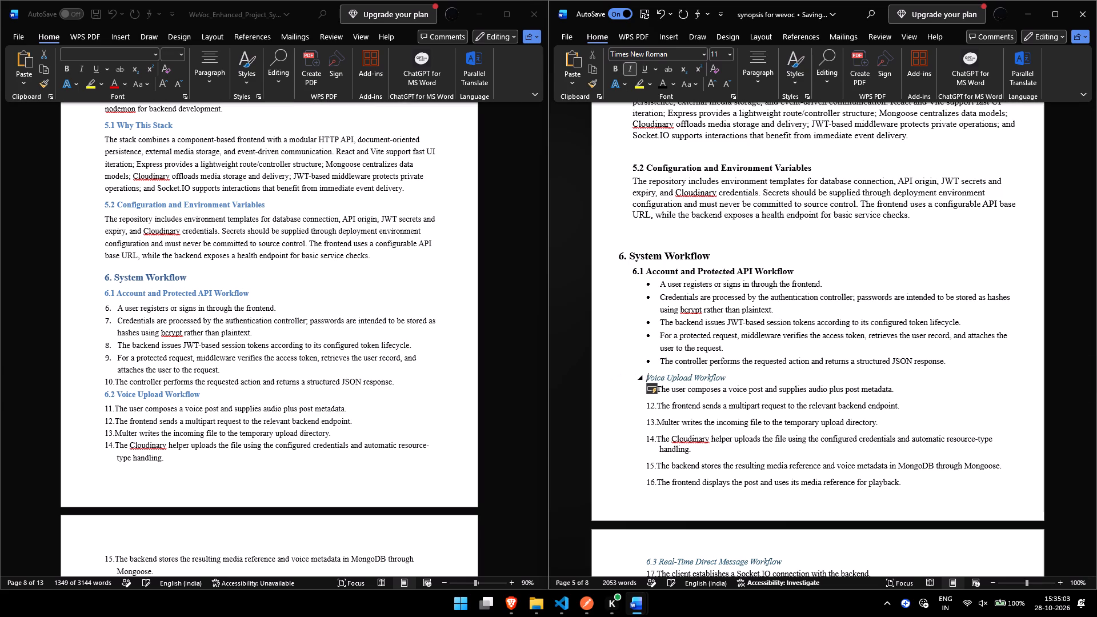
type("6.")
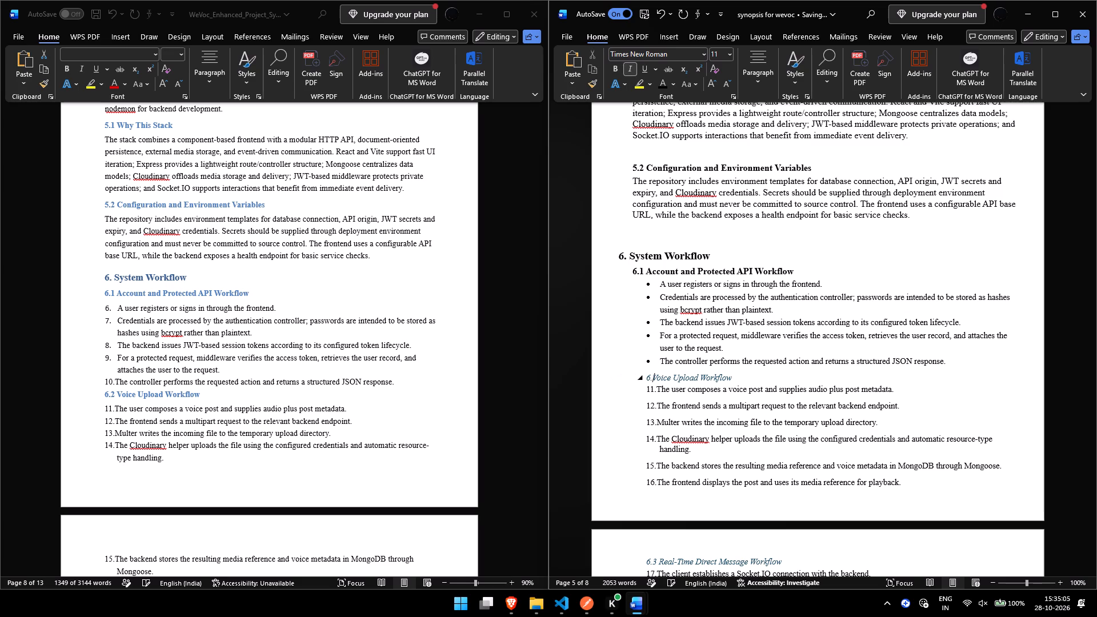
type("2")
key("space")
Remove the italics from the whole 6.2 Voice Upload Workflow heading.
key("Left")
key("Left")
key("Left")
key("Left")
key("ctrl+shift+Right")
key("ctrl+shift+Right")
key("ctrl+shift+Right")
key("ctrl+shift+Right")
key("ctrl+shift+Right")
key("ctrl+shift+Right")
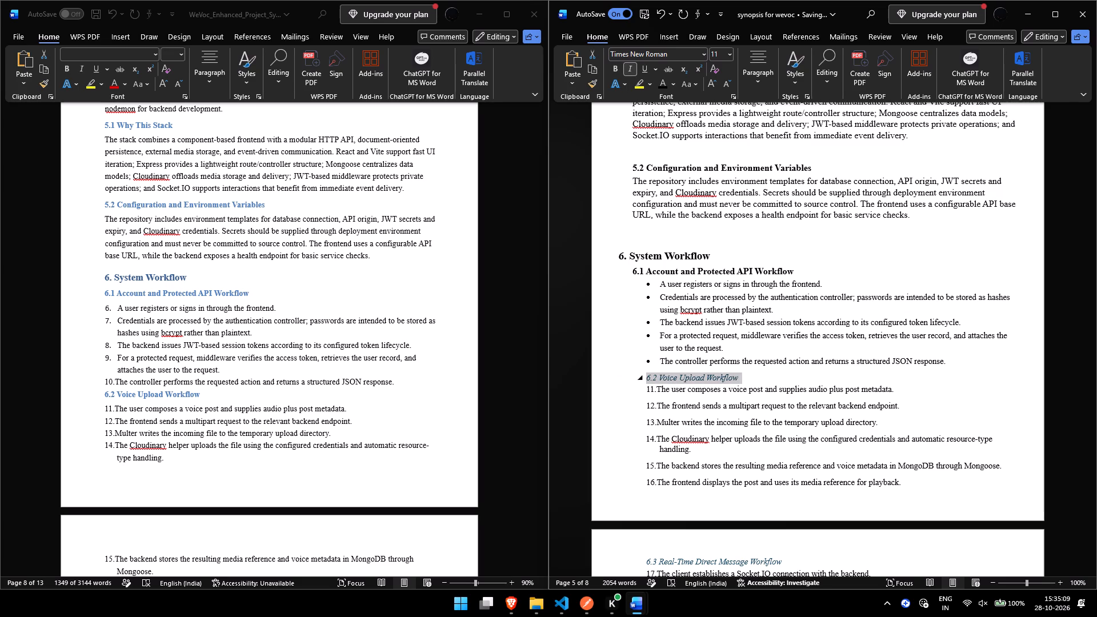
key("ctrl+shift+Right")
key("ctrl+shift+Left")
key("ctrl+shift+Left")
key("ctrl+i")
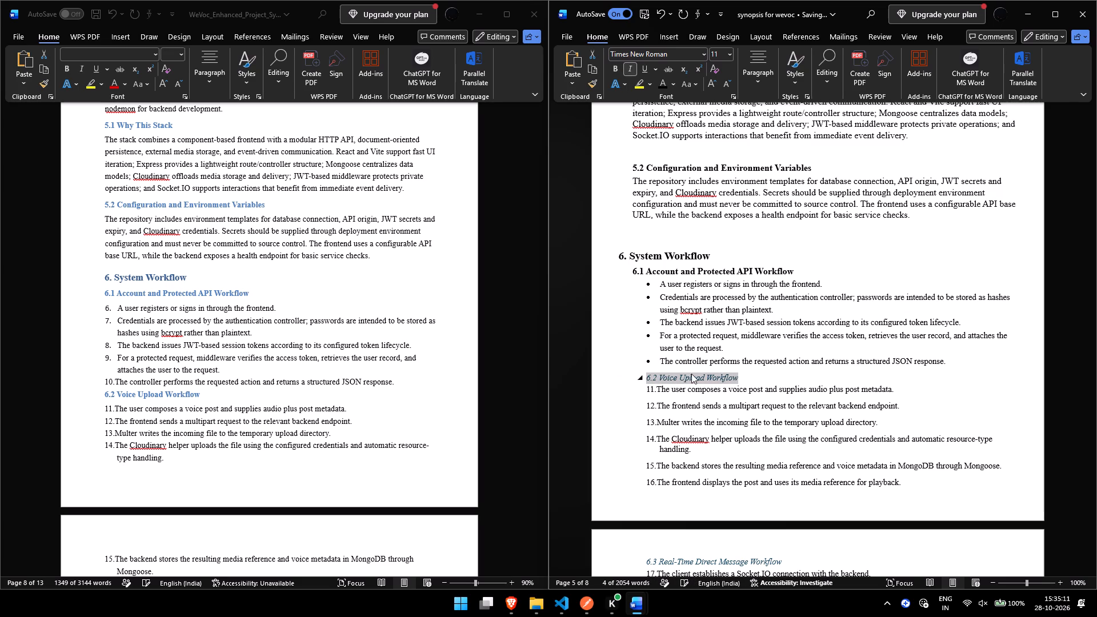
Make the 6.2 Voice Upload Workflow heading bold and set its font size to 12.
key("ctrl+b")
key("ctrl+shift+period")
key("ctrl+shift+period")
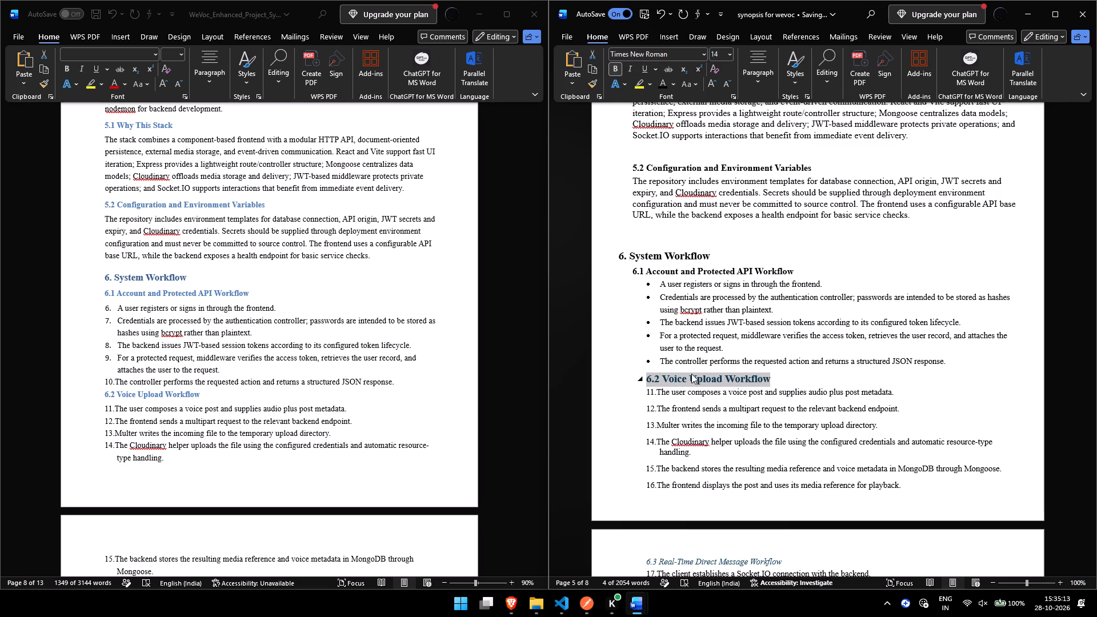
key("ctrl+shift+comma")
Remove the indent of the 6.2 Voice Upload Workflow heading.
key("Left")
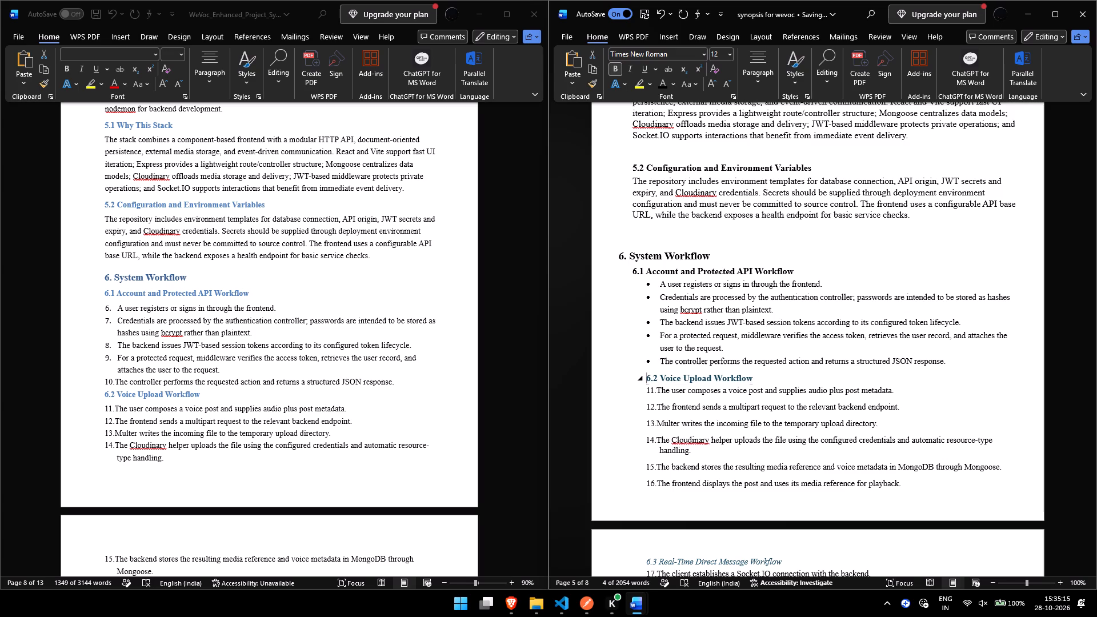
key("BackSpace")
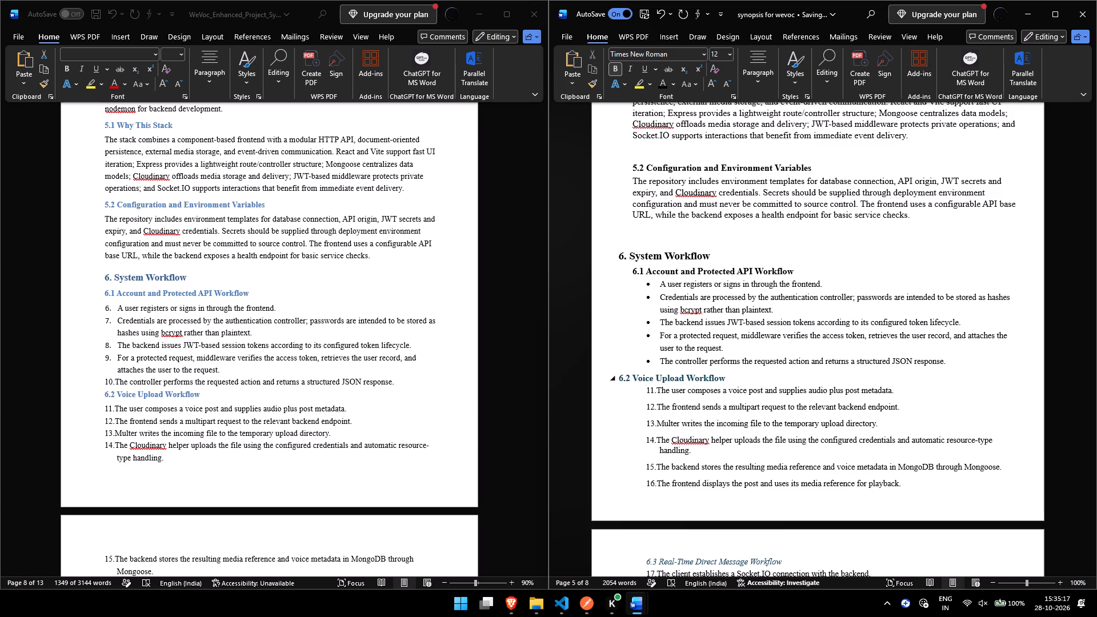
Change the font colour of the whole 6.2 Voice Upload Workflow heading to black.
key("ctrl+shift+Right")
key("ctrl+shift+Right")
key("ctrl+shift+Right")
key("ctrl+shift+Right")
key("ctrl+shift+Right")
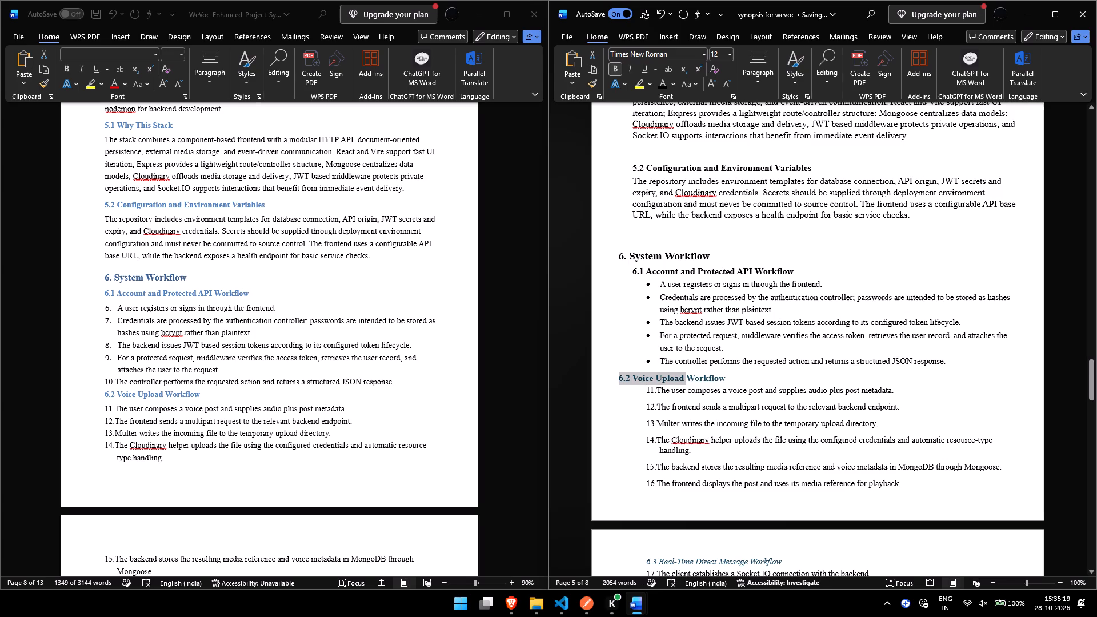
key("ctrl+shift+Right")
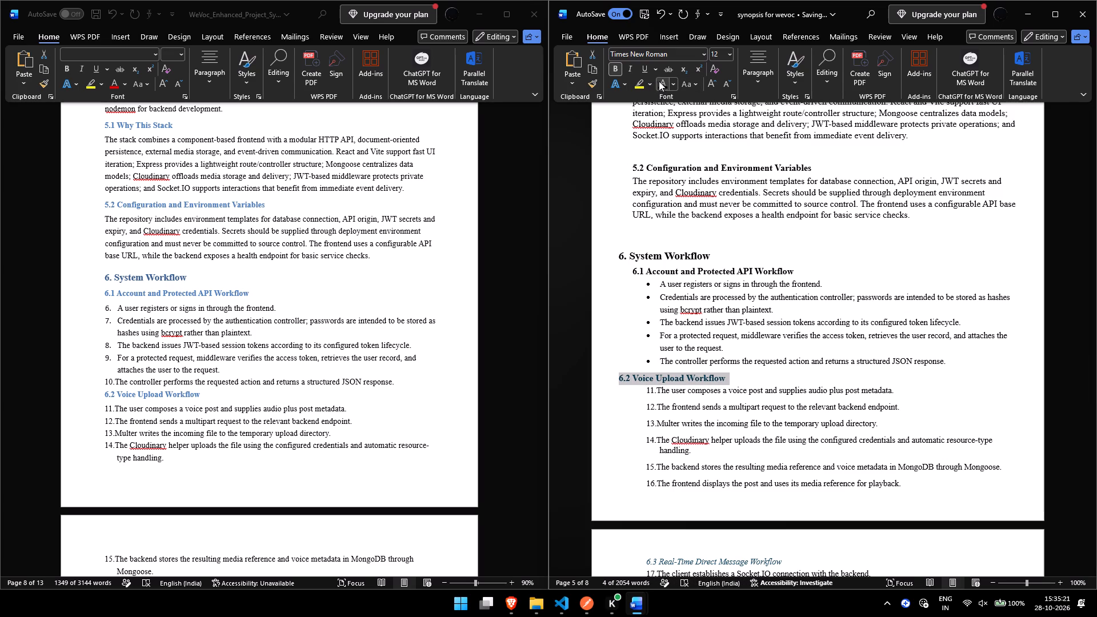
left_click(661, 81)
key("Left")
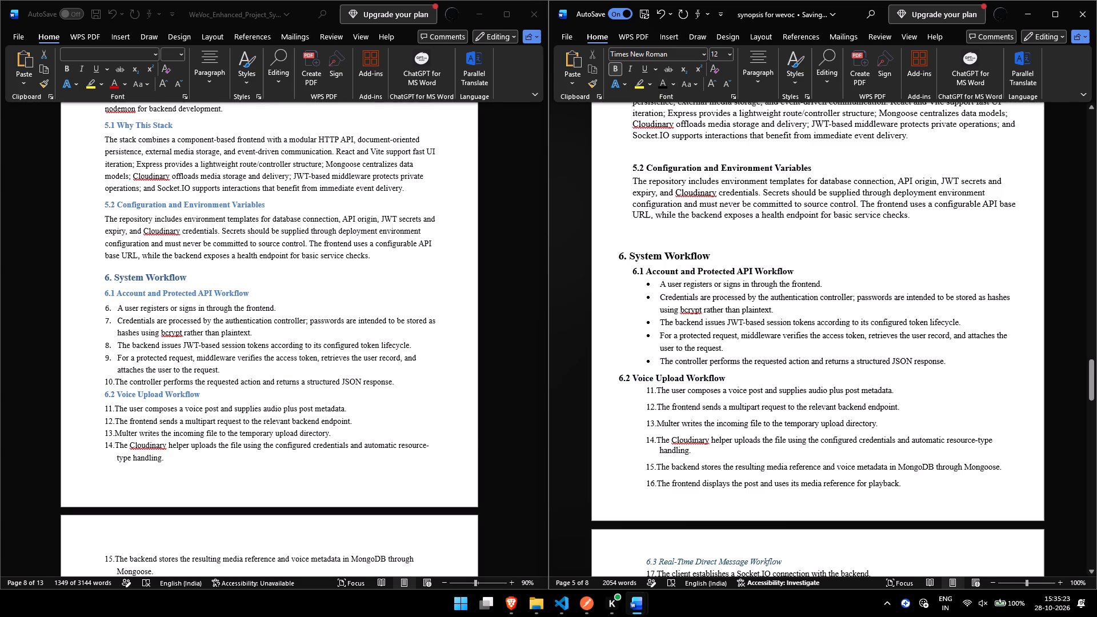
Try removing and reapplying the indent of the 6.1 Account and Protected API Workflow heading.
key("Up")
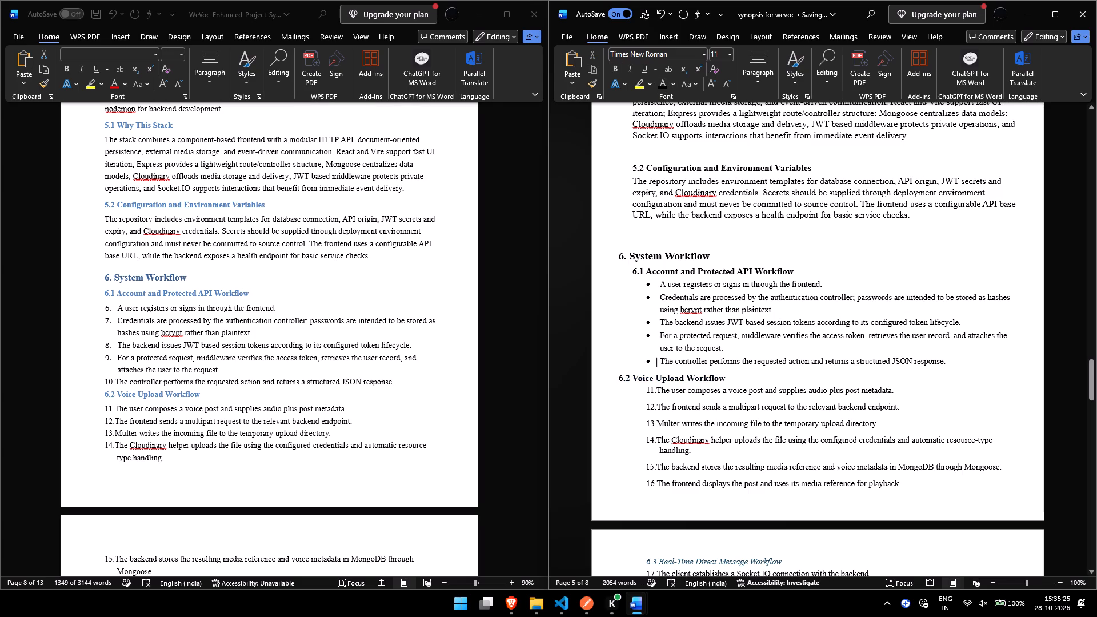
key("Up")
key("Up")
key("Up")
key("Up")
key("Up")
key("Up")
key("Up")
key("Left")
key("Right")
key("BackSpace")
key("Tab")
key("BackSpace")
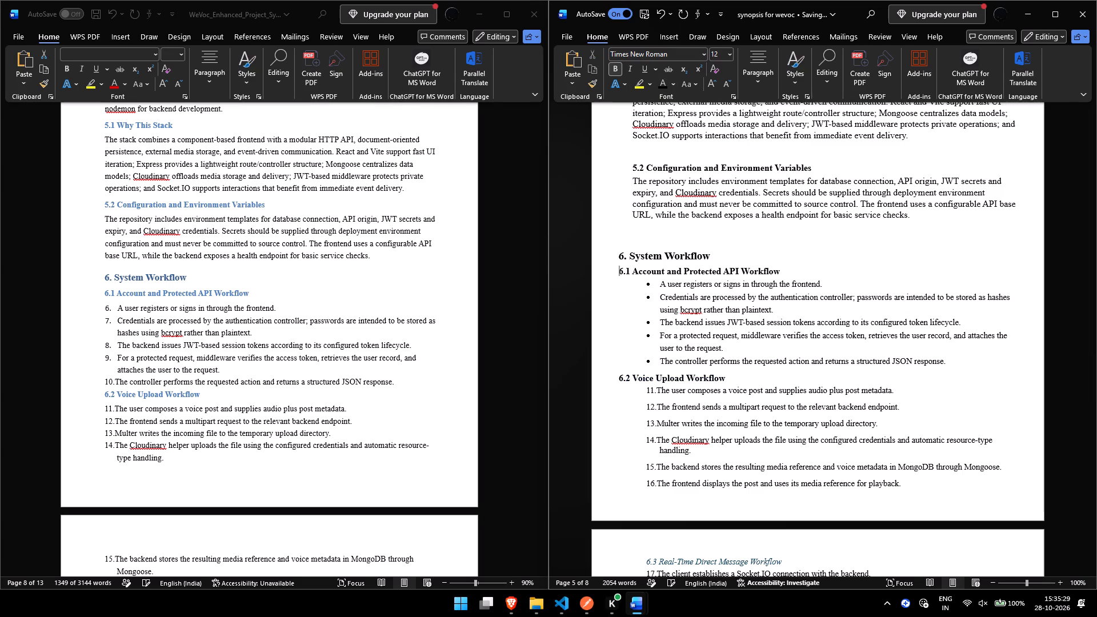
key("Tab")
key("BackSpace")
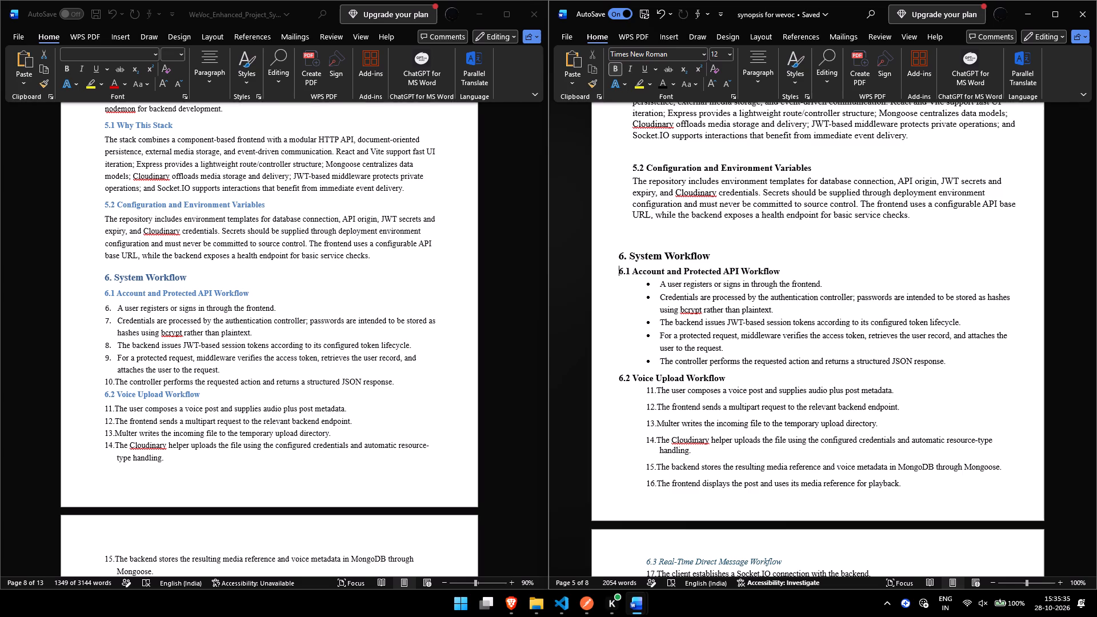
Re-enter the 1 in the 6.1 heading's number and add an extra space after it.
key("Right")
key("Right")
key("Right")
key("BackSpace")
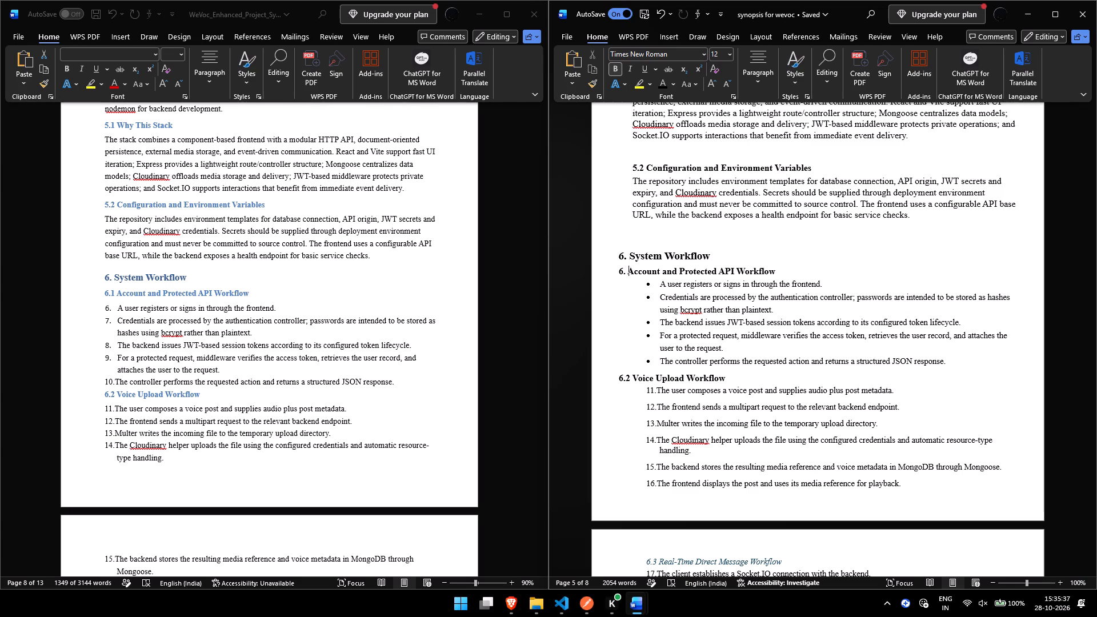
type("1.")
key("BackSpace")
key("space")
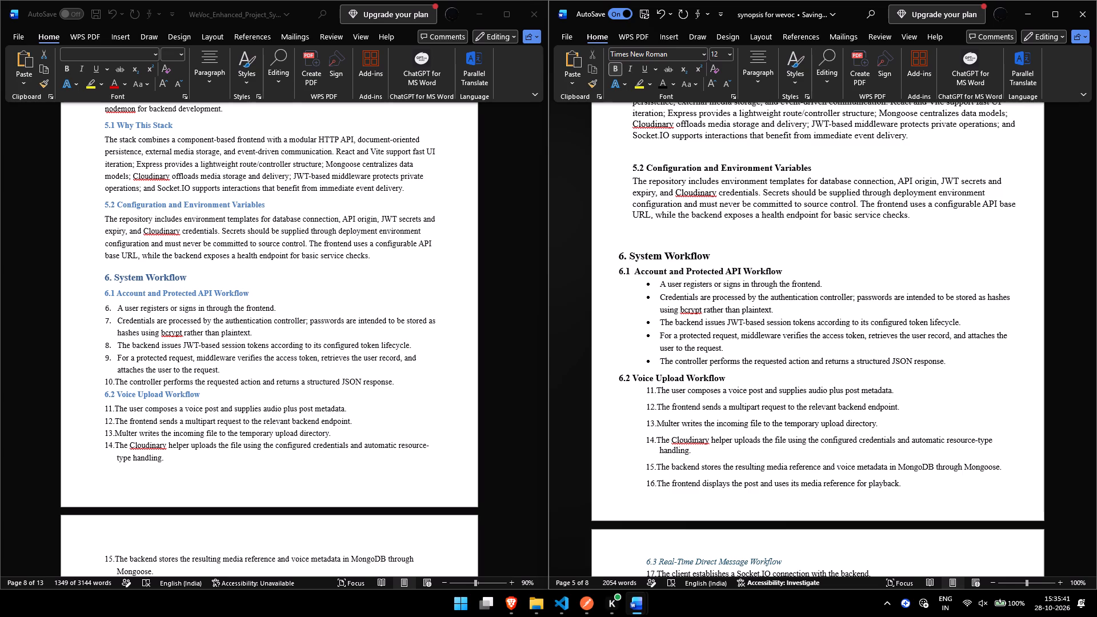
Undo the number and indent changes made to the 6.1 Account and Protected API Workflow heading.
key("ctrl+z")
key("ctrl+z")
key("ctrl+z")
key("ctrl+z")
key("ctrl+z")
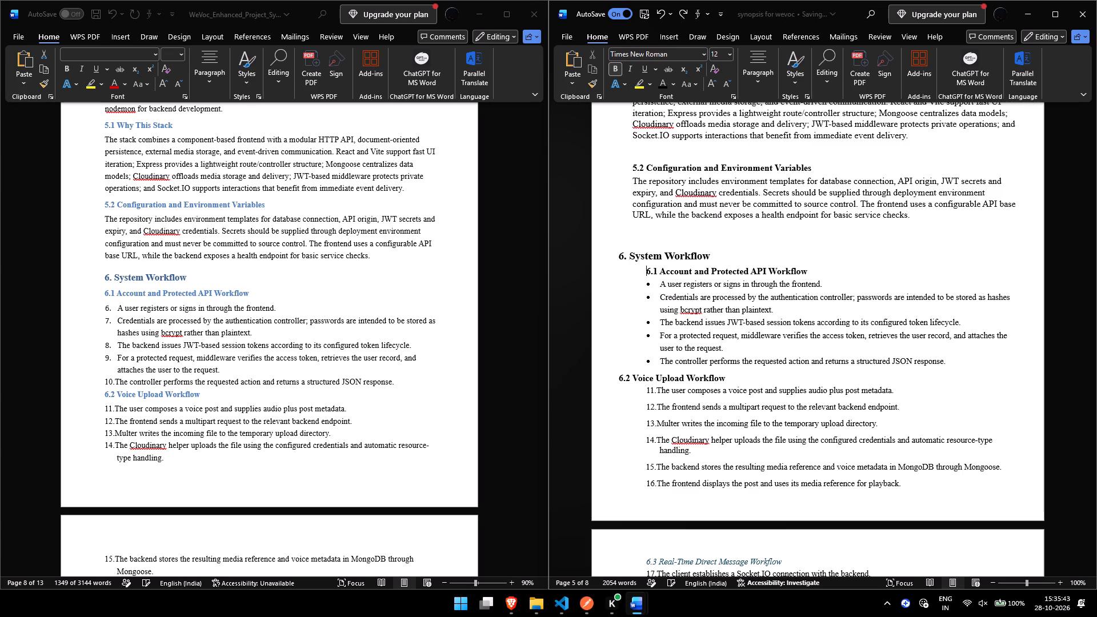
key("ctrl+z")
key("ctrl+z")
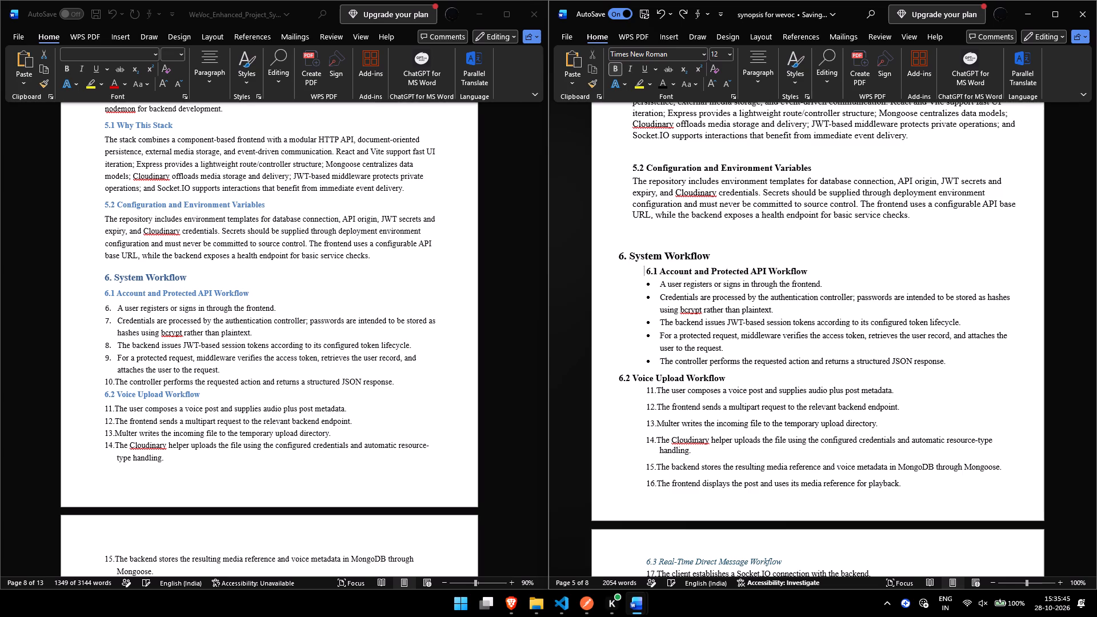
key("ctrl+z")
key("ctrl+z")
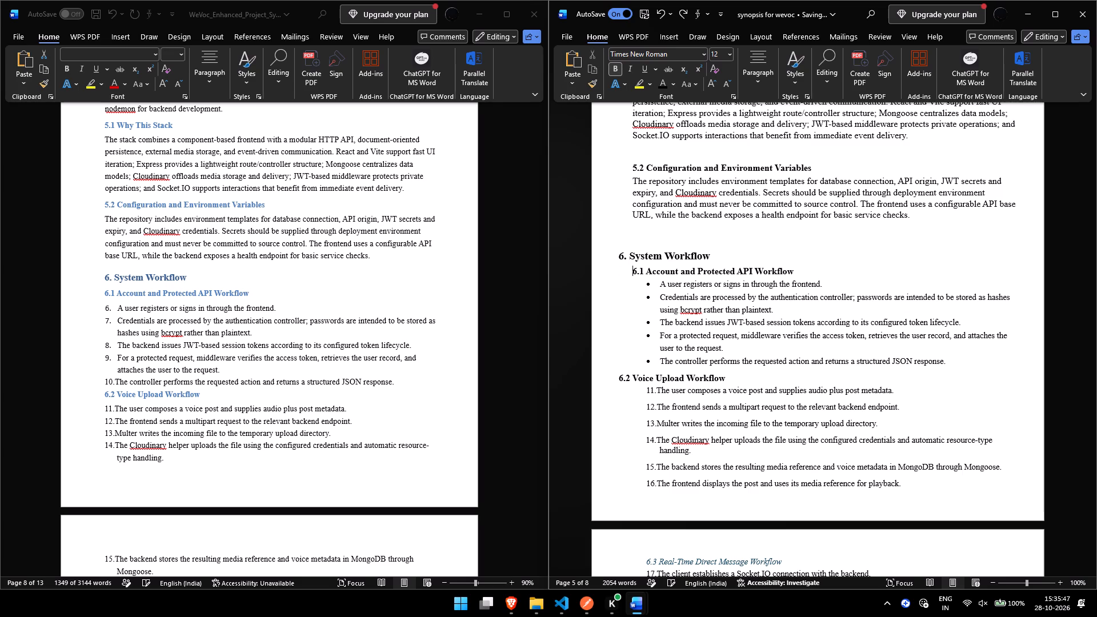
Insert six spaces before the 6.2 Voice Upload Workflow heading to line it up with the 6.1 heading.
key("Down")
key("Down")
key("Down")
key("Down")
key("Down")
key("Down")
key("Down")
key("Down")
key("Left")
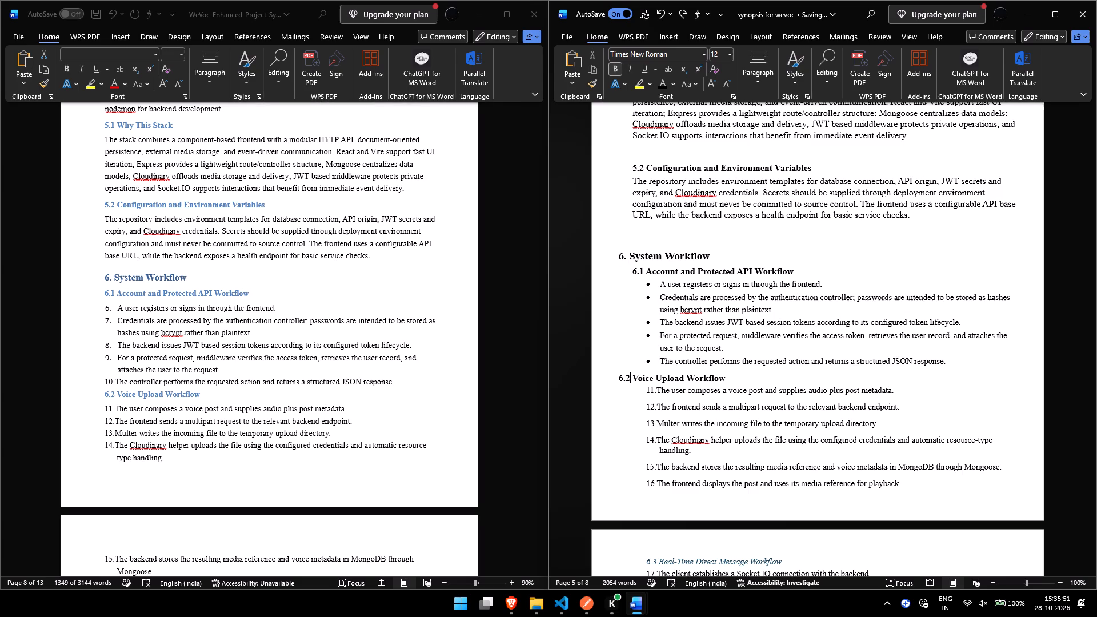
key("Left")
key("Left")
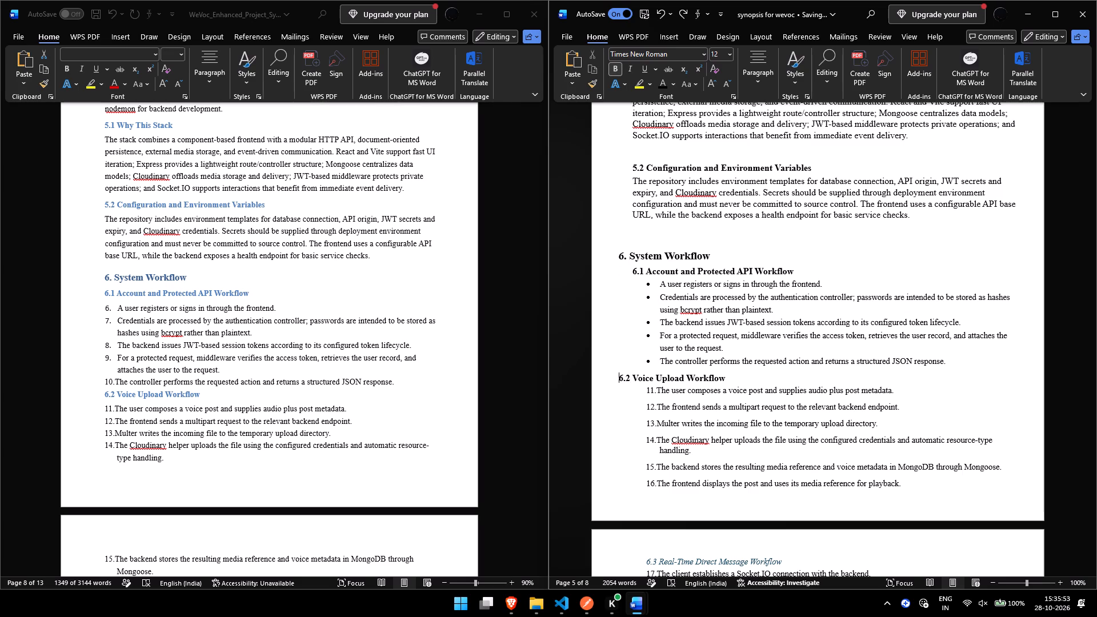
key("space")
key("space")
key("space")
key("space")
key("space")
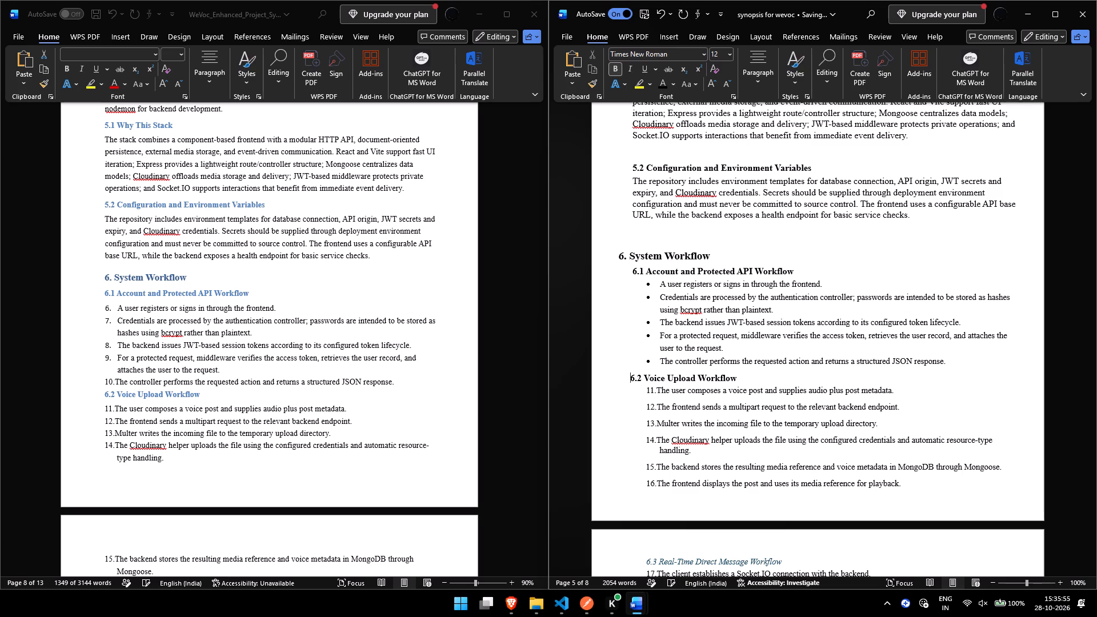
key("space")
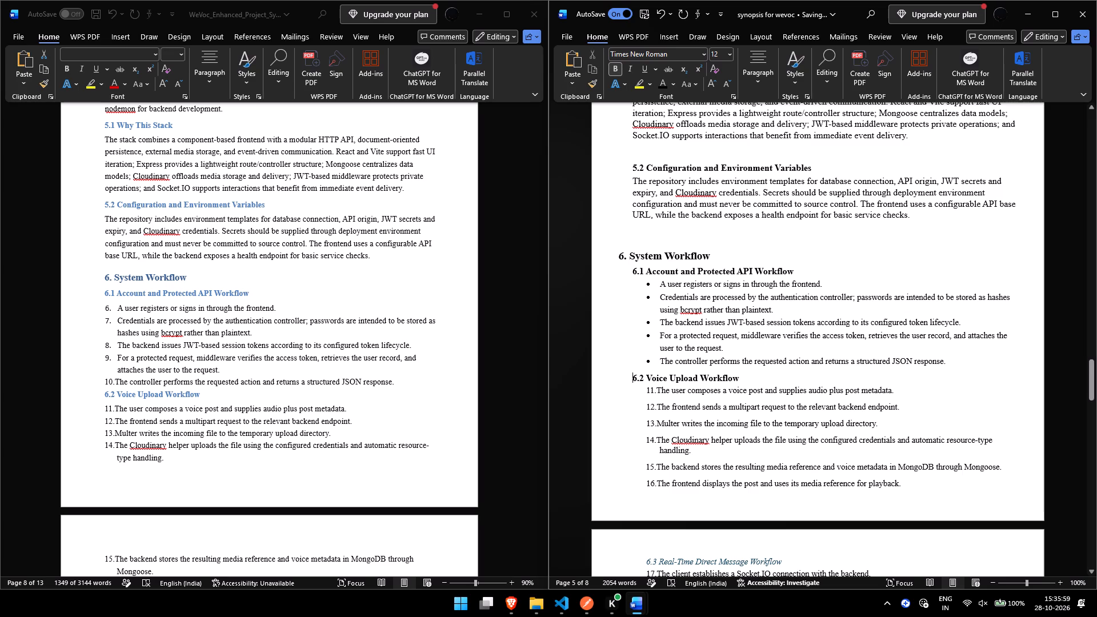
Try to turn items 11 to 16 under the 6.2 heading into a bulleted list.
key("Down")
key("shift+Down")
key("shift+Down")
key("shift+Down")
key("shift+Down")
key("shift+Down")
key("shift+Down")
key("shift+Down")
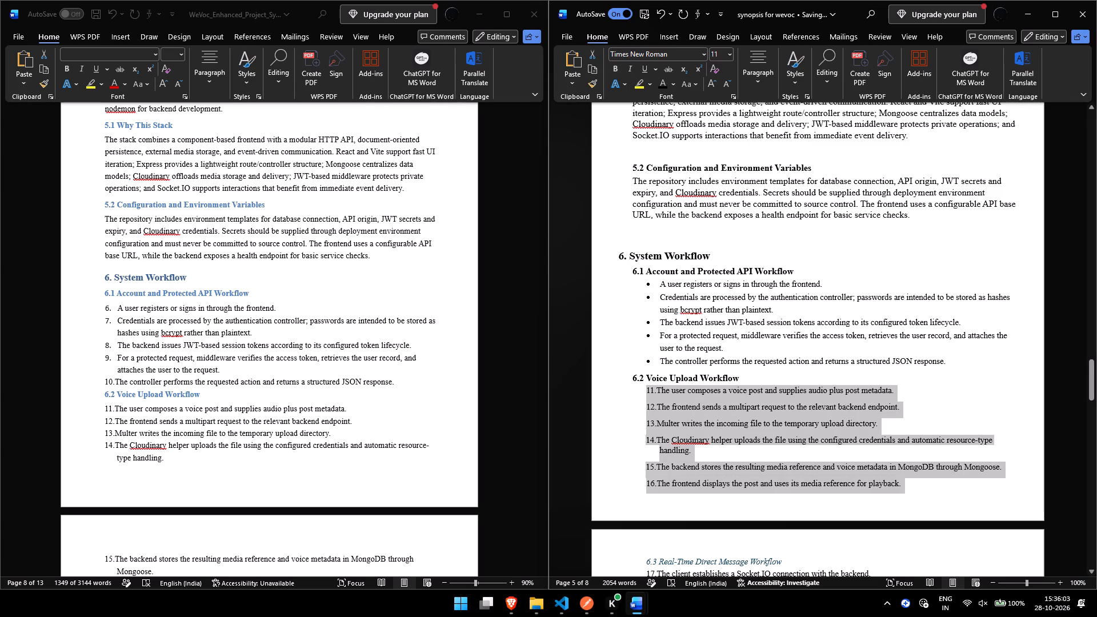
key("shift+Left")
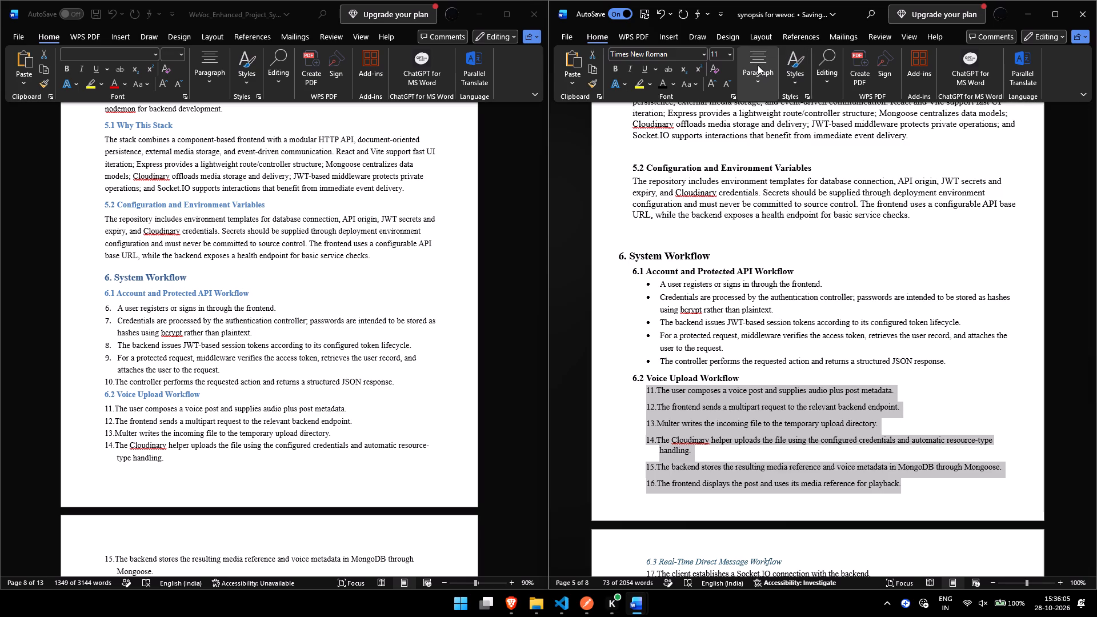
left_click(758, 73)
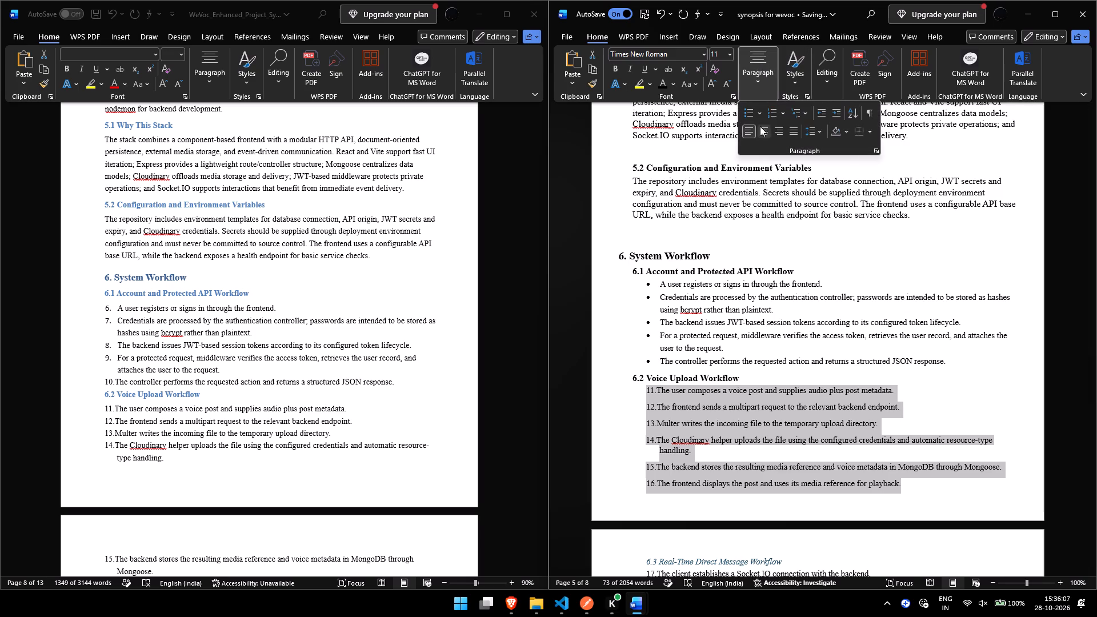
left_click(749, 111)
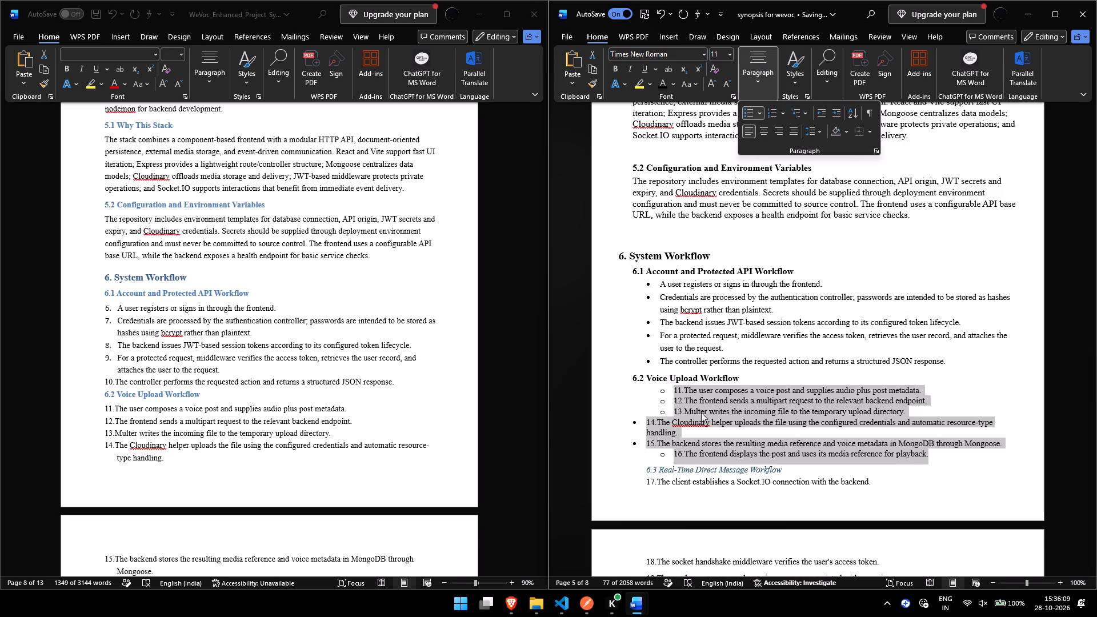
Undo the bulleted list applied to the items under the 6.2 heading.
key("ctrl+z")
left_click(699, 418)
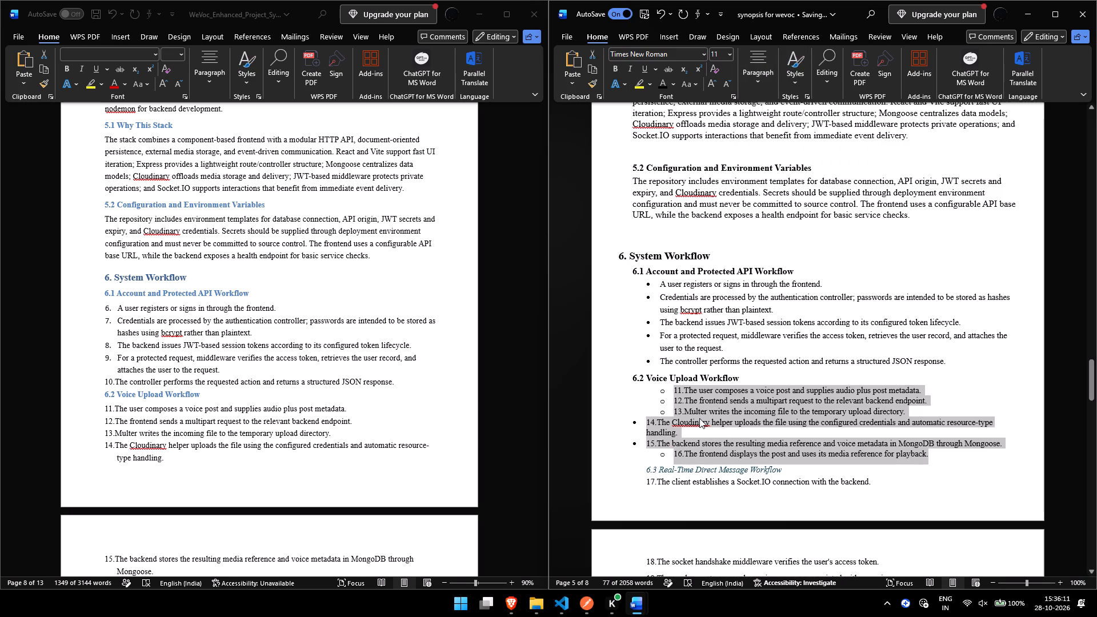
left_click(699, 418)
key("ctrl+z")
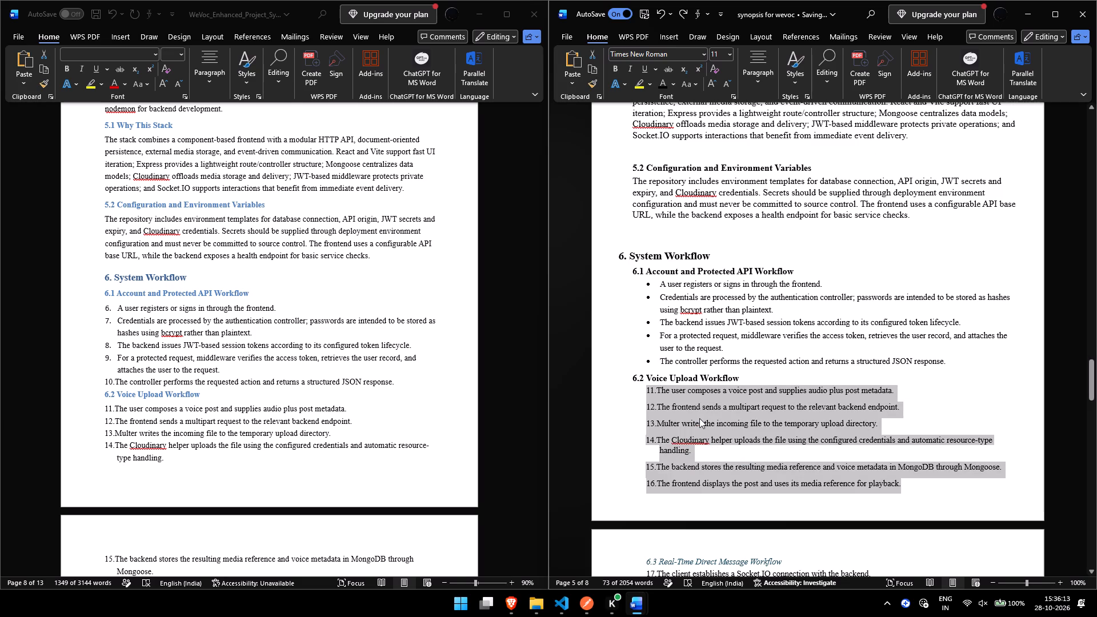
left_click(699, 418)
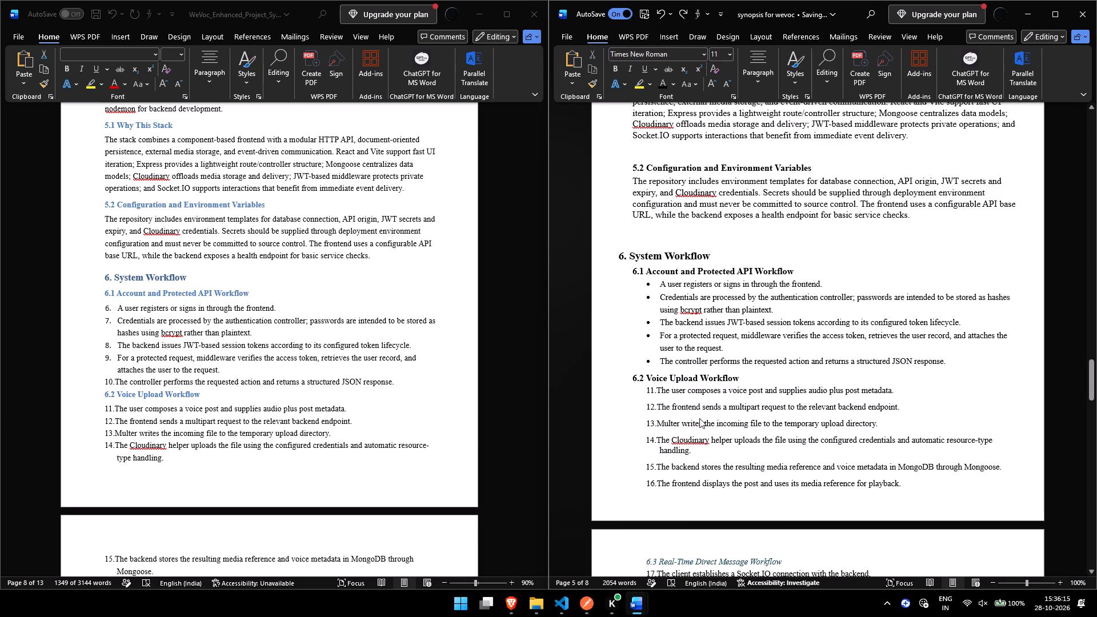
Delete the typed numbers 11, 12 and 13 from the first three items under the 6.2 heading.
left_click(659, 397)
key("Left")
key("BackSpace")
key("BackSpace")
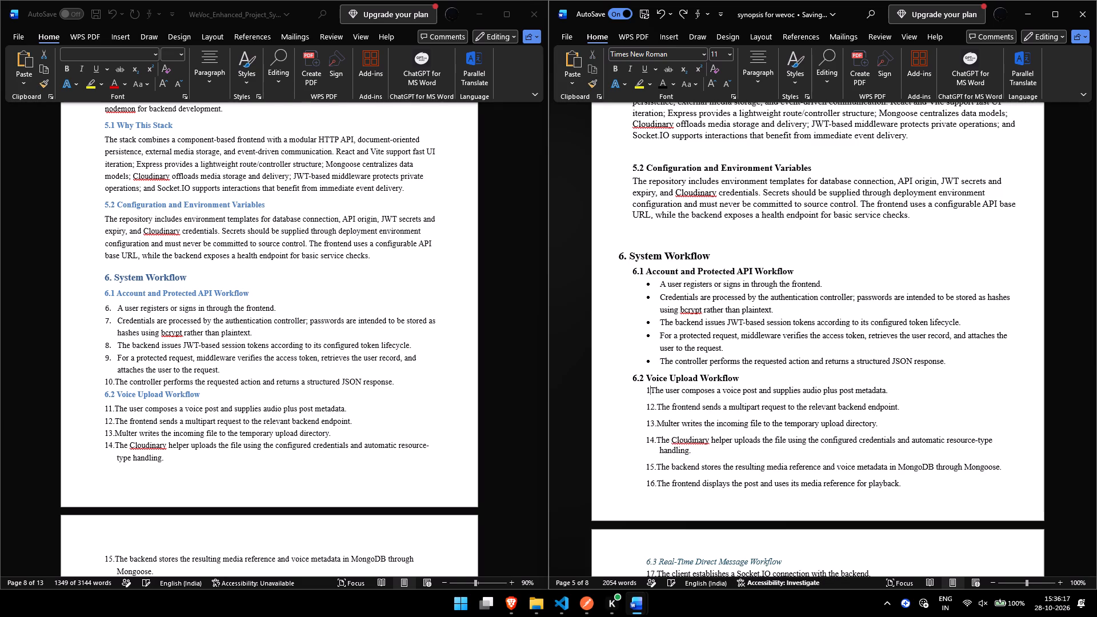
key("BackSpace")
key("Down")
key("ctrl+Right")
key("Right")
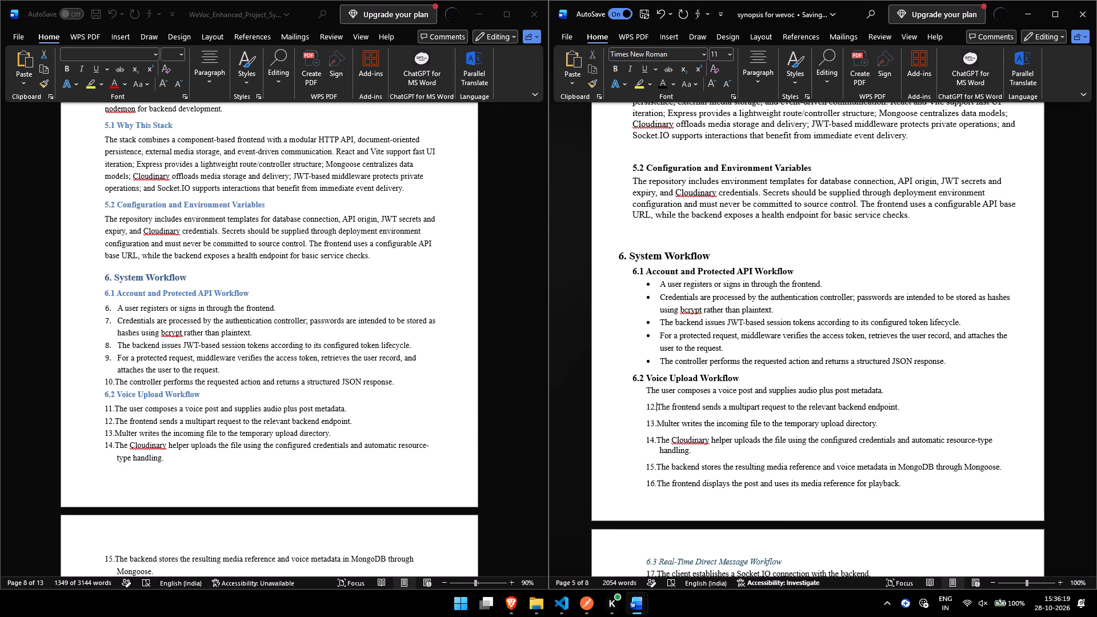
key("BackSpace")
key("BackSpace")
key("BackSpace")
key("ctrl+Down")
key("ctrl+Right")
key("BackSpace")
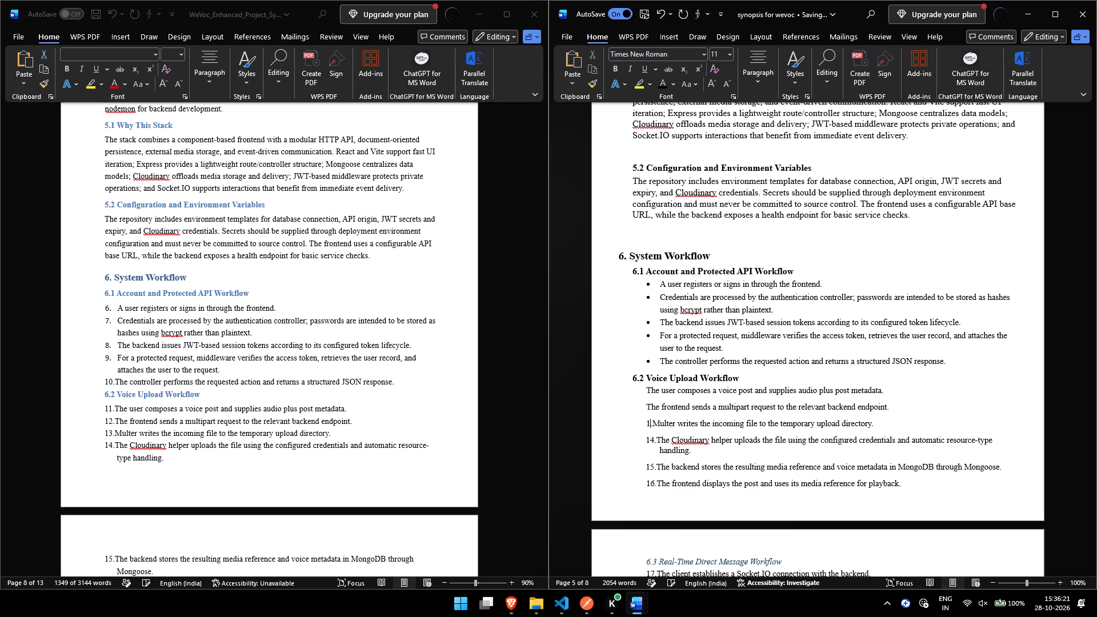
key("Right")
key("BackSpace")
key("BackSpace")
Delete the typed numbers 14, 15 and 16 from the last three items under the 6.2 heading.
key("Down")
key("Right")
key("Right")
key("Right")
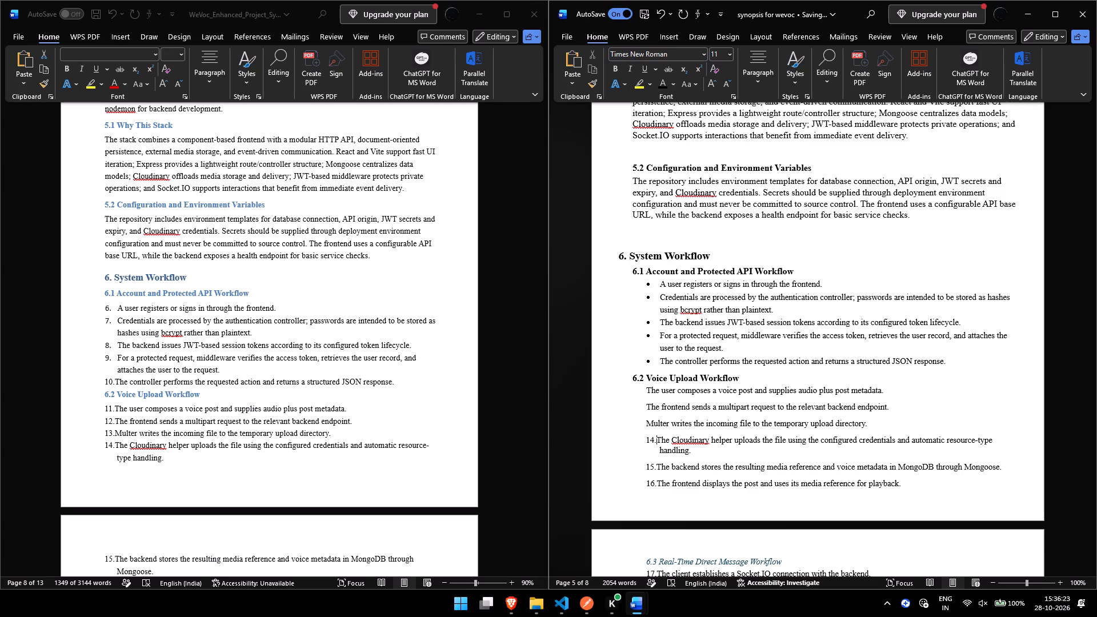
key("BackSpace")
key("BackSpace")
key("BackSpace")
key("Down")
key("Right")
key("Right")
key("Right")
key("BackSpace")
key("BackSpace")
key("BackSpace")
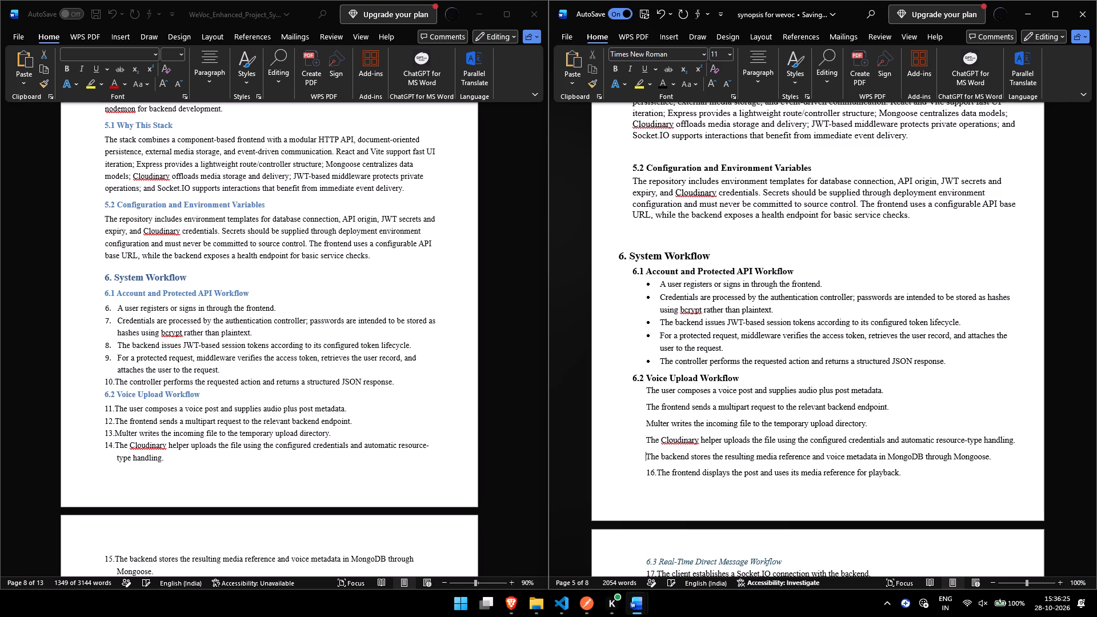
key("Down")
key("Right")
key("Right")
key("Right")
key("BackSpace")
key("BackSpace")
key("BackSpace")
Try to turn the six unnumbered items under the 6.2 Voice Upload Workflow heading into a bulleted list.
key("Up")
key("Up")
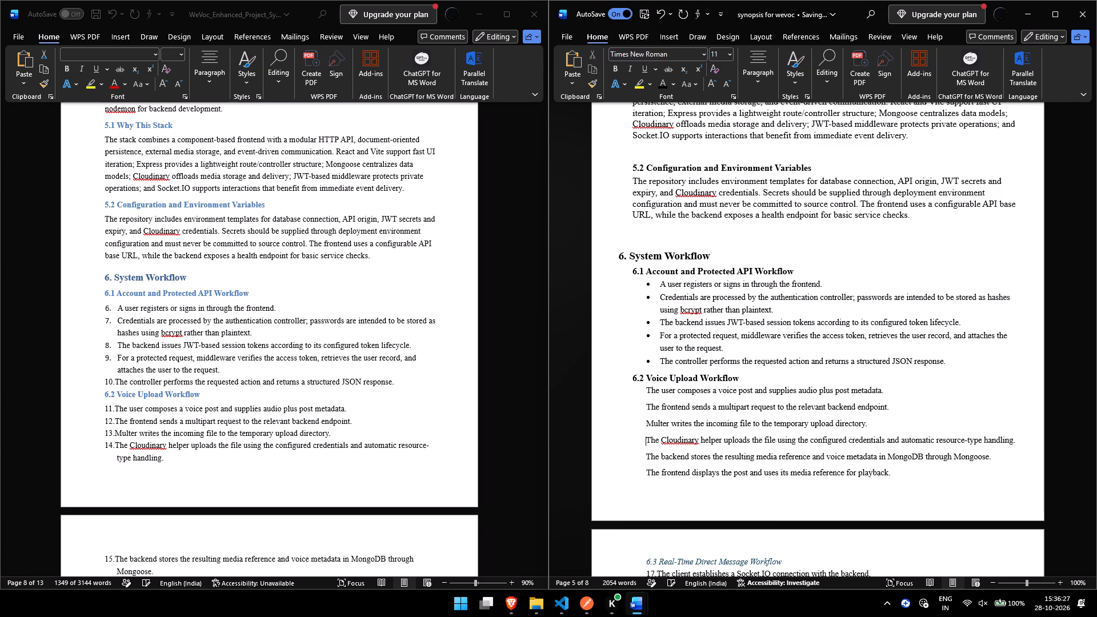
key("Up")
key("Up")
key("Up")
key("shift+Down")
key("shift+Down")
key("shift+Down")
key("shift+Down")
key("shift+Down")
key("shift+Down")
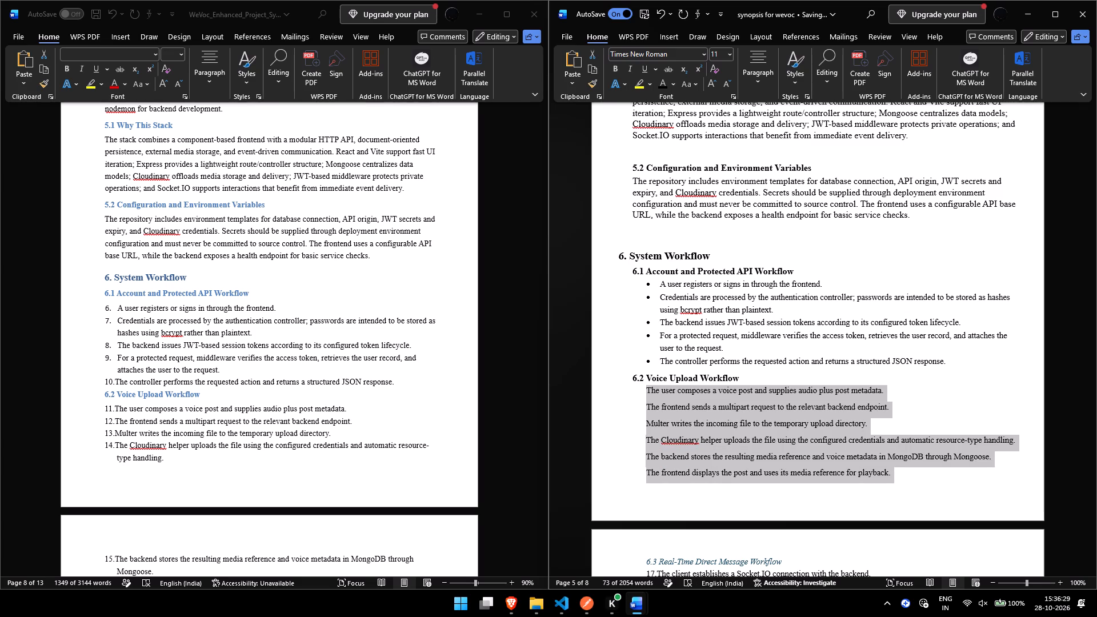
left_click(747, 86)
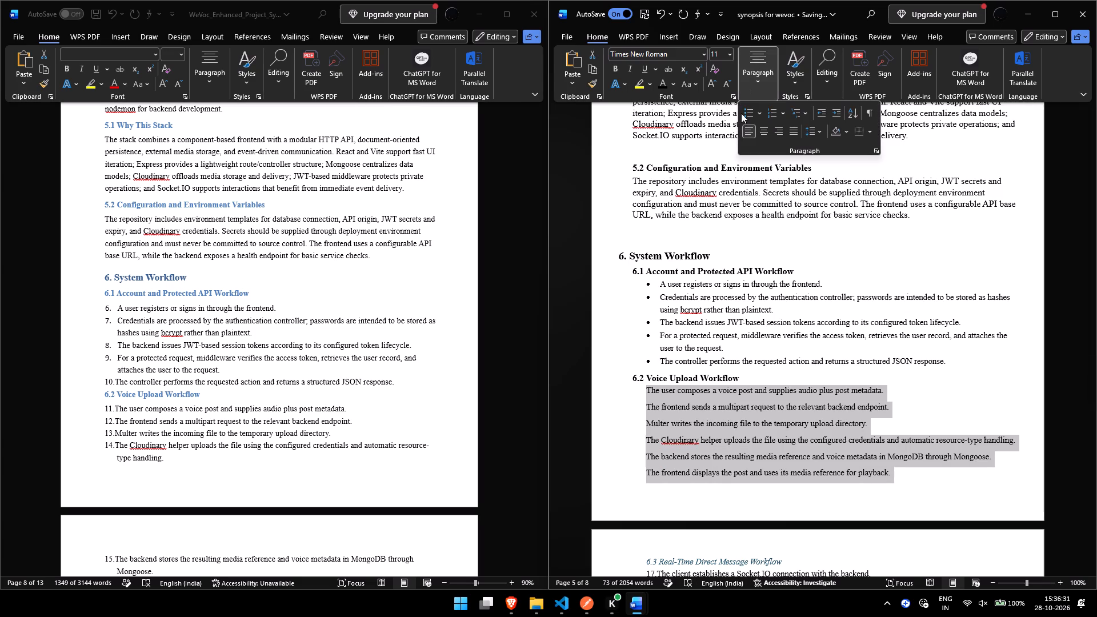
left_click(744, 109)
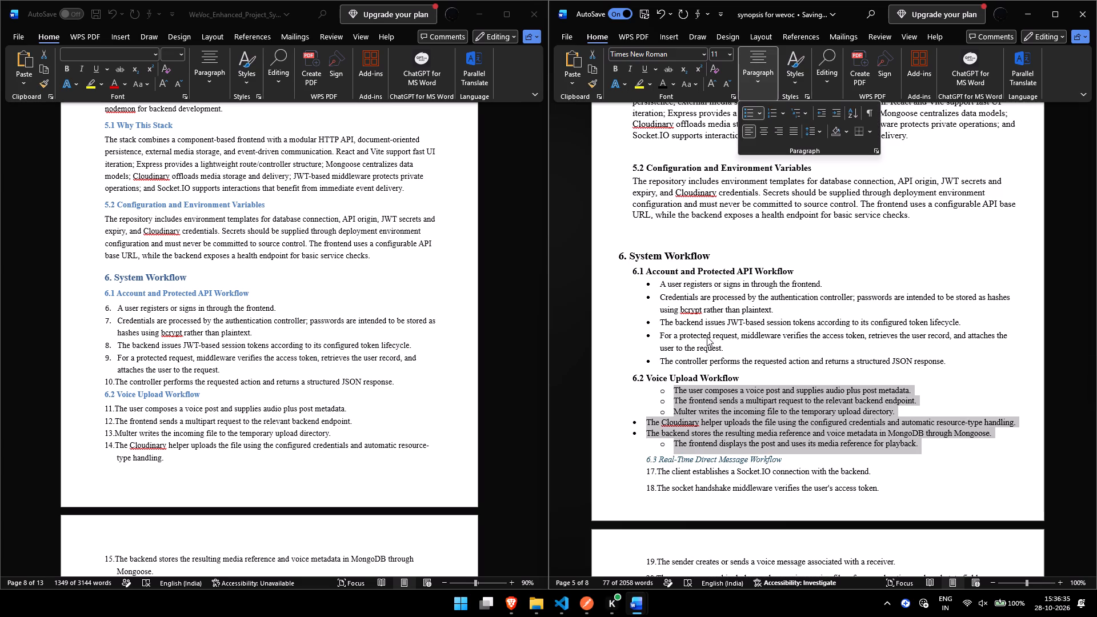
Clear the bullets and indents from the second, third and fourth items under the 6.2 Voice Upload Workflow heading.
left_click(675, 404)
left_click(675, 404)
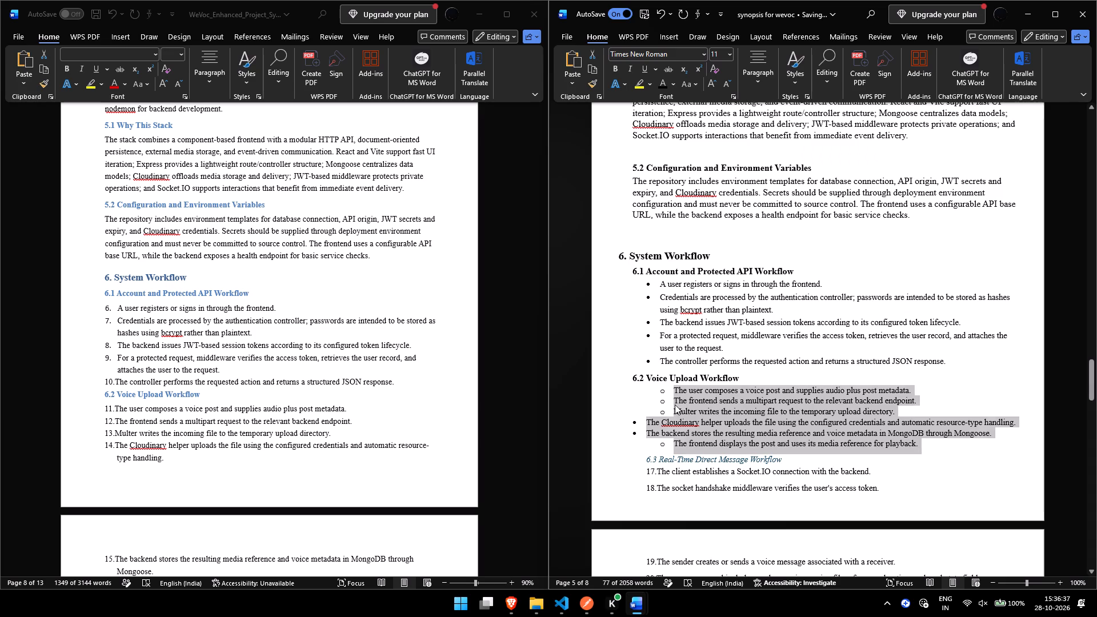
key("BackSpace")
key("BackSpace")
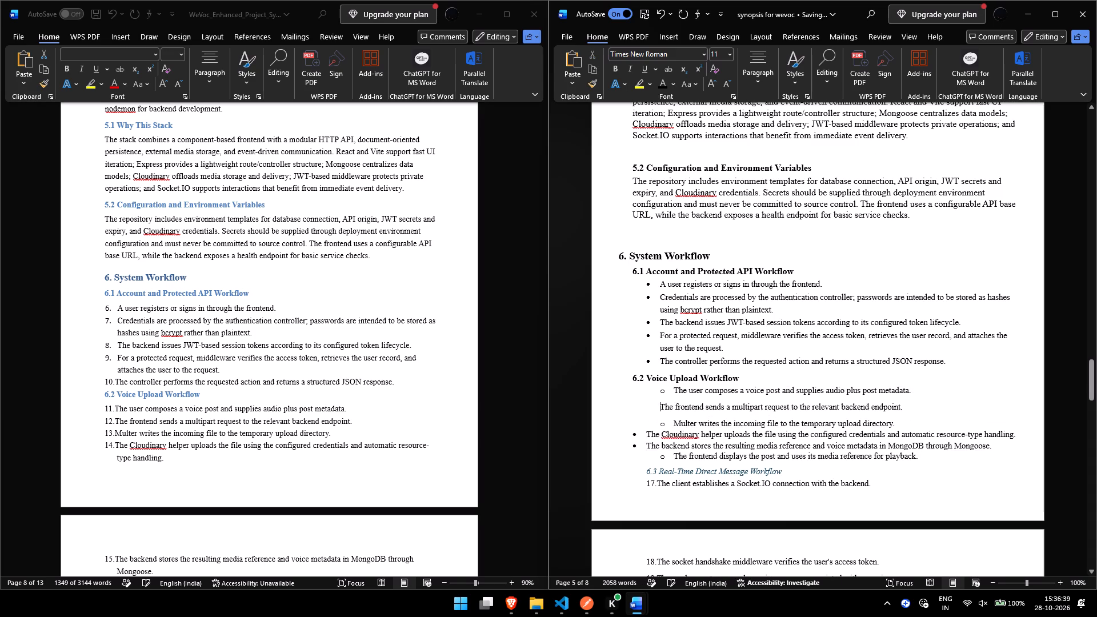
key("BackSpace")
key("Down")
key("BackSpace")
key("BackSpace")
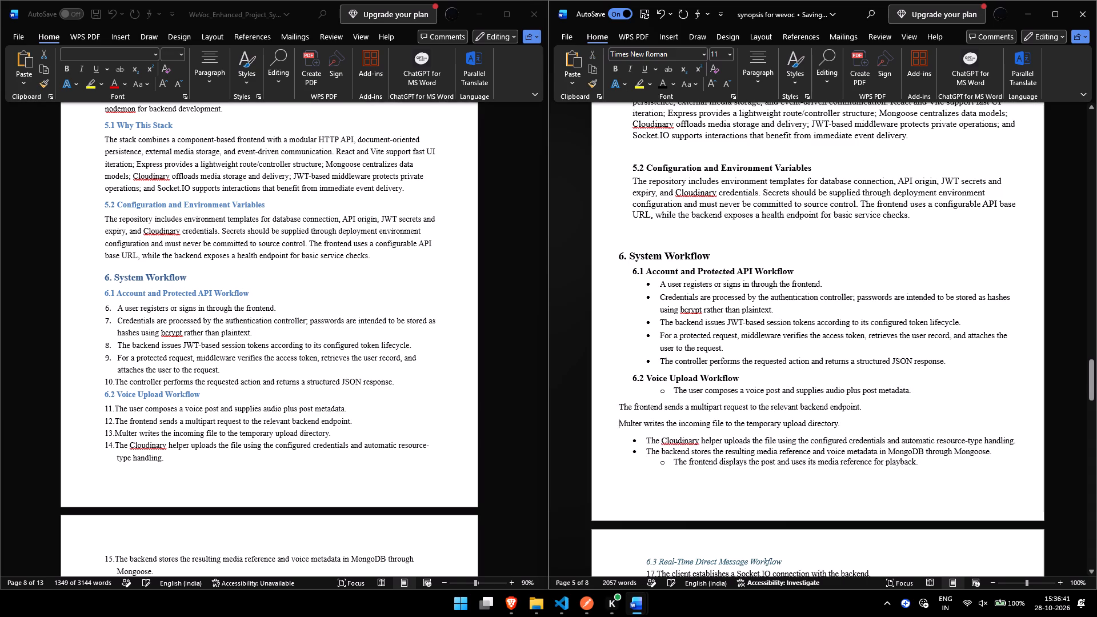
key("Down")
key("BackSpace")
key("BackSpace")
Clear the bullets and indents from the remaining items under the 6.2 heading: the fifth, the sixth and the first.
key("Down")
key("BackSpace")
key("BackSpace")
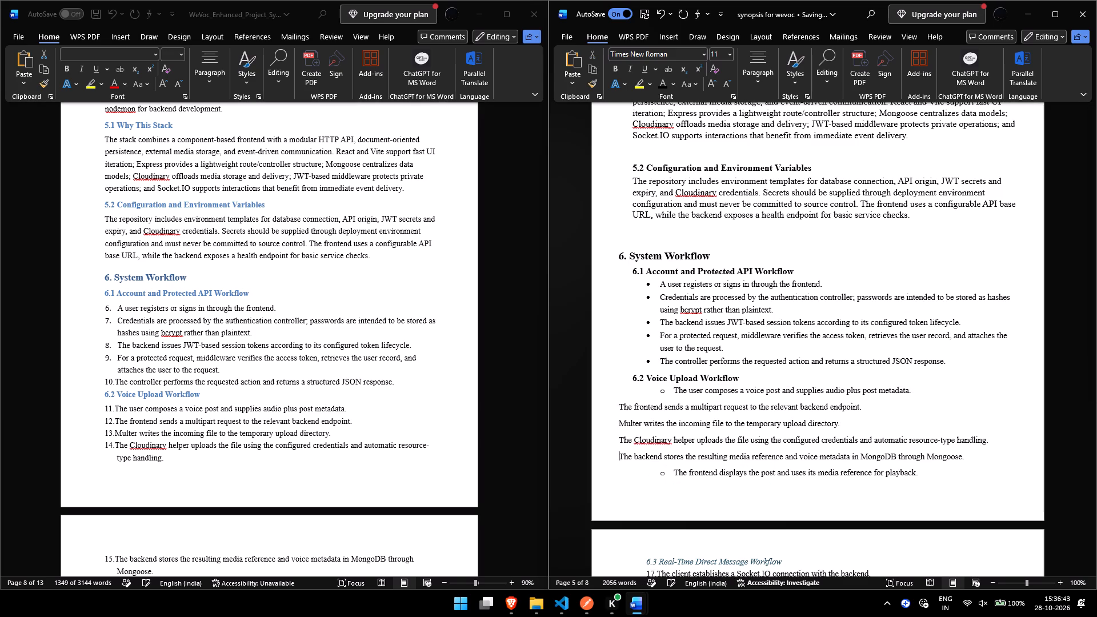
key("Down")
key("BackSpace")
key("BackSpace")
key("Up")
key("Up")
key("Up")
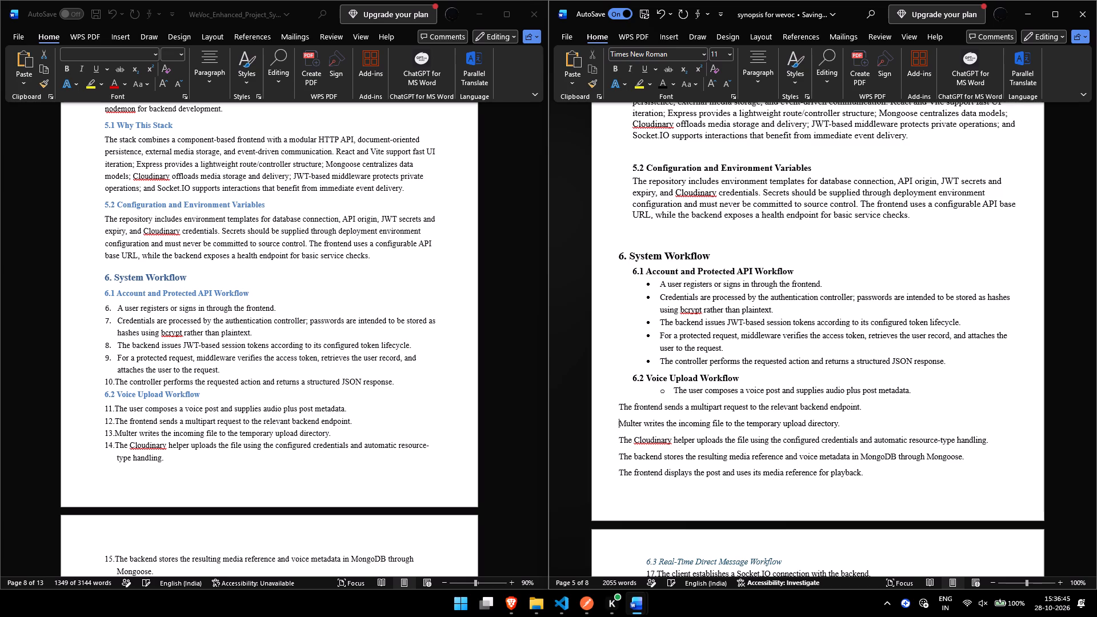
key("Up")
key("Up")
key("BackSpace")
key("BackSpace")
Turn the six items under the 6.2 heading into a bulleted list and indent the list slightly past the heading.
key("shift+Down")
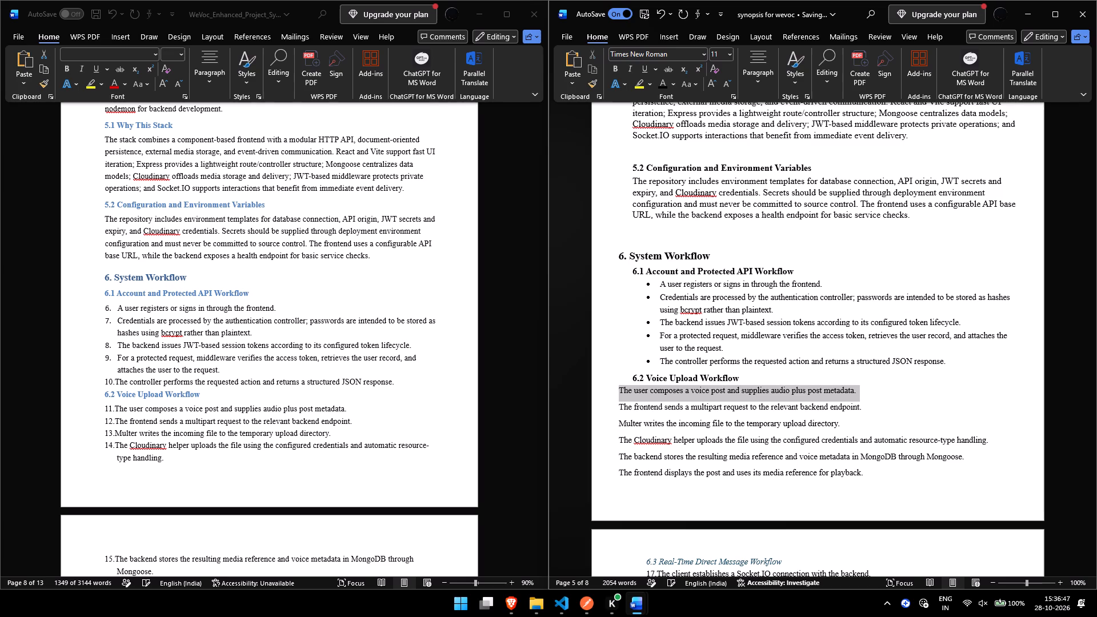
key("shift+Down")
key("shift+Down")
key("shift+Down")
key("shift+Down")
key("shift+Down")
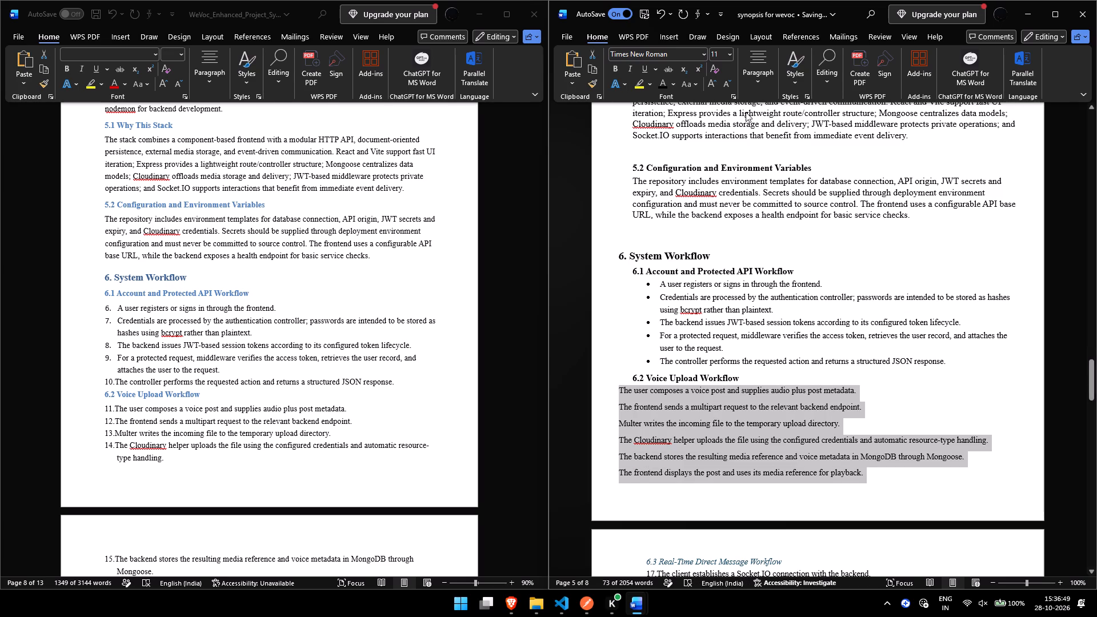
left_click(762, 82)
left_click(747, 117)
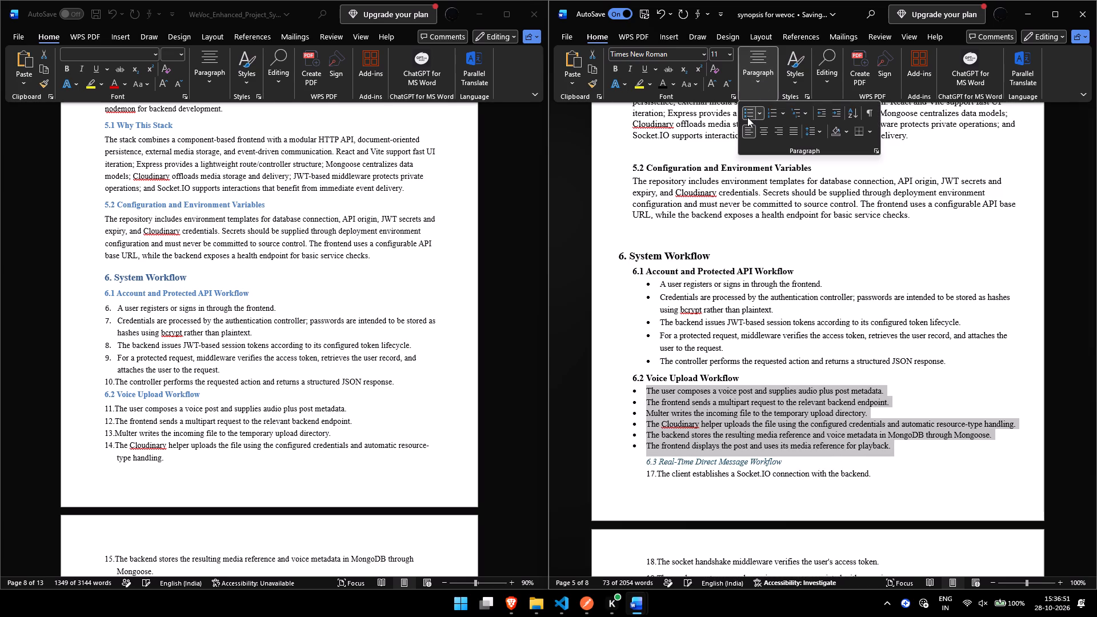
left_click(683, 439)
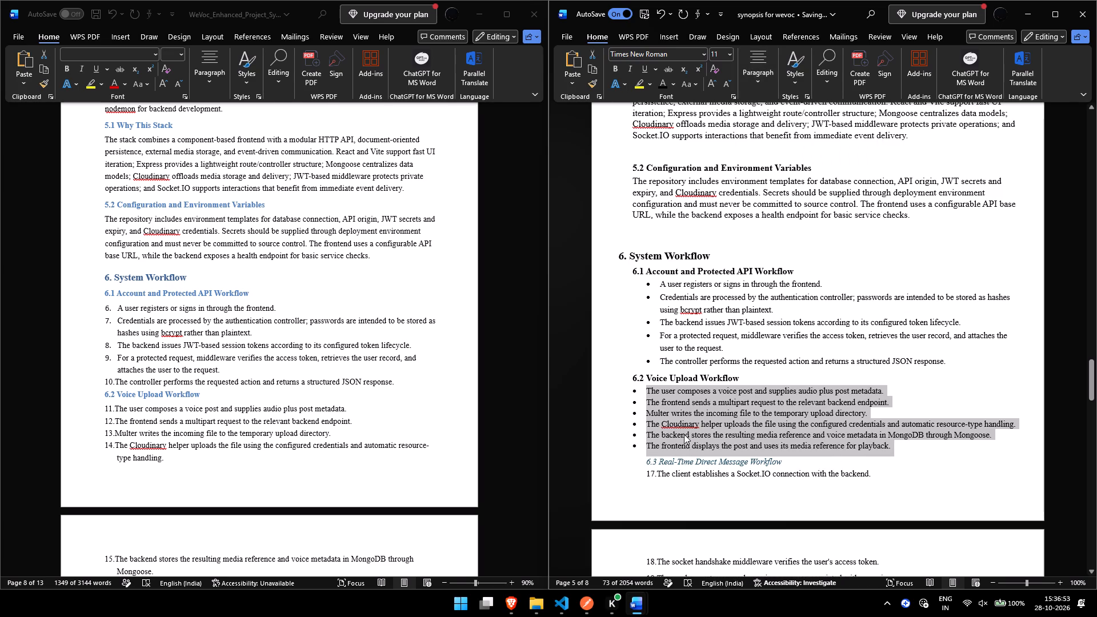
key("Tab")
Format the 6.3 Real-Time Direct Message Workflow heading as bold, non-italic, 12 pt and black.
key("Down")
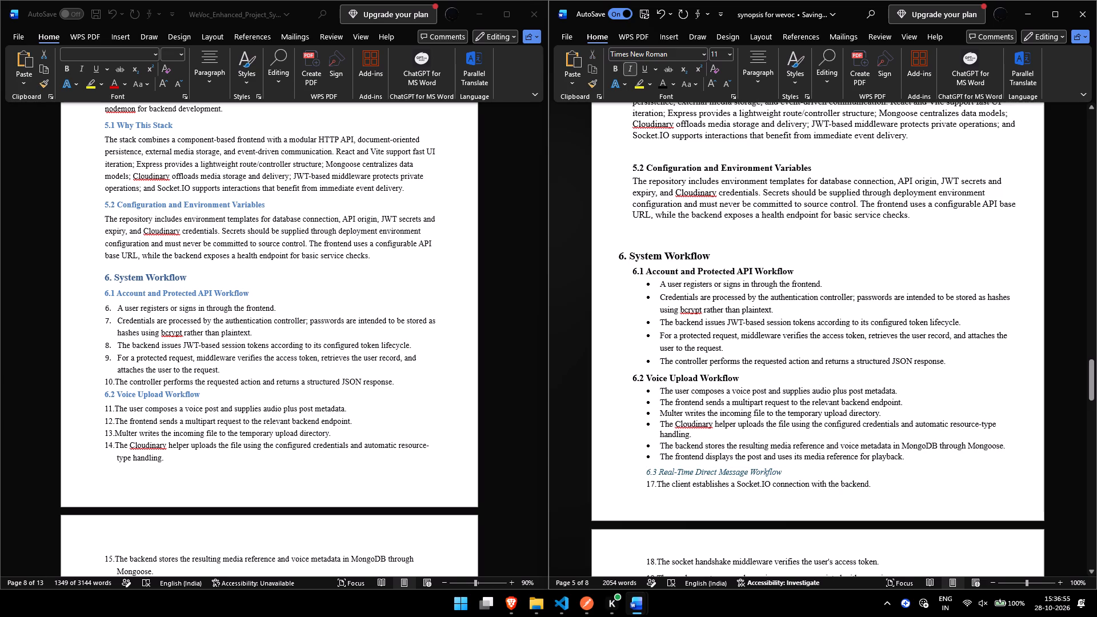
key("ctrl+shift+Left")
key("ctrl+shift+Left")
key("ctrl+shift+Left")
key("ctrl+shift+Left")
key("ctrl+shift+Left")
key("ctrl+shift+Left")
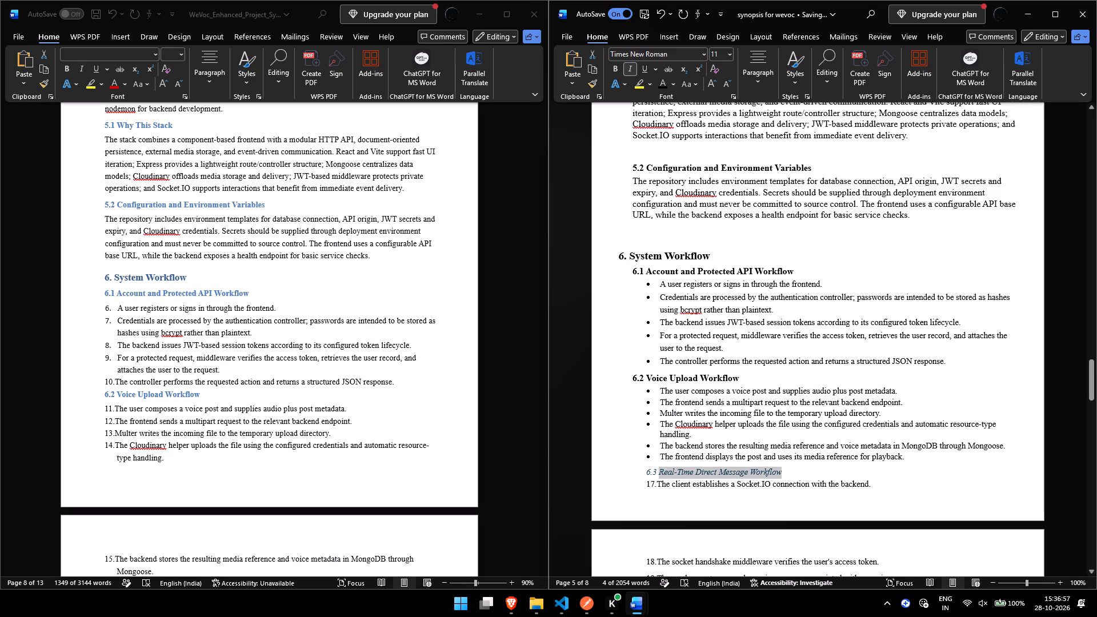
key("ctrl+shift+Left")
key("ctrl+shift+Left")
key("ctrl+shift+Left")
key("ctrl+i")
key("ctrl+b")
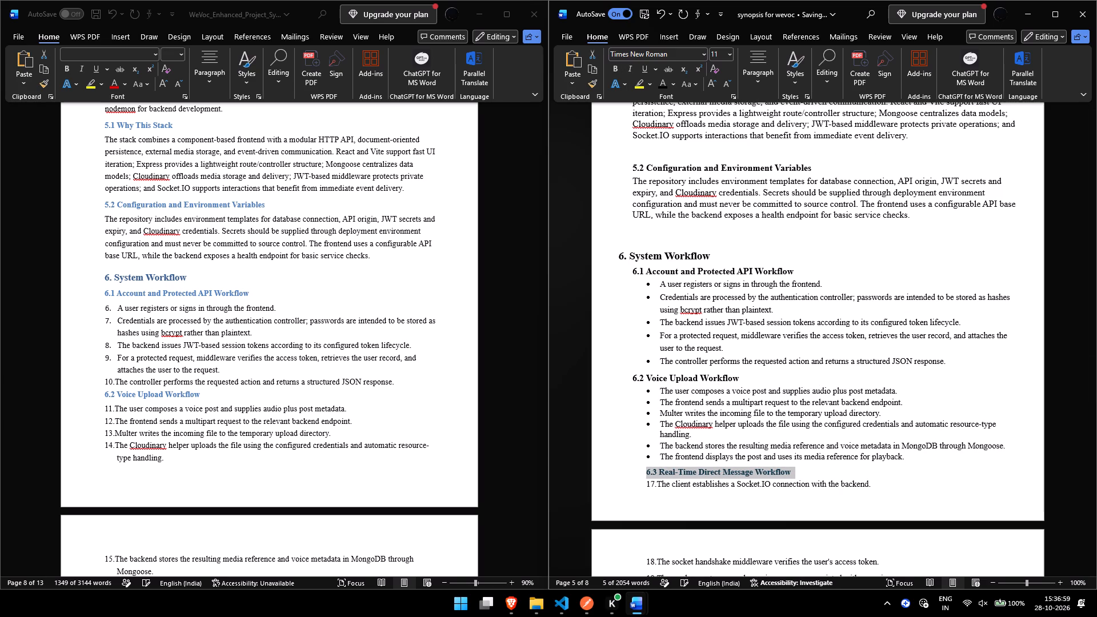
key("ctrl+shift+period")
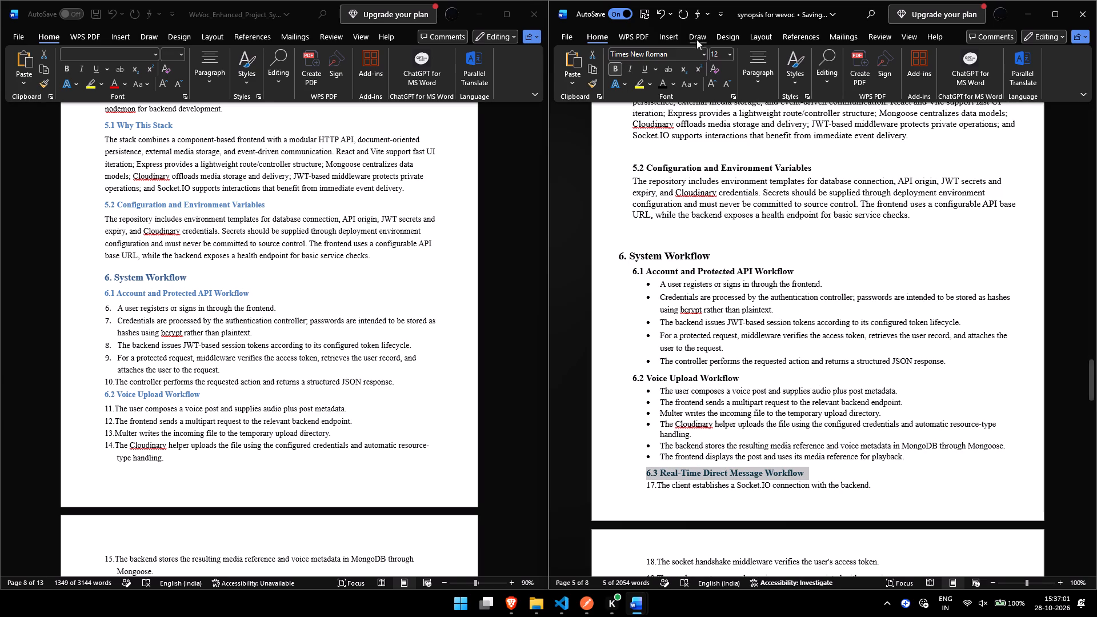
left_click(663, 80)
Replace the 6.3 heading's indent with six leading spaces to line it up with the 6.2 heading.
key("Left")
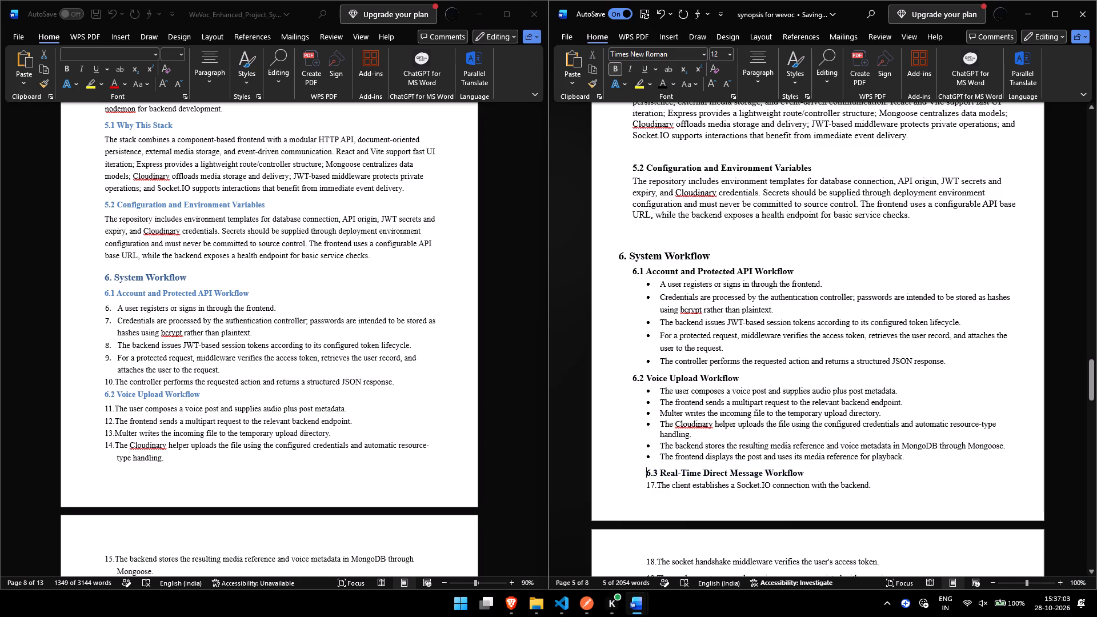
key("BackSpace")
key("space")
key("space")
key("space")
key("space")
key("space")
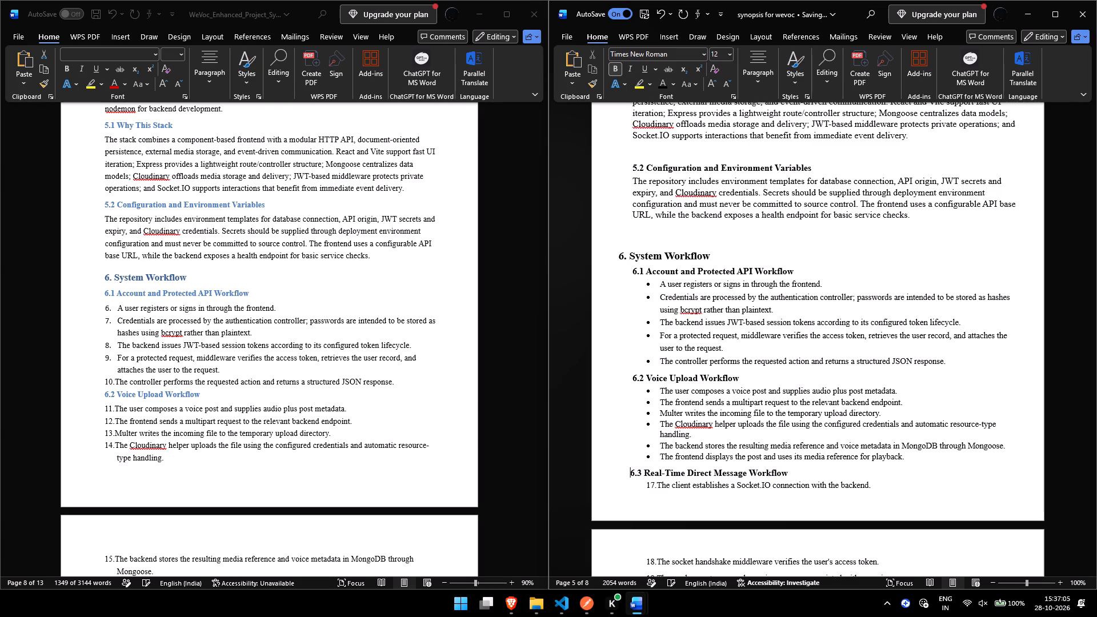
key("space")
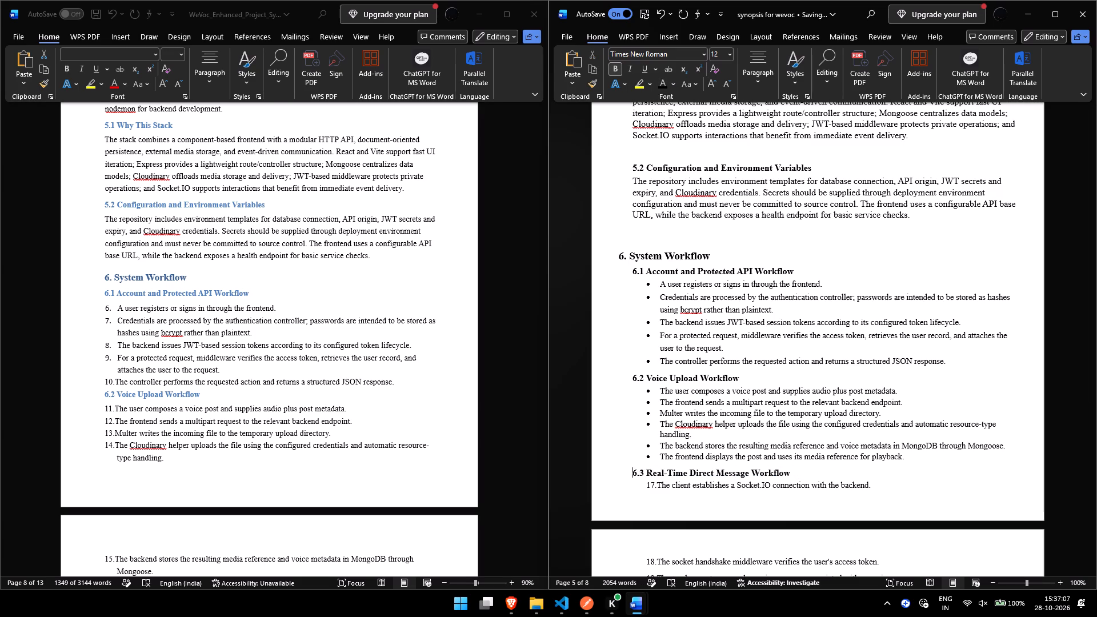
Insert a blank line between the 6.3 heading and item 17.
key("Down")
scroll(696, 311, "down", 1)
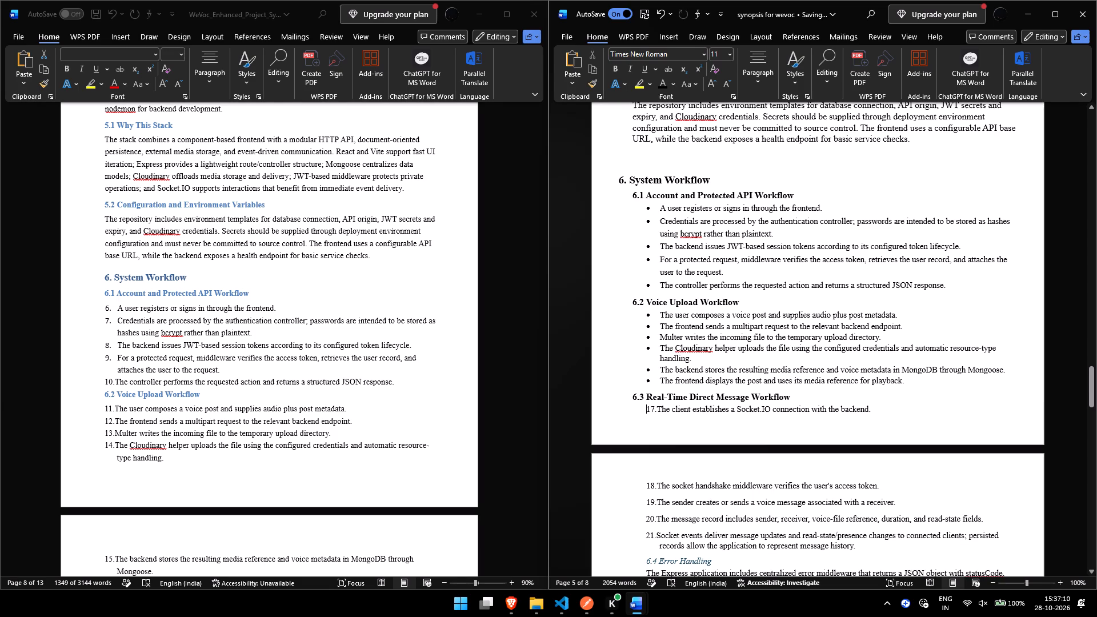
key("Return")
scroll(696, 311, "down", 1)
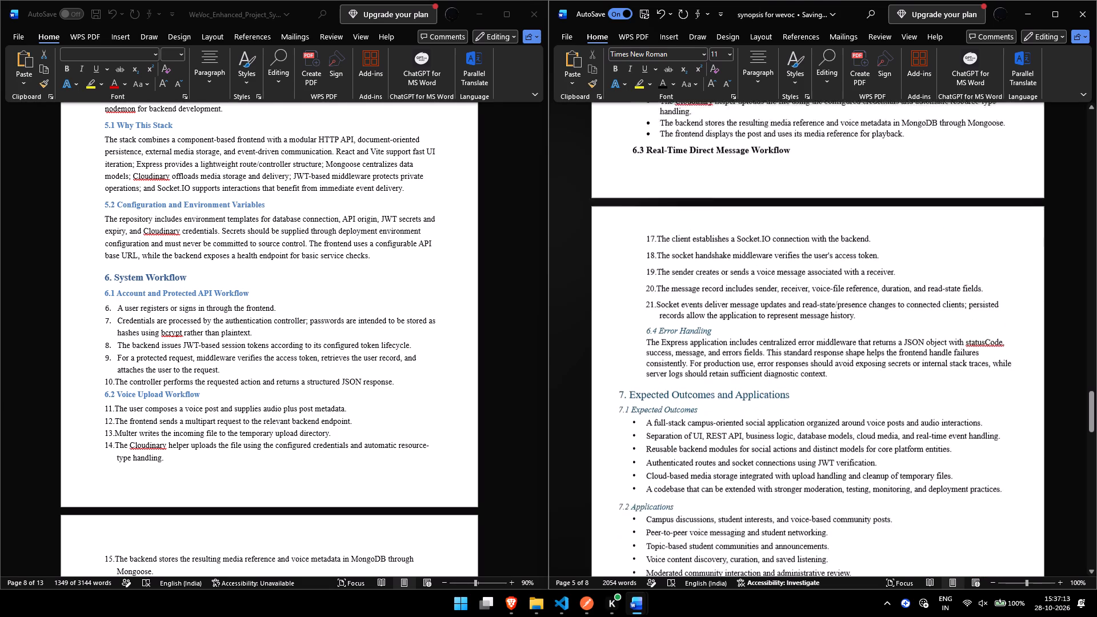
Delete the typed numbers 17 and 18 and the indents from the first two items under the 6.3 heading.
key("Right")
key("Right")
key("Right")
key("BackSpace")
key("BackSpace")
key("BackSpace")
key("BackSpace")
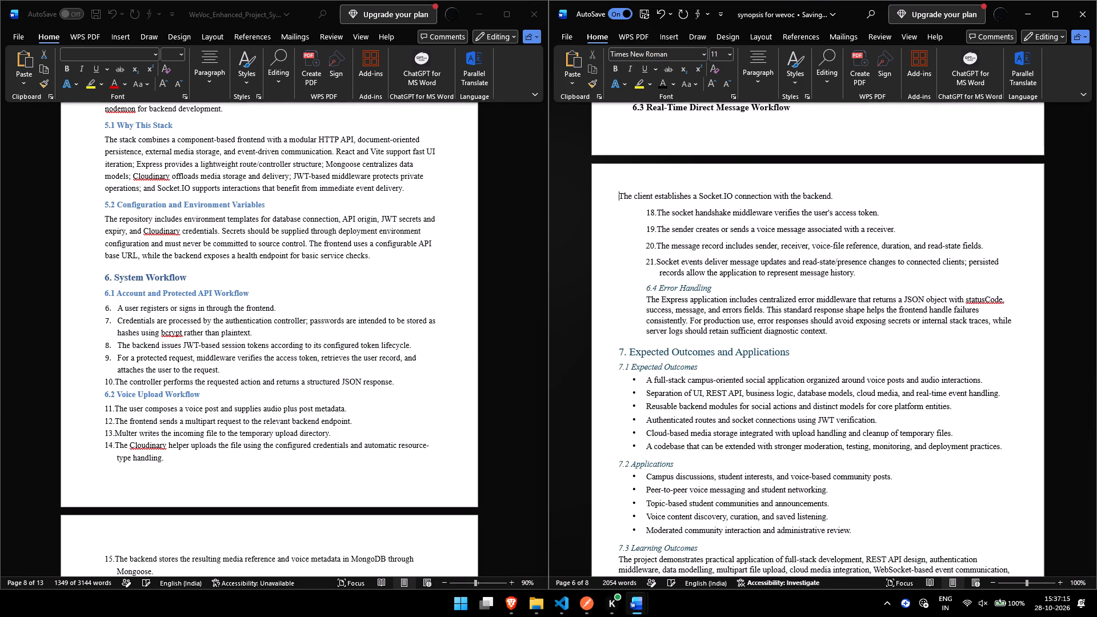
key("Down")
key("Right")
key("Right")
key("Right")
key("BackSpace")
key("BackSpace")
key("BackSpace")
key("BackSpace")
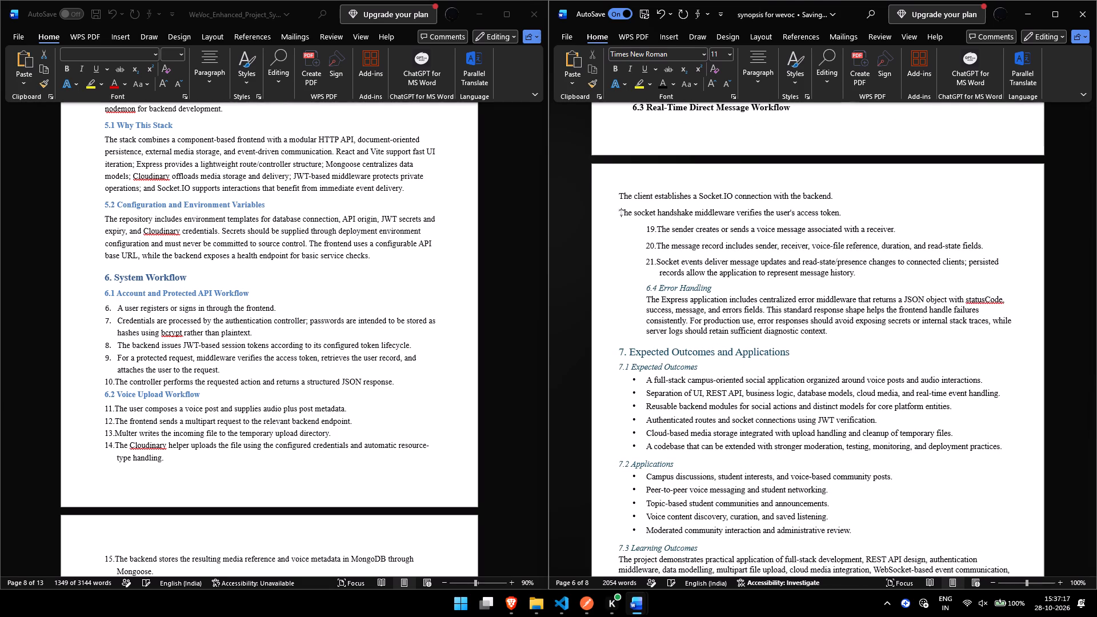
Delete the typed numbers 19 and 20 and the indents from the next two items under the 6.3 heading.
key("Right")
key("Down")
key("Right")
key("Right")
key("Right")
key("BackSpace")
key("BackSpace")
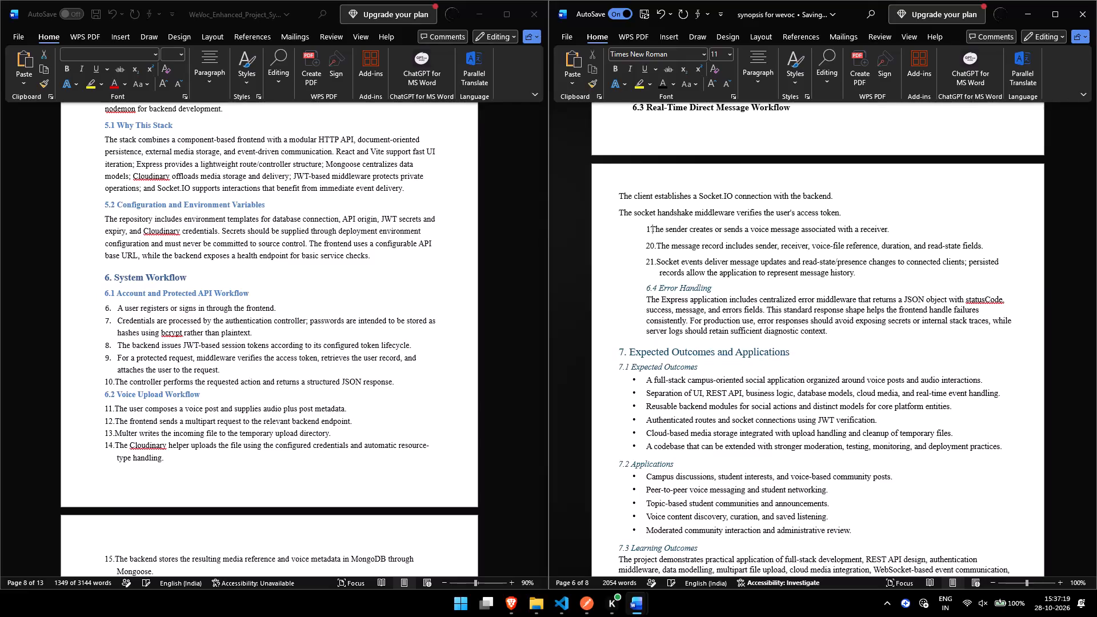
key("BackSpace")
key("BackSpace")
key("Right")
key("Down")
key("Right")
key("Right")
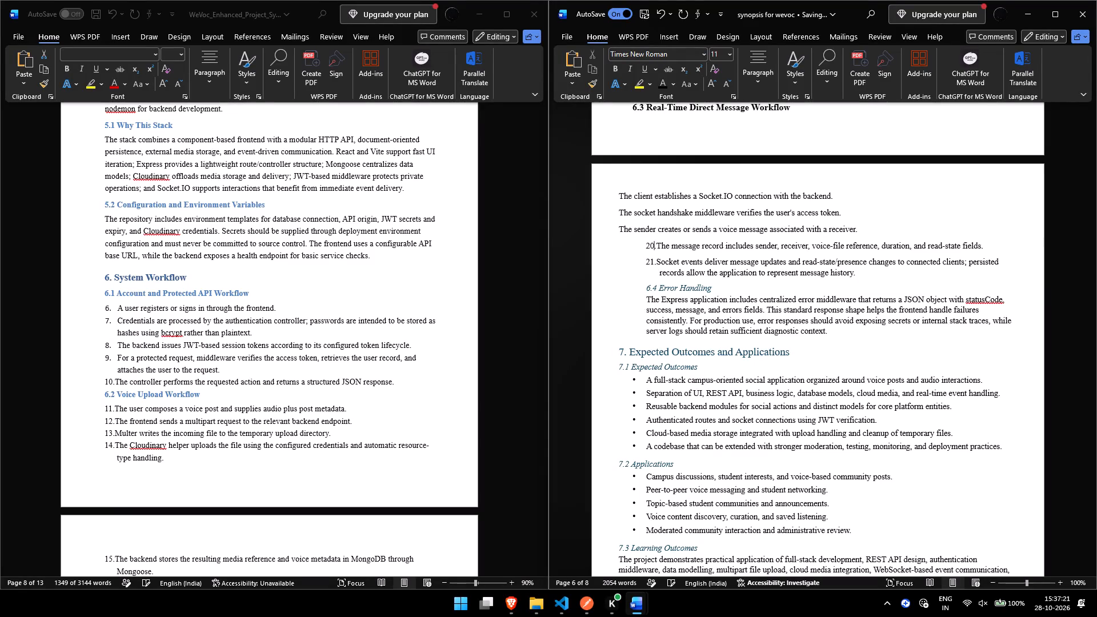
key("Right")
key("BackSpace")
key("BackSpace")
key("BackSpace")
key("BackSpace")
Delete the typed number 21 and the indent from the last item under the 6.3 heading.
key("Down")
key("Right")
key("Right")
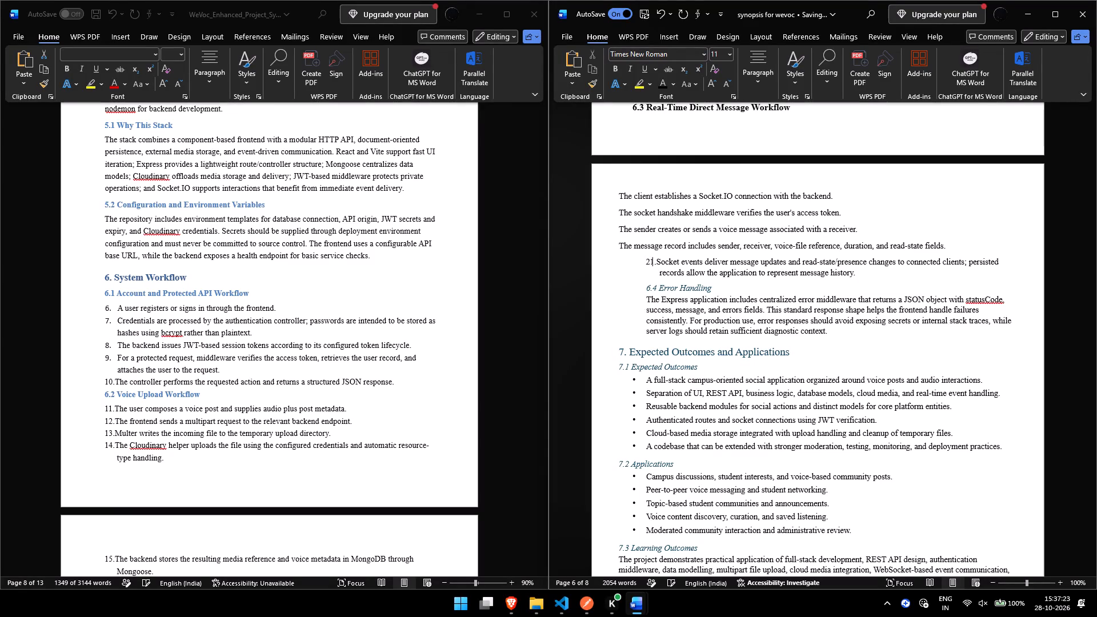
key("Right")
key("BackSpace")
key("BackSpace")
key("BackSpace")
key("BackSpace")
key("BackSpace")
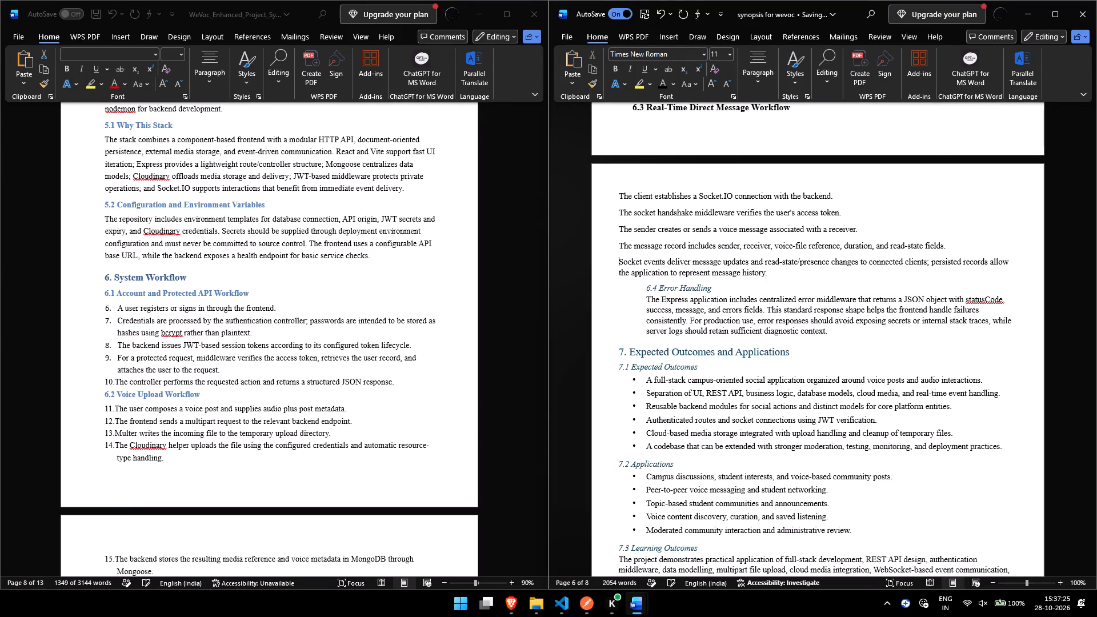
Turn the five items under the 6.3 Real-Time Direct Message Workflow heading into a bulleted list.
key("Up")
key("Up")
key("Up")
key("Up")
key("shift+Down")
key("shift+Down")
key("shift+Down")
key("shift+Down")
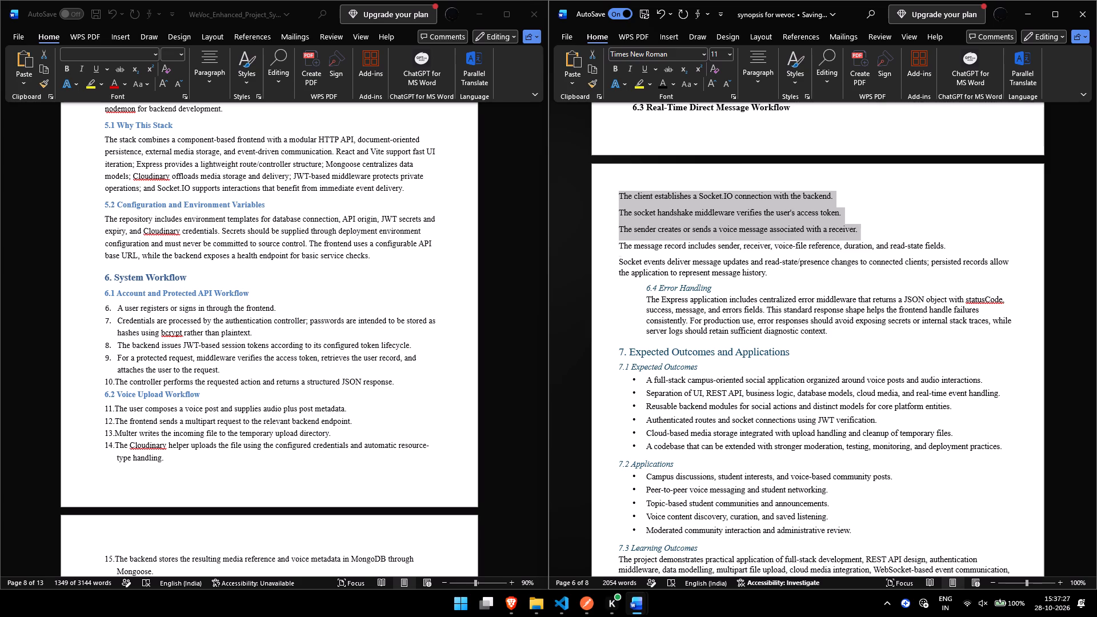
key("shift+Down")
key("shift+Down")
key("shift+Left")
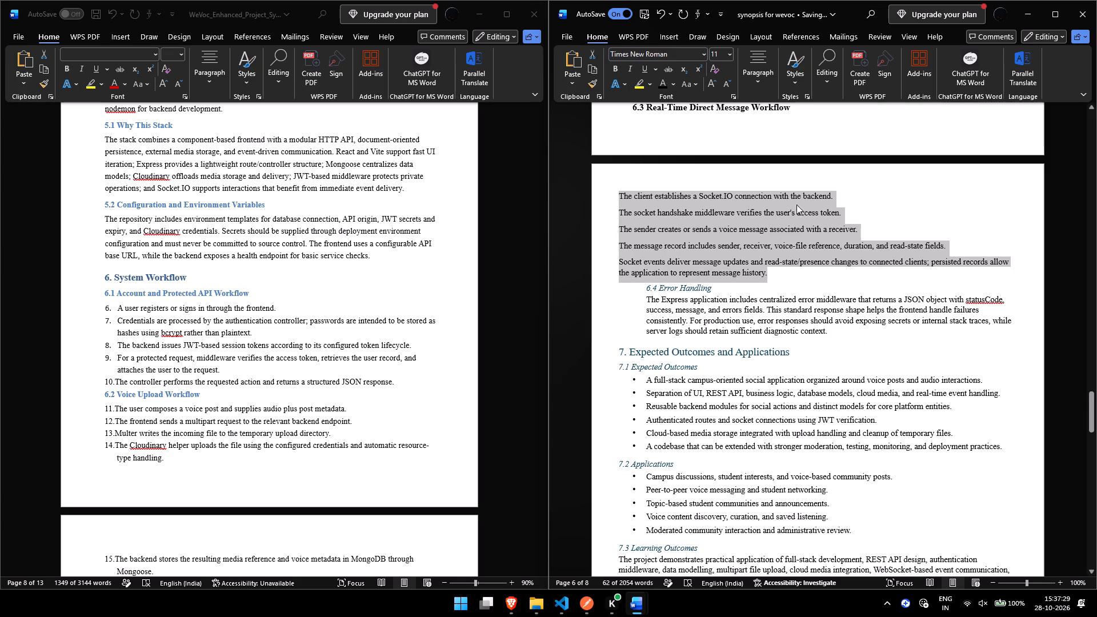
left_click(759, 67)
left_click(751, 109)
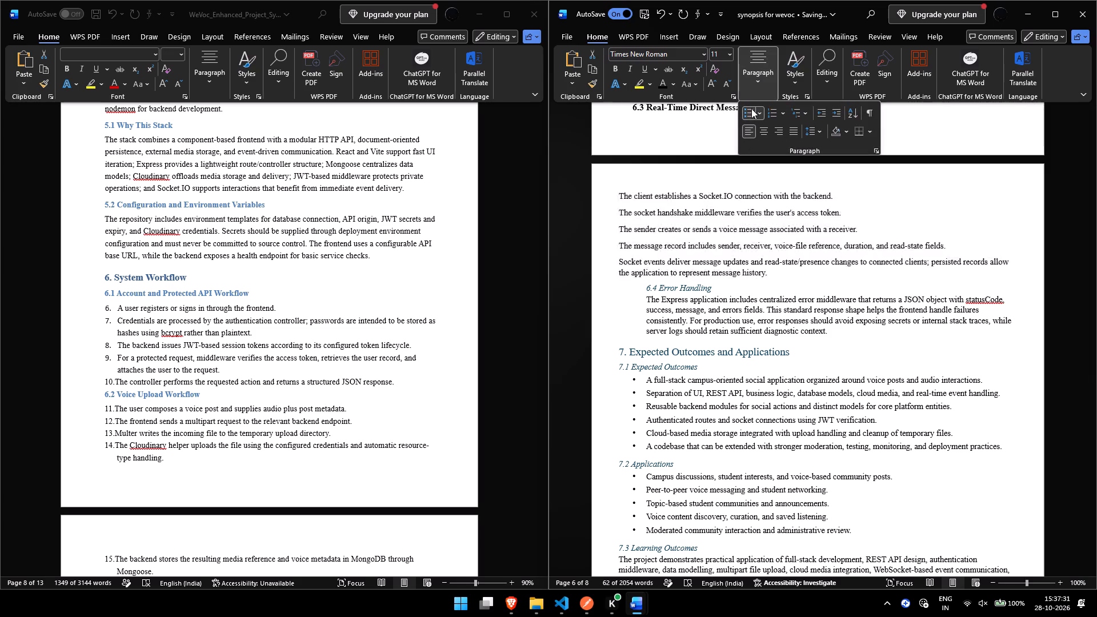
left_click(702, 282)
Increase the font size of the five bulleted items under the 6.1 Account and Protected API Workflow heading to 12.
scroll(702, 282, "up", 1)
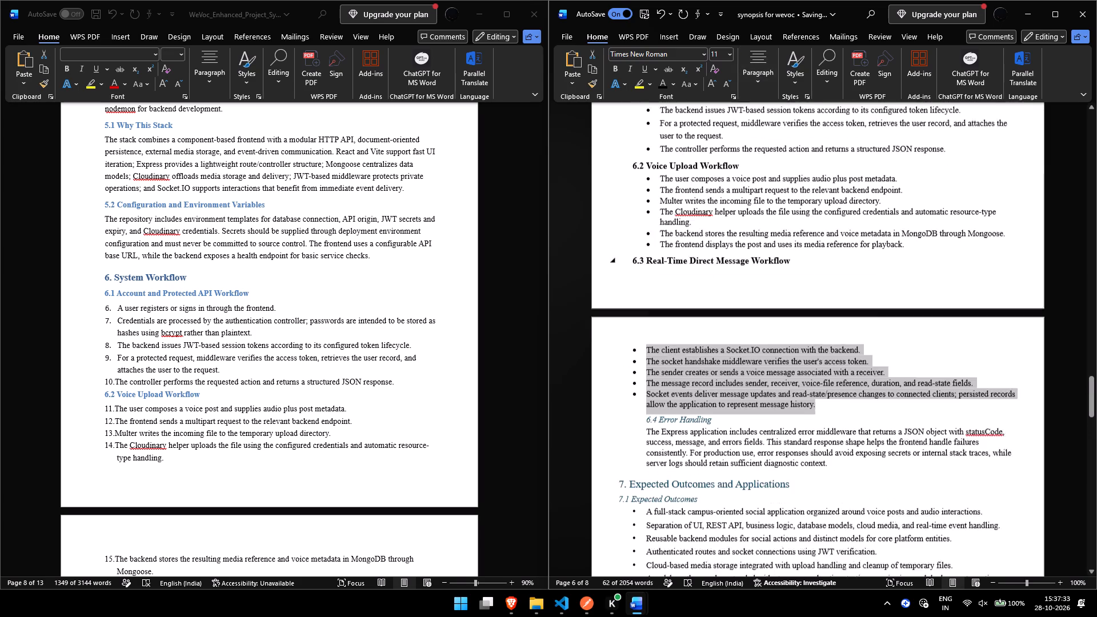
left_click(709, 247)
scroll(709, 247, "up", 2)
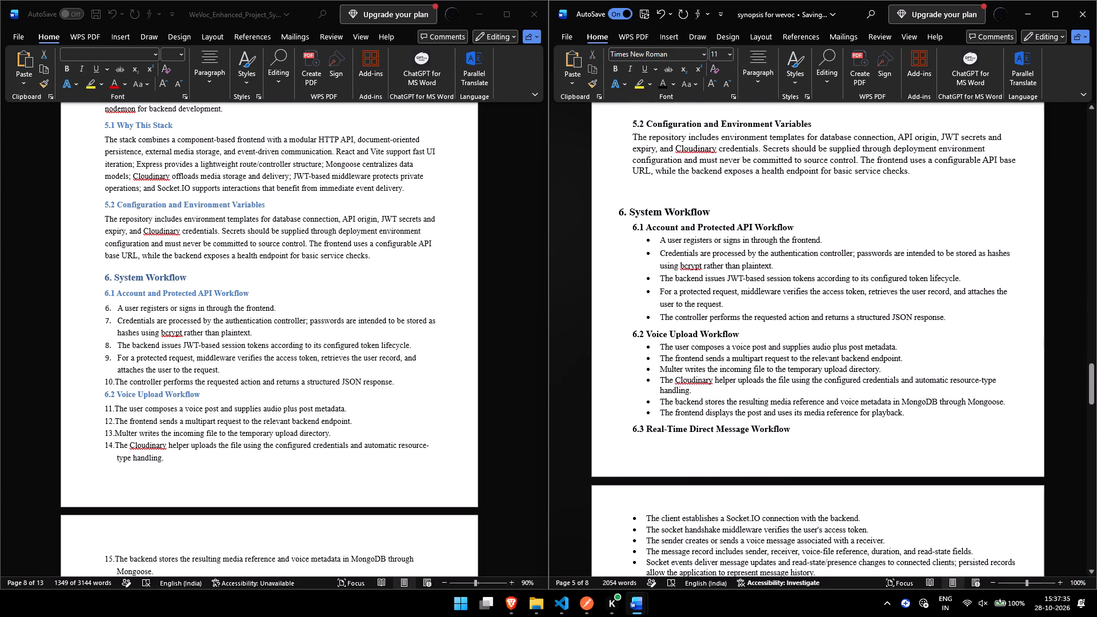
left_click(662, 242)
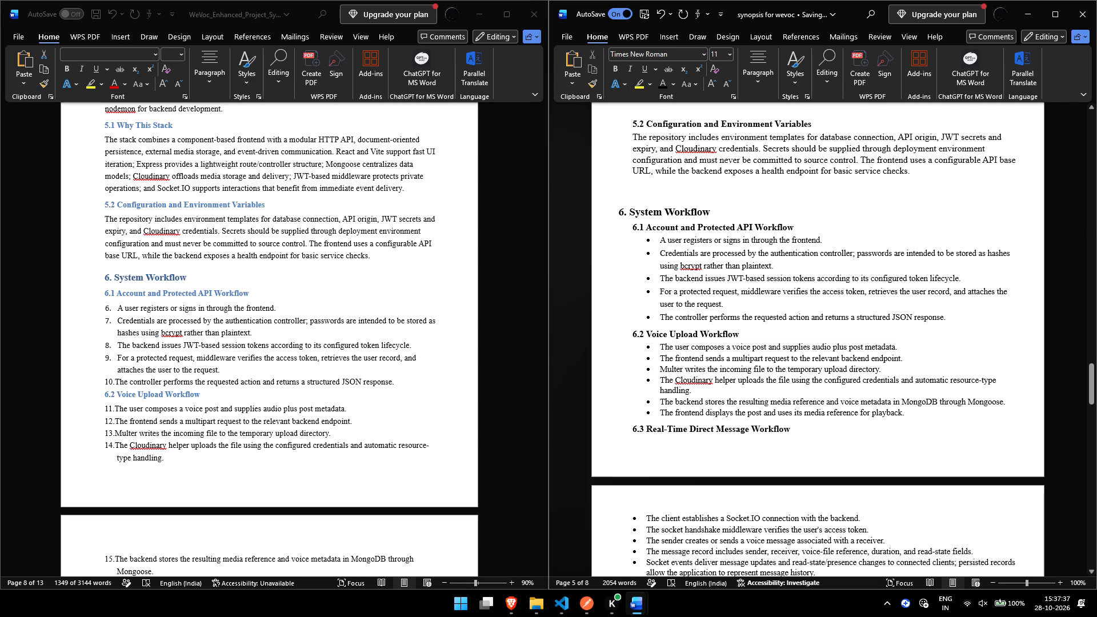
key("shift+Down")
key("shift+Down")
key("shift+Down")
key("shift+Down")
key("shift+Down")
key("shift+Down")
key("shift+Down")
key("shift+Left")
key("shift+Left")
key("shift+Left")
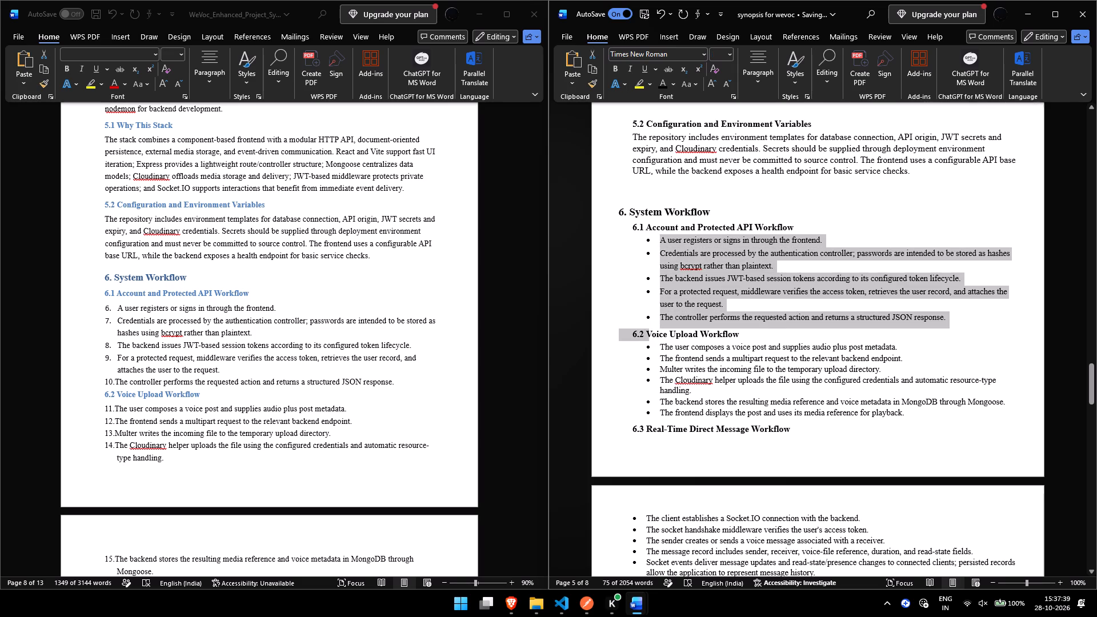
key("shift+Left")
key("shift+Left")
key("shift+Left")
key("shift+Left")
key("shift+Left")
key("shift+Left")
key("shift+Left")
key("shift+Left")
key("shift+Left")
key("shift+Left")
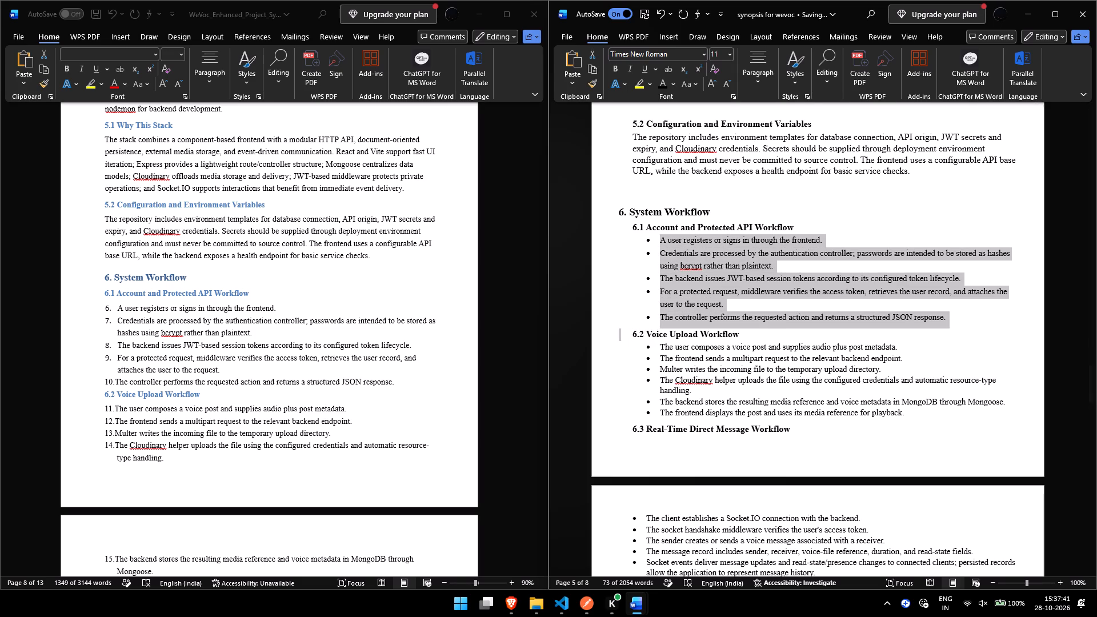
key("shift+Left")
key("ctrl+shift+period")
key("Left")
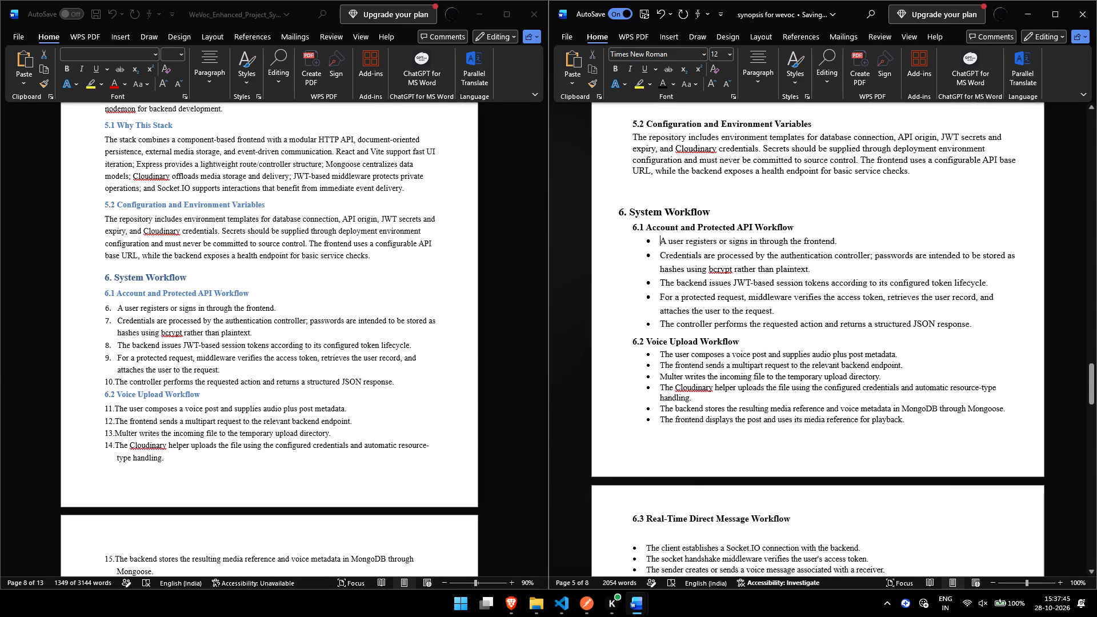
Increase the font size of the six bulleted items under the 6.2 Voice Upload Workflow heading to 12.
key("Down")
key("Down")
key("Down")
key("Down")
key("Down")
key("Down")
key("Down")
key("Down")
key("ctrl+shift+Down")
key("ctrl+shift+Down")
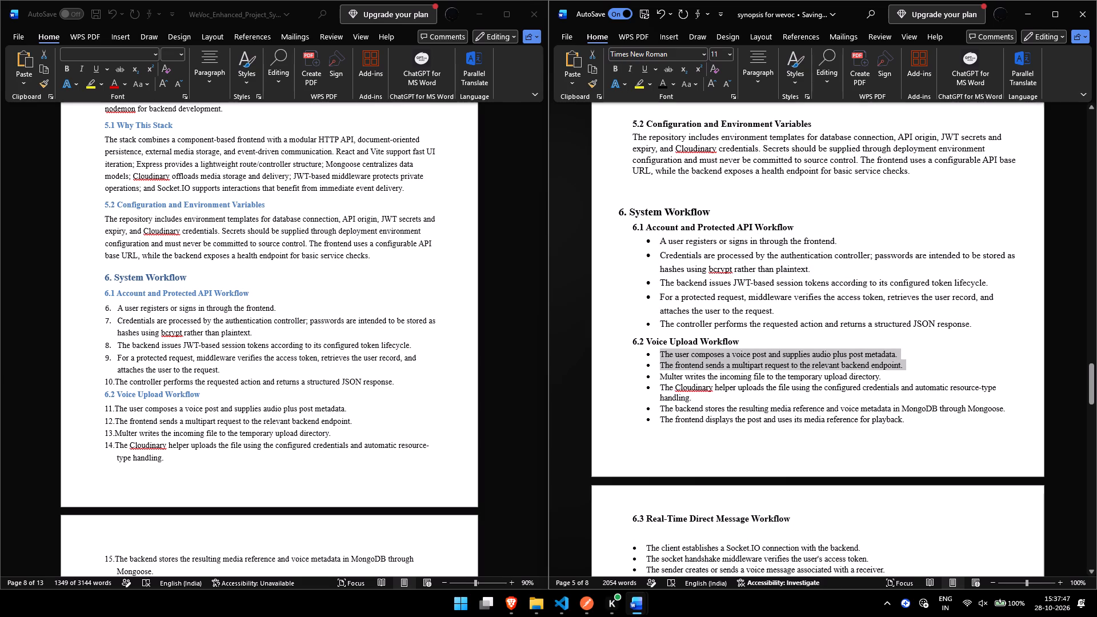
key("ctrl+shift+Down")
key("ctrl+shift+Down")
key("ctrl+shift+Down")
key("ctrl+shift+Down")
key("ctrl+shift+period")
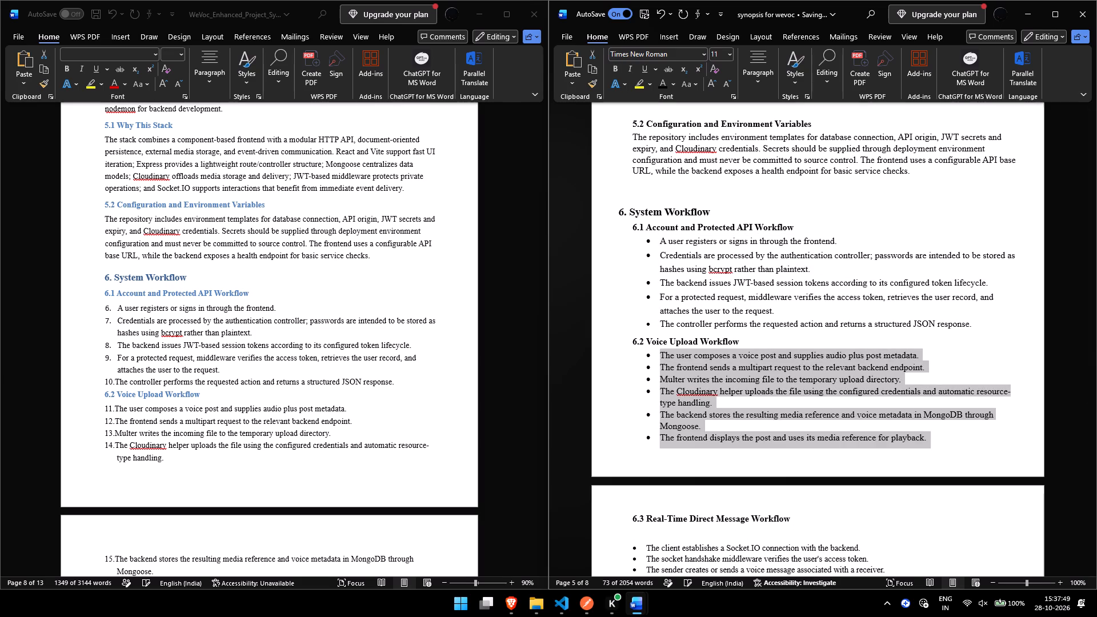
Remove the blank line beneath the 6.3 Real-Time Direct Message Workflow heading, keeping the heading text intact.
key("Down")
key("Down")
key("Down")
key("Up")
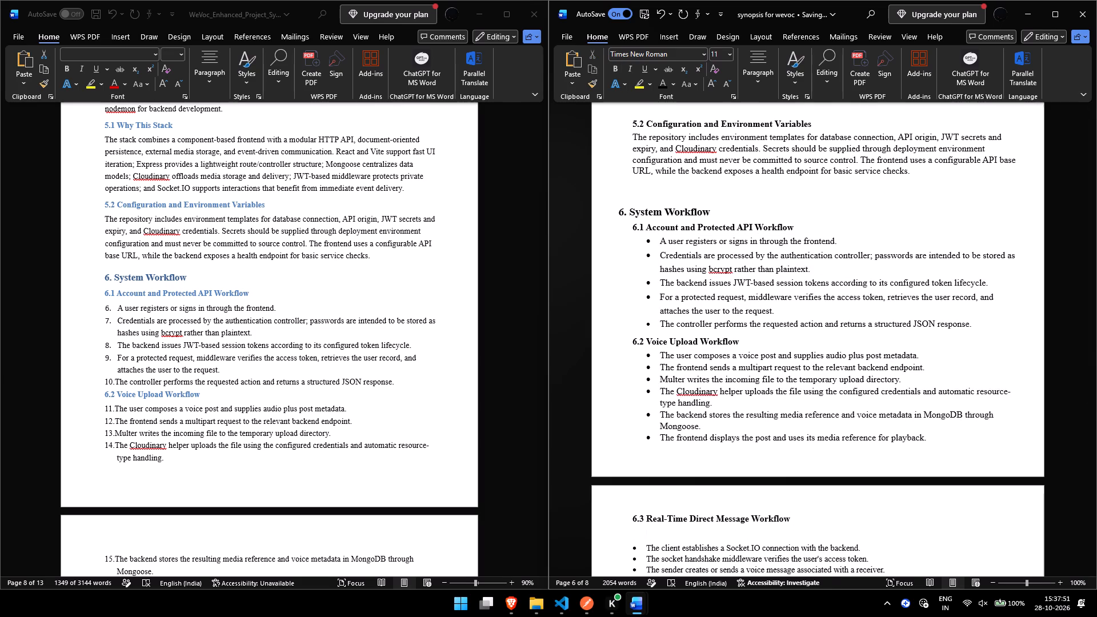
scroll(744, 154, "down", 1)
key("BackSpace")
key("BackSpace")
key("BackSpace")
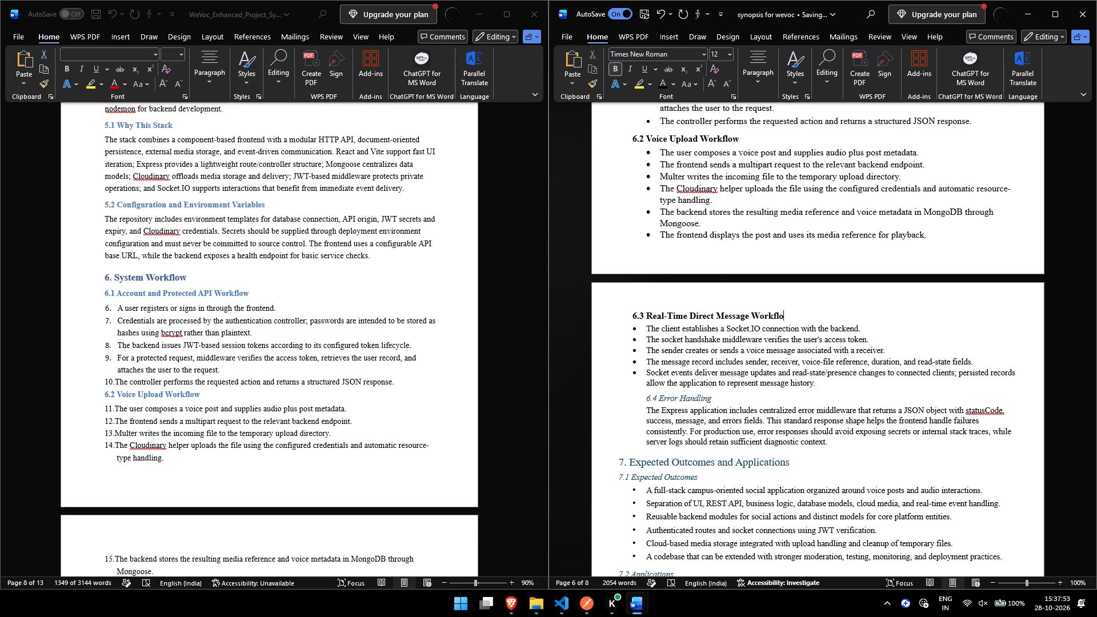
key("w")
Indent the five bulleted items under the 6.3 heading one level and enlarge their text by one size.
key("Right")
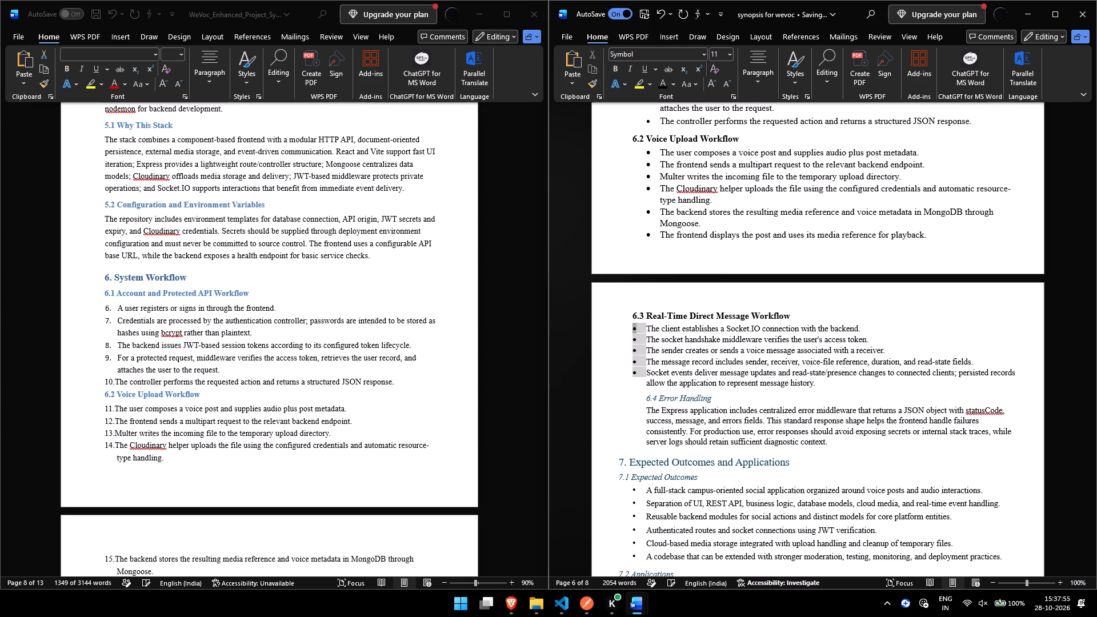
key("Right")
key("shift+Down")
key("shift+Down")
key("shift+Down")
key("shift+Down")
key("shift+Down")
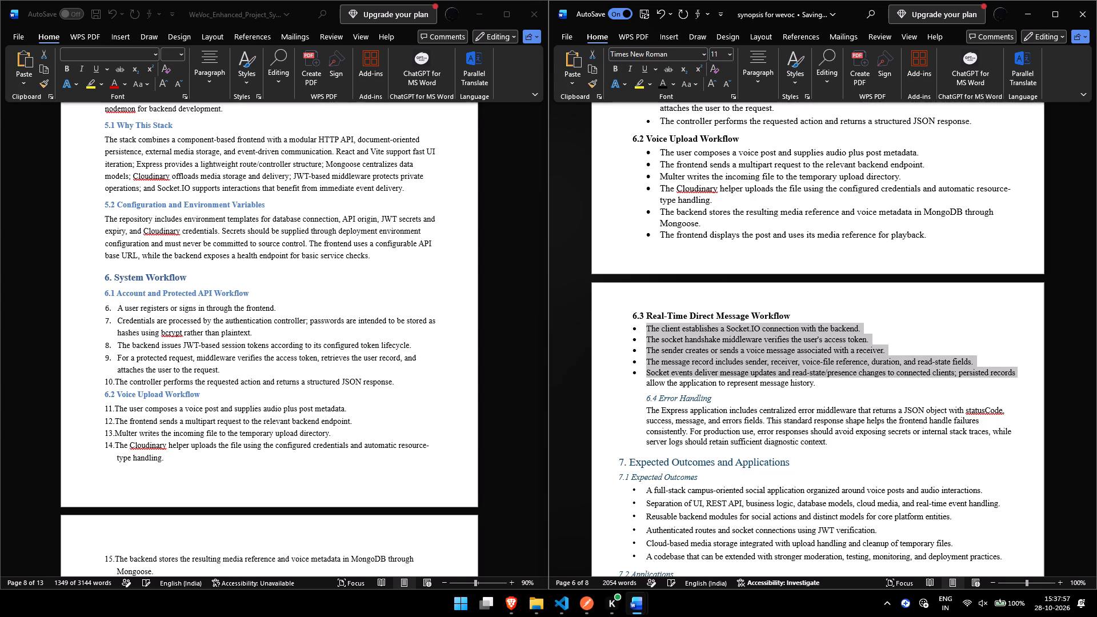
key("shift+Down")
key("Tab")
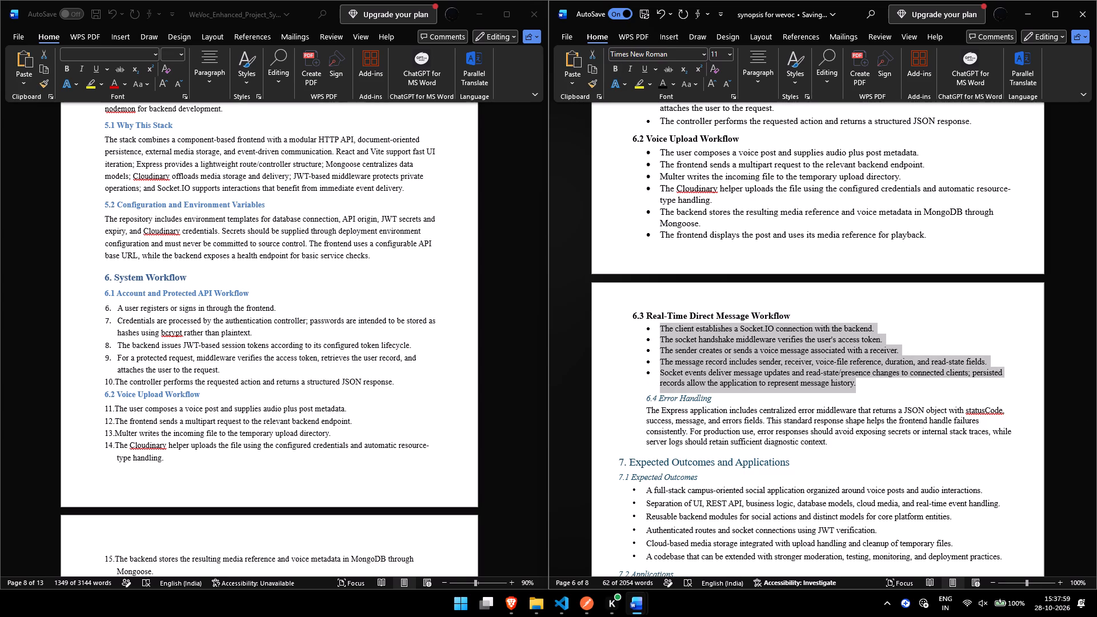
key("ctrl+shift+period")
Remove the indent of the 6.4 Error Handling heading and insert four spaces before its number.
key("Down")
key("Left")
key("Left")
key("Left")
key("Left")
key("Left")
key("Left")
key("Left")
key("Left")
key("Left")
key("Left")
key("Left")
key("Left")
key("Left")
key("Left")
key("Left")
key("Left")
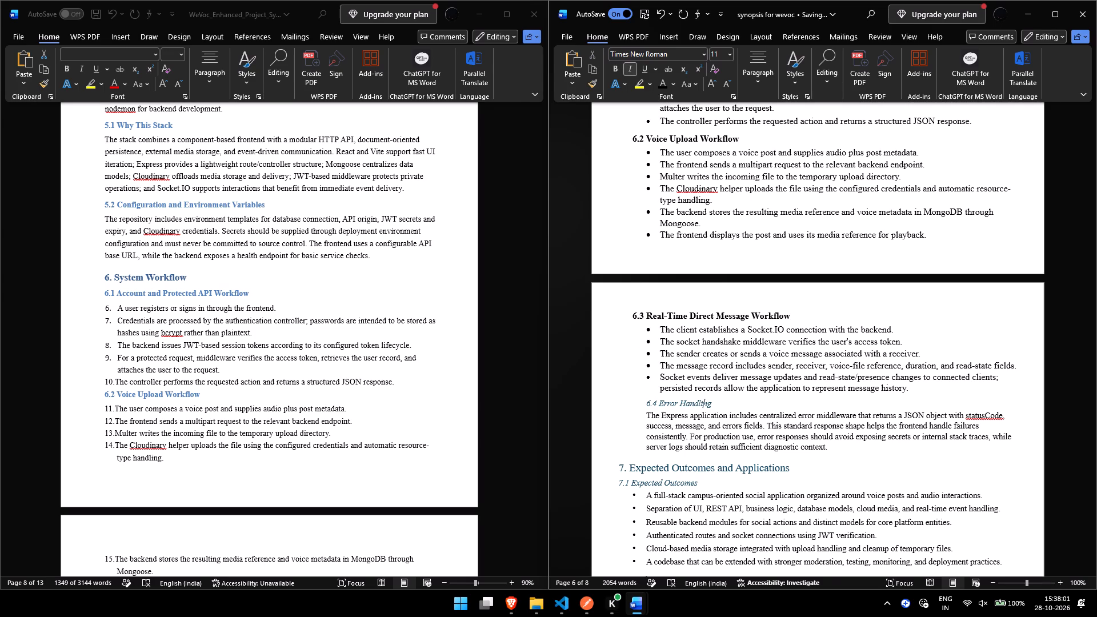
key("Left")
key("Left")
key("BackSpace")
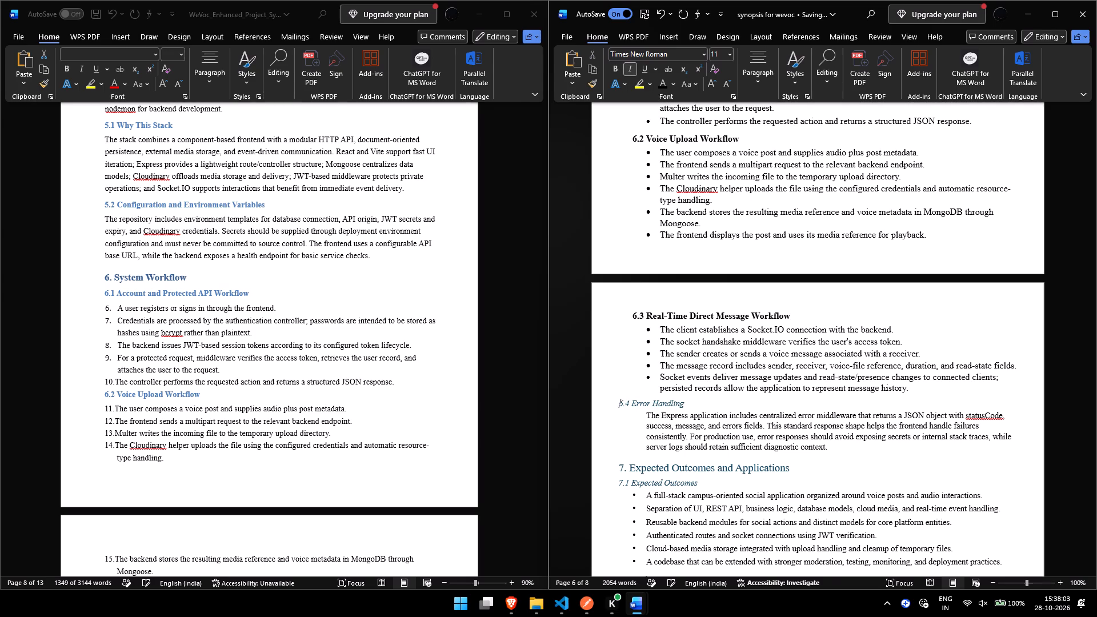
key("space")
key("space")
key("space")
key("space")
Format the 6.4 Error Handling heading as non-italic, bold, size 12 and black.
key("ctrl+shift+Right")
key("ctrl+shift+Right")
key("ctrl+shift+Right")
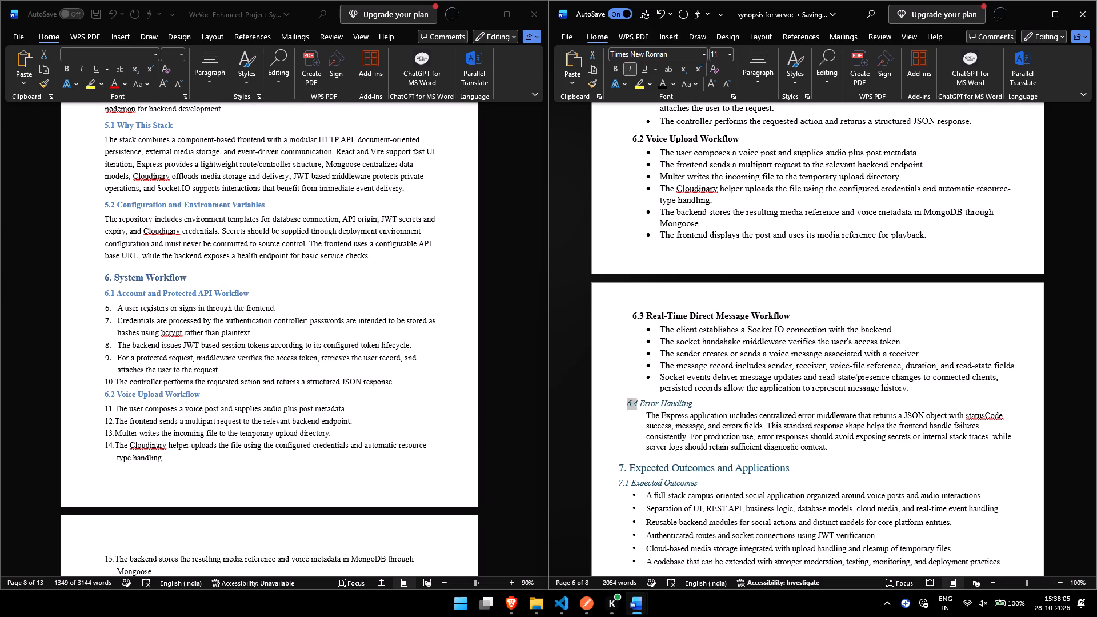
key("ctrl+shift+Right")
key("ctrl+shift+Right")
key("ctrl+i")
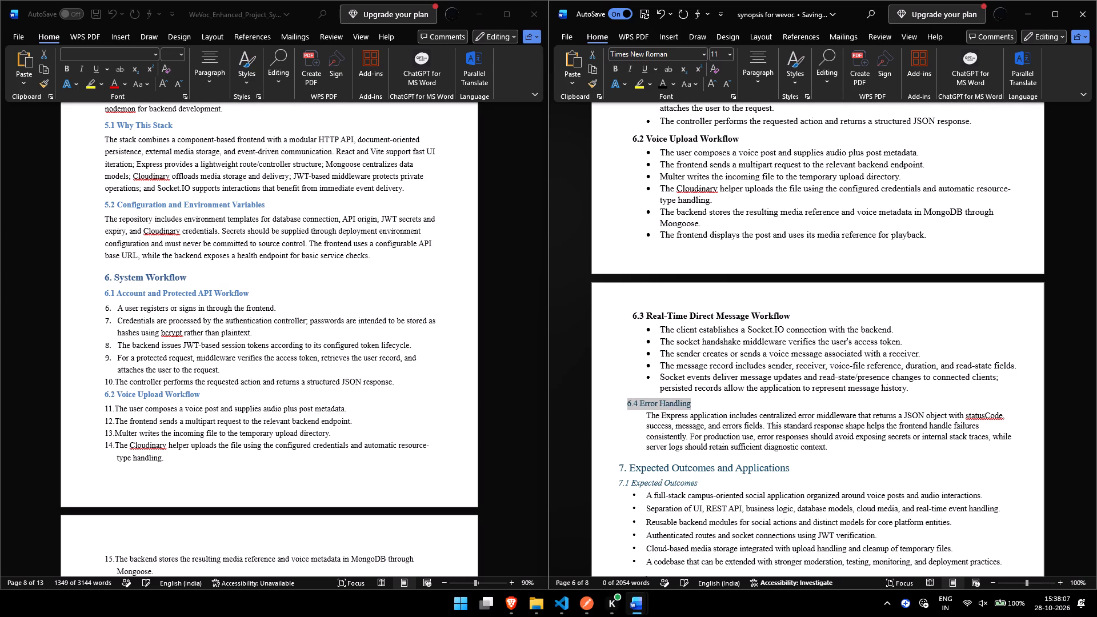
key("ctrl+b")
key("ctrl+shift+period")
key("ctrl+shift+period")
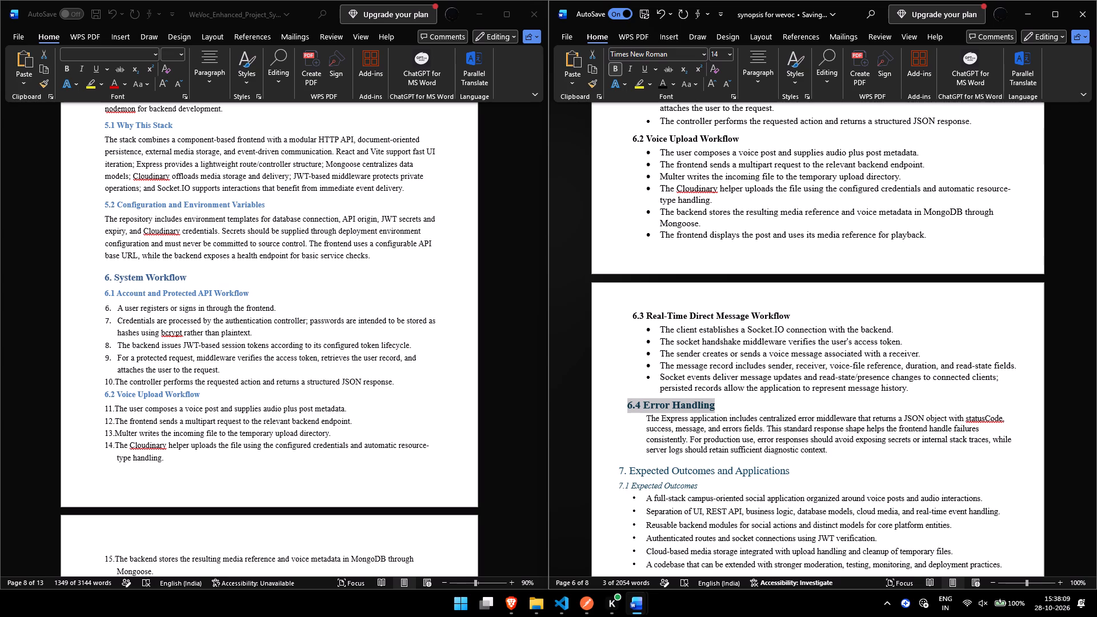
key("ctrl+shift+comma")
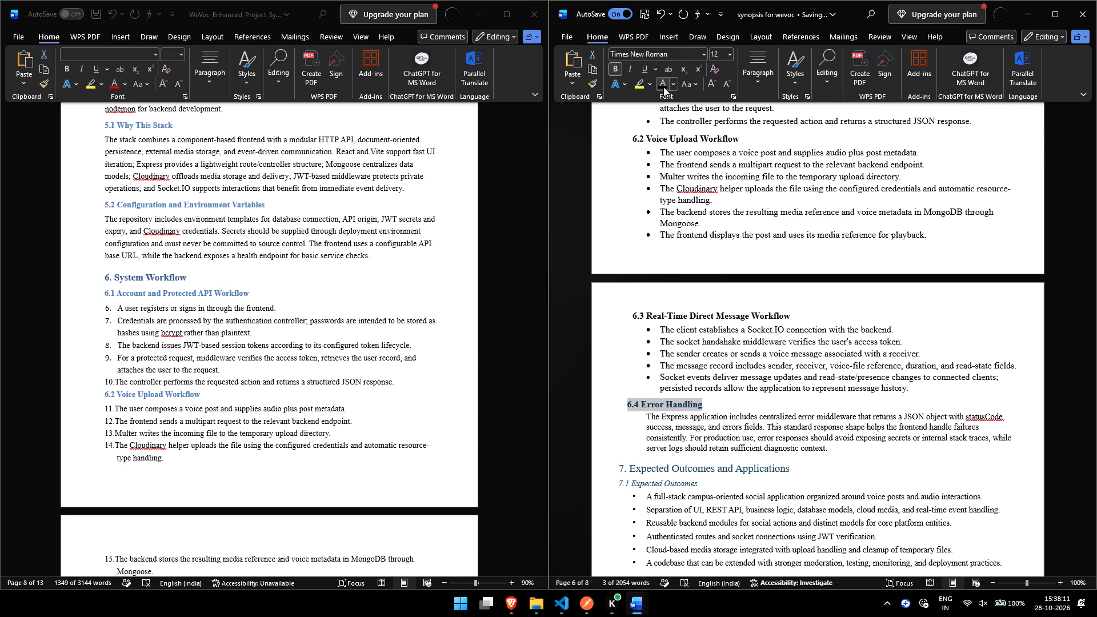
left_click(663, 87)
Add two more spaces before the 6.4 heading to align it with the 6.3 heading.
key("Left")
key("space")
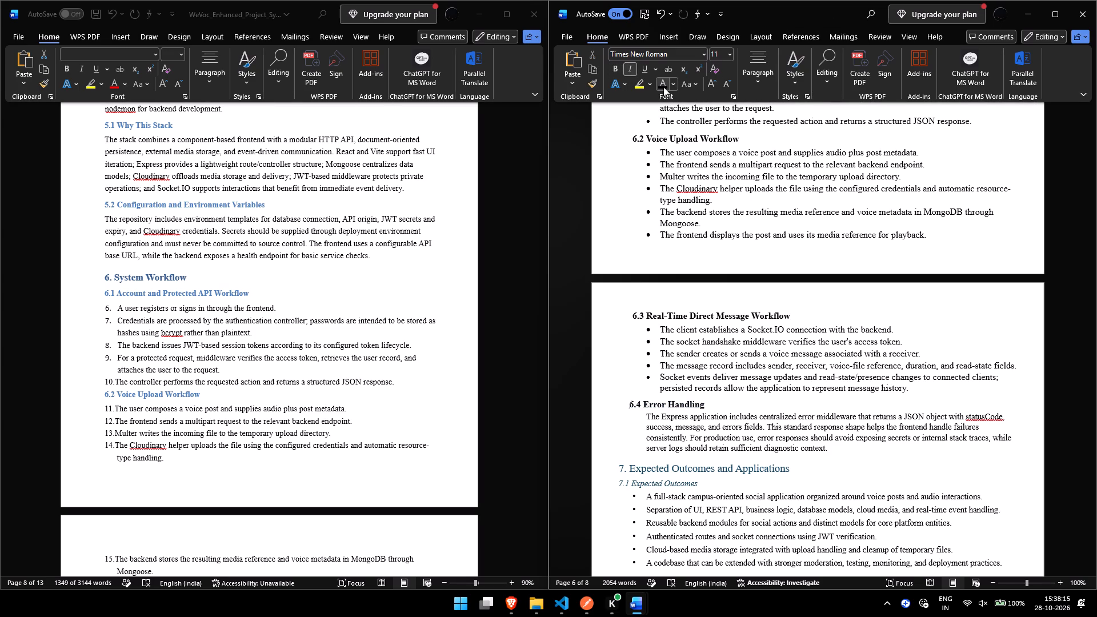
key("space")
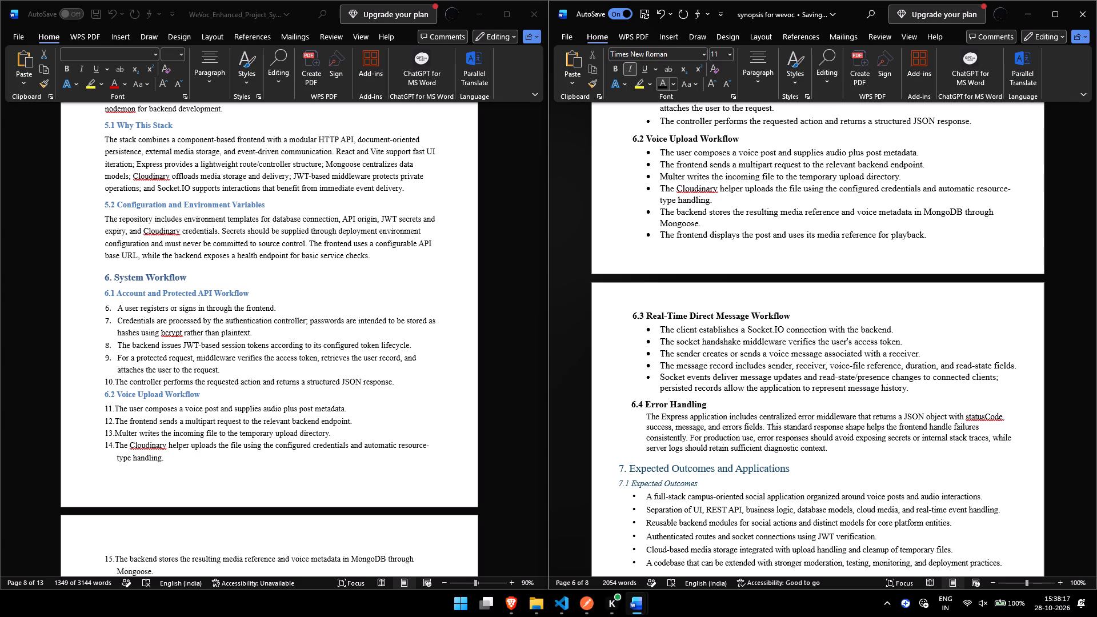
Increase the font size of the paragraph under the 6.4 Error Handling heading to 12.
key("Down")
key("Down")
key("Up")
key("ctrl+shift+Down")
key("ctrl+shift+Down")
key("ctrl+shift+Up")
key("ctrl+shift+Left")
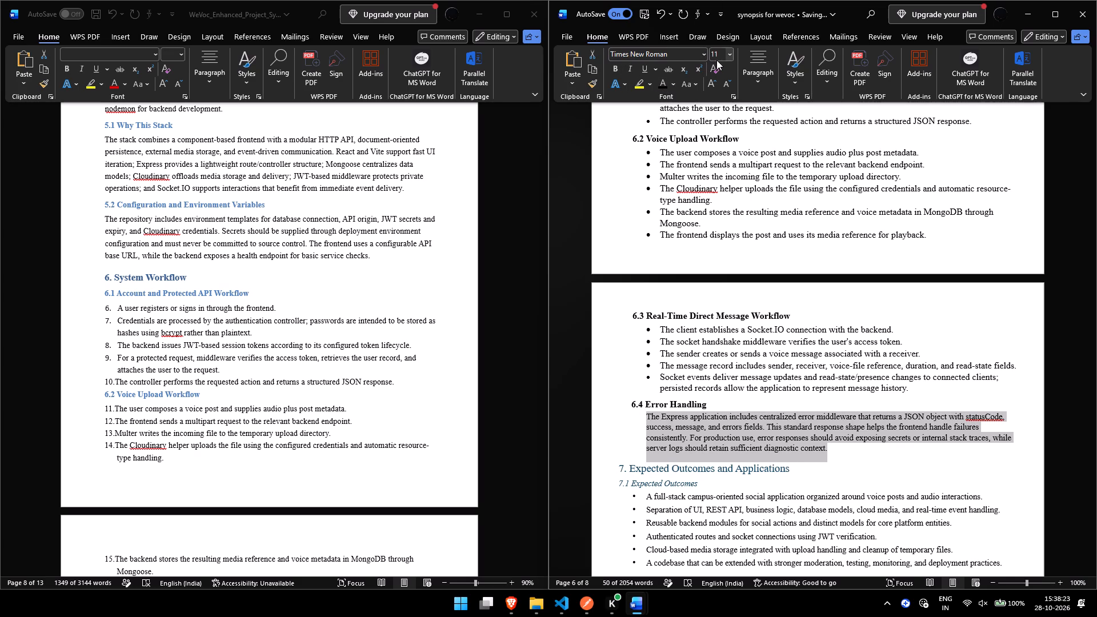
key("ctrl+shift+period")
key("Down")
key("Up")
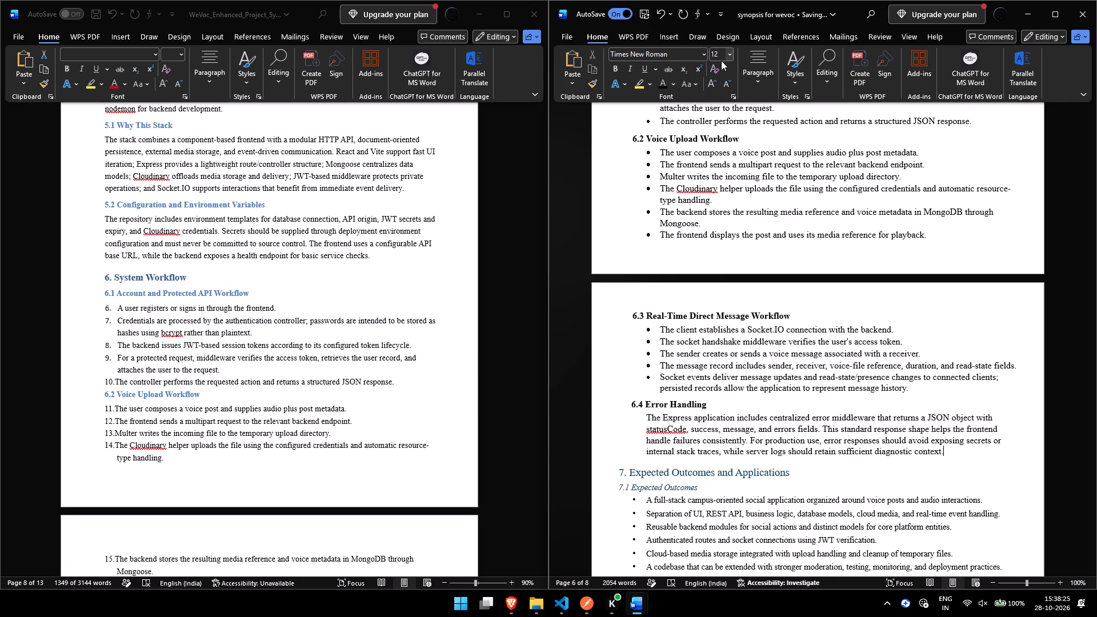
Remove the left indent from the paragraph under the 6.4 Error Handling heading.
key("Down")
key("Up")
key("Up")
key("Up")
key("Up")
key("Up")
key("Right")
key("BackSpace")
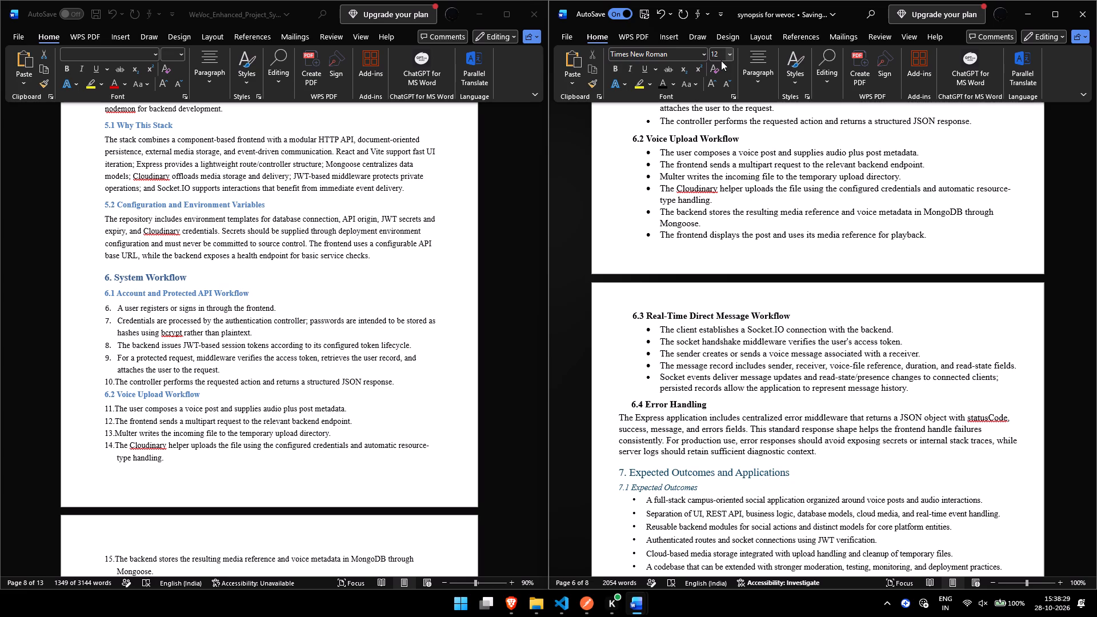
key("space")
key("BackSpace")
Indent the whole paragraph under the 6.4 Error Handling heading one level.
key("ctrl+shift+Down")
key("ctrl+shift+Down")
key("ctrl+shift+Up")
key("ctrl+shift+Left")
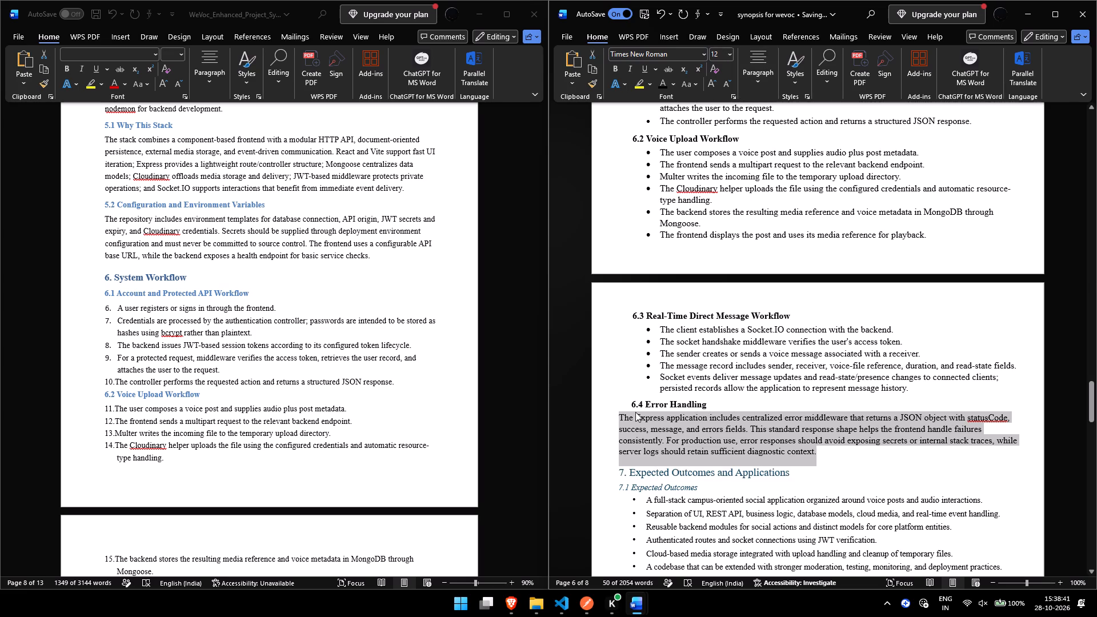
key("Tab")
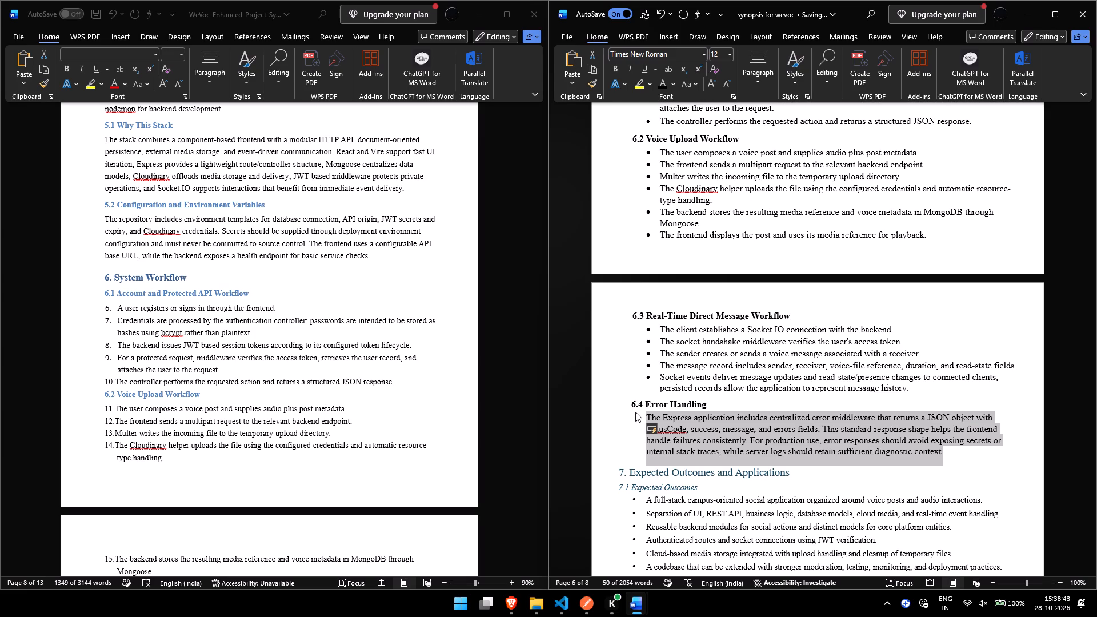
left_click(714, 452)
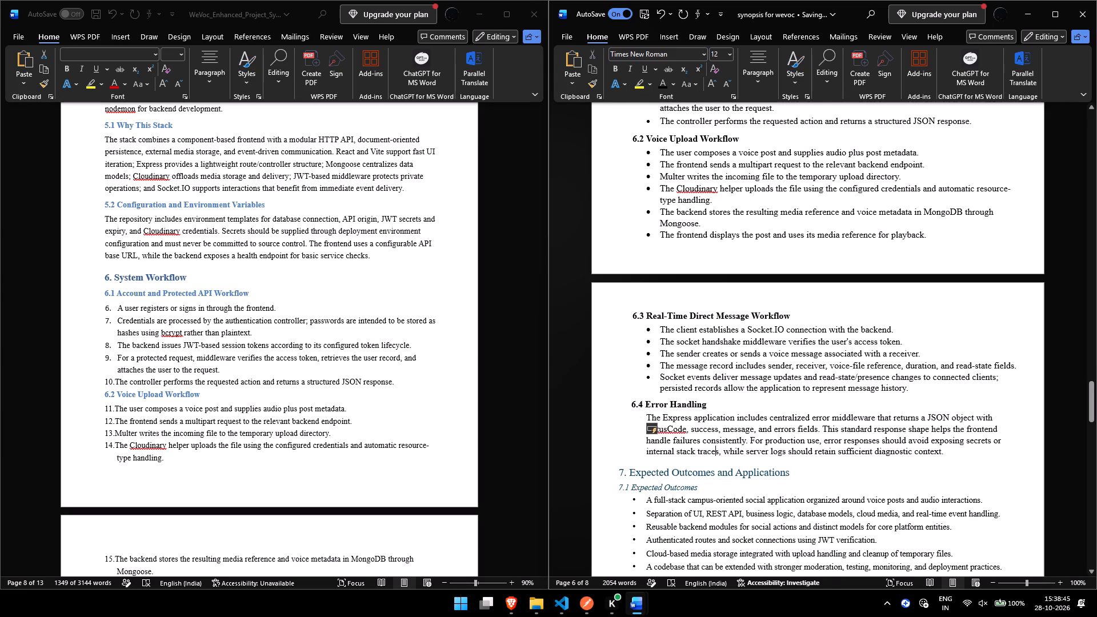
Make the whole "7. Expected Outcomes and Applications" heading bold and black.
scroll(714, 508, "down", 2)
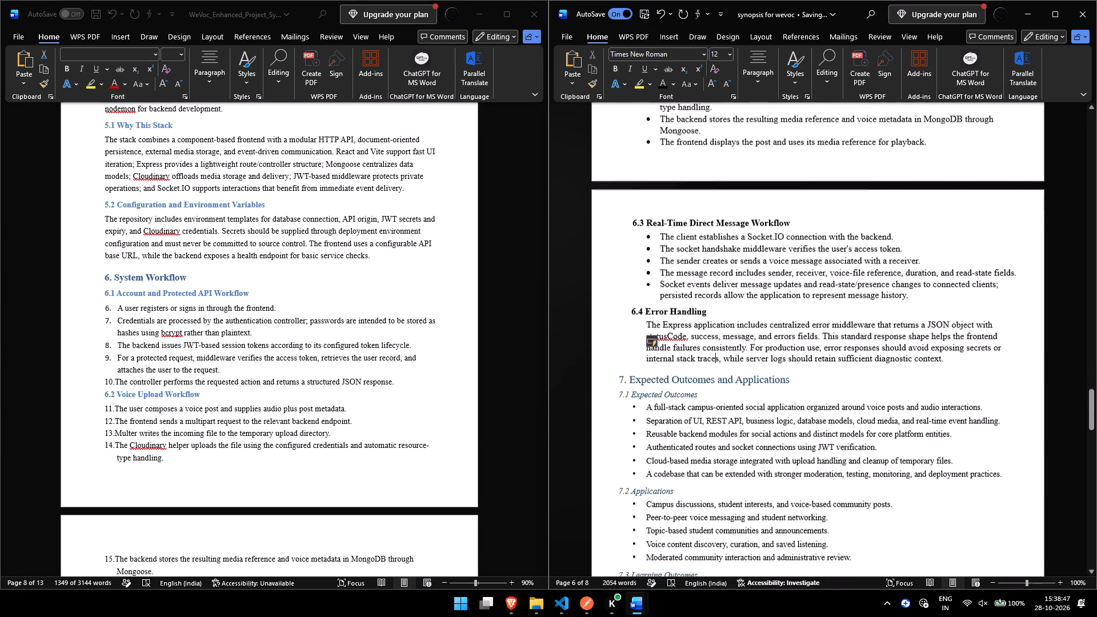
scroll(714, 508, "down", 1)
left_click(683, 276)
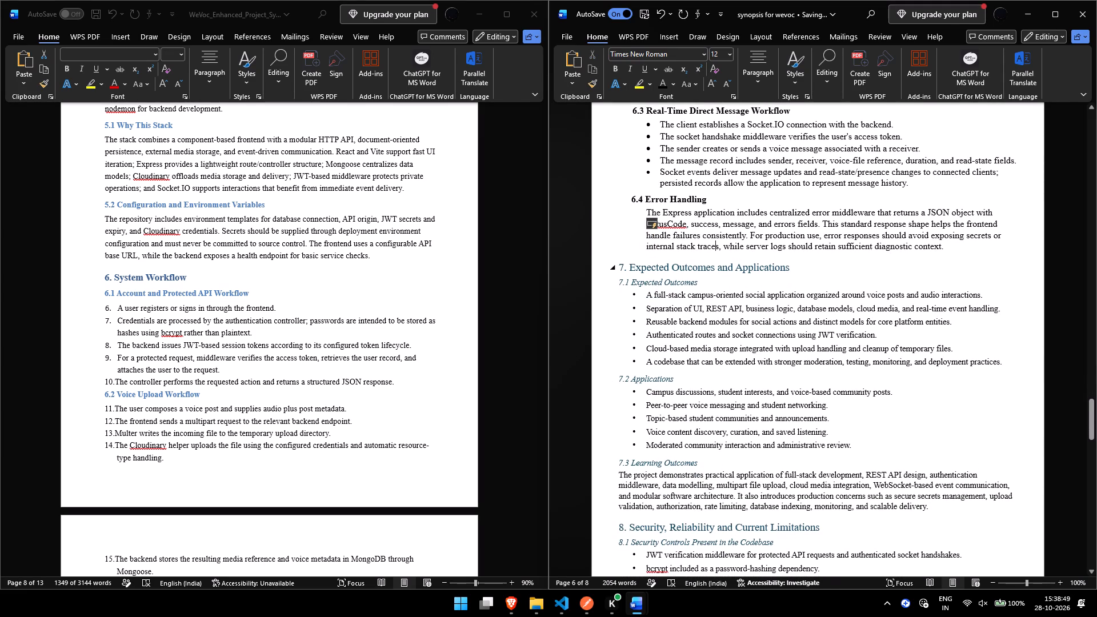
key("Left")
key("Left")
key("Left")
key("Left")
key("Left")
key("Left")
key("Left")
key("Left")
key("Left")
key("Left")
key("Left")
key("Left")
key("Left")
key("Left")
key("ctrl+shift+Right")
key("ctrl+shift+Right")
key("ctrl+shift+Right")
key("ctrl+shift+Right")
key("ctrl+shift+Right")
key("ctrl+shift+Right")
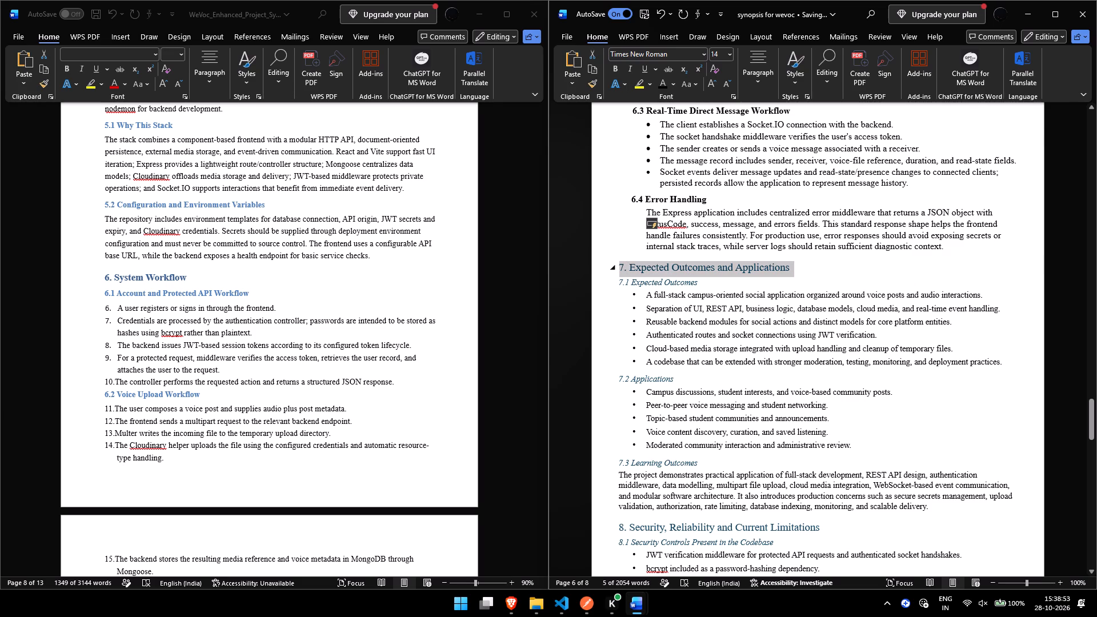
key("ctrl+b")
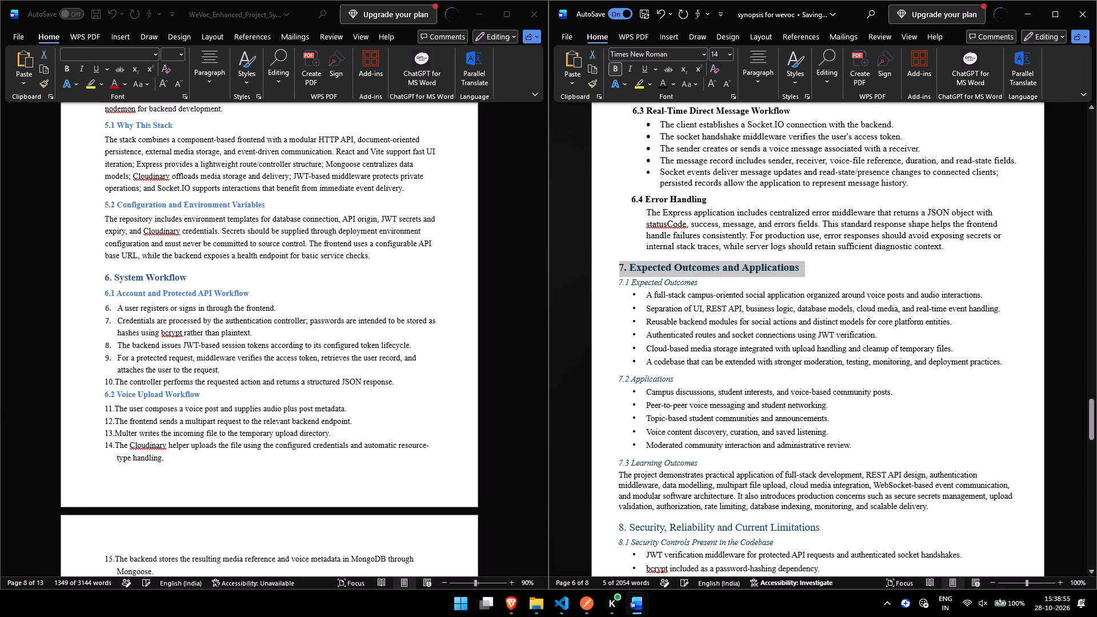
left_click(662, 83)
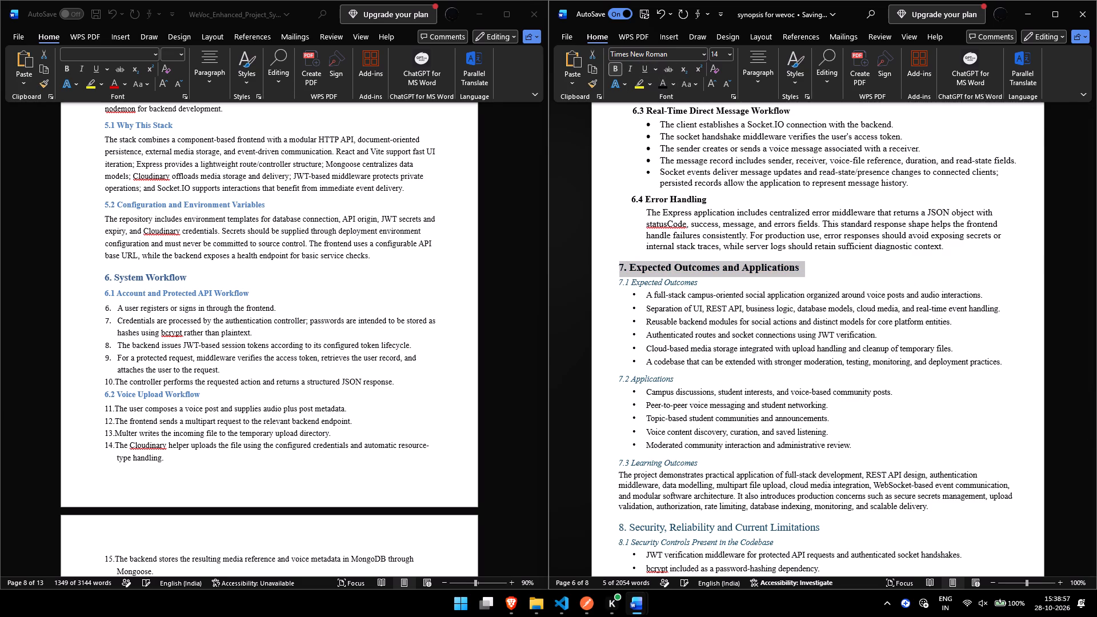
Indent all content under the section 7 heading one level, from the 7.1 heading through the 7.3 Learning Outcomes paragraph.
key("Down")
key("ctrl+shift+Left")
key("ctrl+shift+Left")
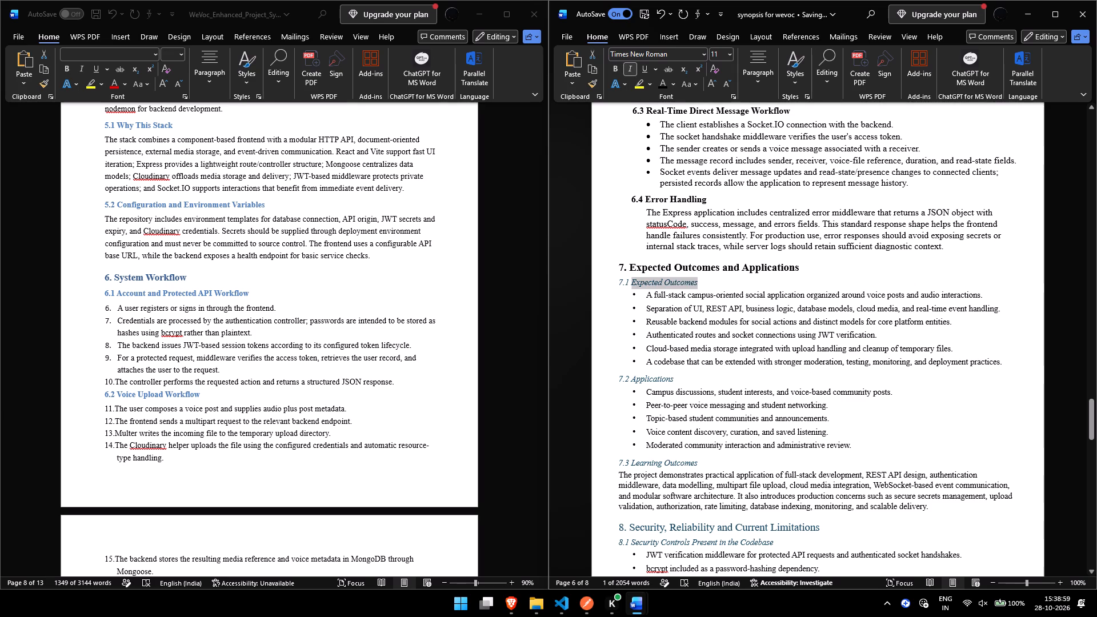
key("ctrl+shift+Left")
key("Left")
key("Left")
key("Left")
key("shift+Down")
key("shift+Down")
key("shift+Down")
key("shift+Down")
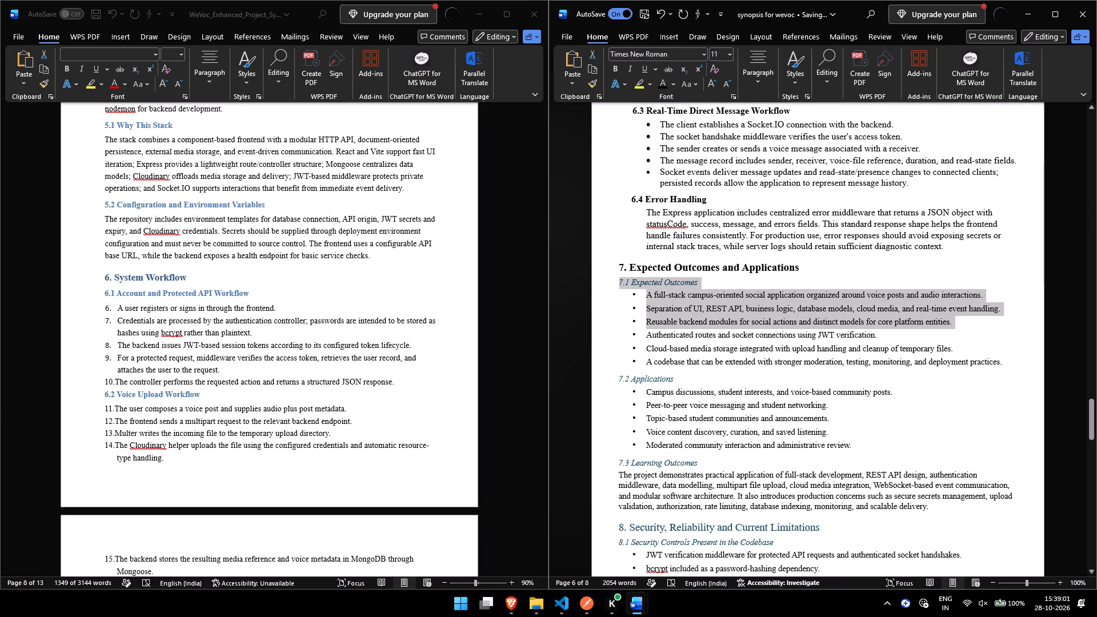
key("shift+Down")
key("shift+Down")
key("shift+Down")
key("shift+Down")
key("shift+Down")
key("shift+Down")
key("shift+Down")
key("shift+Down")
key("shift+Down")
key("shift+Down")
key("shift+Down")
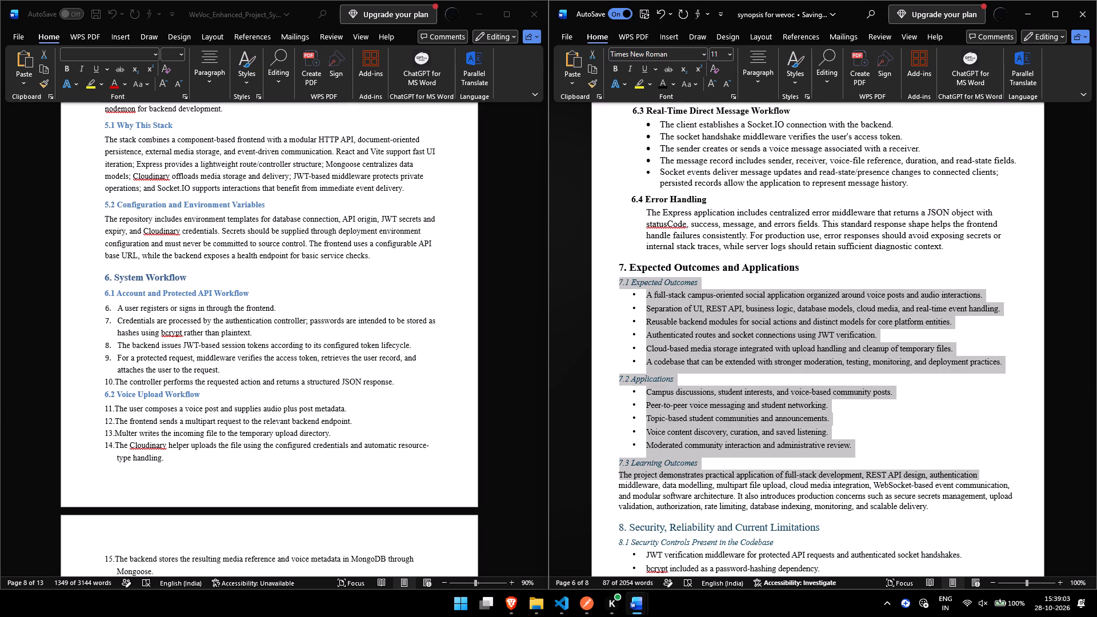
key("shift+Down")
key("shift+Down")
key("ctrl+shift+Down")
key("ctrl+shift+Left")
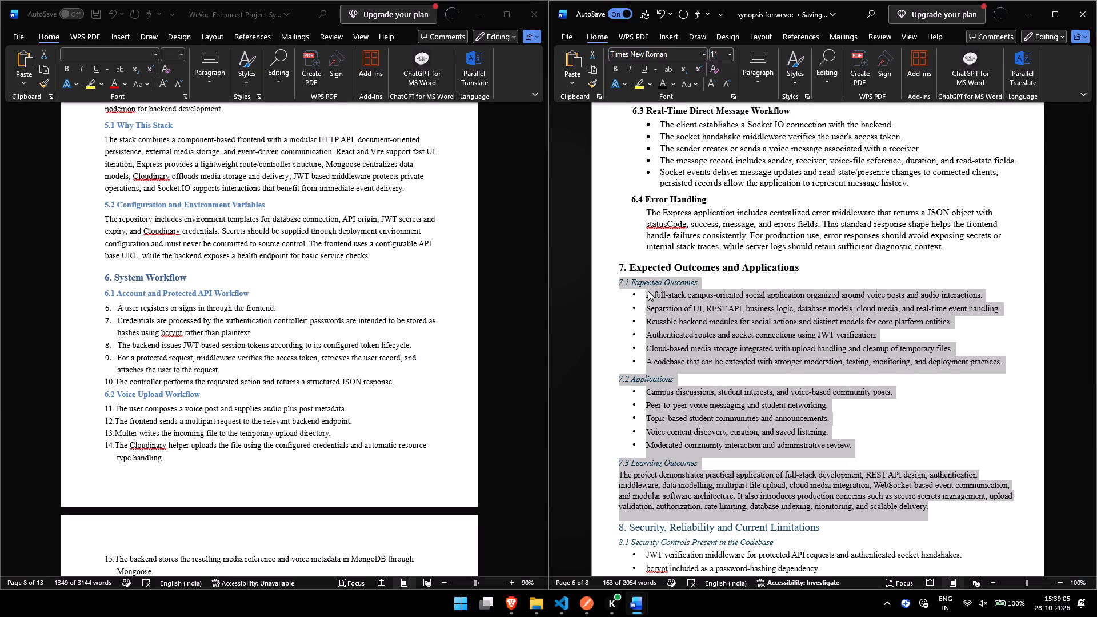
key("Tab")
Make the 7.1 Expected Outcomes heading bold, remove its italics and increase its font size to 12.
key("Up")
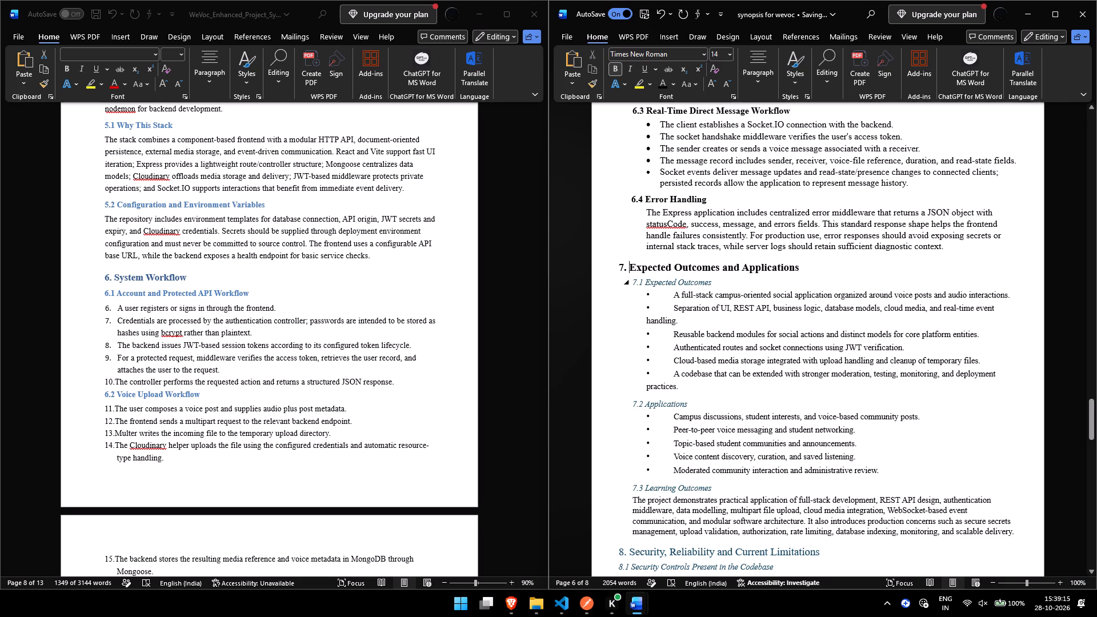
key("Down")
key("ctrl+shift+Right")
key("ctrl+shift+Right")
key("ctrl+shift+Right")
key("ctrl+shift+Right")
key("ctrl+shift+Right")
key("ctrl+shift+Left")
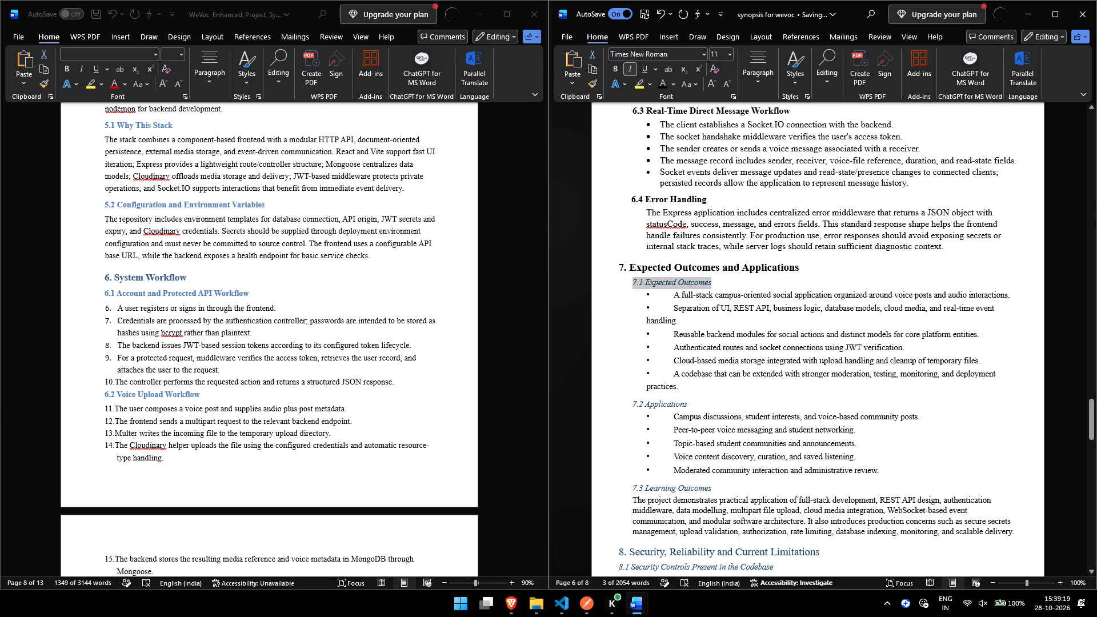
key("b")
key("ctrl+z")
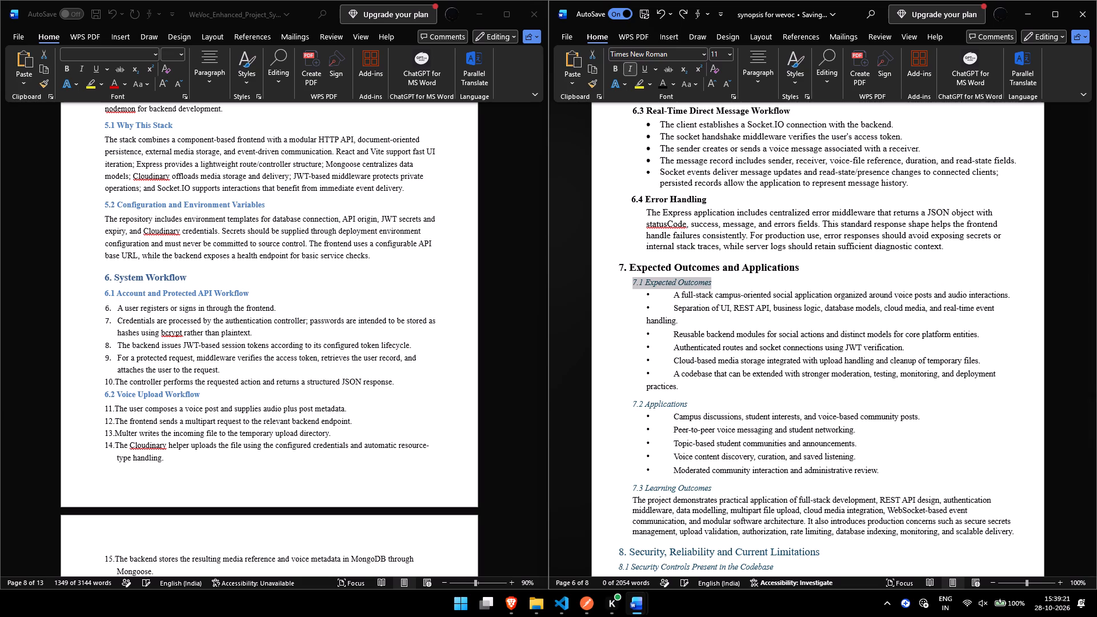
key("ctrl+b")
key("ctrl+i")
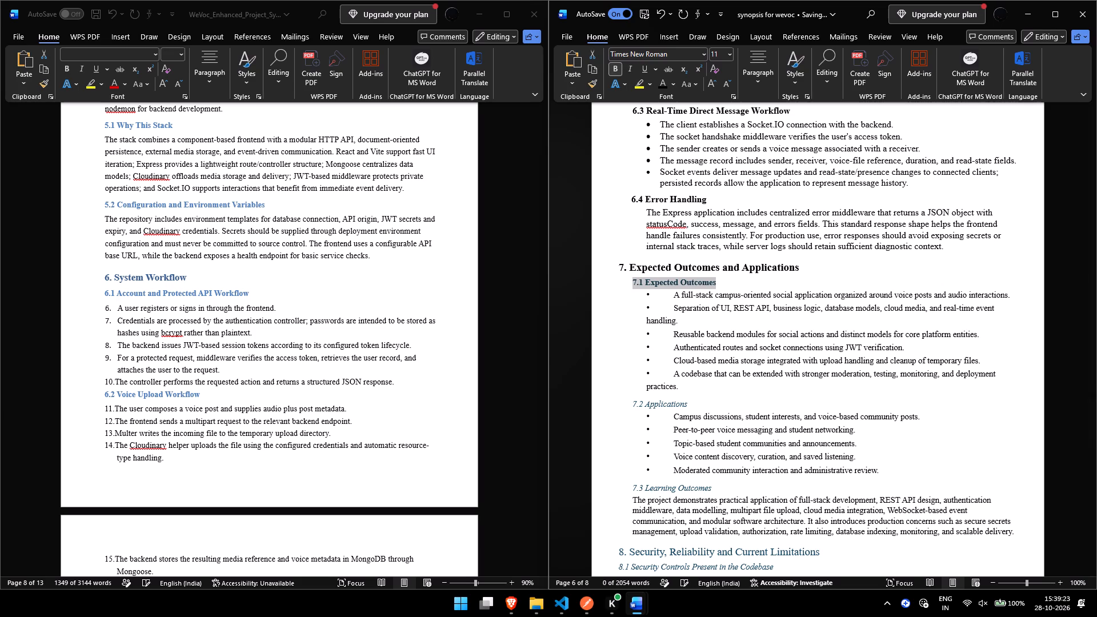
key("ctrl+shift+period")
key("Down")
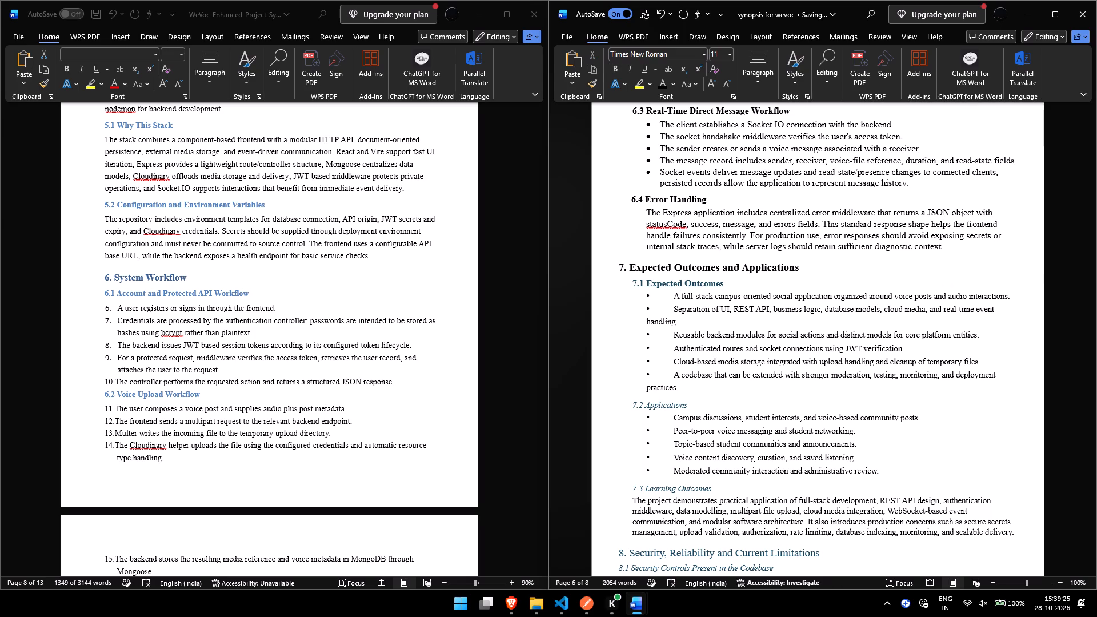
Change the font colour of the 7.1 Expected Outcomes heading to black.
key("Up")
key("ctrl+shift+Left")
key("ctrl+shift+Left")
key("ctrl+shift+Left")
key("ctrl+shift+Left")
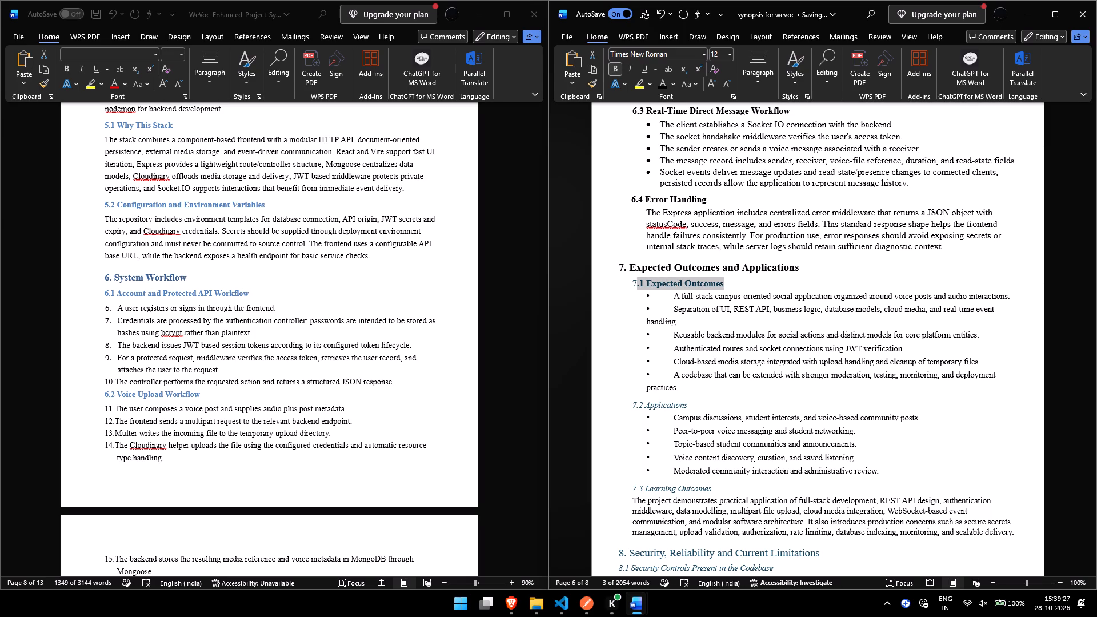
key("ctrl+shift+Left")
key("shift+Left")
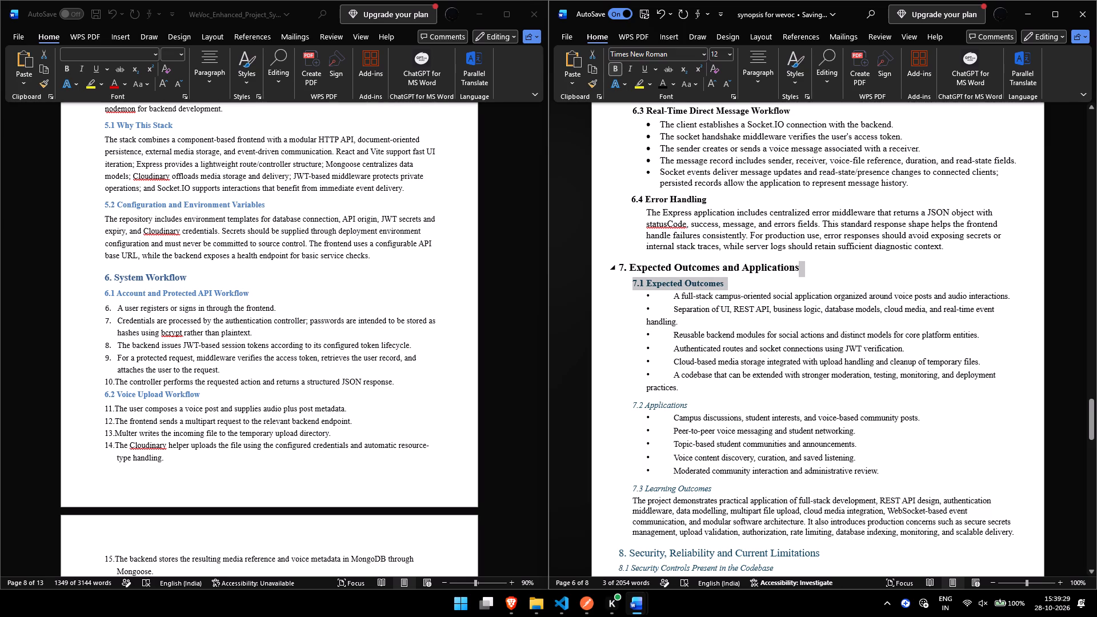
key("shift+Right")
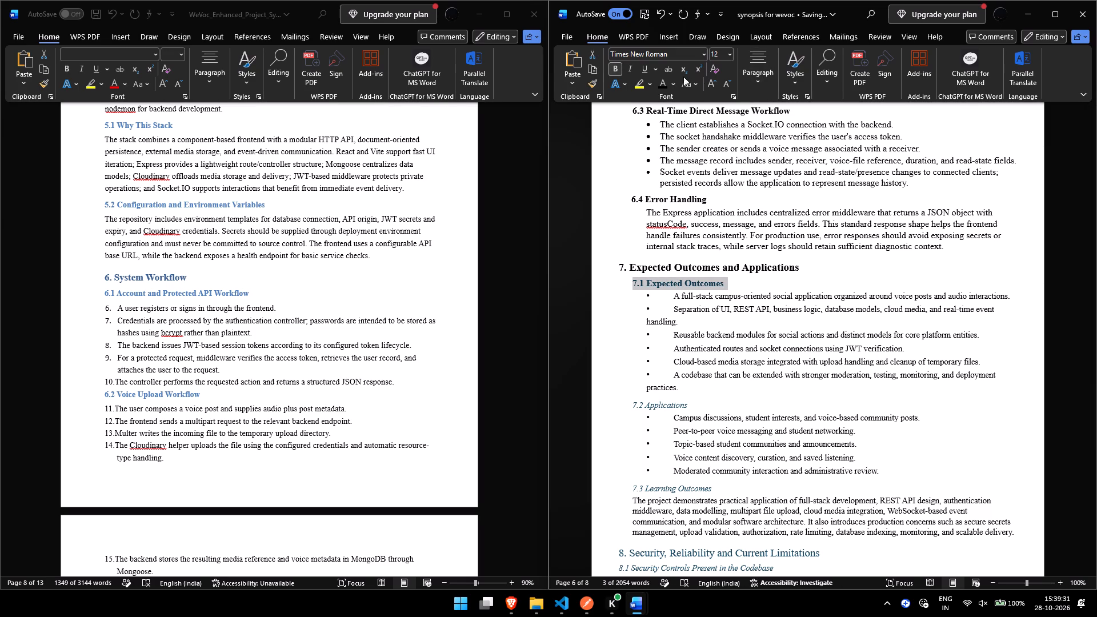
left_click(666, 83)
Remove the existing bullets from all six items under the 7.1 Expected Outcomes heading.
left_click(670, 295)
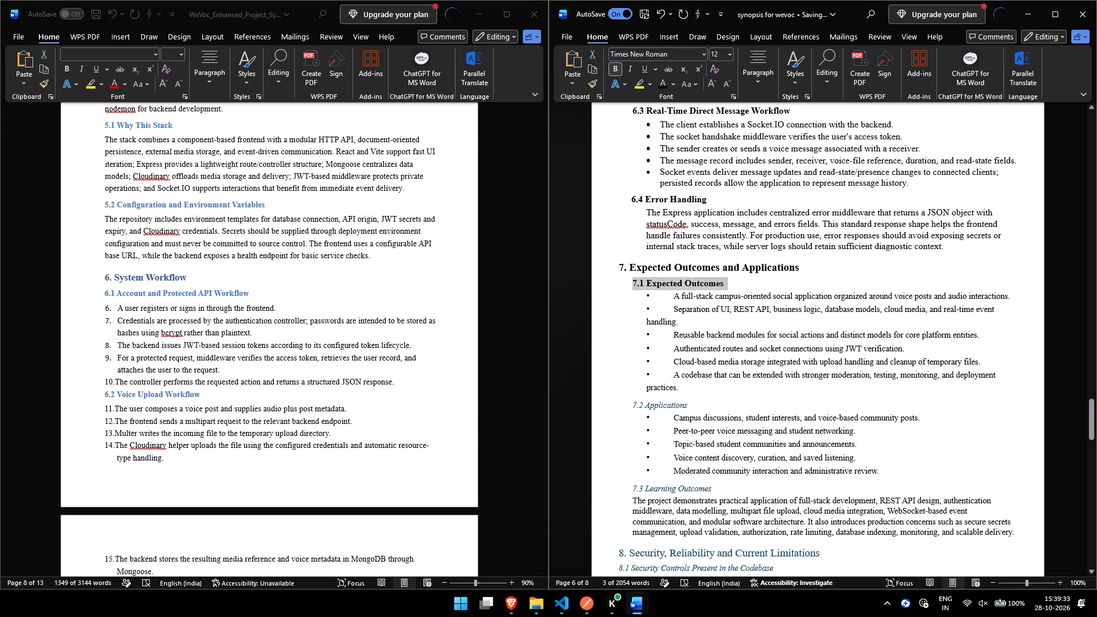
key("BackSpace")
key("Down")
key("BackSpace")
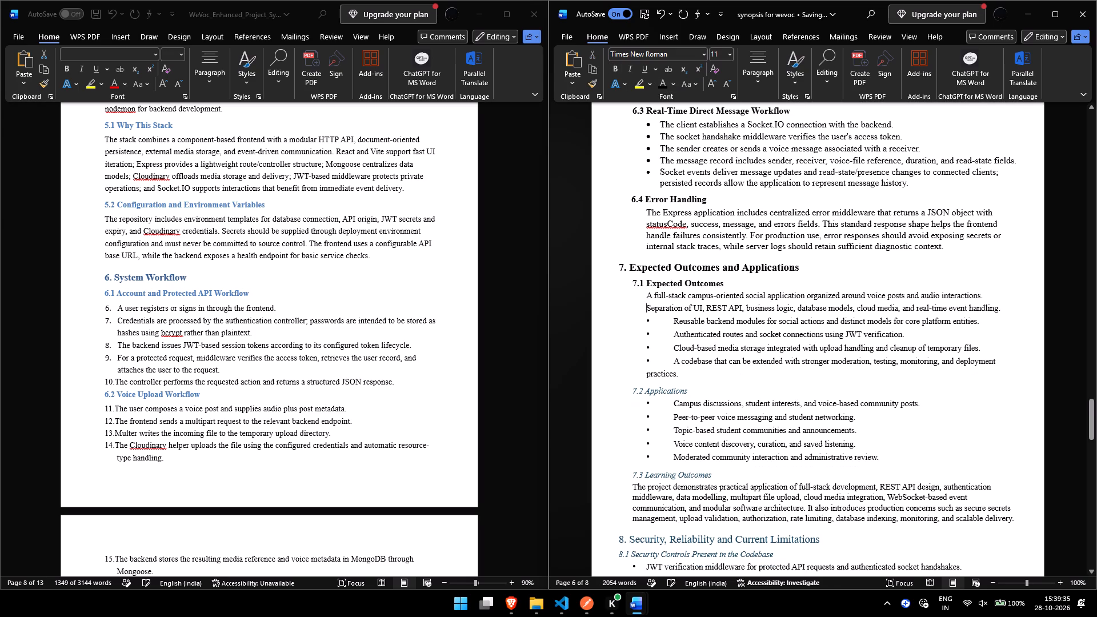
key("Down")
key("BackSpace")
key("Down")
key("BackSpace")
key("Down")
key("BackSpace")
key("Down")
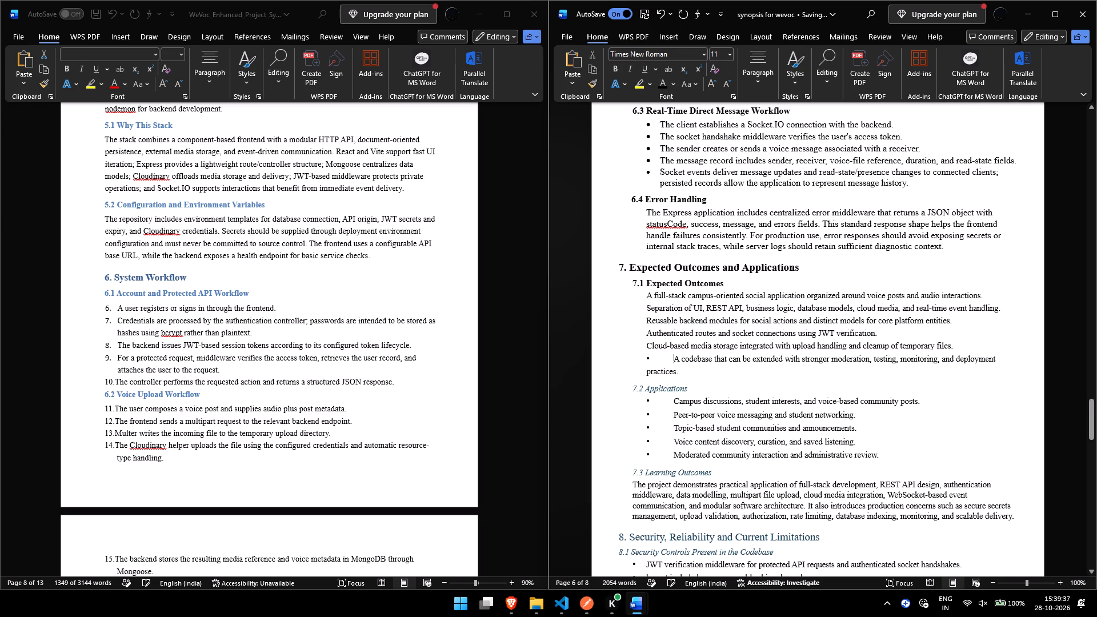
key("BackSpace")
Remove the left indent from each of the six lines under the 7.1 Expected Outcomes heading.
key("BackSpace")
key("Up")
key("BackSpace")
key("Up")
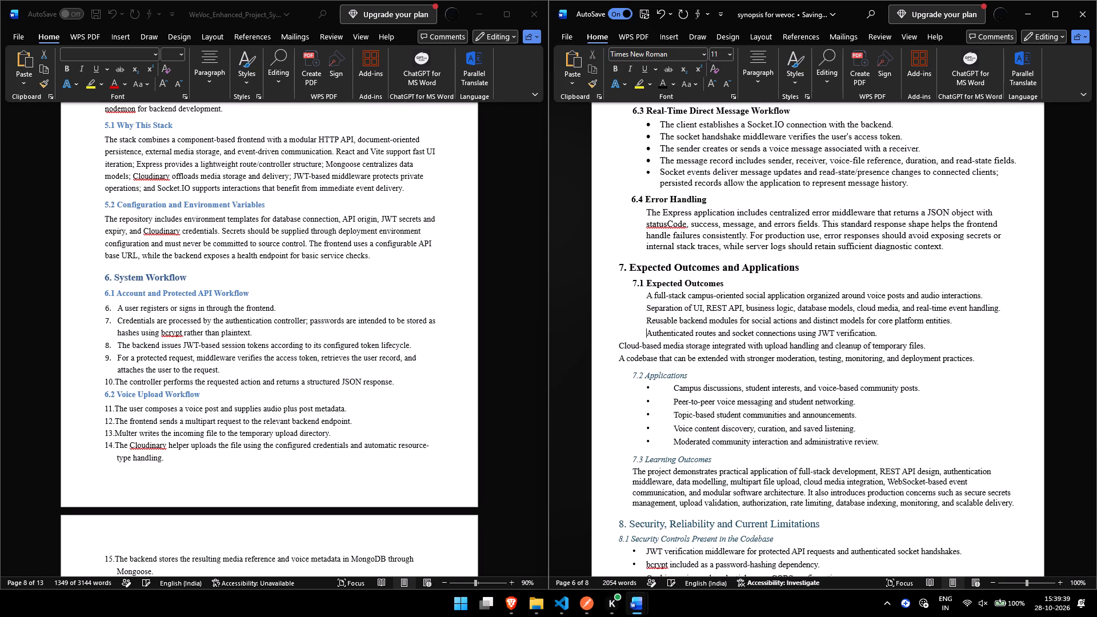
key("BackSpace")
key("Up")
key("BackSpace")
key("Up")
key("BackSpace")
key("Up")
key("BackSpace")
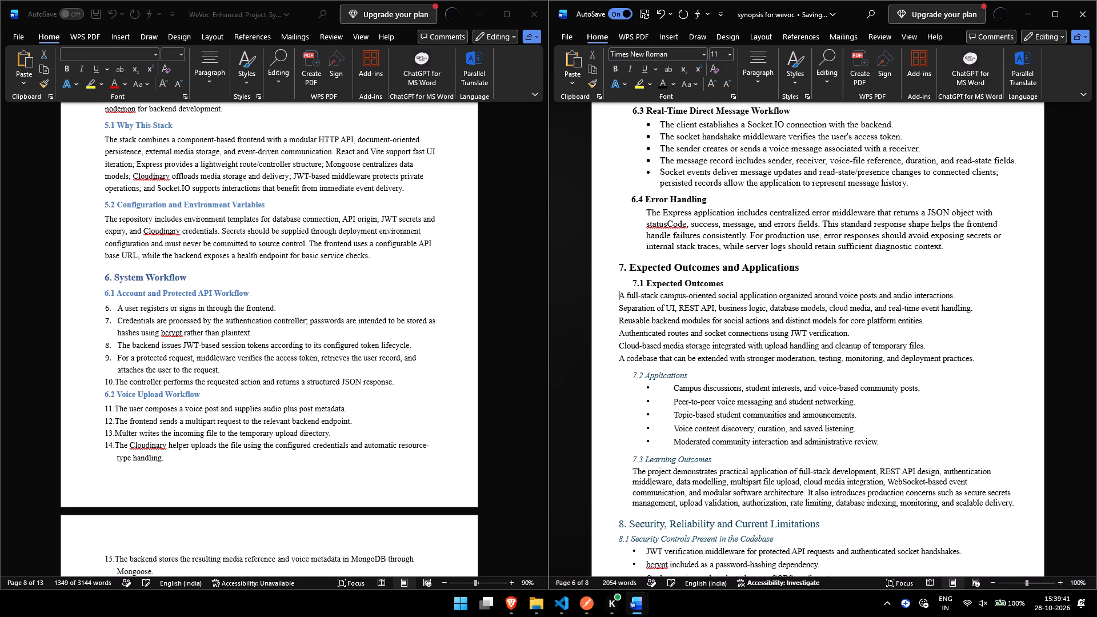
Apply a round-bullet list to the six lines under 7.1 Expected Outcomes and indent the list one level.
key("shift+Down")
key("shift+Down")
key("shift+Down")
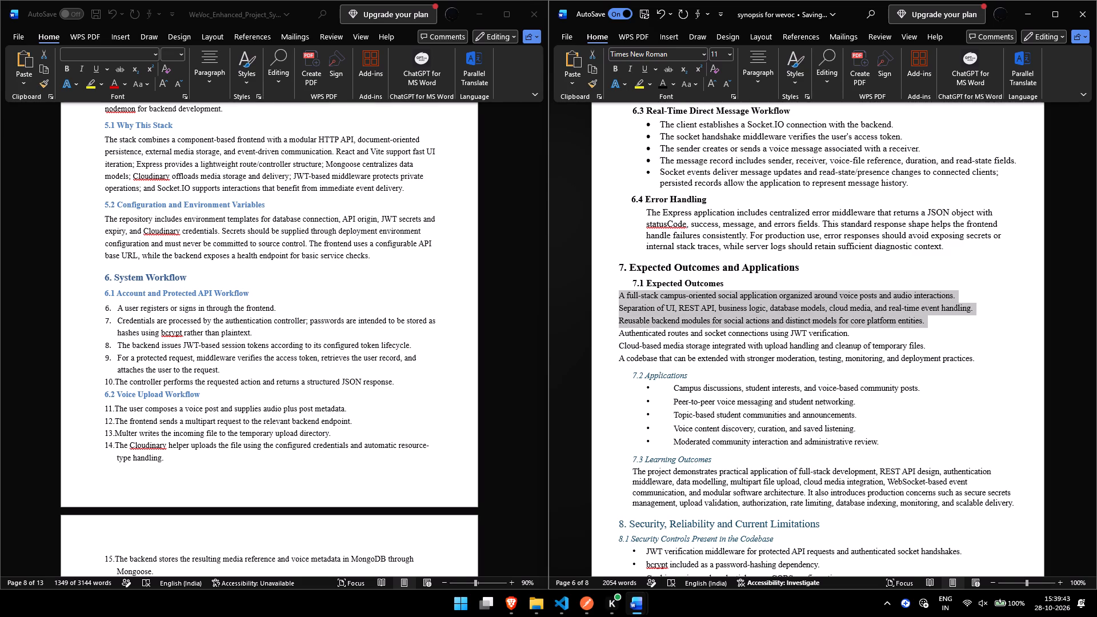
key("shift+Down")
key("shift+Down")
key("shift+Down")
key("shift+Left")
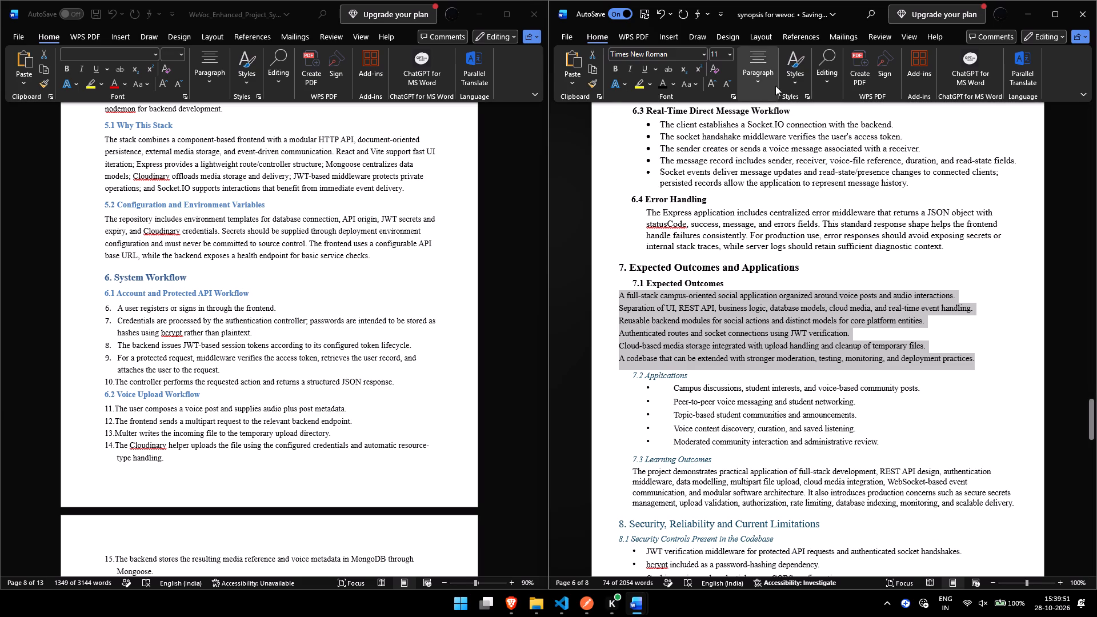
left_click(760, 78)
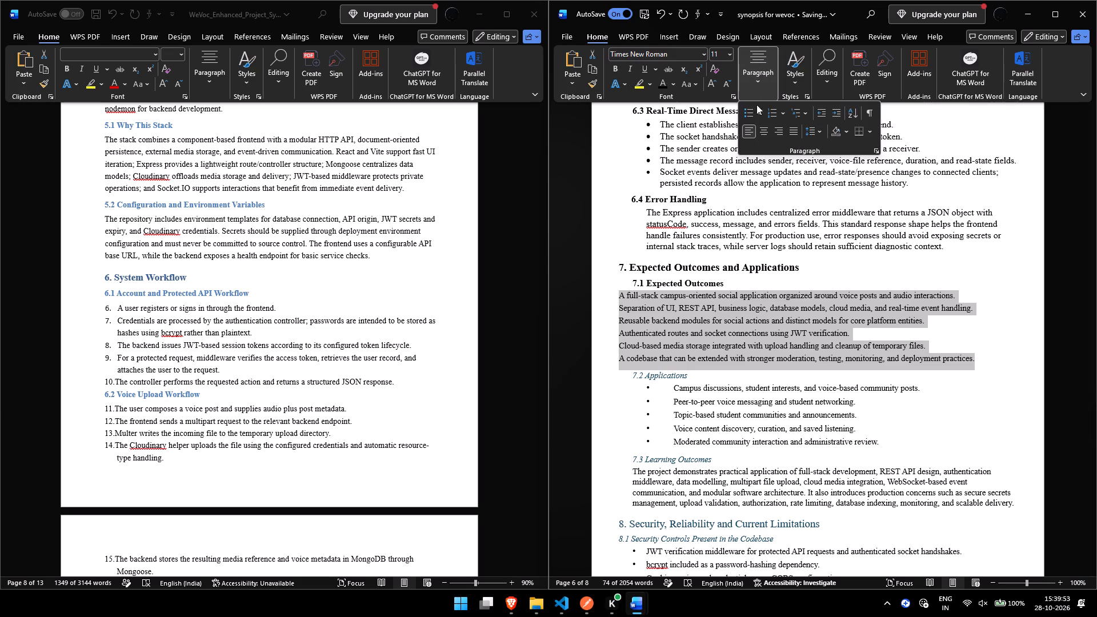
left_click(746, 115)
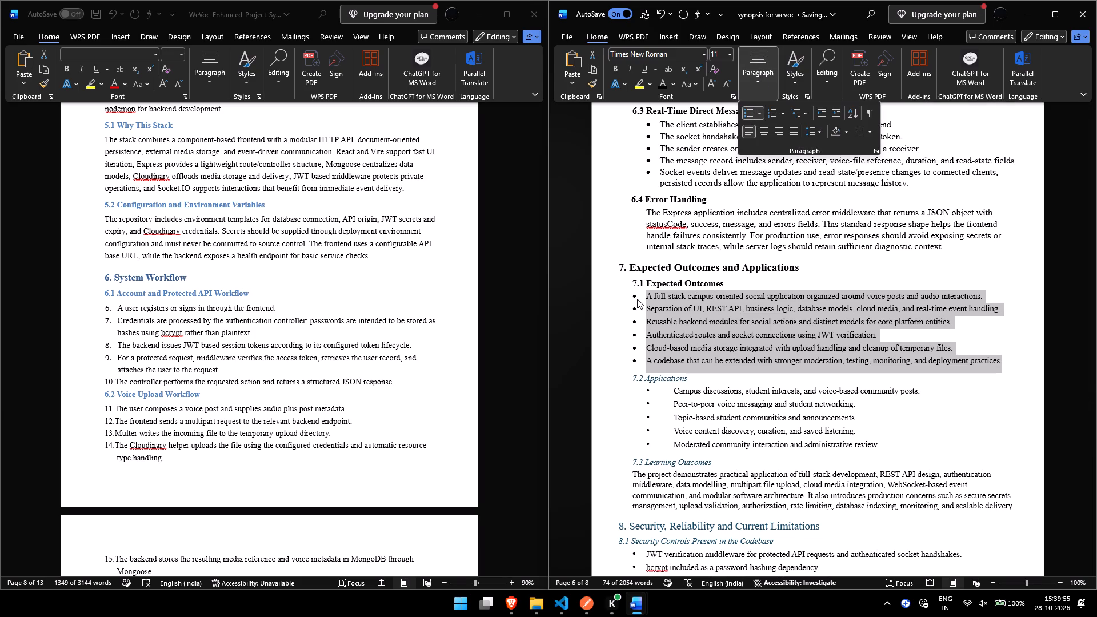
left_click(637, 298)
key("Tab")
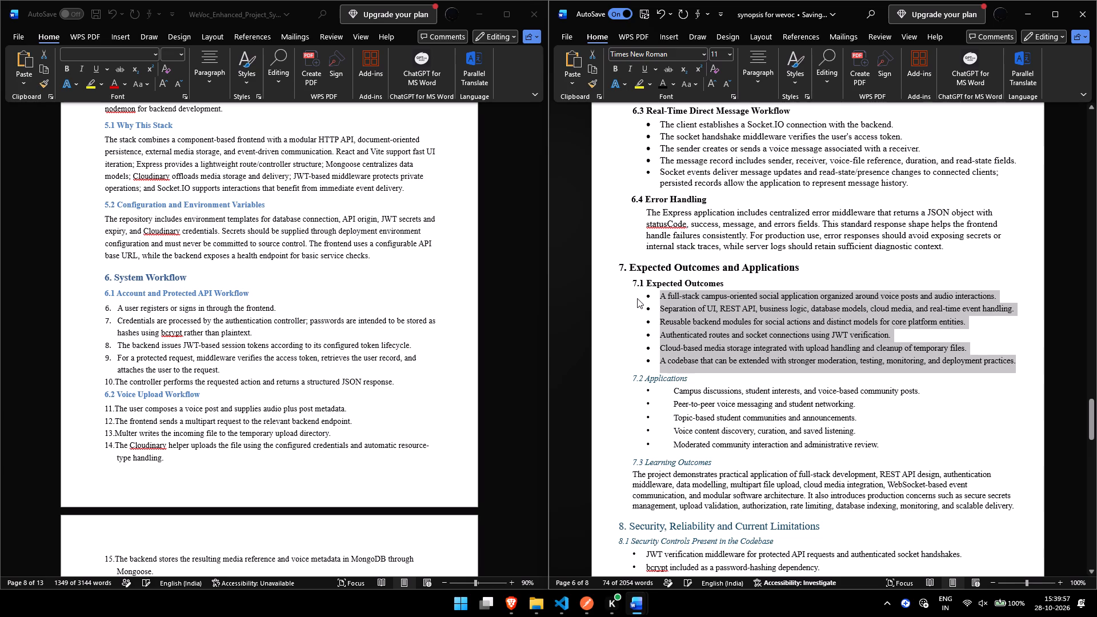
Increase the 7.2 Applications heading's font size to 12, remove its italics and make it bold.
key("Down")
key("Down")
key("Down")
key("Down")
key("Up")
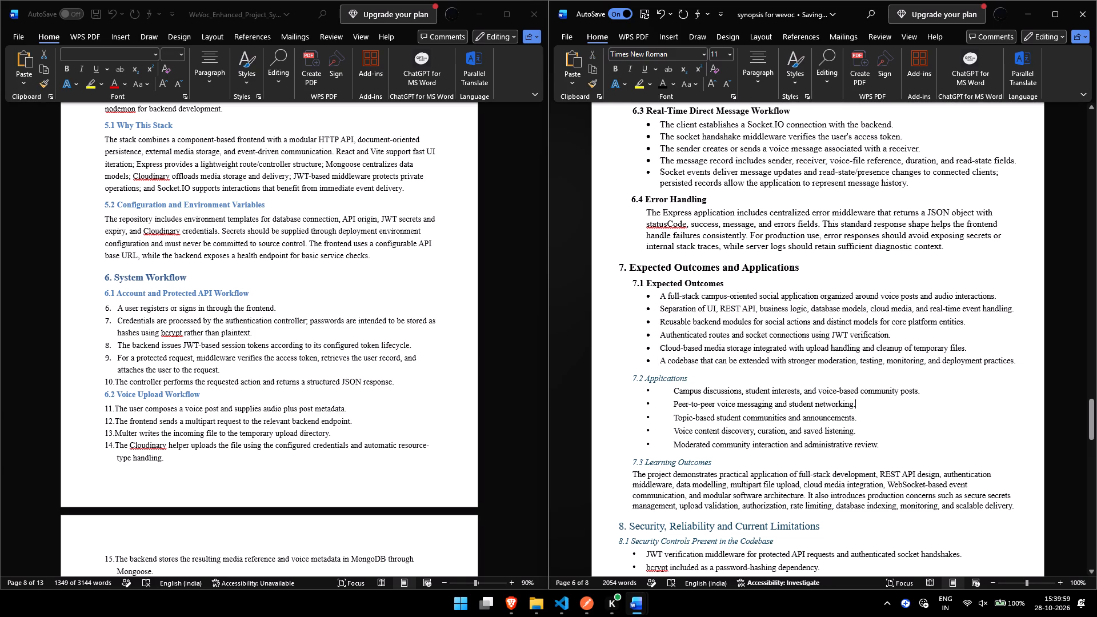
key("Down")
left_click(639, 384)
key("Left")
key("Left")
key("ctrl+shift+Right")
key("ctrl+shift+Right")
key("ctrl+shift+Right")
key("ctrl+shift+Right")
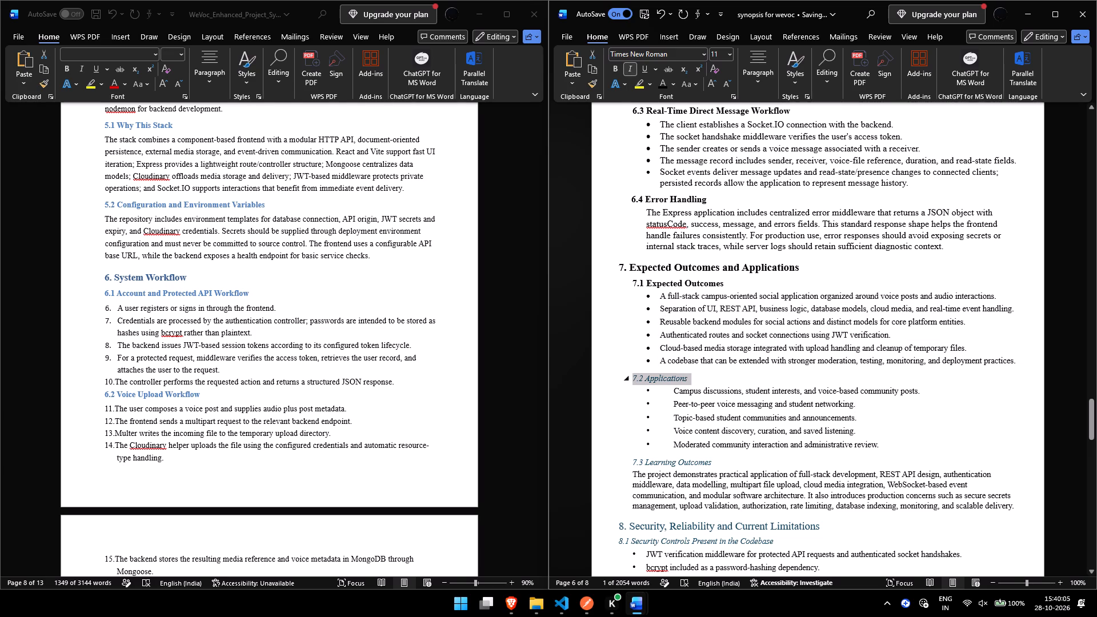
key("shift+Left")
key("ctrl+shift+period")
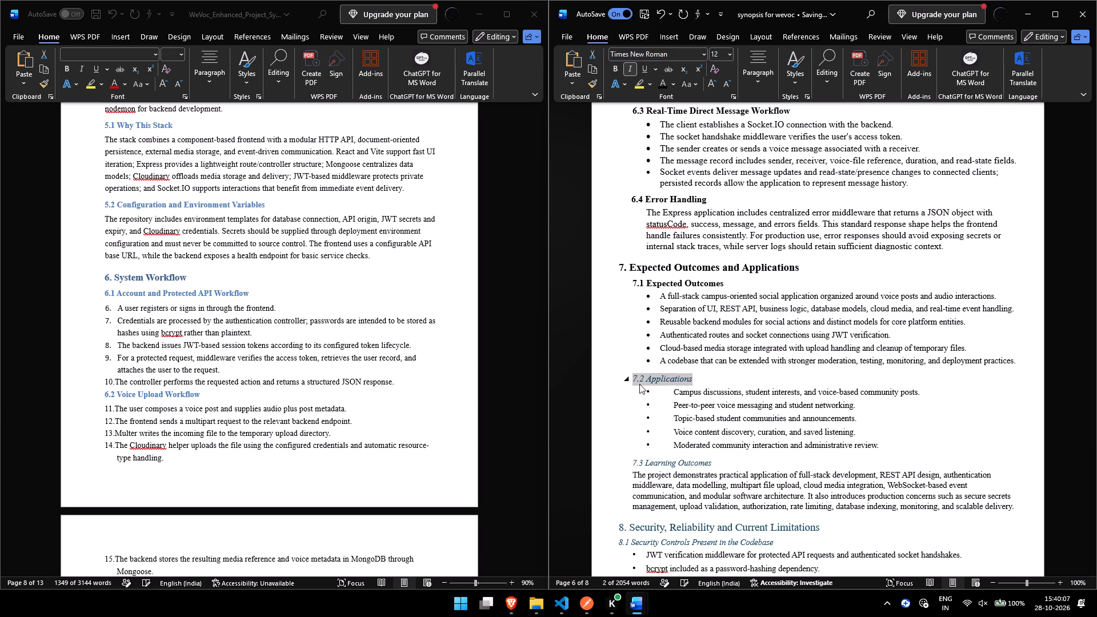
key("ctrl+i")
key("ctrl+b")
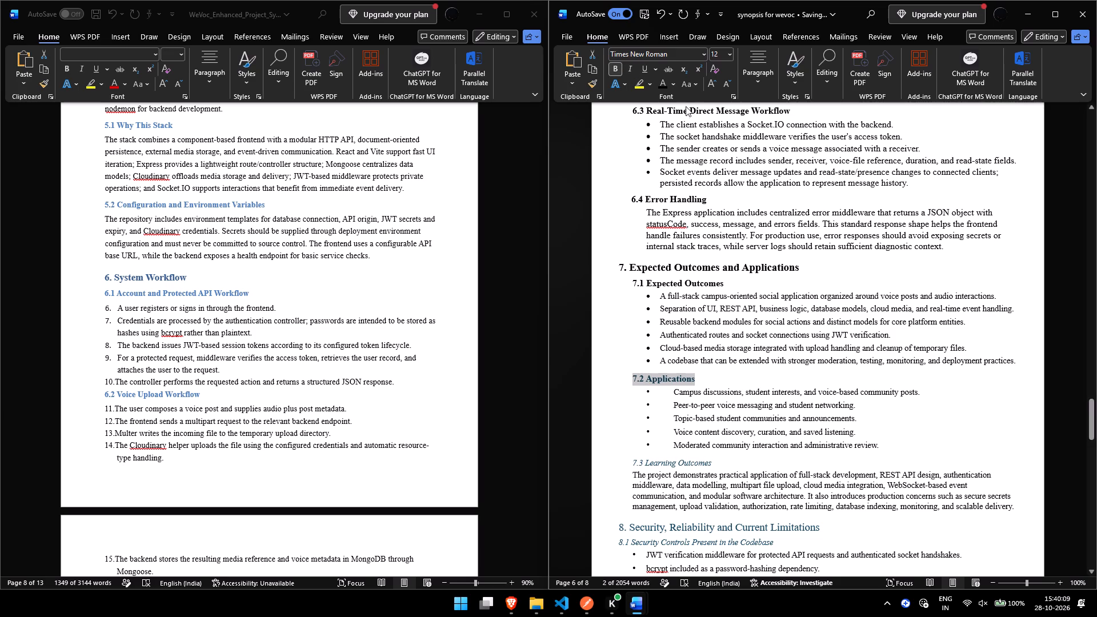
Change the text colour of the 7.2 Applications heading to black.
left_click(658, 84)
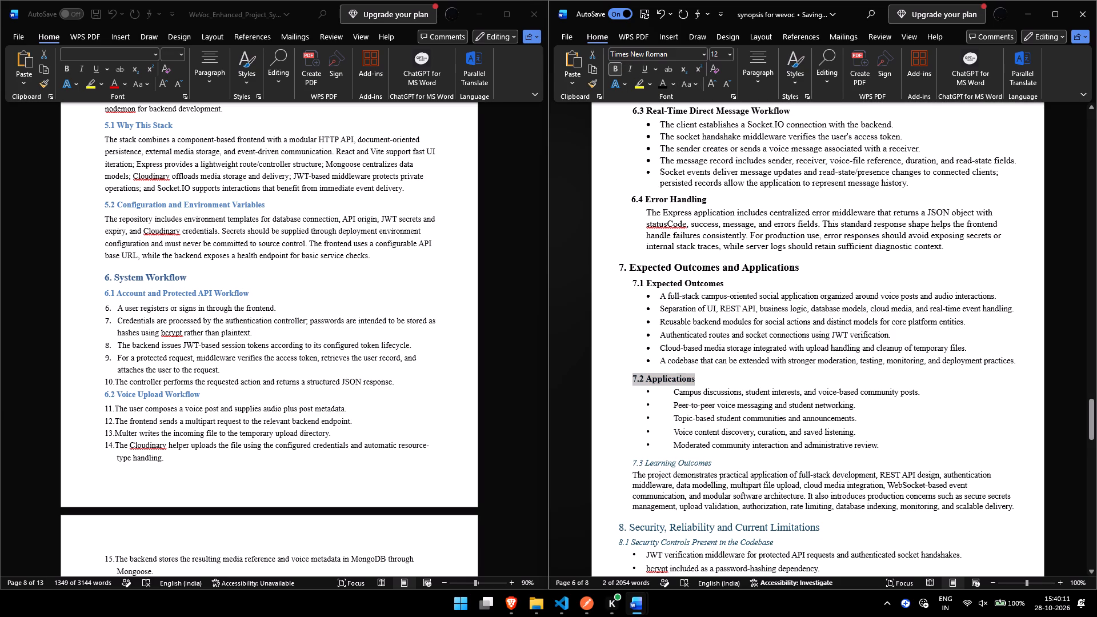
Remove the existing bullets and left indents from all five items under the 7.2 Applications heading.
left_click(677, 402)
key("Left")
key("Up")
key("BackSpace")
key("BackSpace")
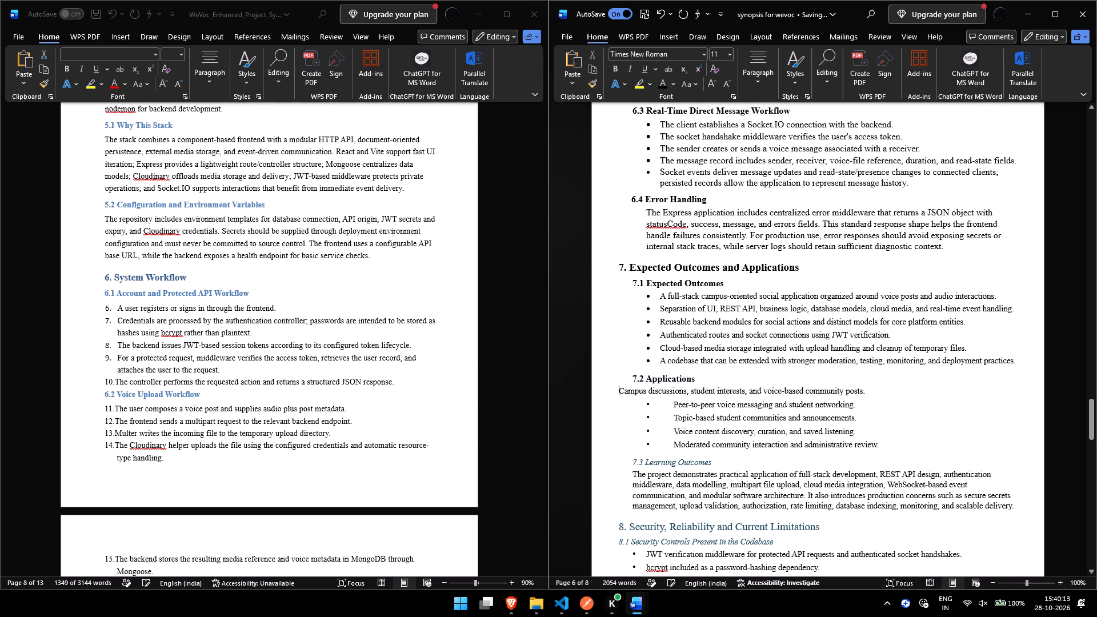
key("Down")
key("BackSpace")
key("BackSpace")
key("BackSpace")
key("ctrl+z")
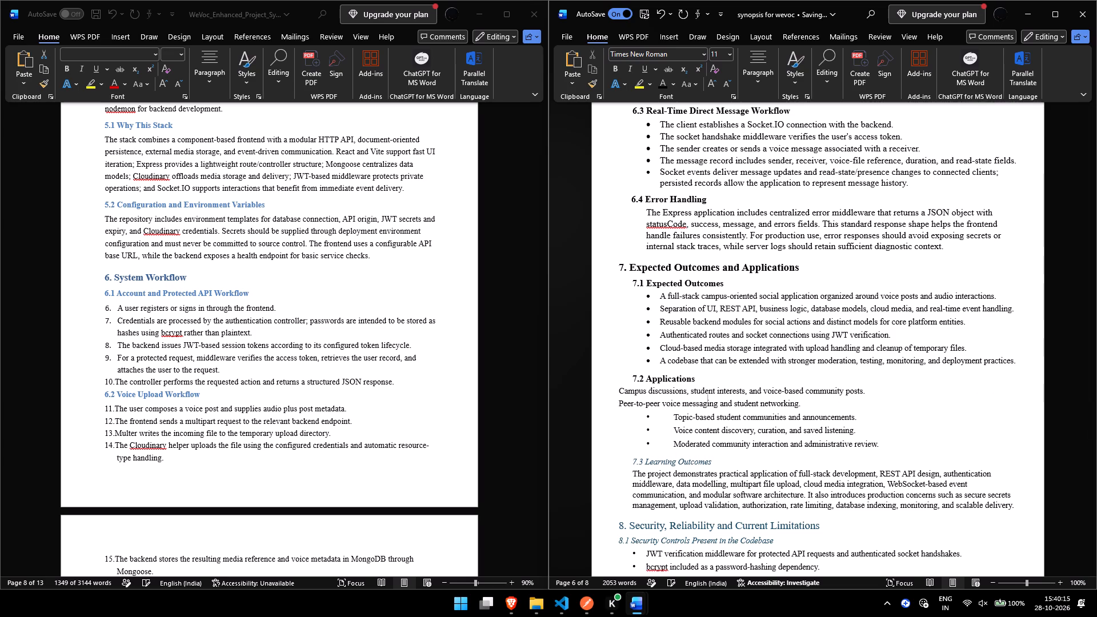
key("Down")
key("BackSpace")
key("BackSpace")
key("Down")
key("BackSpace")
key("BackSpace")
key("Down")
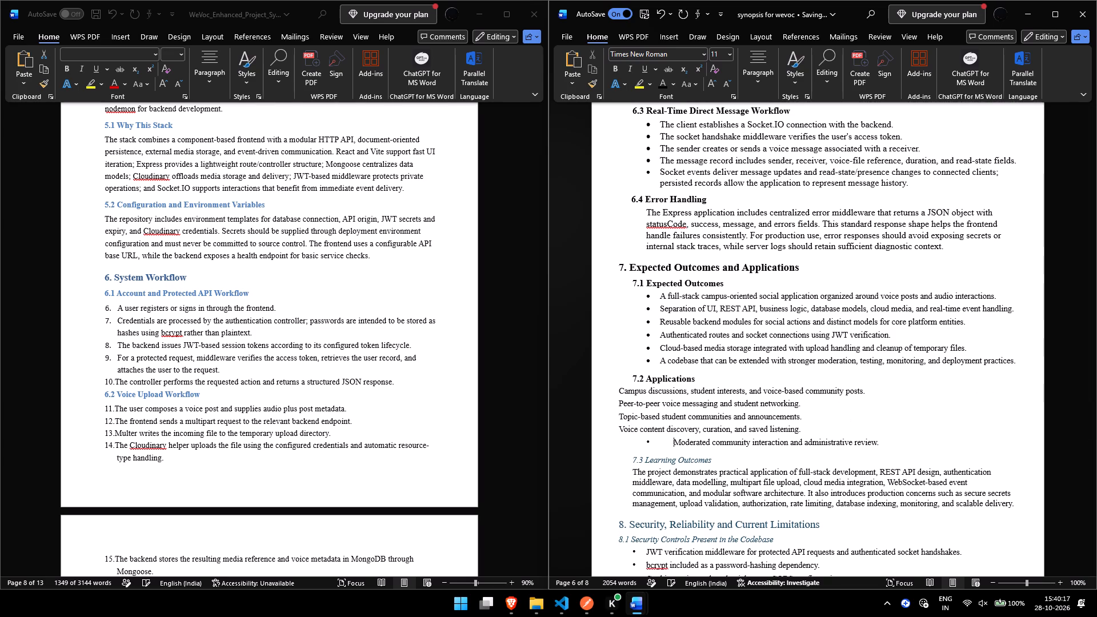
key("BackSpace")
key("BackSpace")
Apply a round-bullet list to the five lines under 7.2 Applications and indent the list one level.
key("shift+Up")
key("Up")
key("Up")
key("Up")
key("Up")
key("Down")
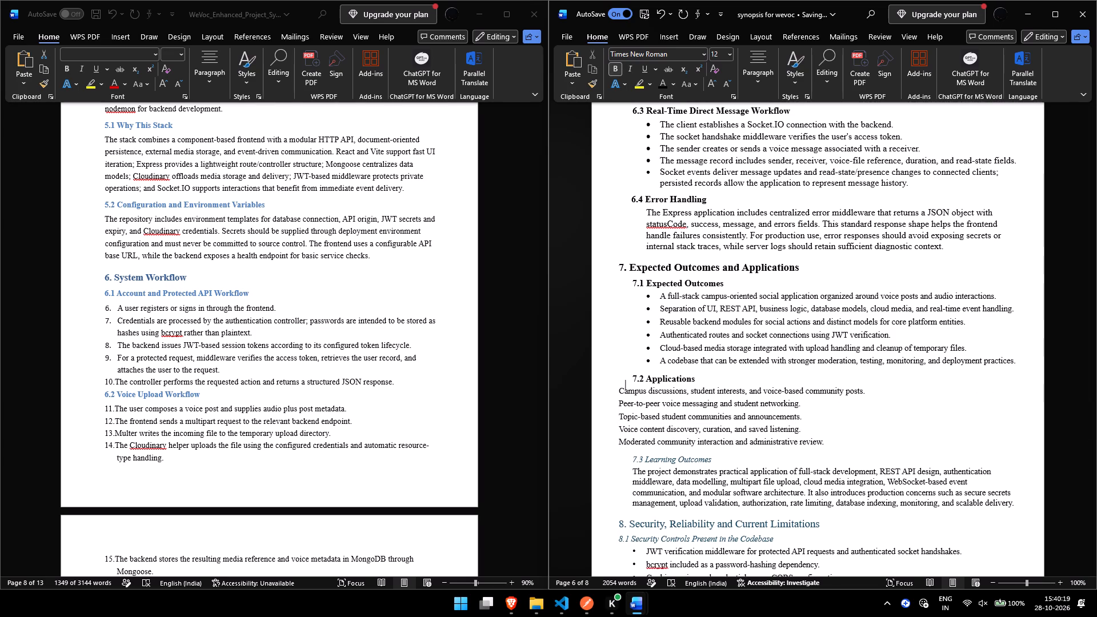
key("shift+Down")
key("shift+Down")
key("shift+Down")
key("shift+Down")
key("shift+Down")
key("shift+Left")
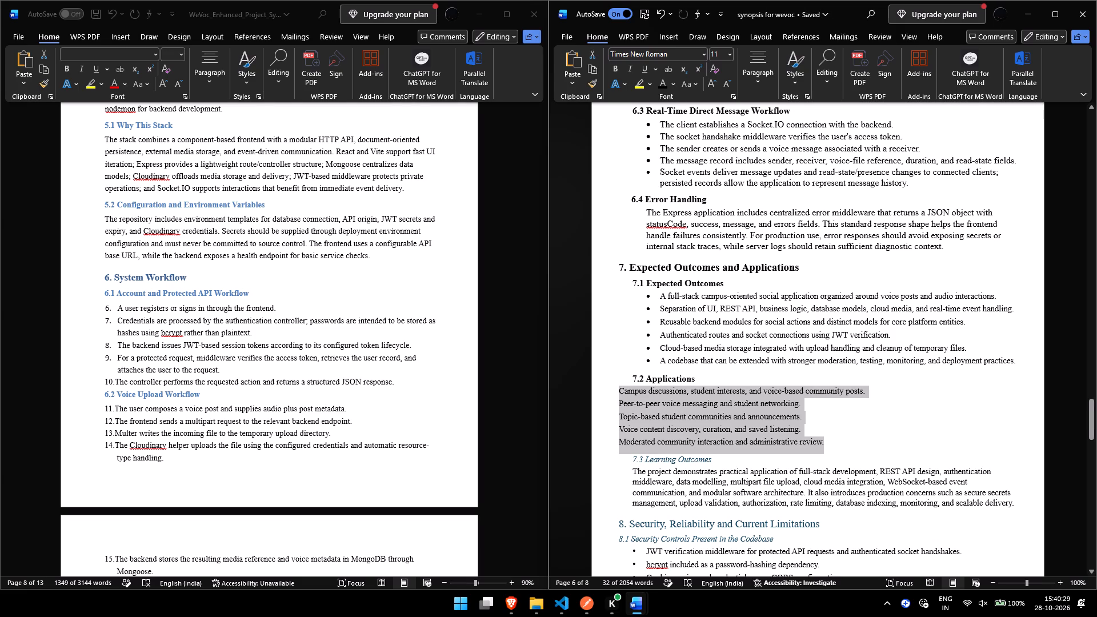
left_click(761, 85)
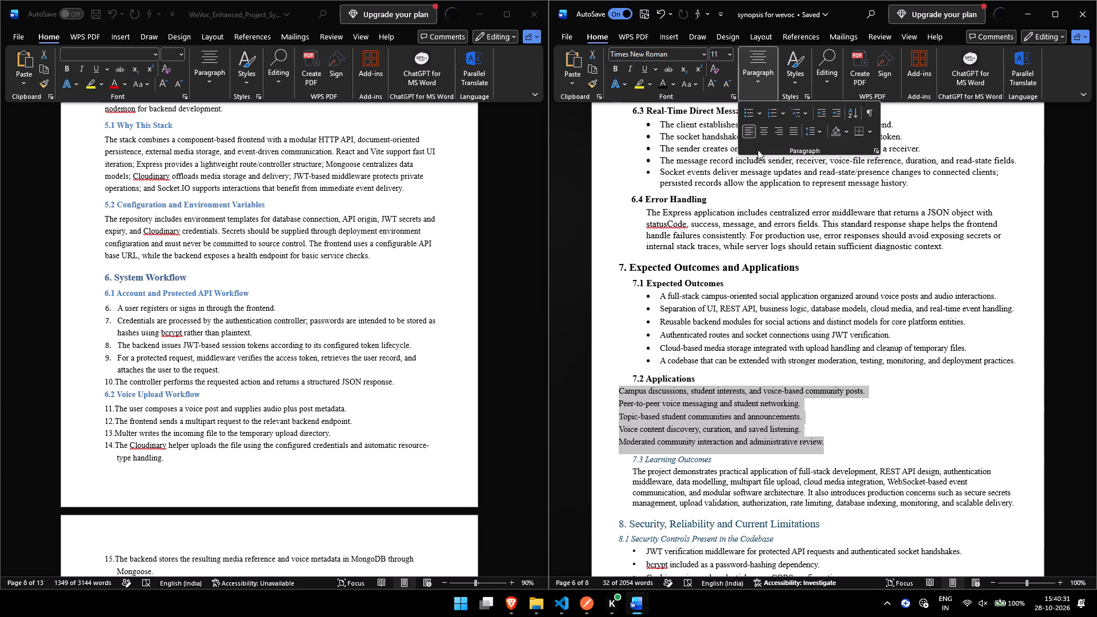
left_click(746, 117)
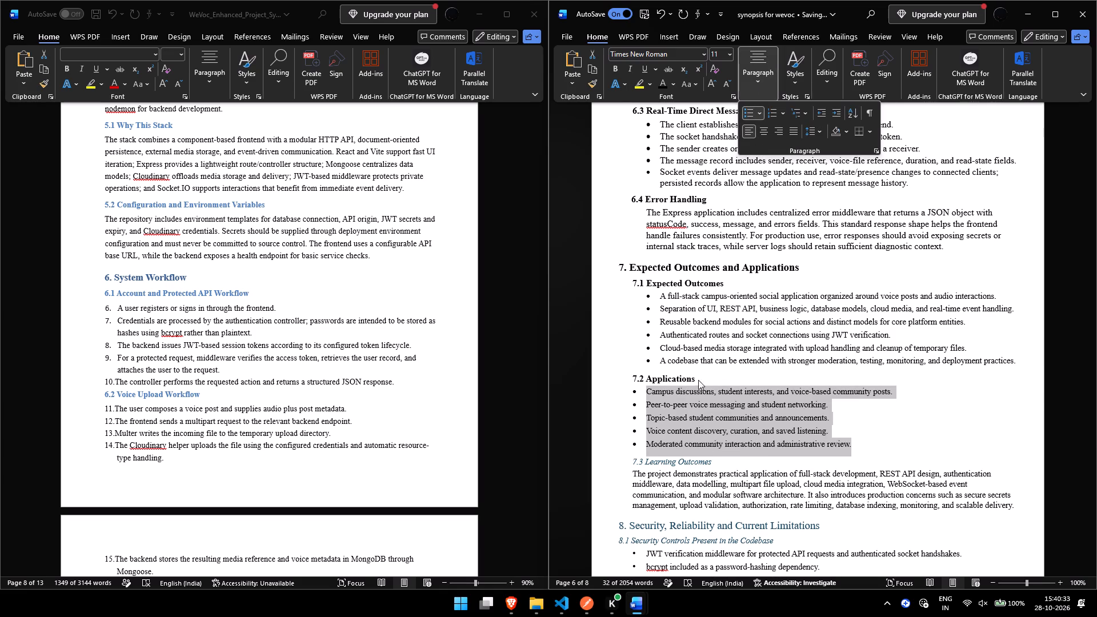
key("Tab")
left_click(667, 368)
key("Tab")
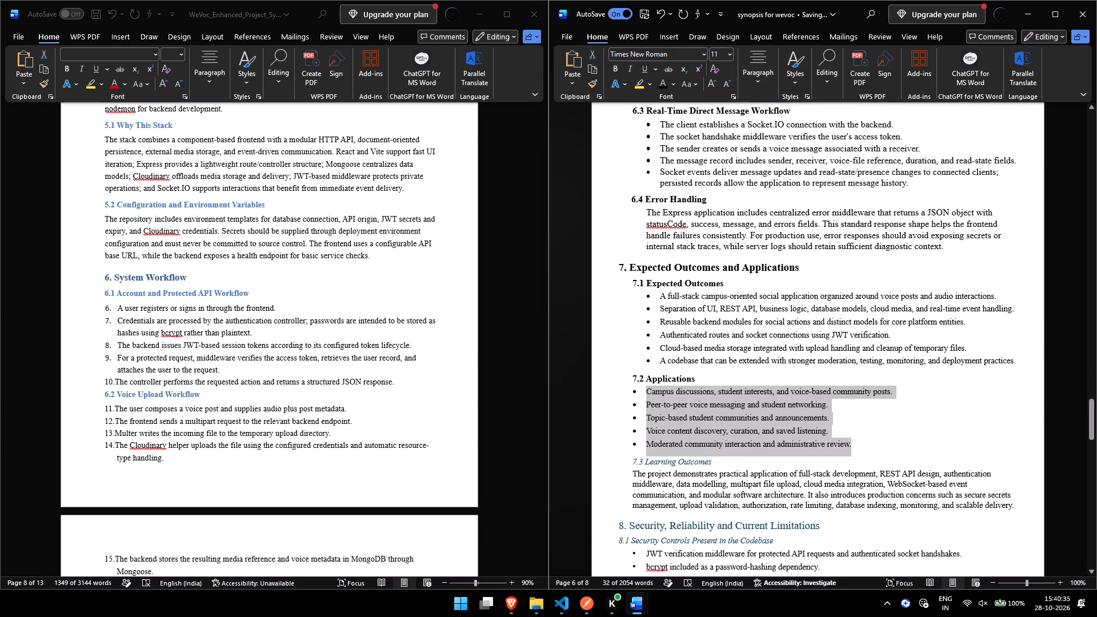
left_click(708, 371)
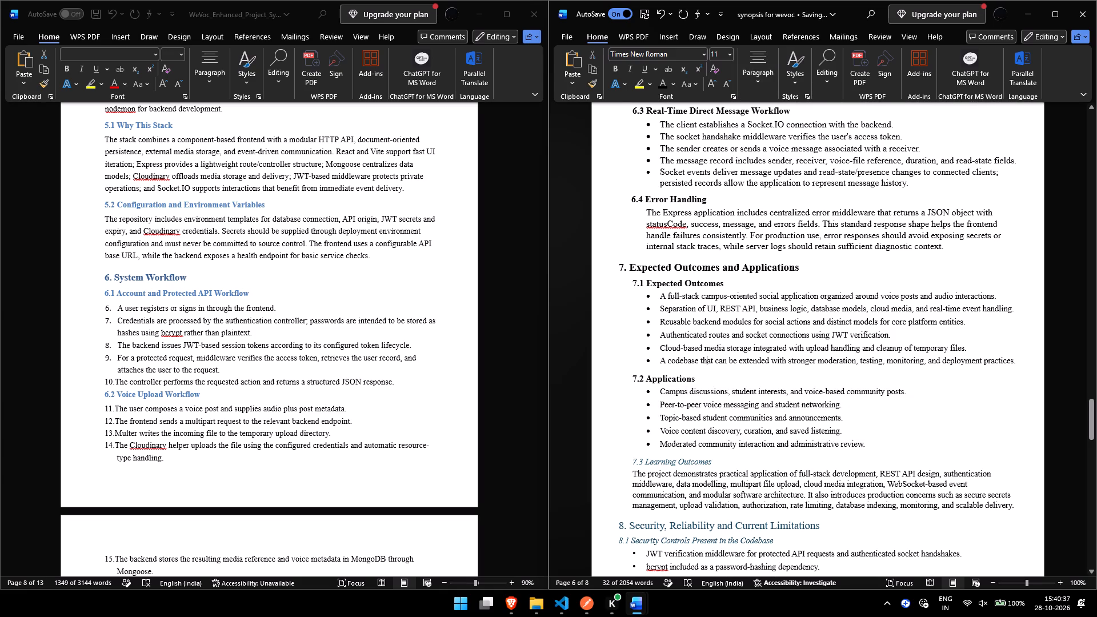
Remove the italics from the 7.3 Learning Outcomes heading, make it bold and increase its font size to 12.
scroll(704, 393, "down", 1)
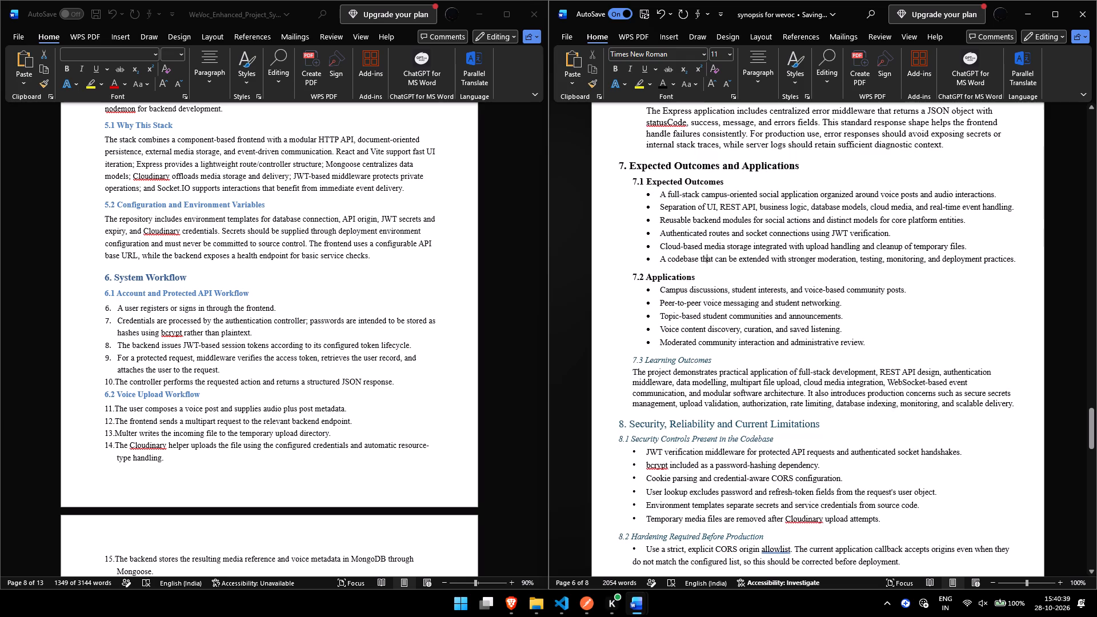
left_click(711, 362)
left_click(711, 362)
left_click(802, 393)
key("ctrl+shift+Left")
key("ctrl+shift+Left")
key("ctrl+shift+Left")
key("Up")
key("Up")
key("Up")
key("Right")
key("Right")
key("Right")
key("ctrl+shift+Left")
key("ctrl+shift+Left")
key("ctrl+shift+Left")
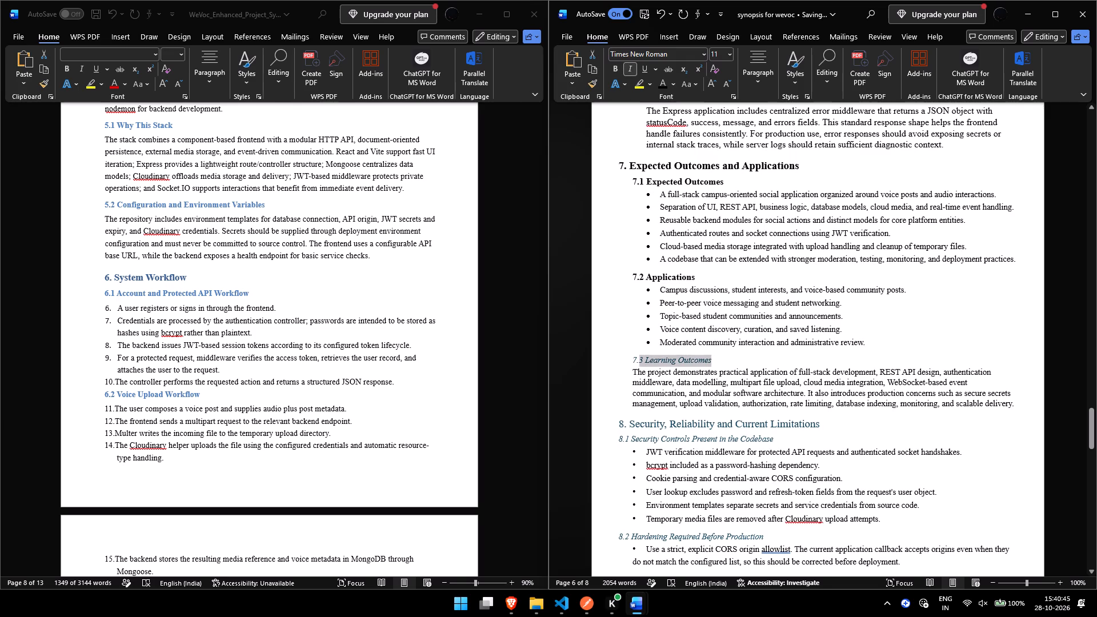
key("ctrl+shift+Left")
key("shift+Left")
key("ctrl+i")
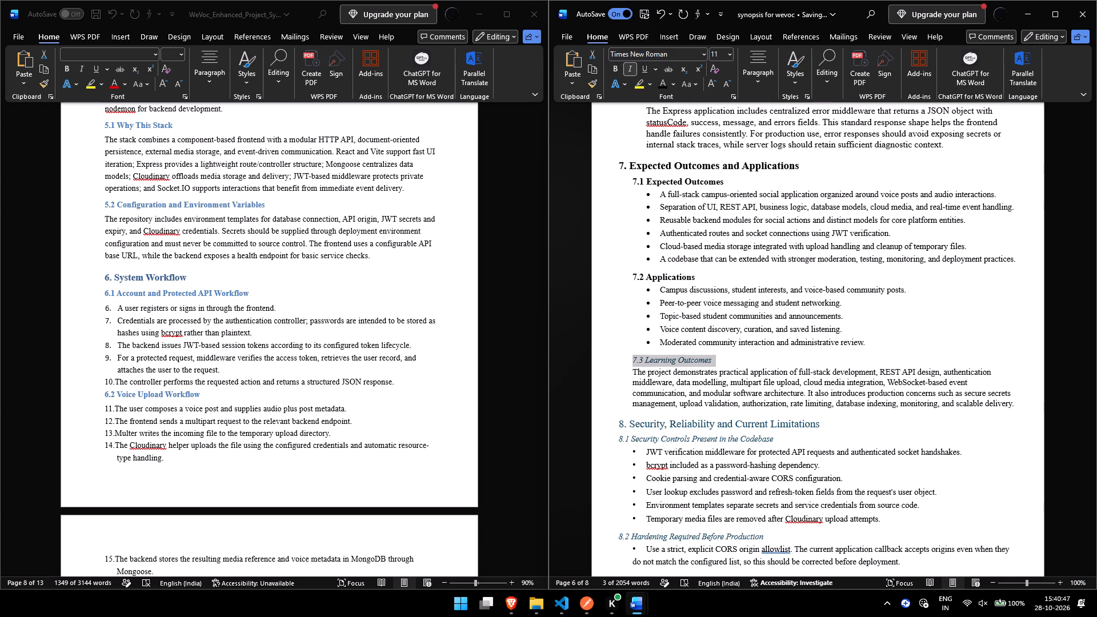
key("ctrl+b")
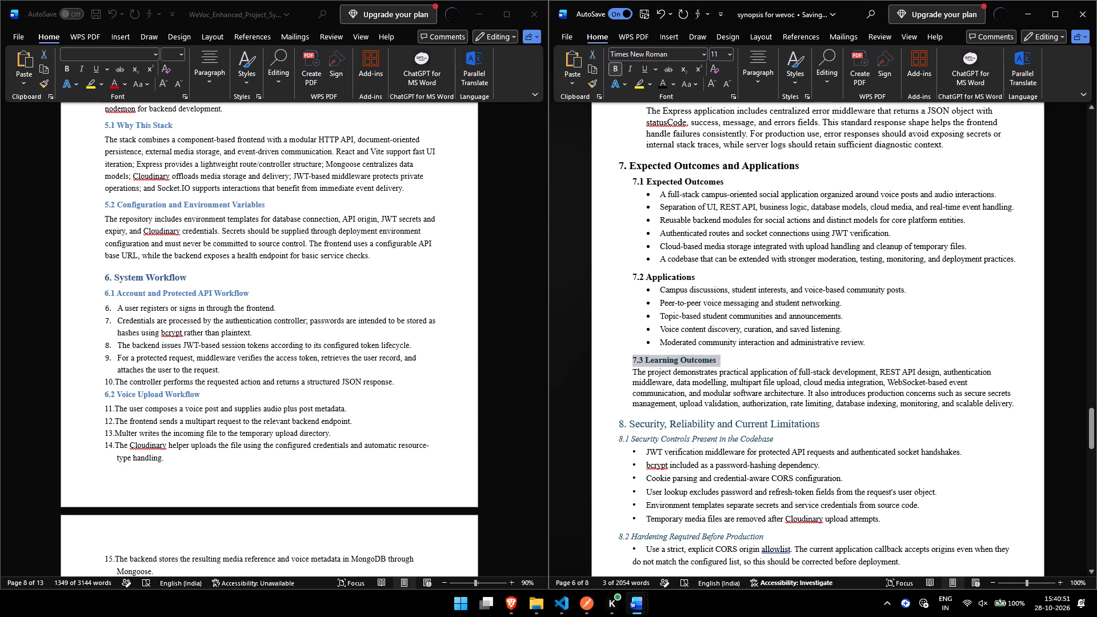
key("ctrl+shift+period")
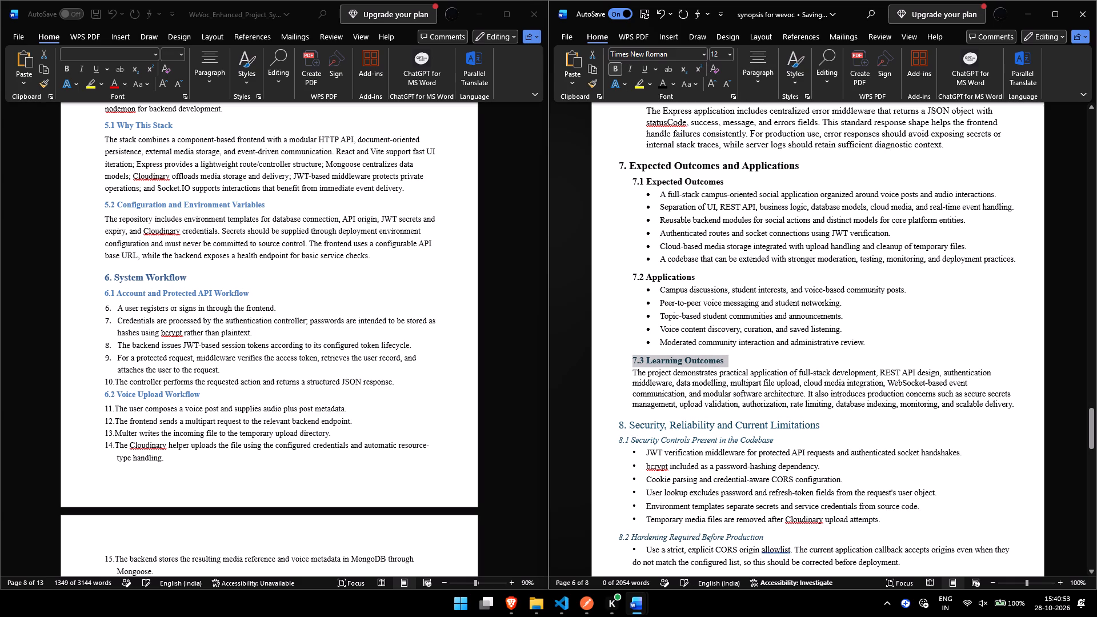
Increase the font size of the paragraph under 7.3 Learning Outcomes to 12.
key("Down")
key("Down")
key("Up")
key("Up")
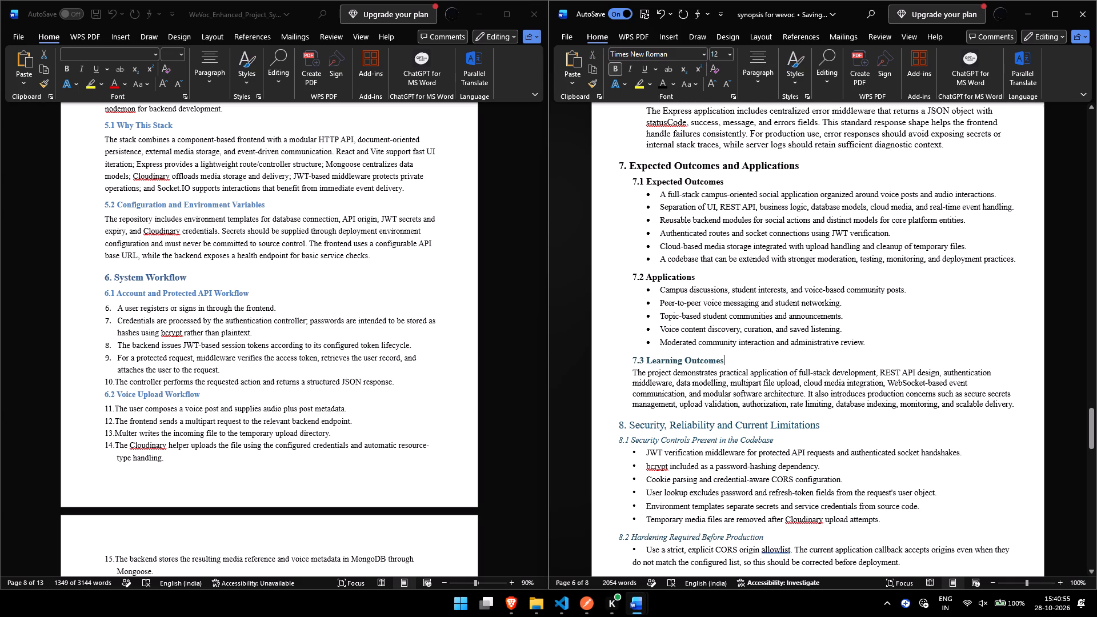
key("Right")
key("shift+Down")
key("shift+Down")
key("shift+Down")
key("shift+Down")
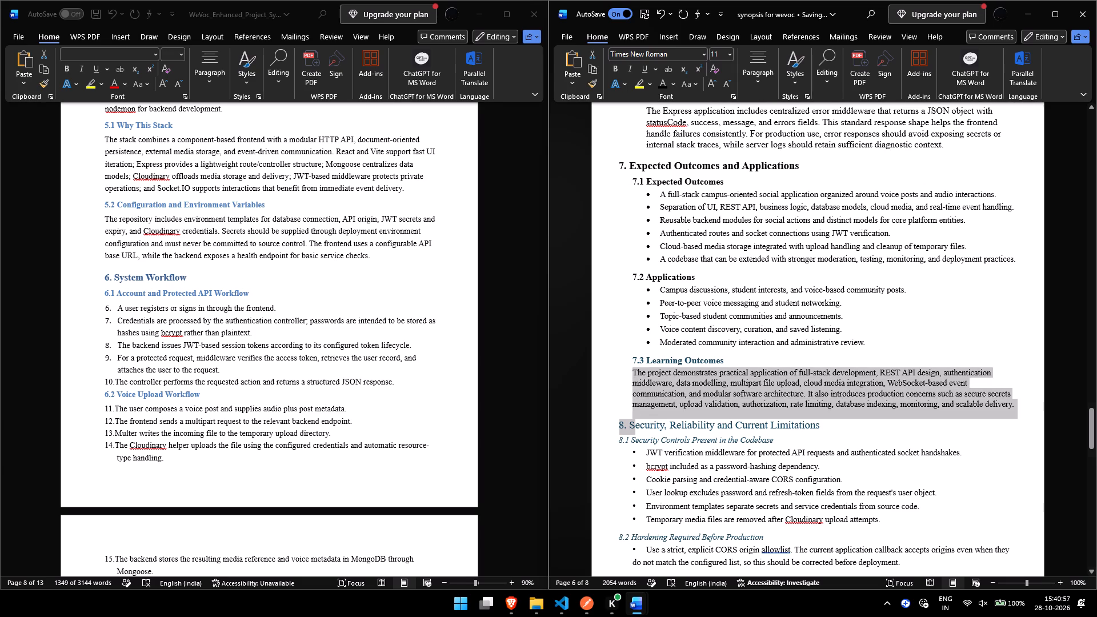
key("shift+Left")
key("shift+Left")
key("shift+Left")
key("shift+Left")
key("shift+Left")
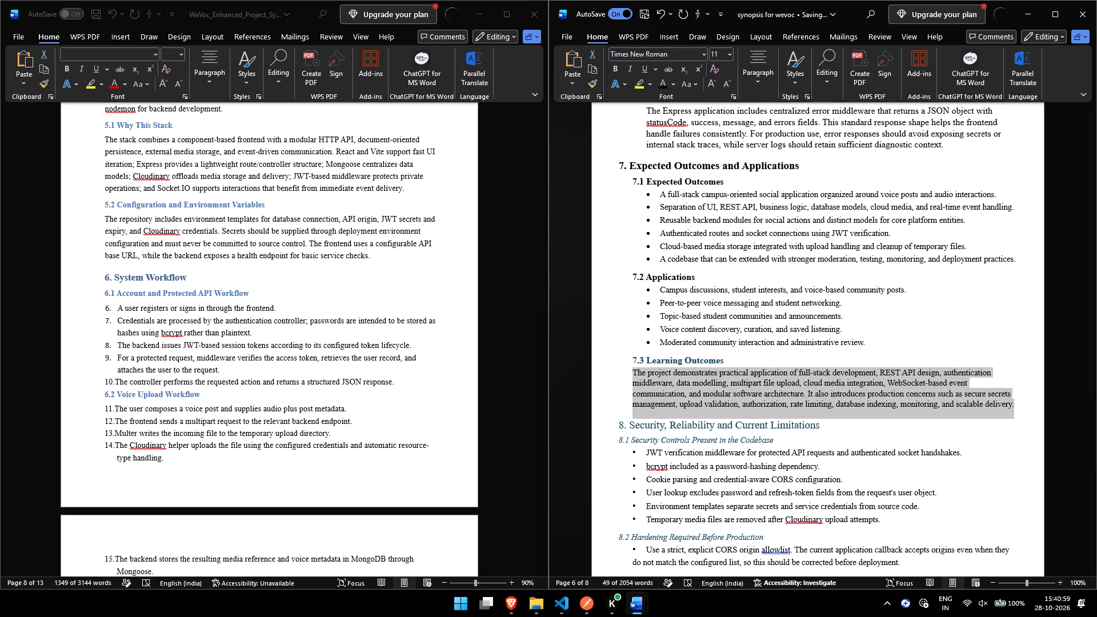
key("ctrl+shift+period")
Indent the whole paragraph under 7.3 Learning Outcomes one level.
key("Up")
key("Up")
key("Up")
key("Up")
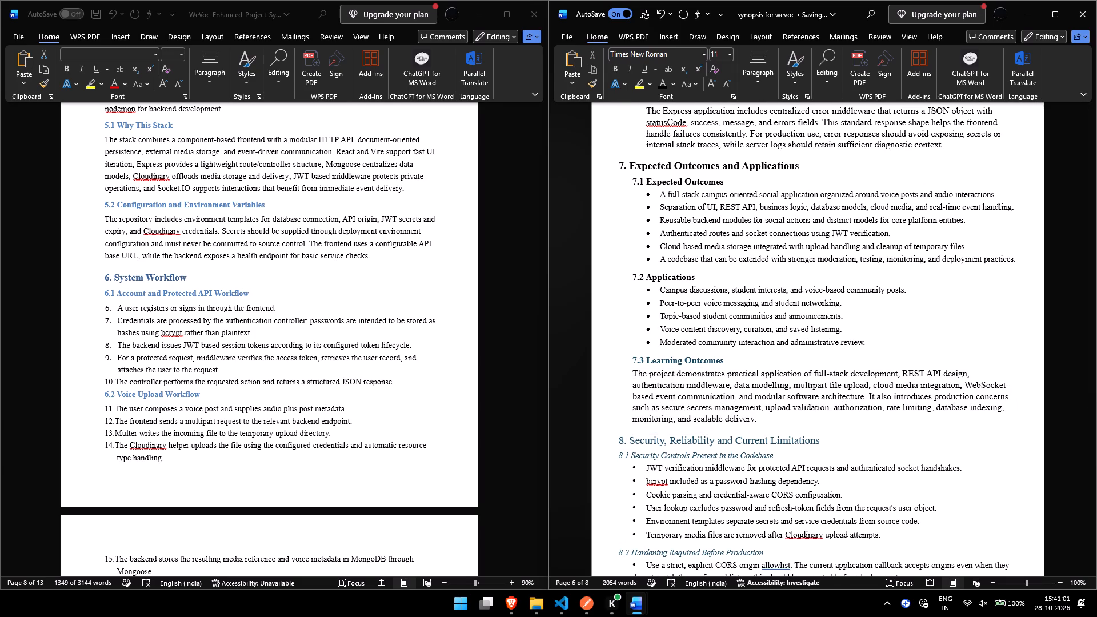
key("Down")
key("Down")
key("Down")
key("Down")
key("shift+Down")
key("shift+Down")
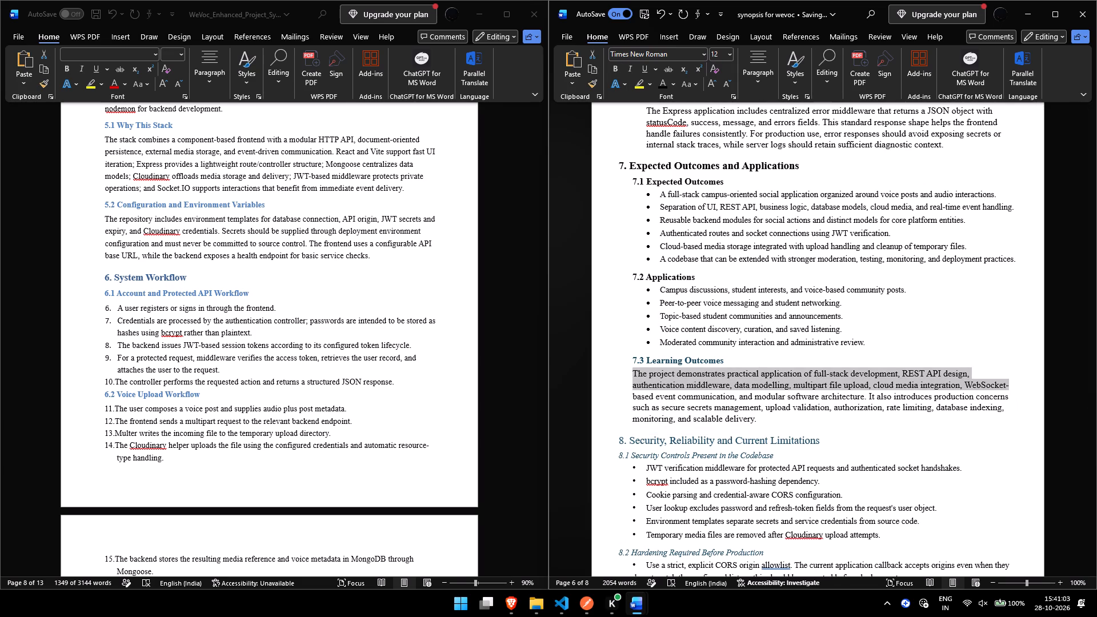
key("shift+Down")
key("shift+Down")
key("shift+Down")
key("shift+Left")
key("shift+Left")
key("shift+Left")
key("shift+Left")
key("shift+Left")
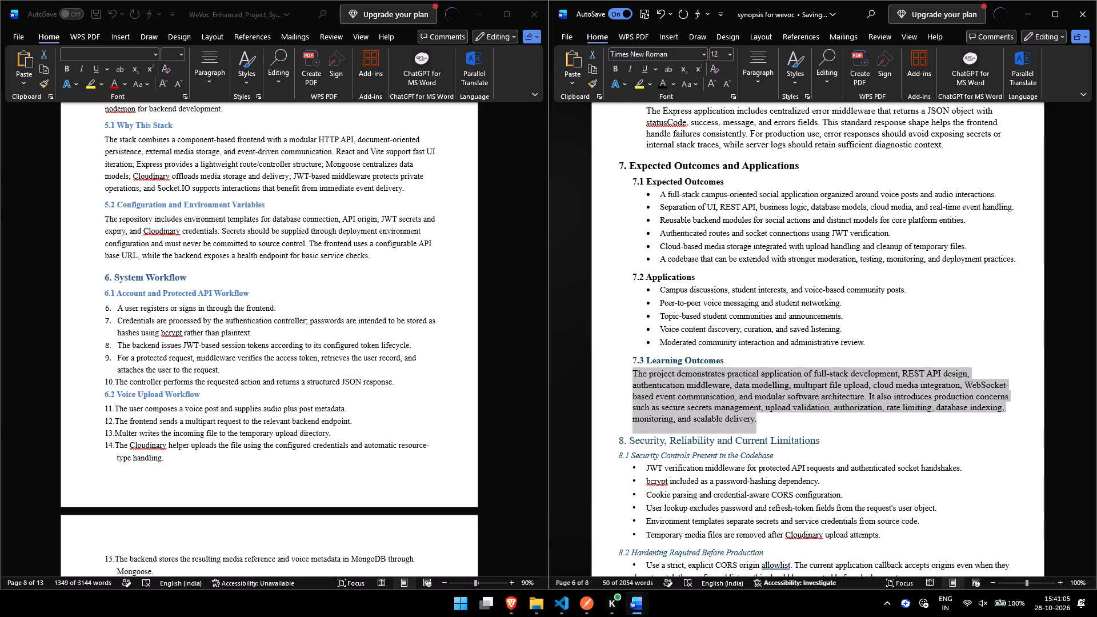
key("Tab")
Increase the font size of the six bullet items under 7.1 Expected Outcomes to 12.
key("Up")
key("Up")
key("Up")
key("Up")
key("Up")
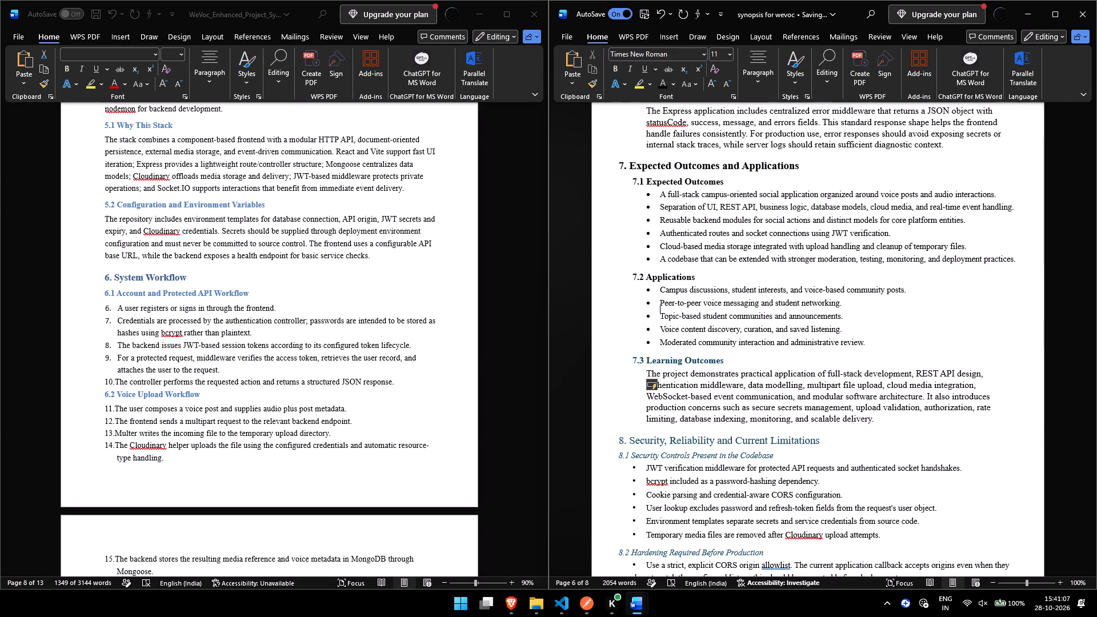
key("Up")
key("Up")
key("Up")
key("Up")
key("Up")
key("Up")
key("Up")
key("Up")
key("Up")
key("Down")
key("shift+Down")
key("shift+Down")
key("shift+Down")
key("shift+Down")
key("shift+Down")
key("shift+Down")
key("shift+Left")
key("shift+Left")
key("shift+Left")
key("shift+Left")
key("shift+Left")
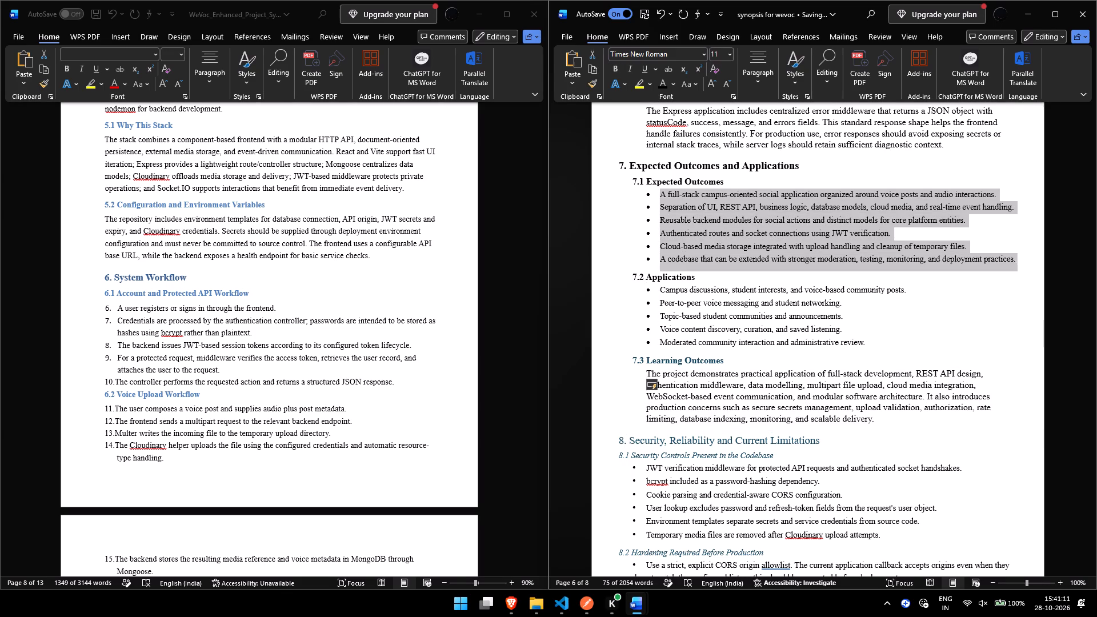
key("ctrl+shift+period")
Increase the font size of the five bullet items under 7.2 Applications to 12.
key("Down")
key("Down")
key("Down")
key("Up")
key("Up")
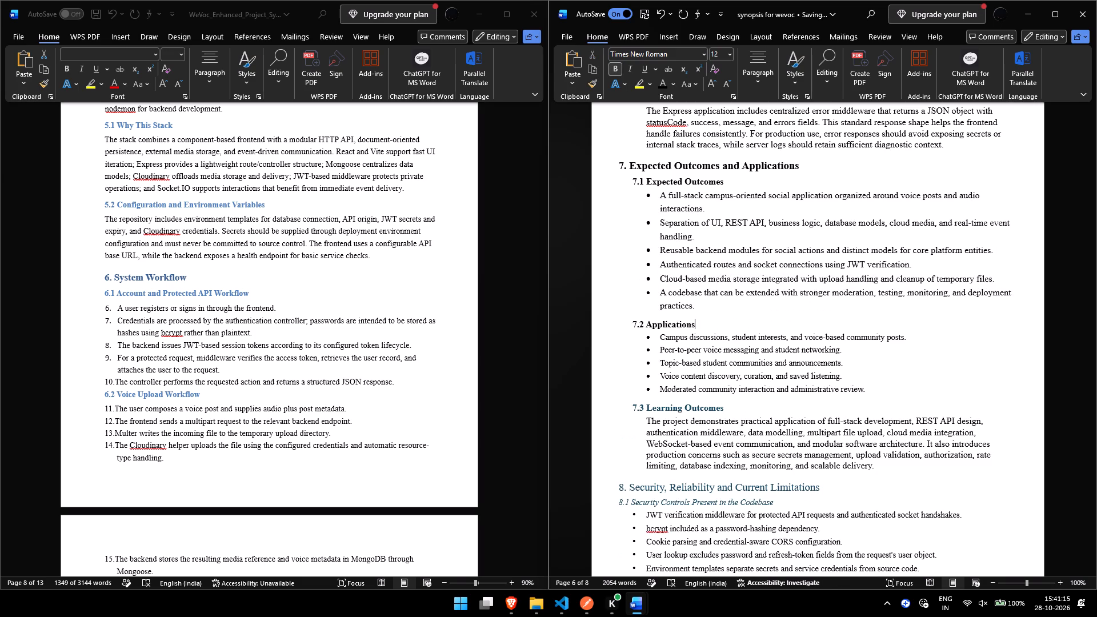
key("Right")
key("Right")
key("shift+Down")
key("ctrl+shift+Down")
key("ctrl+shift+Down")
key("ctrl+shift+Down")
key("ctrl+shift+Down")
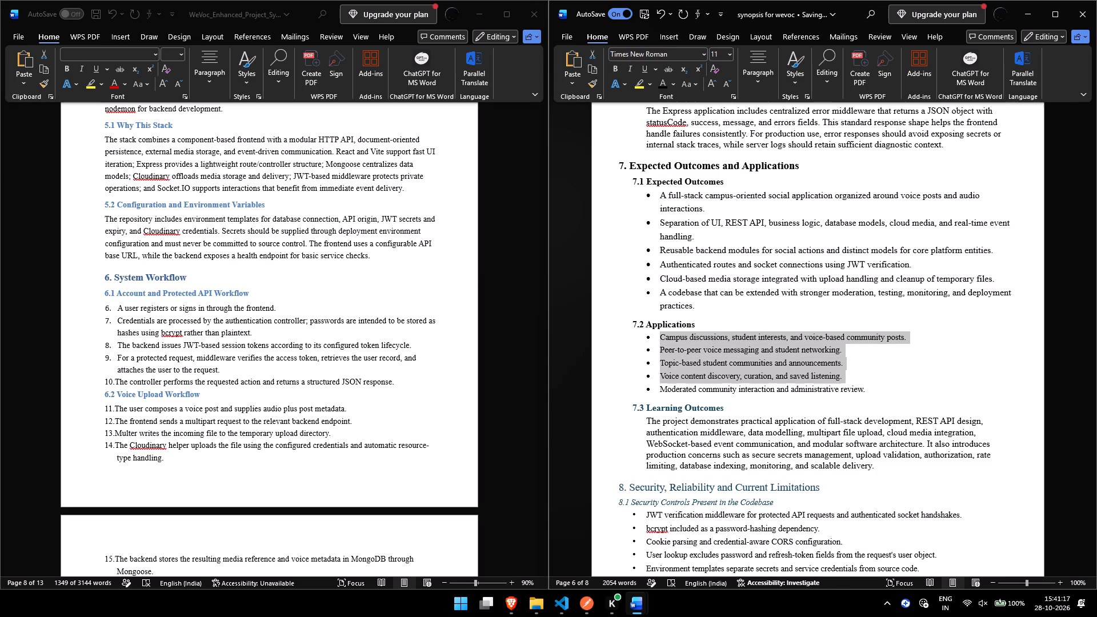
key("ctrl+shift+Left")
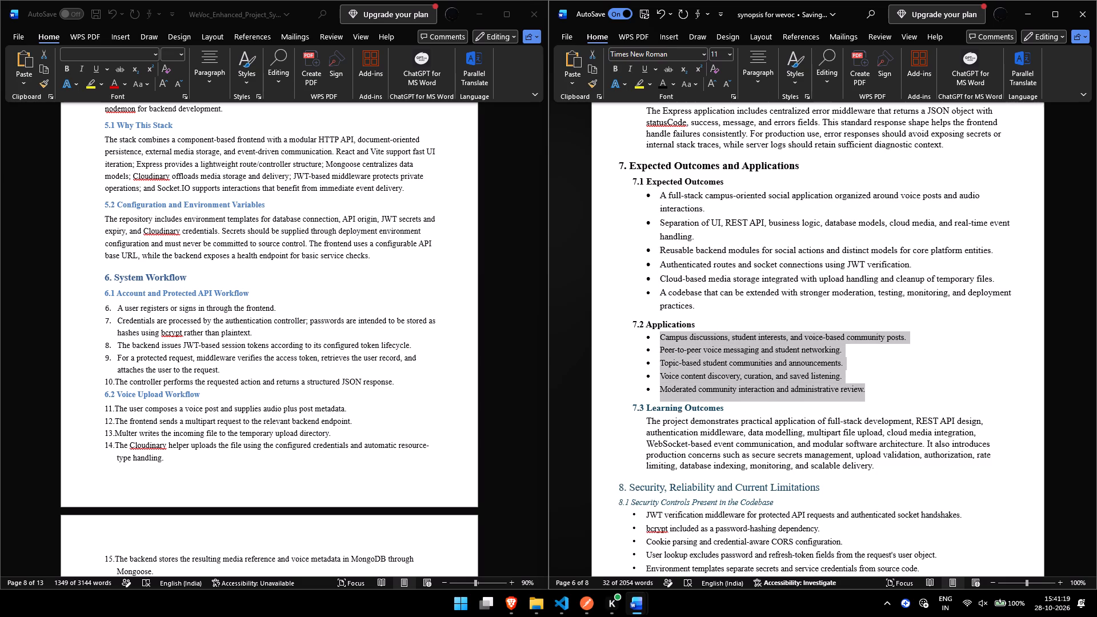
key("ctrl+shift+period")
Change the text colour of the 7.3 Learning Outcomes heading to black.
key("Down")
key("Down")
key("Down")
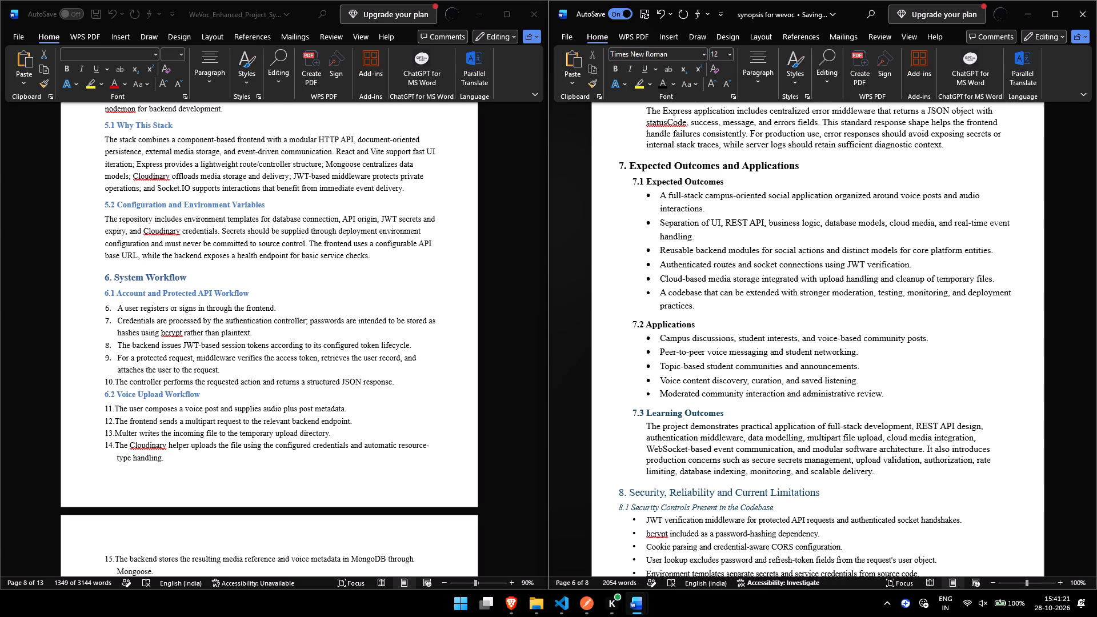
key("Up")
key("Up")
key("ctrl+shift+Left")
key("ctrl+shift+Left")
key("ctrl+shift+Left")
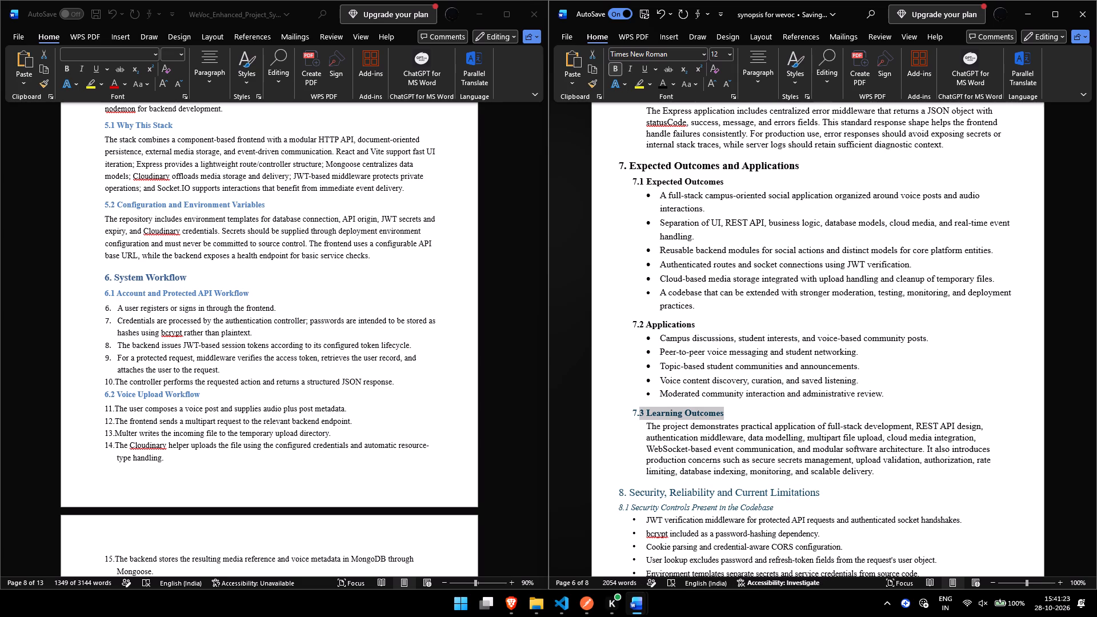
key("ctrl+shift+Left")
key("ctrl+shift+Left")
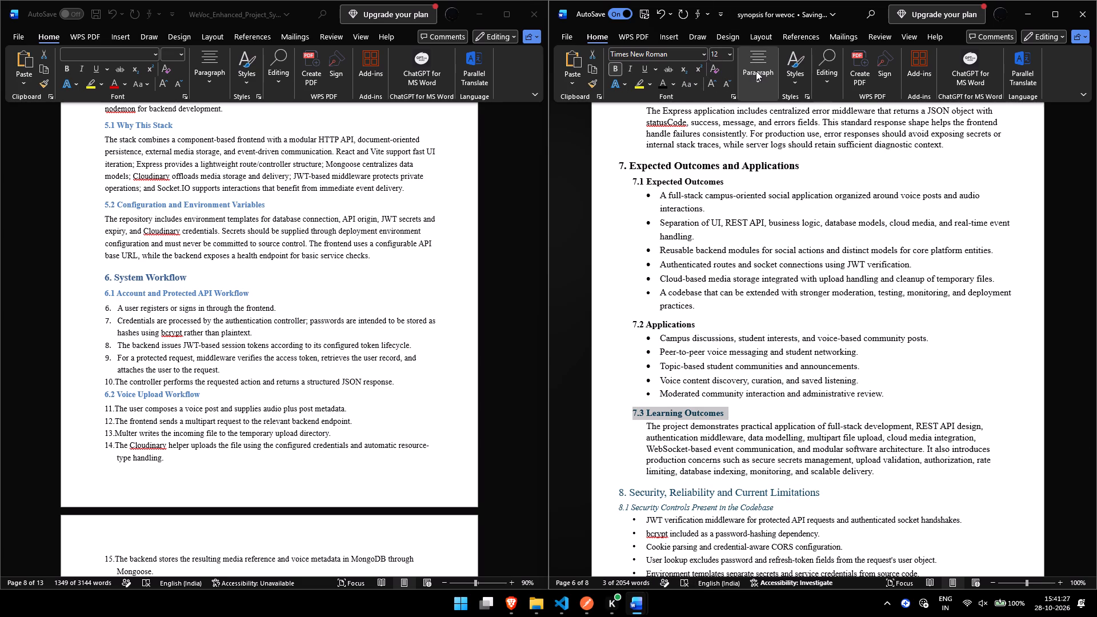
left_click(661, 85)
left_click(796, 425)
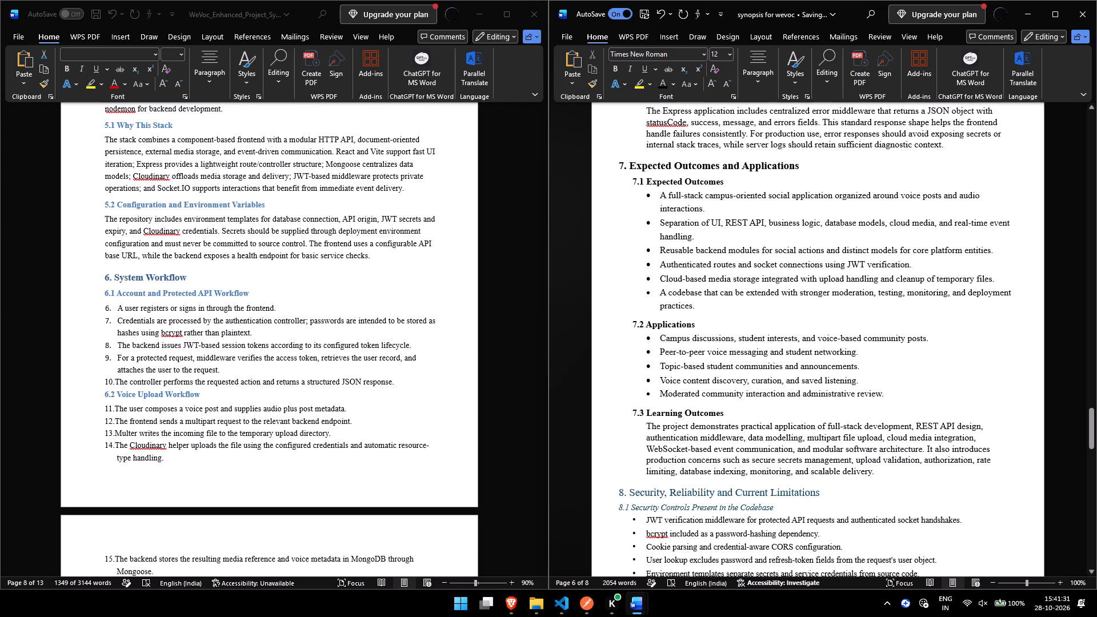
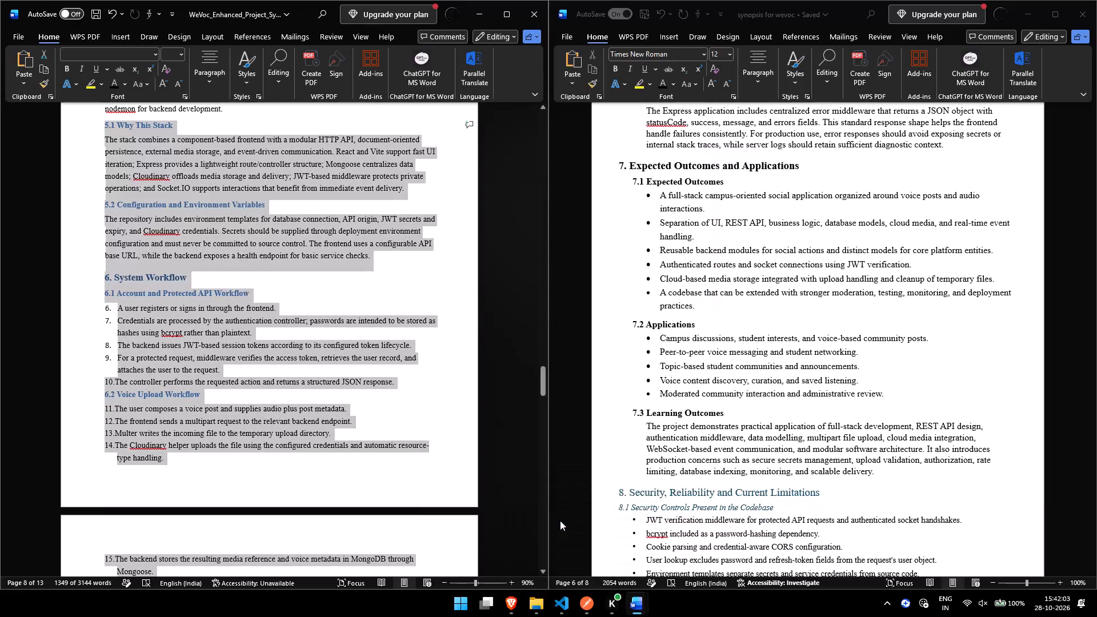
Make the heading "8. Security, Reliability and Current Limitations" in the synopsis document bold and black.
left_click(475, 291)
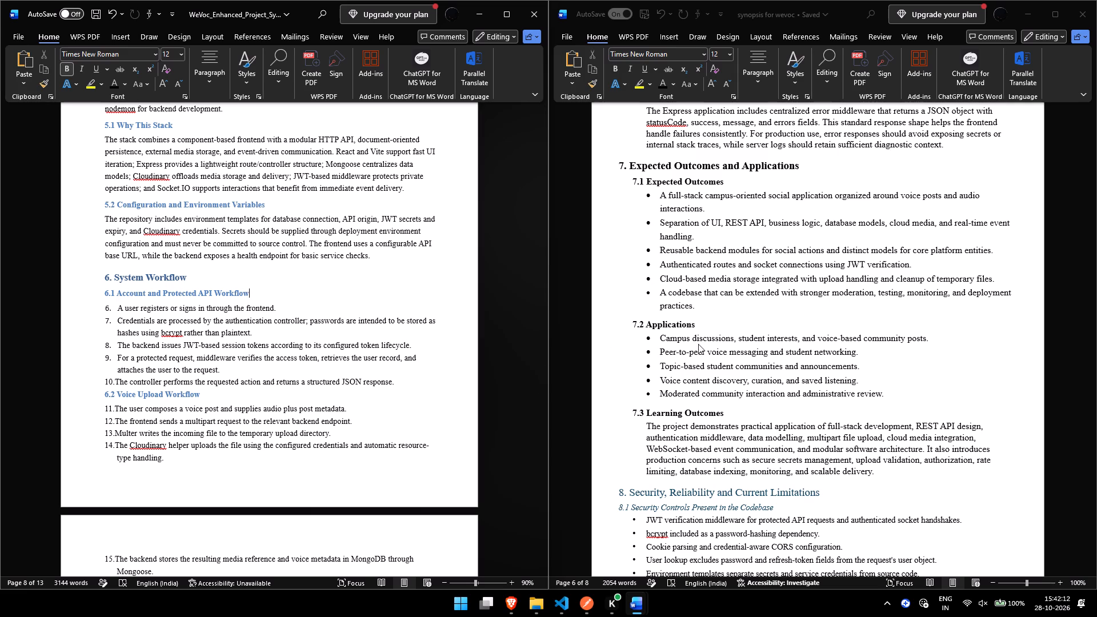
scroll(694, 355, "down", 1)
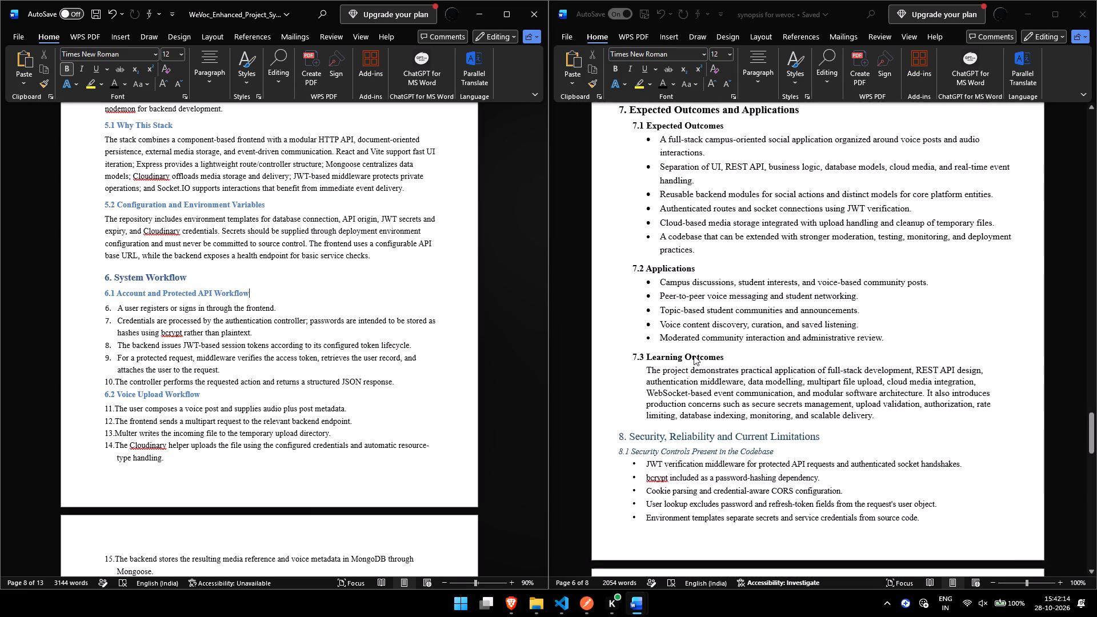
scroll(694, 355, "down", 1)
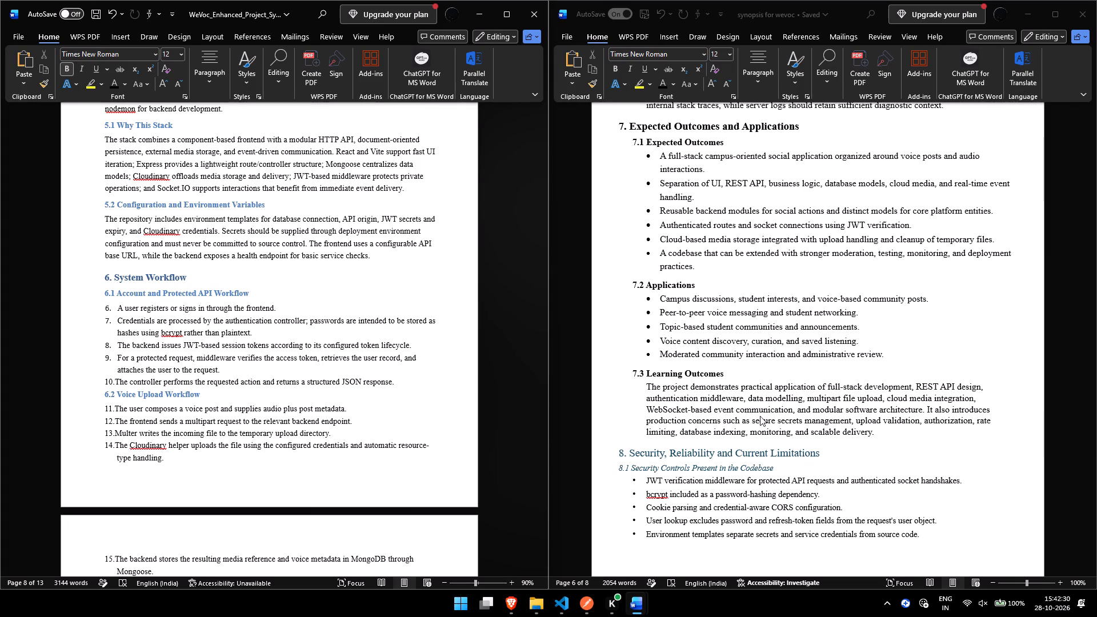
scroll(759, 434, "down", 1)
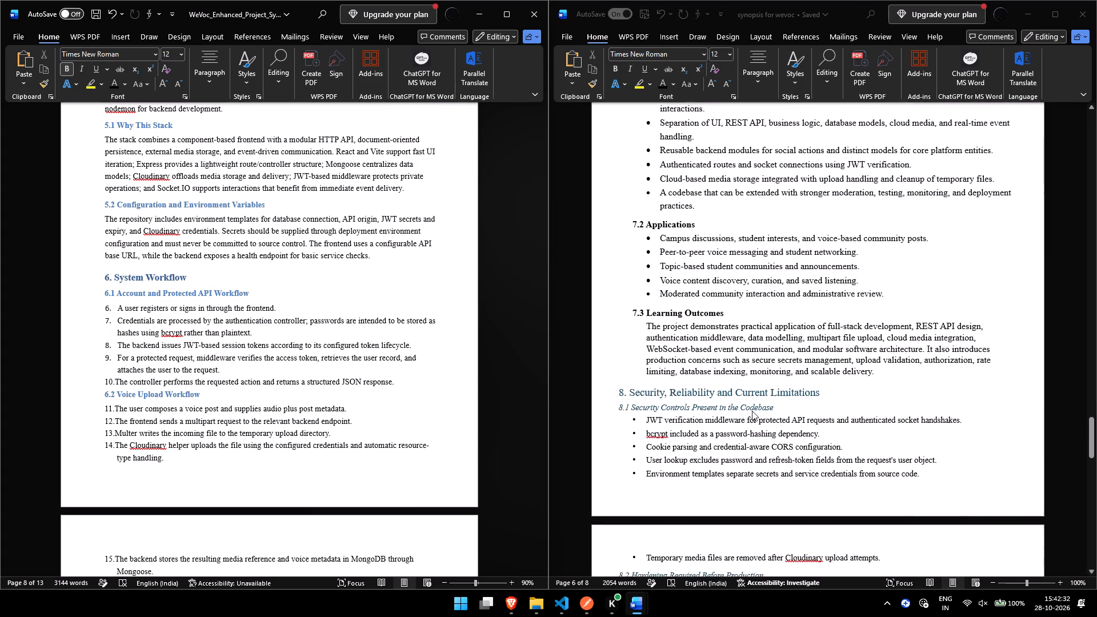
left_click(631, 384)
key("Left")
key("Left")
key("Left")
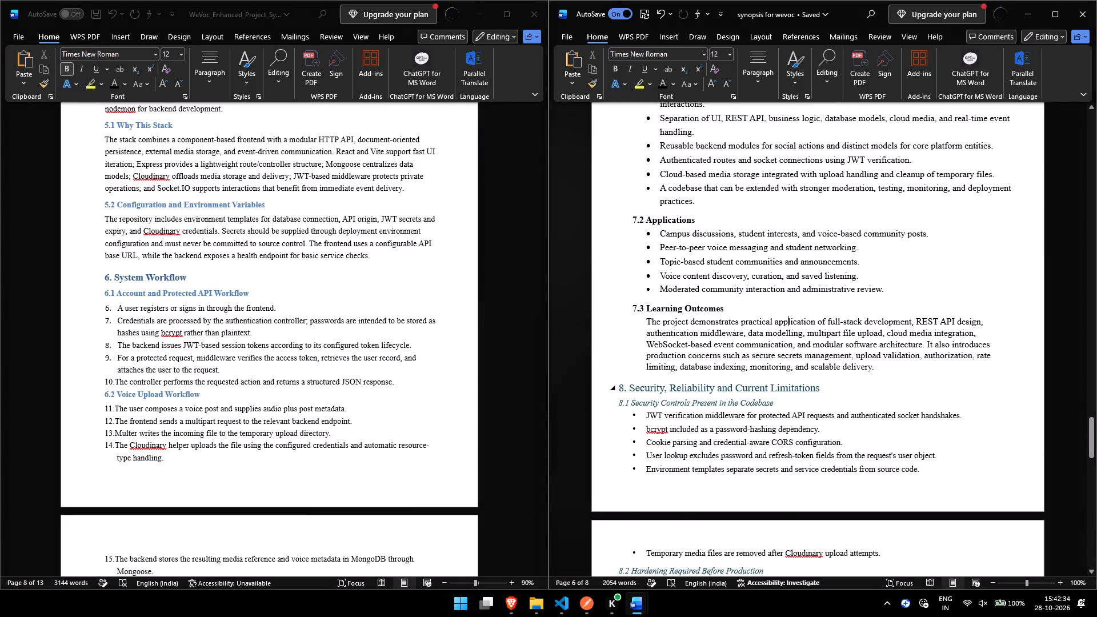
key("Down")
key("Down")
key("Down")
key("Down")
key("Down")
key("Right")
key("Right")
key("Right")
key("Right")
key("Right")
key("Right")
key("Right")
key("Right")
key("ctrl+shift+Left")
key("ctrl+shift+Left")
key("ctrl+shift+Left")
key("ctrl+shift+Left")
key("ctrl+shift+Left")
key("ctrl+shift+Left")
key("ctrl+shift+Left")
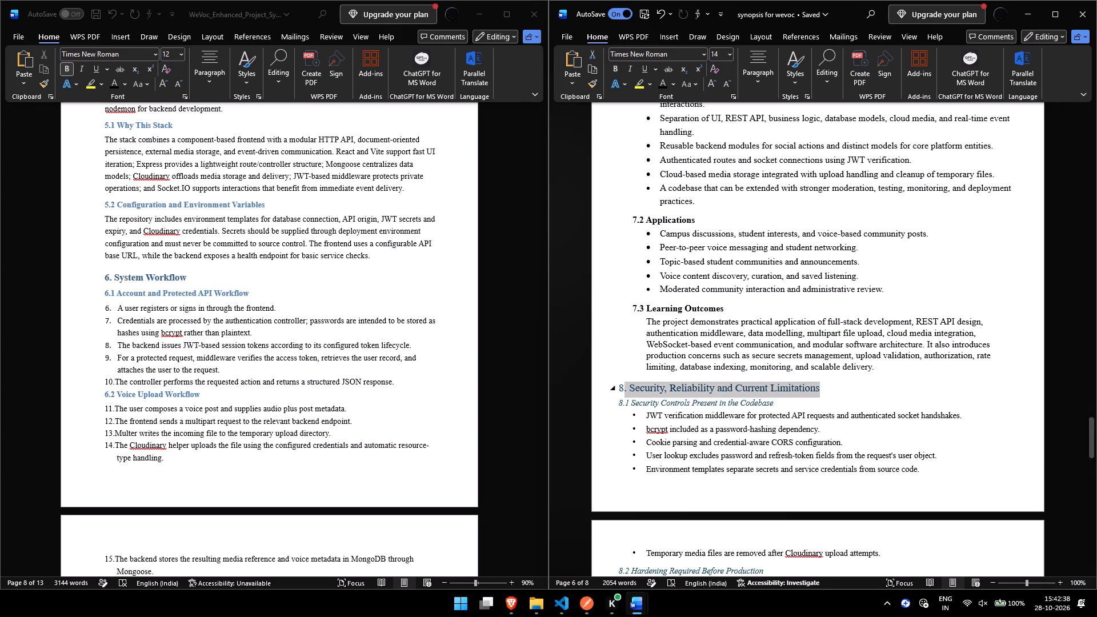
key("ctrl+shift+Left")
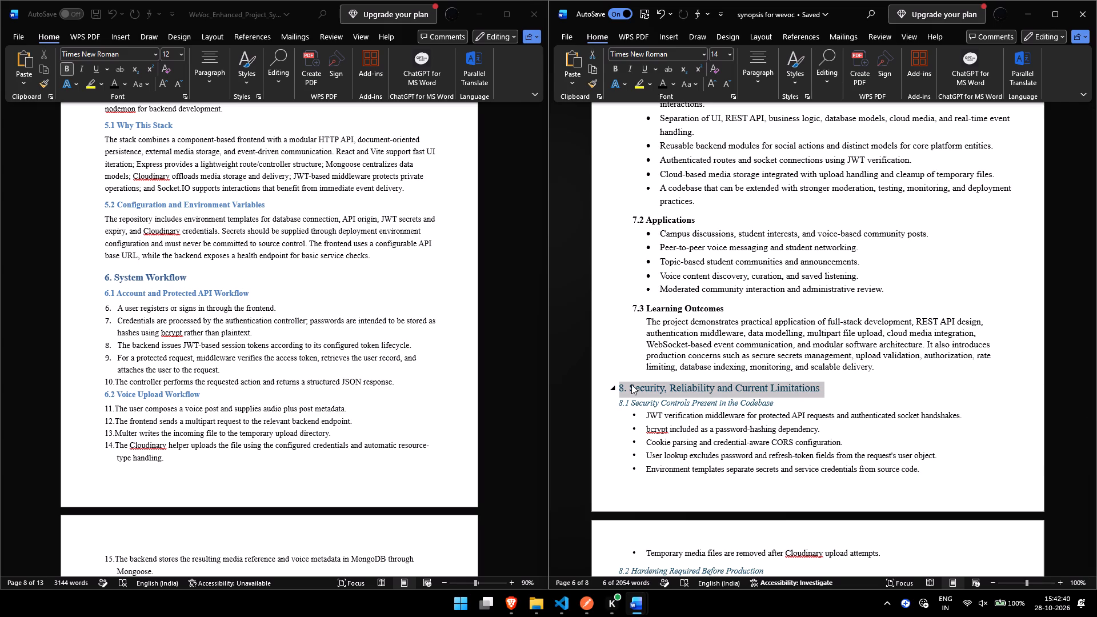
key("ctrl+b")
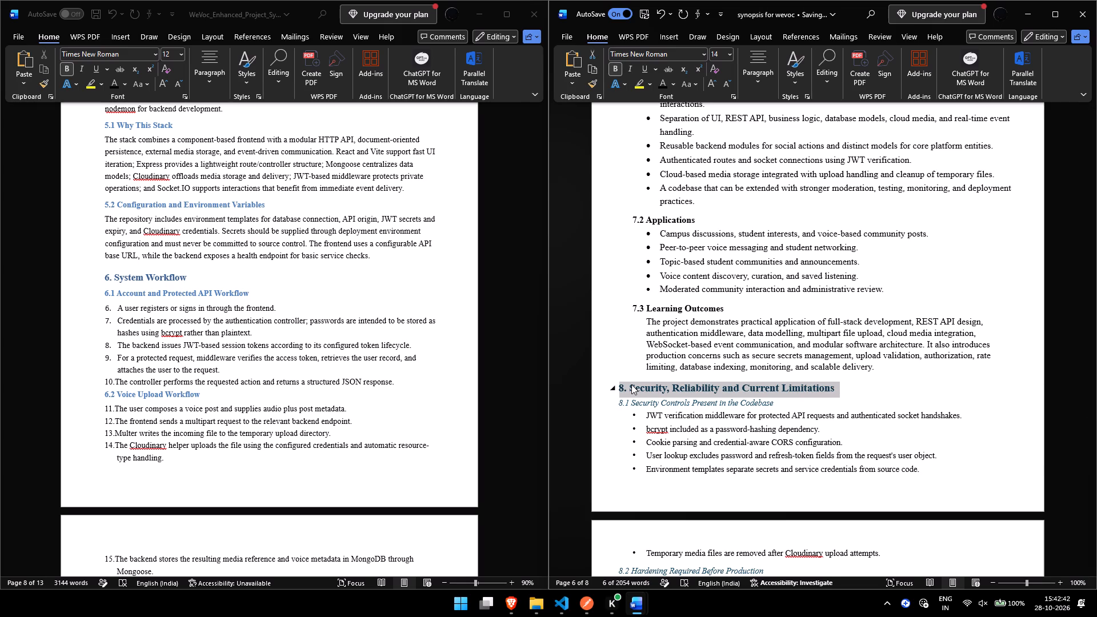
left_click(664, 83)
key("Right")
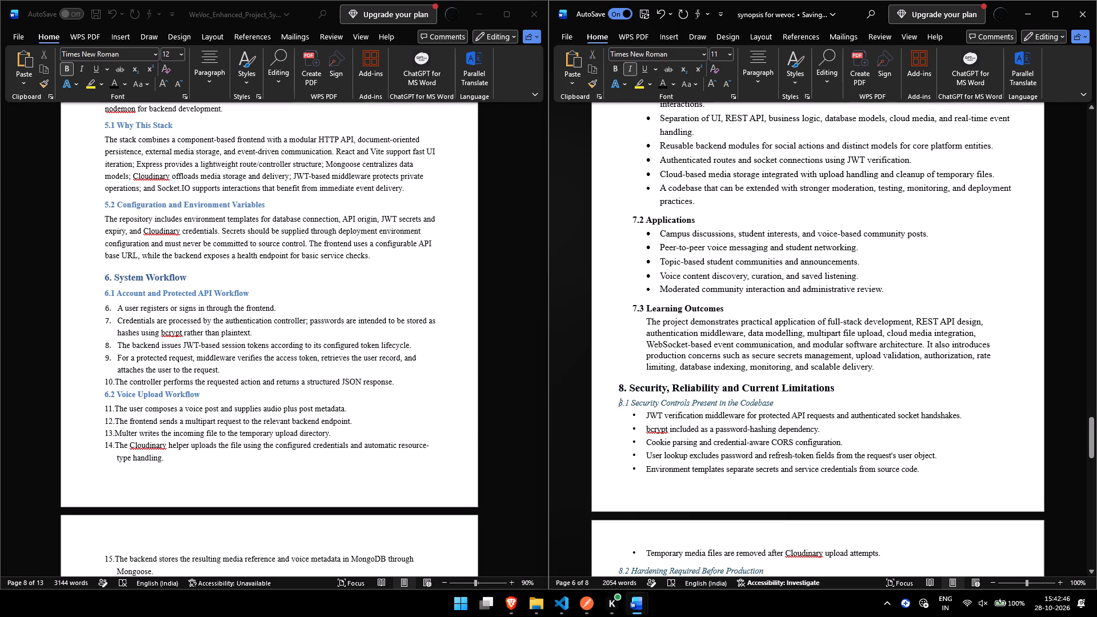
Indent everything in section 8, from the 8.1 heading through the 8.3 Responsible Anonymity paragraph, by one level.
key("shift+Down")
key("shift+Down")
key("shift+Down")
key("shift+Down")
key("shift+Down")
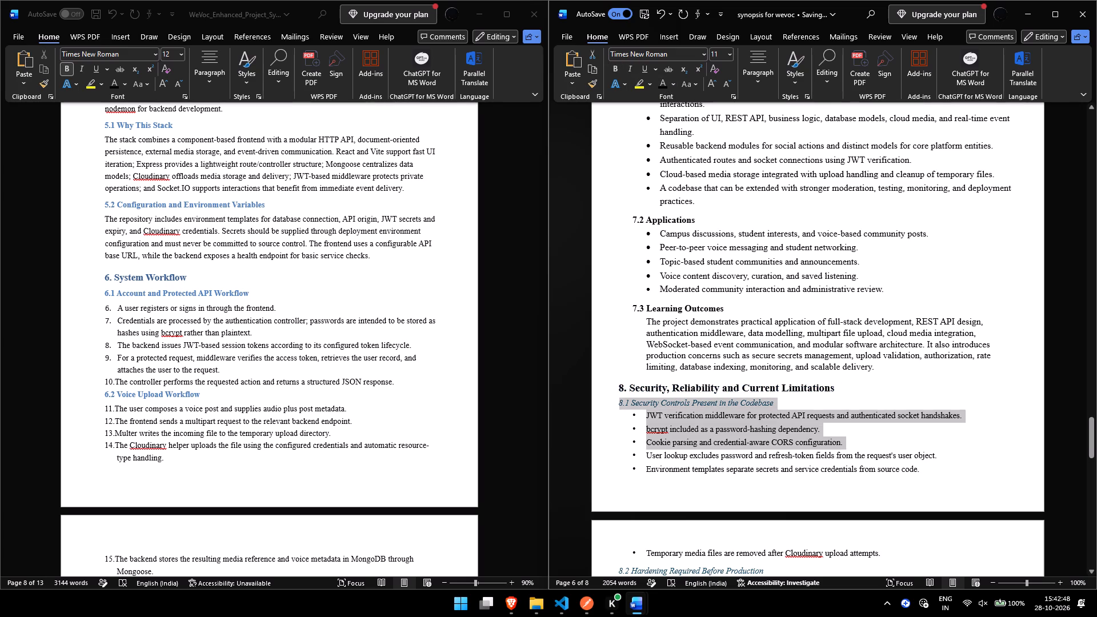
key("shift+Down")
key("shift+Down")
key("shift+Down")
key("shift+Down")
key("shift+Down")
key("shift+Down")
key("shift+Down")
key("shift+Down")
key("shift+Down")
key("shift+Down")
key("shift+Down")
key("shift+Down")
key("shift+Down")
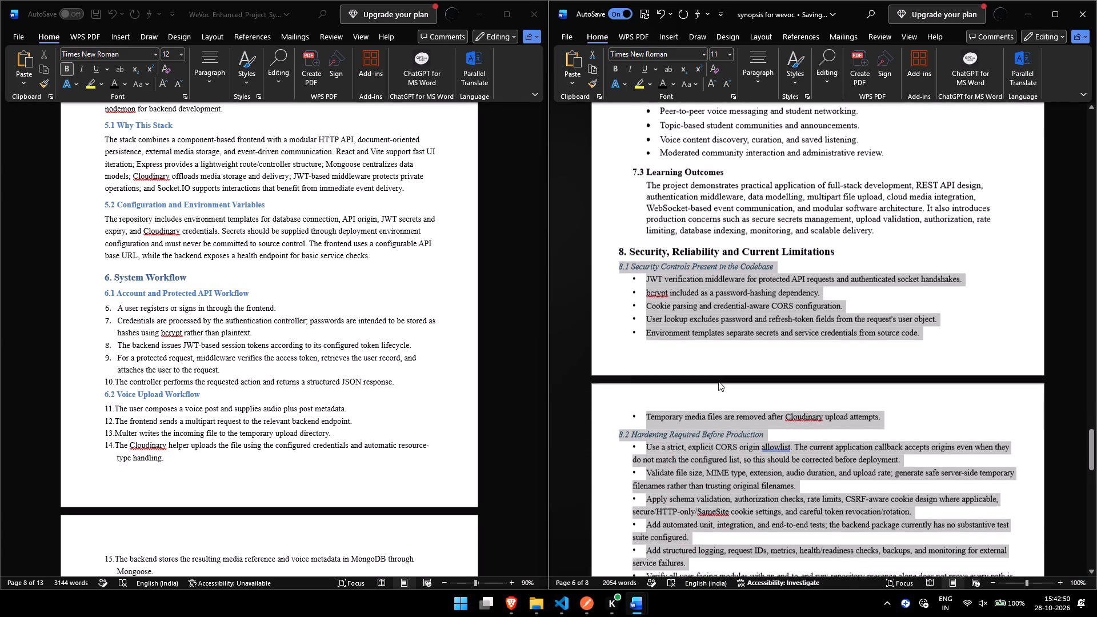
key("shift+Down")
key("shift+Down")
key("shift+Down")
key("shift+Down")
key("shift+Down")
key("shift+Down")
key("shift+Down")
key("shift+Down")
key("shift+Down")
key("shift+Up")
key("shift+Up")
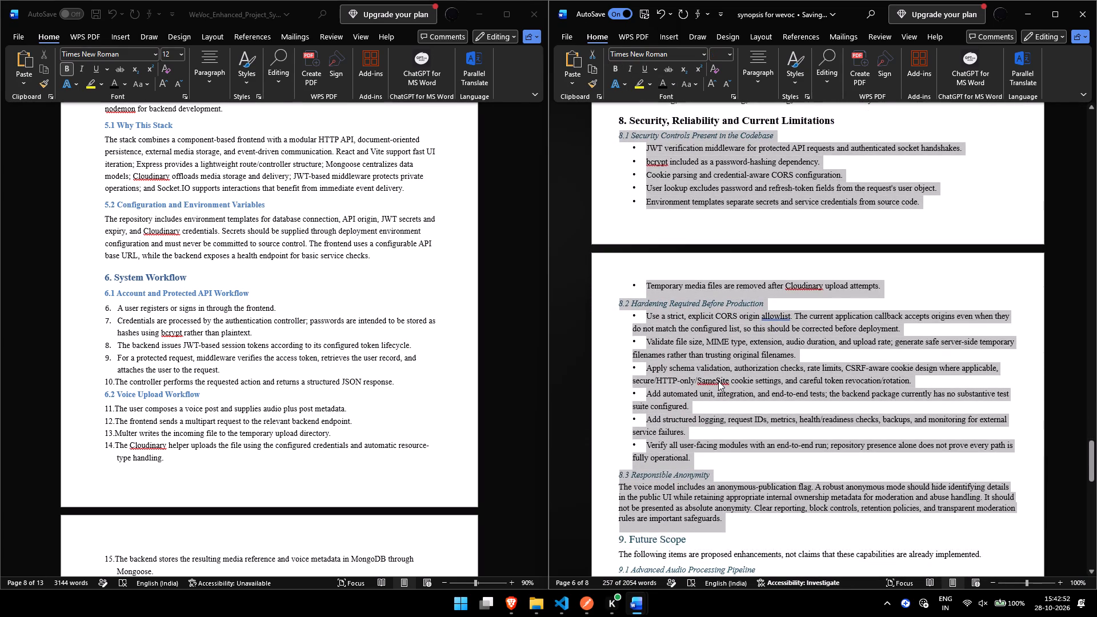
key("shift+Left")
key("Tab")
Format the heading "8.1 Security Controls Present in the Codebase" as bold, non-italic, 12 pt and black.
key("Up")
key("Up")
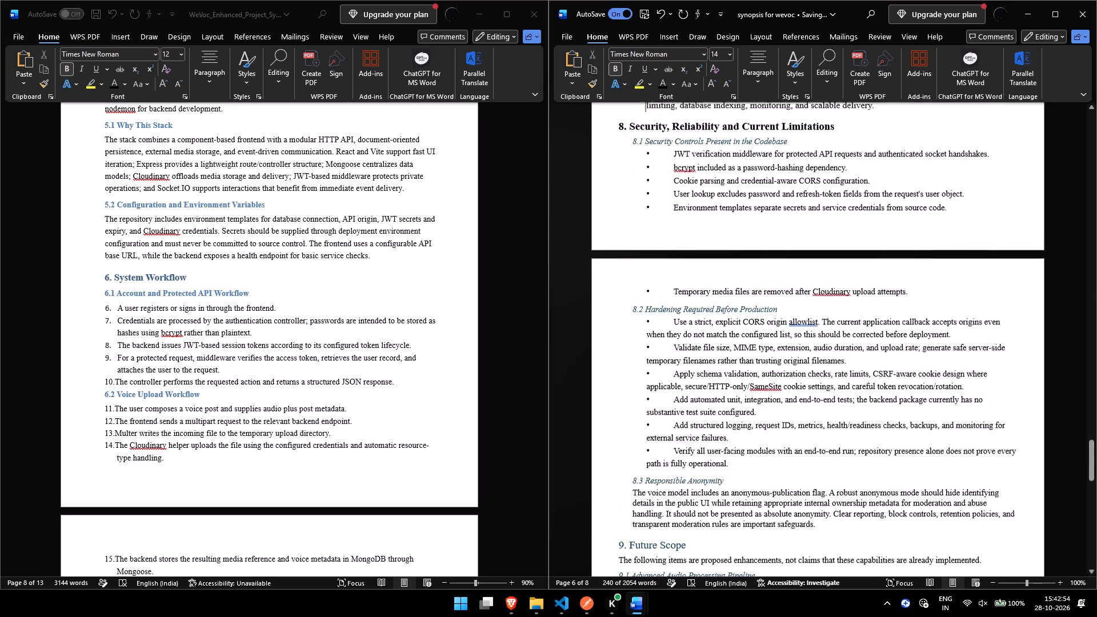
key("Up")
key("Down")
key("Down")
key("Down")
key("ctrl+shift+Right")
key("ctrl+shift+Right")
key("ctrl+shift+Right")
key("ctrl+shift+Right")
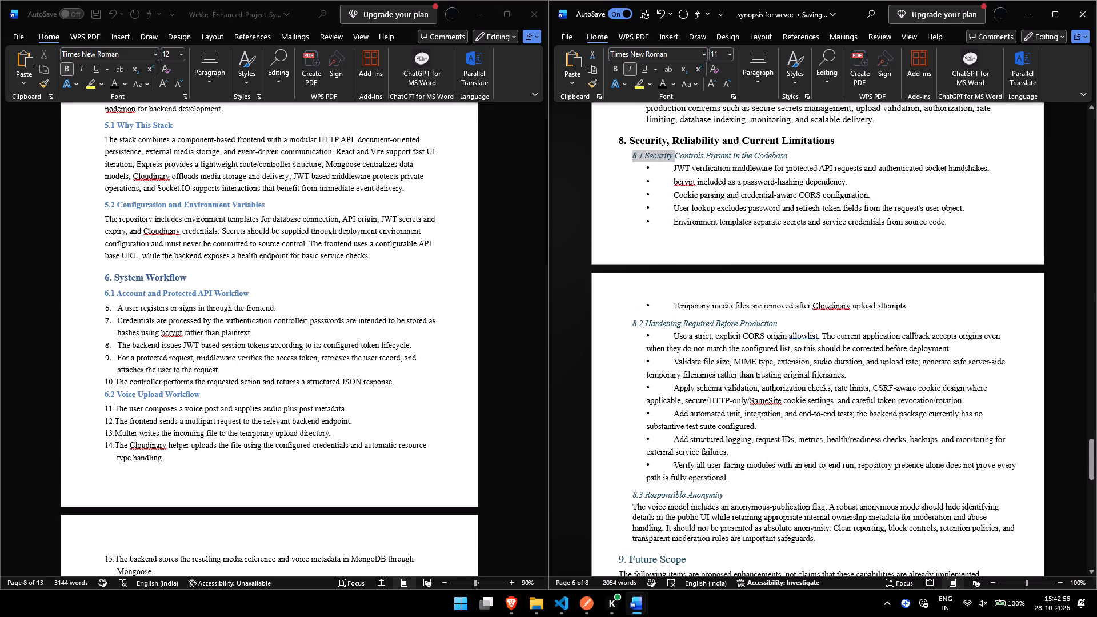
key("ctrl+shift+Right")
key("ctrl+shift+Right")
key("ctrl+shift+Right")
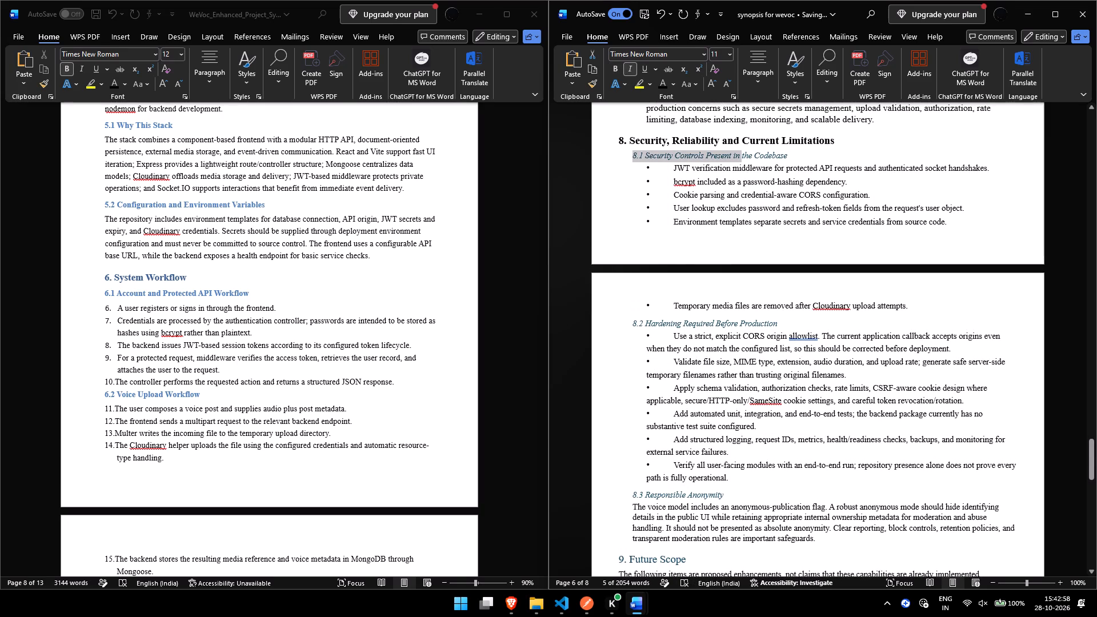
key("ctrl+shift+Right")
key("ctrl+shift+Right")
key("ctrl+shift+Left")
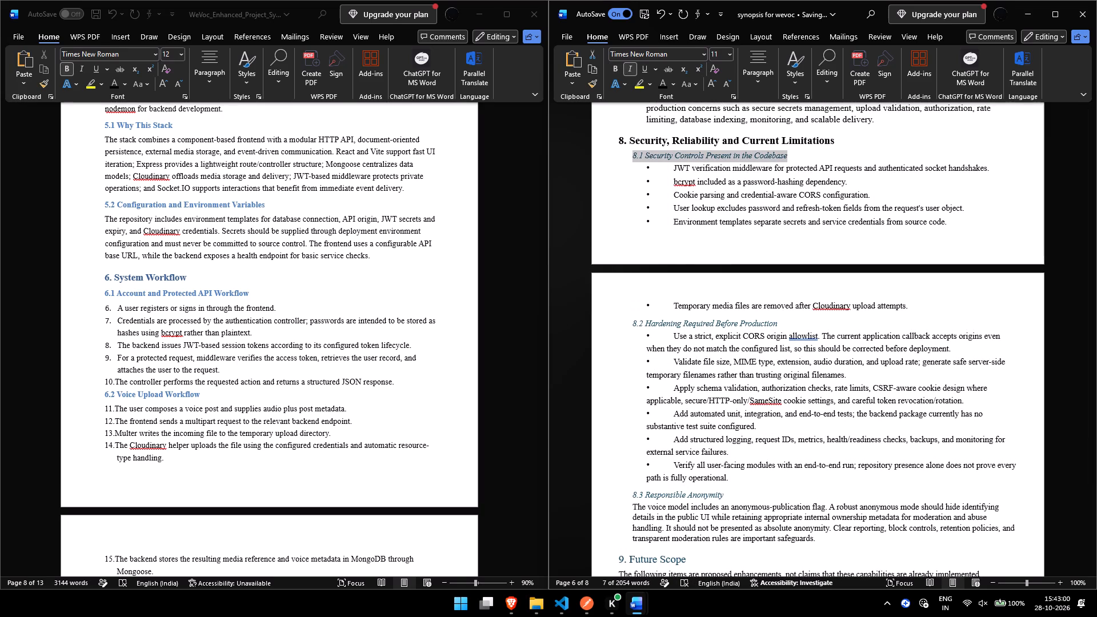
key("ctrl+b")
key("ctrl+i")
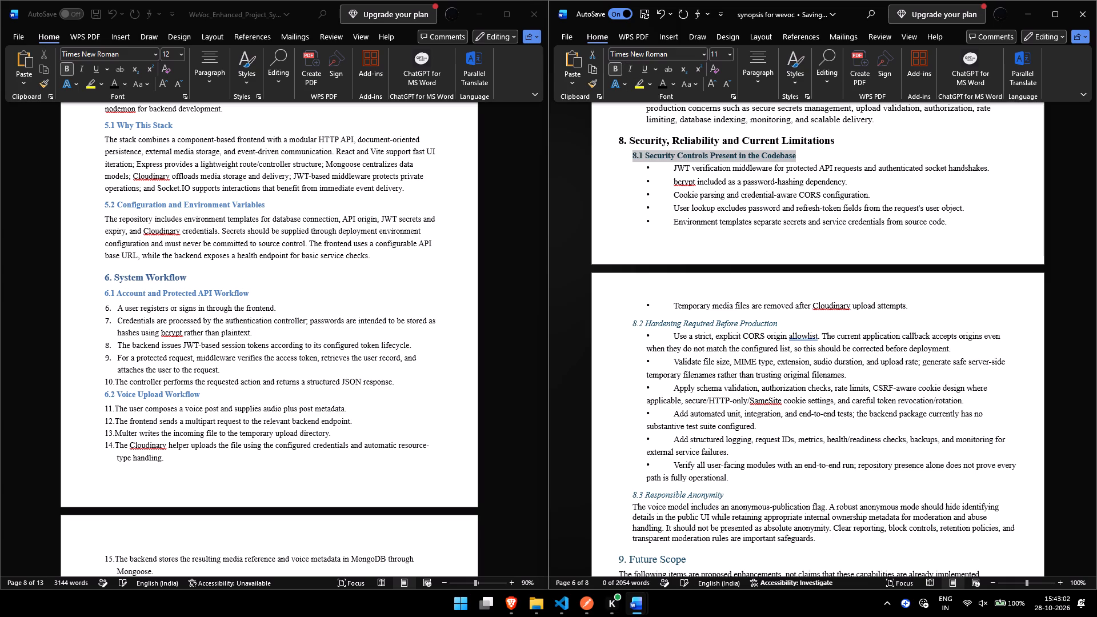
key("ctrl+shift+period")
key("Left")
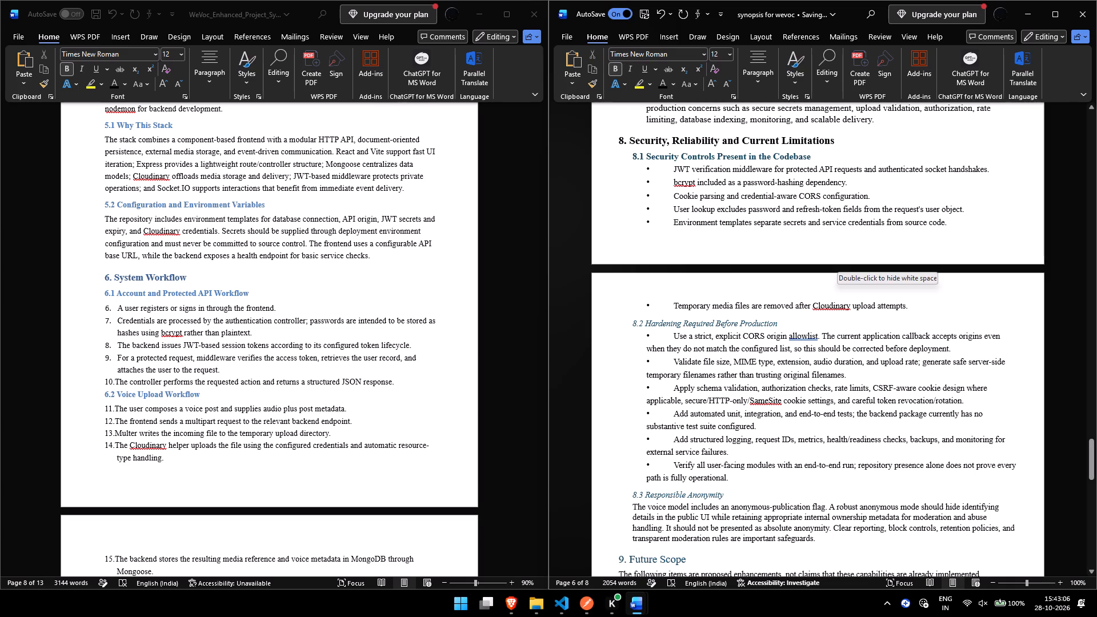
key("ctrl+z")
key("ctrl+shift+period")
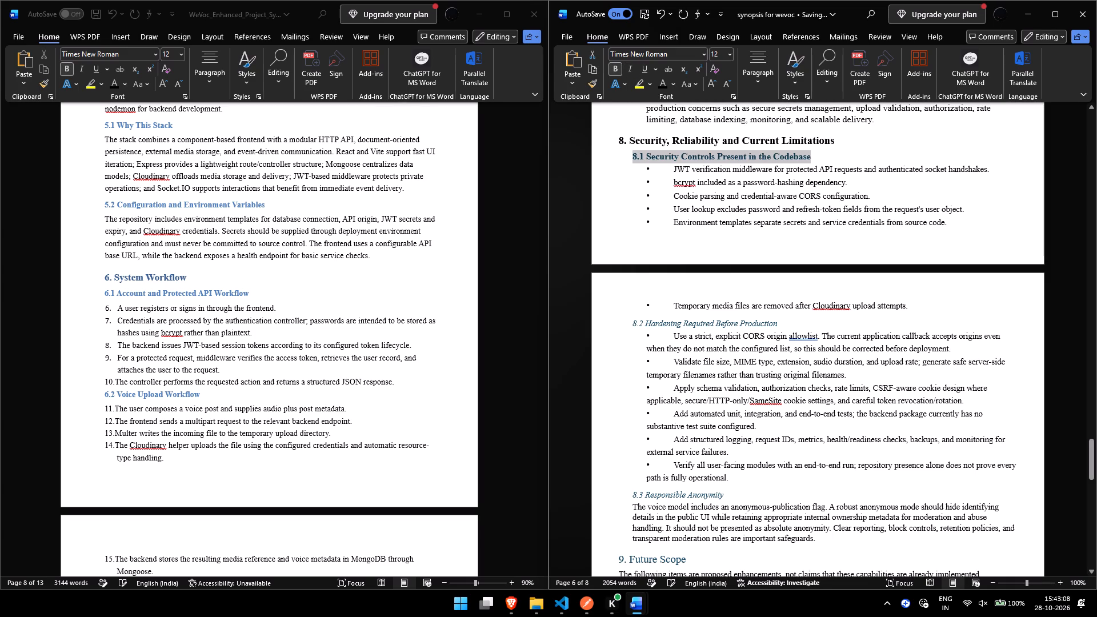
left_click(659, 85)
Remove the existing bullets and indents from the six items under heading 8.1.
left_click(671, 160)
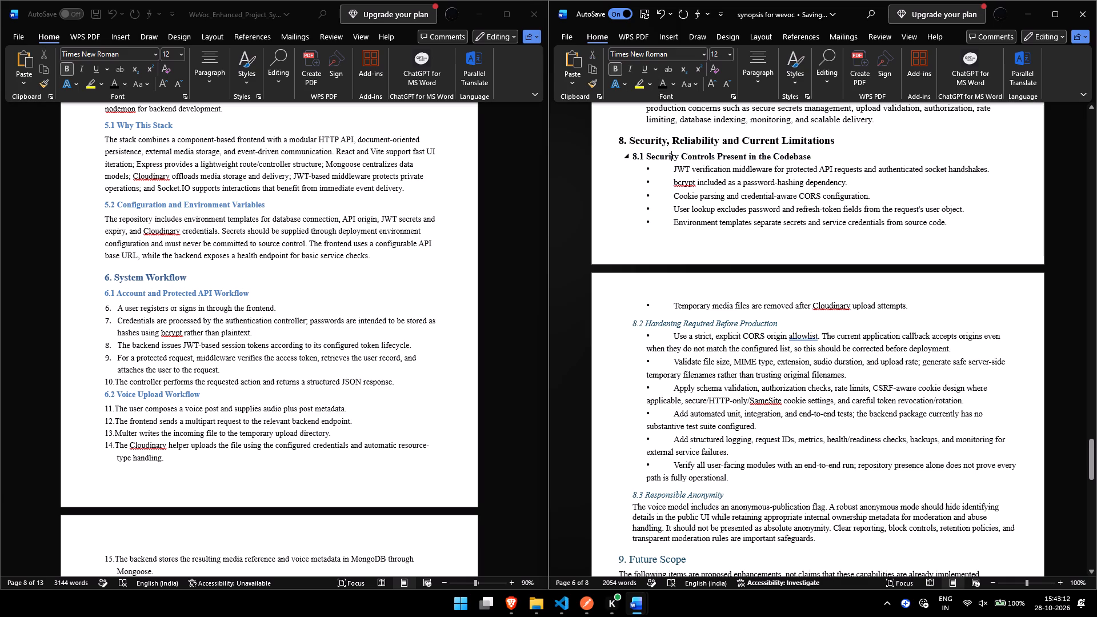
key("Down")
key("BackSpace")
key("BackSpace")
key("Down")
key("BackSpace")
key("BackSpace")
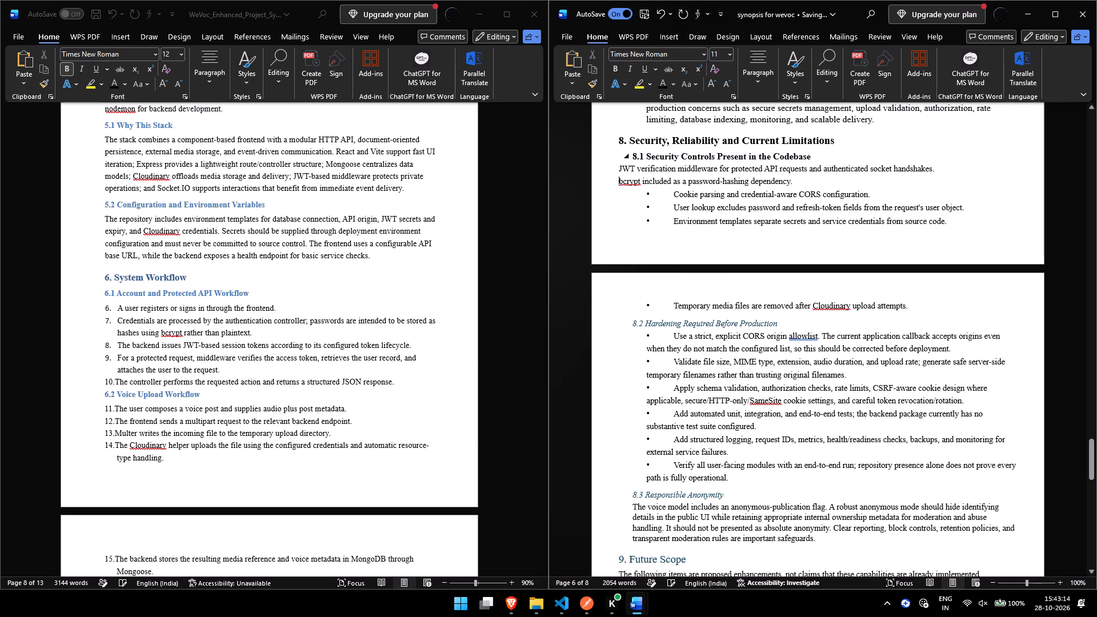
key("Down")
key("BackSpace")
key("BackSpace")
key("Down")
key("BackSpace")
key("BackSpace")
key("Down")
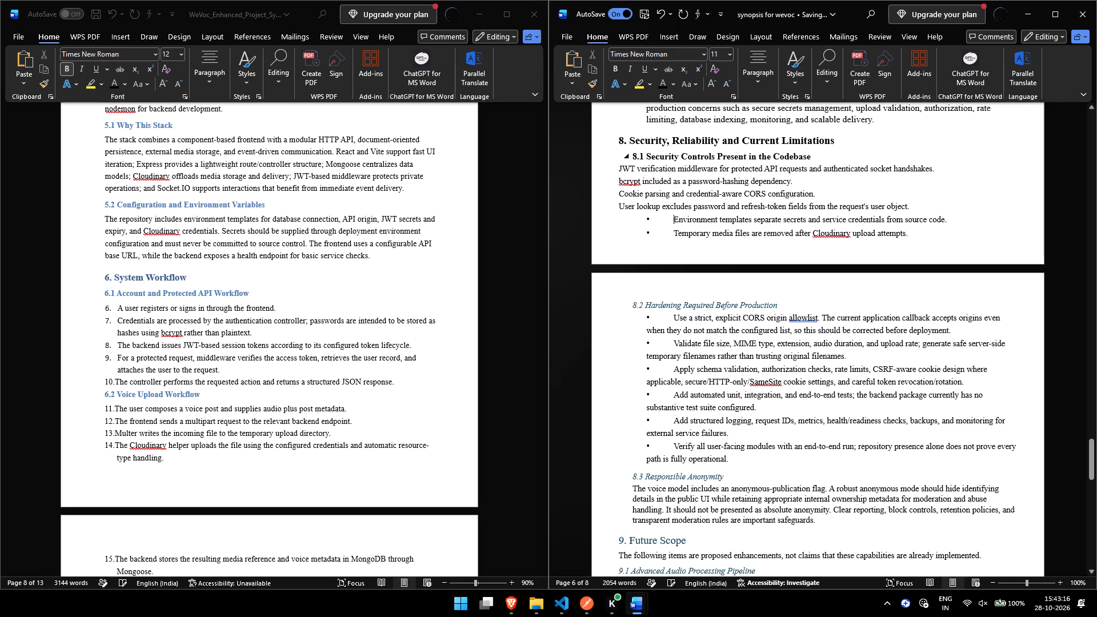
key("BackSpace")
key("BackSpace")
key("Down")
key("BackSpace")
key("BackSpace")
Apply a standard bulleted list to the six lines under heading 8.1 and indent the list one level.
key("Up")
key("Up")
key("Up")
key("Up")
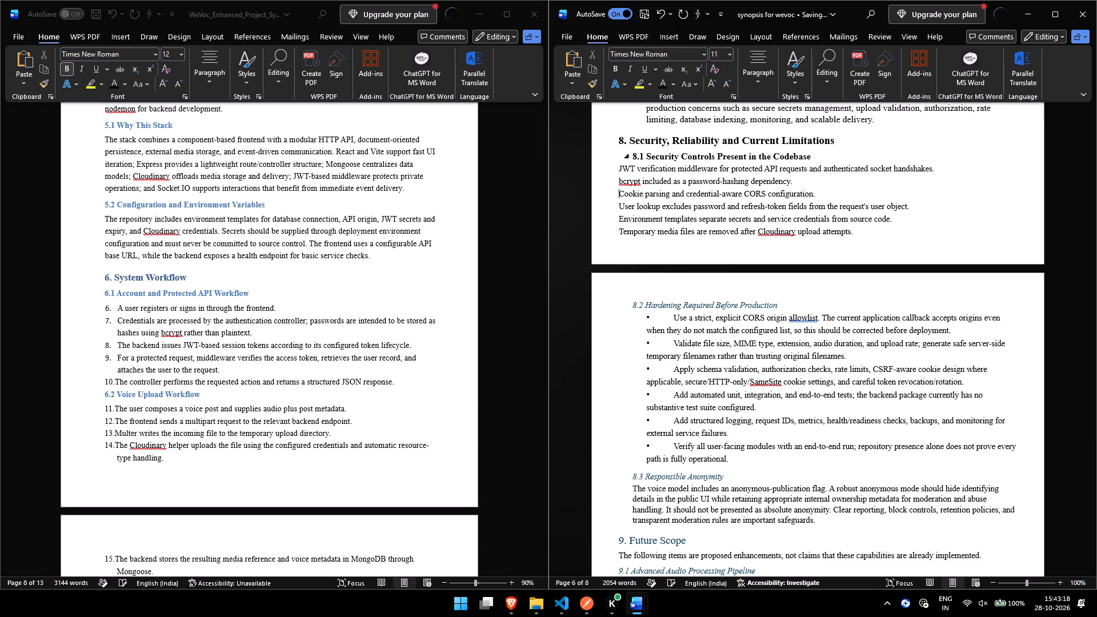
key("Up")
key("shift+Down")
key("shift+Down")
key("shift+Down")
key("shift+Down")
key("shift+Down")
key("shift+Down")
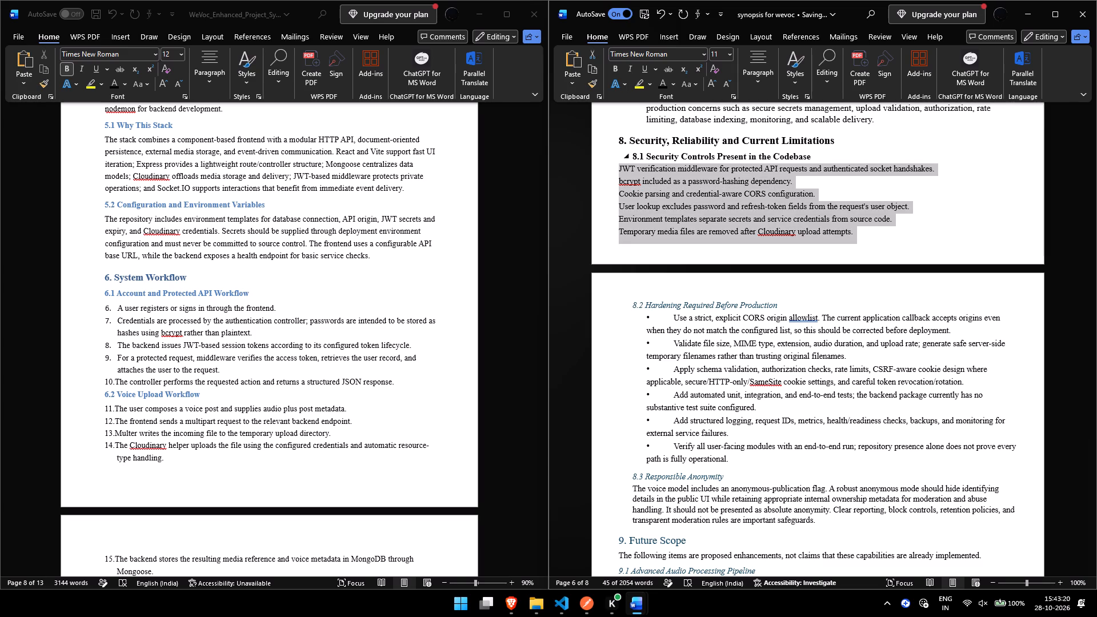
key("shift+Left")
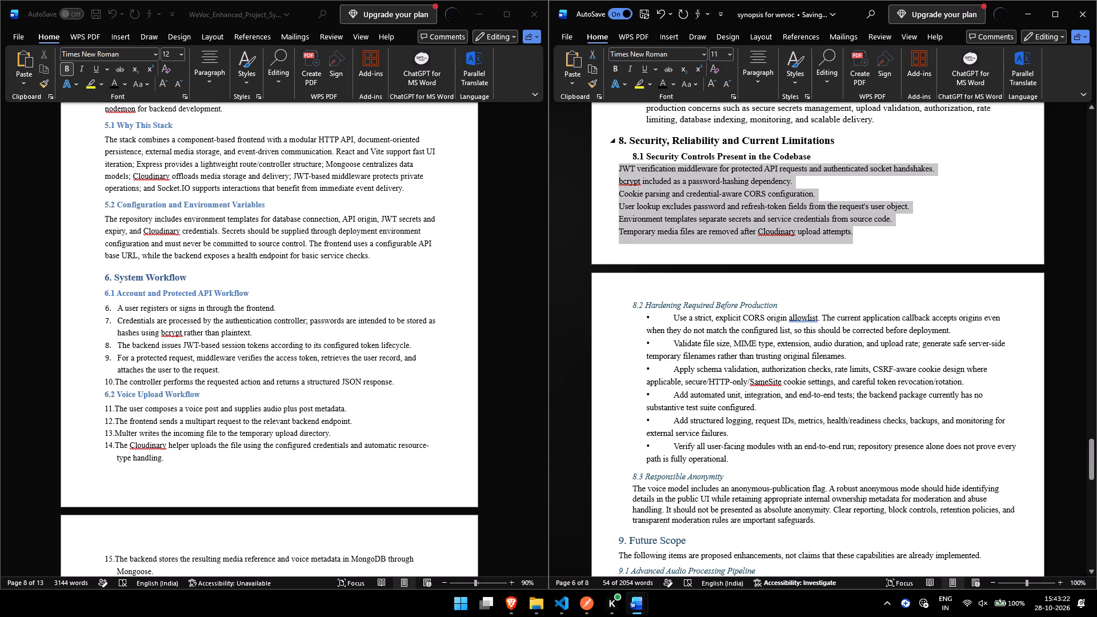
left_click(751, 74)
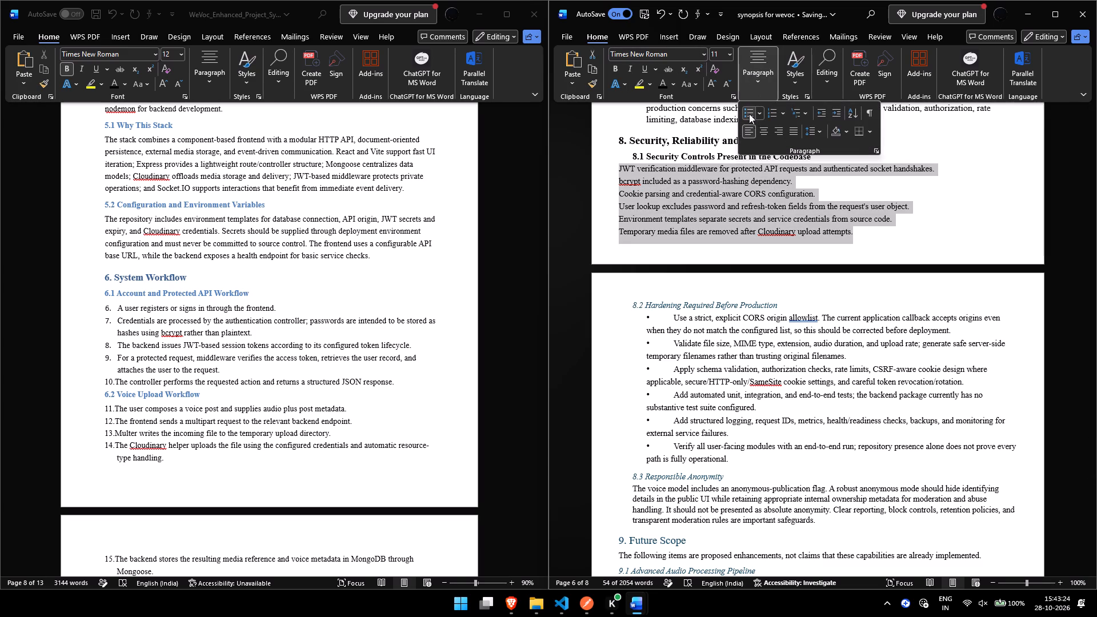
left_click(748, 113)
key("Tab")
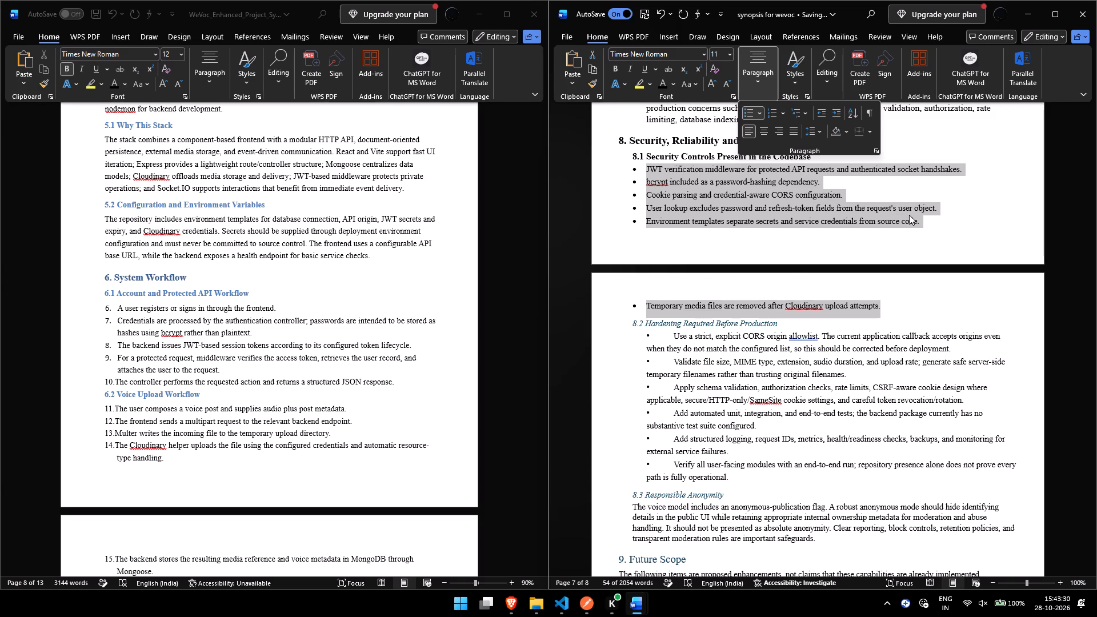
left_click(891, 378)
key("Tab")
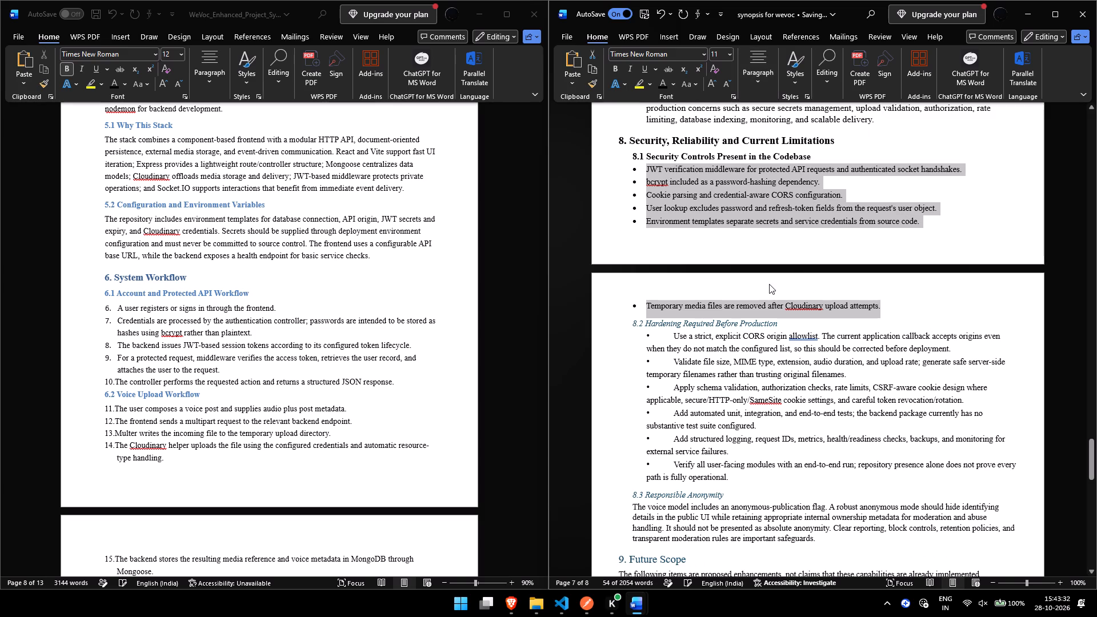
Format the heading "8.2 Hardening Required Before Production" as bold, non-italic, 12 pt and black.
key("Up")
key("Down")
key("Down")
key("Down")
key("Down")
key("Down")
key("Down")
key("Down")
key("Down")
key("Down")
key("Down")
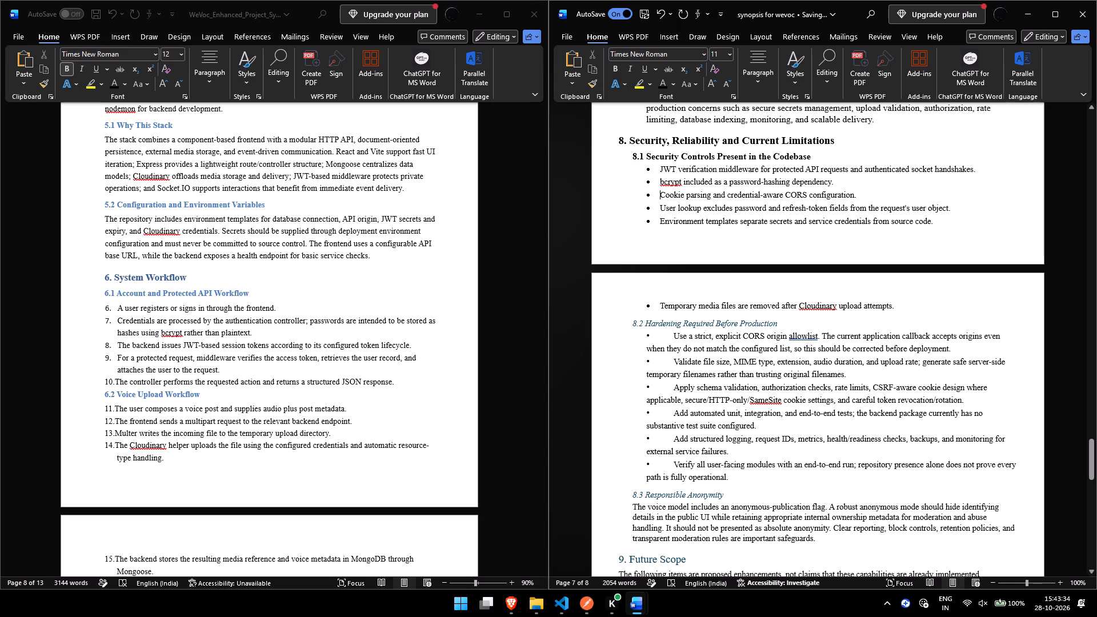
key("Up")
key("Up")
key("Up")
key("Left")
key("Left")
key("Left")
key("Left")
key("Left")
key("Left")
key("Left")
key("ctrl+shift+Right")
key("ctrl+shift+Right")
key("ctrl+shift+Right")
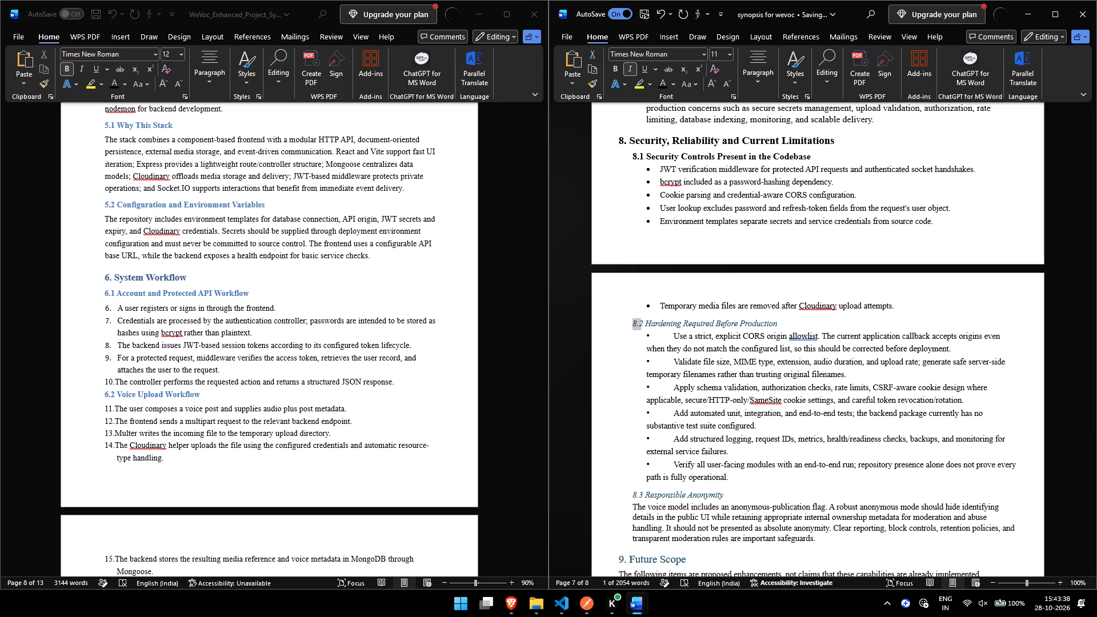
key("ctrl+shift+Right")
key("ctrl+shift+Right")
key("ctrl+shift+Right")
key("ctrl+shift+Right")
key("ctrl+shift+Right")
key("ctrl+shift+Left")
key("ctrl+shift+Left")
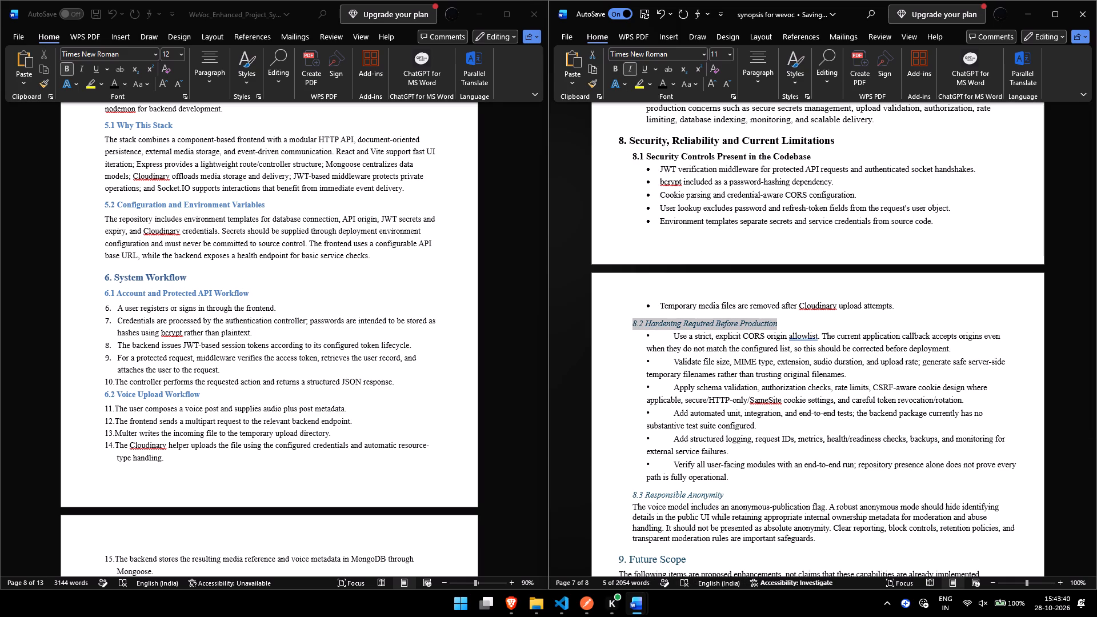
key("ctrl+b")
key("ctrl+i")
key("ctrl+shift+period")
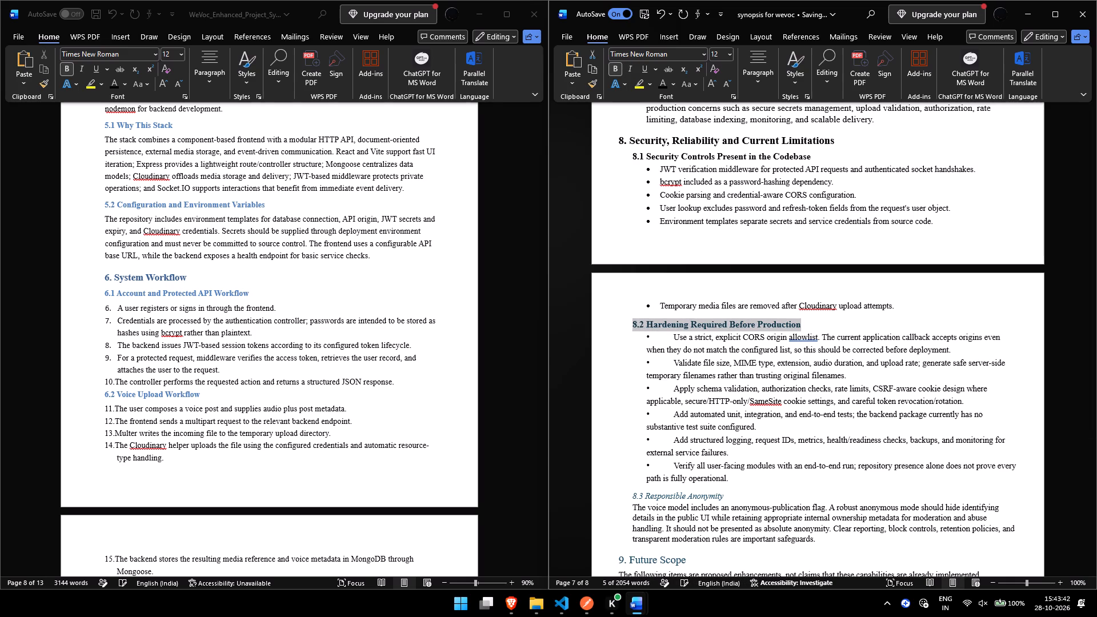
left_click(666, 78)
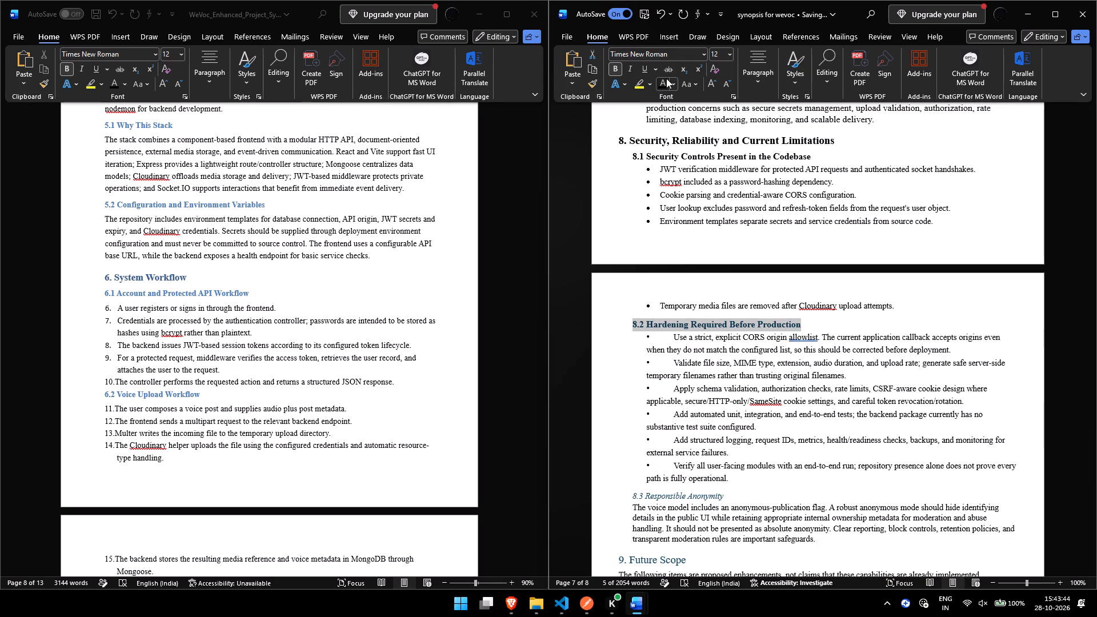
Remove the existing bullets and indents from the six items under heading 8.2.
key("Up")
key("Down")
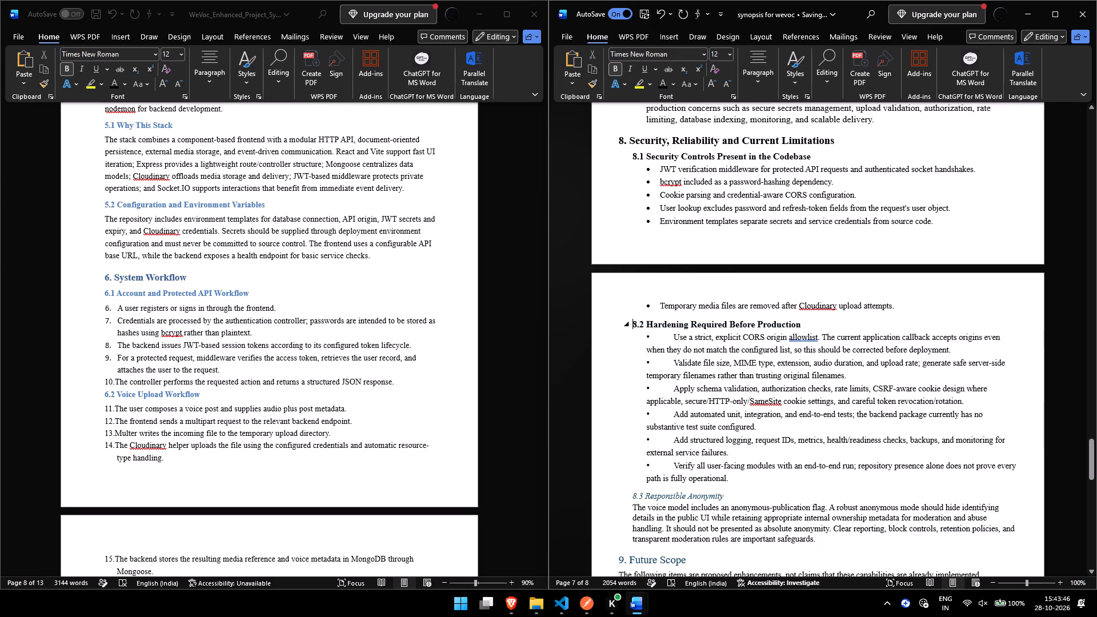
key("Up")
left_click(801, 323)
key("Right")
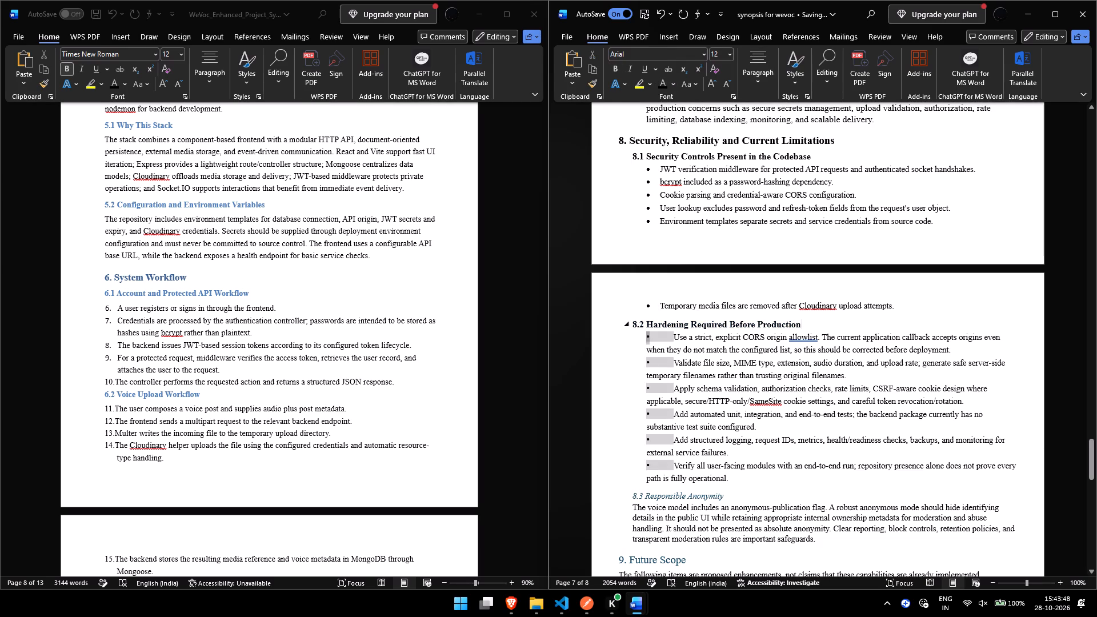
key("Right")
key("Right")
key("Left")
key("BackSpace")
key("BackSpace")
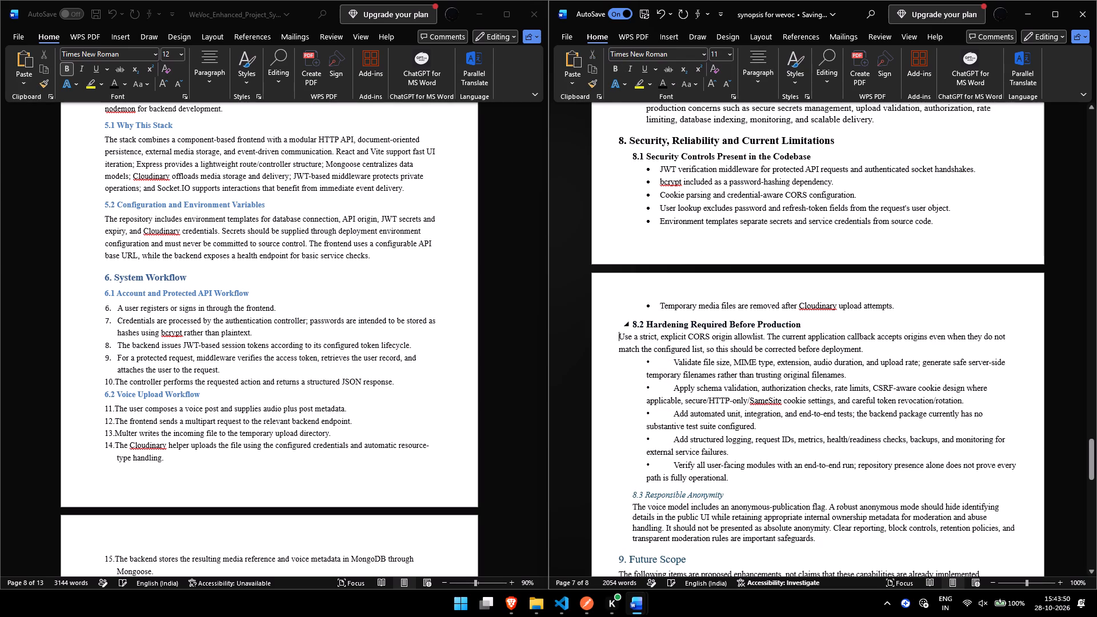
key("Down")
key("Down")
key("BackSpace")
key("BackSpace")
key("Down")
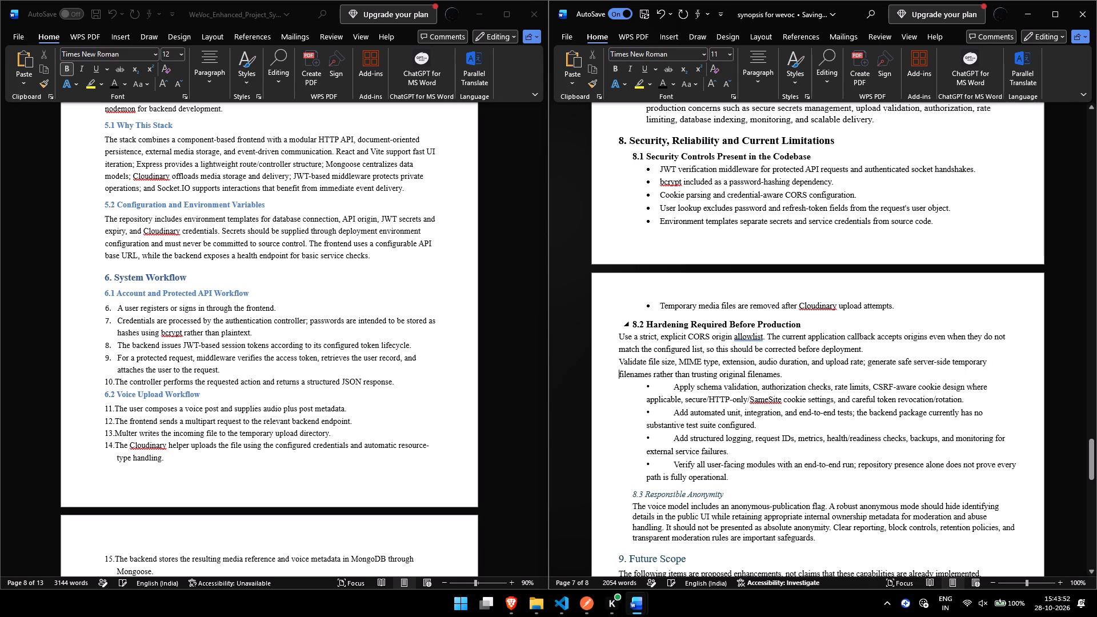
key("Down")
key("BackSpace")
key("BackSpace")
key("Down")
key("Down")
key("BackSpace")
key("BackSpace")
key("Down")
key("Down")
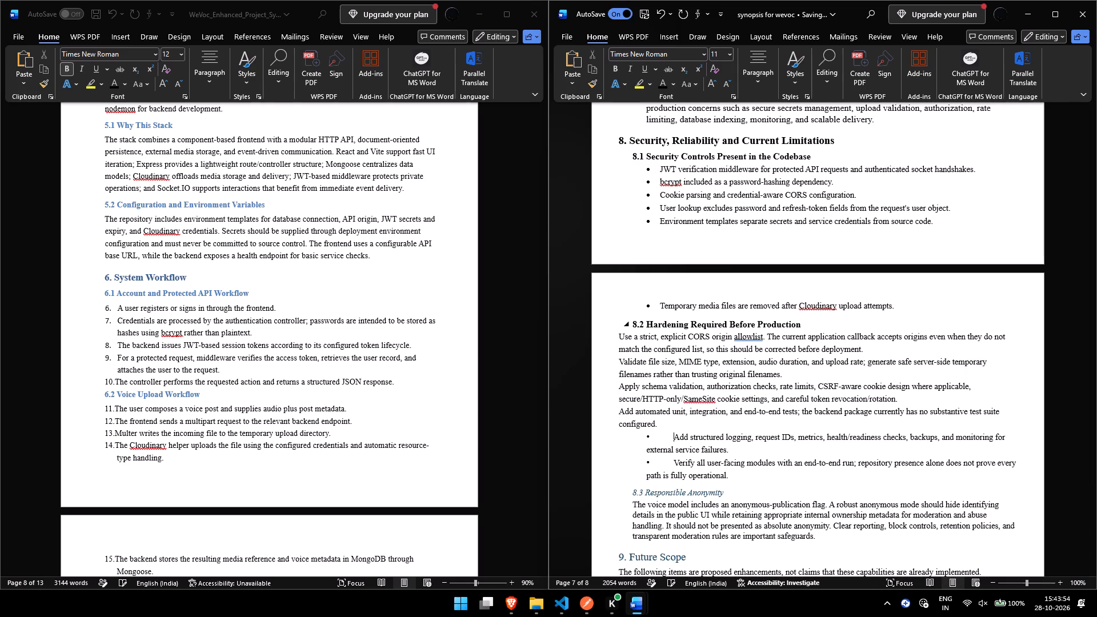
key("BackSpace")
key("BackSpace")
key("Down")
key("Down")
key("BackSpace")
key("BackSpace")
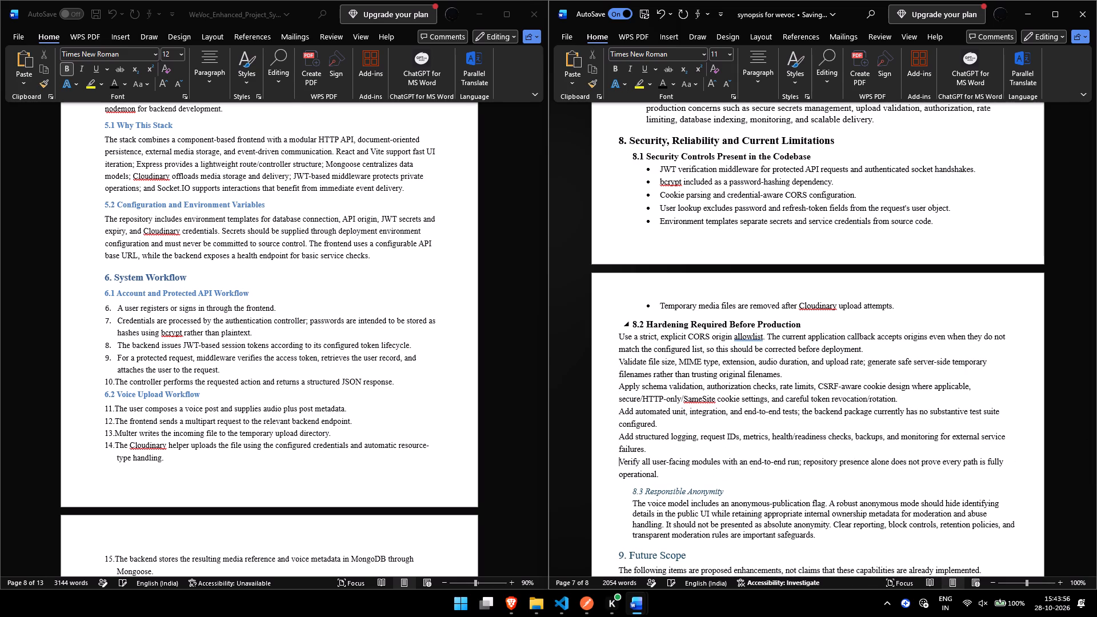
Apply a standard bulleted list to the six paragraphs under heading 8.2.
key("Down")
key("Up")
key("Up")
key("Up")
key("Up")
key("Up")
key("Up")
key("Up")
key("Up")
key("Up")
key("Up")
key("Up")
key("shift+Down")
key("shift+Down")
key("shift+Down")
key("shift+Down")
key("shift+Down")
key("shift+Down")
key("shift+Down")
key("shift+Down")
key("shift+Down")
key("shift+Down")
key("shift+Down")
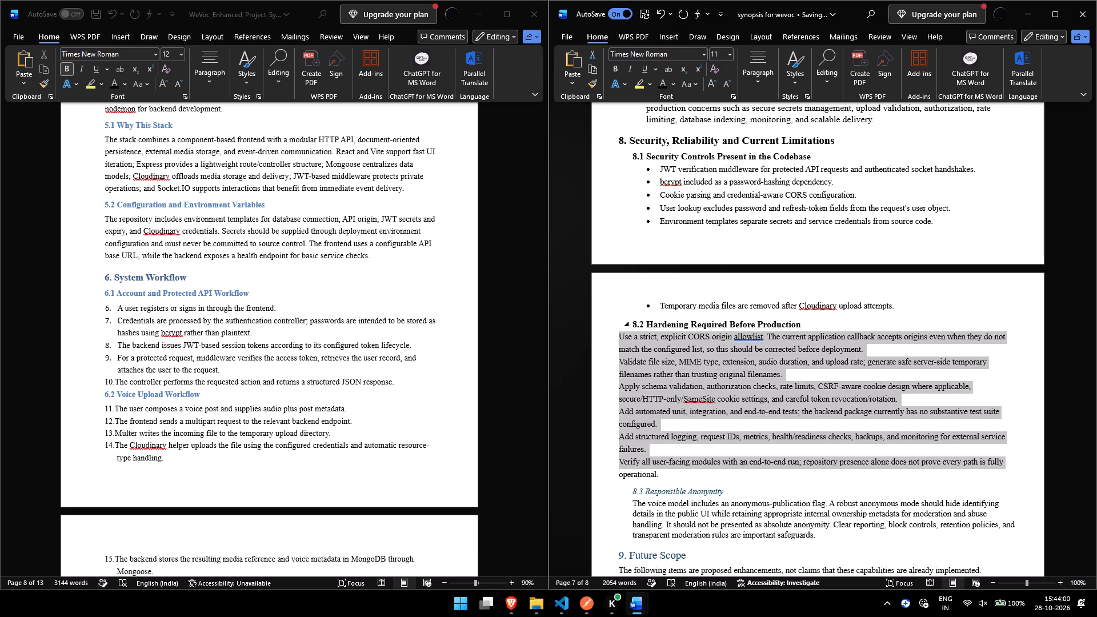
key("shift+Down")
key("shift+Left")
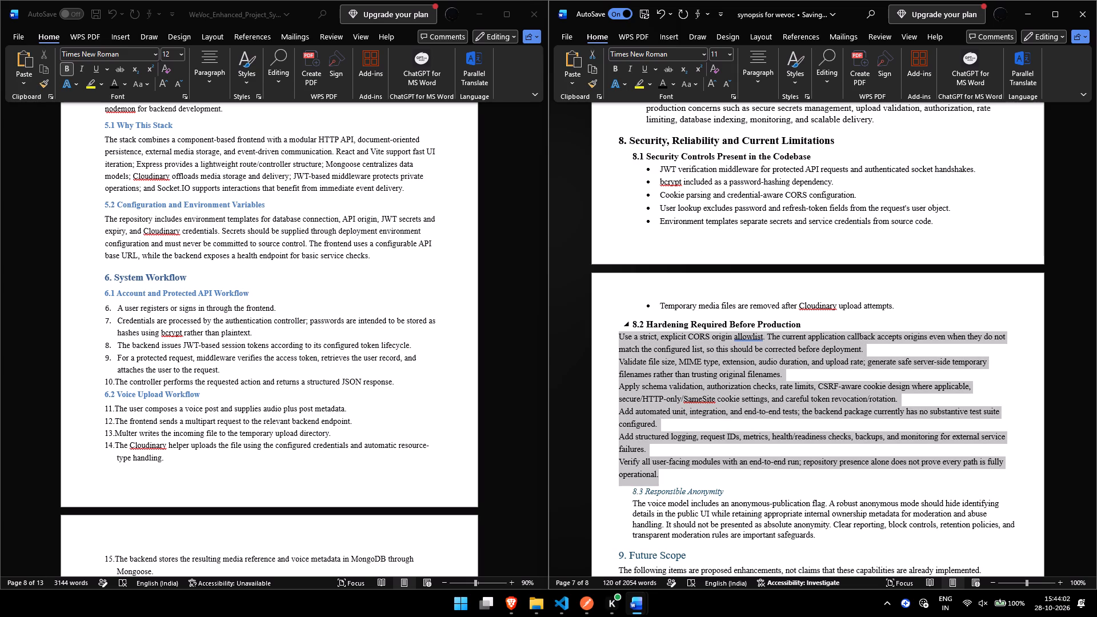
left_click(746, 67)
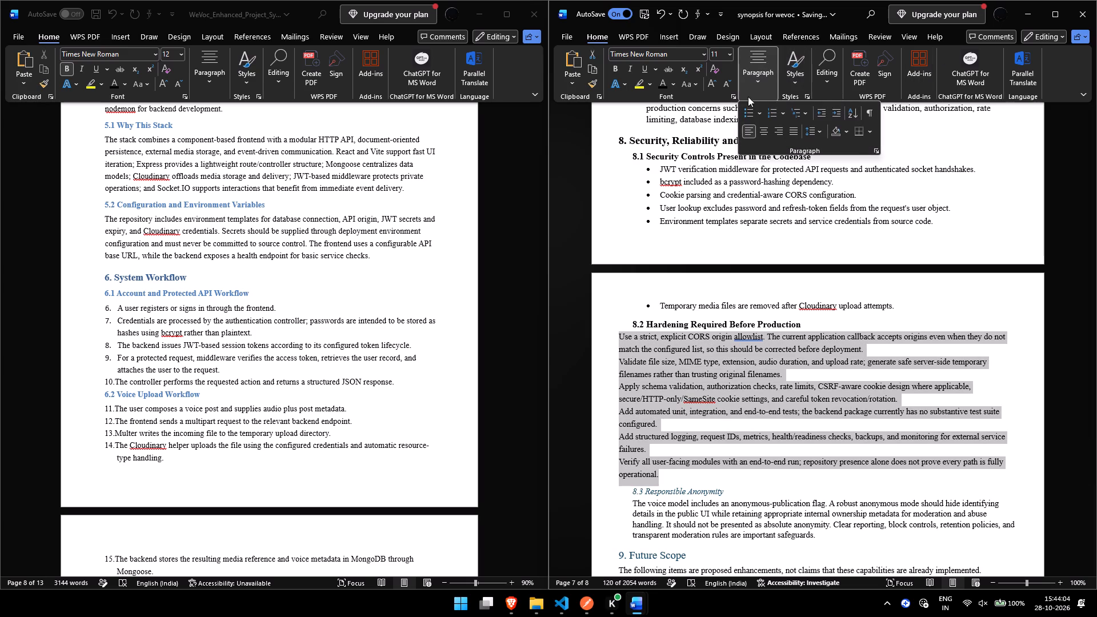
left_click(748, 109)
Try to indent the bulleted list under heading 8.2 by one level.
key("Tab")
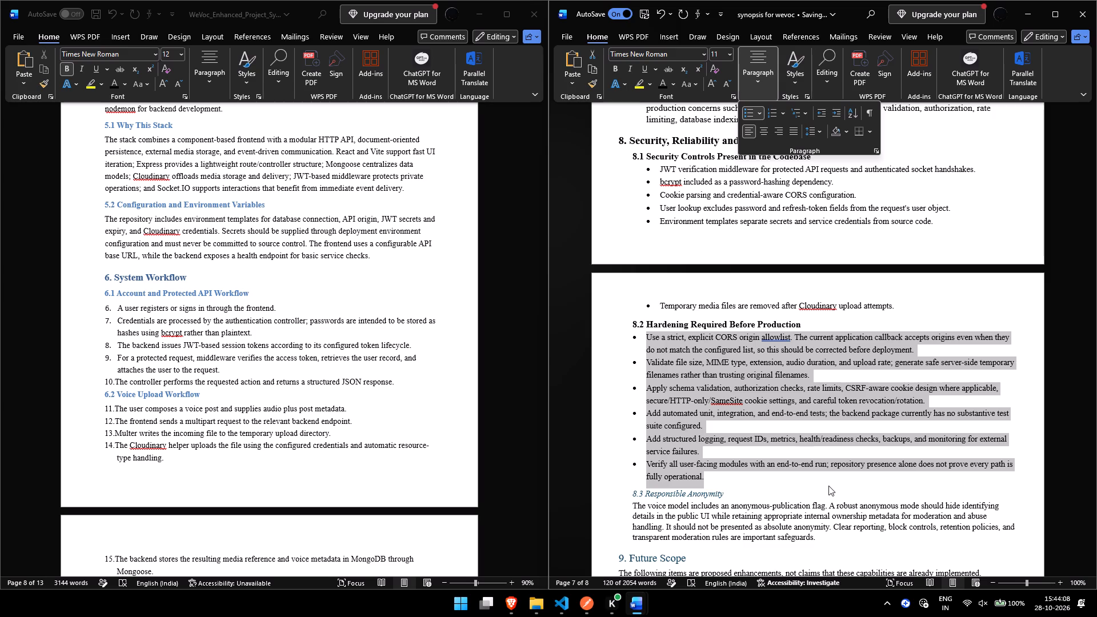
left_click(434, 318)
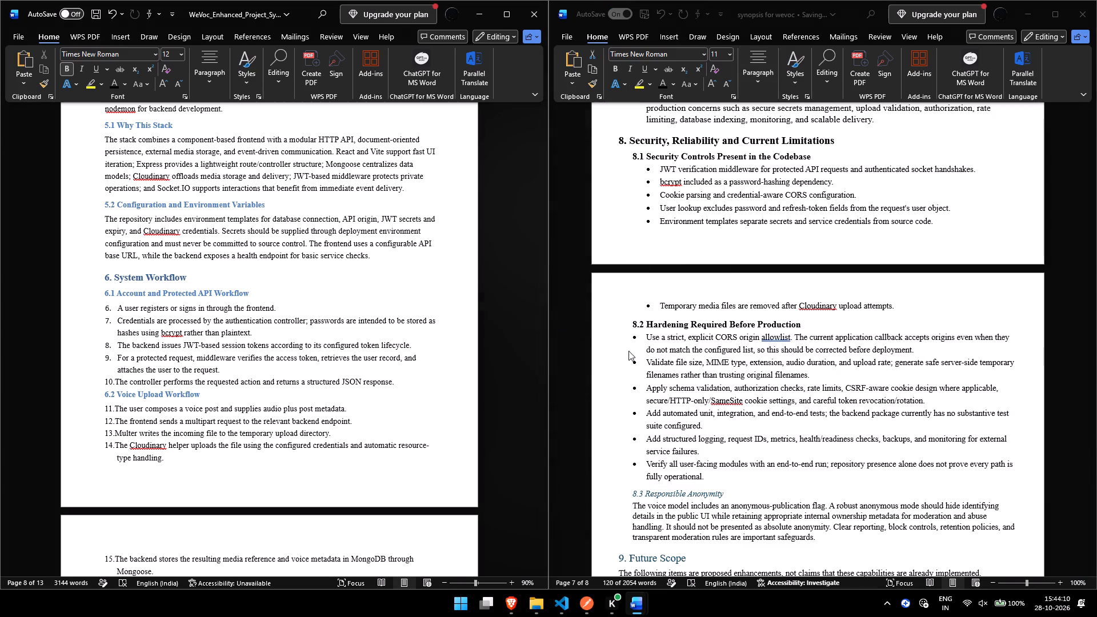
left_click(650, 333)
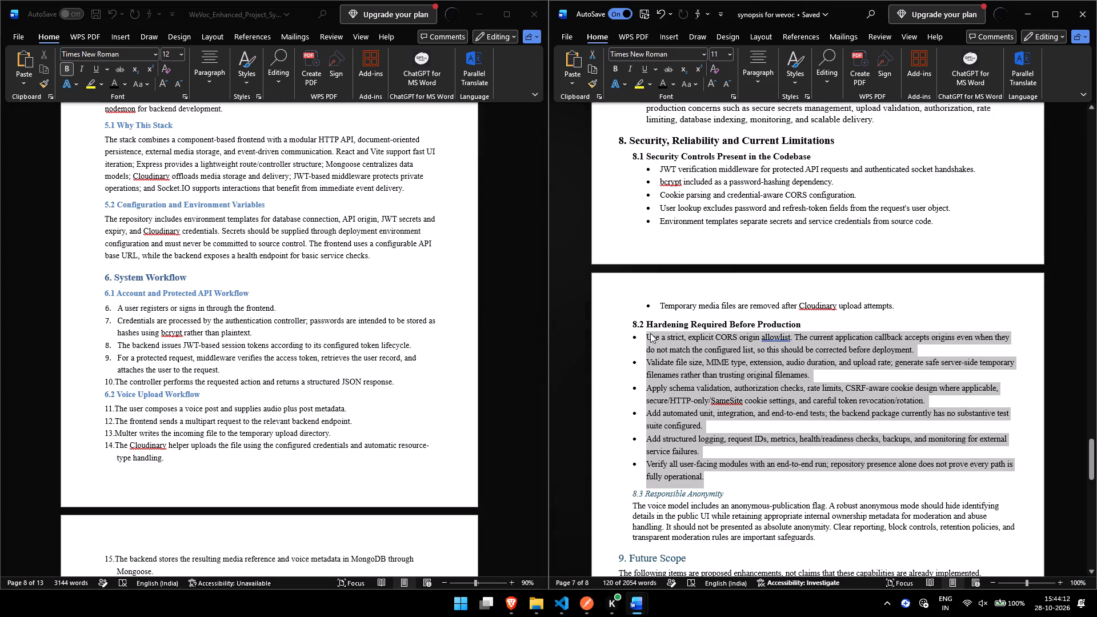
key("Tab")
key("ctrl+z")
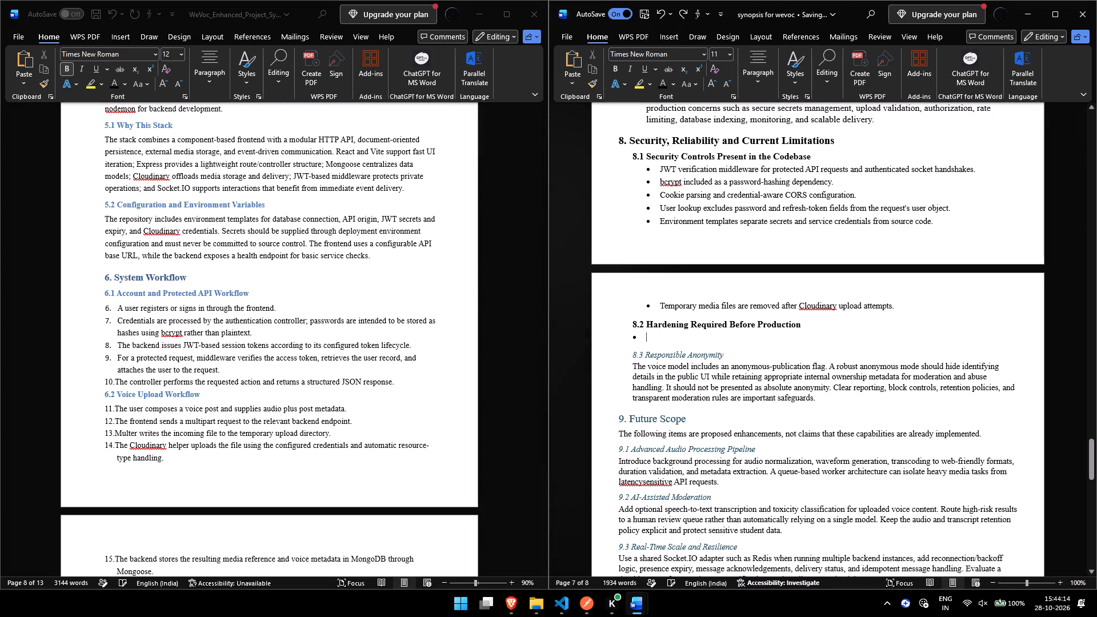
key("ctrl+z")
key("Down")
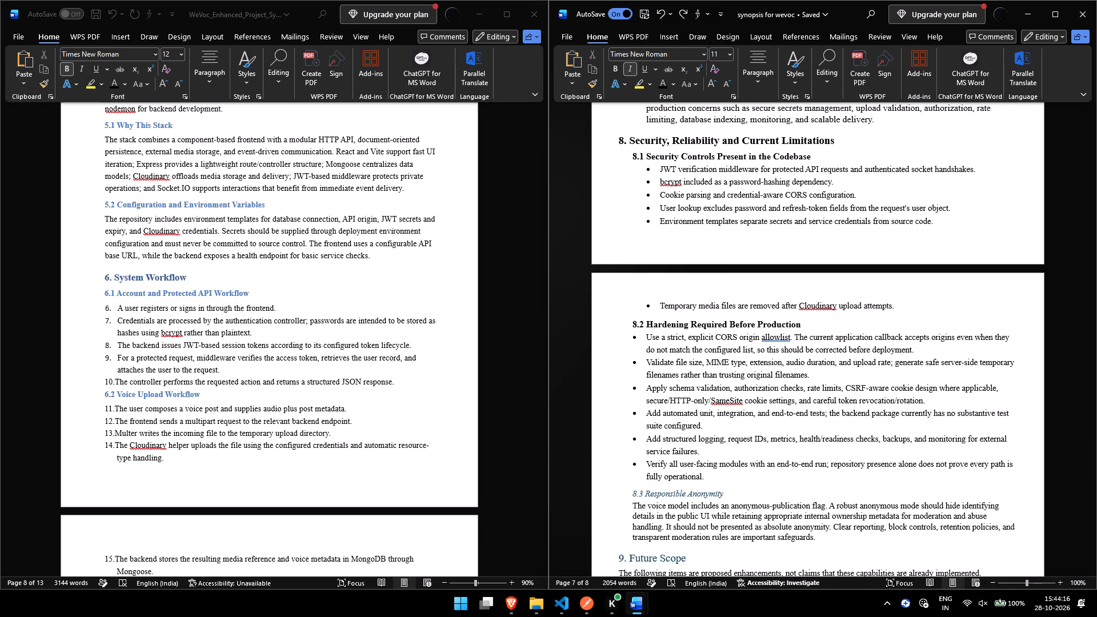
Indent all six bulleted items under heading 8.2 by one level.
left_click(646, 337)
key("shift+Down")
key("shift+Down")
key("shift+Down")
key("shift+Down")
key("shift+Down")
key("shift+Down")
key("shift+Down")
key("shift+Down")
key("shift+Down")
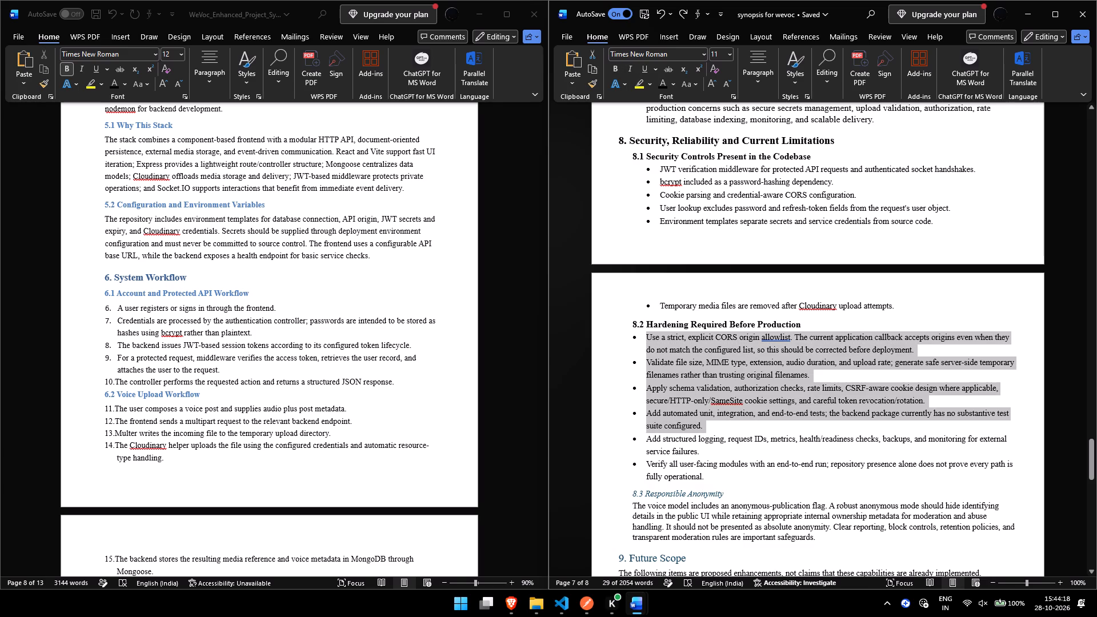
key("shift+Down")
key("shift+Down")
key("shift+Down")
key("shift+Left")
key("shift+Left")
key("shift+Left")
key("shift+Left")
key("shift+Left")
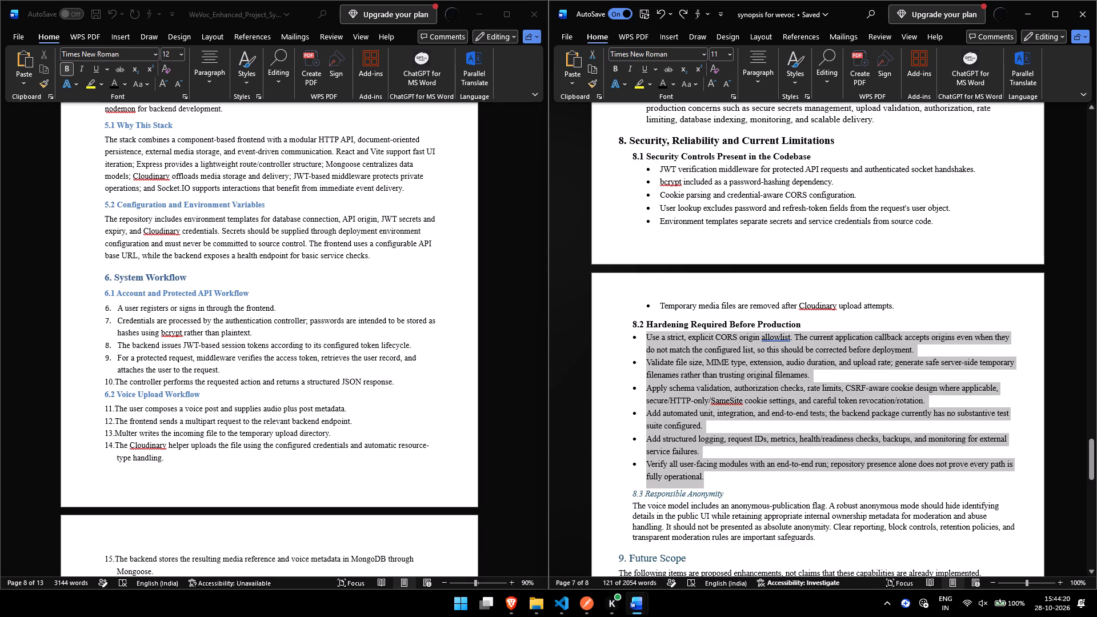
key("Tab")
Format the heading "8.3 Responsible Anonymity" as bold, non-italic, 12 pt and black.
key("Down")
key("Down")
key("Up")
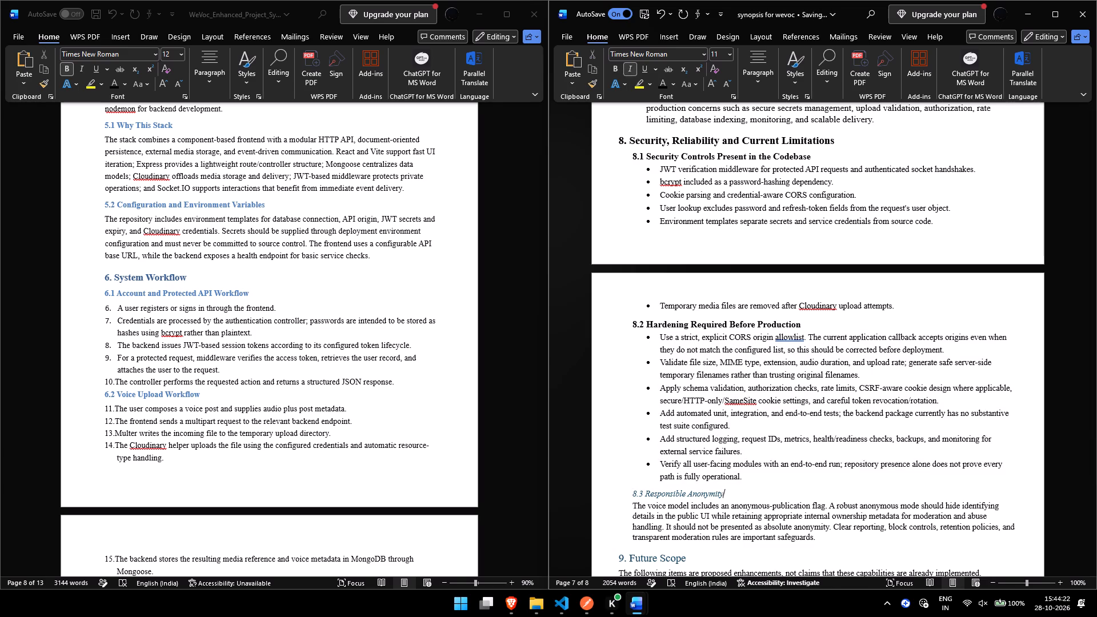
key("Down")
key("Up")
key("ctrl+shift+Left")
key("ctrl+shift+Left")
key("ctrl+shift+Left")
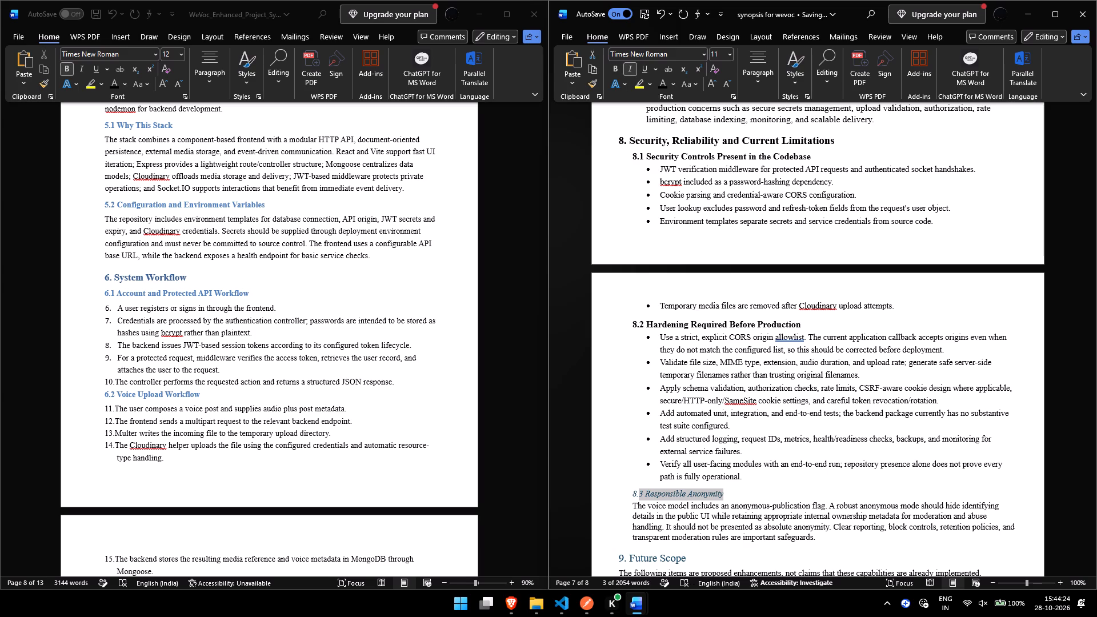
key("shift+Left")
key("shift+Left")
key("ctrl+b")
key("ctrl+i")
key("ctrl+shift+period")
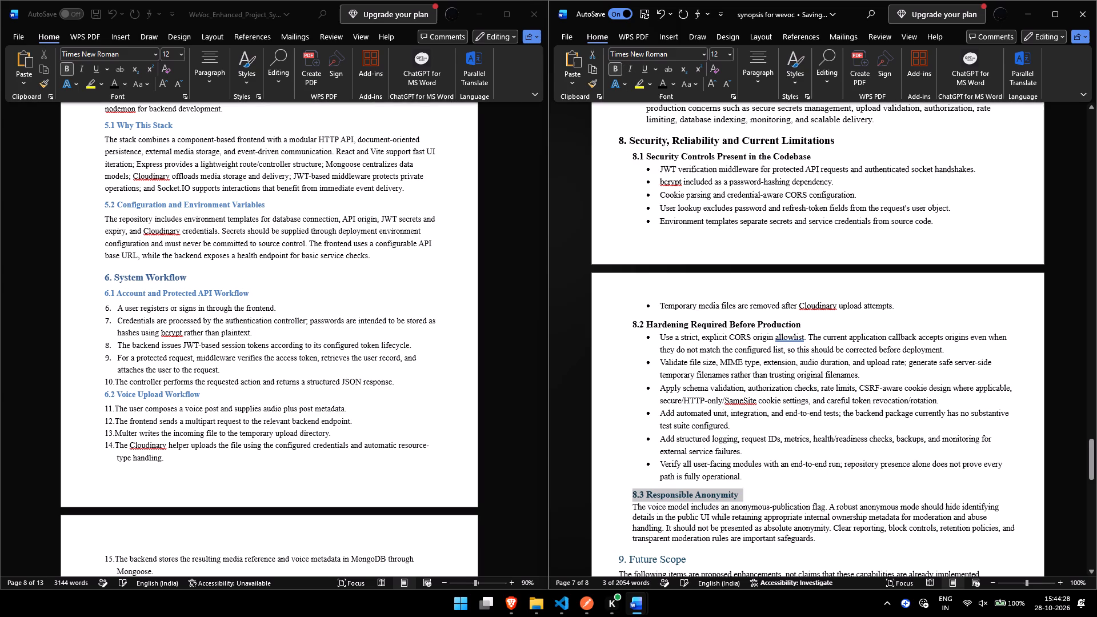
left_click(660, 80)
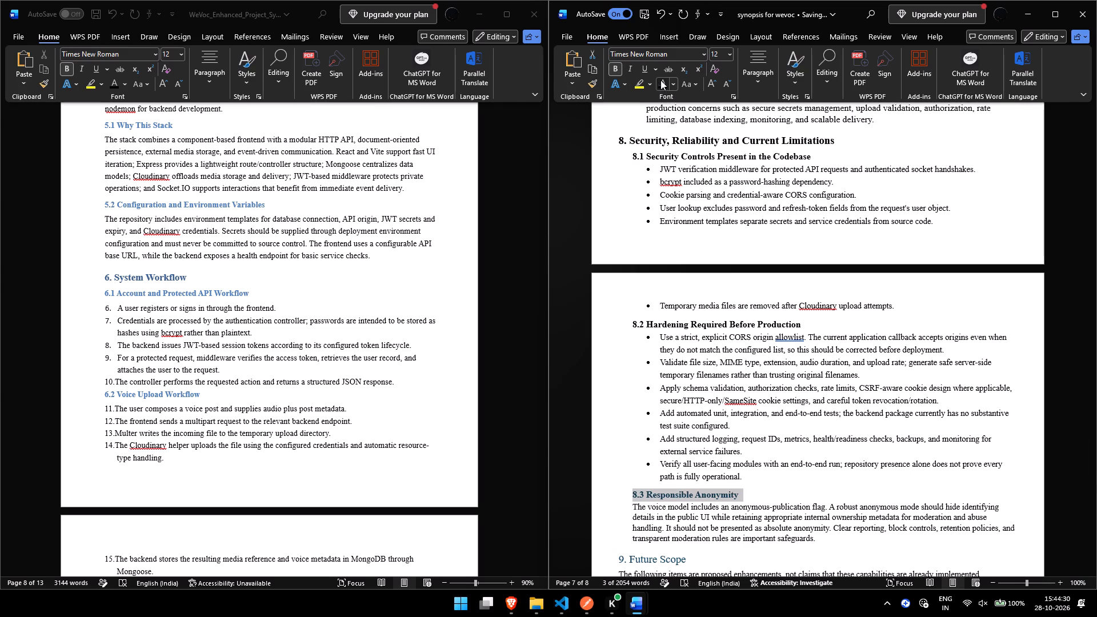
Indent the paragraph under heading 8.3 by one more level and set its font size to 12 pt.
scroll(709, 416, "down", 1)
key("Up")
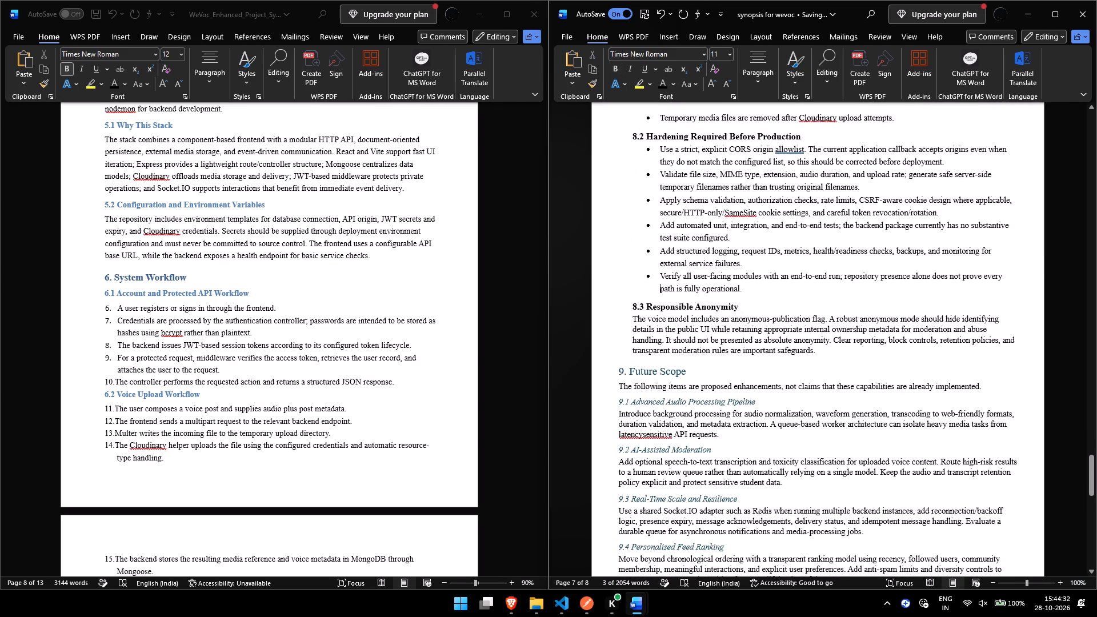
key("Down")
key("Down")
key("ctrl+shift+Down")
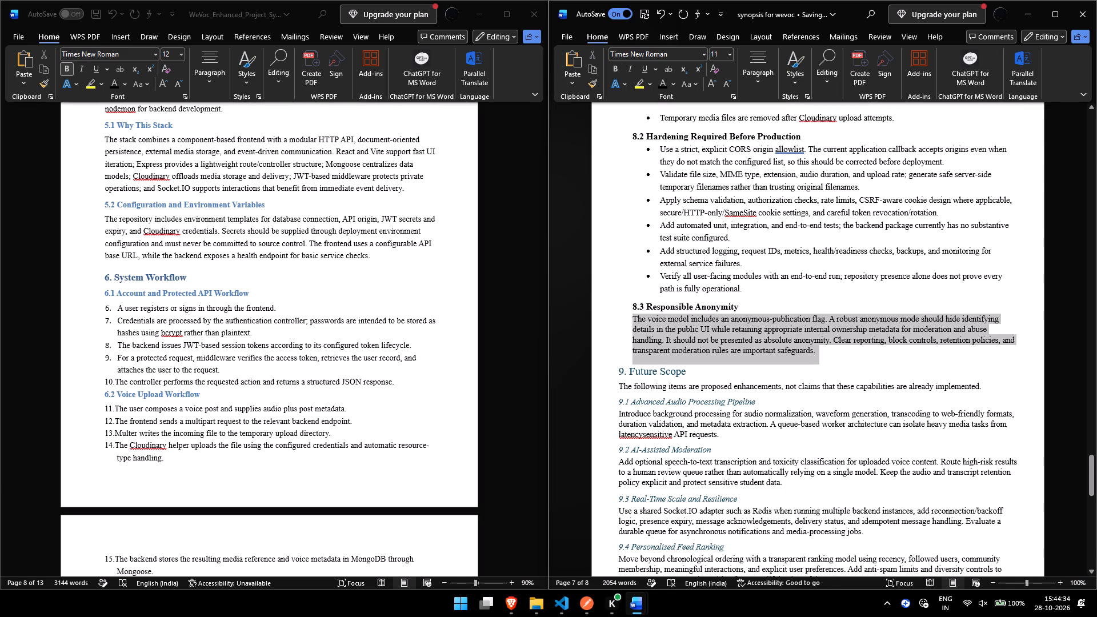
key("shift+Up")
key("shift+Down")
key("shift+Left")
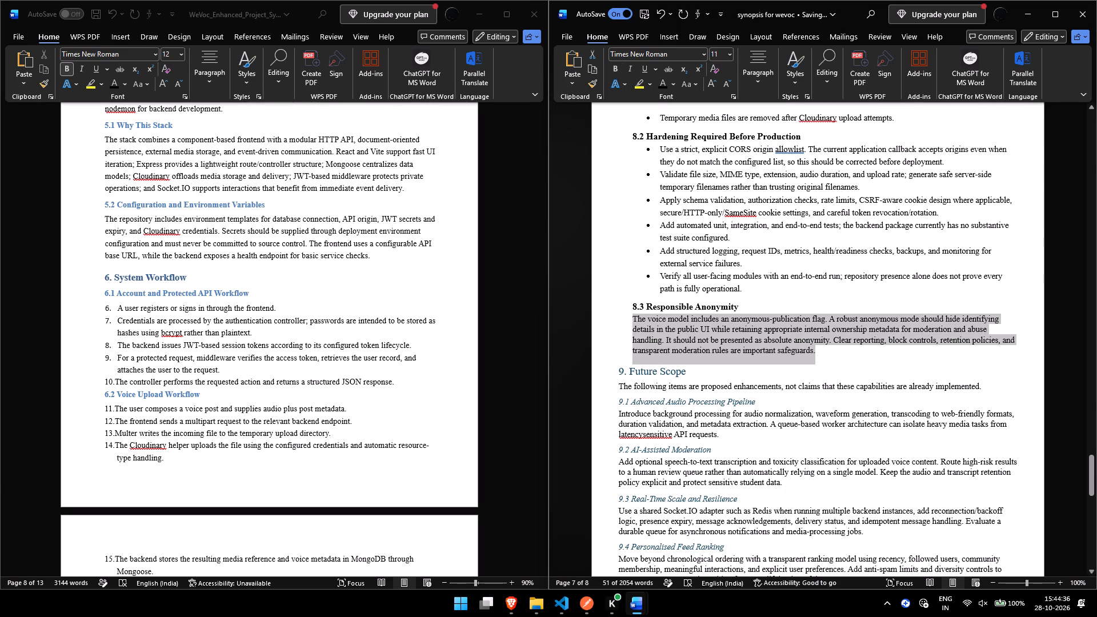
key("Tab")
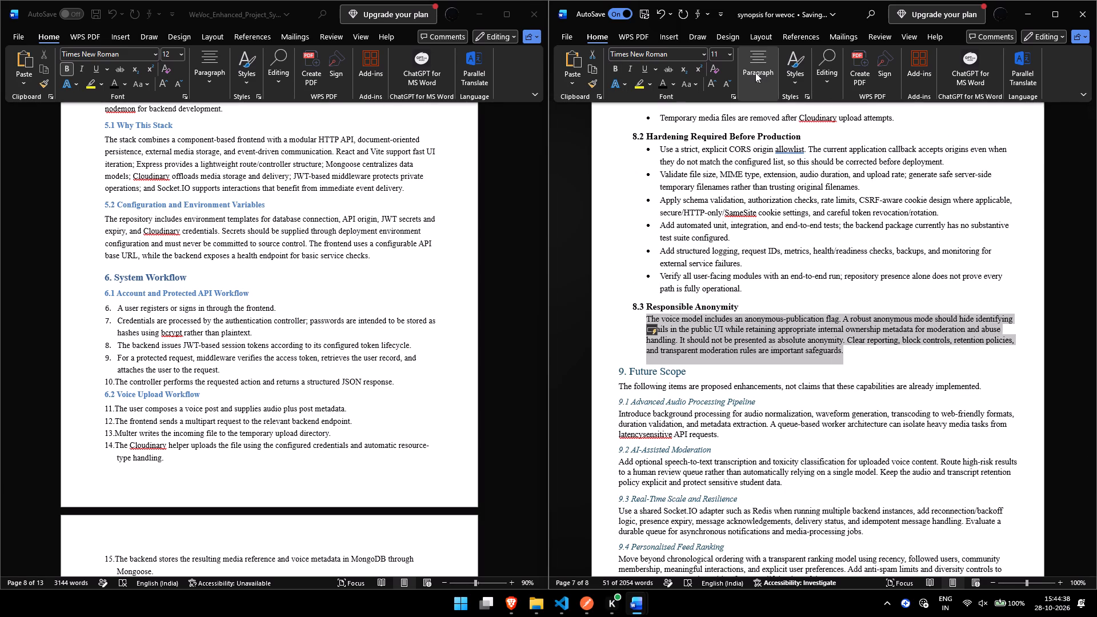
key("ctrl+shift+period")
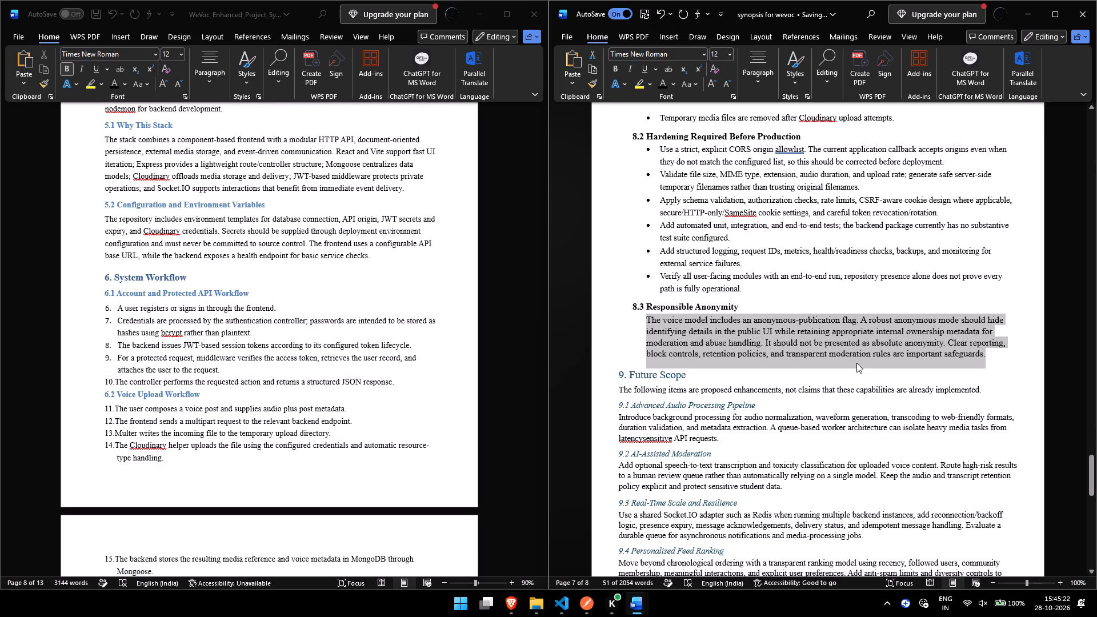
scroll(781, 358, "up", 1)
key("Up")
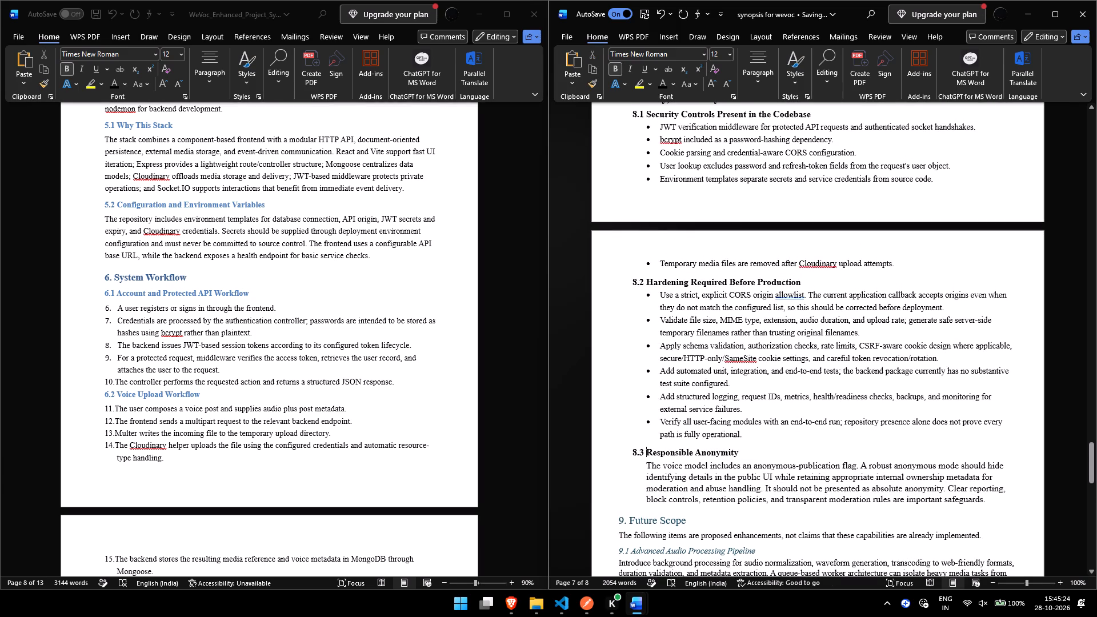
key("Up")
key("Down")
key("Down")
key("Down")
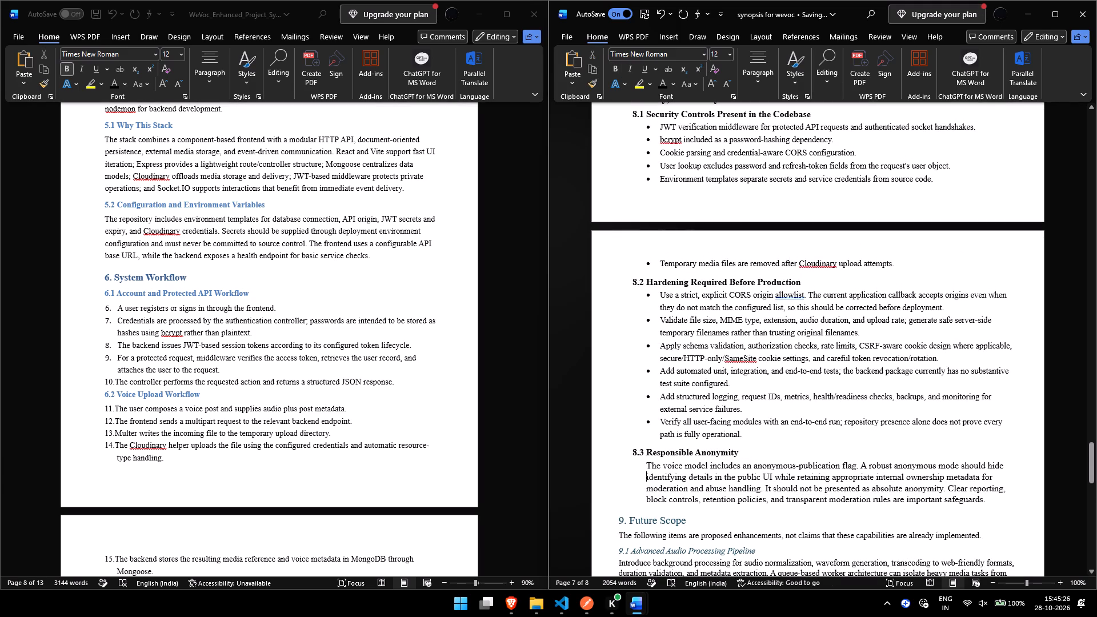
Increase the font size of all six bulleted items under heading 8.2 to 12 pt.
key("Up")
key("Up")
key("Up")
key("Right")
key("Right")
key("Right")
key("Right")
key("Right")
key("Right")
key("Right")
key("Right")
key("Right")
key("Right")
key("Right")
key("Right")
key("Right")
key("Right")
key("Right")
key("Right")
key("Right")
key("Right")
key("Right")
key("Right")
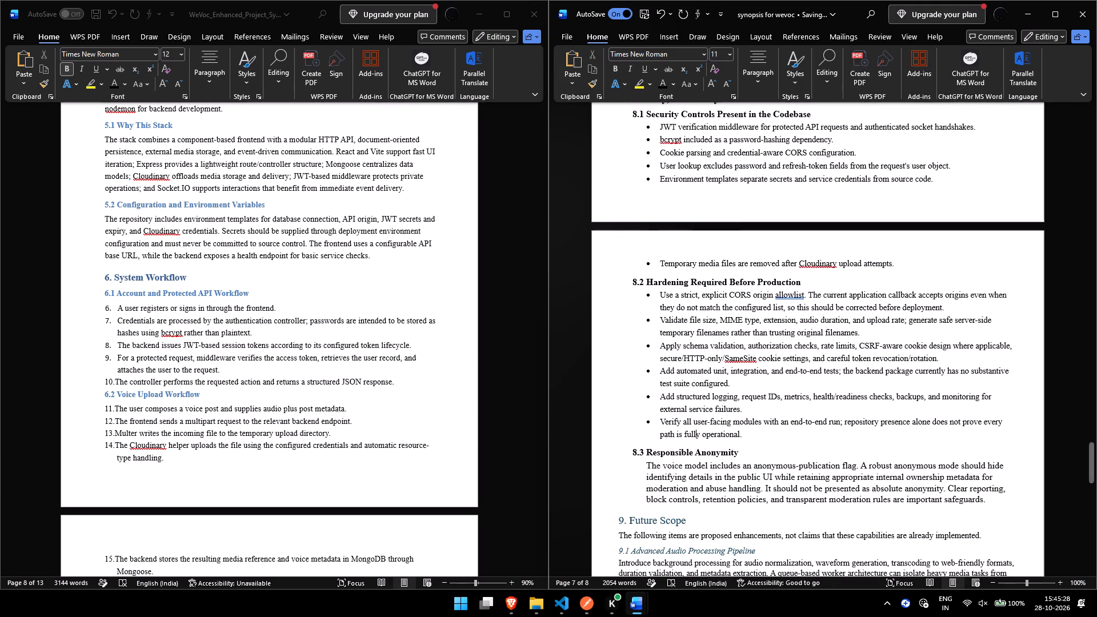
key("shift+Up")
key("shift+Up")
key("shift+Up")
key("shift+Up")
key("shift+Up")
key("shift+Up")
key("shift+Up")
key("shift+Up")
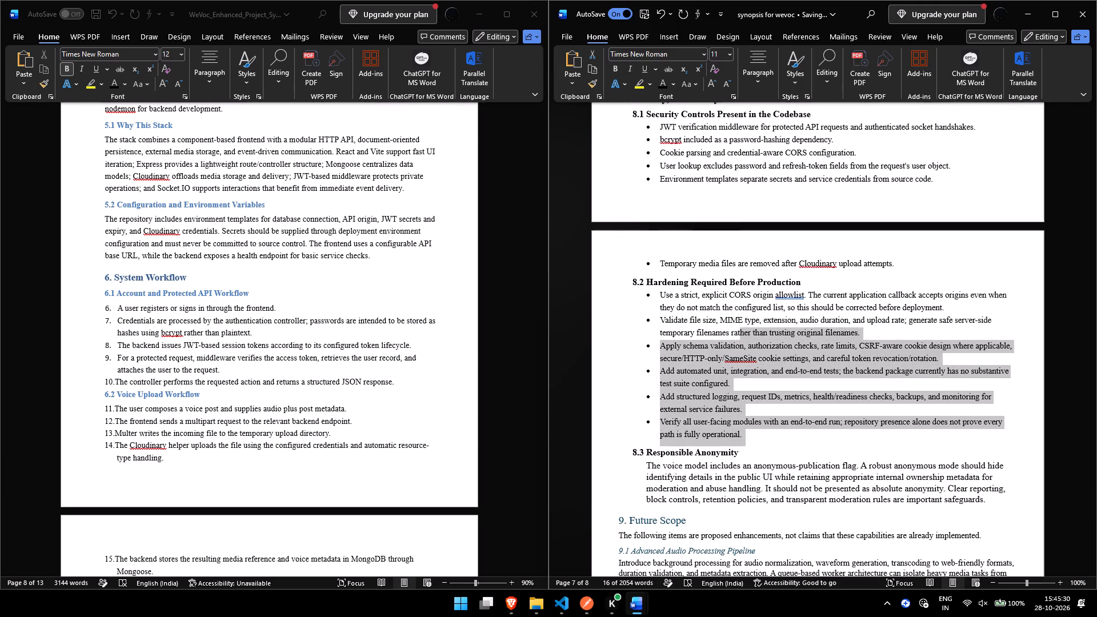
key("shift+Up")
key("ctrl+shift+Left")
key("ctrl+shift+Up")
key("ctrl+shift+Left")
key("ctrl+shift+Up")
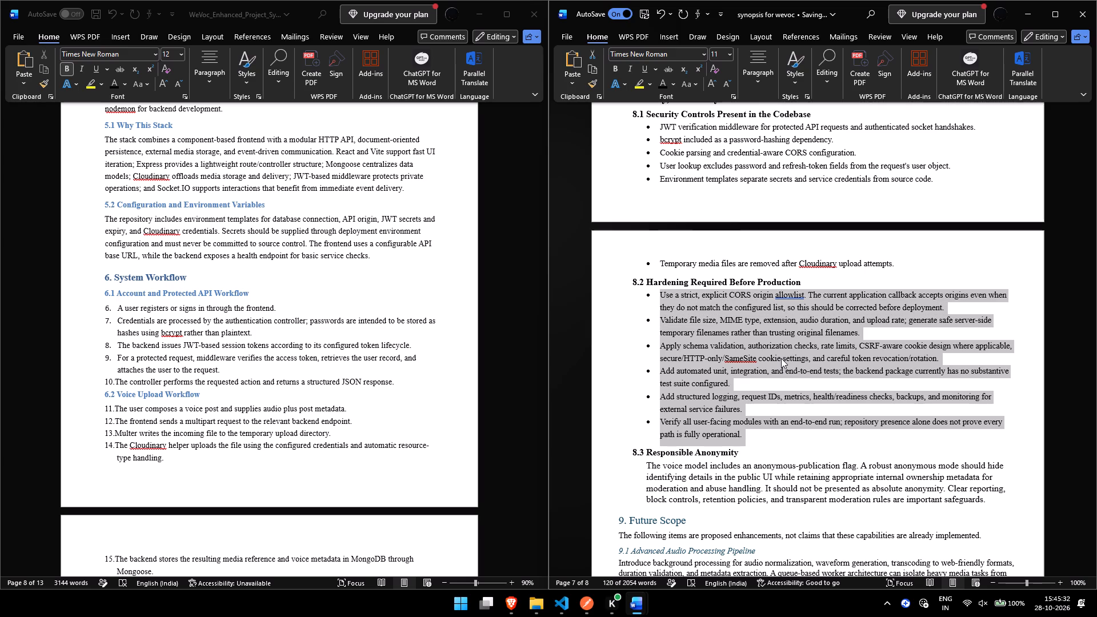
key("ctrl+shift+period")
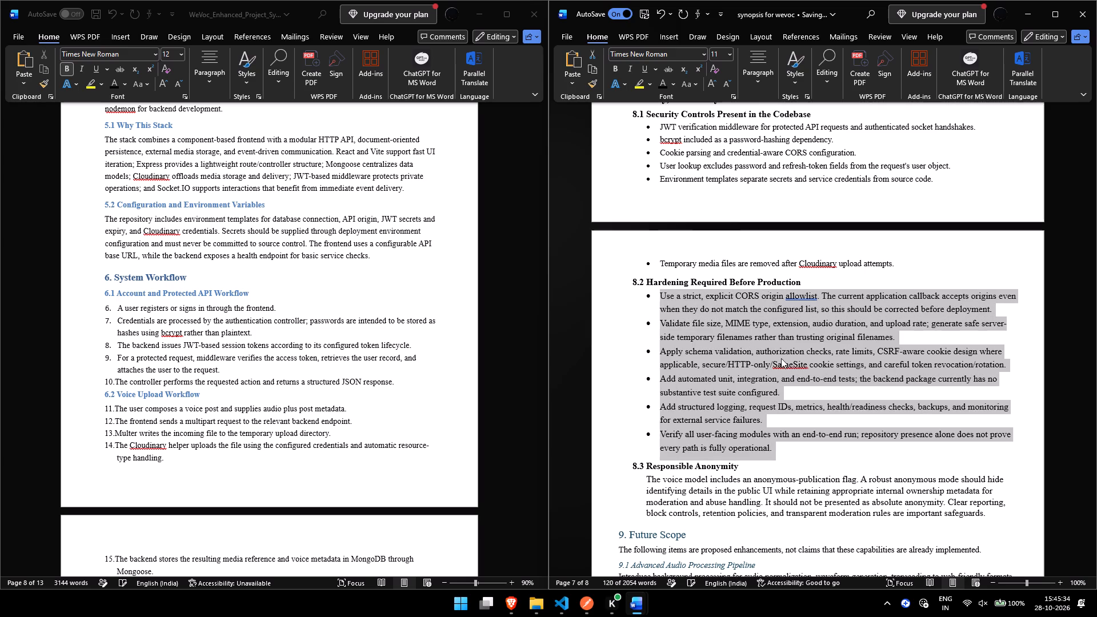
Increase the font size of the first five bulleted items under heading 8.1 to 12 pt.
key("Up")
key("Up")
key("Up")
key("Up")
key("Up")
key("Down")
key("Down")
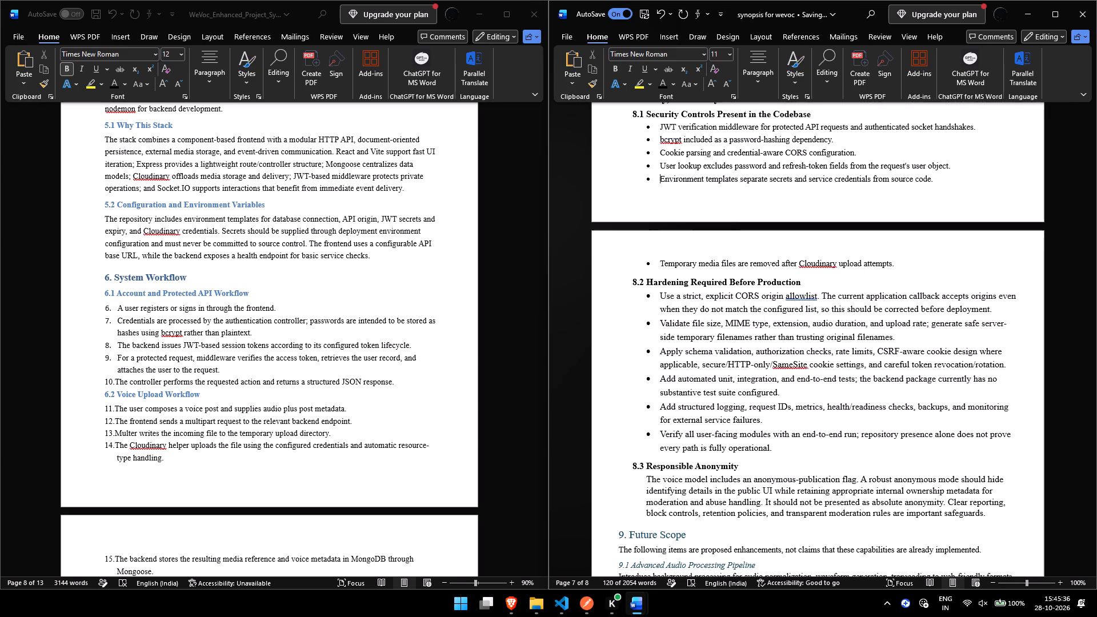
key("Down")
key("Up")
key("Up")
key("Up")
key("Up")
key("Up")
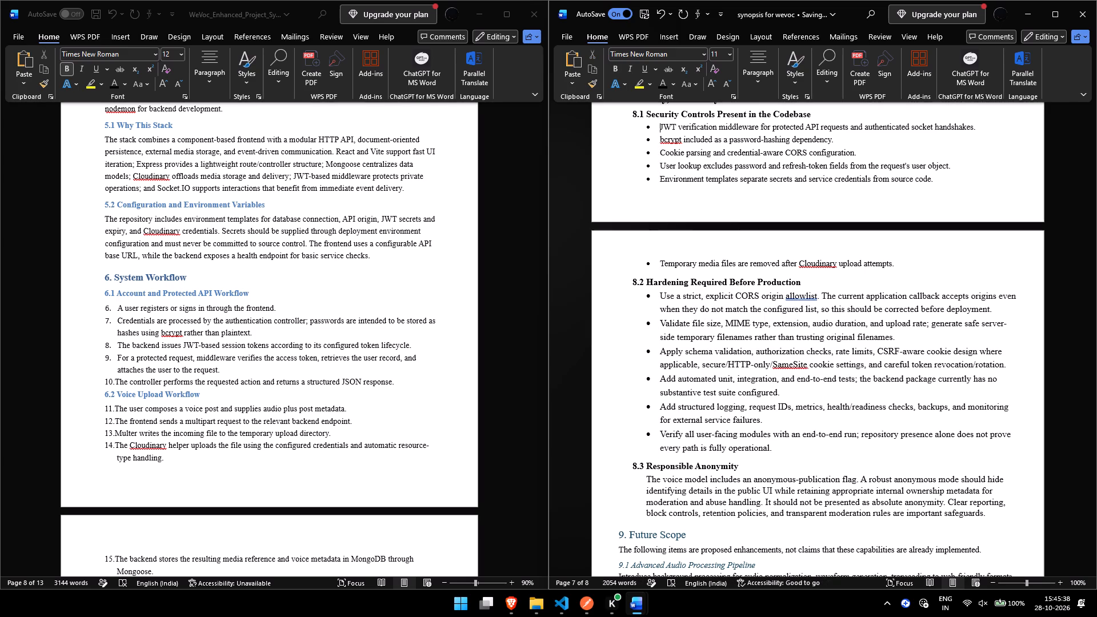
key("shift+Down")
key("shift+Down")
key("shift+Down")
key("shift+Down")
key("shift+Down")
key("ctrl+shift+period")
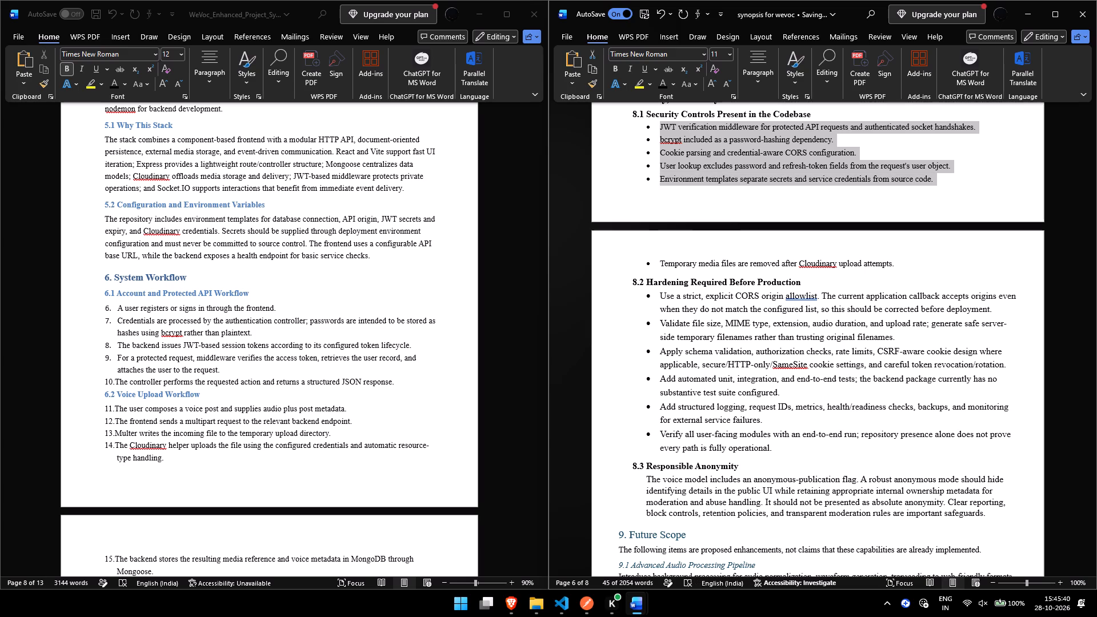
Increase the font size of the last bulleted item under heading 8.1, about temporary media files, to 12 pt.
key("Down")
key("Down")
key("Down")
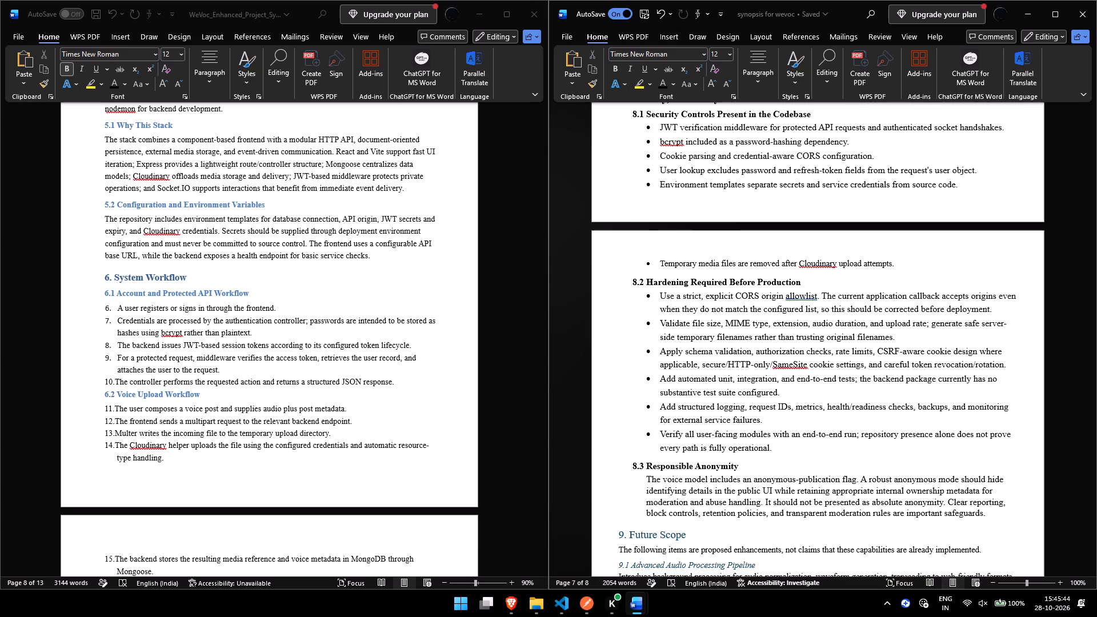
key("Up")
key("Up")
key("Up")
key("Down")
key("Up")
key("ctrl+shift+Down")
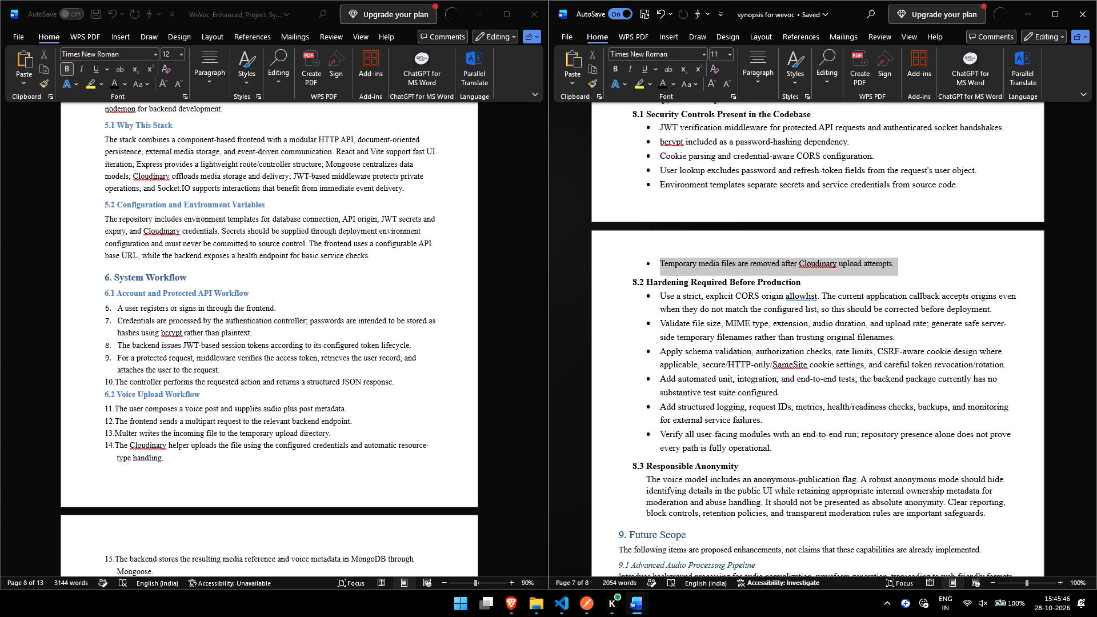
key("ctrl+shift+Left")
key("ctrl+shift+period")
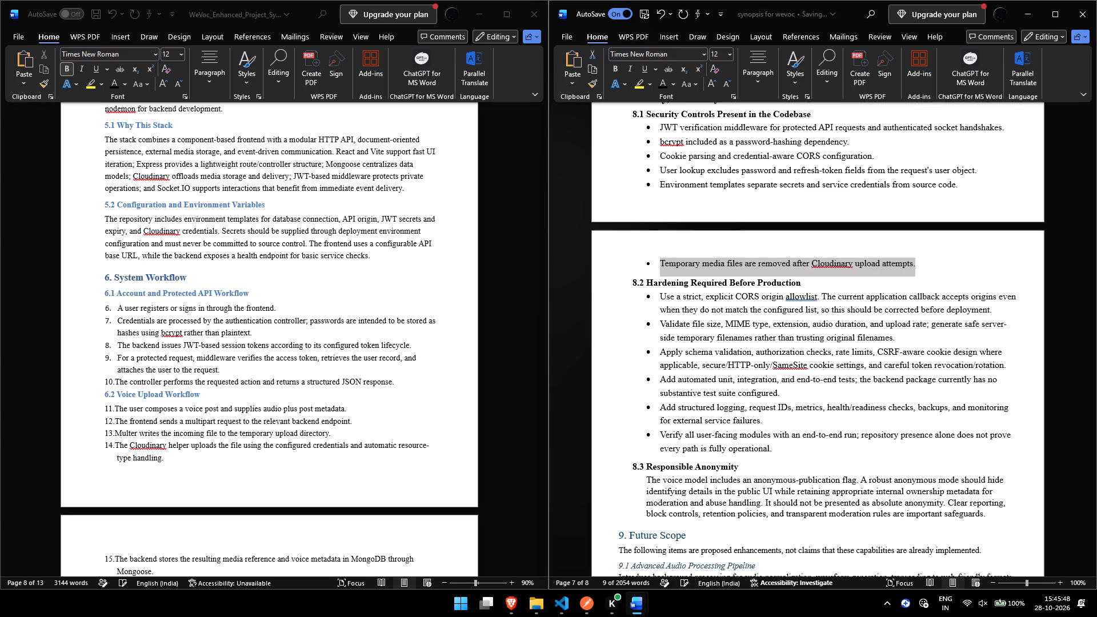
Format the heading "9. Future Scope" as bold and black.
key("Down")
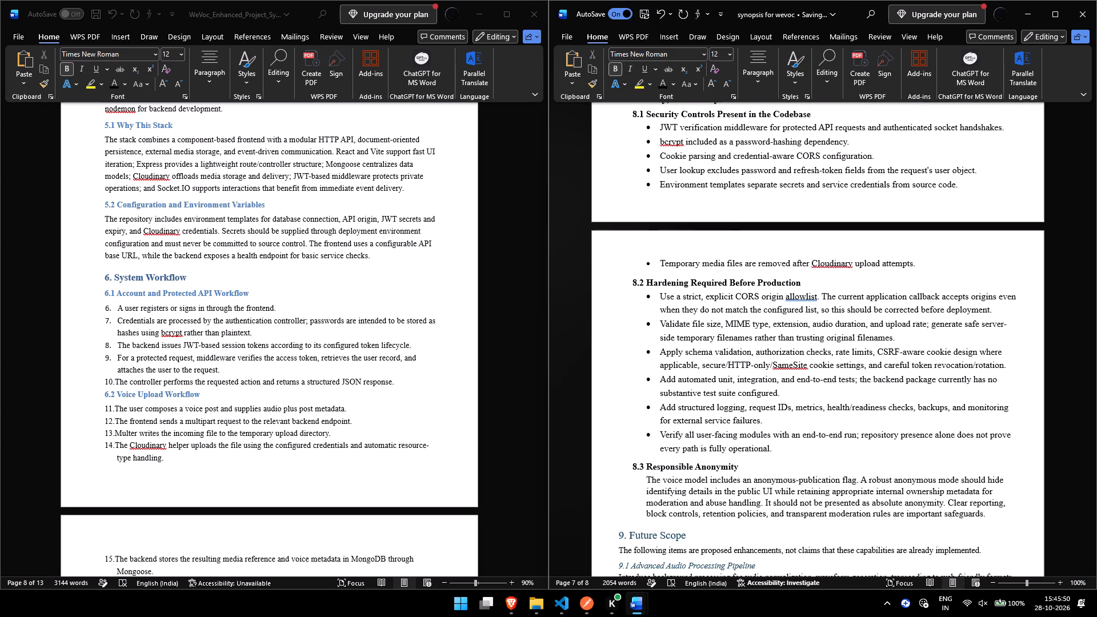
key("Down")
key("Down")
key("Down")
key("Down")
key("Down")
key("Down")
key("Down")
key("Down")
key("Down")
key("Down")
key("Down")
key("Down")
key("Down")
key("Down")
key("Down")
key("Down")
key("Down")
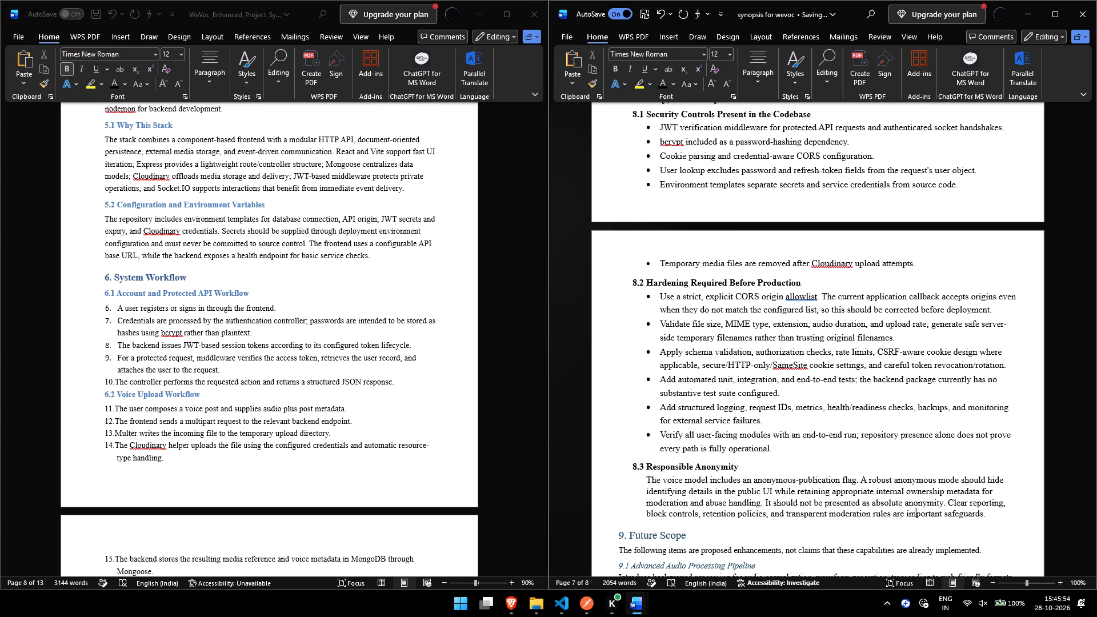
scroll(781, 358, "down", 1)
left_click(694, 343)
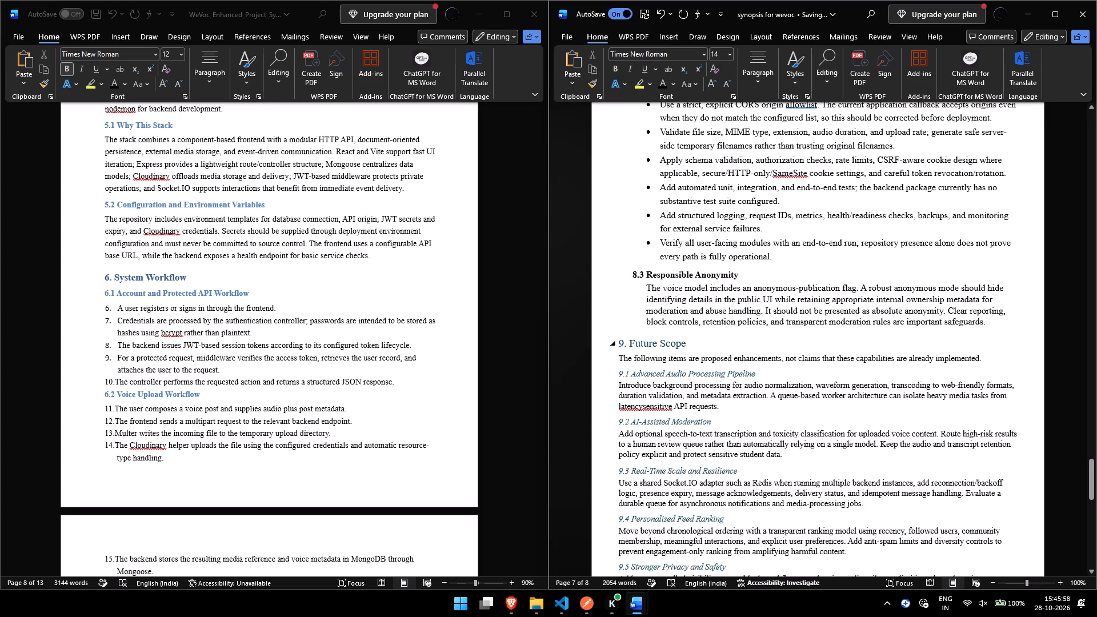
key("ctrl+shift+Left")
key("ctrl+shift+Left")
key("ctrl+shift+Left")
key("ctrl+shift+Left")
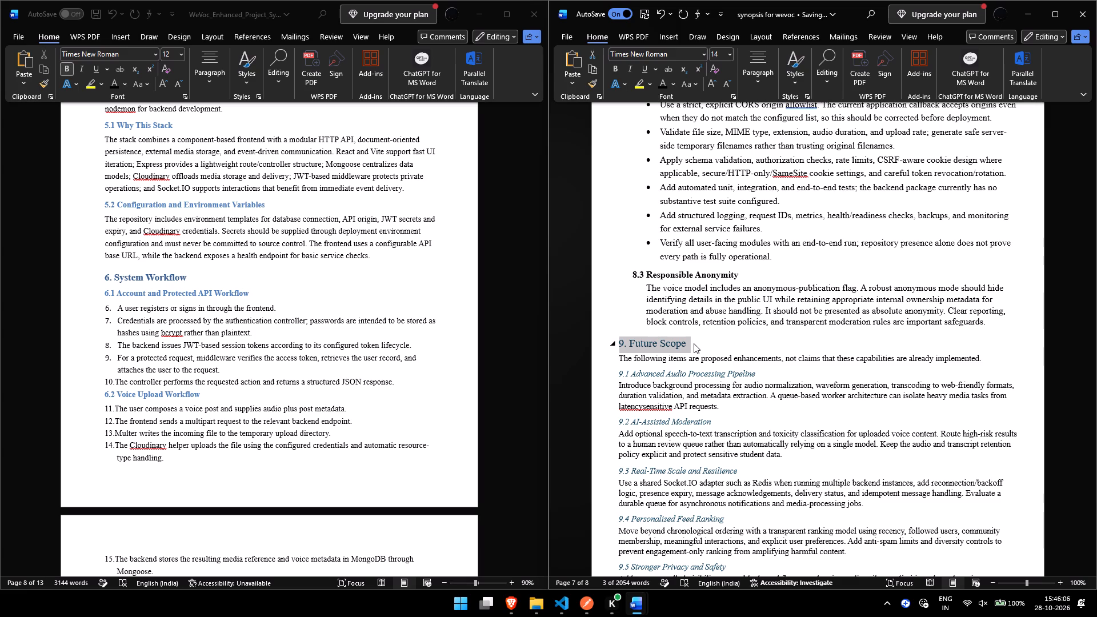
key("ctrl+b")
left_click(664, 83)
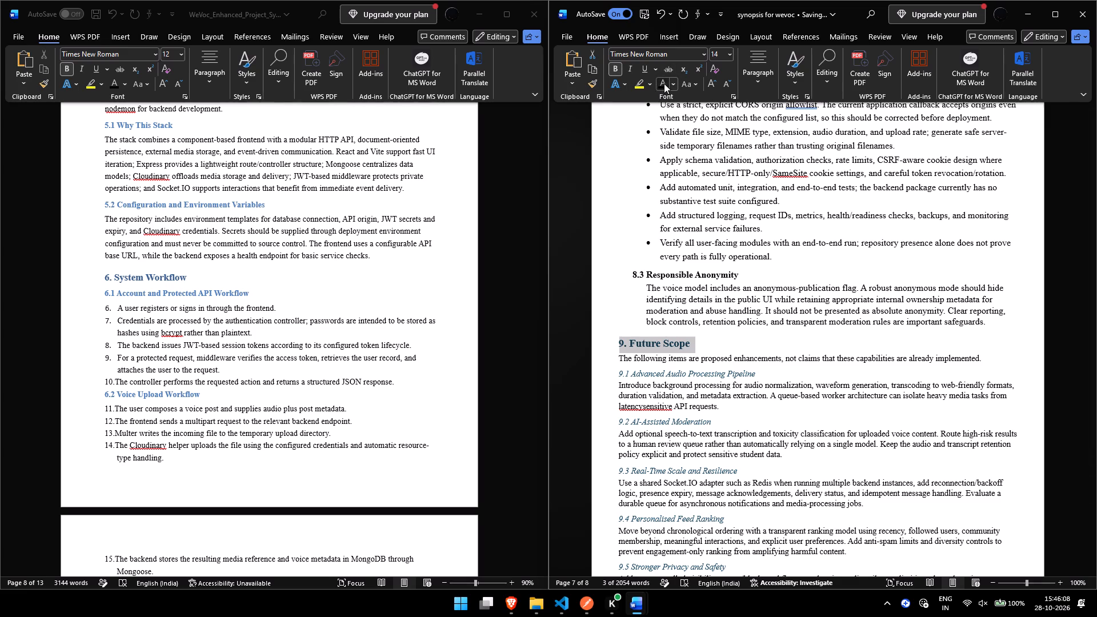
key("Up")
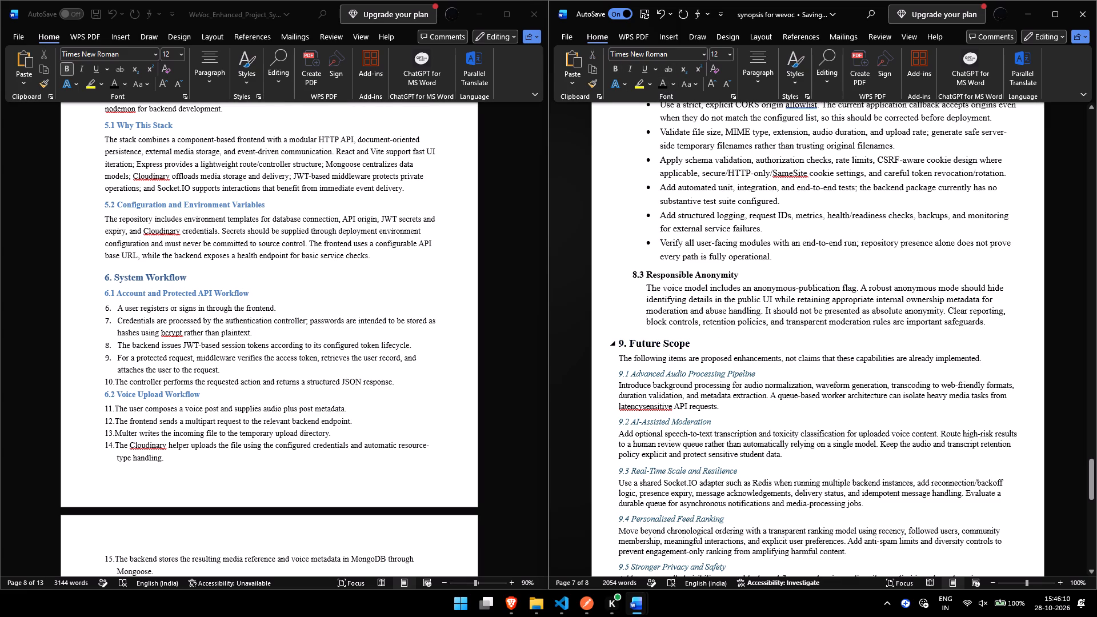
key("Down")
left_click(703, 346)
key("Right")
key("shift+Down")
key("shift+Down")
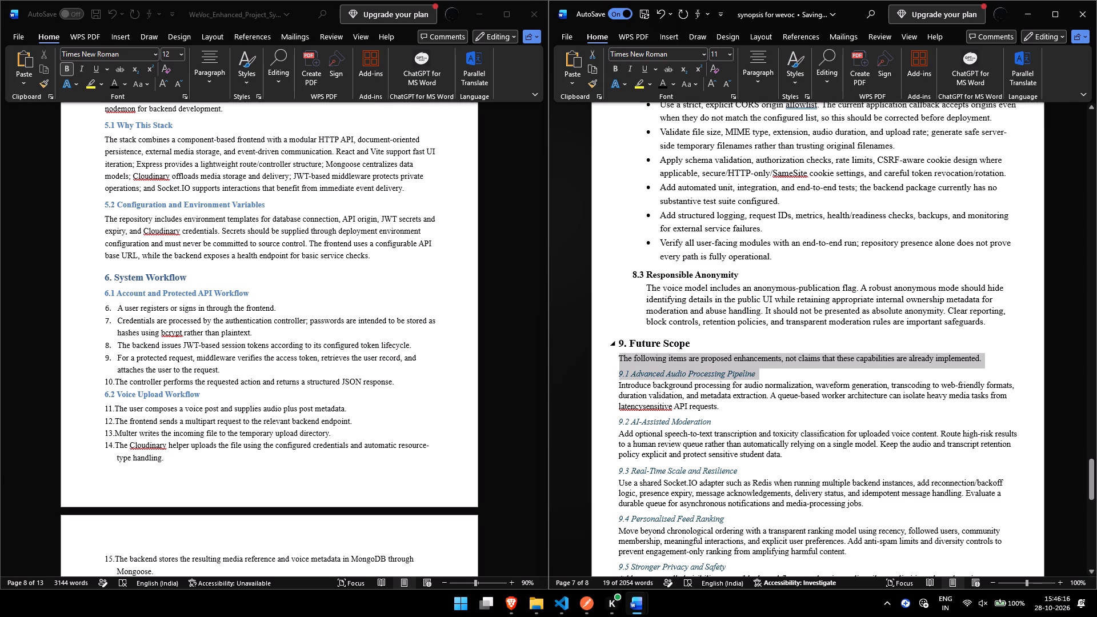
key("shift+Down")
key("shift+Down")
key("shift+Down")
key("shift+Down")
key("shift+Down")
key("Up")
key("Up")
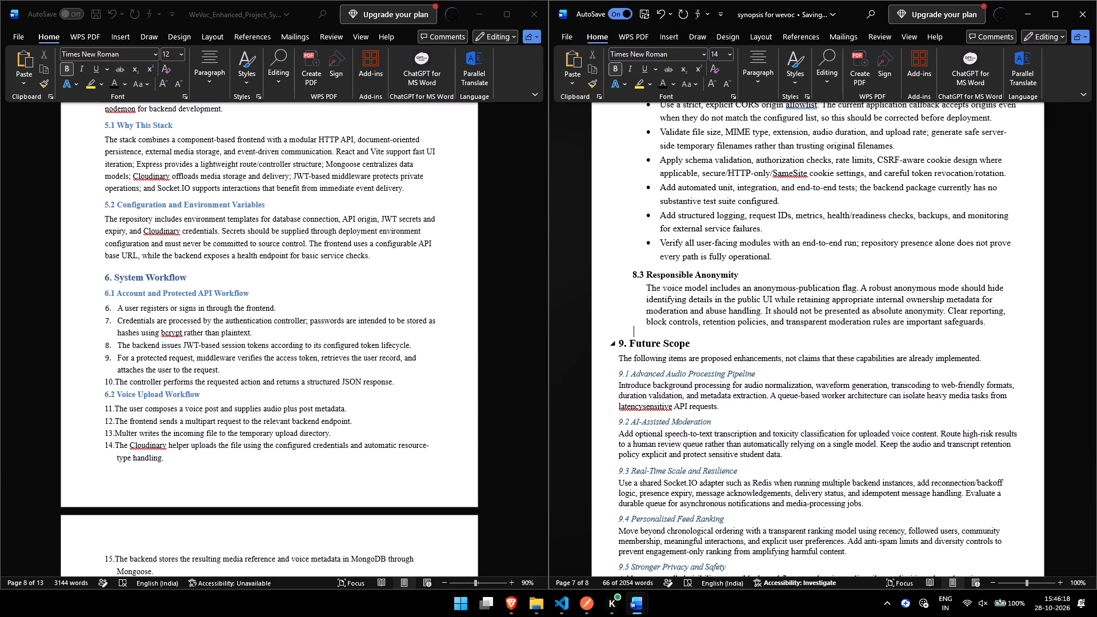
Increase the font size of all section 9 text, from the introductory sentence through the 9.10 paragraph, to 12 pt.
key("Down")
key("Down")
key("Down")
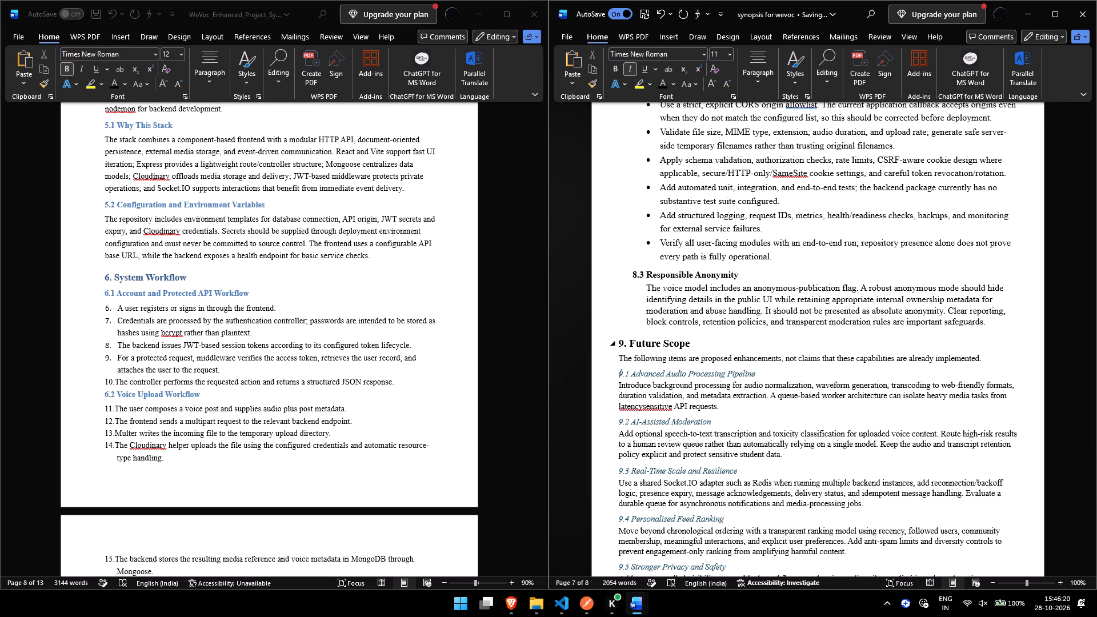
key("Up")
key("shift+Down")
key("shift+Down")
key("shift+Down")
key("shift+Down")
key("shift+Down")
key("shift+Down")
key("shift+Down")
key("shift+Down")
key("shift+Down")
key("shift+Down")
key("shift+Down")
key("shift+Down")
key("shift+Down")
key("shift+Down")
key("shift+Down")
key("shift+Down")
key("shift+Down")
key("shift+Down")
key("shift+Down")
key("shift+Down")
key("shift+Down")
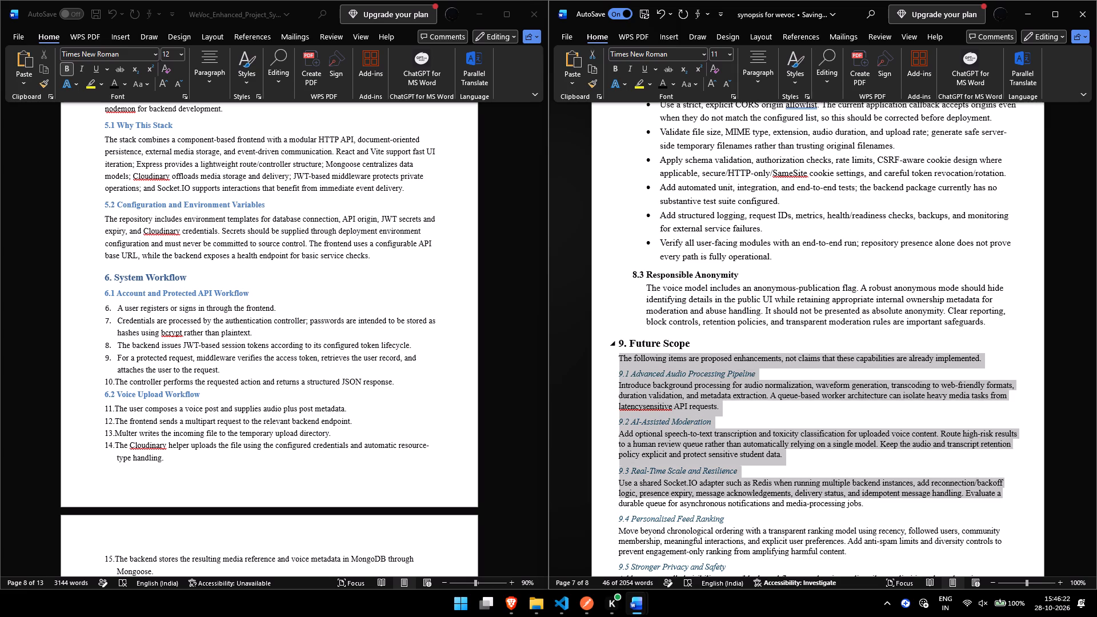
key("shift+Down")
key("shift+Down")
key("shift+Down")
key("shift+Down")
key("shift+Down")
key("shift+Down")
key("shift+Down")
key("shift+Down")
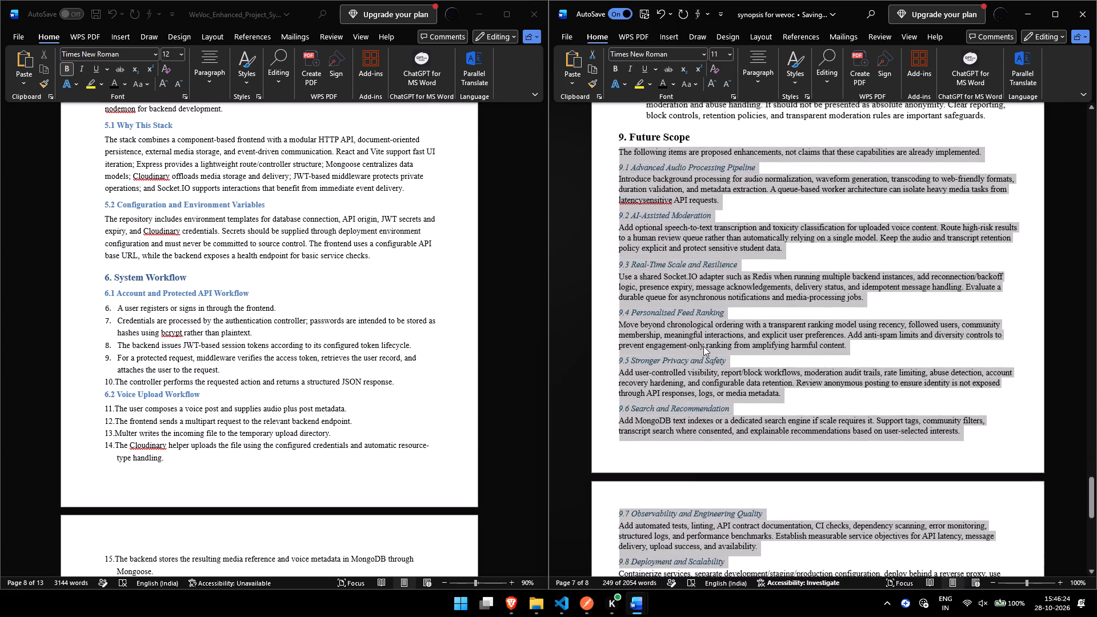
key("shift+Down")
key("shift+Down")
key("shift+Down")
key("shift+Down")
key("shift+Down")
key("shift+Down")
key("shift+Down")
key("shift+Down")
key("shift+Down")
key("shift+Down")
key("shift+Down")
key("shift+Down")
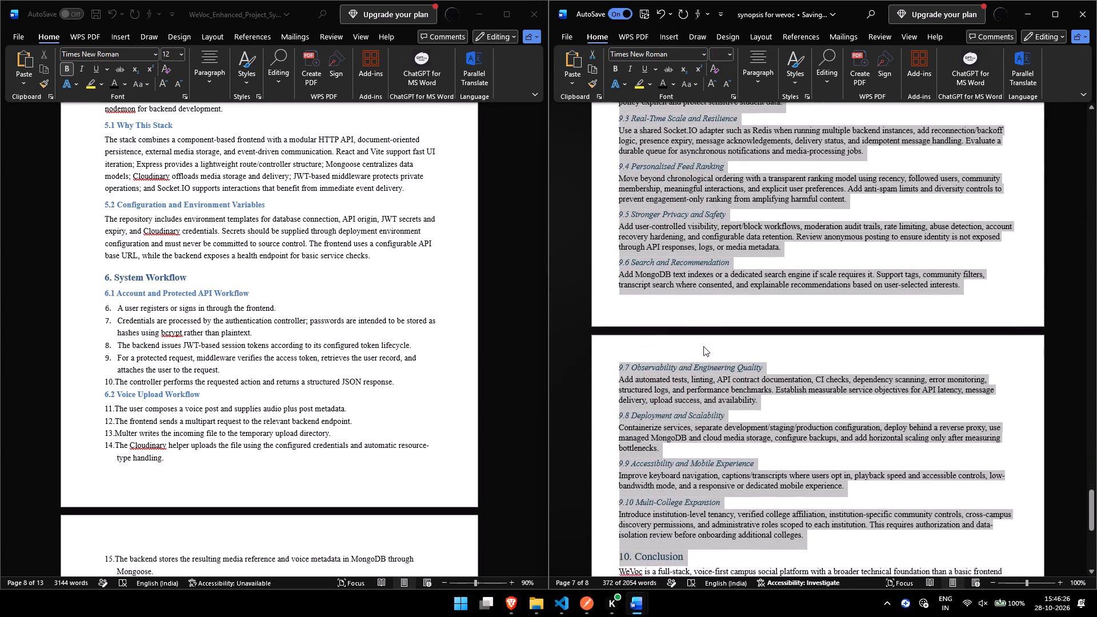
key("shift+Up")
key("shift+Up")
key("shift+Left")
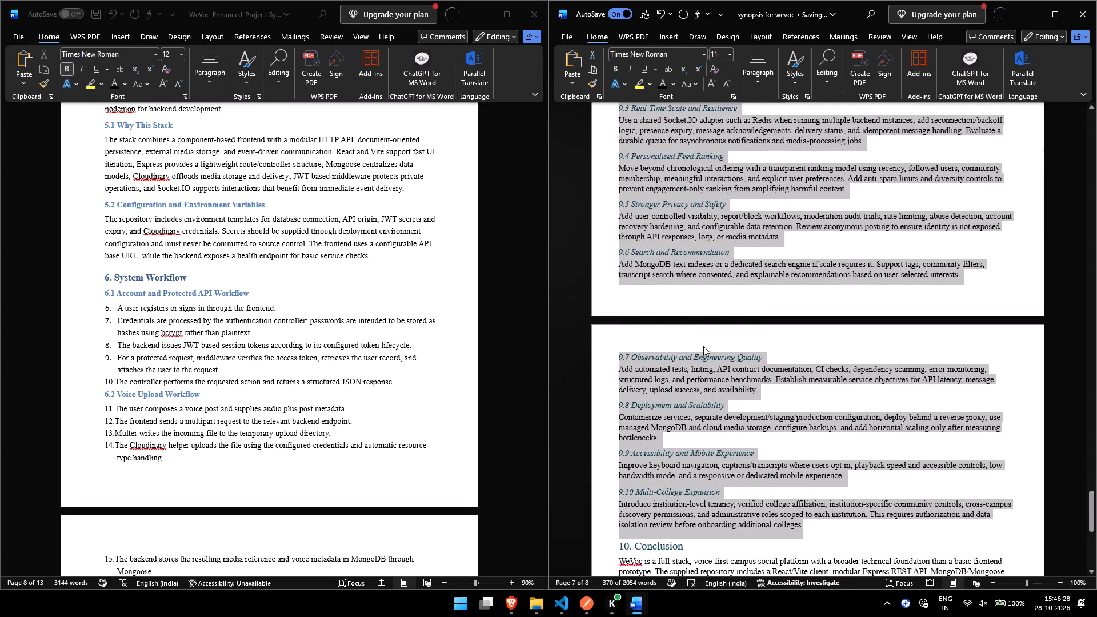
key("ctrl+shift+period")
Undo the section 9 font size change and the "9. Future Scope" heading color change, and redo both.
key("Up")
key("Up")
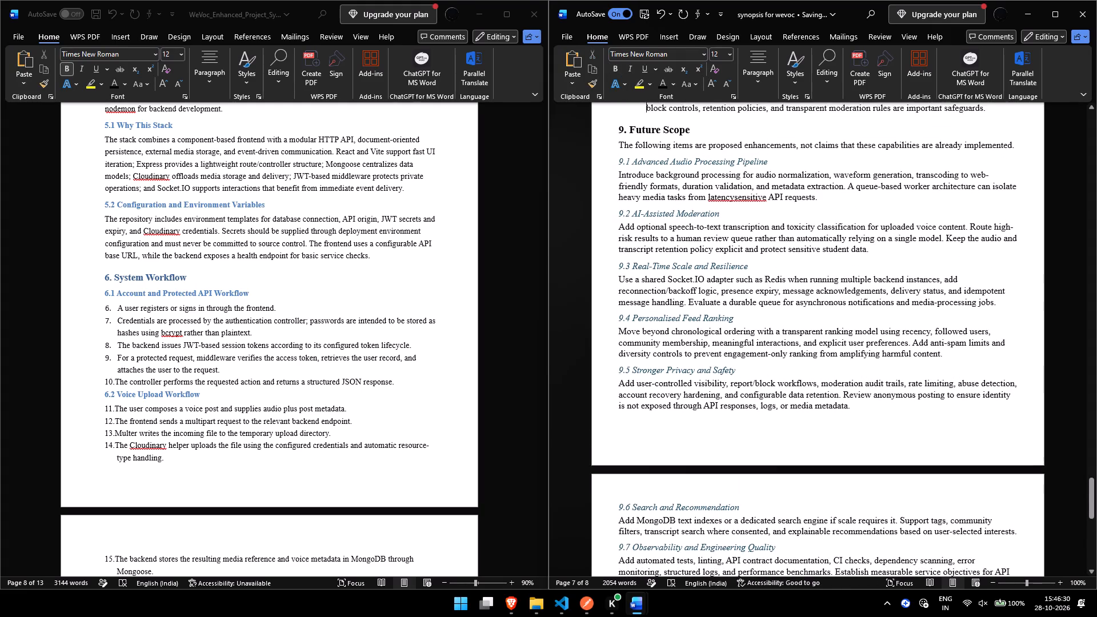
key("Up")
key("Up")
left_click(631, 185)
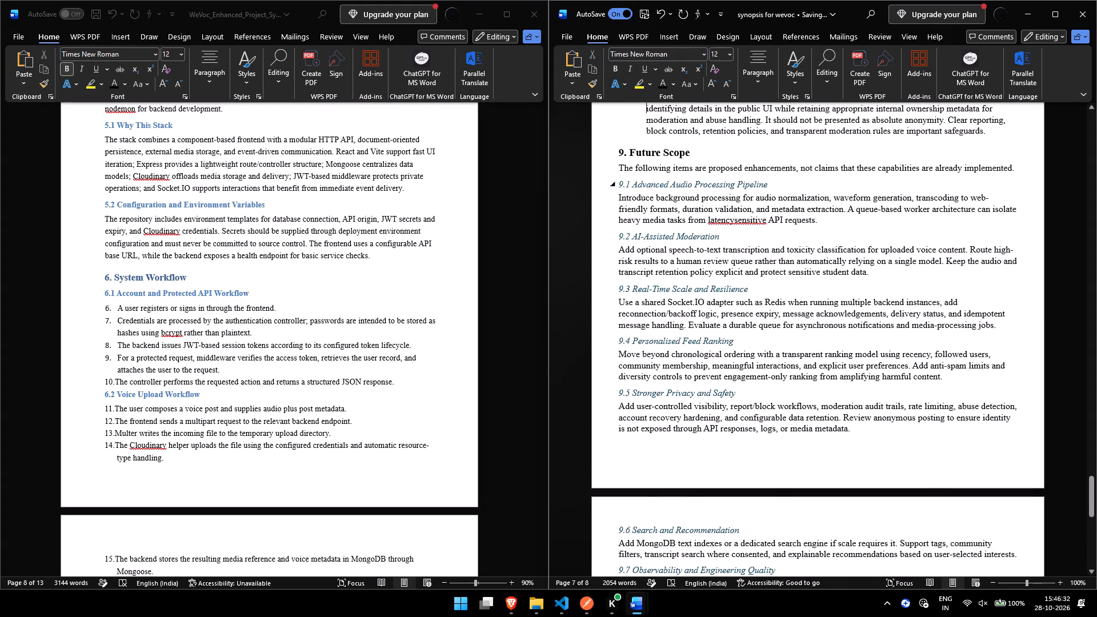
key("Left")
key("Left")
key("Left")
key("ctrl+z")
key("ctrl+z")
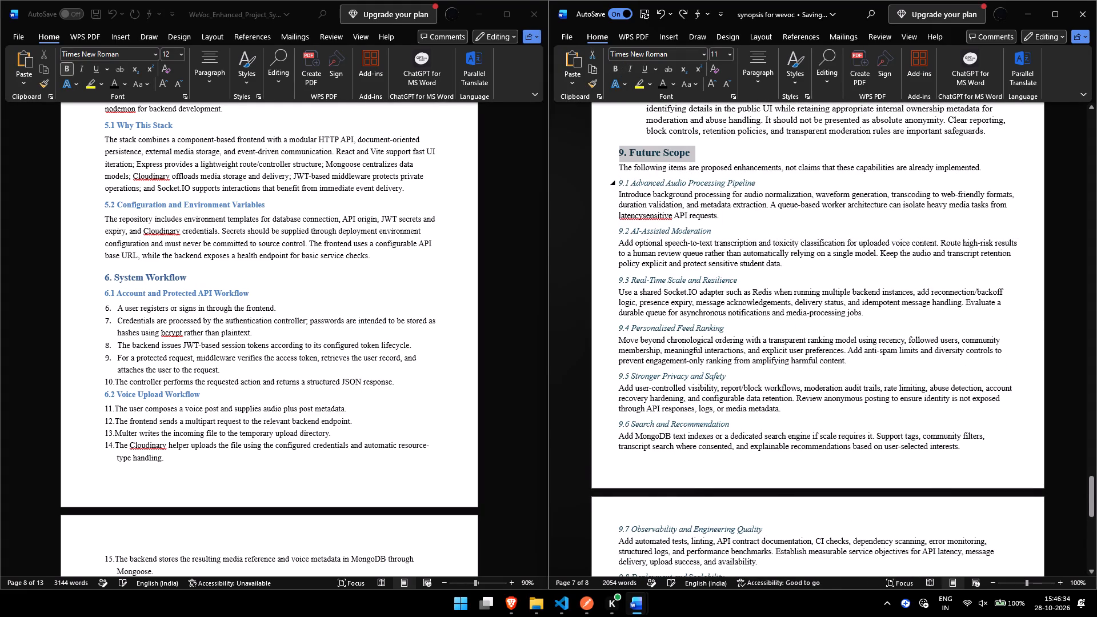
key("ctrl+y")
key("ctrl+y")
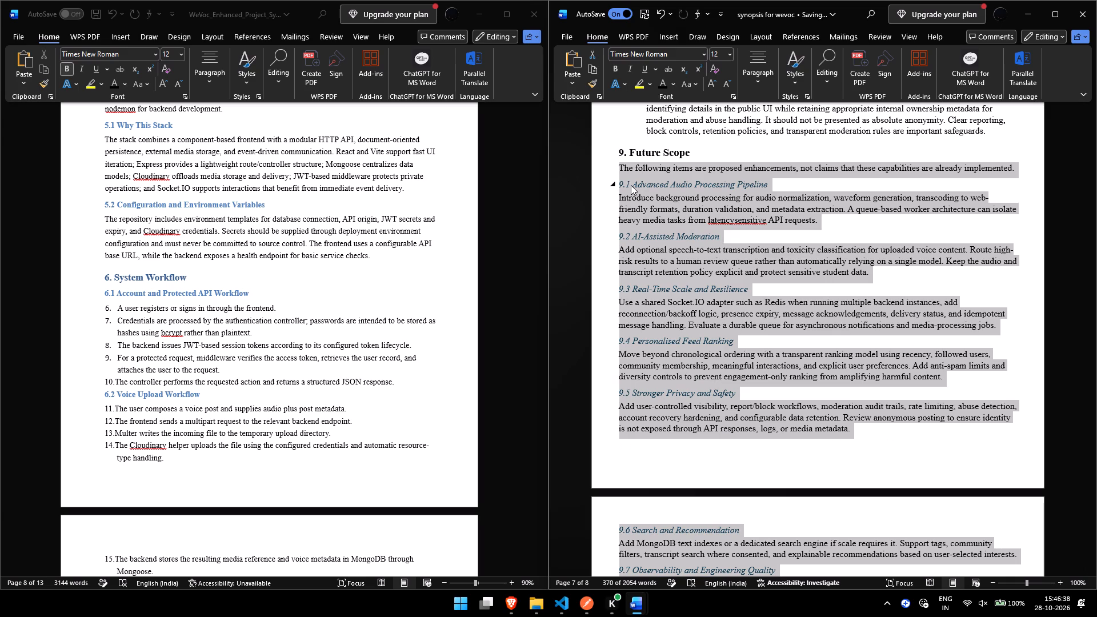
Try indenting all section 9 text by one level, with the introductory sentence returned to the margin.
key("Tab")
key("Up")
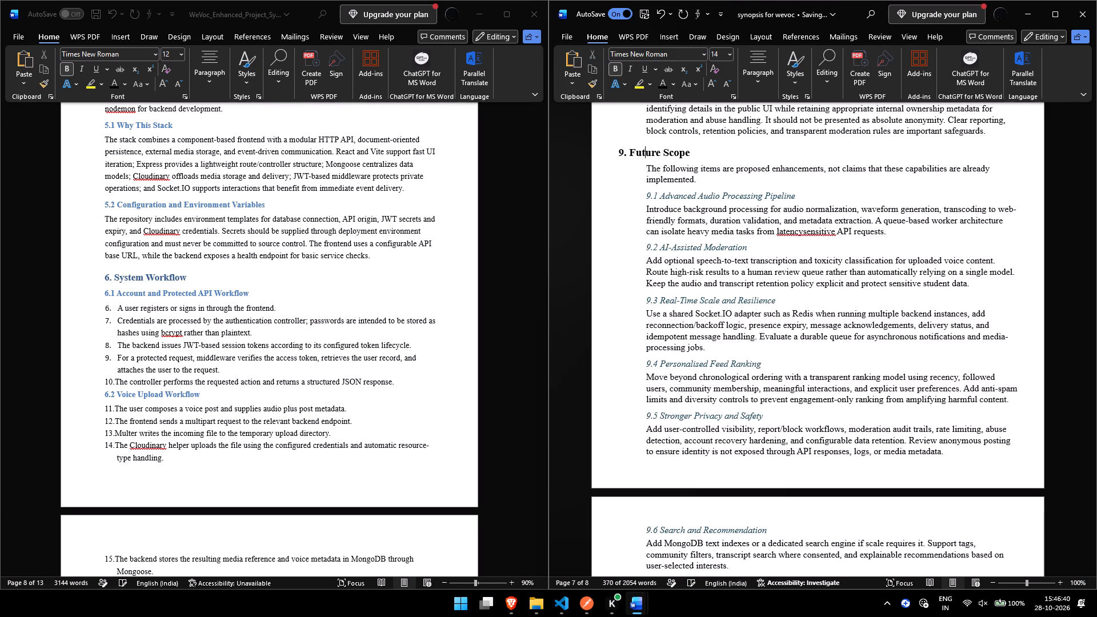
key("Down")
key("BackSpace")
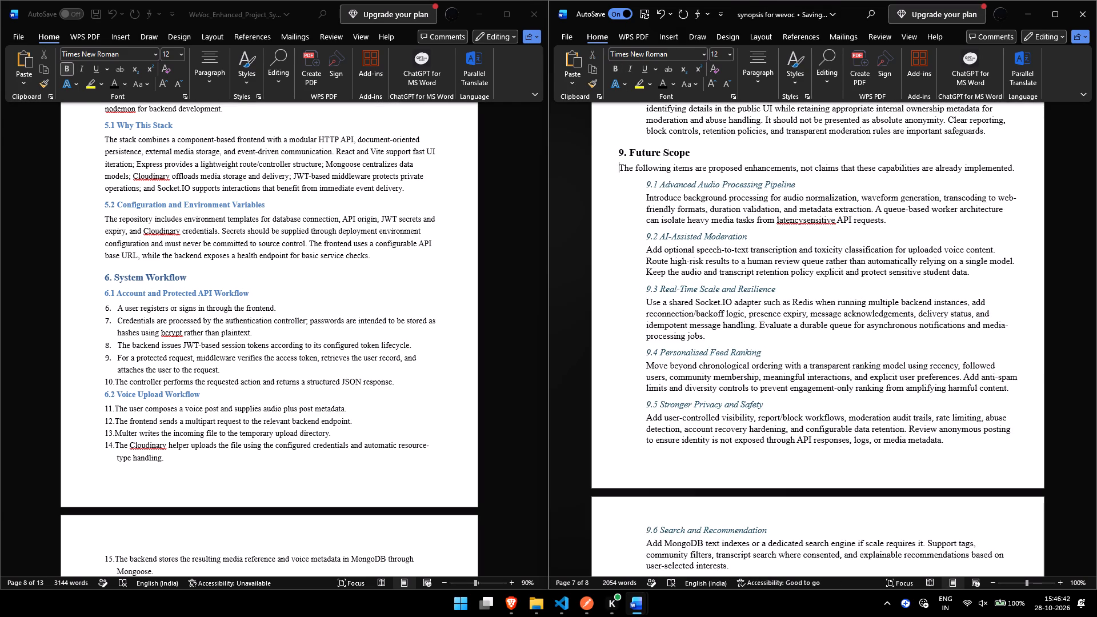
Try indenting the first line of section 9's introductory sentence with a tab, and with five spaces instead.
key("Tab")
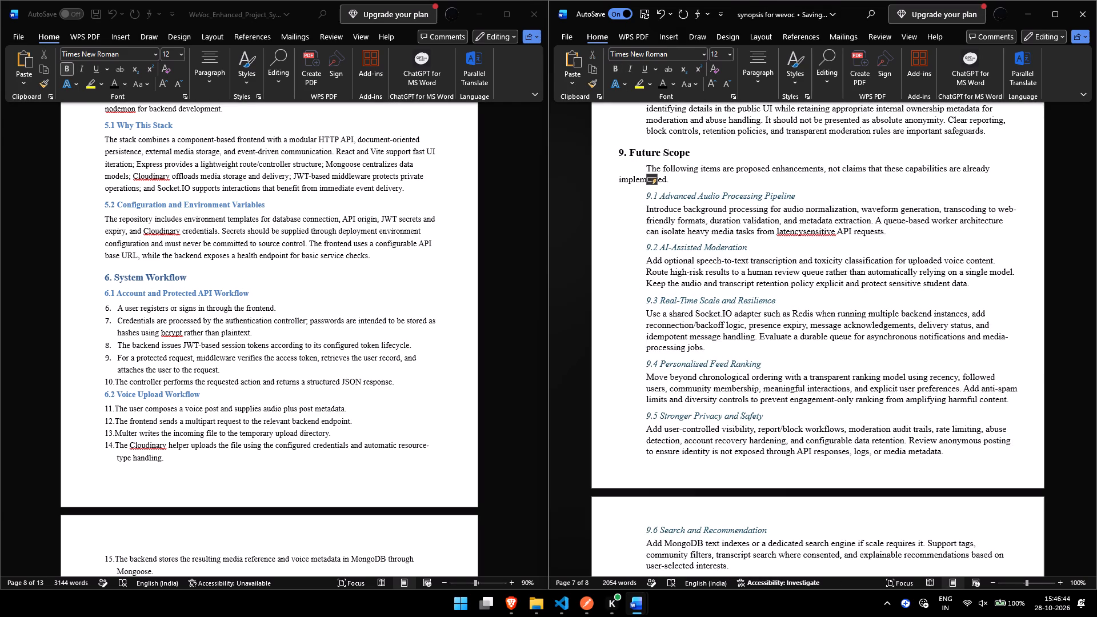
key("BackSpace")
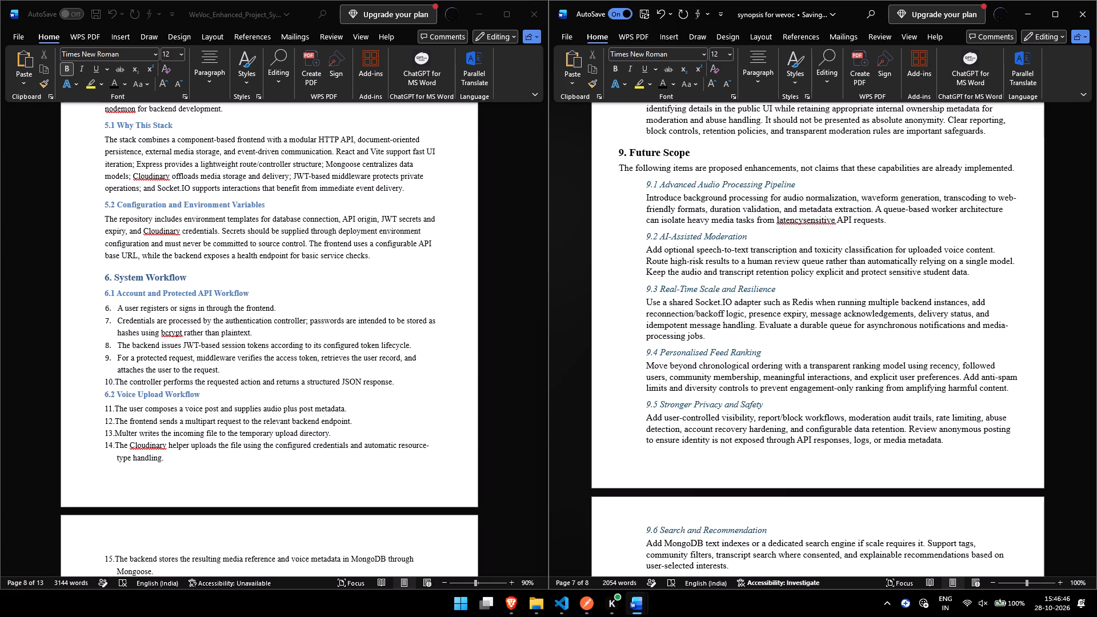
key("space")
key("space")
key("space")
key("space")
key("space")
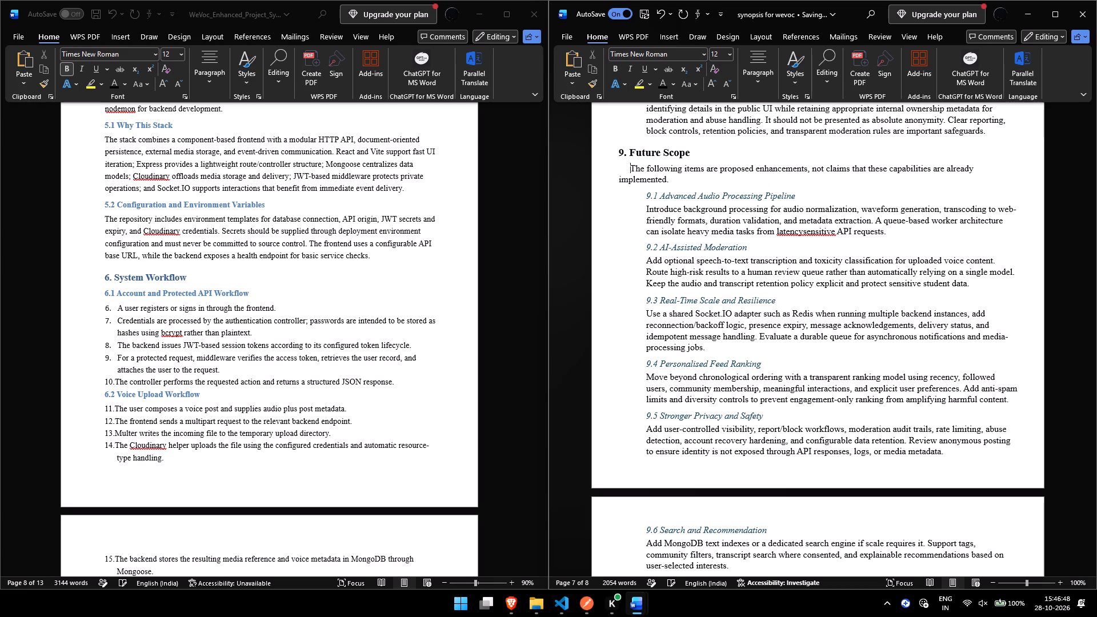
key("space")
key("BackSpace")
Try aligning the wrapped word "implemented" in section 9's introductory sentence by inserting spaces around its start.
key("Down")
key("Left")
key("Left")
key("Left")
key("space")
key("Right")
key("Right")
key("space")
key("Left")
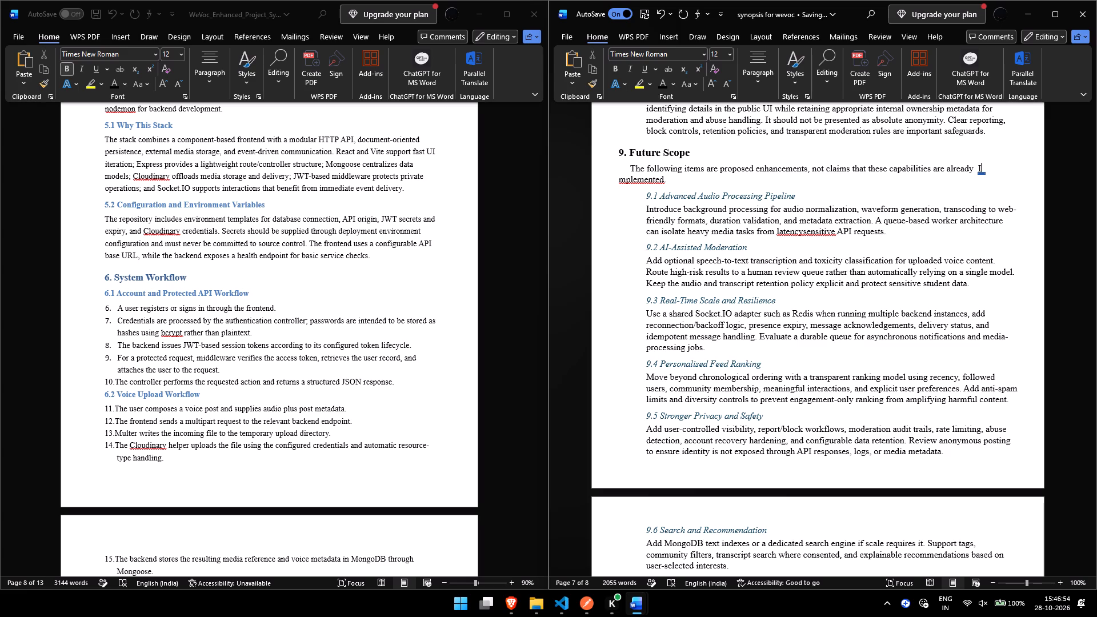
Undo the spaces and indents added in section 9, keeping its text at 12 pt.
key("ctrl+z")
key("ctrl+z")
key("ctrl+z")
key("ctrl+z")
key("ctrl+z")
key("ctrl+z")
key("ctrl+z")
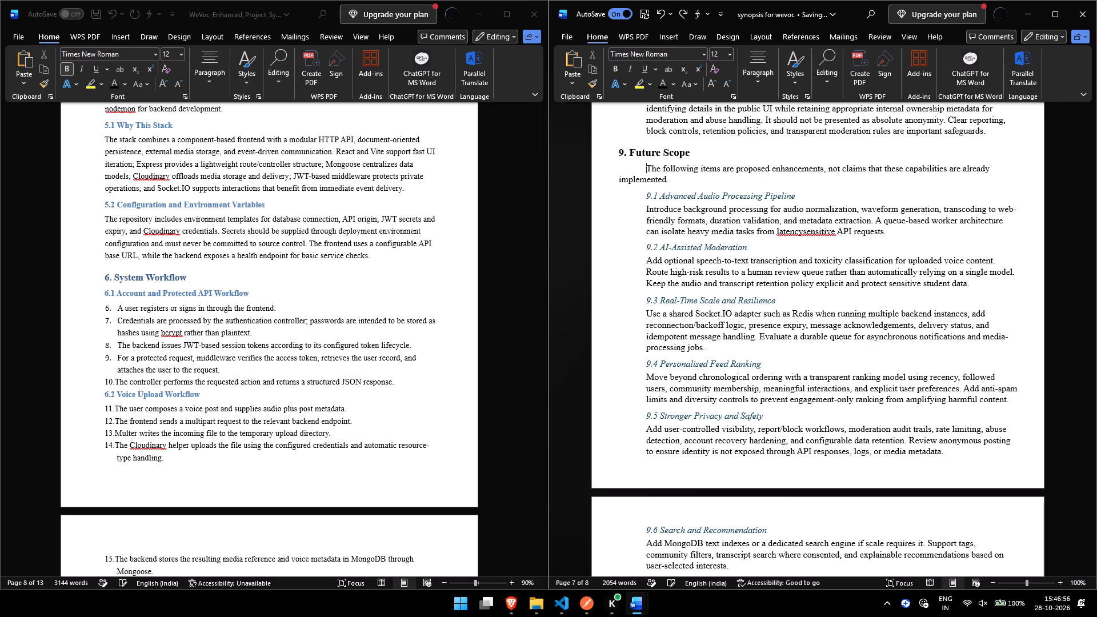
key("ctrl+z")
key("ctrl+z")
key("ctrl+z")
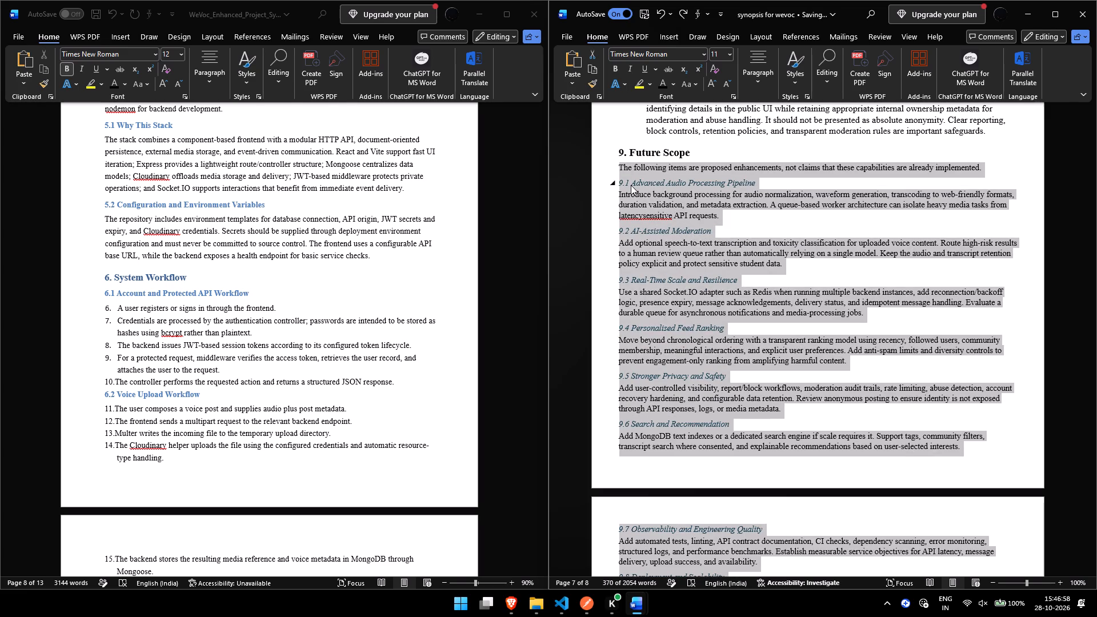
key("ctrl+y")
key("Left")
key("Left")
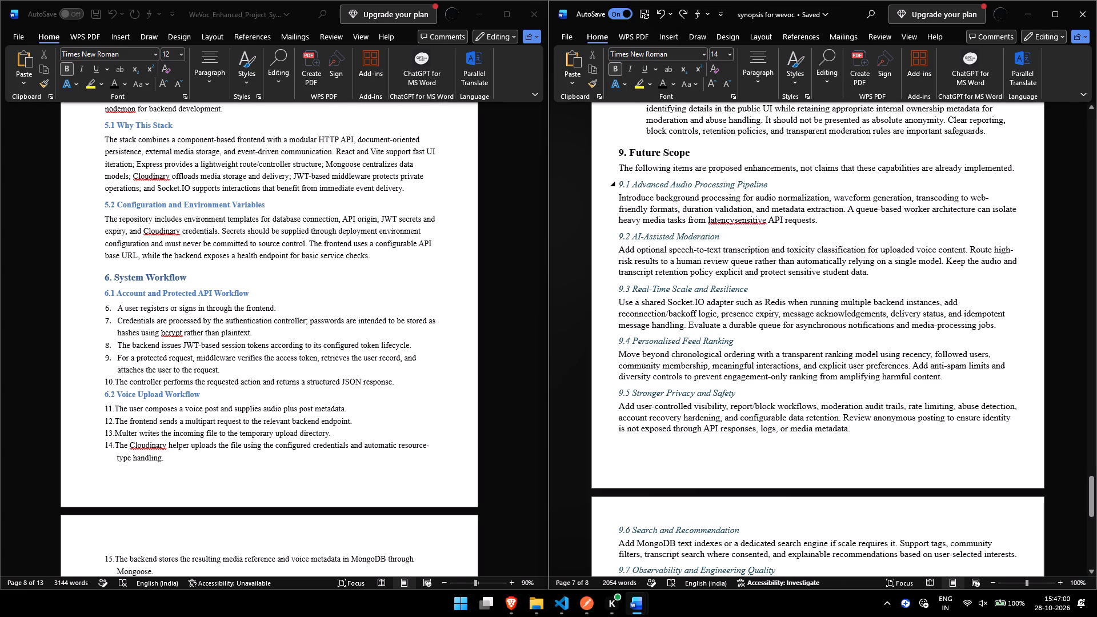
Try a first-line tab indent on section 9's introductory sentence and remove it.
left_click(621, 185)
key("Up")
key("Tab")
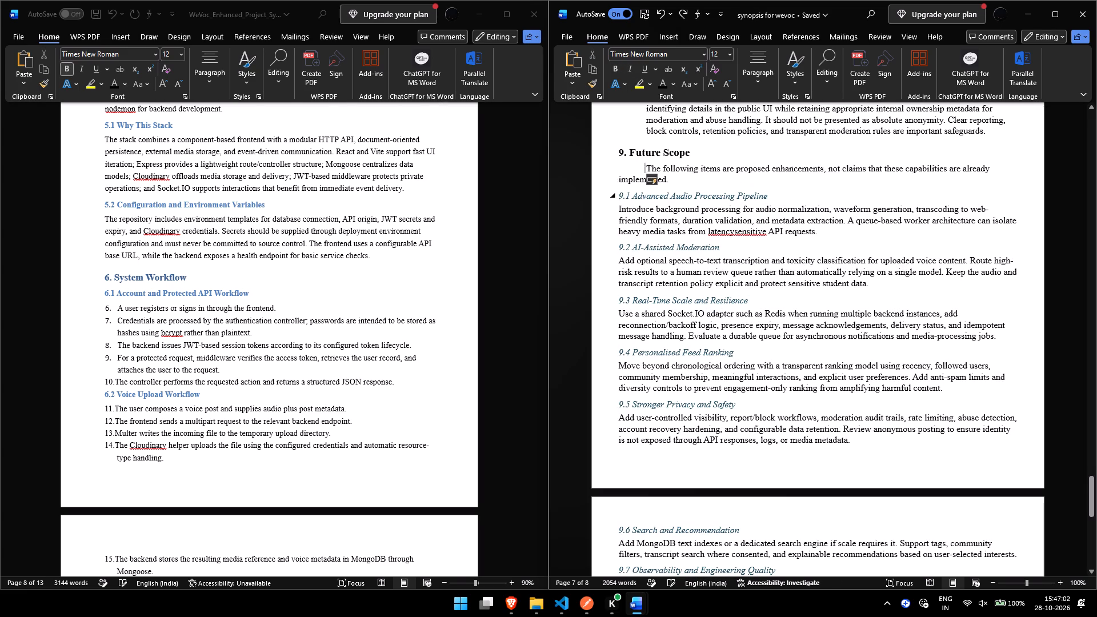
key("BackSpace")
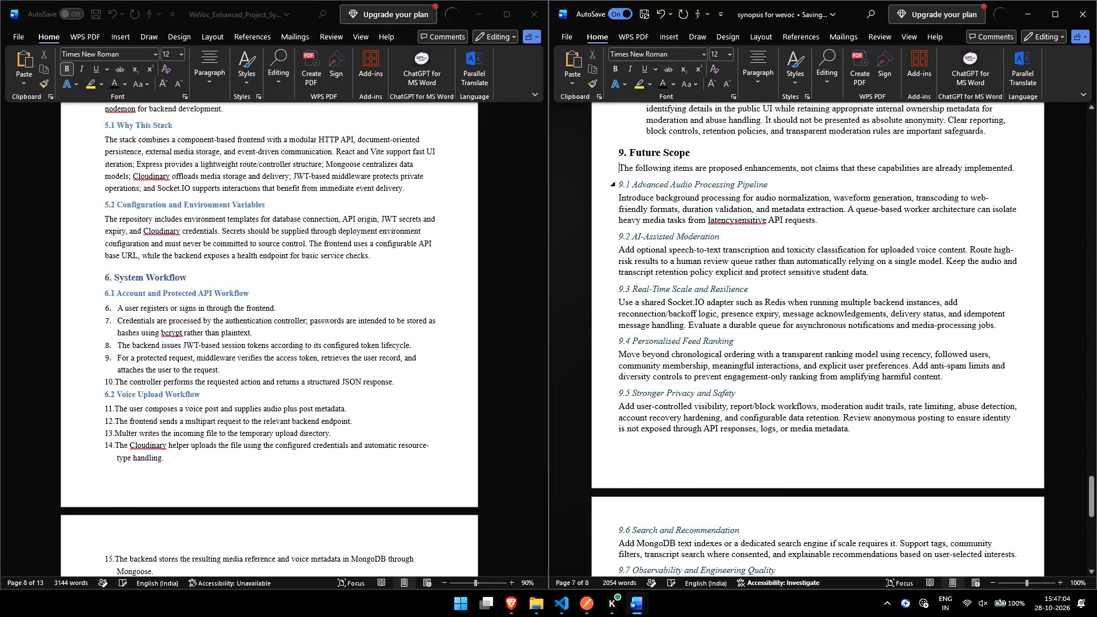
Examine the indentation of headings and body text in the earlier sections against section 9.
scroll(621, 185, "up", 1)
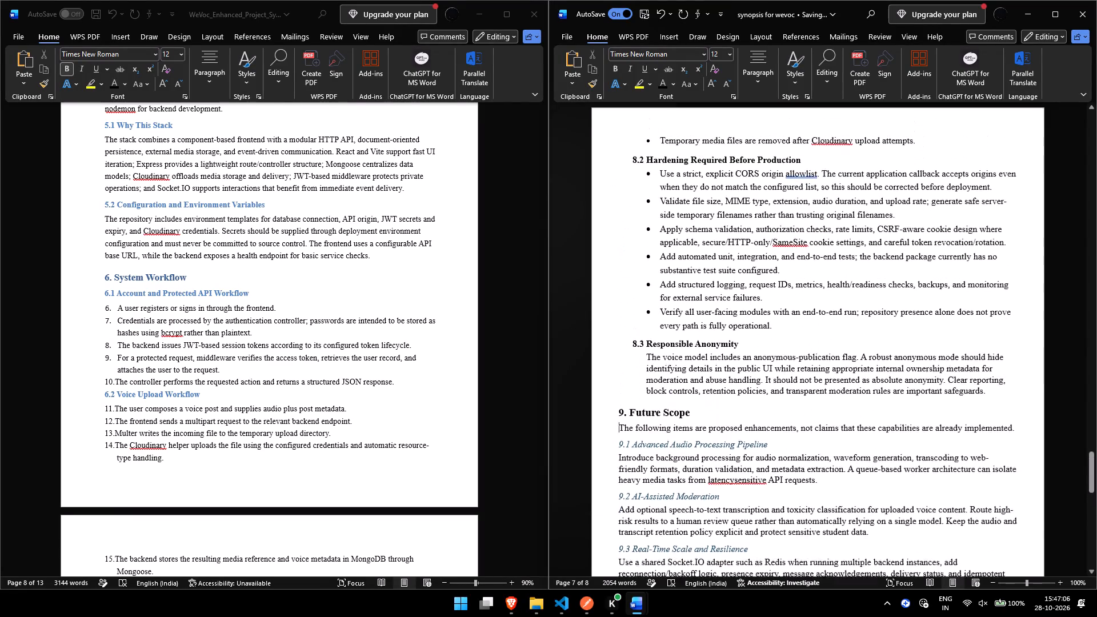
scroll(621, 185, "up", 4)
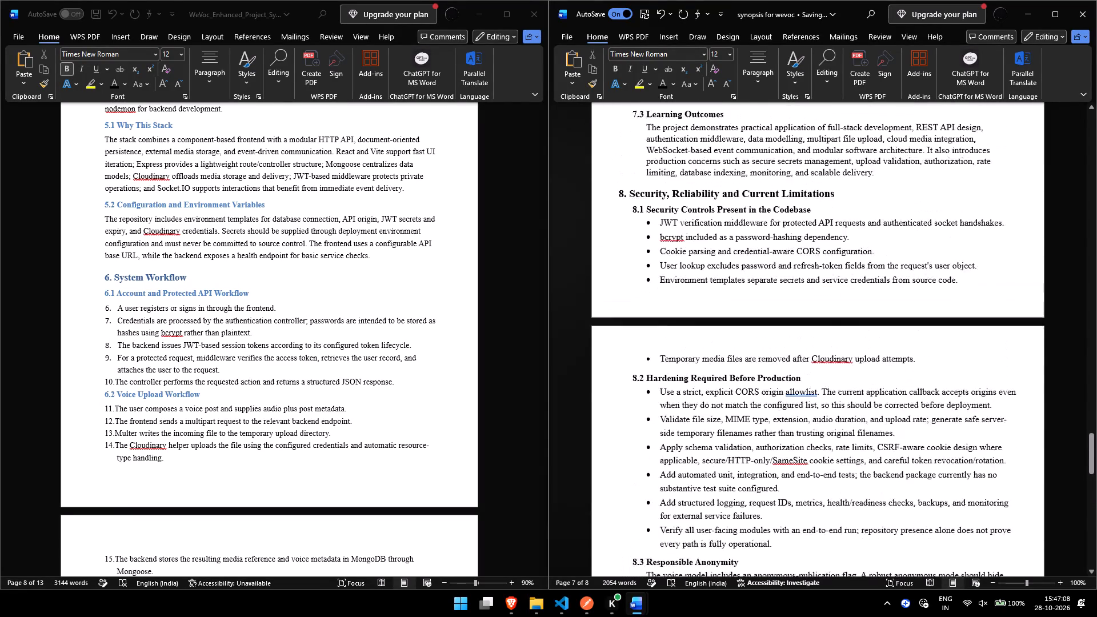
scroll(621, 185, "up", 6)
scroll(621, 185, "down", 1)
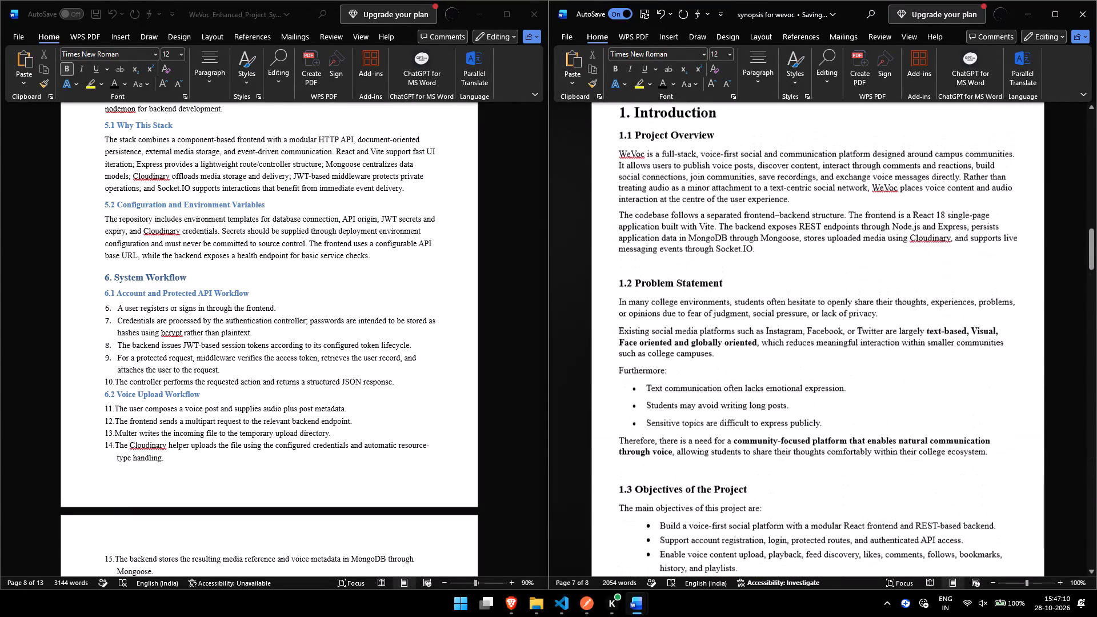
scroll(621, 185, "down", 3)
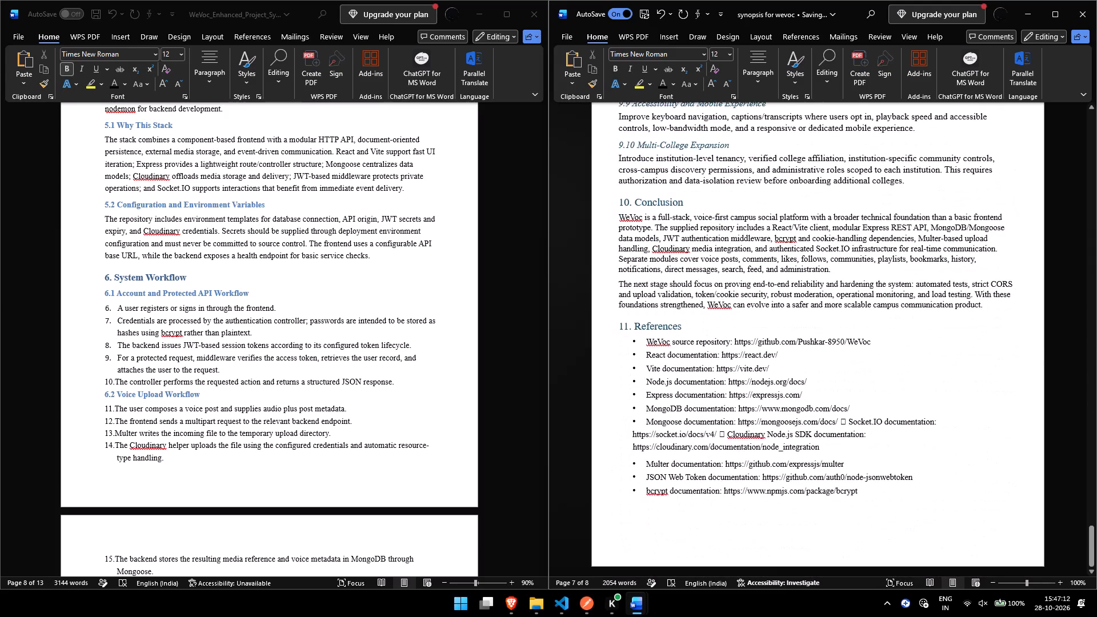
scroll(662, 237, "up", 4)
scroll(662, 237, "right", 1)
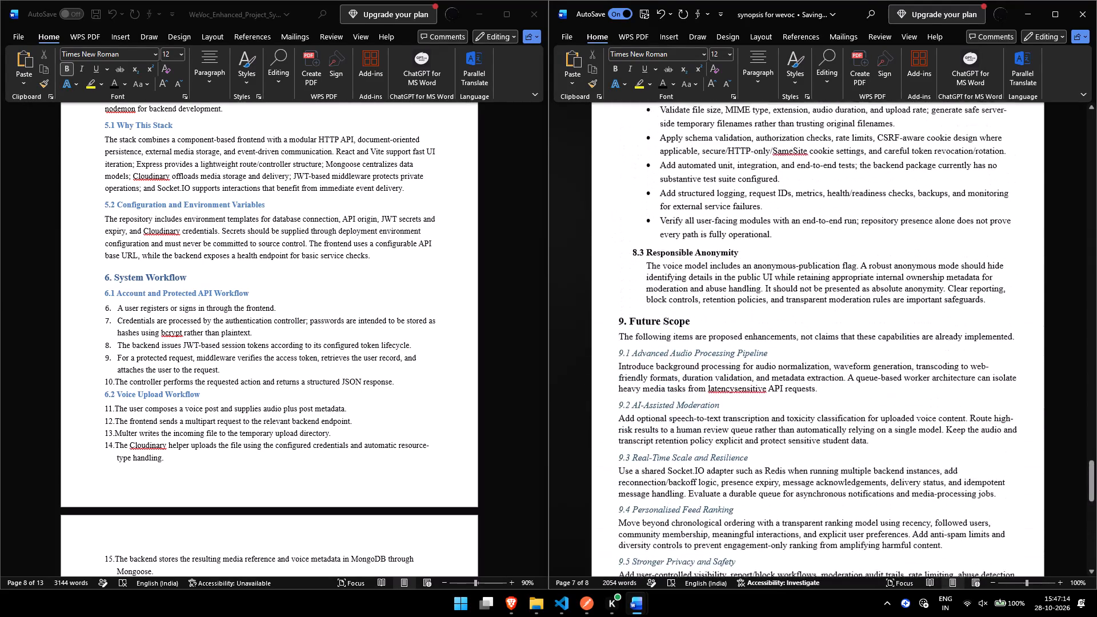
scroll(662, 237, "right", 1)
scroll(662, 237, "up", 1)
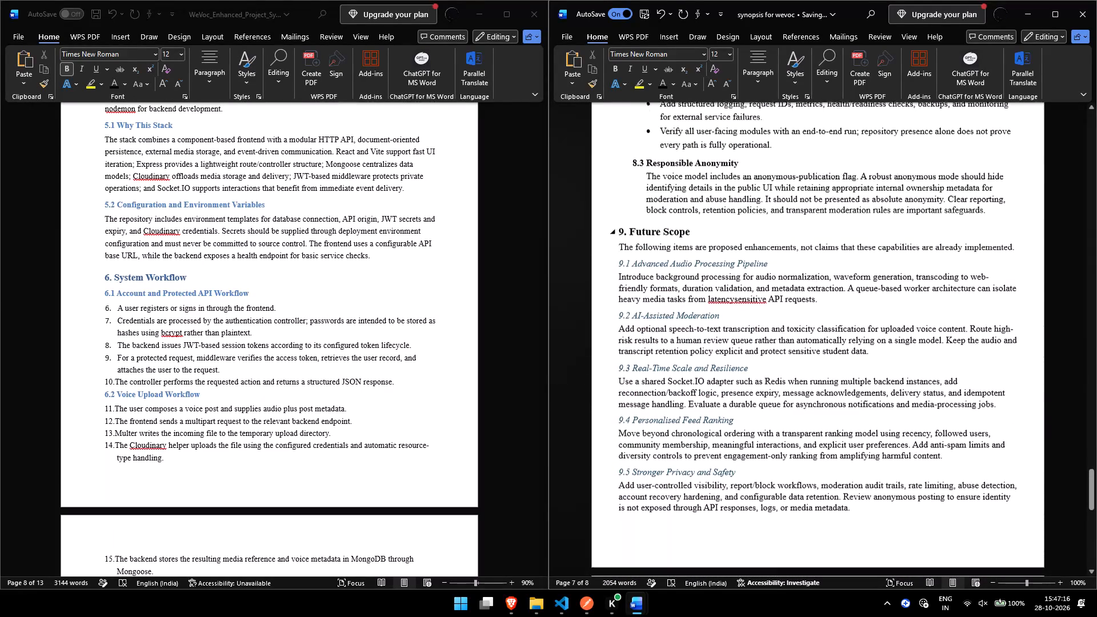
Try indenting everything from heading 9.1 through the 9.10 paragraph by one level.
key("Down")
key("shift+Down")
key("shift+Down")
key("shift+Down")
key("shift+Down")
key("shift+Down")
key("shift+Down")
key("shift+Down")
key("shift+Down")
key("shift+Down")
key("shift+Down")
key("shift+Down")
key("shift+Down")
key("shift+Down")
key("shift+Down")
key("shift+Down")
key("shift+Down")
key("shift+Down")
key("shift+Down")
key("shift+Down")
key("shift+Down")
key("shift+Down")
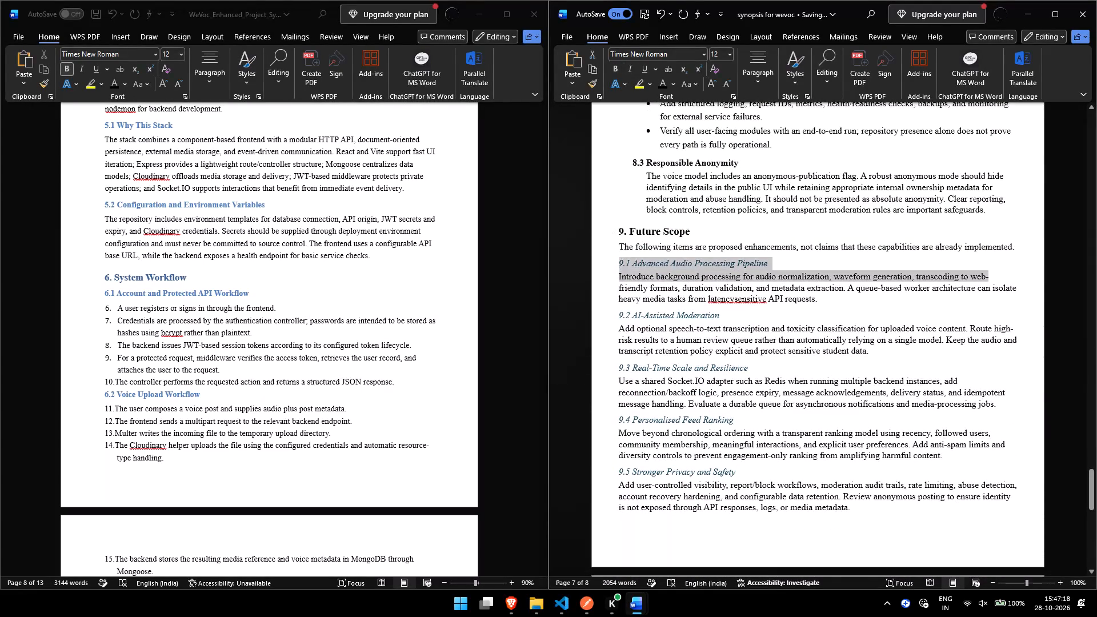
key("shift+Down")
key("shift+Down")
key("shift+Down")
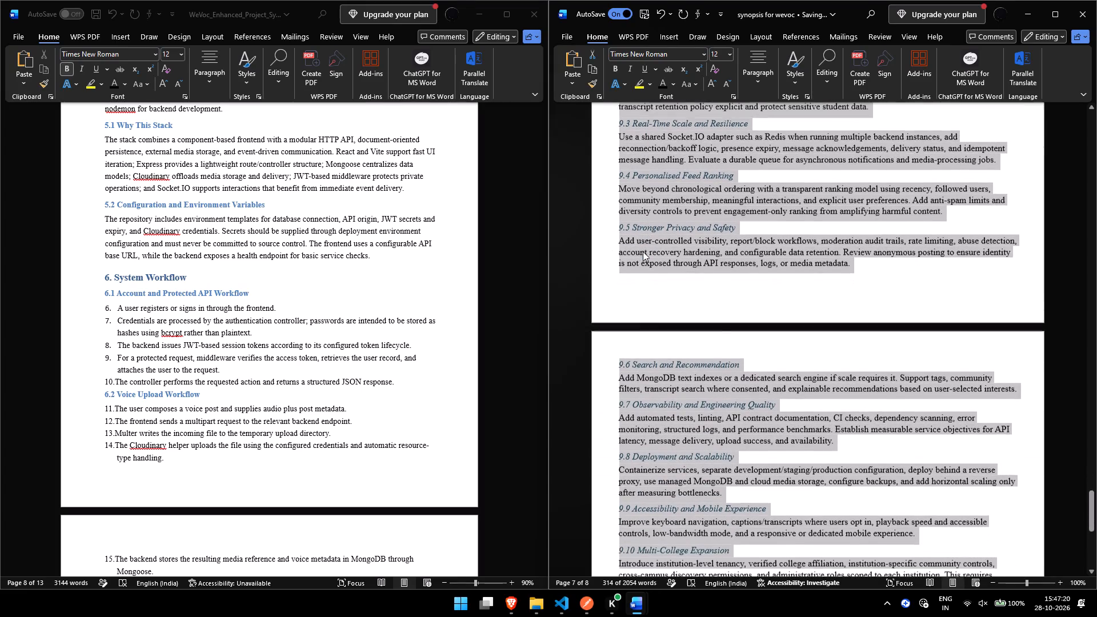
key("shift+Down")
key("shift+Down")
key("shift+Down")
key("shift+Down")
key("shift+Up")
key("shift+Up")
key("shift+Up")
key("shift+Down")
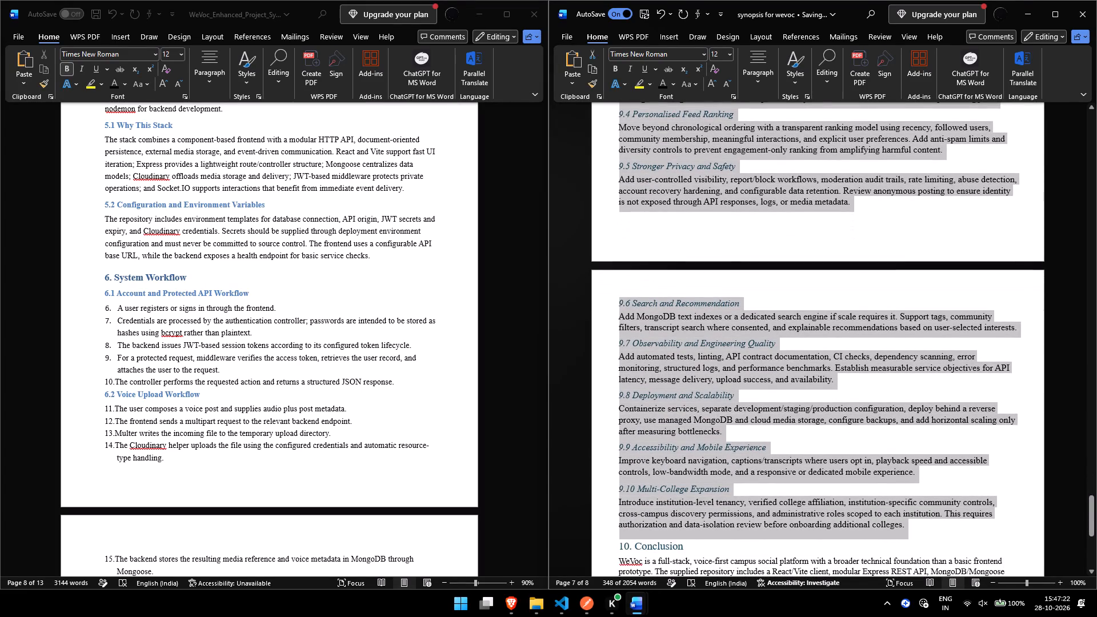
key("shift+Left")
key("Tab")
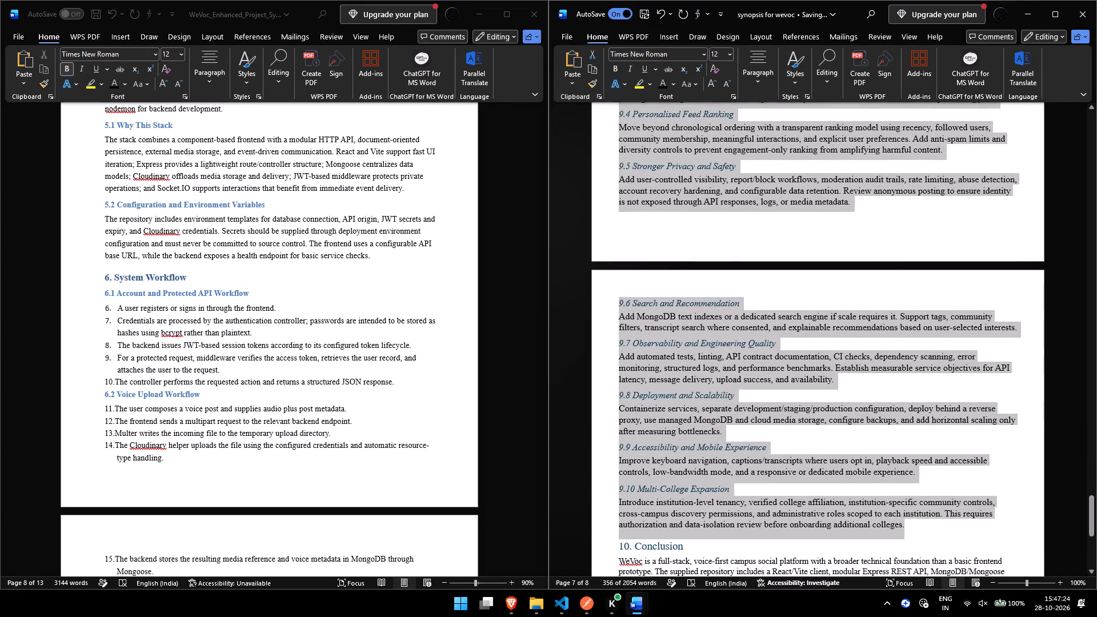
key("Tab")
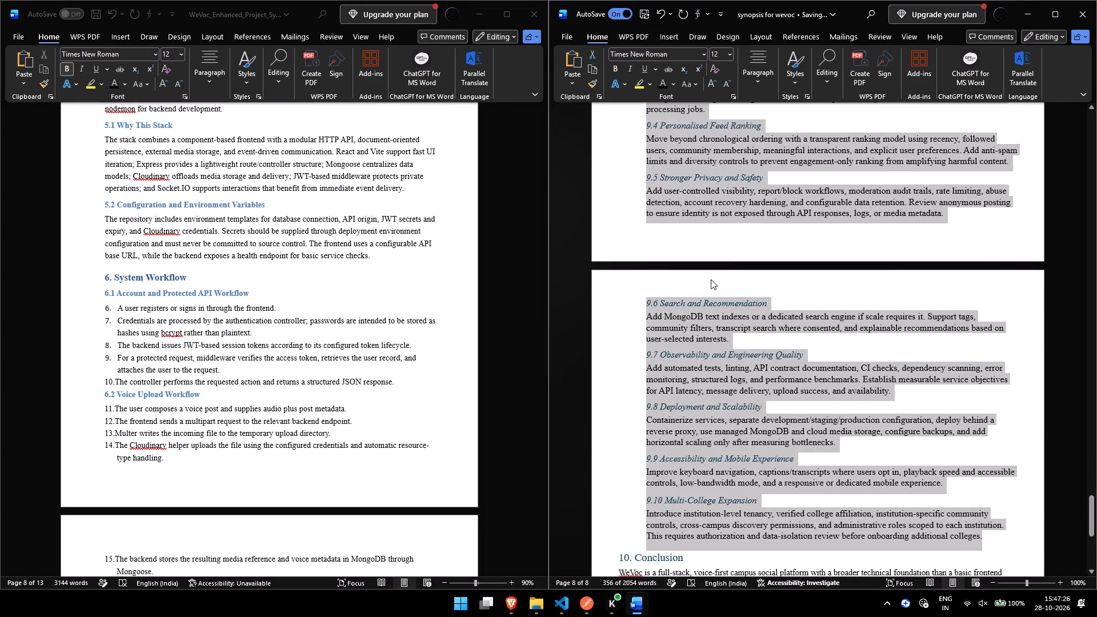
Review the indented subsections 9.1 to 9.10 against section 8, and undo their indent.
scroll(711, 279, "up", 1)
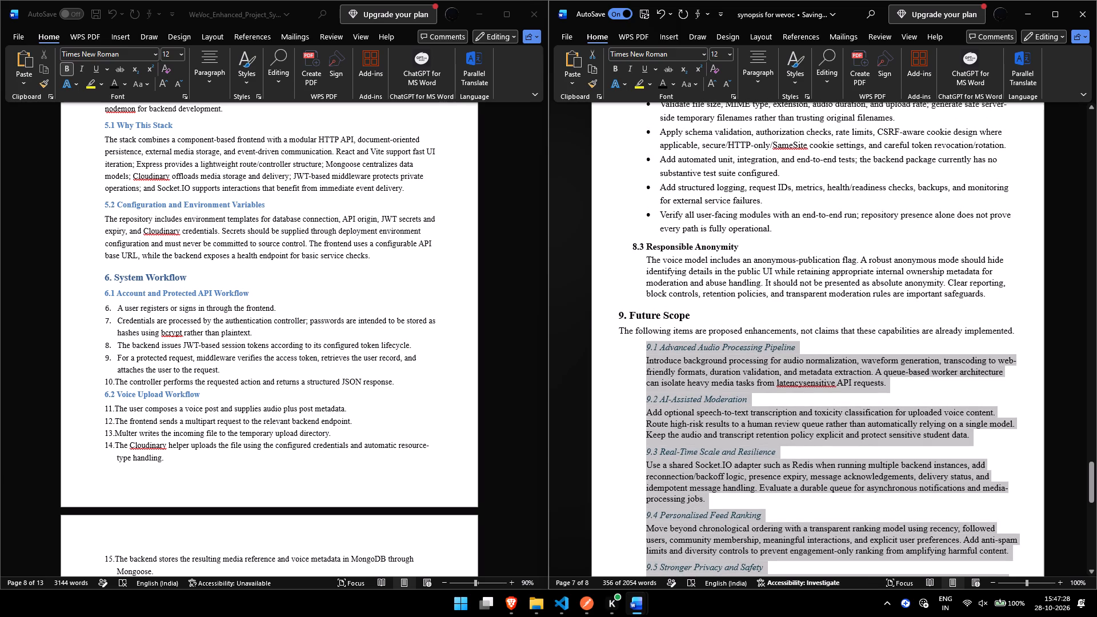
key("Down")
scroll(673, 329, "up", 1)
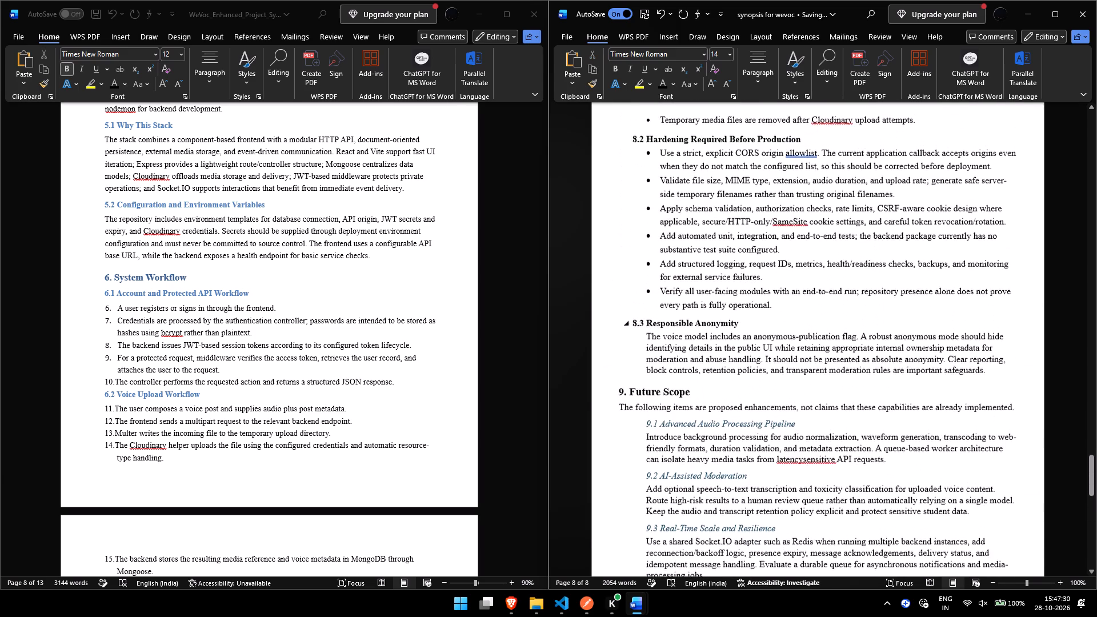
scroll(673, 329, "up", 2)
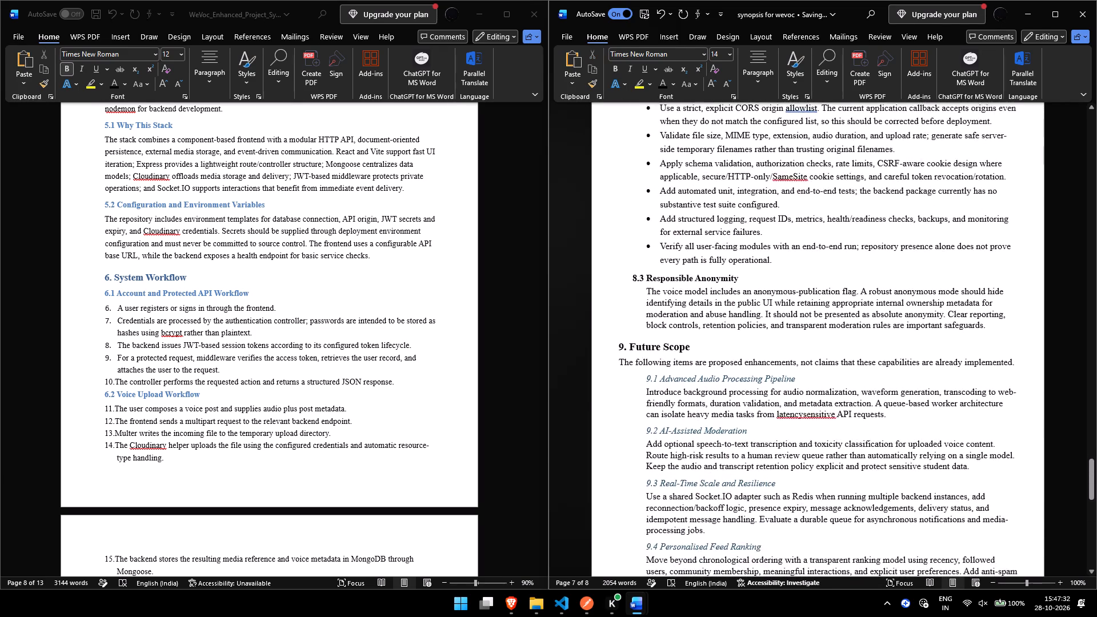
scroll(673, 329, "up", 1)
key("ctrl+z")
Format heading 9.1 Advanced Audio Processing Pipeline as bold, non-italic black text.
scroll(673, 329, "up", 1)
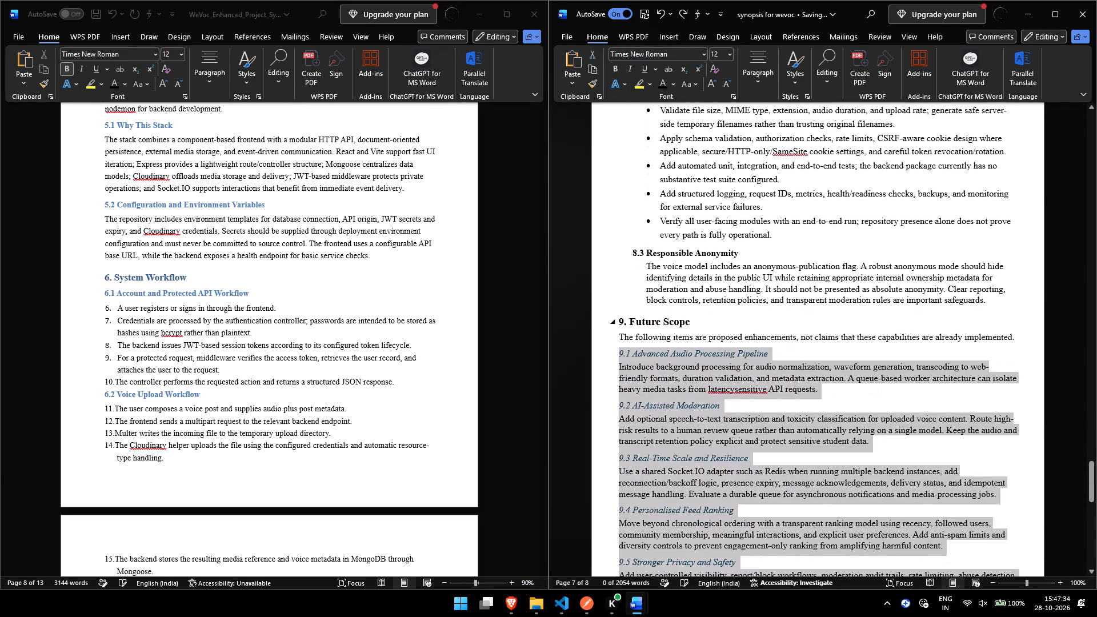
scroll(673, 329, "up", 1)
scroll(673, 329, "down", 1)
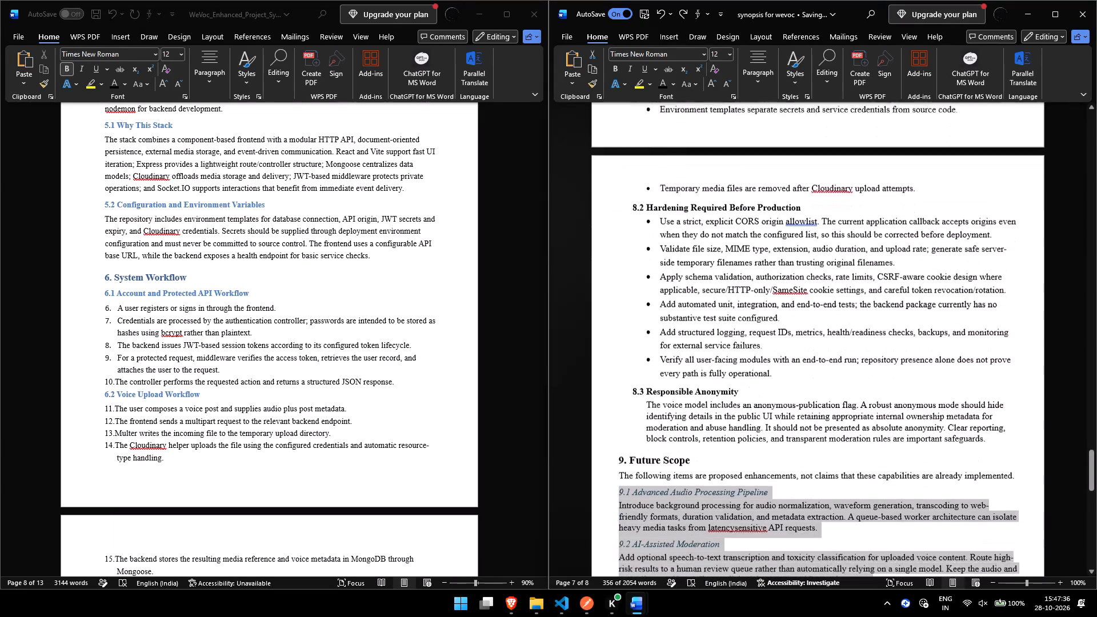
scroll(673, 329, "down", 1)
key("Left")
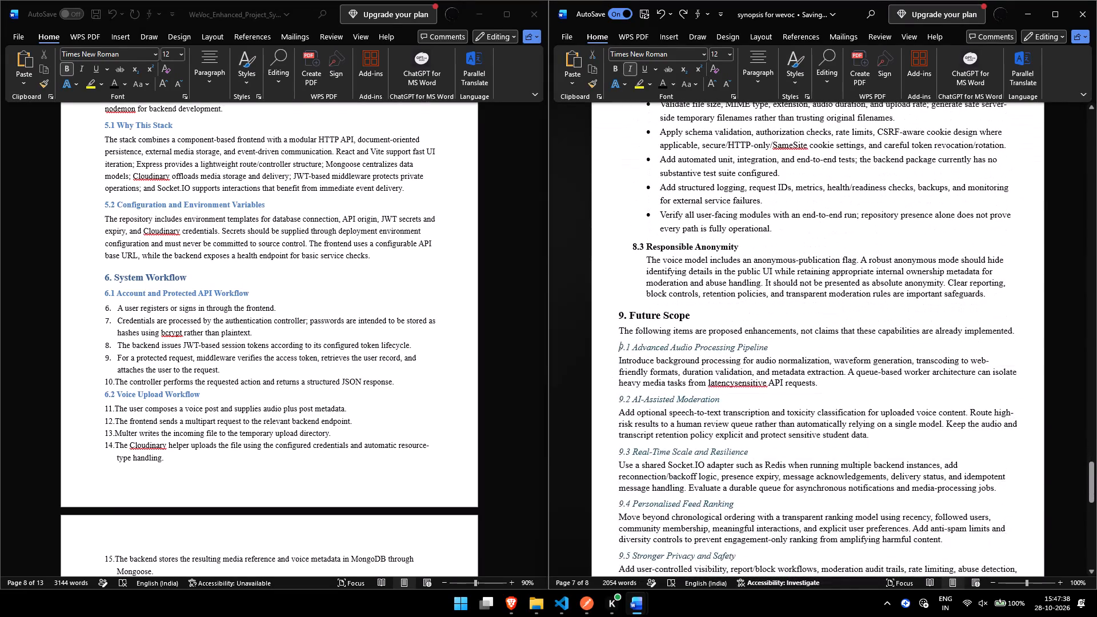
key("ctrl+shift+Right")
key("ctrl+shift+Right")
key("ctrl+shift+Right")
key("ctrl+shift+Right")
key("ctrl+shift+Right")
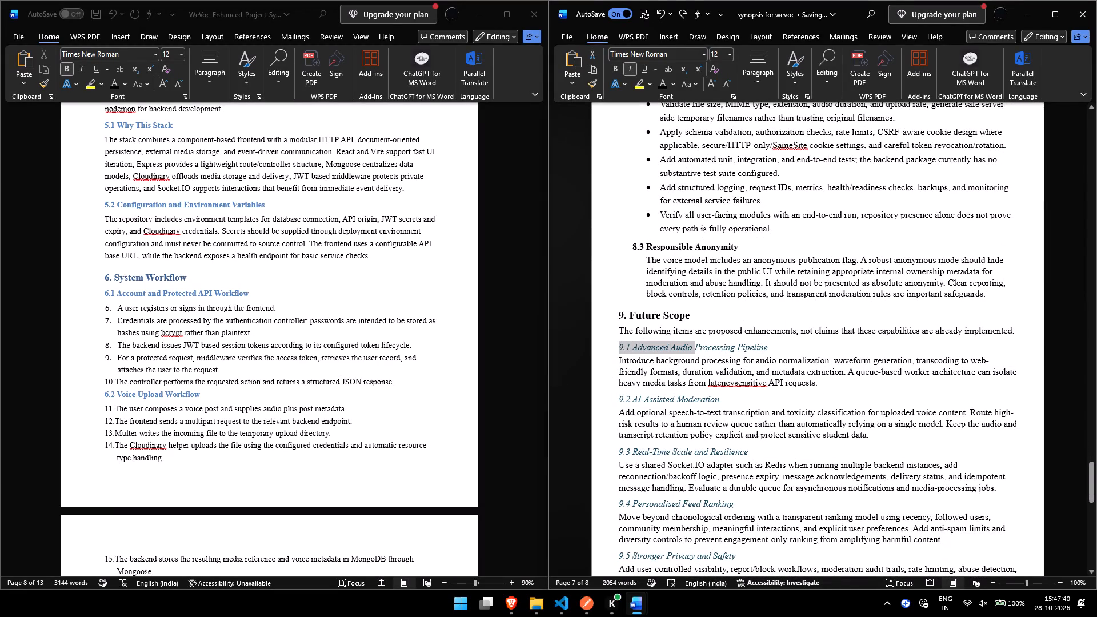
key("ctrl+shift+Right")
key("ctrl+shift+Right")
key("ctrl+shift+Left")
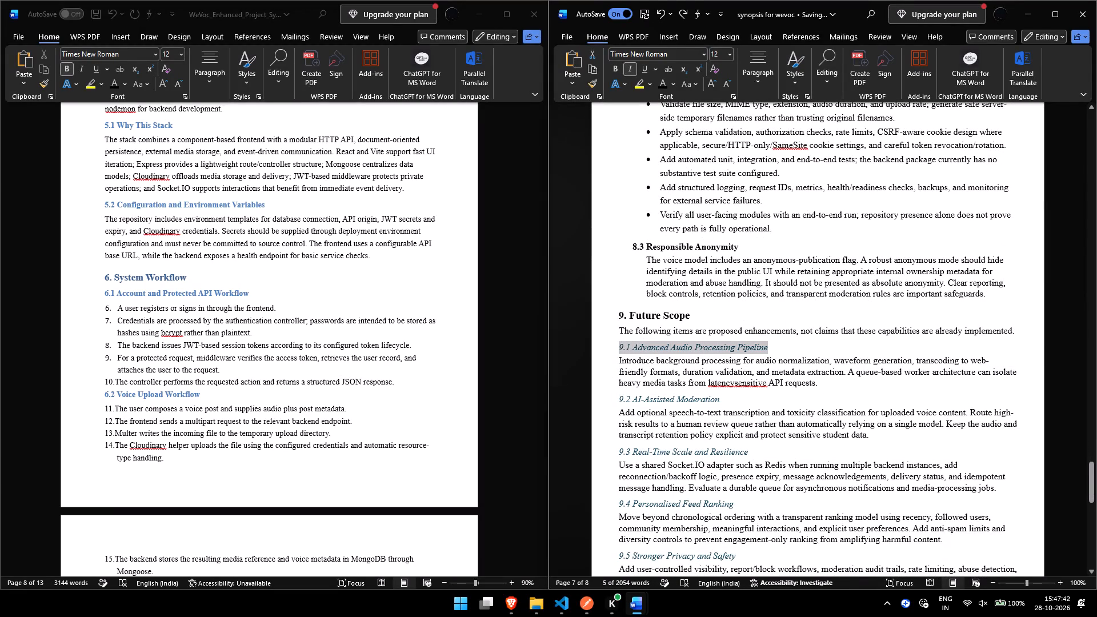
key("ctrl+b")
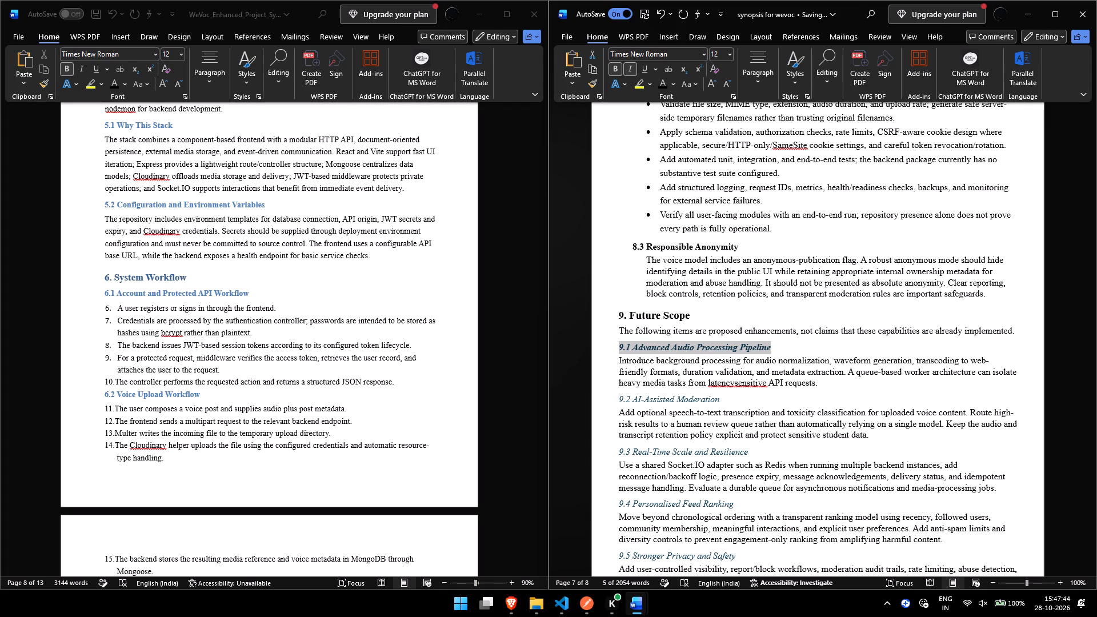
key("ctrl+i")
left_click(664, 85)
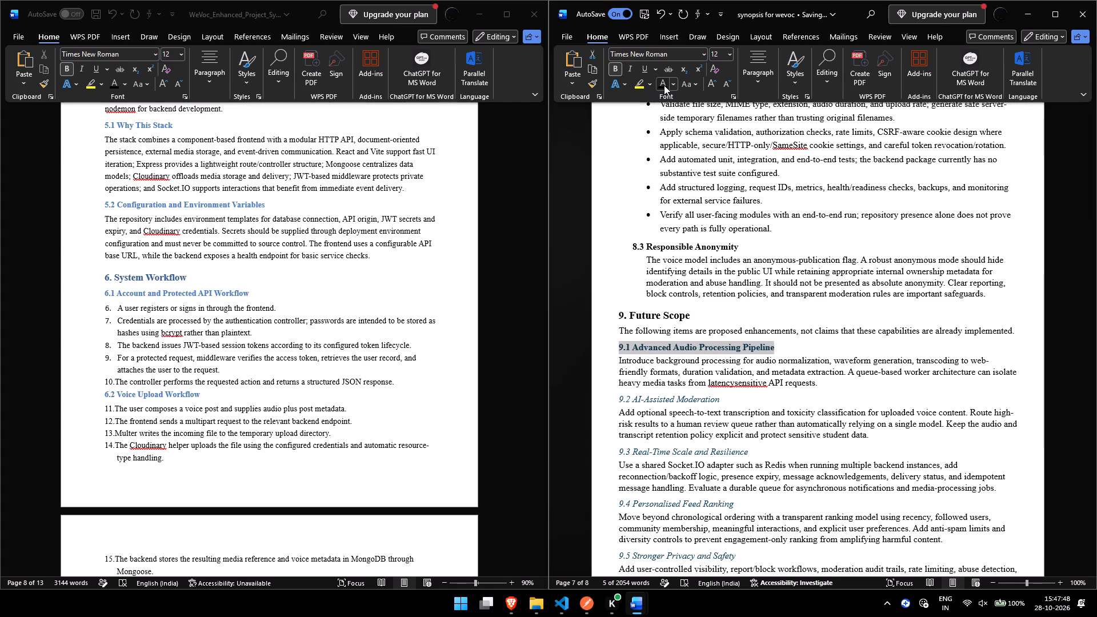
Delete the number of the Advanced Audio Processing Pipeline heading and retype it as 9.1 followed by a space.
key("Left")
key("Right")
key("Right")
key("Right")
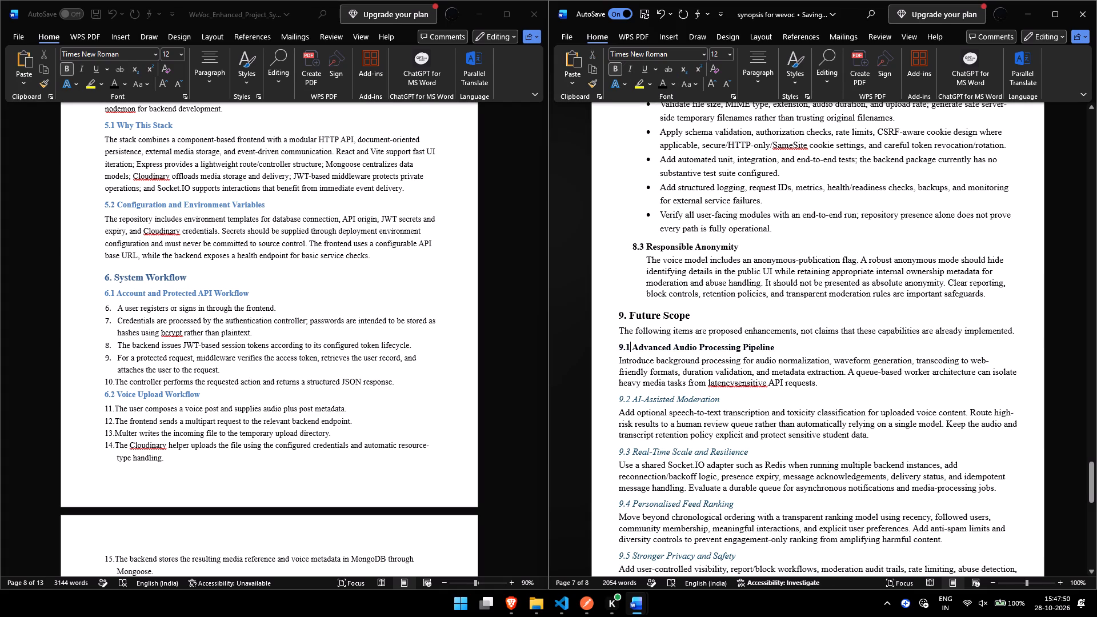
key("BackSpace")
key("BackSpace")
key("Right")
key("BackSpace")
key("BackSpace")
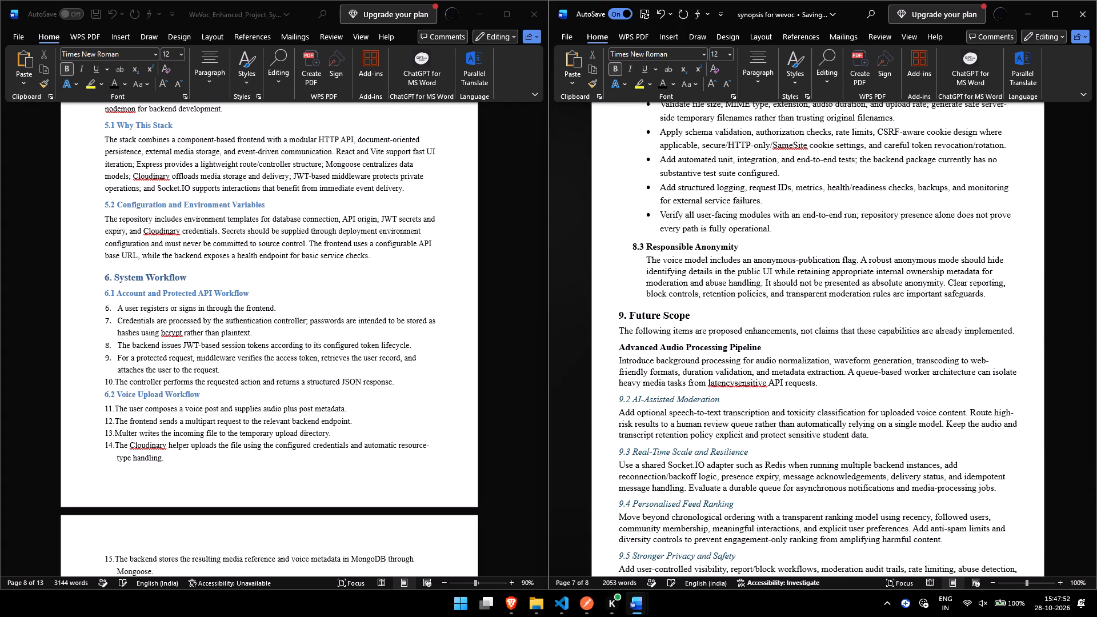
type("9.")
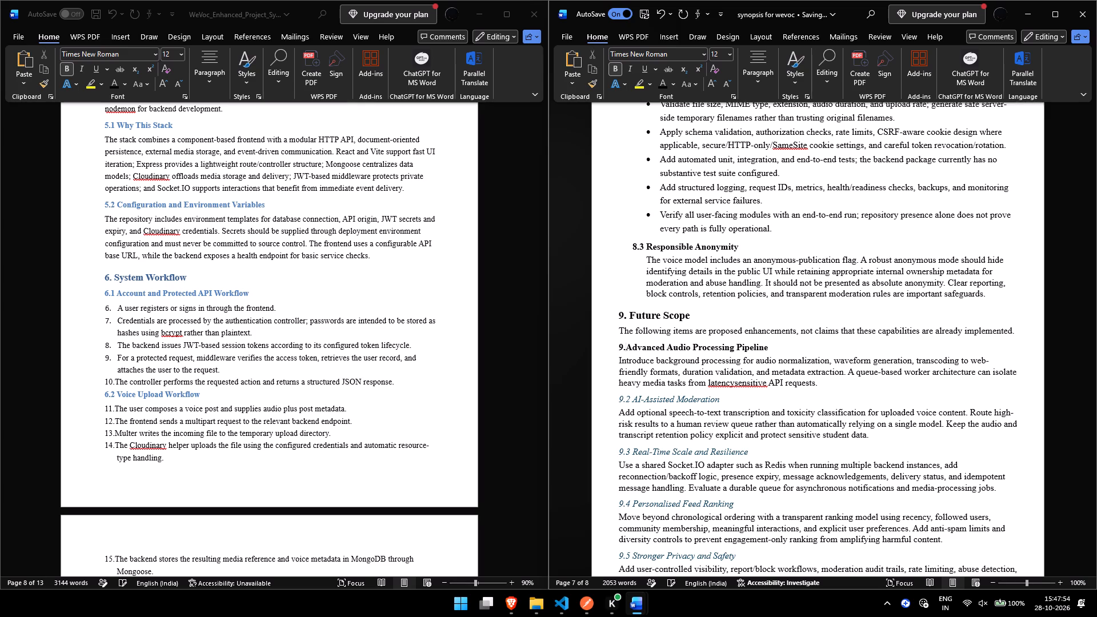
type("1")
key("space")
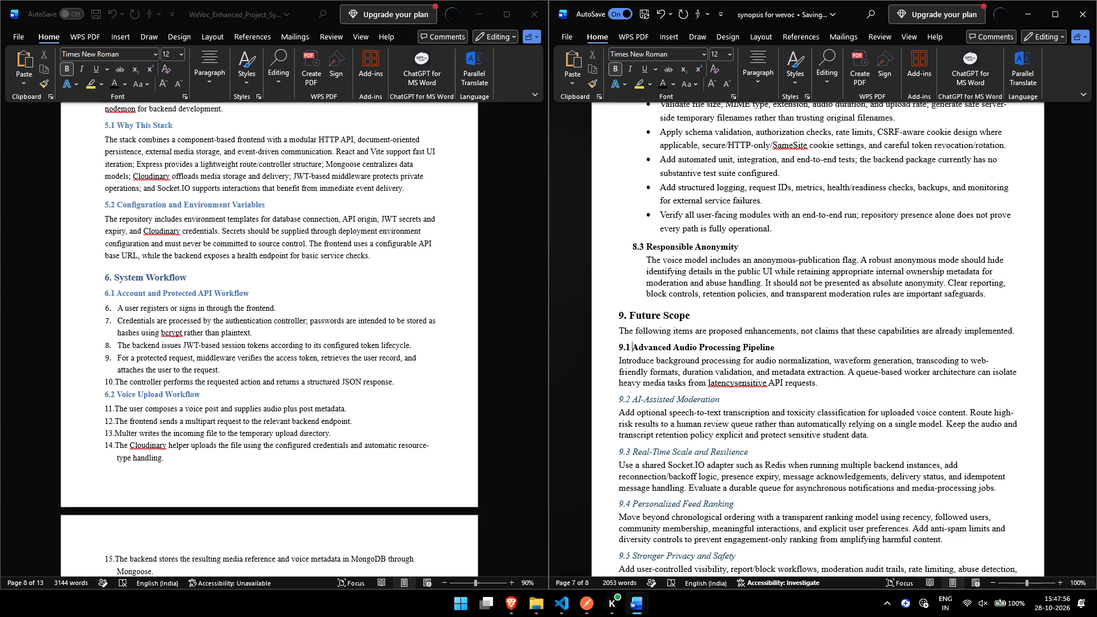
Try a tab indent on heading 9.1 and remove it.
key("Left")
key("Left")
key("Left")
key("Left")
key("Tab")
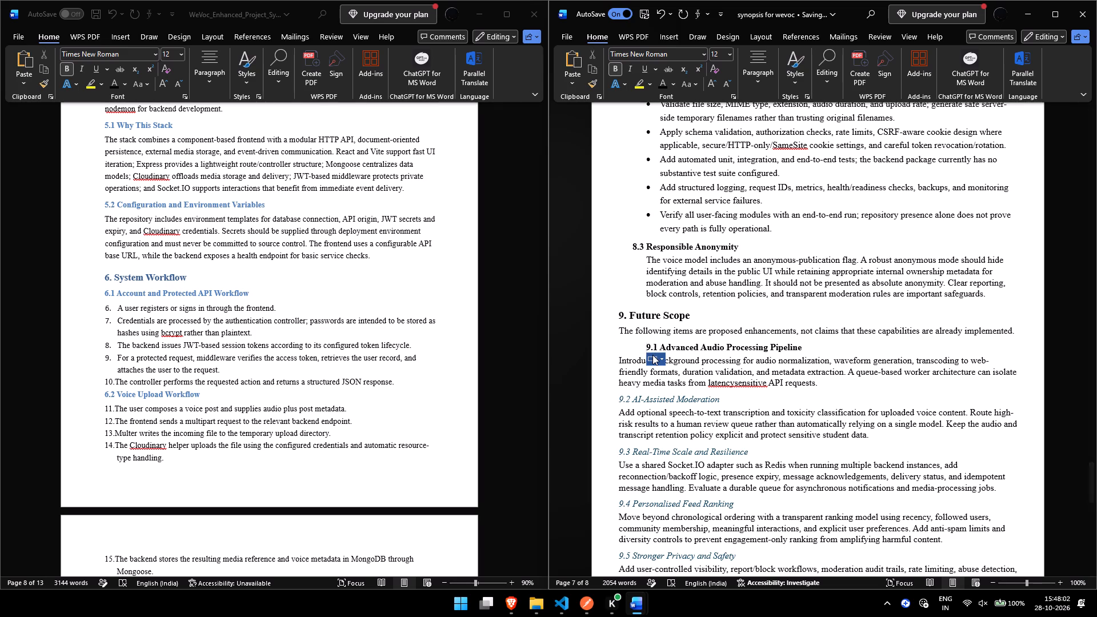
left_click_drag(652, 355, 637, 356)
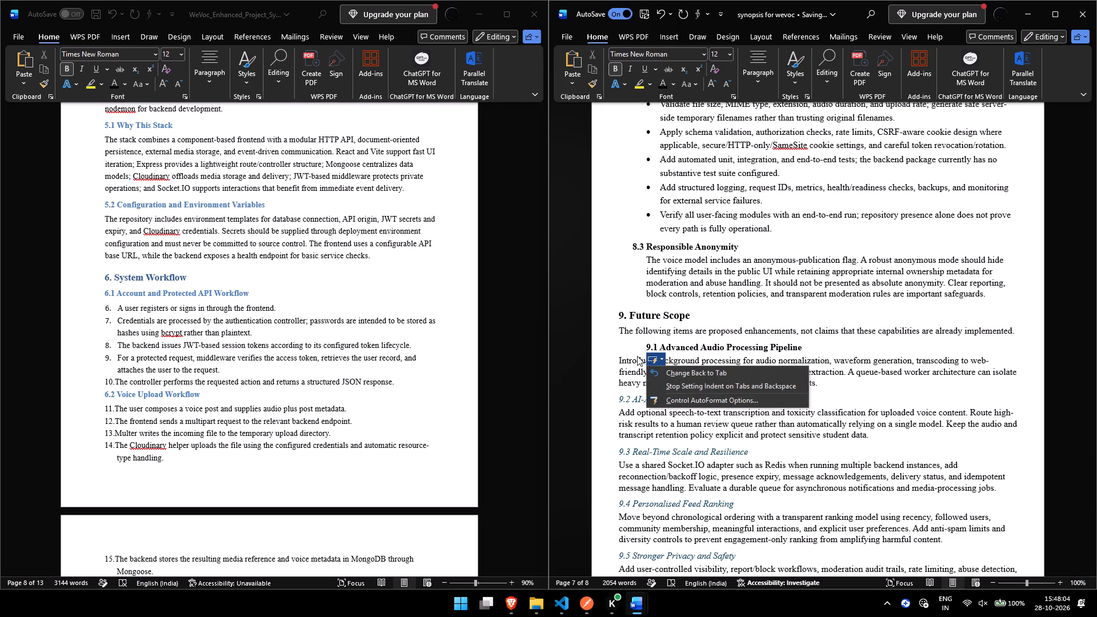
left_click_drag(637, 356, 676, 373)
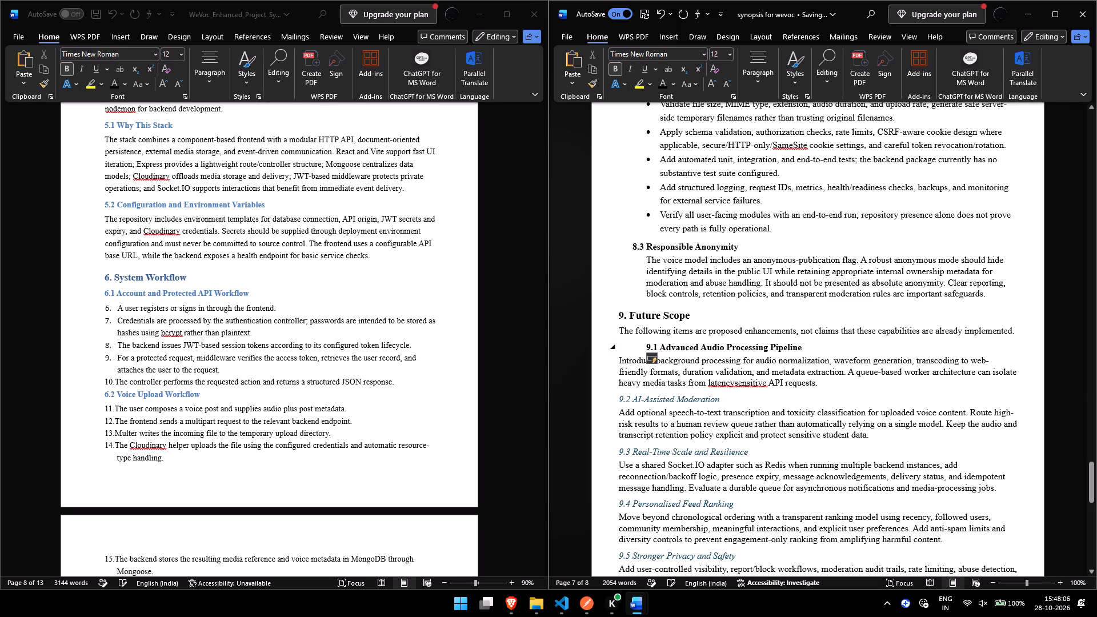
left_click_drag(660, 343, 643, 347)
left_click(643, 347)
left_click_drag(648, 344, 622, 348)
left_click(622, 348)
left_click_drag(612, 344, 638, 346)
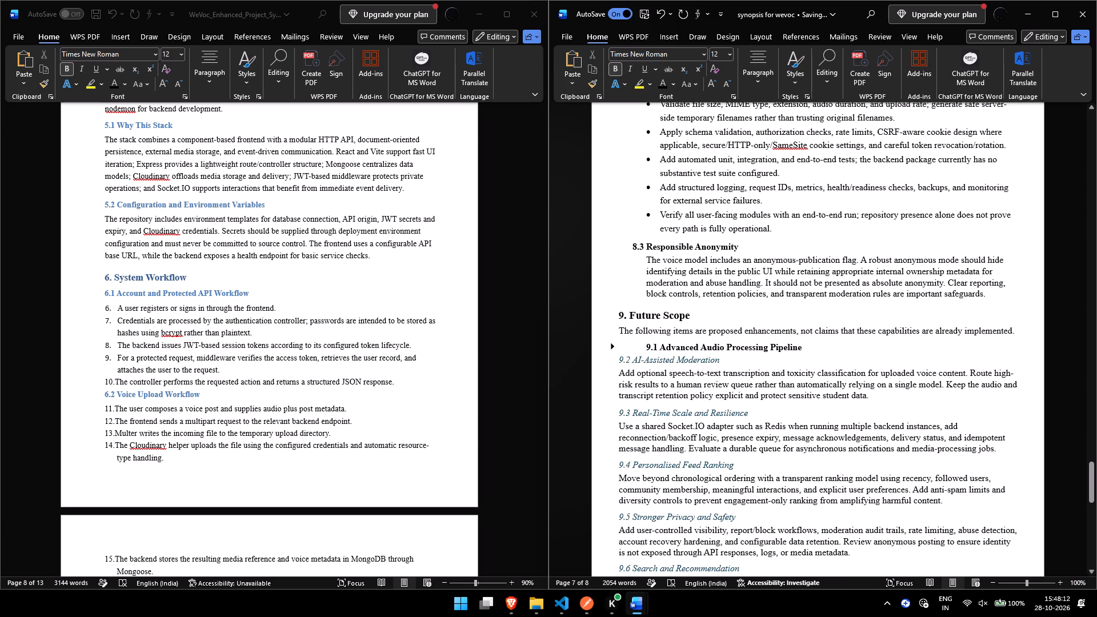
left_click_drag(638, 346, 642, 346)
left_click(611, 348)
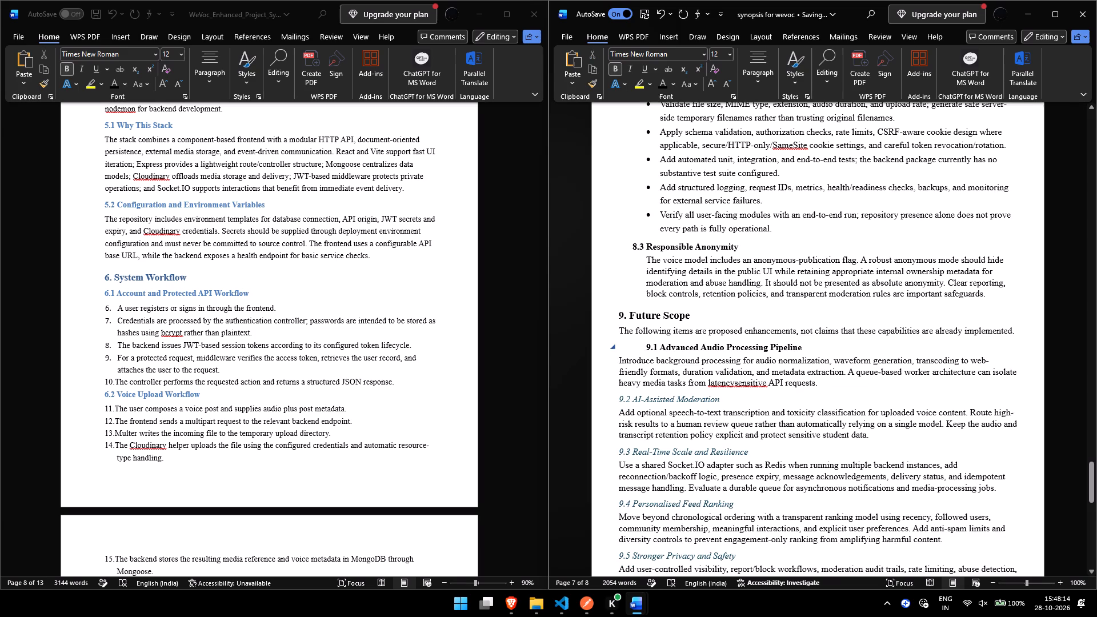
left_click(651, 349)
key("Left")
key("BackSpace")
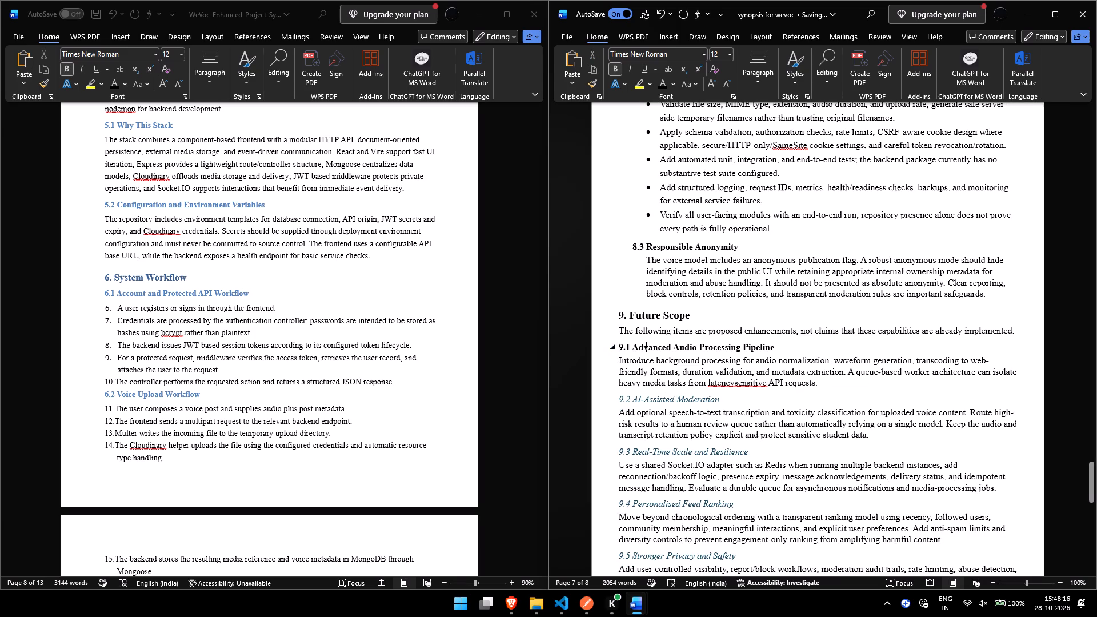
Indent heading 9.1 with seven leading spaces.
key("space")
key("space")
key("space")
key("space")
key("space")
key("space")
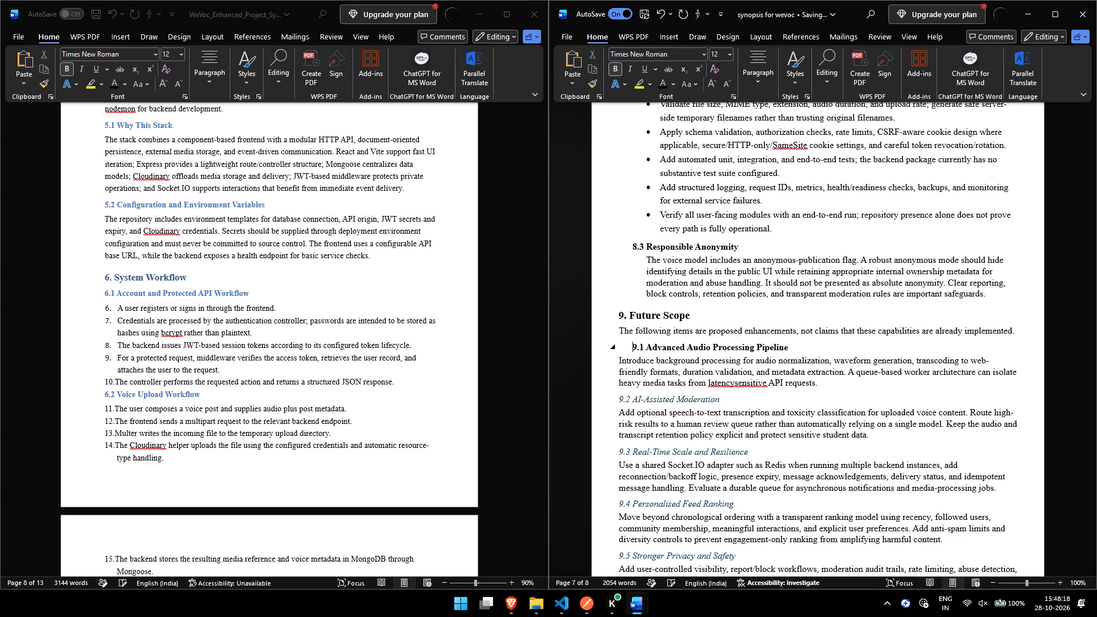
key("space")
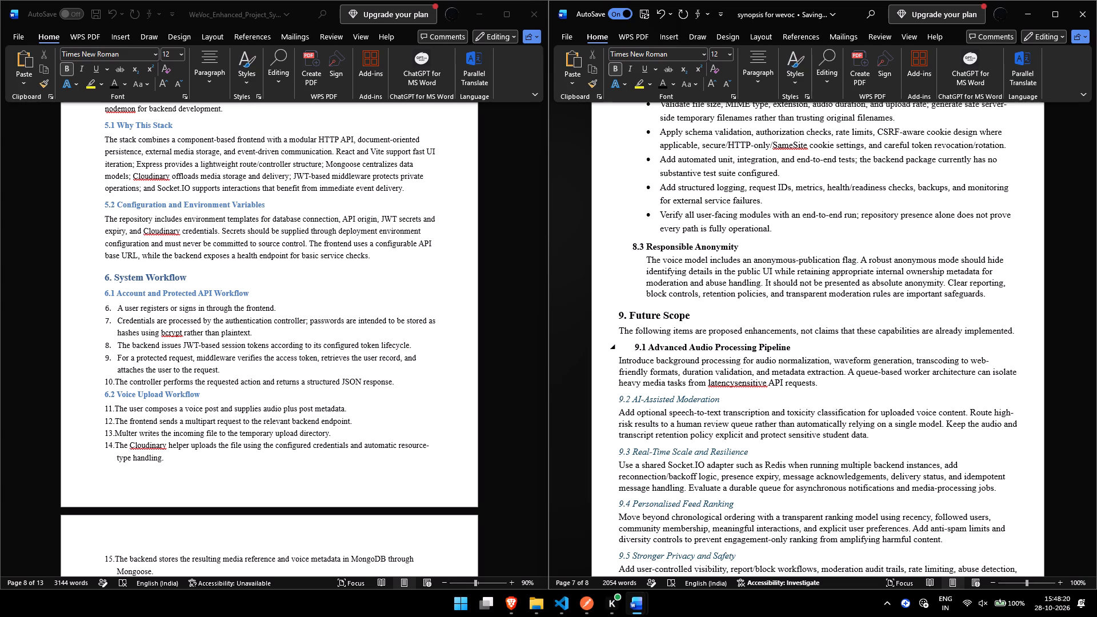
key("space")
key("BackSpace")
Indent the body paragraph under heading 9.1 by one level.
key("Down")
key("Left")
key("Left")
key("Left")
key("Left")
key("Left")
key("shift+Down")
key("shift+Down")
key("shift+Down")
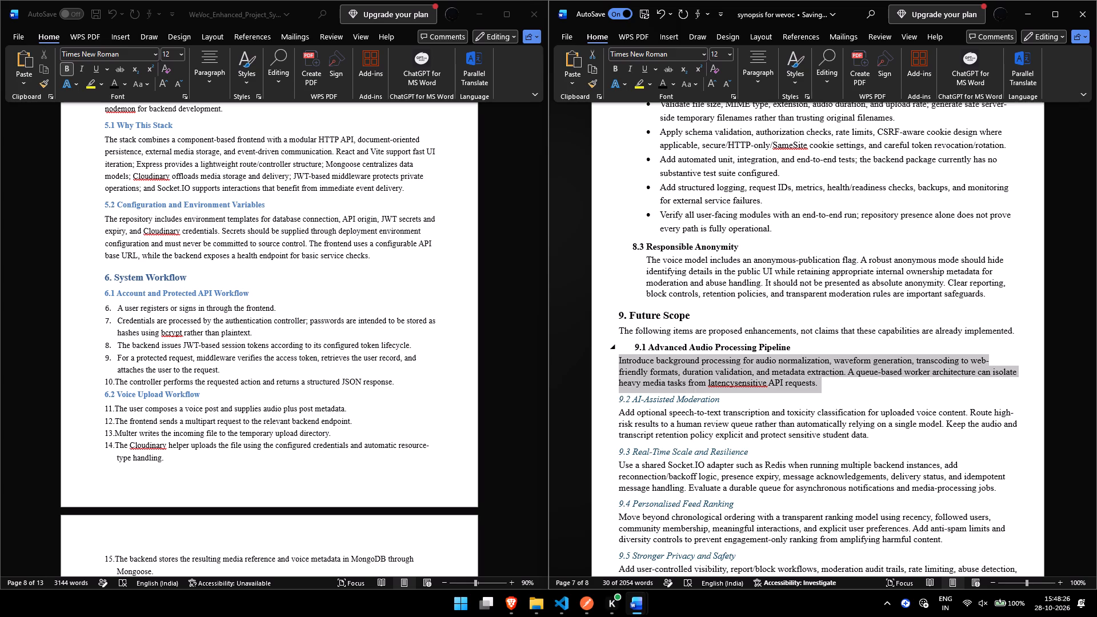
key("shift+Left")
key("Tab")
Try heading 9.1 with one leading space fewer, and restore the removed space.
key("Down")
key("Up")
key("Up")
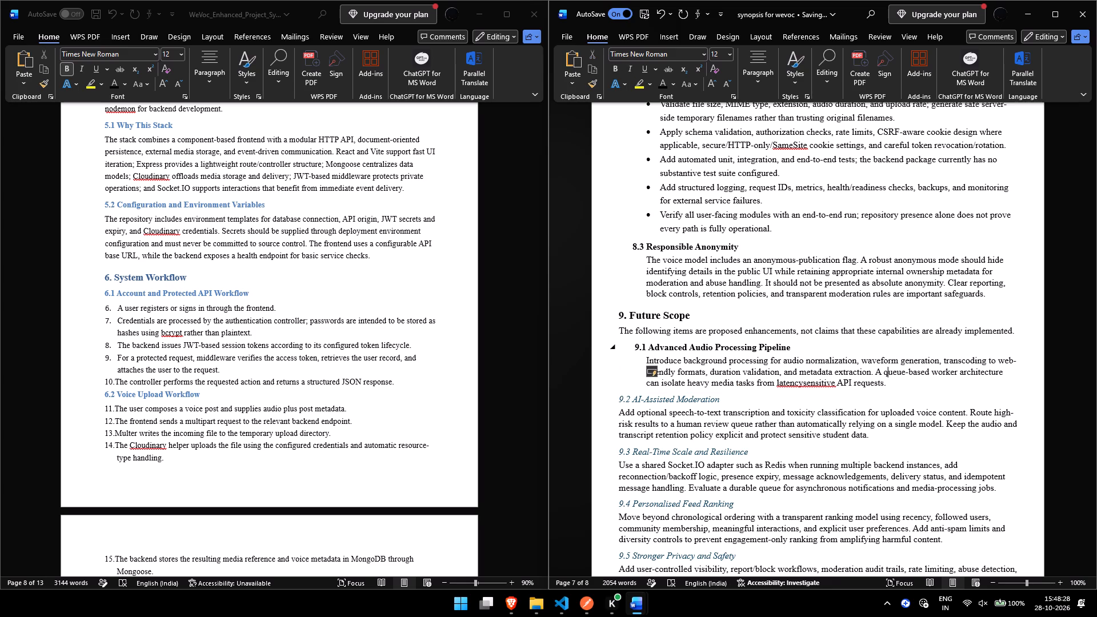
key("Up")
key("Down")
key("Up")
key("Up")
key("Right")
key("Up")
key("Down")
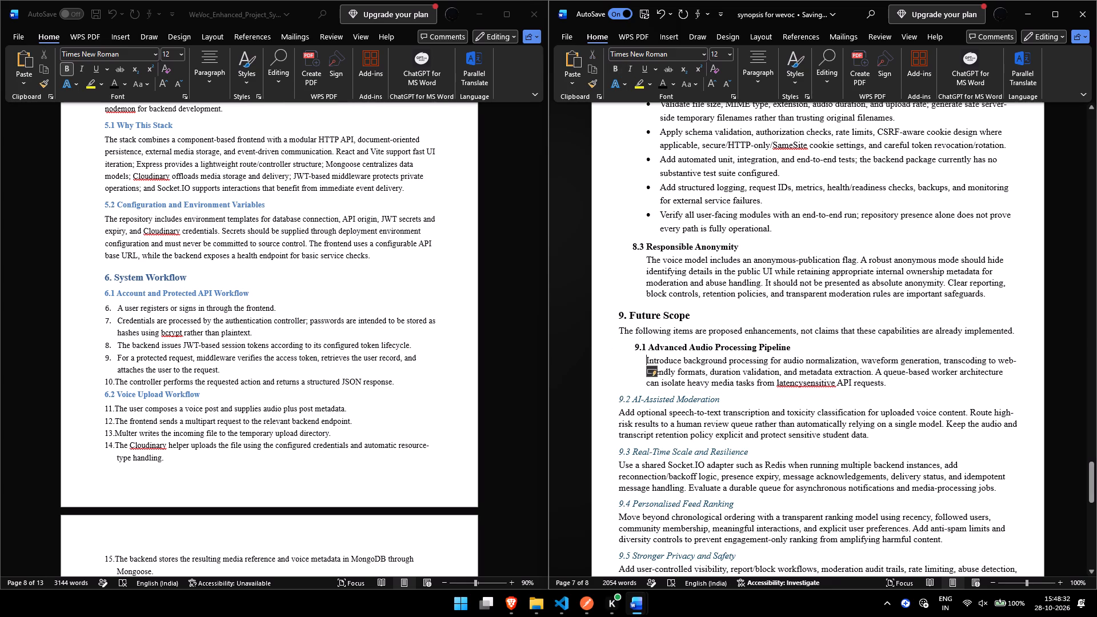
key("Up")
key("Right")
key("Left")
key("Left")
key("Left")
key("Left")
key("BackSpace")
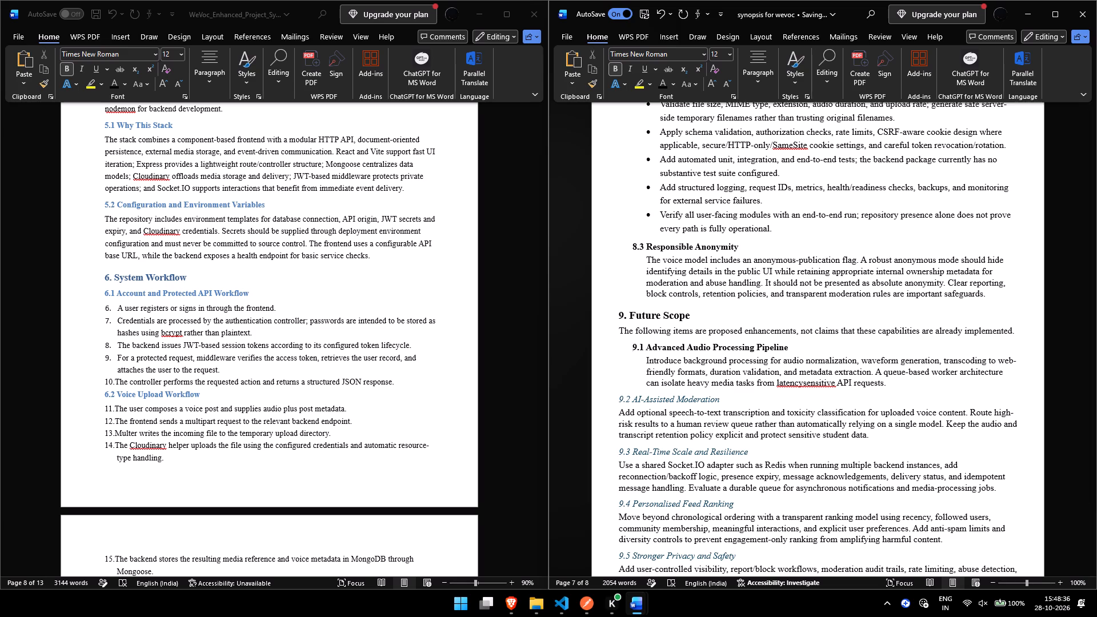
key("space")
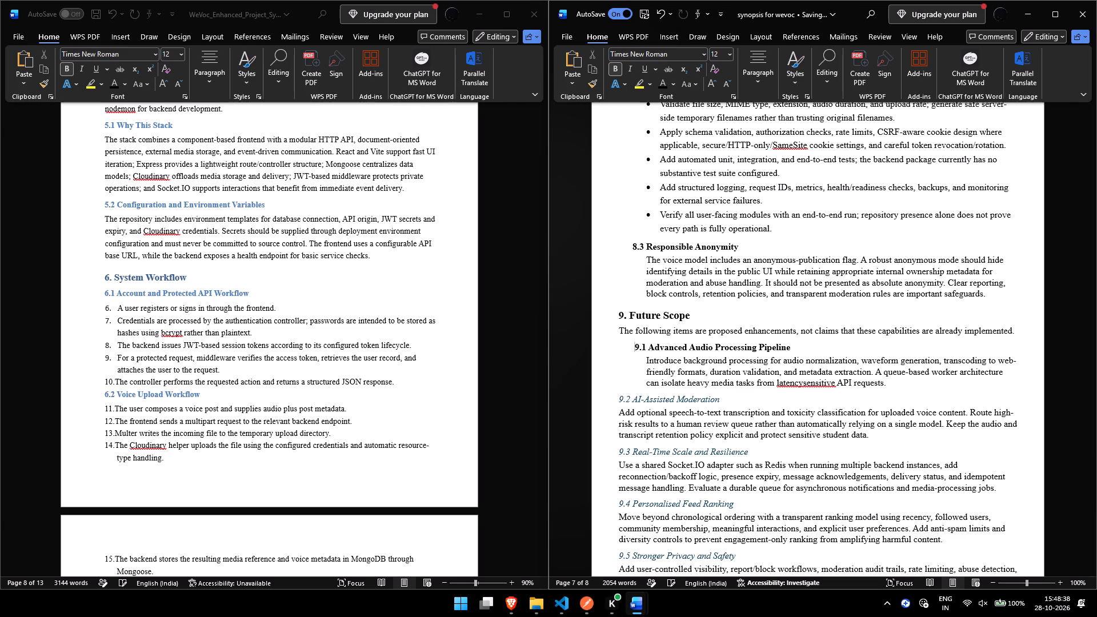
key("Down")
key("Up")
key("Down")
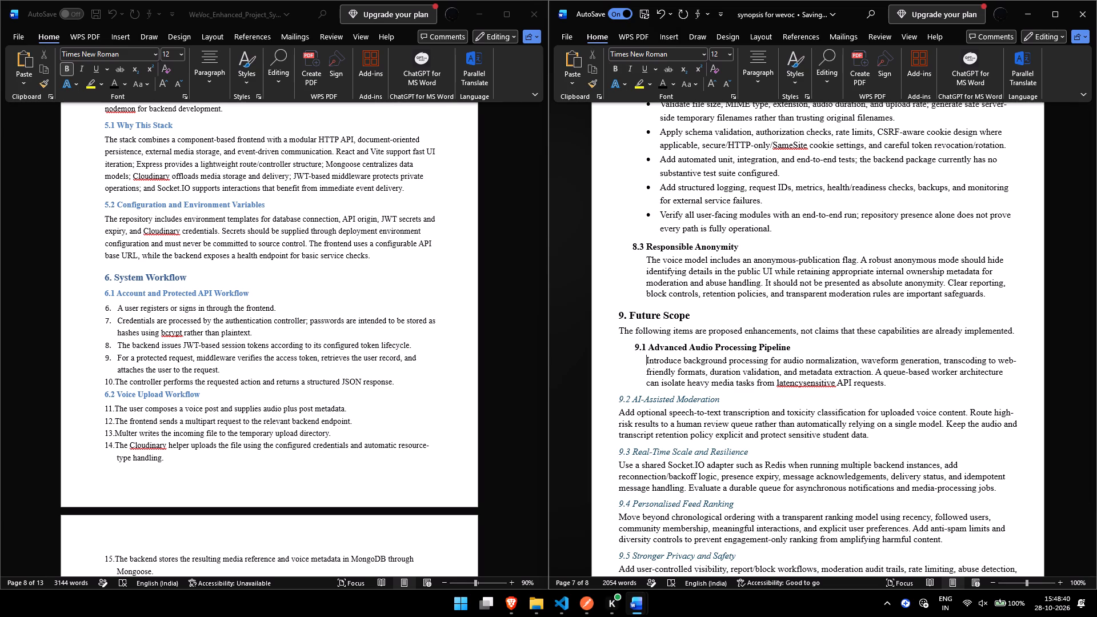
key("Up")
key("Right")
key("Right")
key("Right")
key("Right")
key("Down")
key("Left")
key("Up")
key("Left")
Compare the indent of heading 9.1 Advanced Audio Processing Pipeline with that of heading 8.3 Responsible Anonymity.
key("Down")
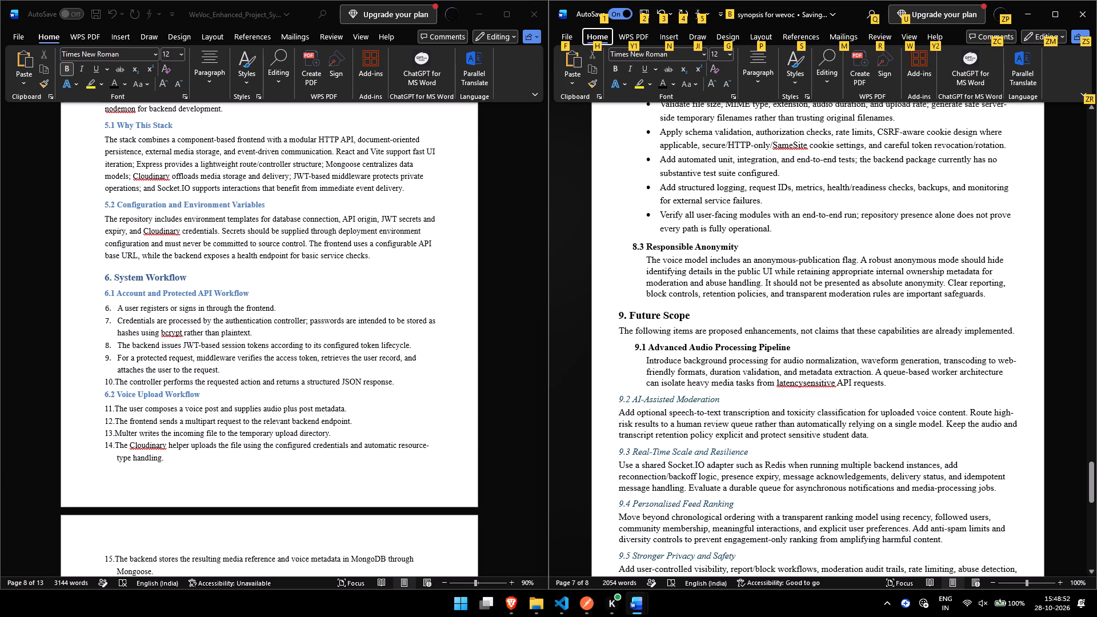
left_click(653, 357)
key("Up")
key("Left")
key("Left")
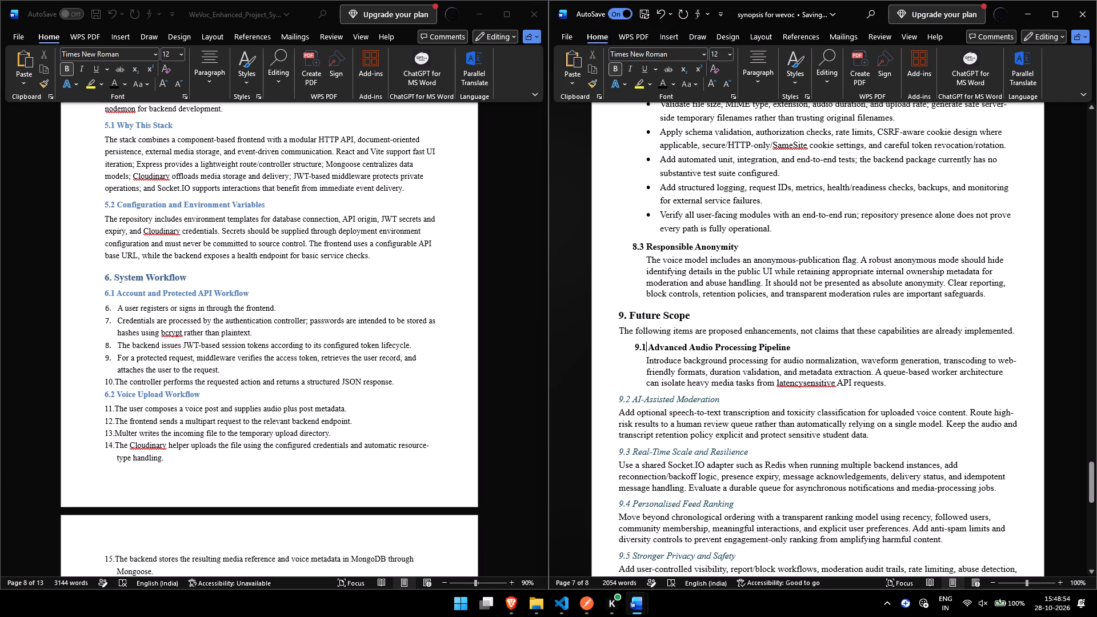
key("Right")
key("Left")
key("Left")
key("Left")
key("Left")
key("ctrl+shift+Right")
key("Left")
key("Up")
key("Up")
key("Up")
key("Up")
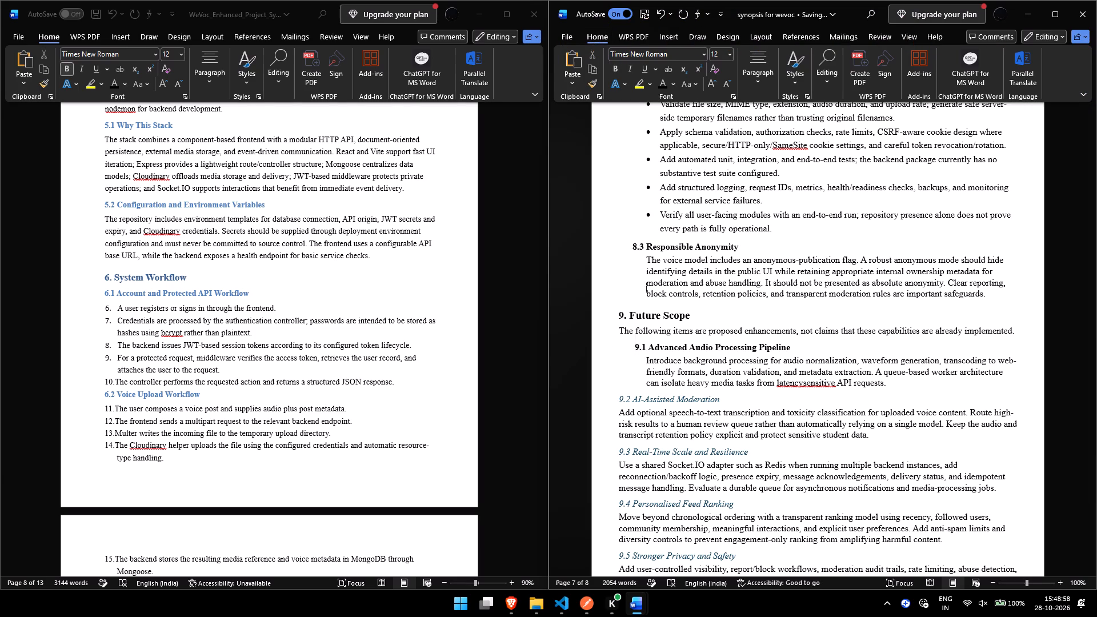
key("Up")
key("Up")
key("Up")
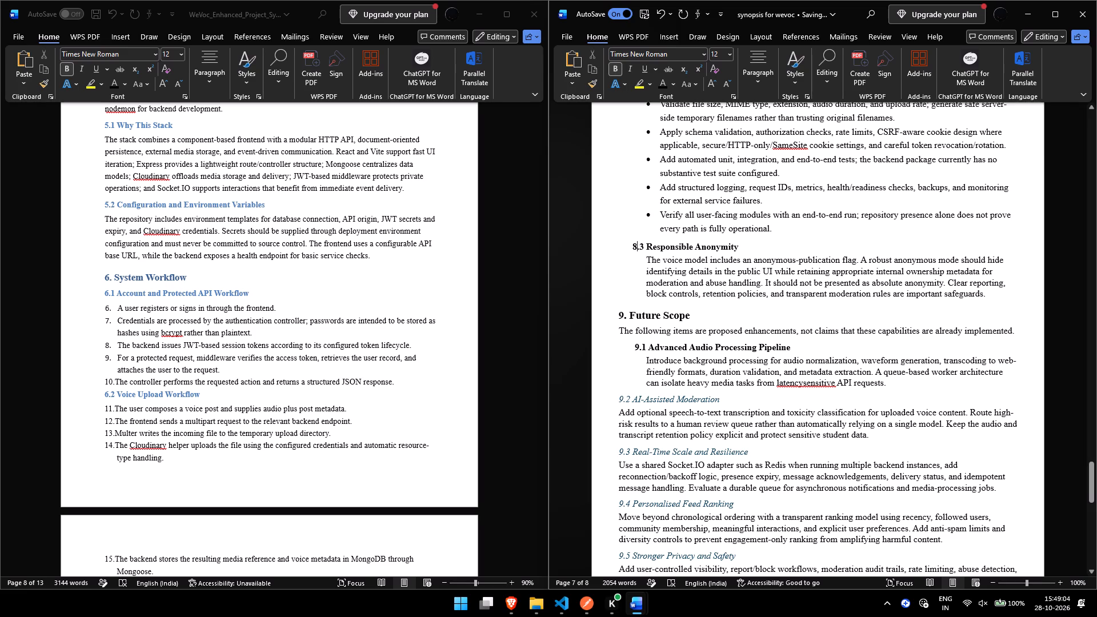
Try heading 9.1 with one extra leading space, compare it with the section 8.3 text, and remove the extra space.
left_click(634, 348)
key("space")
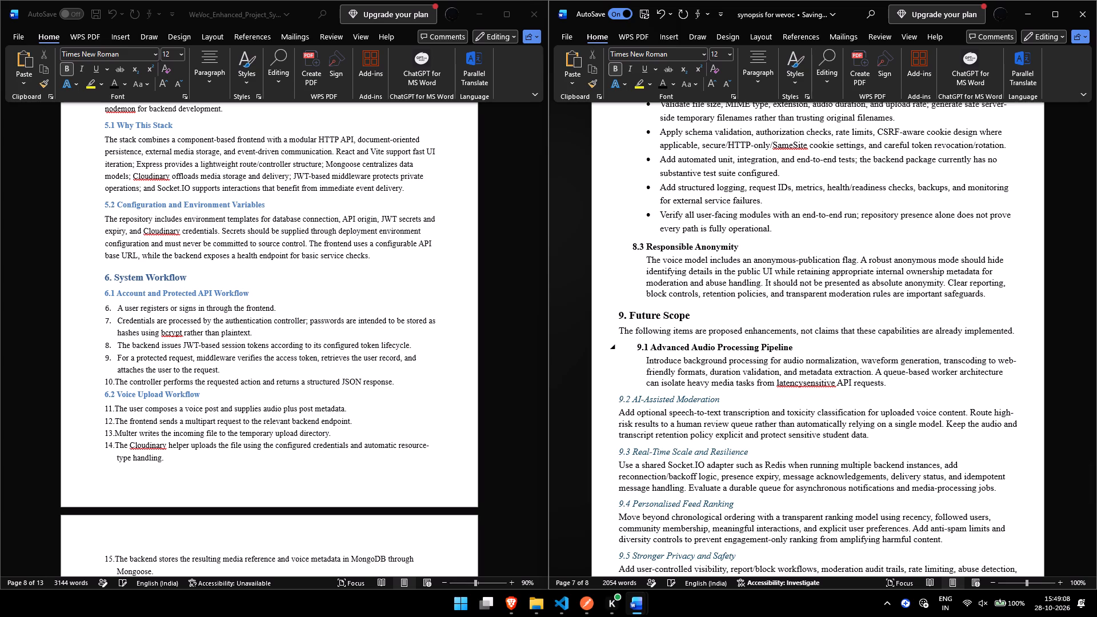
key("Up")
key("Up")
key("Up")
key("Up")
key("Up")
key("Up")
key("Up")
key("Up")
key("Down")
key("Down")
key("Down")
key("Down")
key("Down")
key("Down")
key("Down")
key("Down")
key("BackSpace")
Remove one leading space from heading 9.1 and check its alignment against heading 8.3.
key("BackSpace")
key("Up")
key("Up")
key("Up")
key("Up")
key("Up")
key("Up")
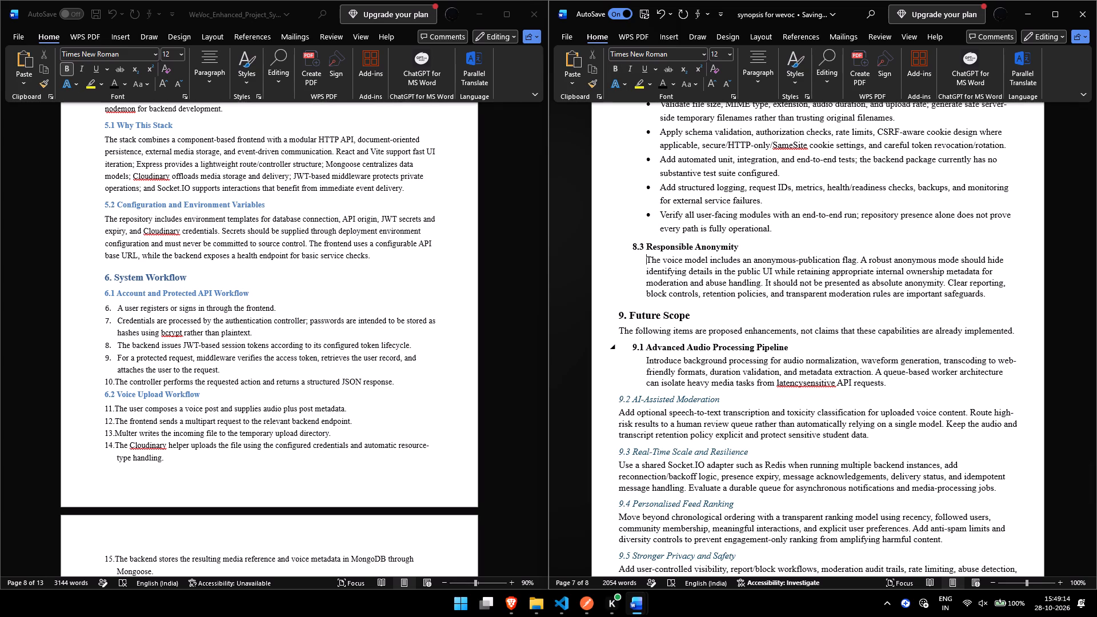
key("Up")
key("Down")
key("Down")
key("Down")
key("Down")
key("Down")
key("Down")
key("Down")
key("Down")
key("Down")
key("Up")
key("Up")
key("Right")
key("Right")
key("Right")
key("Down")
key("Up")
key("Right")
key("Down")
key("Up")
Format heading 9.2 AI-Assisted Moderation as bold, non-italic, black text.
key("Down")
key("Down")
key("Down")
key("Down")
key("Left")
key("Left")
key("Left")
key("Left")
key("Left")
key("Left")
key("Left")
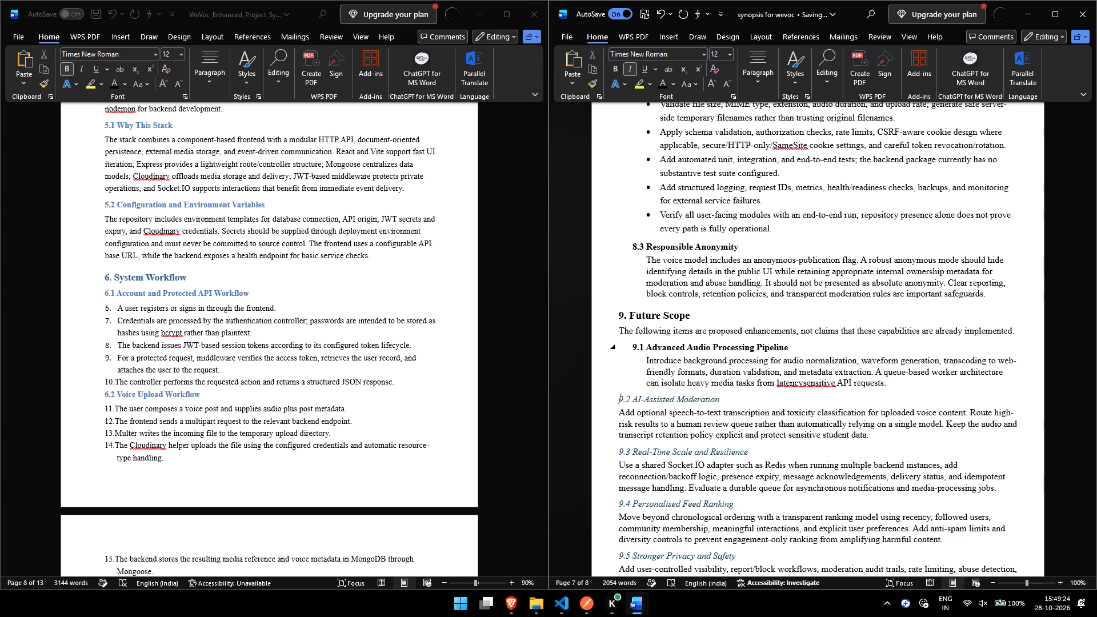
key("ctrl+shift+Right")
key("ctrl+shift+Right")
key("ctrl+shift+Right")
key("ctrl+shift+Right")
key("ctrl+shift+Right")
key("ctrl+shift+Right")
key("ctrl+shift+Right")
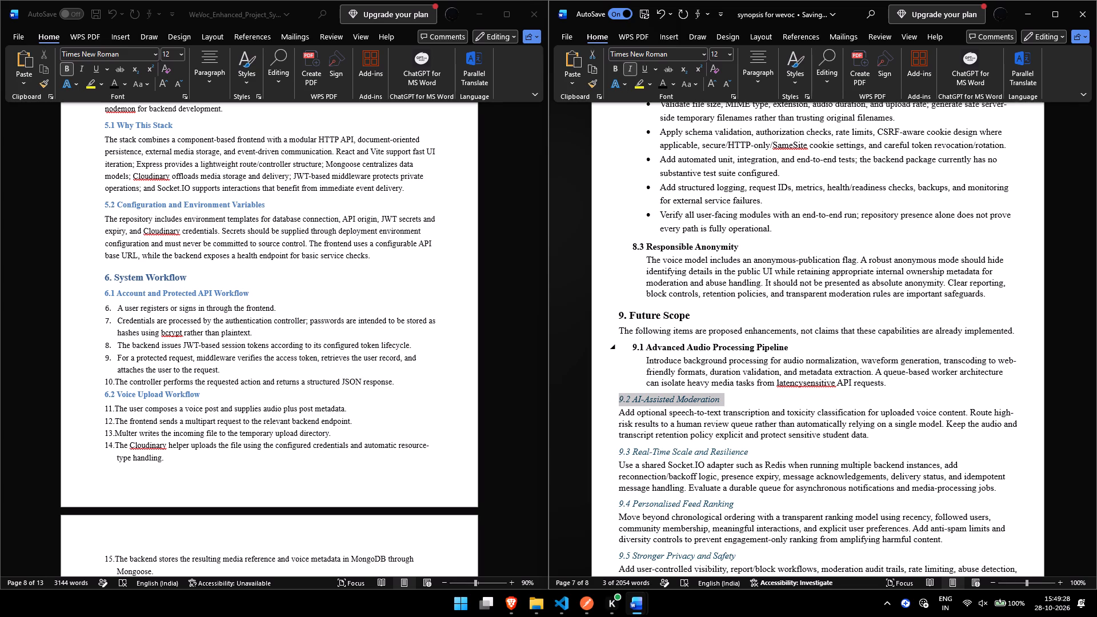
key("Tab")
key("ctrl+z")
key("ctrl+i")
key("ctrl+b")
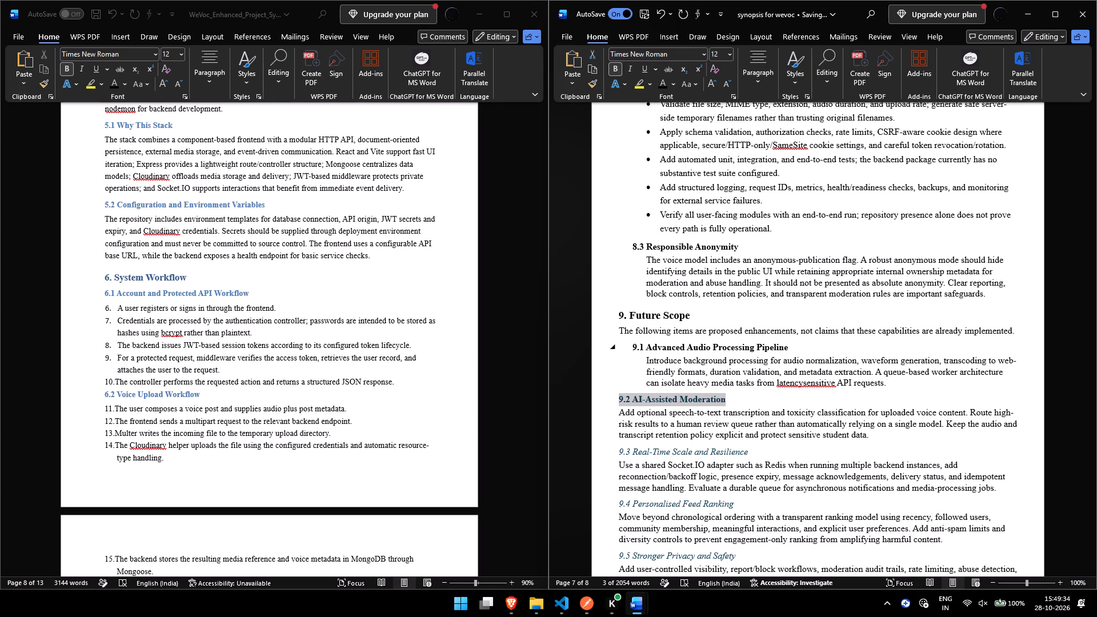
left_click(664, 87)
Indent heading 9.2 with six leading spaces and check its alignment against heading 9.1.
key("Left")
key("space")
key("space")
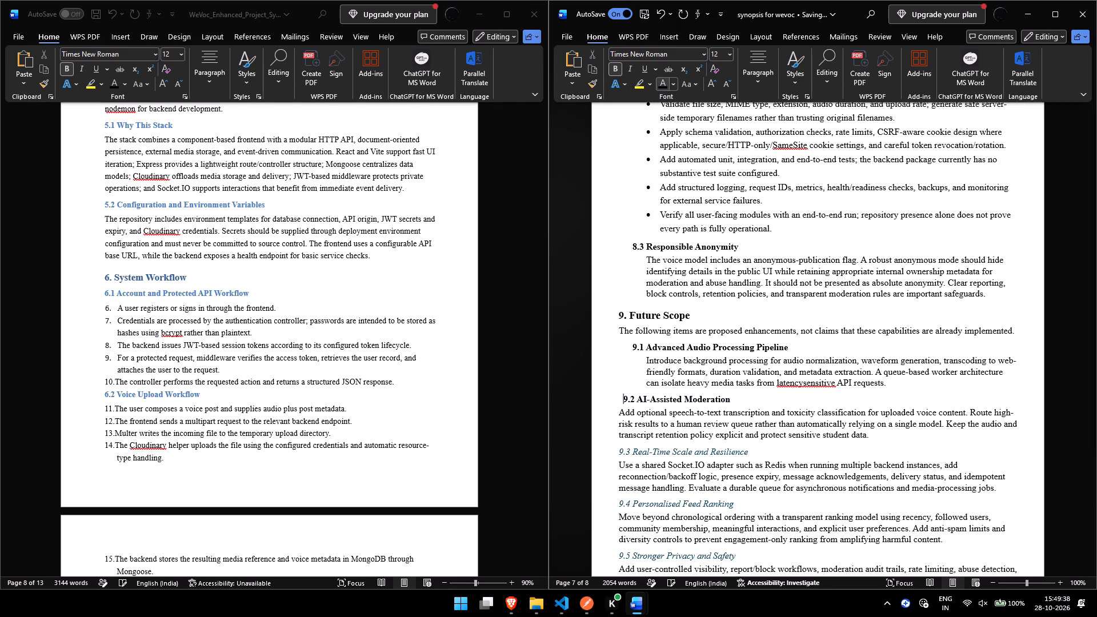
key("space")
key("space")
key("space")
key("space")
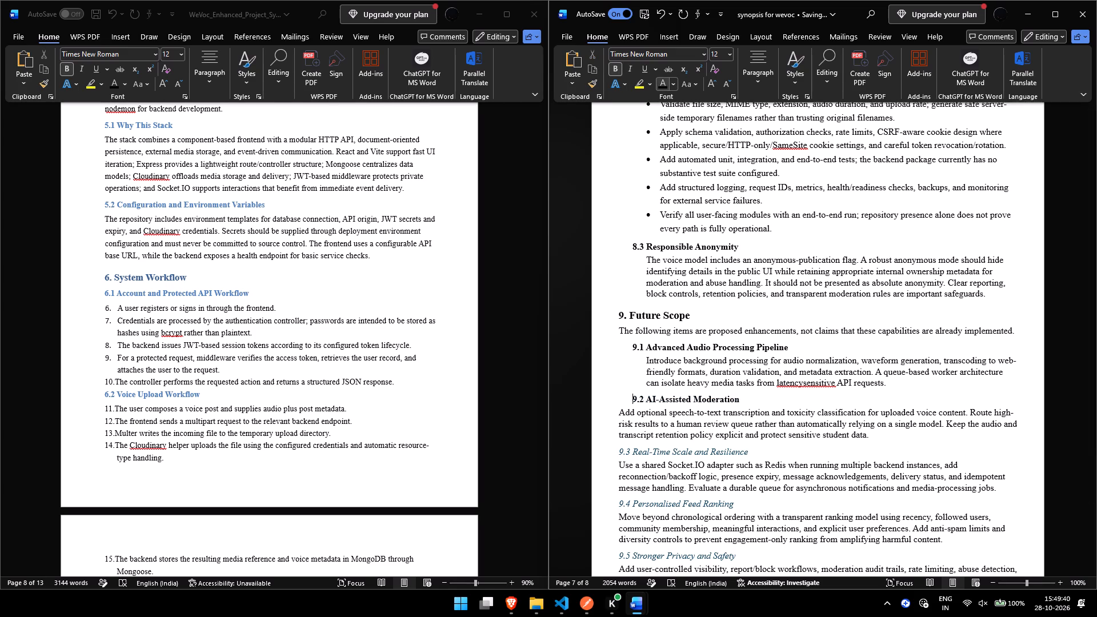
key("Up")
key("Up")
key("Up")
key("Up")
key("Down")
key("Down")
key("Down")
key("Down")
Indent the whole body paragraph under heading 9.2 by one level.
key("Down")
key("Left")
key("Left")
key("Left")
key("ctrl+shift+Down")
key("Tab")
Format heading 9.3 Real-Time Scale and Resilience as bold, non-italic, black text.
key("Down")
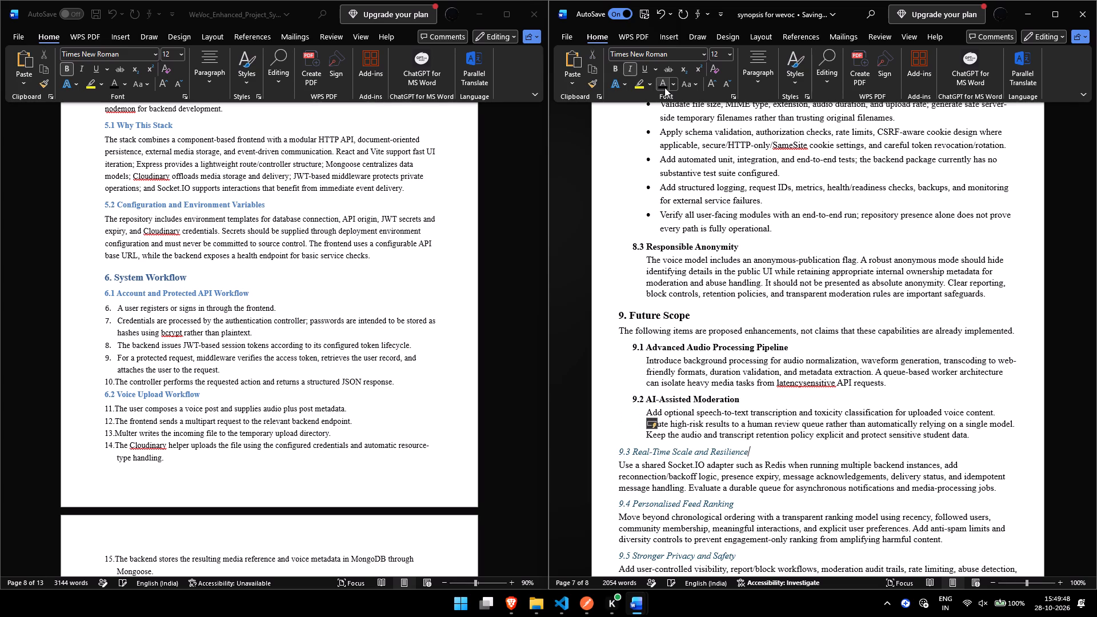
key("ctrl+shift+Left")
key("ctrl+shift+Left")
key("ctrl+shift+Left")
key("ctrl+shift+Left")
key("ctrl+shift+Left")
key("ctrl+shift+Left")
key("ctrl+shift+Left")
key("ctrl+shift+Left")
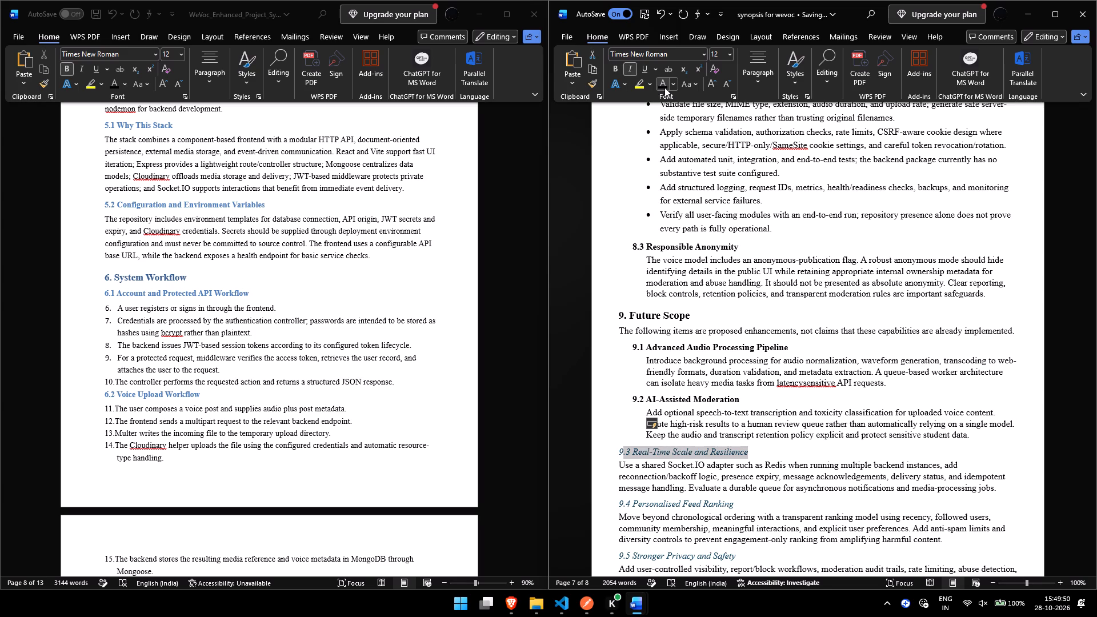
key("ctrl+shift+Left")
key("ctrl+i")
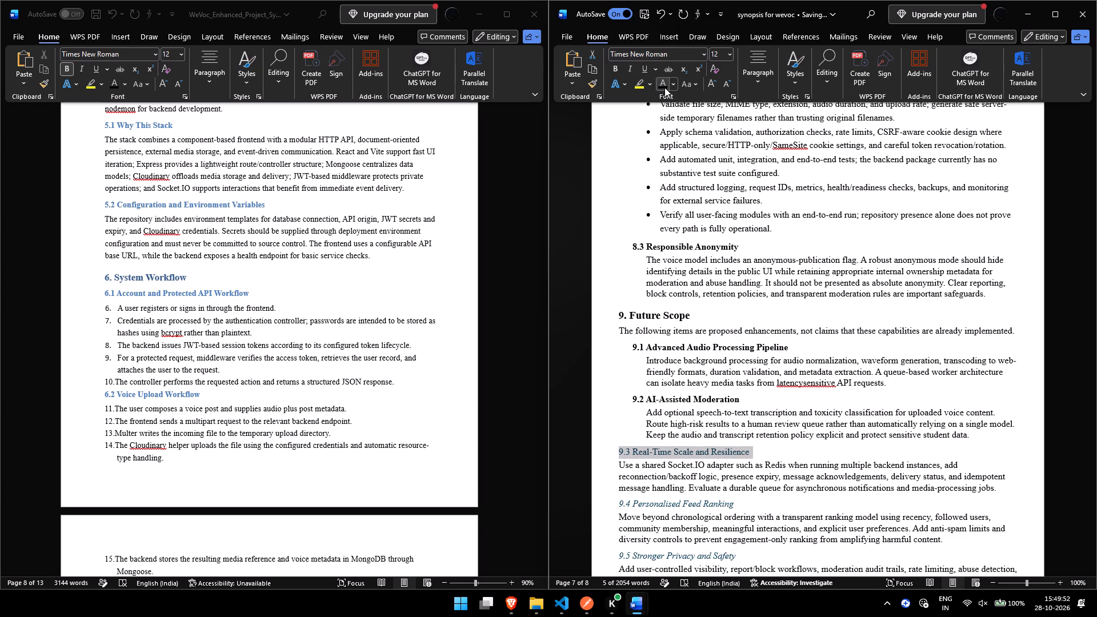
key("ctrl+b")
left_click(664, 87)
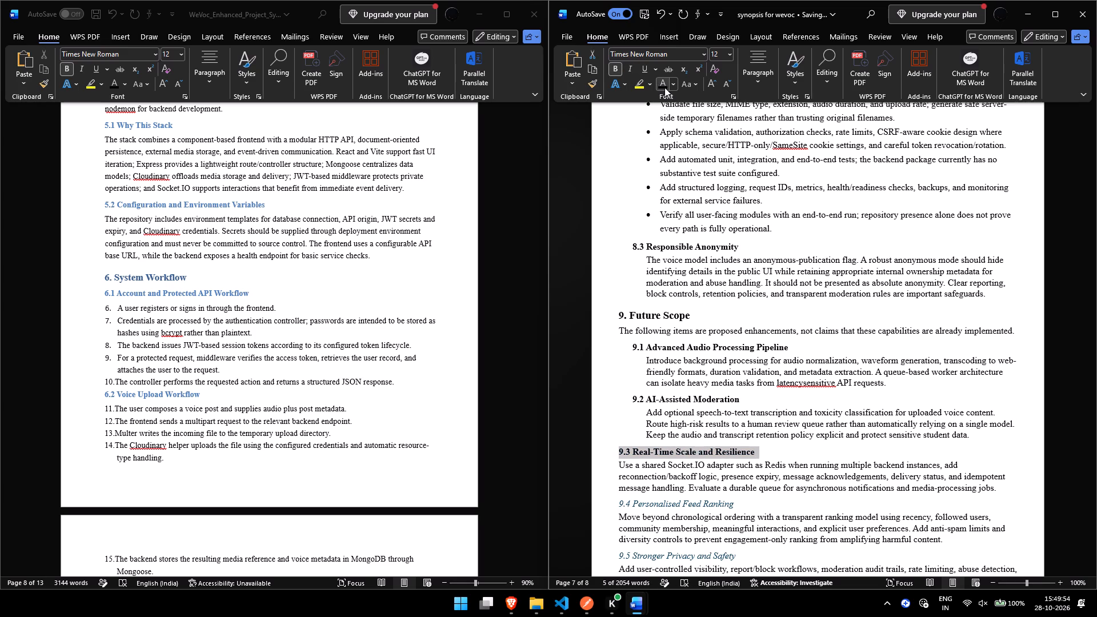
Indent heading 9.3 with six leading spaces, as for heading 9.2.
key("Left")
key("space")
key("space")
key("space")
key("space")
key("space")
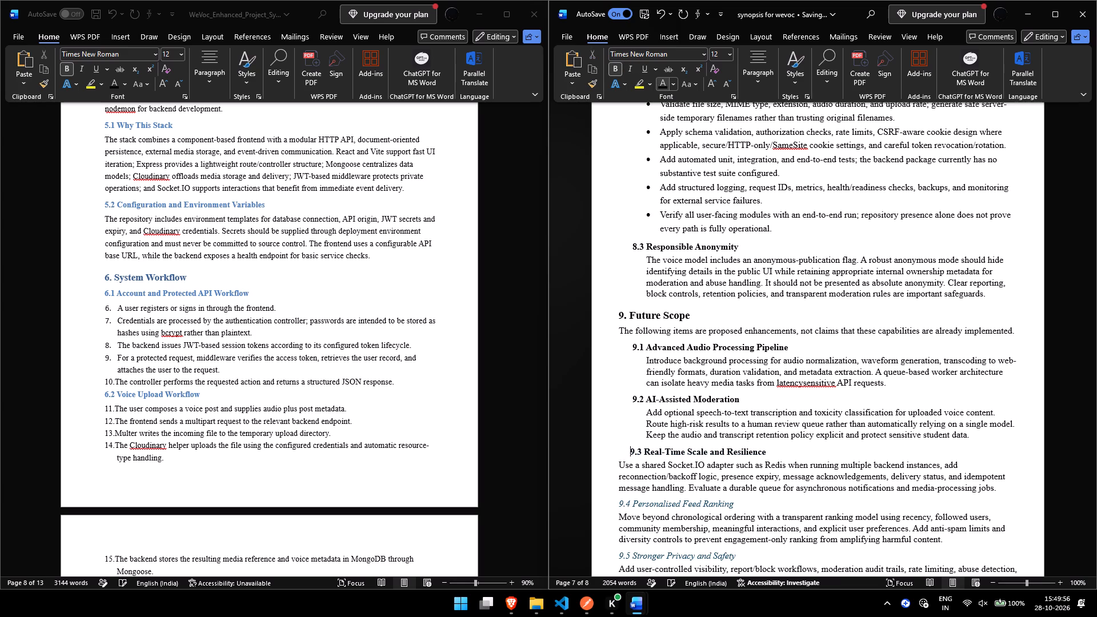
key("space")
Indent the whole body paragraph under heading 9.3 by one level.
key("Down")
key("Left")
key("Left")
key("Left")
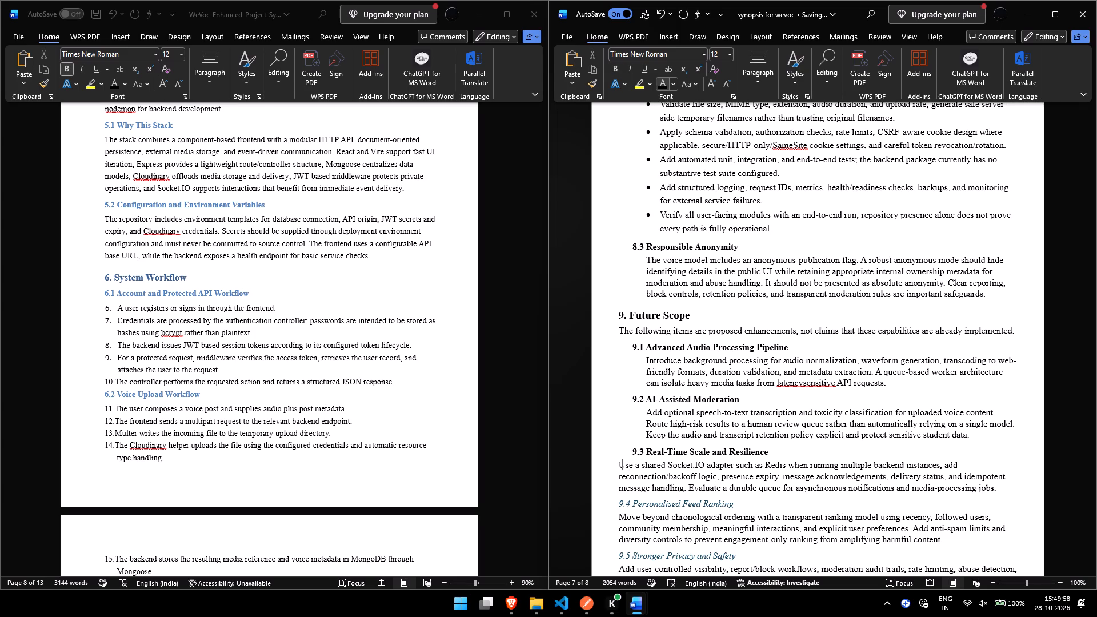
key("ctrl+shift+Down")
key("Tab")
Format heading 9.4 Personalised Feed Ranking as bold, non-italic, black text.
key("Down")
key("Up")
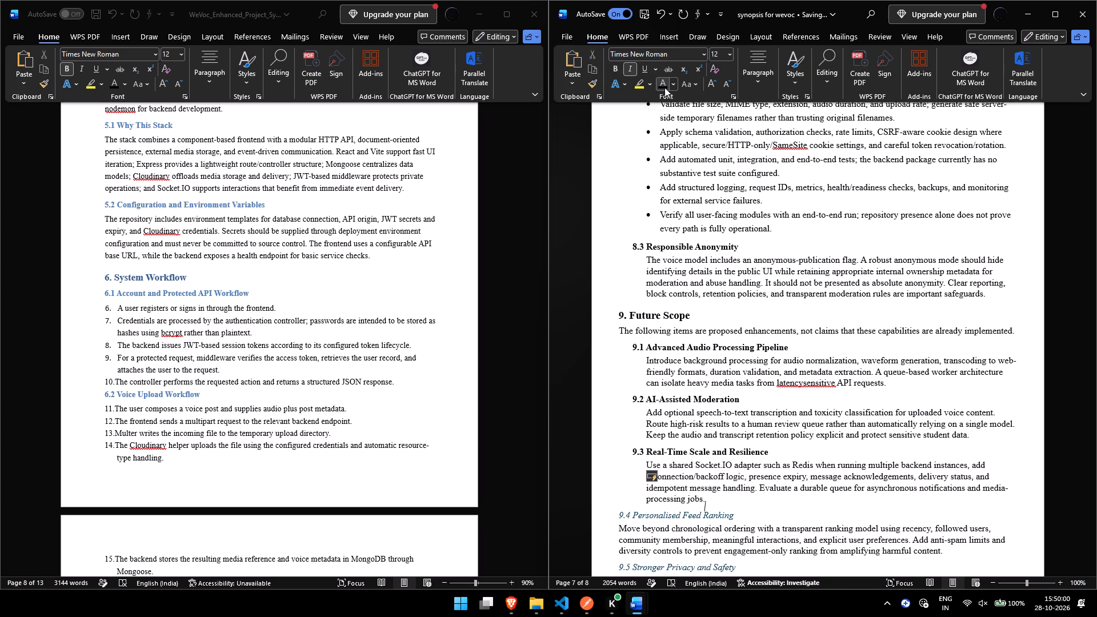
key("Right")
key("Right")
key("Left")
key("ctrl+shift+Right")
key("ctrl+shift+Right")
key("ctrl+shift+Right")
key("ctrl+shift+Right")
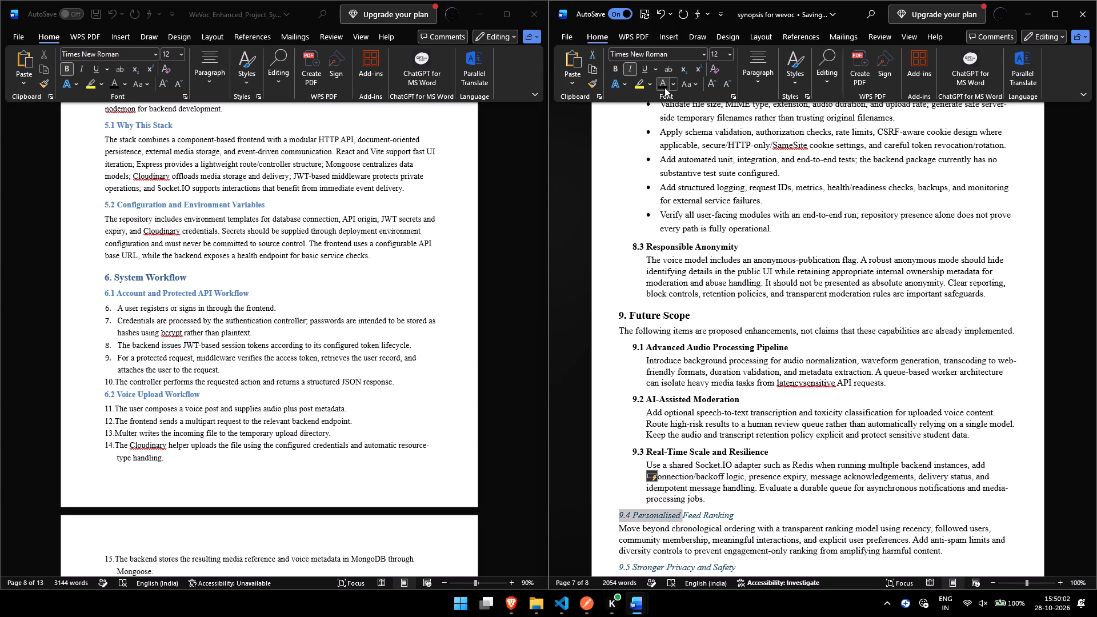
key("ctrl+shift+Right")
key("ctrl+shift+Right")
key("ctrl+i")
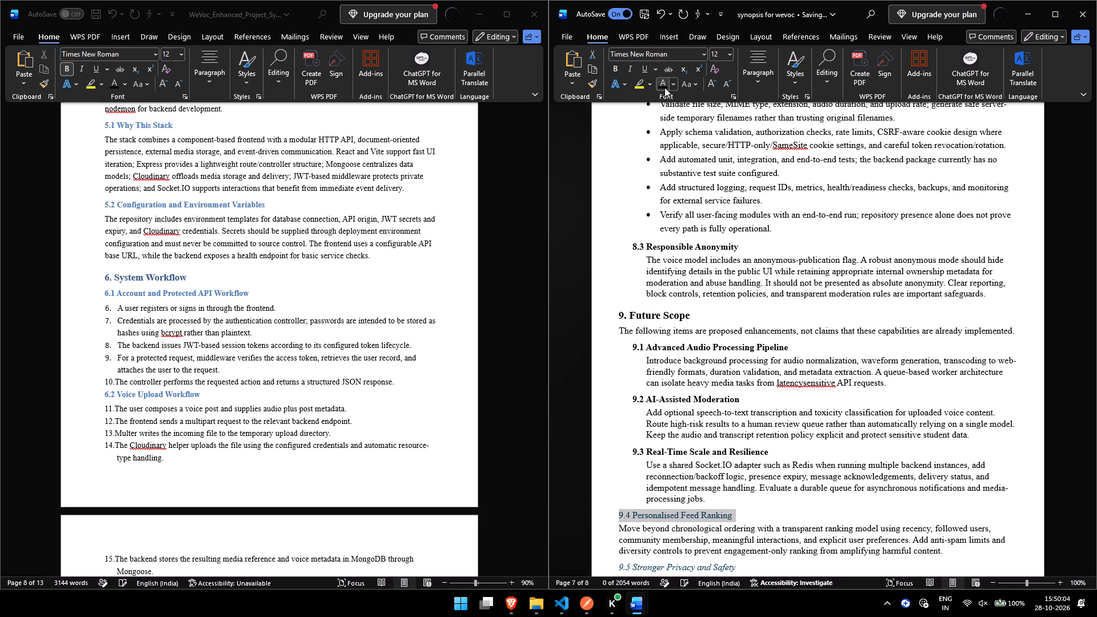
key("ctrl+b")
left_click(664, 87)
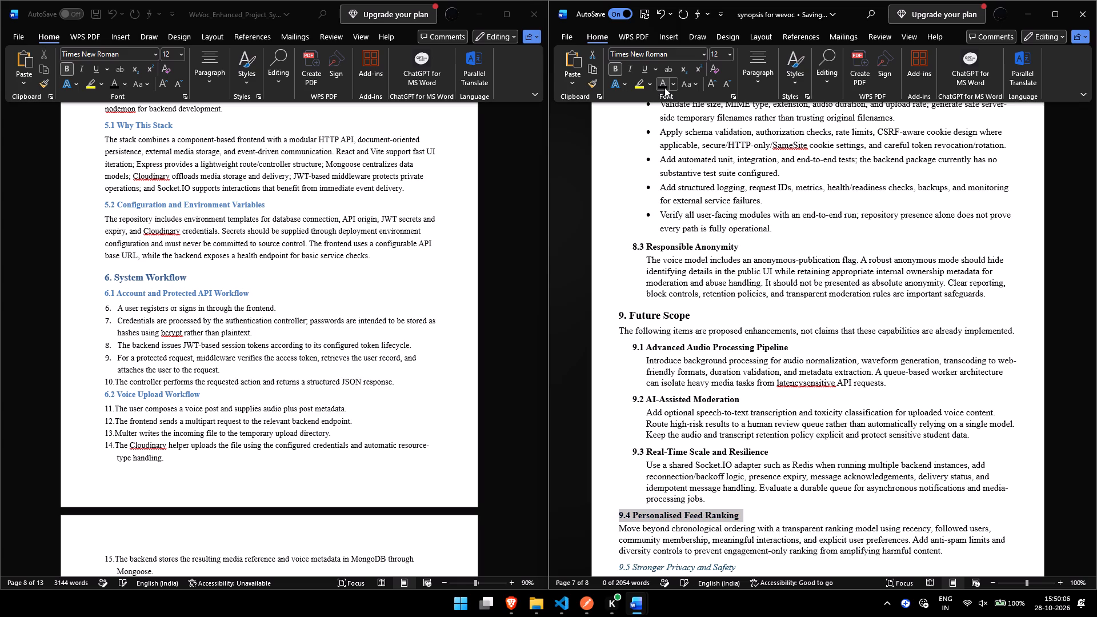
Indent heading 9.4 Personalised Feed Ranking with six leading spaces, as for heading 9.3.
key("Left")
key("space")
key("space")
key("space")
key("space")
key("space")
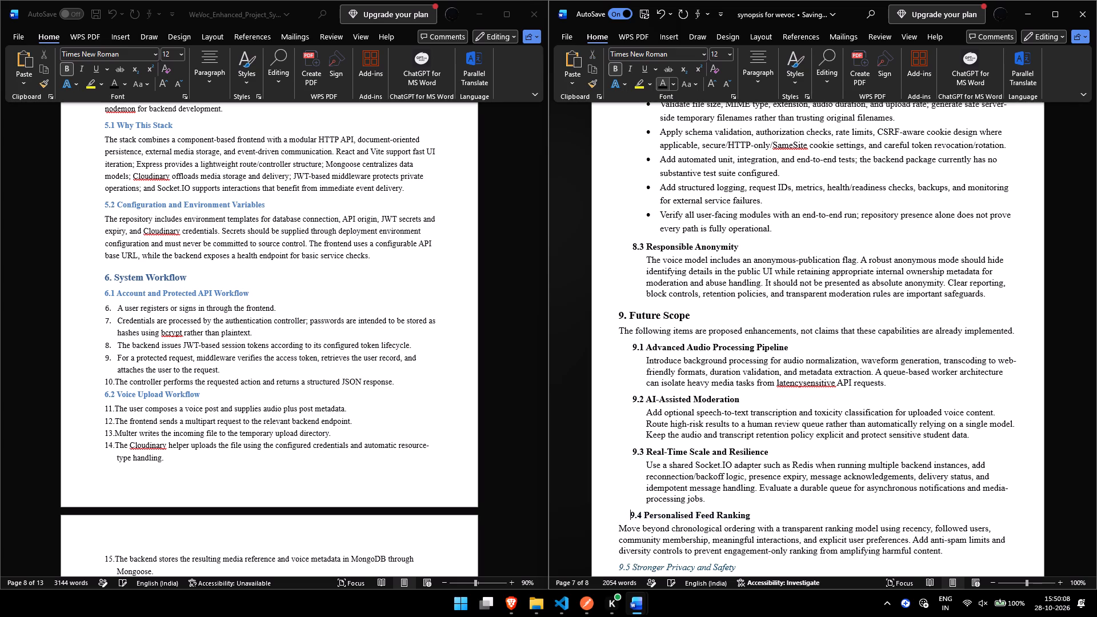
key("space")
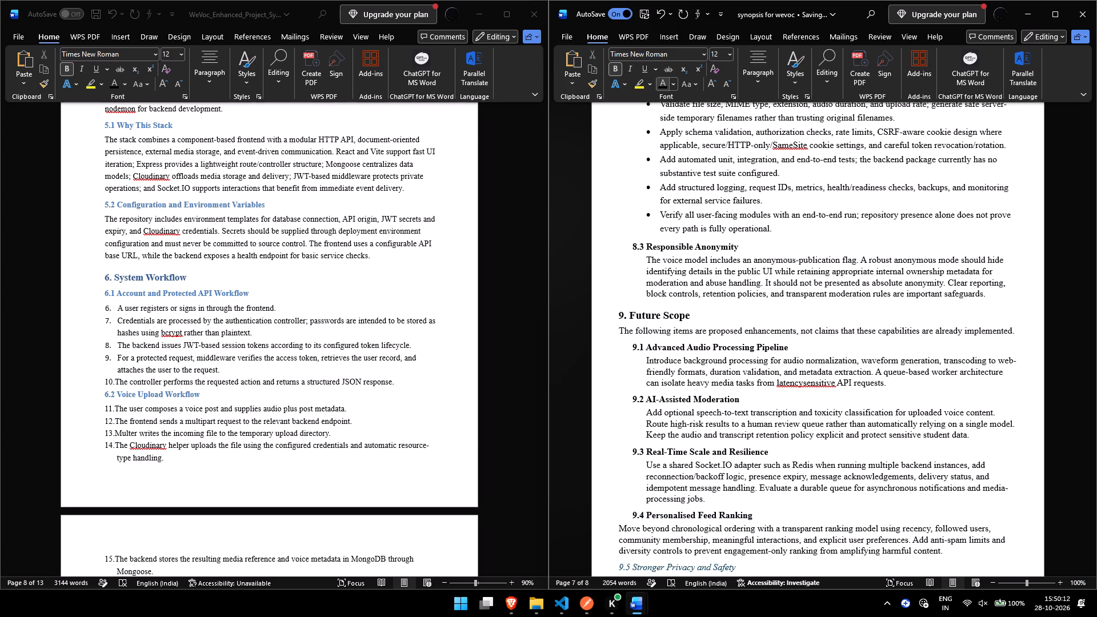
Indent the whole body paragraph under heading 9.4 by one level.
key("Down")
key("Up")
key("Left")
key("Down")
key("Left")
key("Left")
key("Left")
key("Right")
key("ctrl+shift+Down")
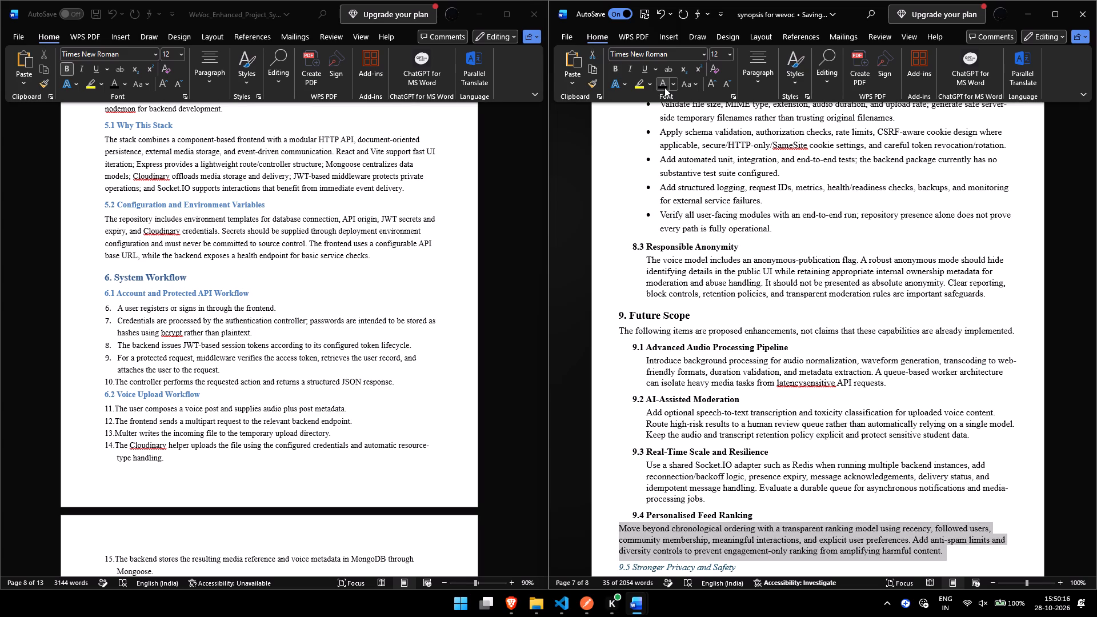
key("Tab")
Make heading 9.5 Stronger Privacy and Safety bold and non-italic.
key("Down")
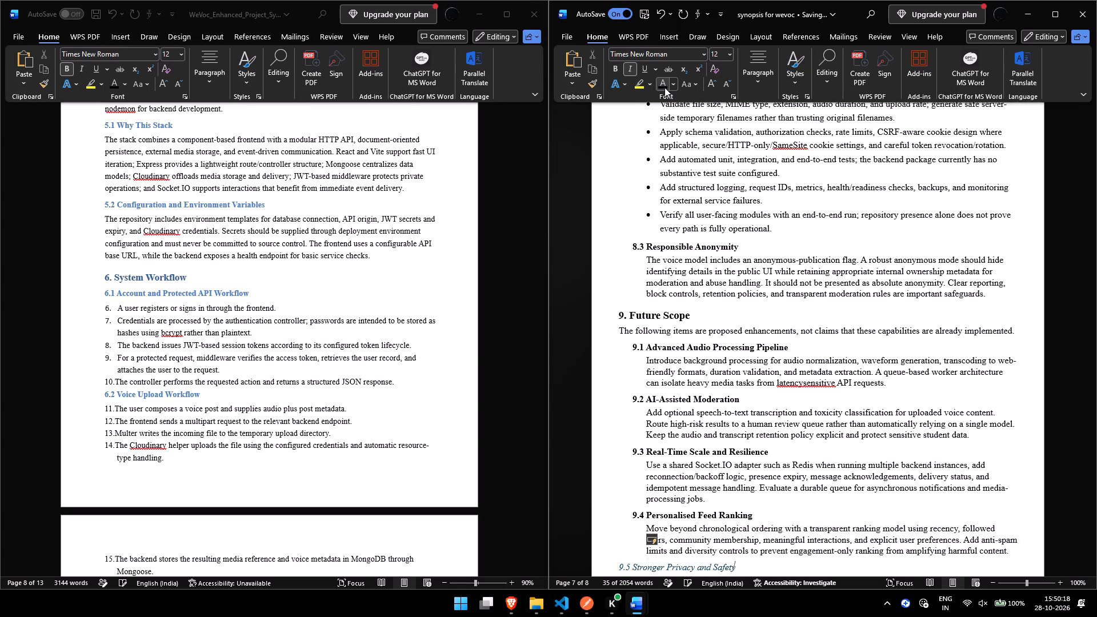
scroll(664, 87, "down", 5)
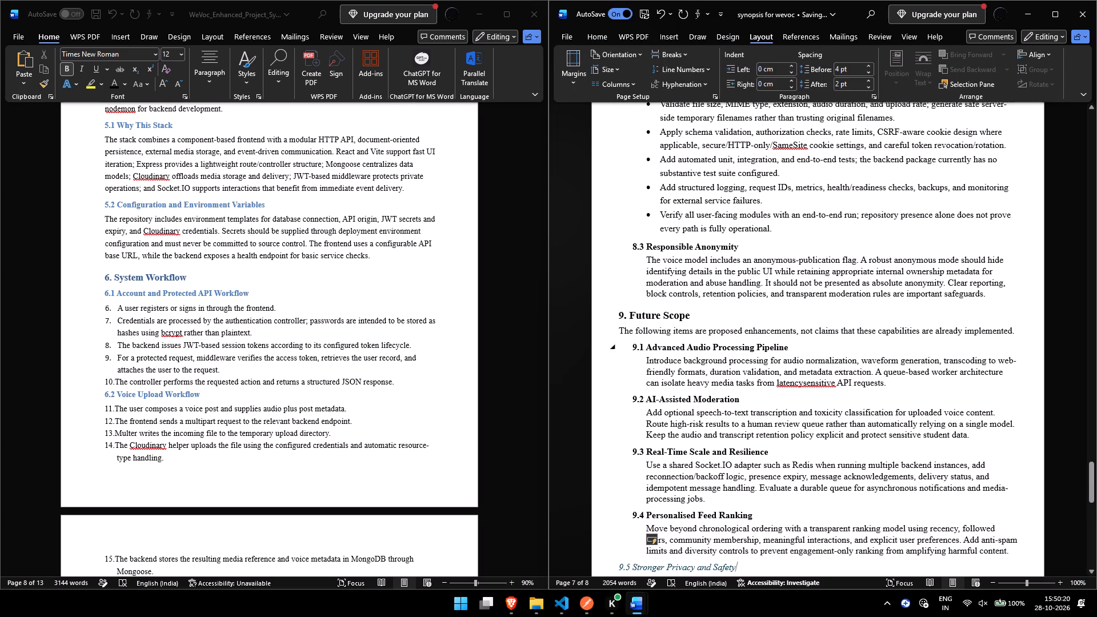
scroll(737, 348, "down", 1)
key("ctrl+shift+Left")
key("ctrl+shift+Left")
key("ctrl+shift+Left")
key("ctrl+shift+Left")
key("ctrl+shift+Left")
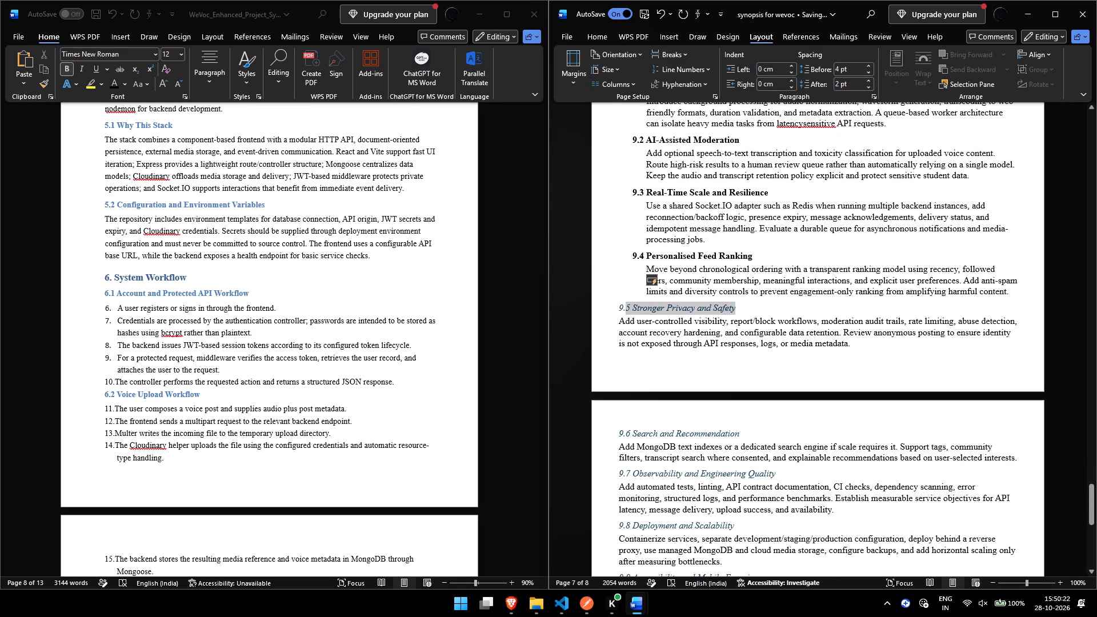
key("ctrl+shift+Left")
key("ctrl+shift+Left")
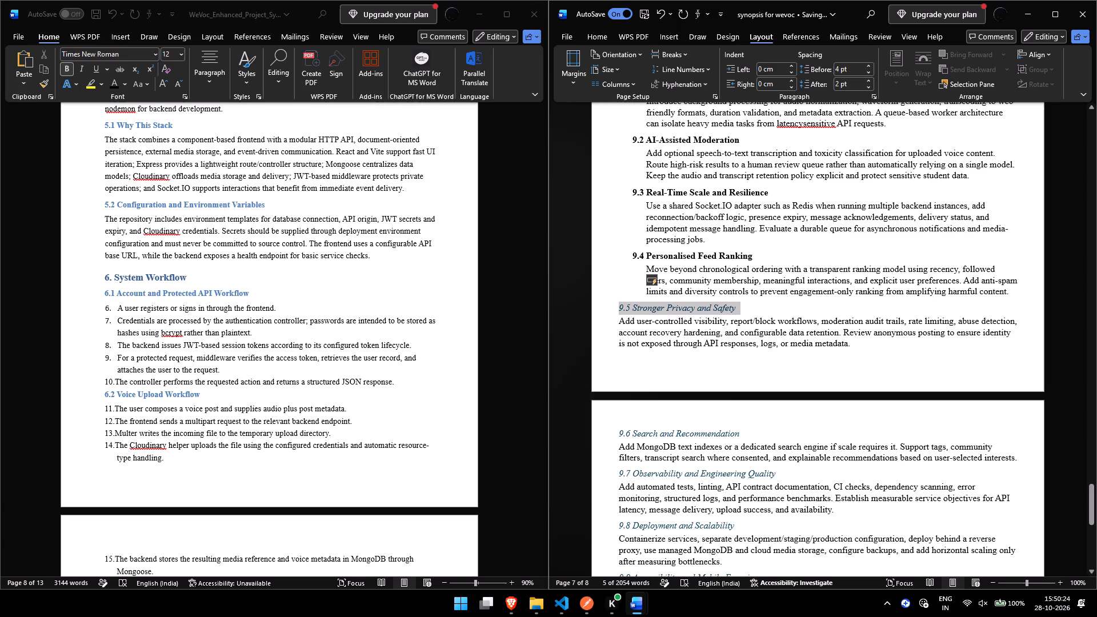
key("ctrl+i")
key("ctrl+b")
Indent heading 9.5 with six leading spaces, as for heading 9.4.
key("Left")
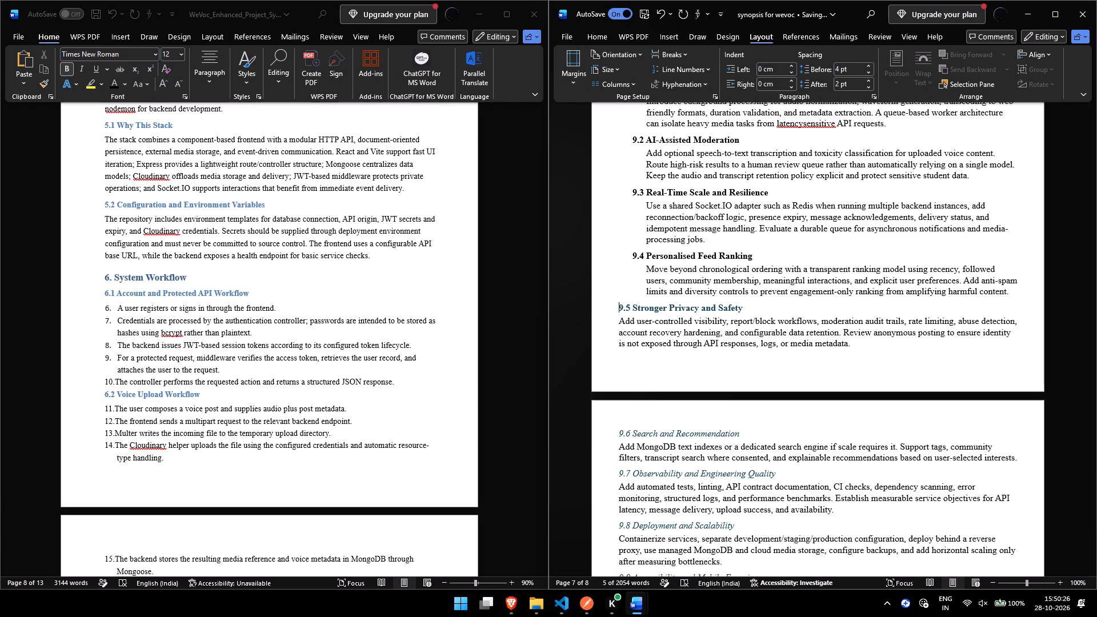
key("space")
key("space")
key("space")
key("space")
key("space")
key("space")
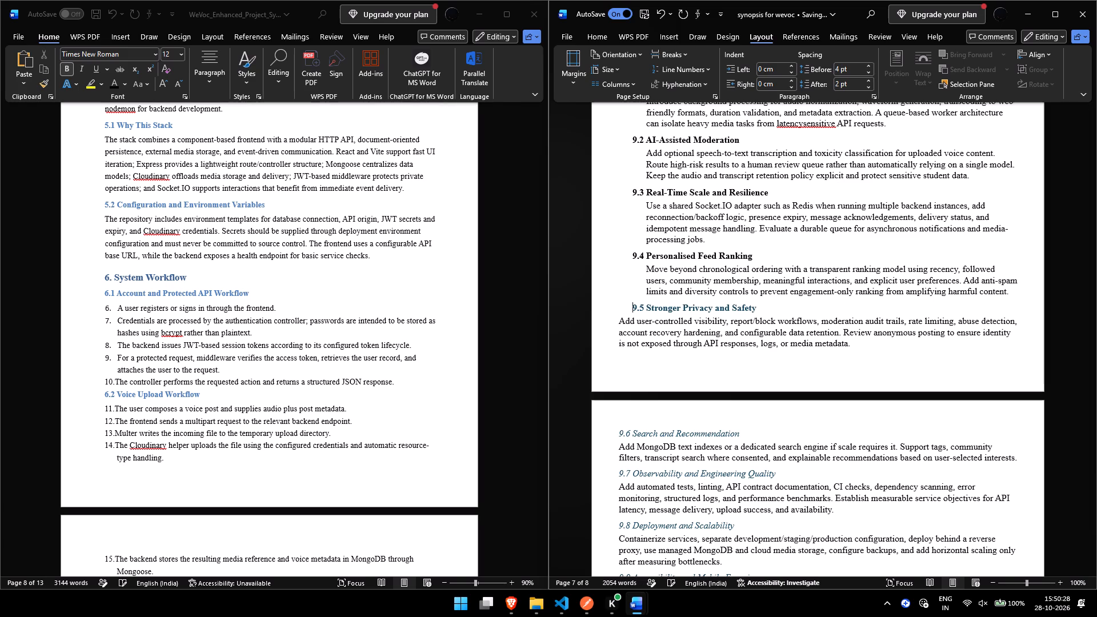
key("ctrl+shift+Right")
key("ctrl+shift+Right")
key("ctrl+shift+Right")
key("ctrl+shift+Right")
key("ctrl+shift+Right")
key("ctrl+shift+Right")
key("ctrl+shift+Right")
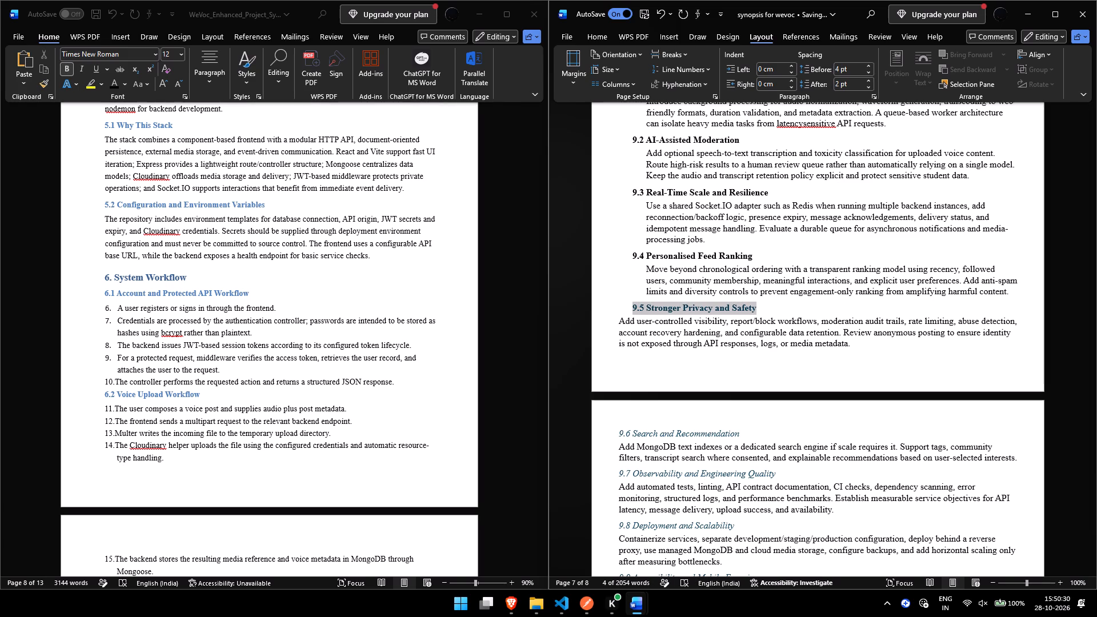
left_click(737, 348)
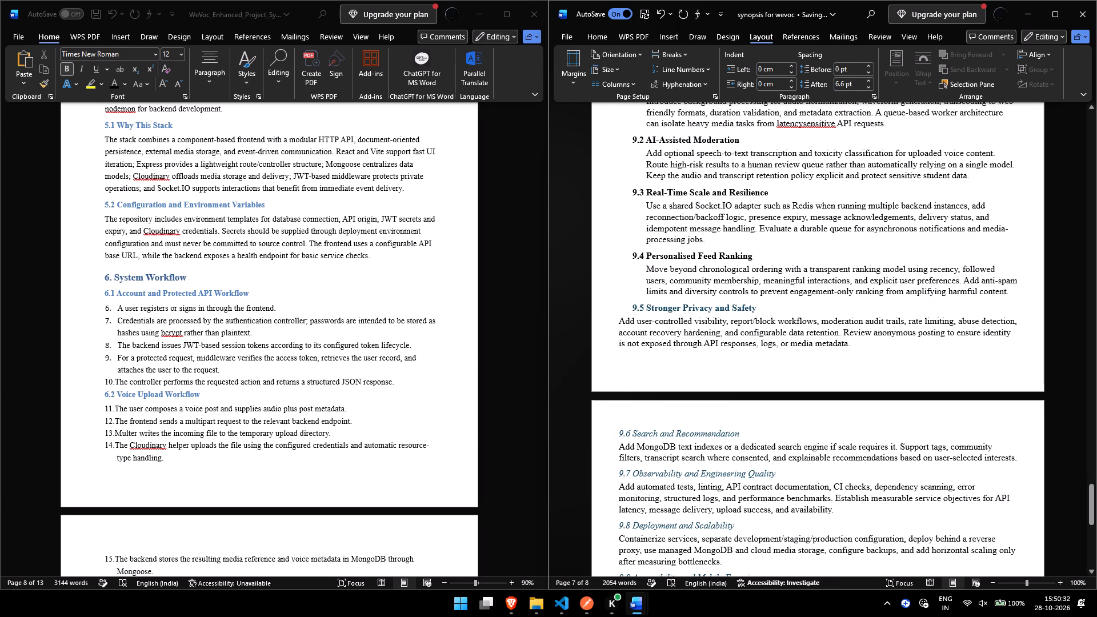
Set the font colour of heading 9.5 Stronger Privacy and Safety to black.
left_click(607, 35)
left_click(633, 306)
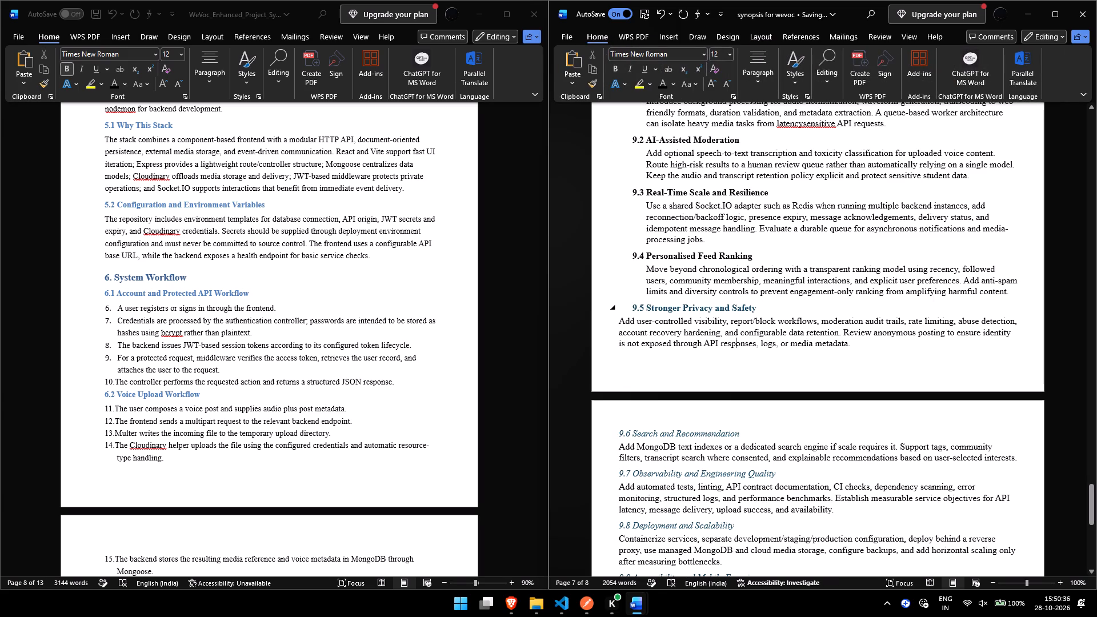
key("ctrl+shift+Right")
key("ctrl+shift+Right")
key("ctrl+shift+Right")
key("ctrl+shift+Right")
key("ctrl+shift+Right")
key("ctrl+shift+Right")
key("ctrl+shift+Right")
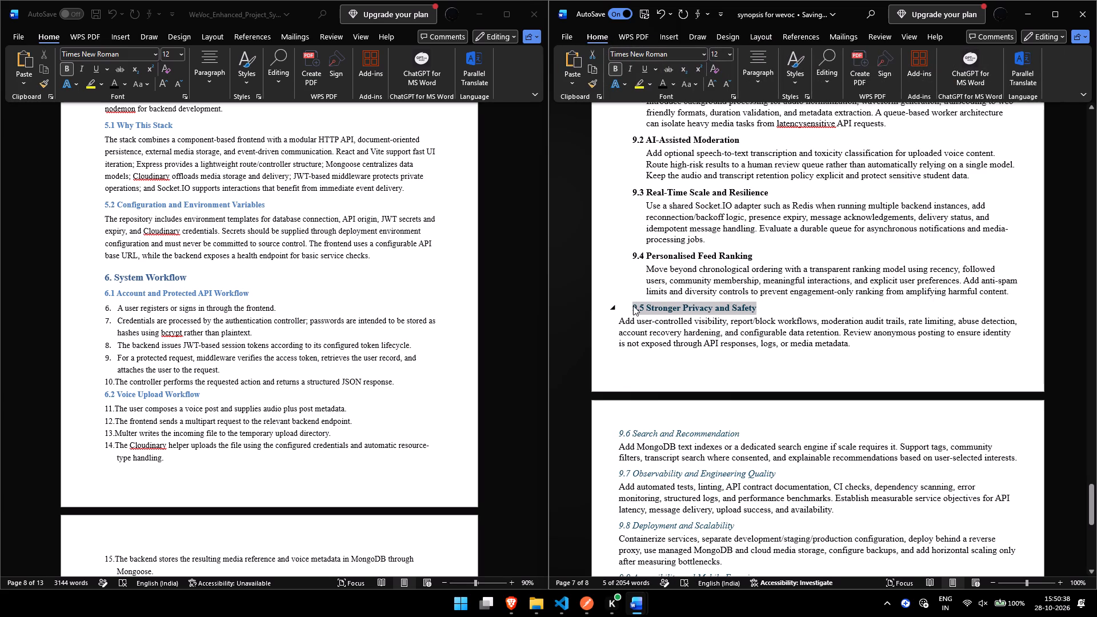
left_click(662, 81)
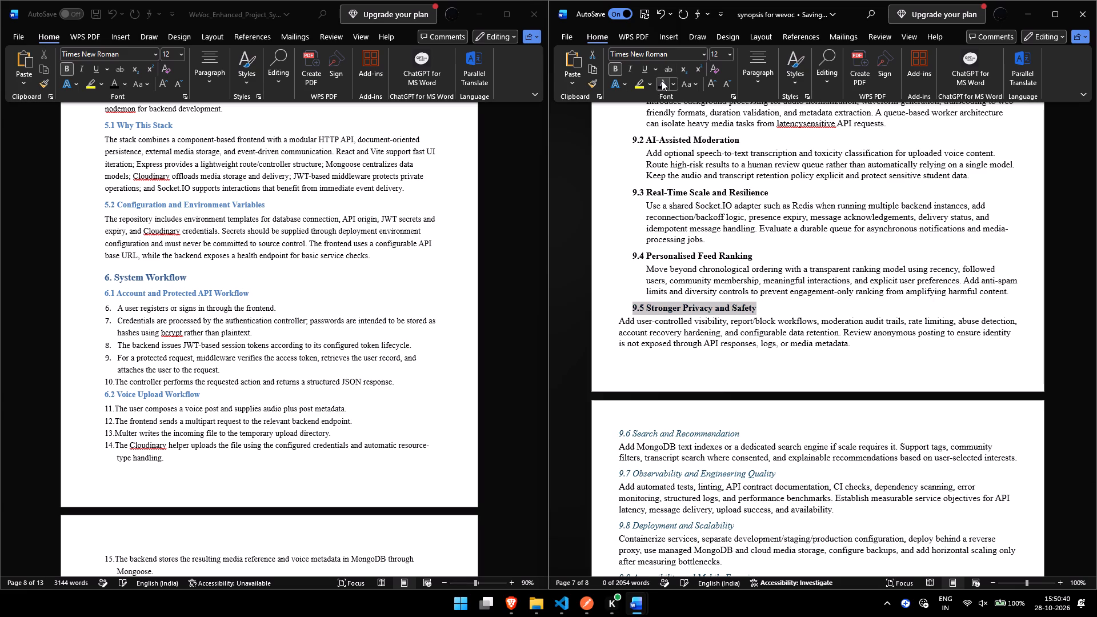
Indent the whole body paragraph under heading 9.5 by one level.
key("Right")
key("Right")
key("ctrl+shift+Down")
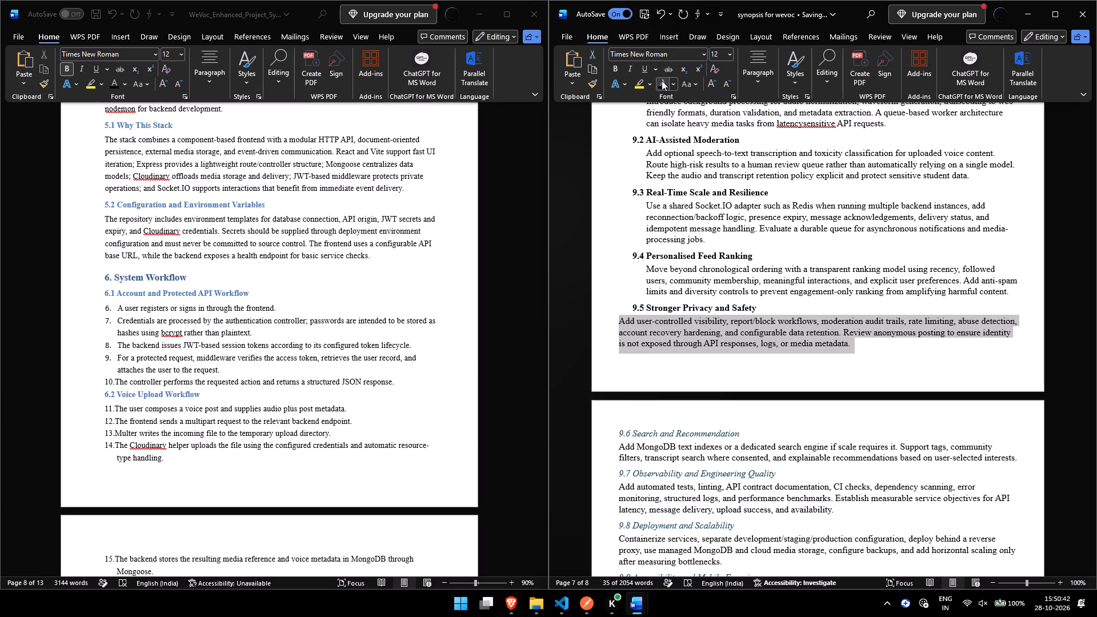
key("Tab")
Make heading 9.6 Search and Recommendation bold and non-italic, leaving the text cursor at its start.
key("Down")
key("ctrl+shift+Left")
key("ctrl+shift+Left")
key("ctrl+shift+Left")
key("ctrl+shift+Left")
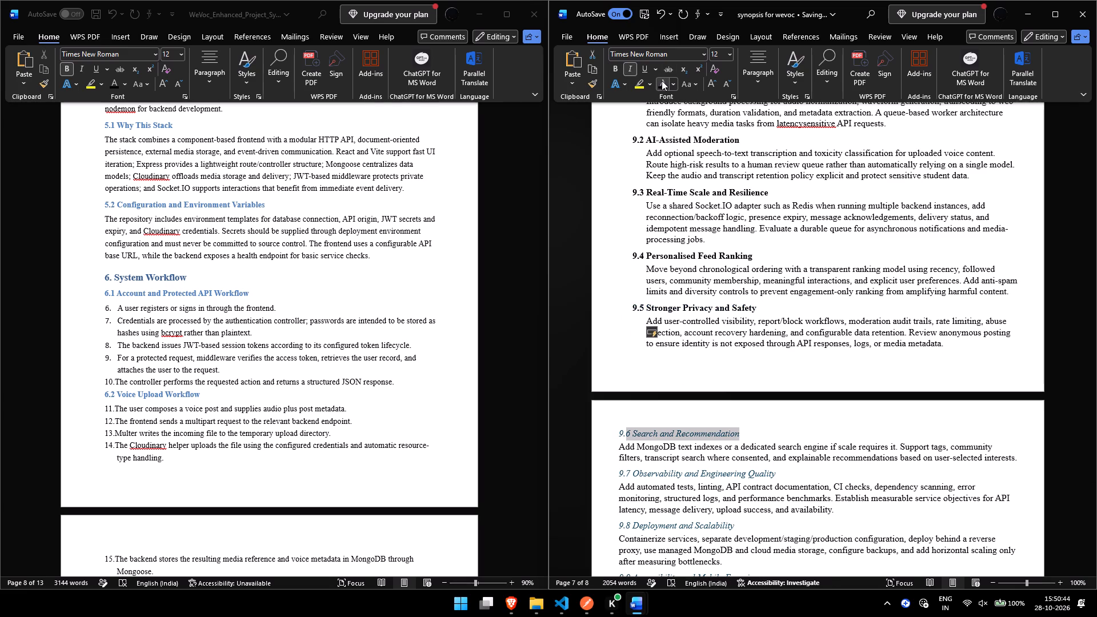
key("ctrl+shift+Left")
key("ctrl+shift+Left")
key("ctrl+i")
key("ctrl+b")
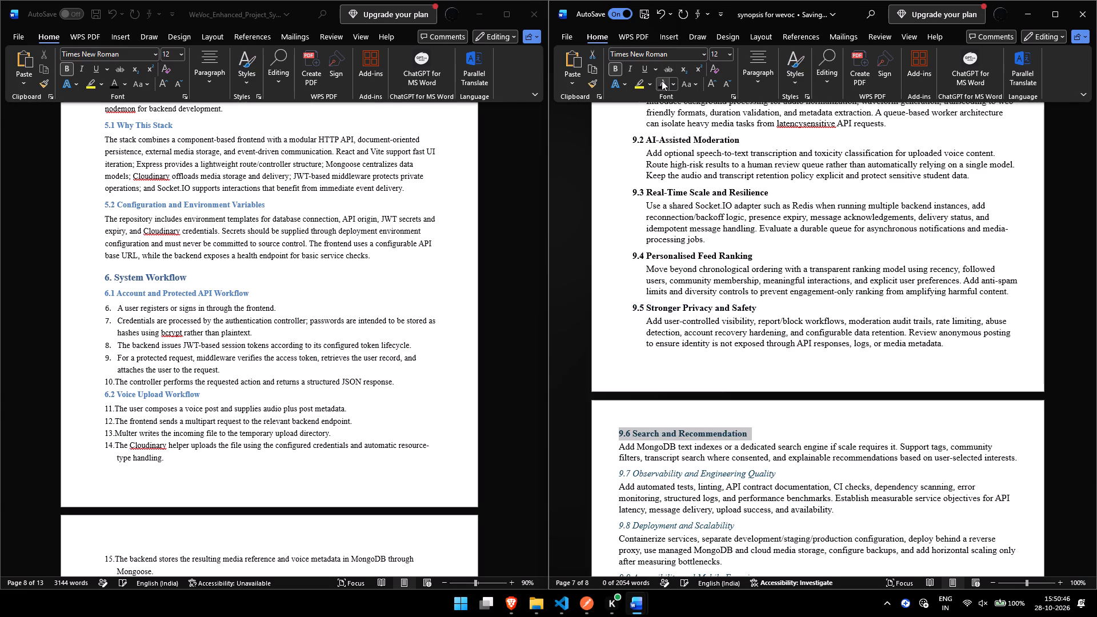
key("Left")
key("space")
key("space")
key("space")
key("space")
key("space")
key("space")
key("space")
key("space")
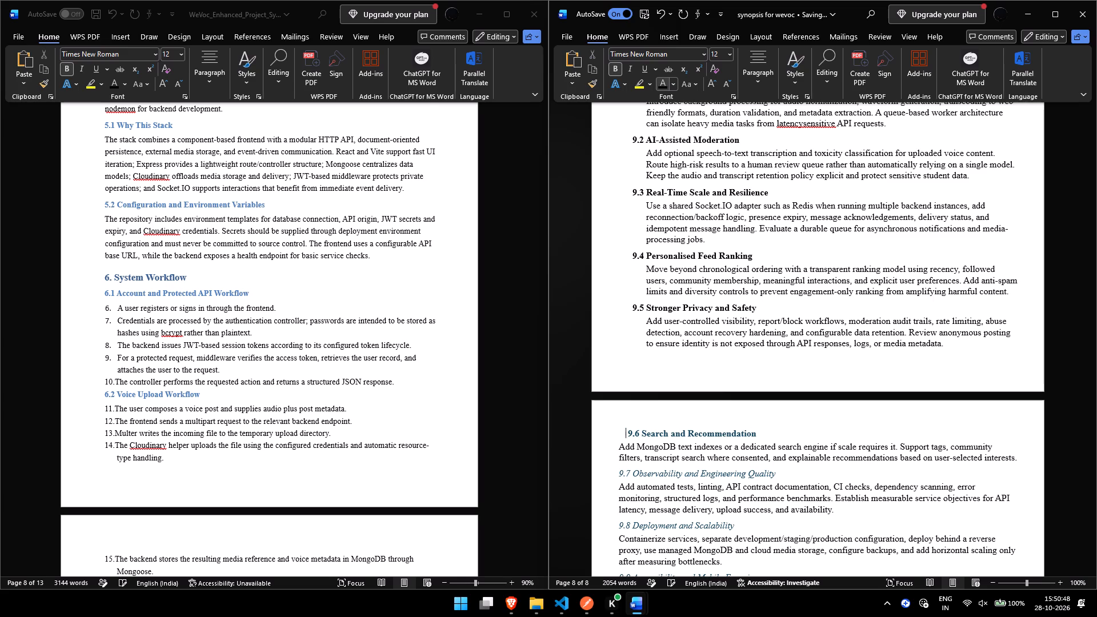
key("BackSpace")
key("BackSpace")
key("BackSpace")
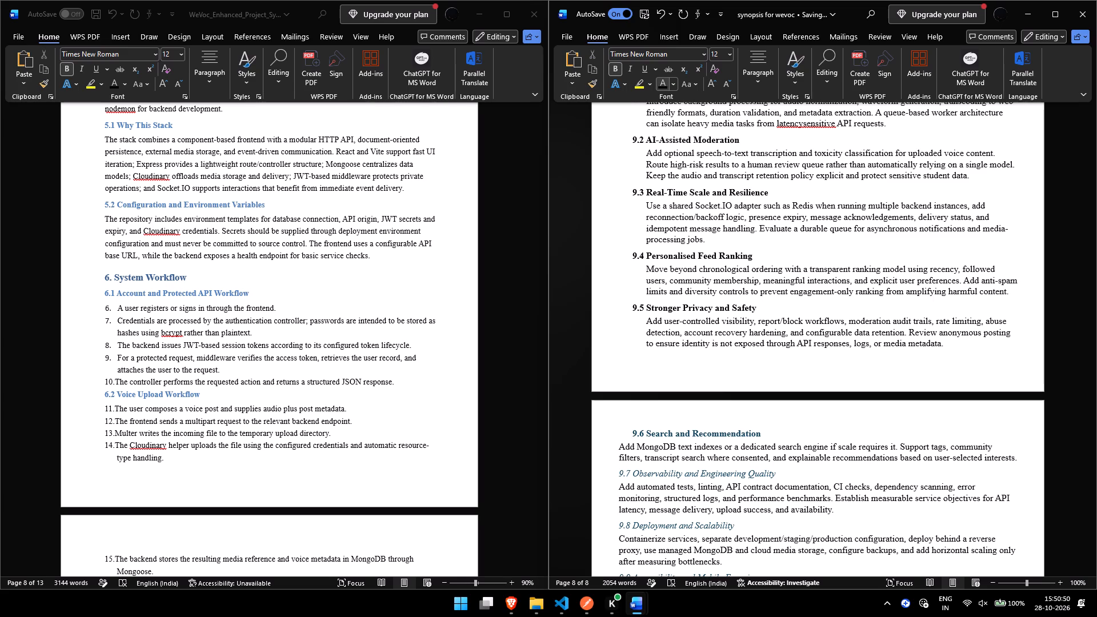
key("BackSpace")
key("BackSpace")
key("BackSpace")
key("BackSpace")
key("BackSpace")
Indent heading 9.6 with six leading spaces, as for heading 9.5.
key("space")
key("space")
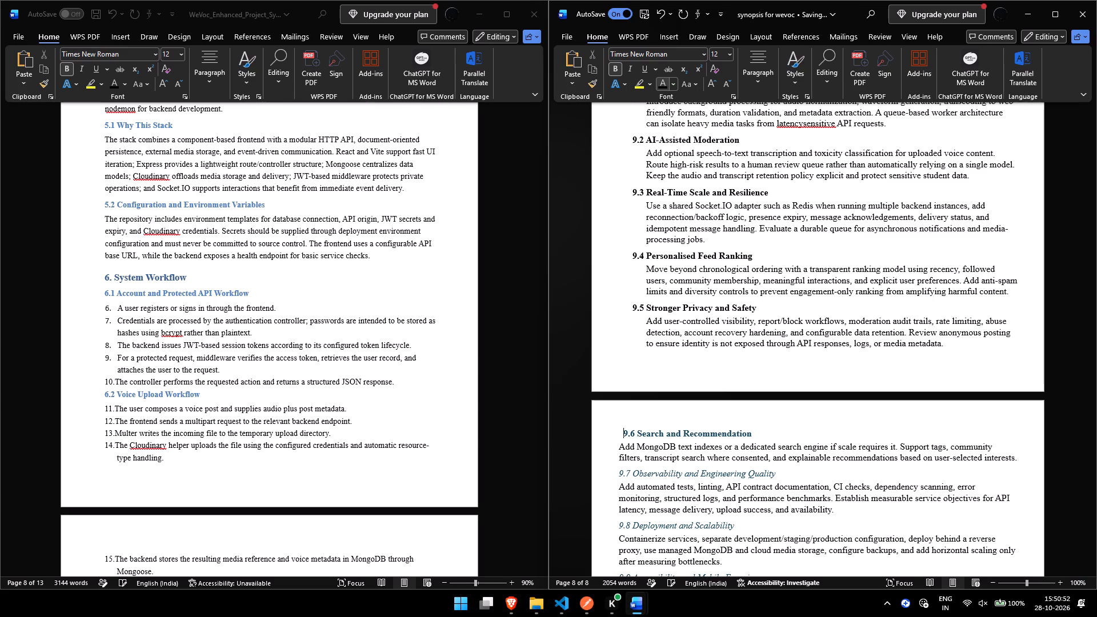
key("space")
key("space")
key("space")
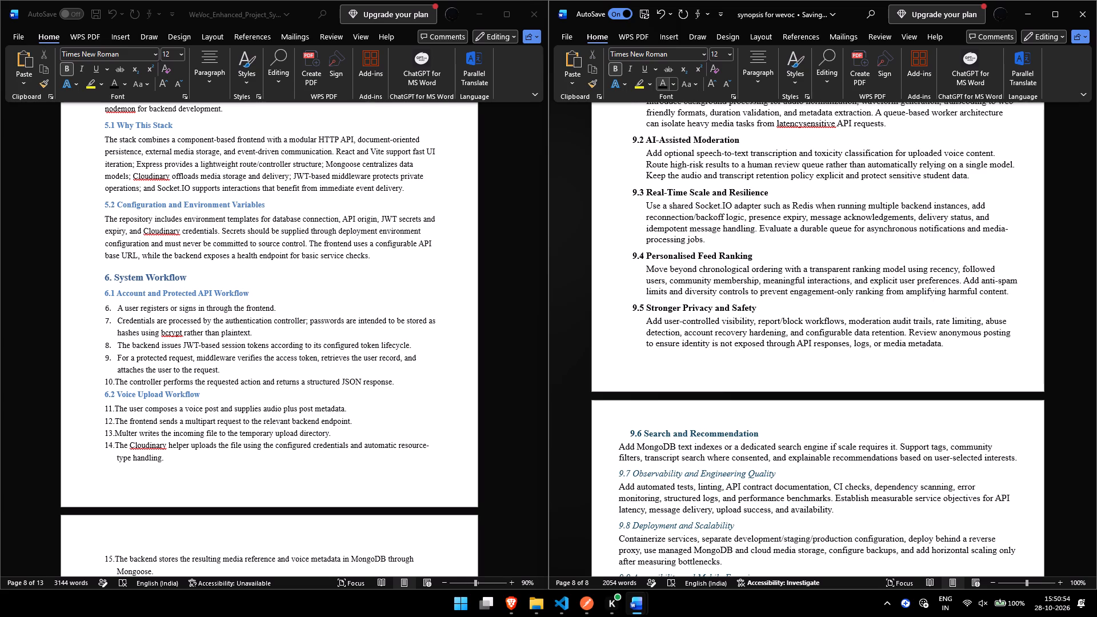
key("space")
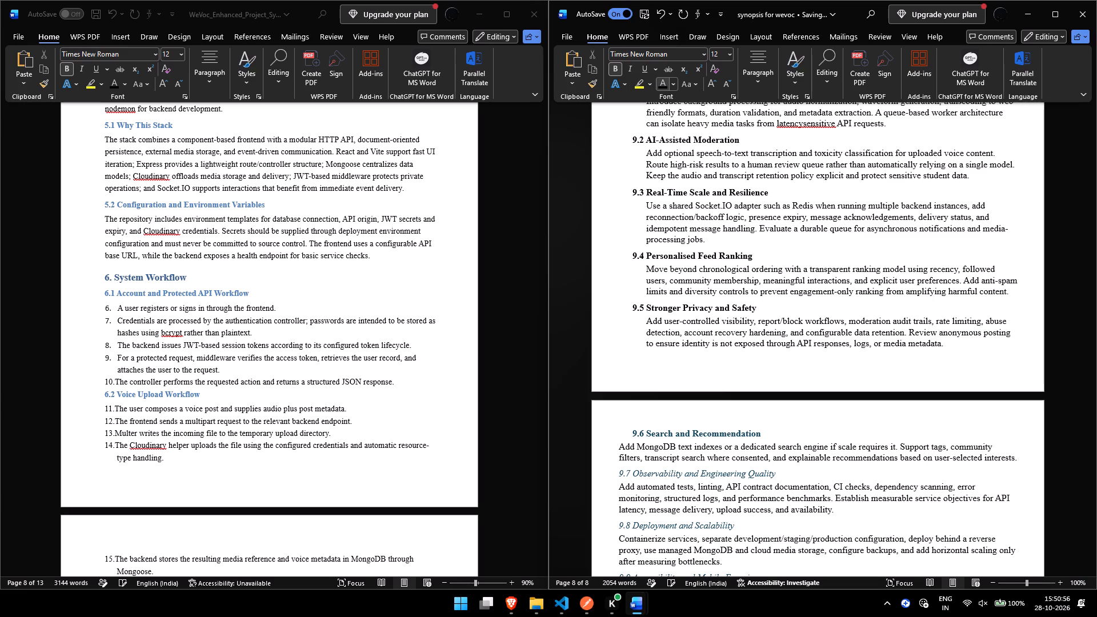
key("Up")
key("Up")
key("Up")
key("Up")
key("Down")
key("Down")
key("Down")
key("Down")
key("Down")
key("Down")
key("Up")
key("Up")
Set the font colour of heading 9.6 Search and Recommendation to black.
key("ctrl+shift+Right")
key("ctrl+shift+Right")
key("ctrl+shift+Right")
key("ctrl+shift+Right")
key("ctrl+shift+Right")
key("ctrl+shift+Right")
key("ctrl+shift+Right")
key("ctrl+shift+Left")
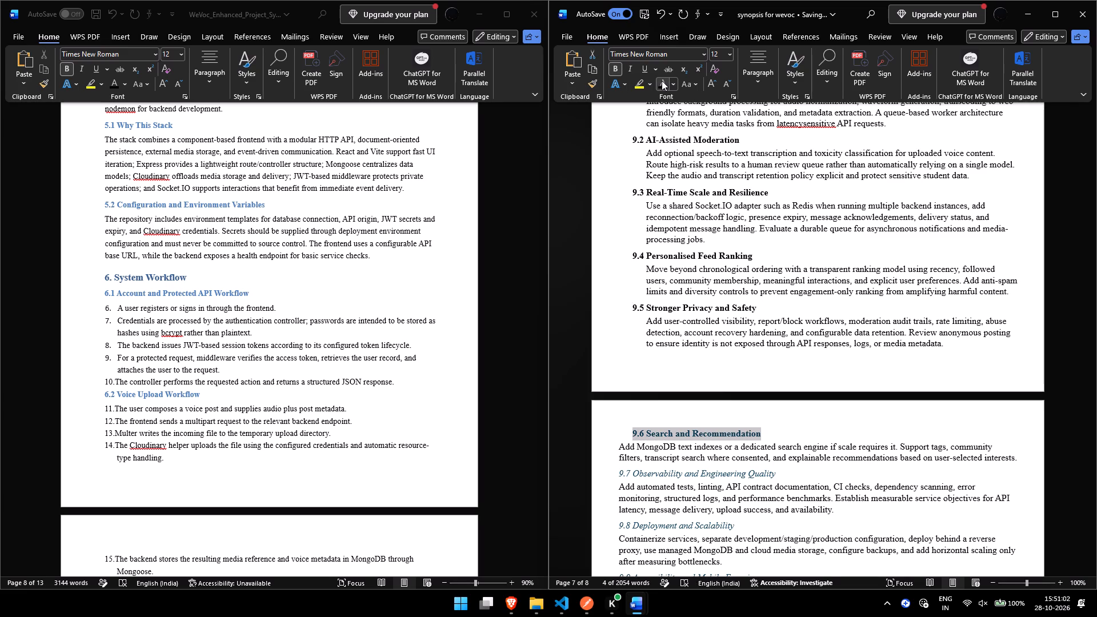
left_click(662, 81)
Indent the whole body paragraph under heading 9.6 by one level.
key("Right")
key("Right")
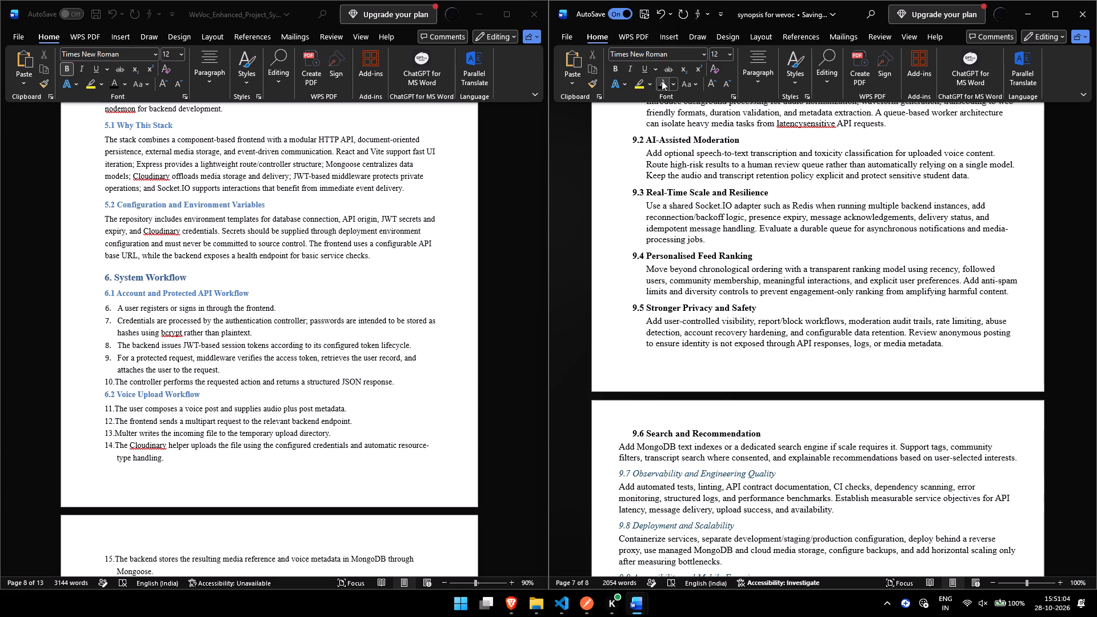
key("shift+Down")
key("ctrl+shift+Down")
key("Tab")
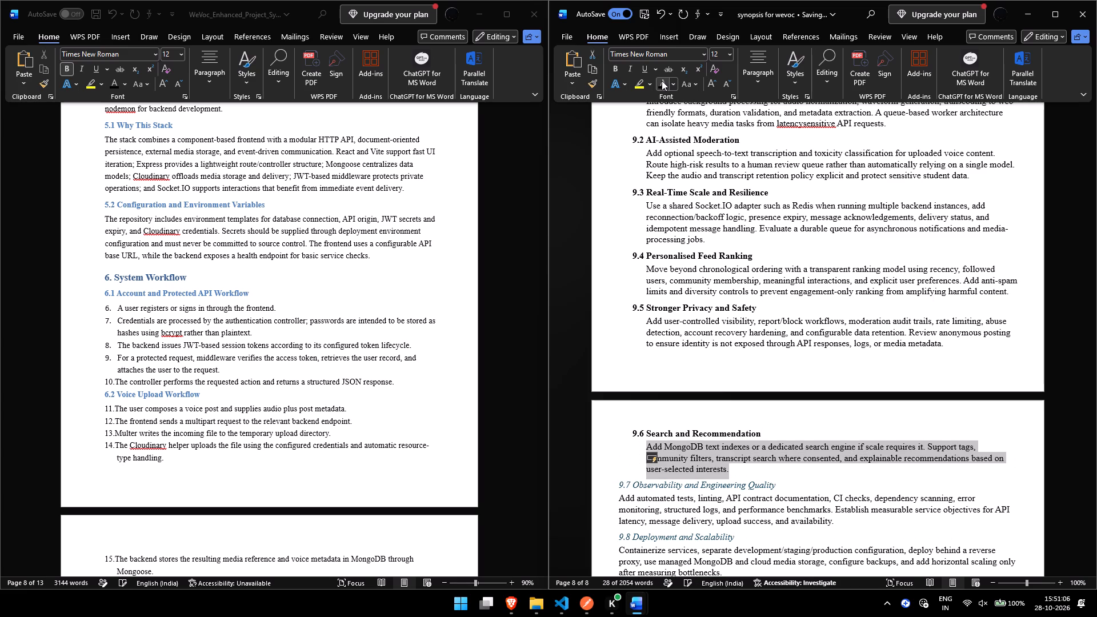
Indent heading 9.7 Observability and Engineering Quality with six leading spaces, as for heading 9.6.
key("Down")
key("Up")
key("Right")
key("Right")
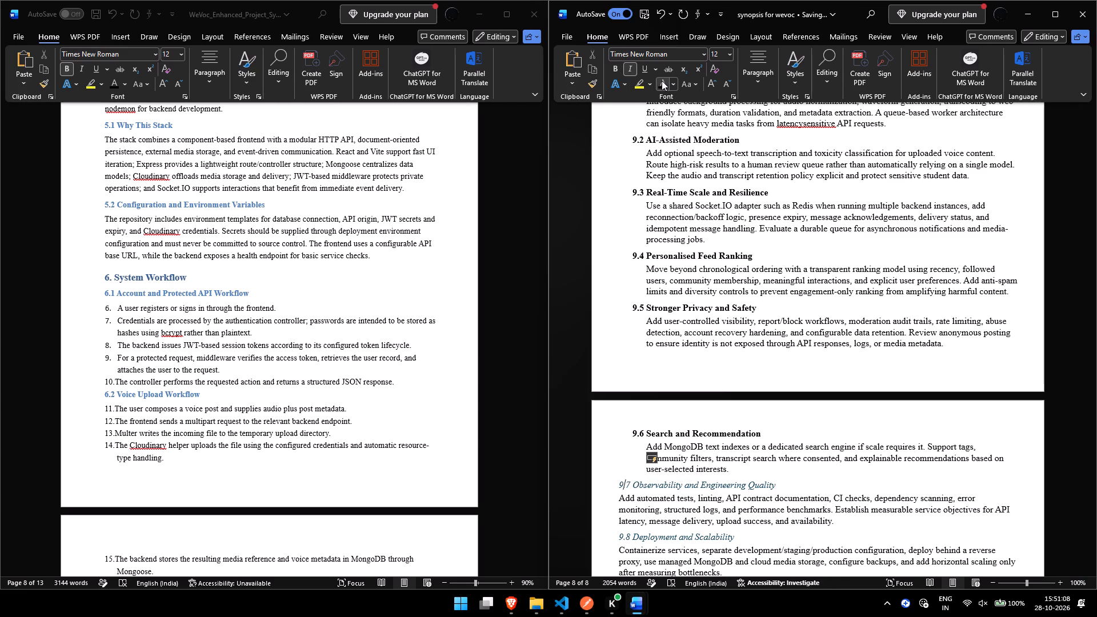
key("Left")
key("space")
key("space")
key("space")
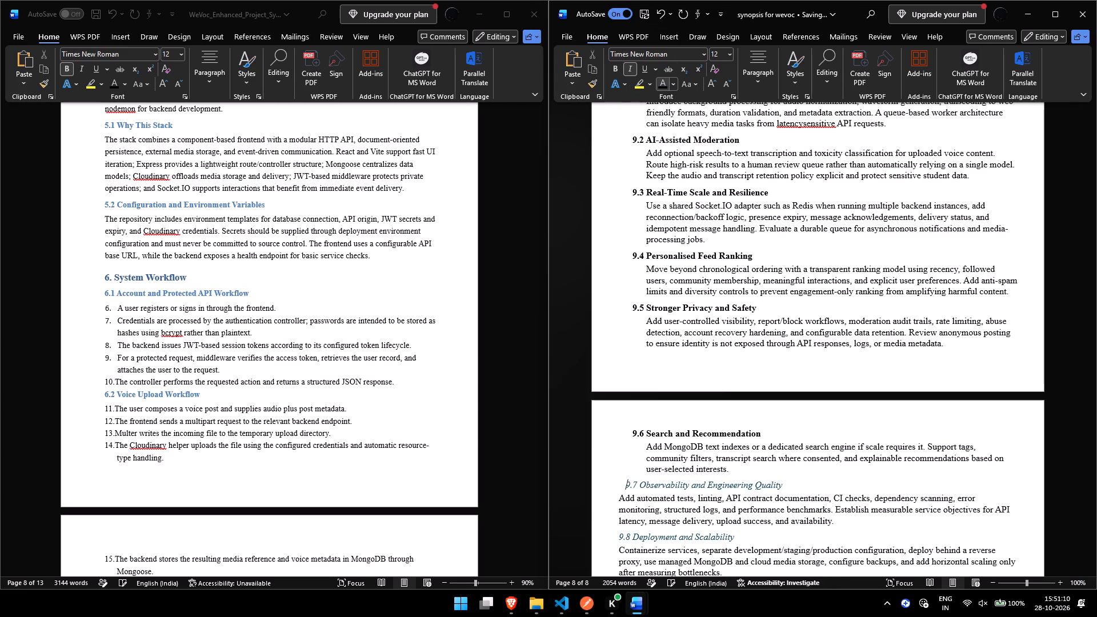
key("space")
key("space")
key("space")
Format heading 9.7 Observability and Engineering Quality as bold, non-italic, black text.
key("ctrl+shift+Right")
key("ctrl+shift+Right")
key("ctrl+shift+Right")
key("ctrl+shift+Right")
key("ctrl+shift+Right")
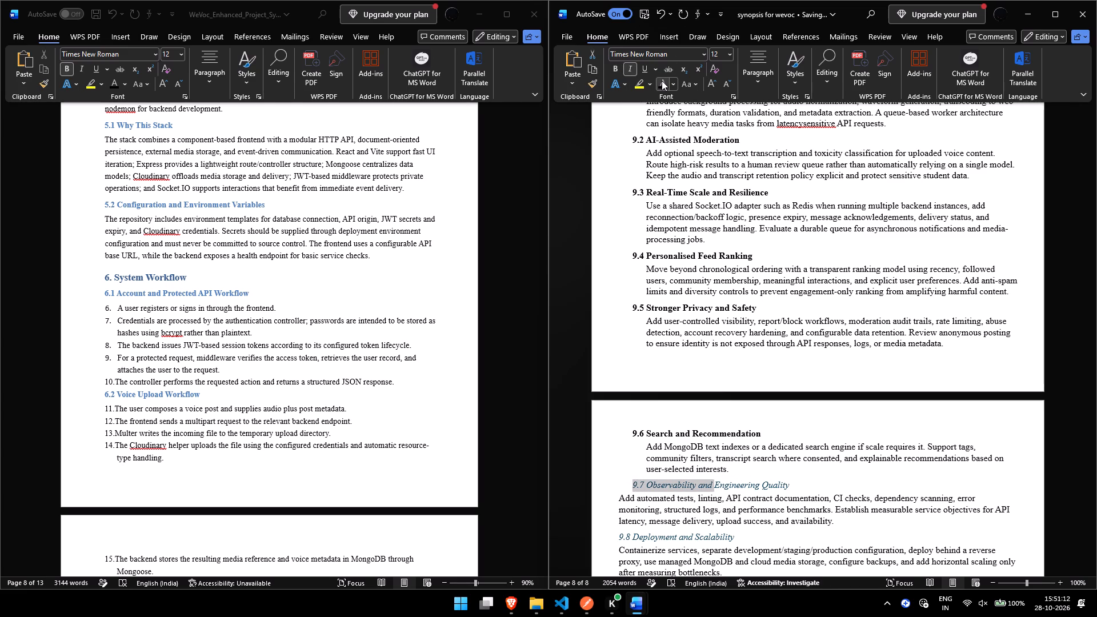
key("ctrl+shift+Right")
key("ctrl+shift+Right")
key("ctrl+i")
key("ctrl+b")
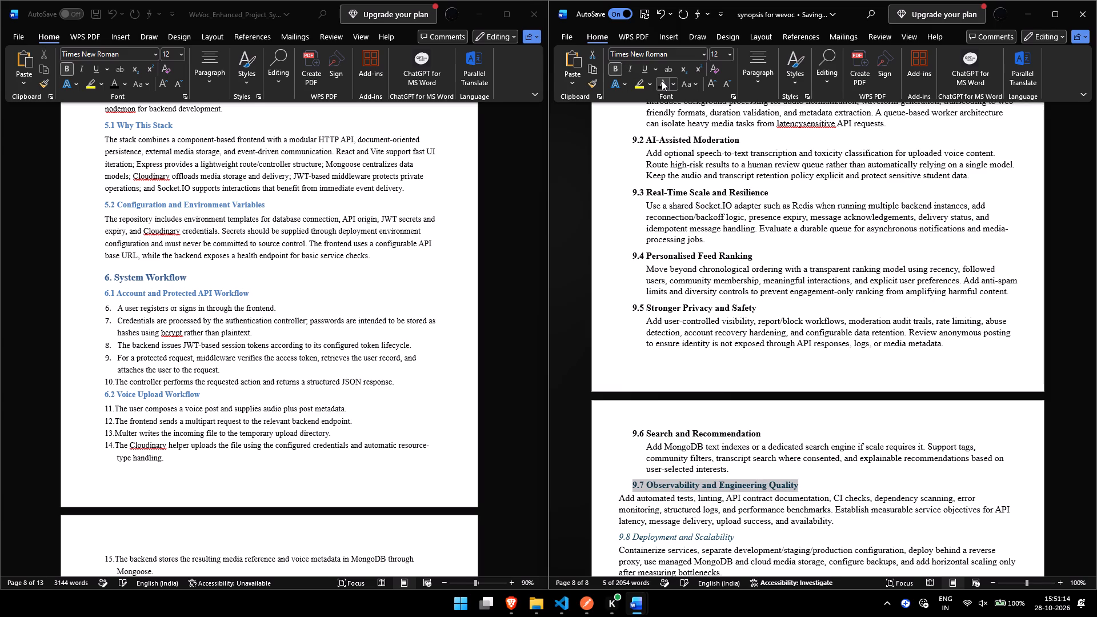
left_click(662, 81)
Indent the whole body paragraph under heading 9.7 by one level.
key("Right")
key("Right")
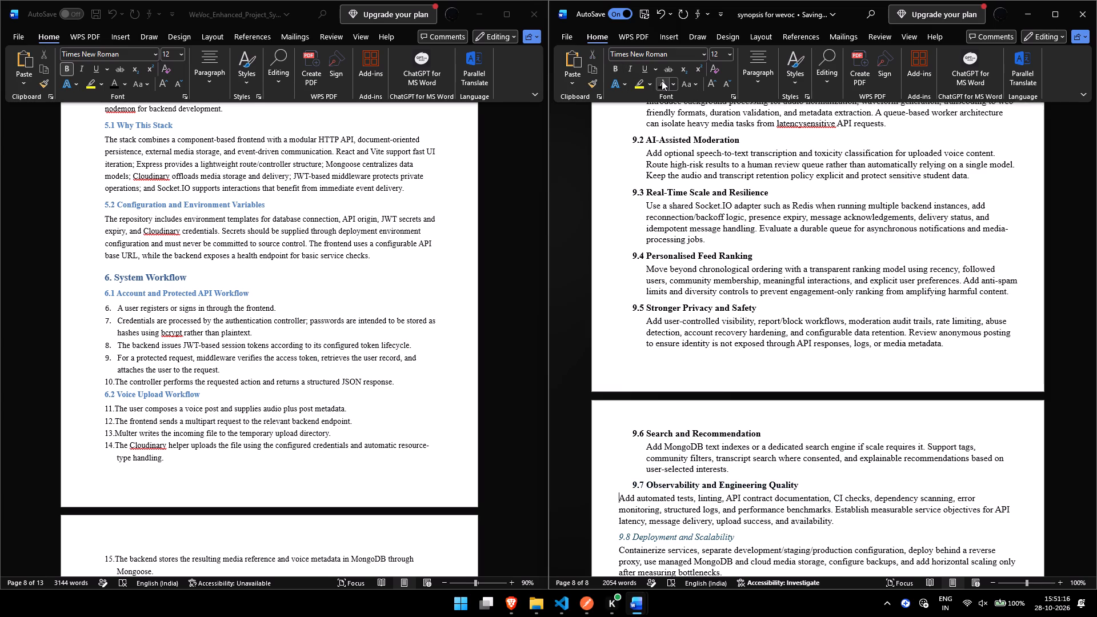
key("shift+Down")
key("ctrl+shift+Down")
key("Tab")
Format heading 9.8 Deployment and Scalability as bold, non-italic, black text.
key("Down")
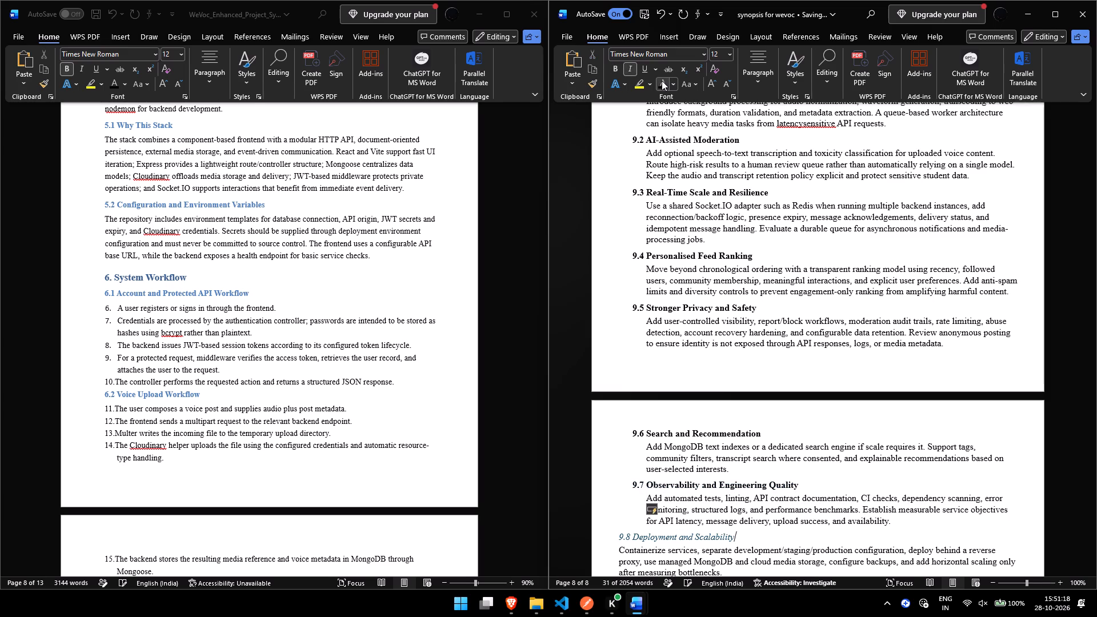
key("ctrl+shift+Left")
key("ctrl+shift+Left")
key("ctrl+shift+Left")
key("ctrl+shift+Left")
key("ctrl+shift+Left")
key("ctrl+shift+Left")
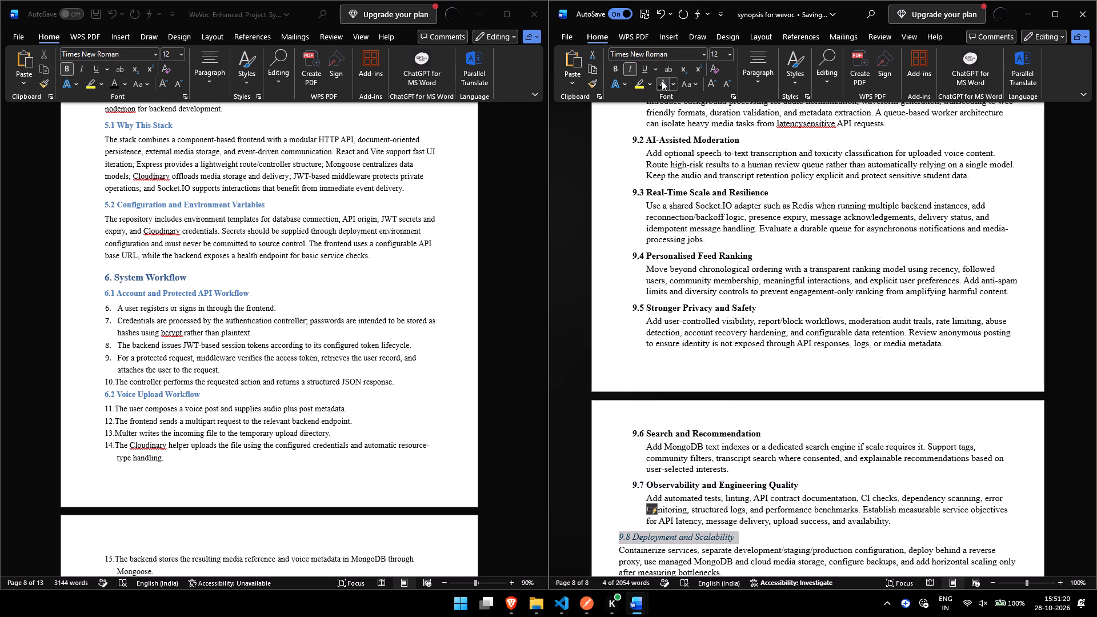
key("ctrl+i")
key("ctrl+b")
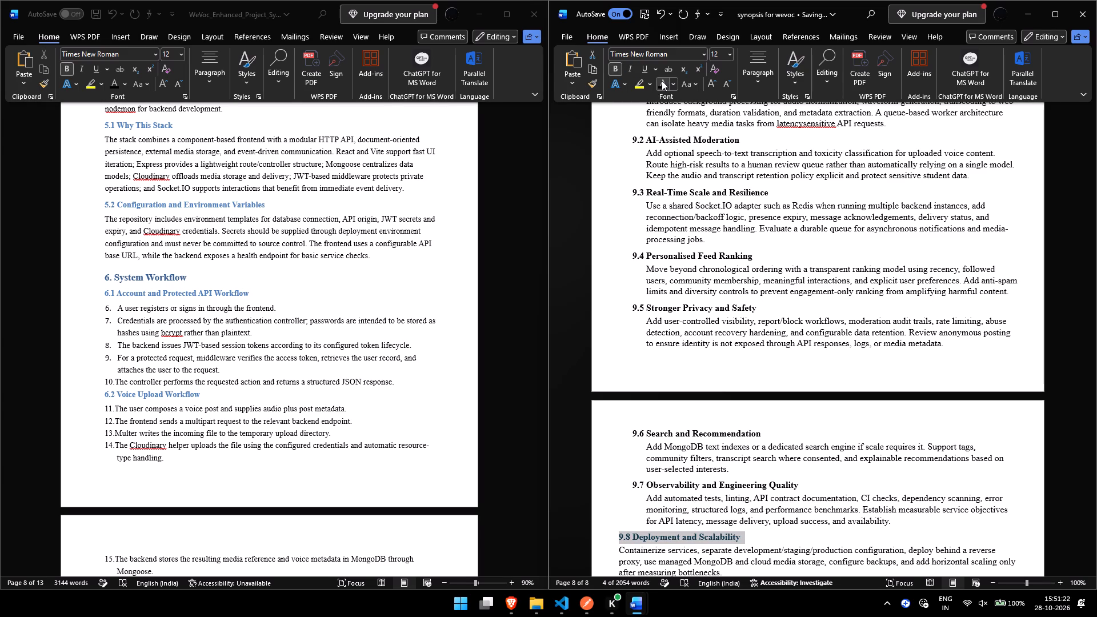
left_click(662, 81)
left_click(662, 81)
Indent heading 9.8 Deployment and Scalability with six leading spaces, as for heading 9.7.
key("Left")
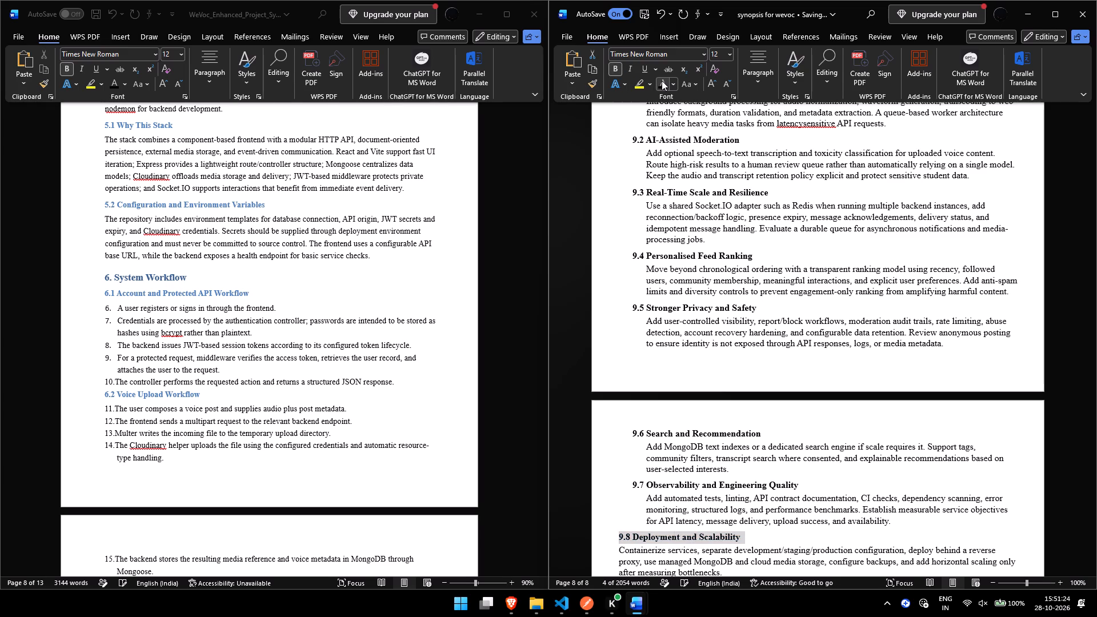
key("space")
key("space")
key("space")
key("space")
key("space")
key("space")
Indent the whole body paragraph under heading 9.8 by one level.
key("Down")
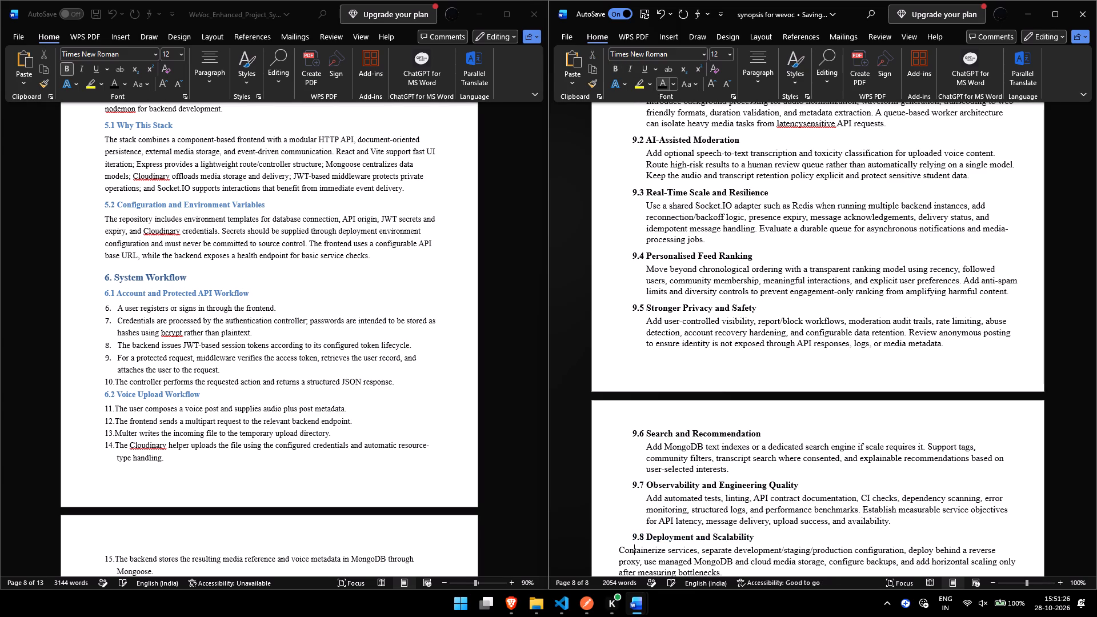
key("Left")
key("Left")
key("Left")
key("ctrl+shift+Down")
key("Tab")
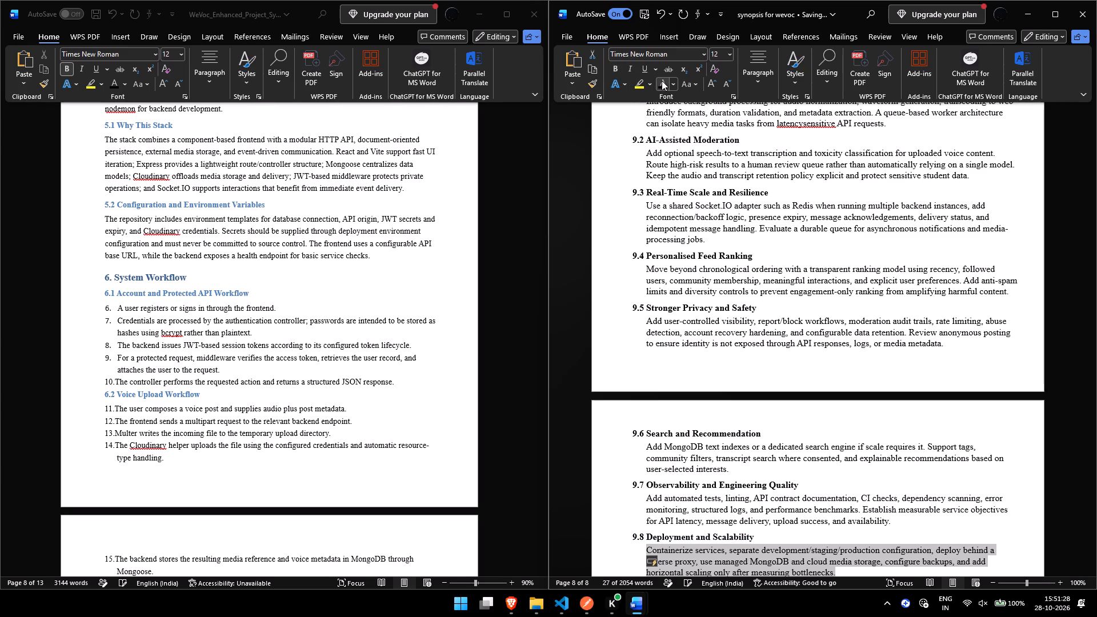
scroll(662, 81, "down", 1)
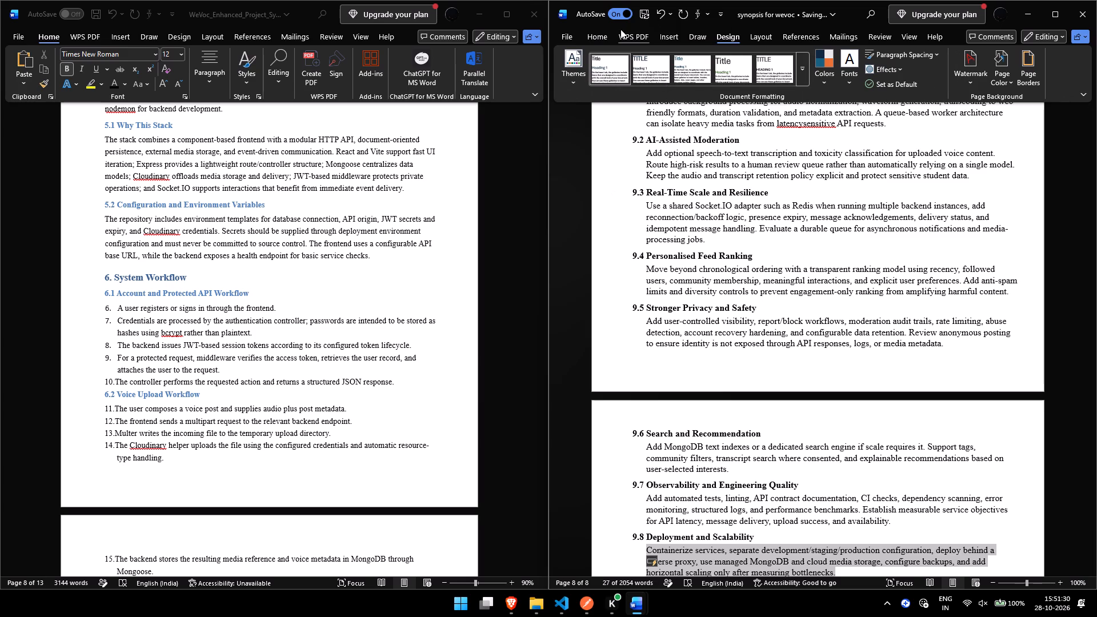
left_click(600, 38)
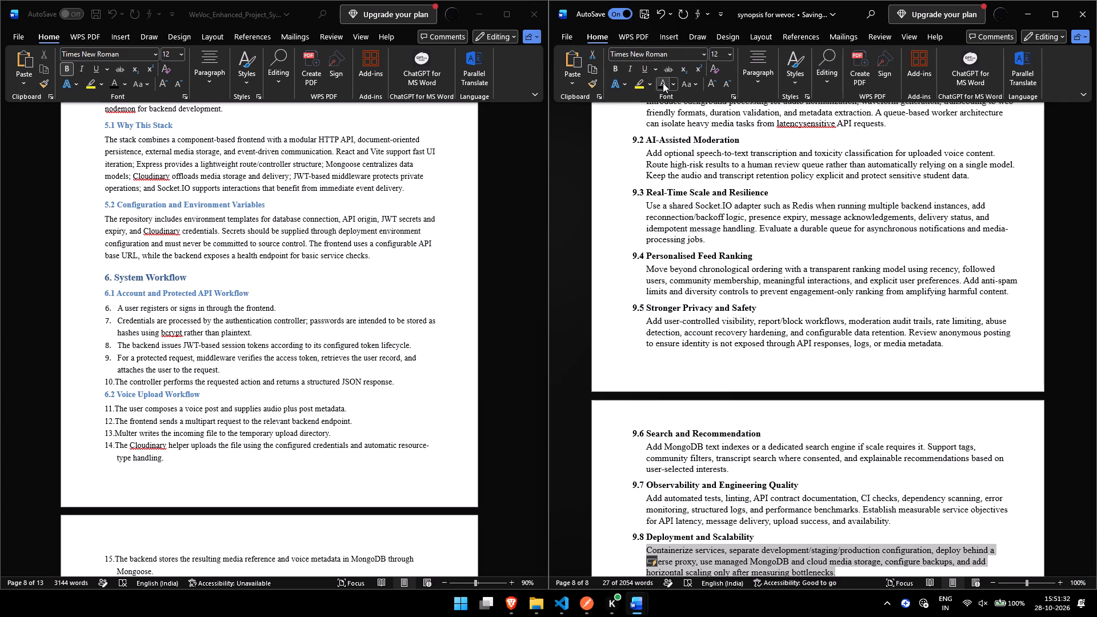
Format heading 9.9 Accessibility and Mobile Experience as bold, non-italic, black text.
key("Down")
key("Down")
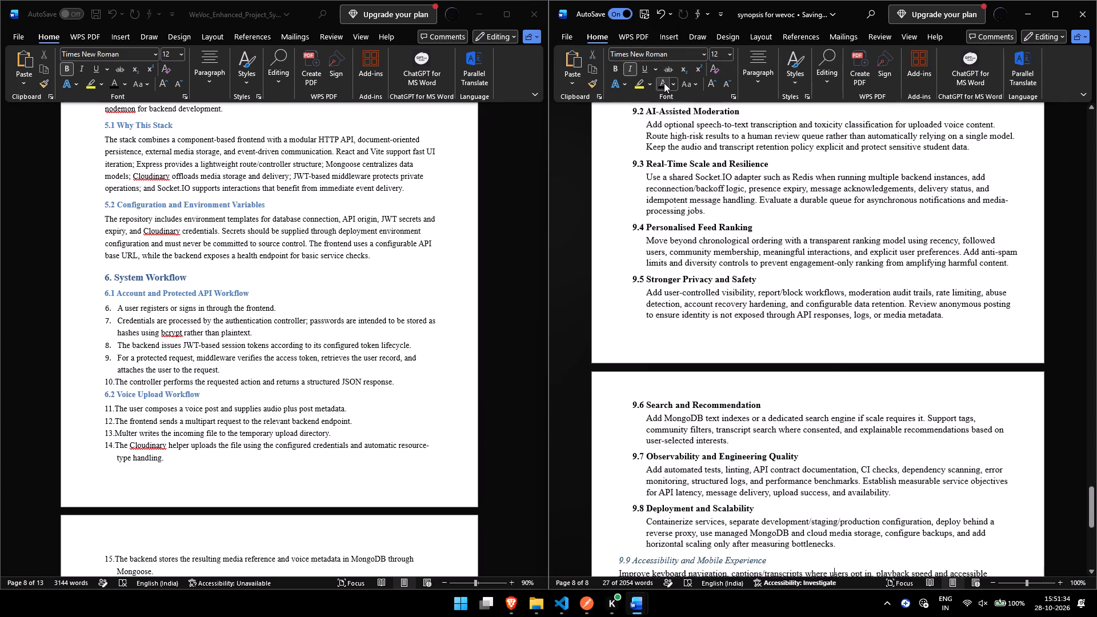
key("Up")
key("Down")
key("Up")
key("ctrl+shift+Left")
key("ctrl+shift+Left")
key("ctrl+shift+Left")
key("ctrl+shift+Left")
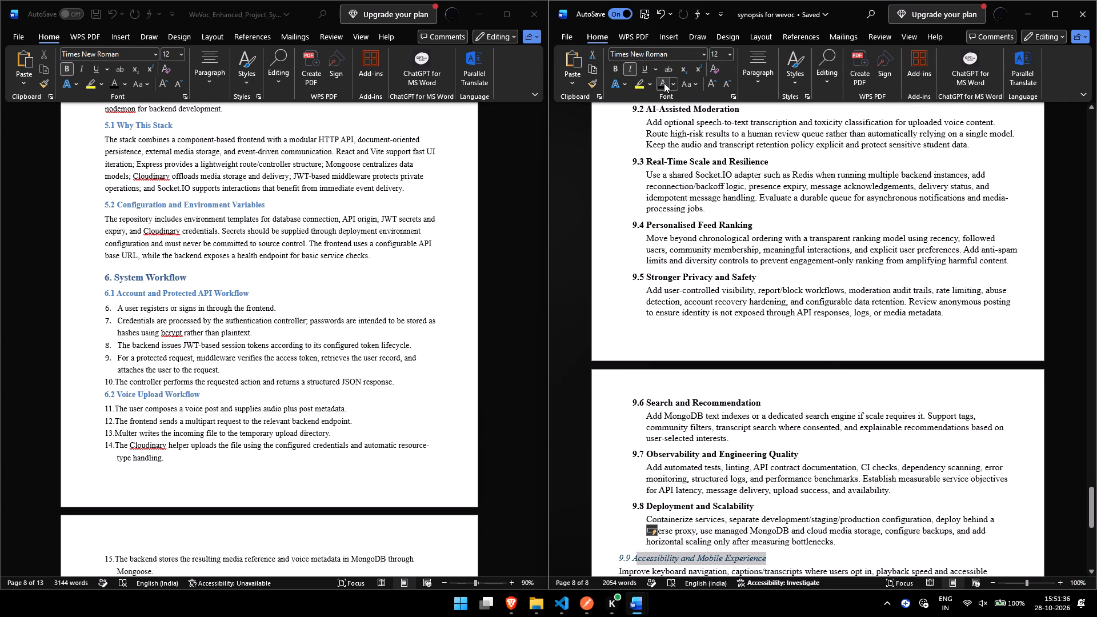
key("ctrl+shift+Left")
key("ctrl+shift+Left")
key("ctrl+shift+Left")
left_click(664, 83)
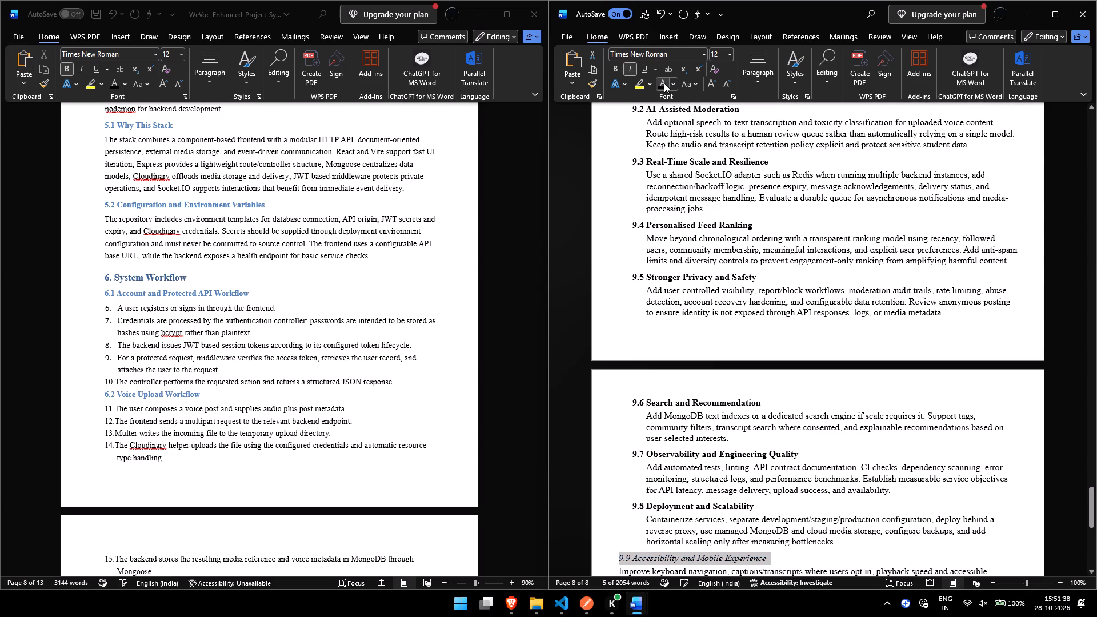
key("ctrl+b")
key("ctrl+i")
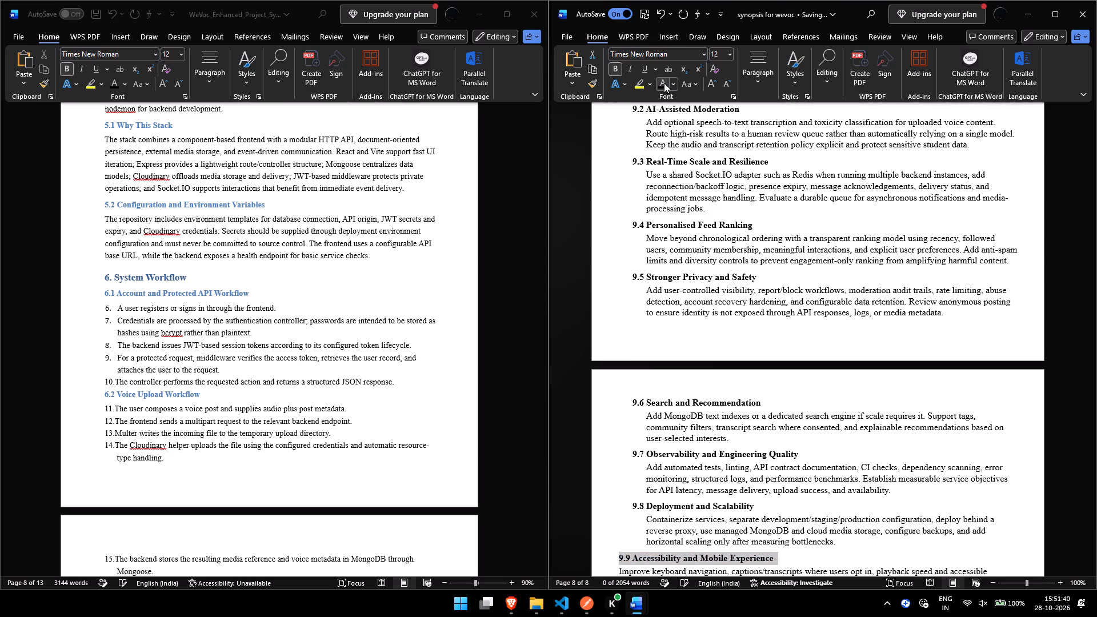
Indent heading 9.9 Accessibility and Mobile Experience with six leading spaces, as for heading 9.8.
key("Left")
key("space")
key("space")
key("space")
key("space")
key("space")
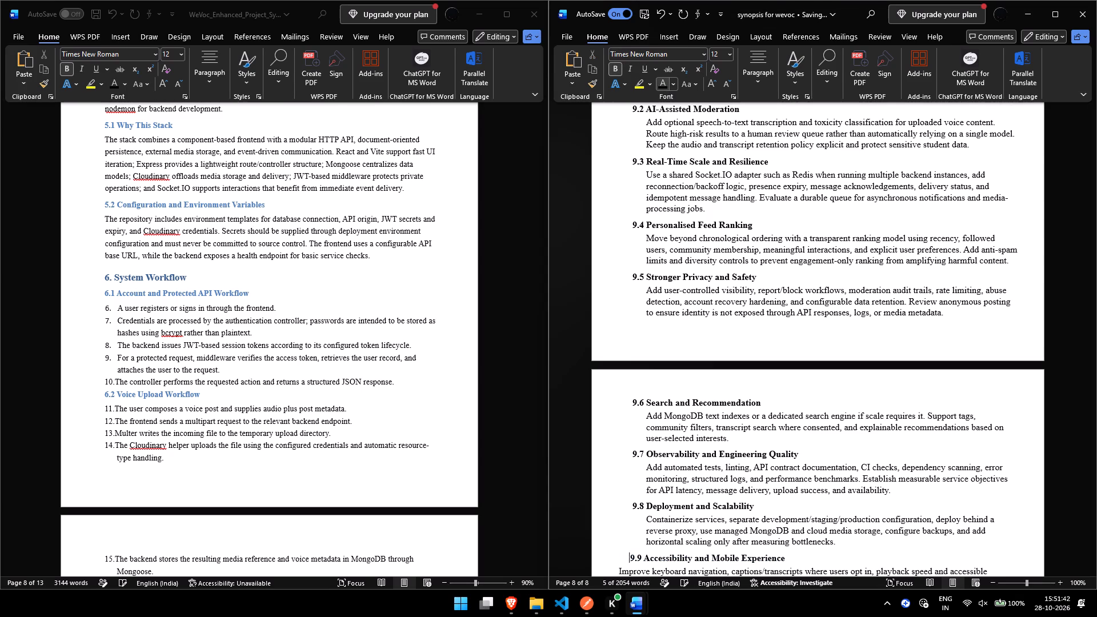
key("space")
Indent the whole body paragraph under heading 9.9 by one level.
key("Down")
key("Left")
key("Left")
key("Left")
key("ctrl+shift+Down")
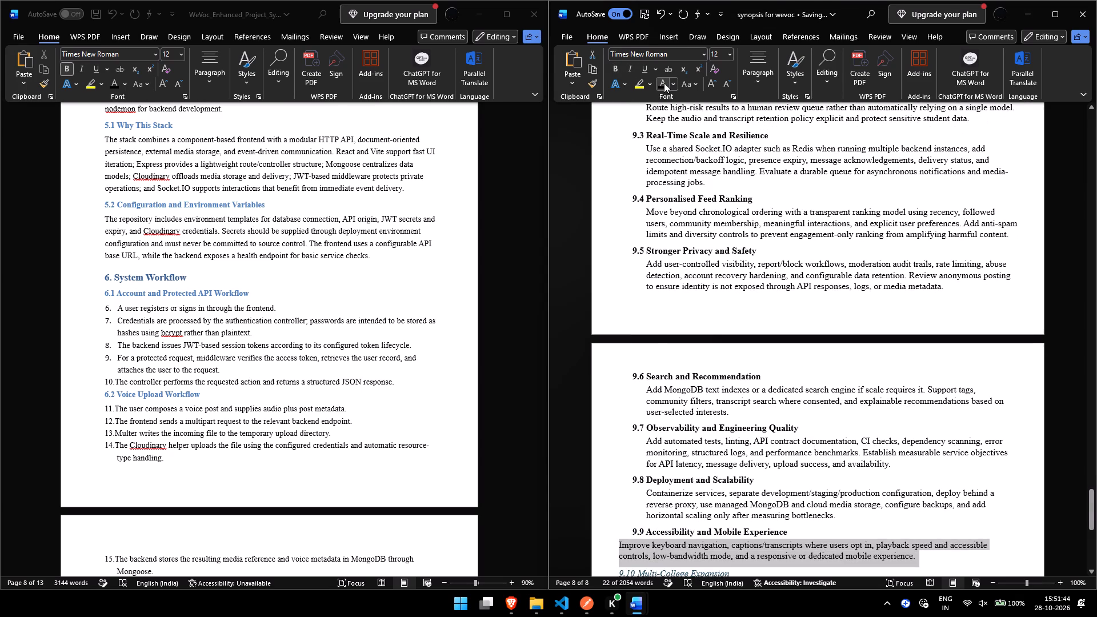
key("Tab")
Format heading 9.10 Multi-College Expansion as bold, non-italic, black text.
key("Down")
key("ctrl+shift+Left")
key("ctrl+shift+Left")
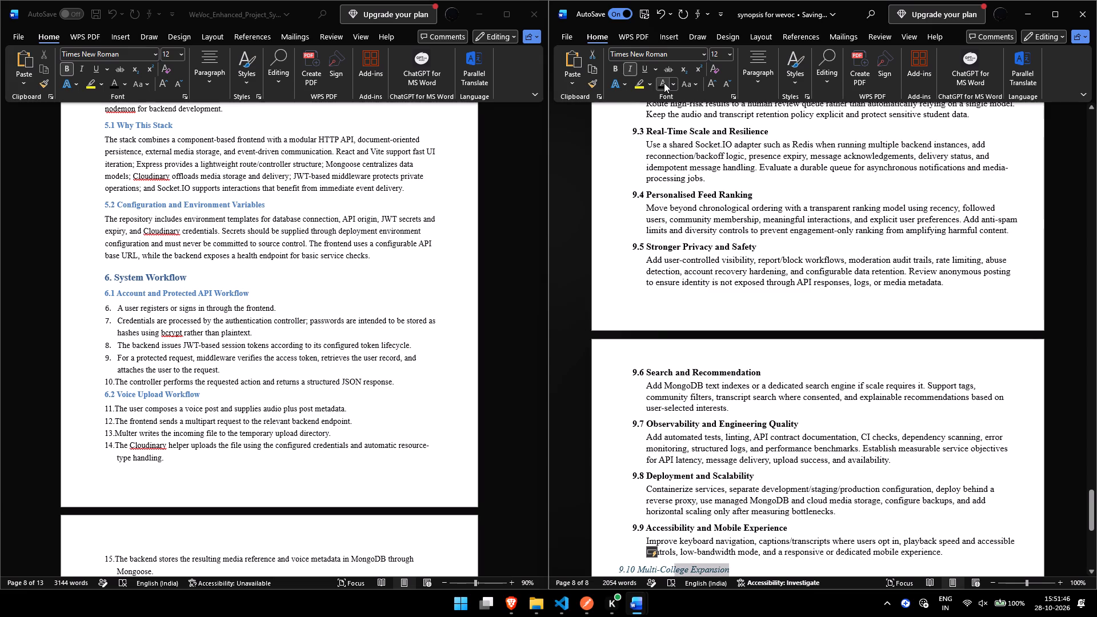
key("ctrl+shift+Left")
key("ctrl+shift+Left")
key("ctrl+shift+Left")
key("ctrl+shift+Left")
key("ctrl+shift+Left")
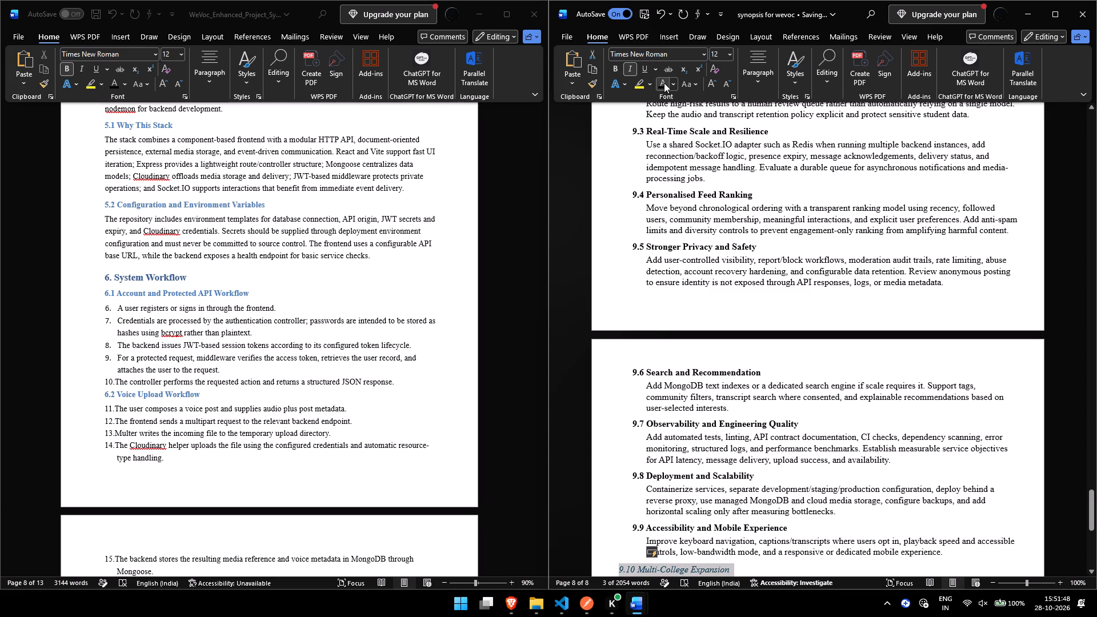
key("ctrl+i")
key("ctrl+b")
left_click(664, 83)
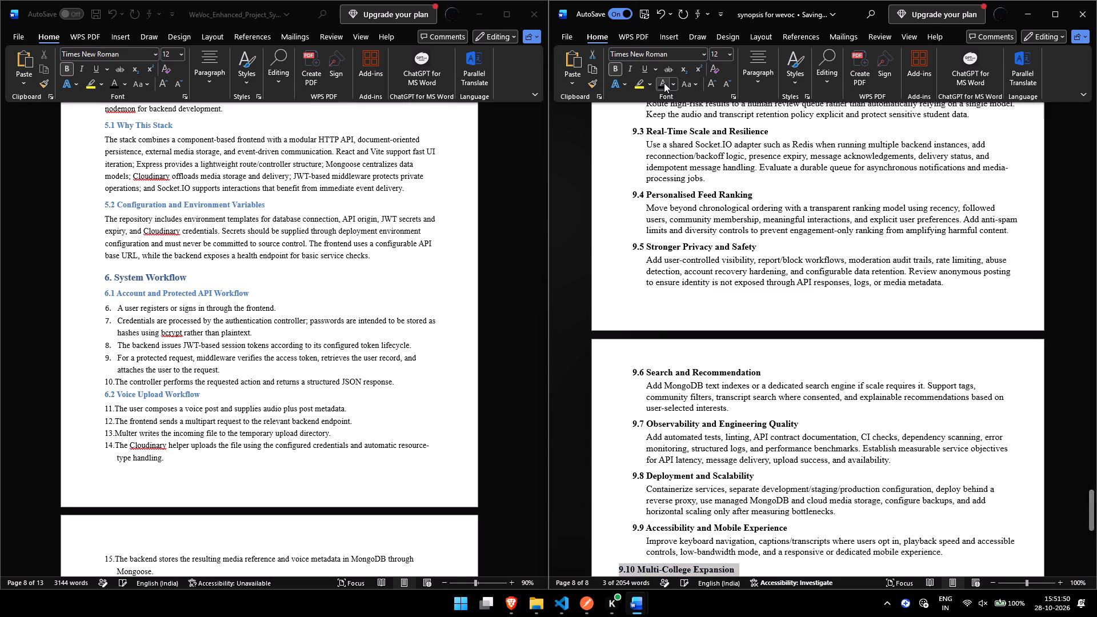
Indent heading 9.10 Multi-College Expansion with six leading spaces, as for heading 9.9.
key("Left")
key("space")
key("space")
key("space")
key("space")
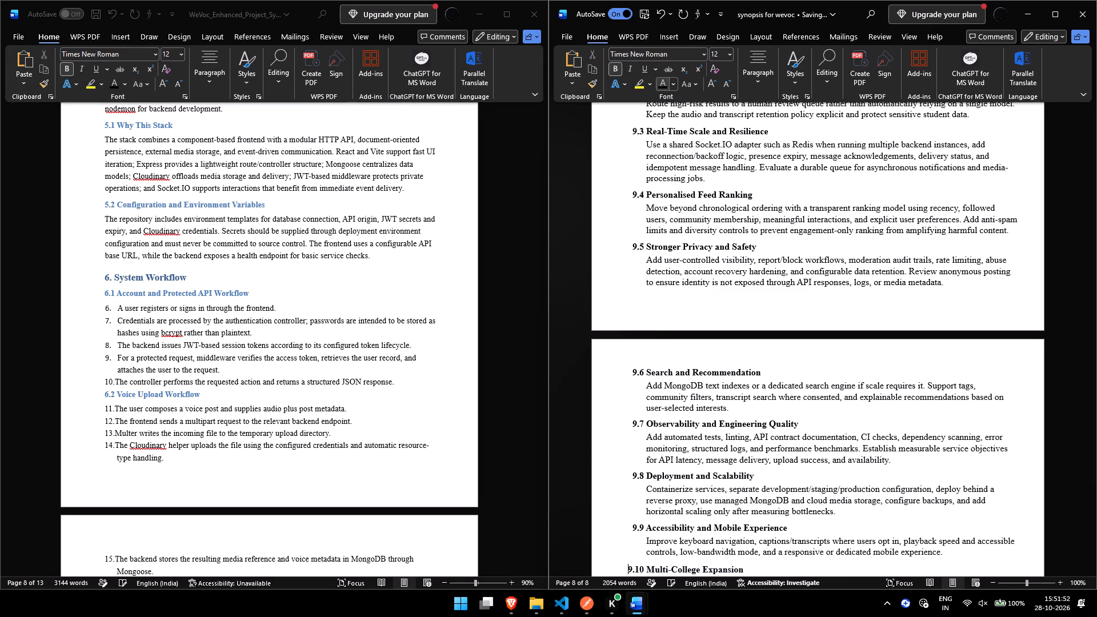
key("space")
key("space")
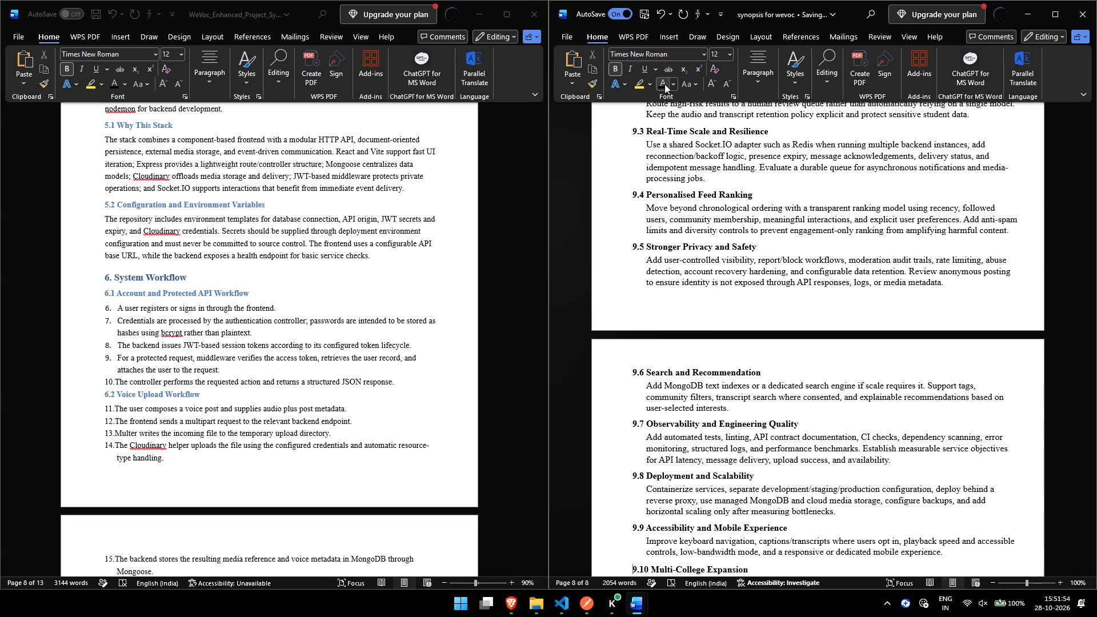
Indent the whole body paragraph under heading 9.10 by one level.
scroll(664, 84, "down", 1)
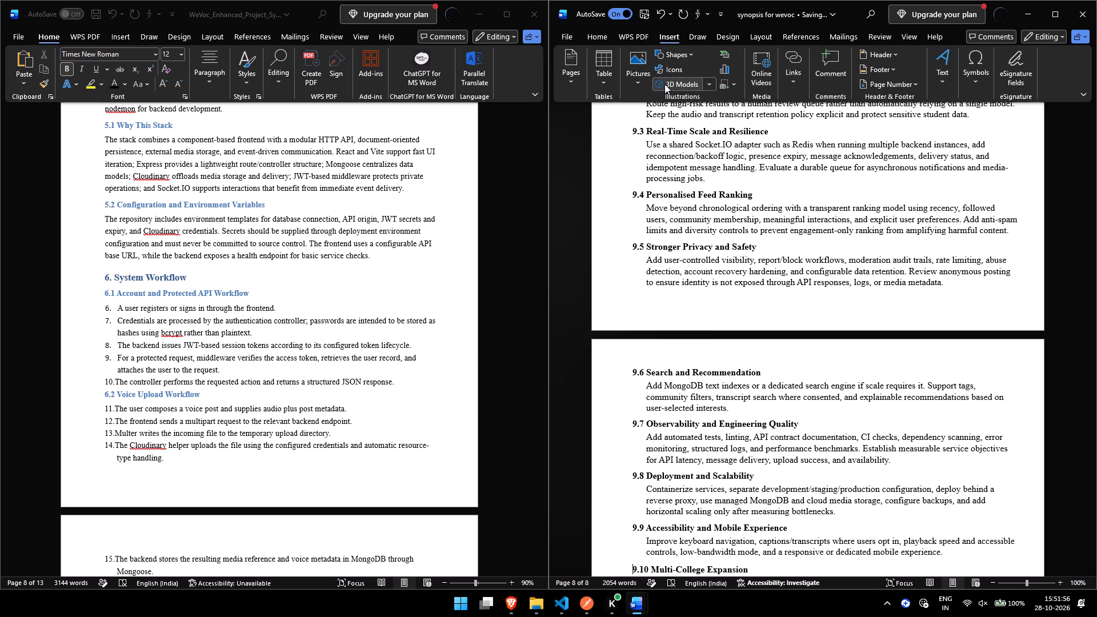
key("Down")
key("Down")
key("Down")
key("Down")
key("Down")
key("Down")
key("Down")
key("Down")
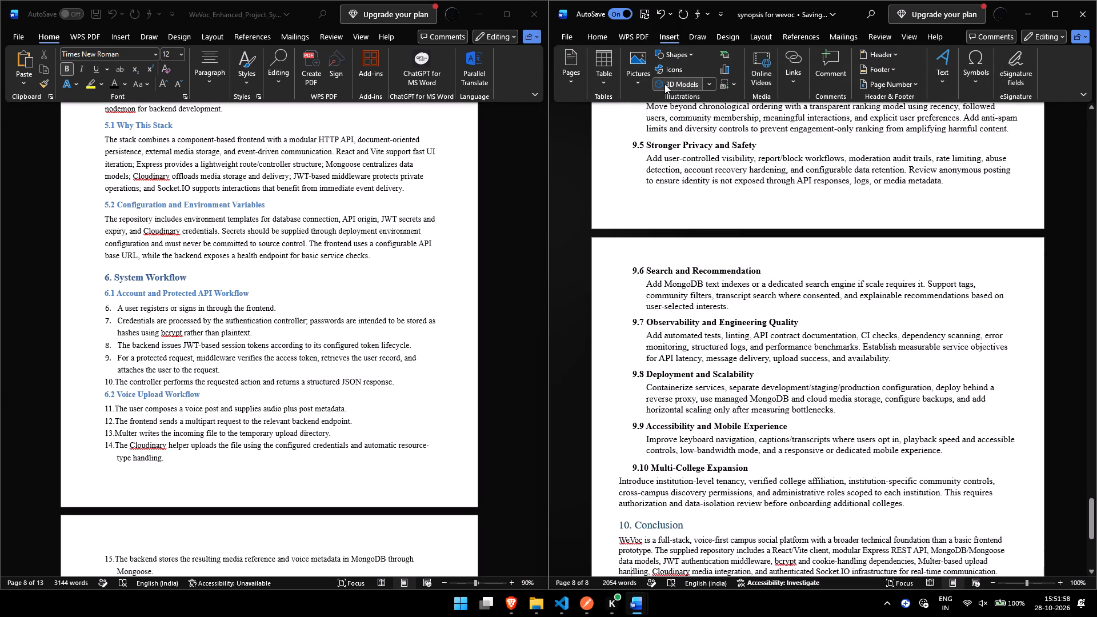
key("Up")
key("Up")
key("Up")
key("Up")
key("Up")
key("Up")
key("Up")
key("Up")
key("Down")
key("ctrl+Left")
key("ctrl+shift+Down")
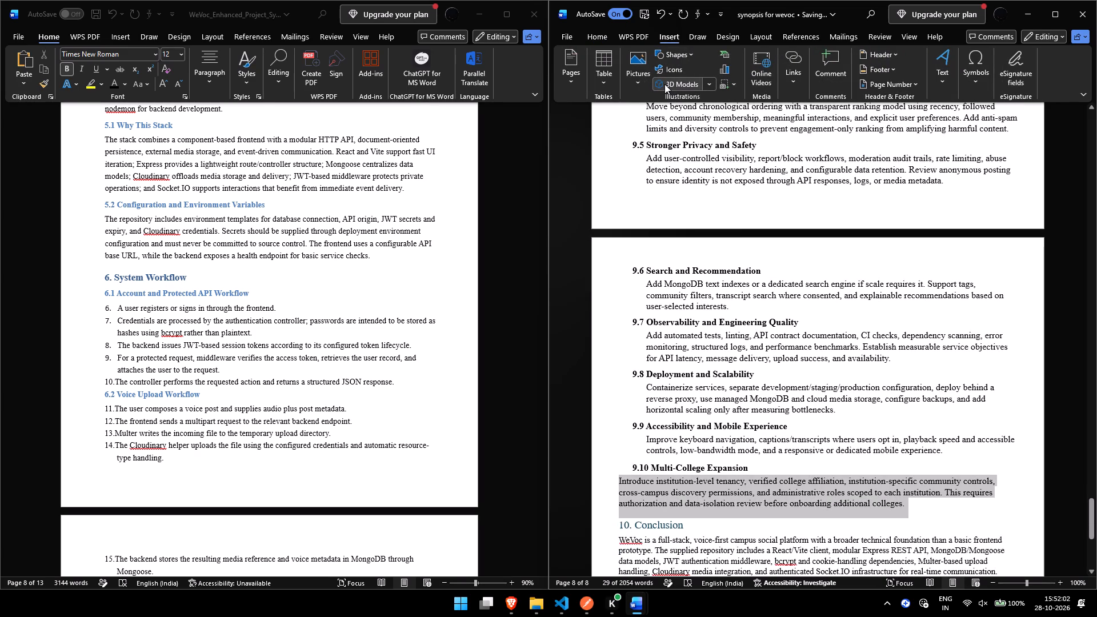
key("Tab")
Format heading 10. Conclusion as bold black text.
key("Down")
key("ctrl+shift+Left")
key("ctrl+shift+Left")
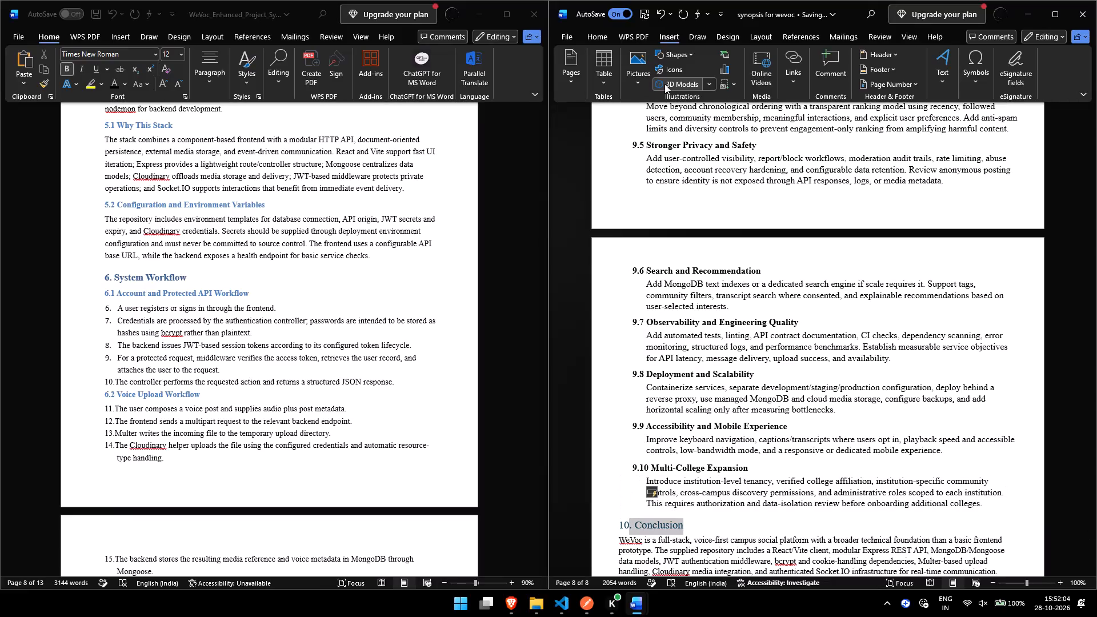
key("ctrl+shift+Left")
key("ctrl+b")
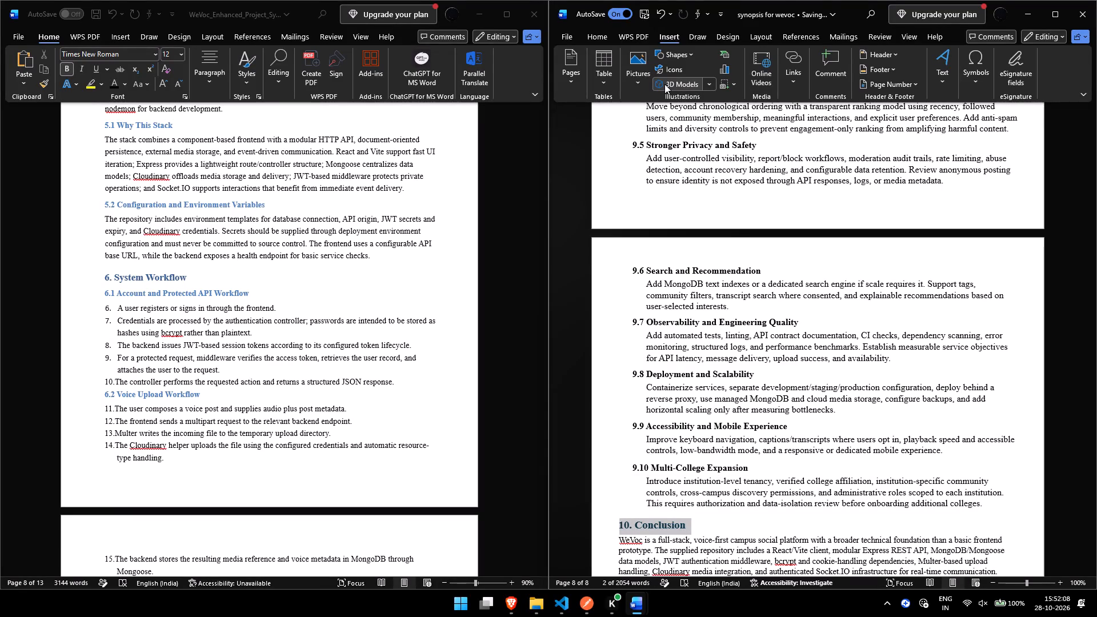
left_click(607, 34)
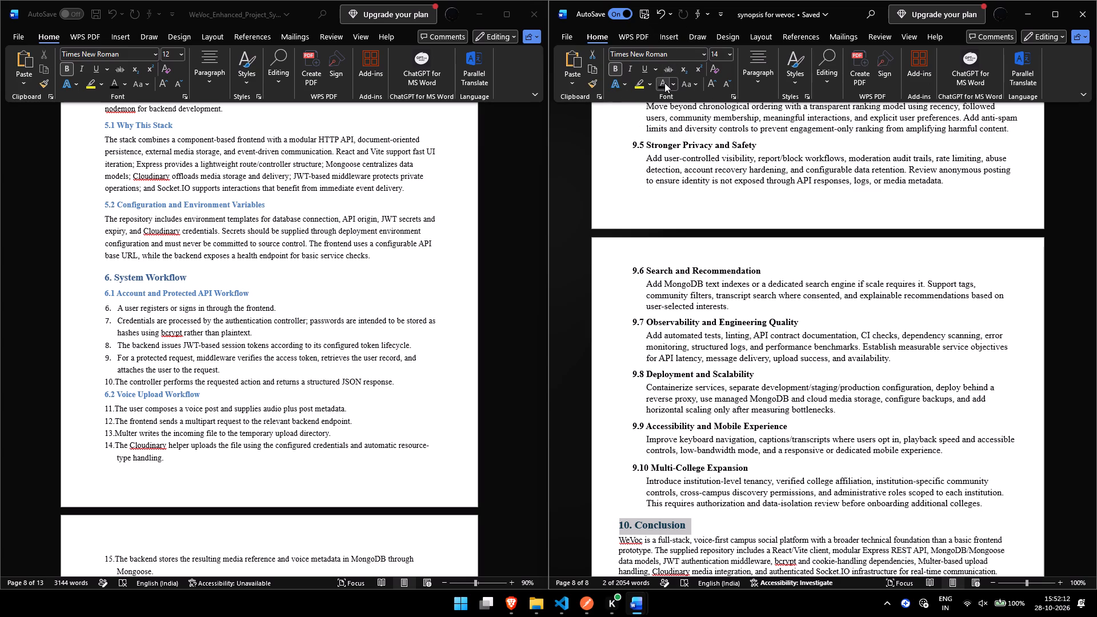
left_click(664, 83)
Look through the body text of section 10 Conclusion and the section 11 References list.
key("Right")
key("Down")
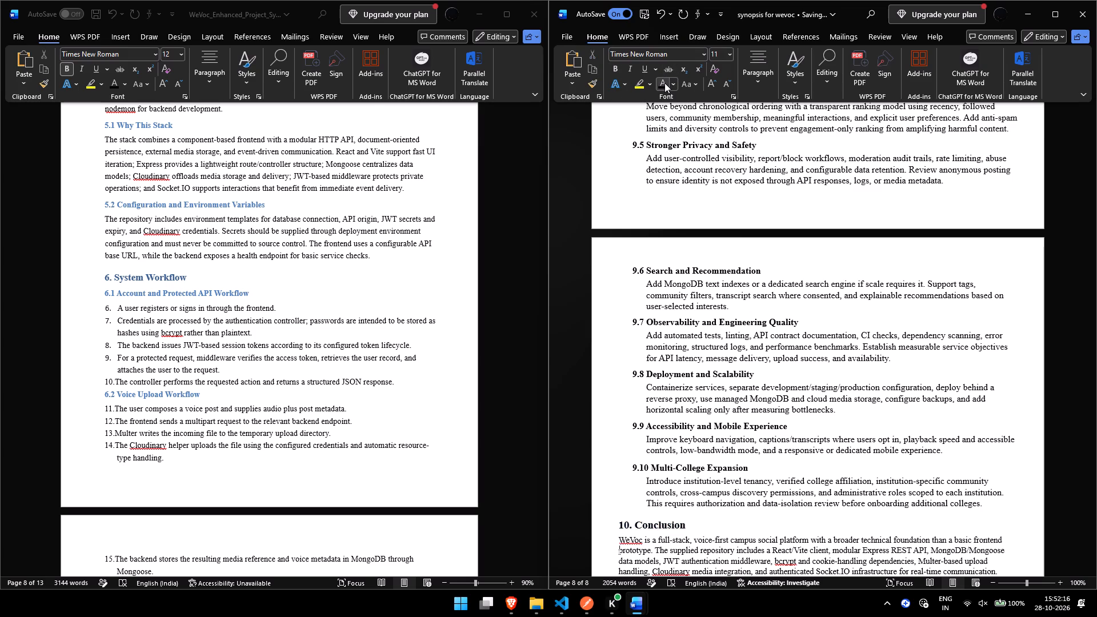
key("Down")
key("Down")
key("Down")
key("Down")
key("Down")
key("Down")
key("Down")
key("Down")
key("Down")
key("Down")
key("Down")
key("Down")
key("Down")
key("Down")
key("Down")
key("Down")
key("Down")
key("Down")
key("Down")
key("Down")
key("Down")
key("Up")
key("Up")
key("Up")
key("Up")
key("Up")
key("Up")
key("Up")
key("Up")
key("Up")
key("Up")
key("Up")
key("Up")
key("Up")
key("Up")
key("Up")
key("Up")
key("Up")
key("Up")
key("Up")
key("Up")
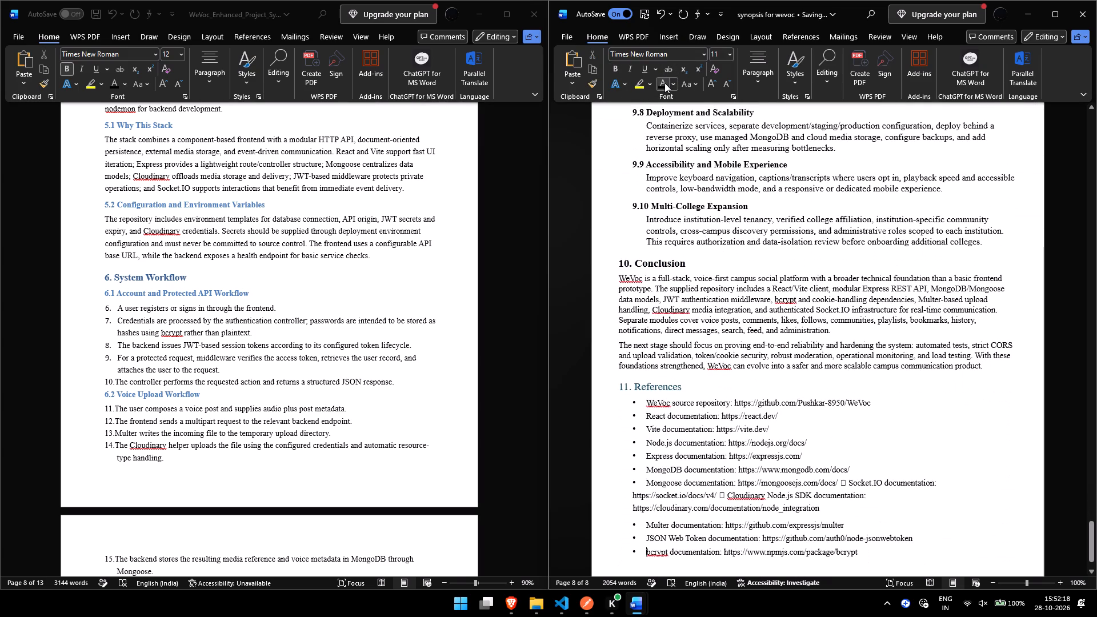
key("Up")
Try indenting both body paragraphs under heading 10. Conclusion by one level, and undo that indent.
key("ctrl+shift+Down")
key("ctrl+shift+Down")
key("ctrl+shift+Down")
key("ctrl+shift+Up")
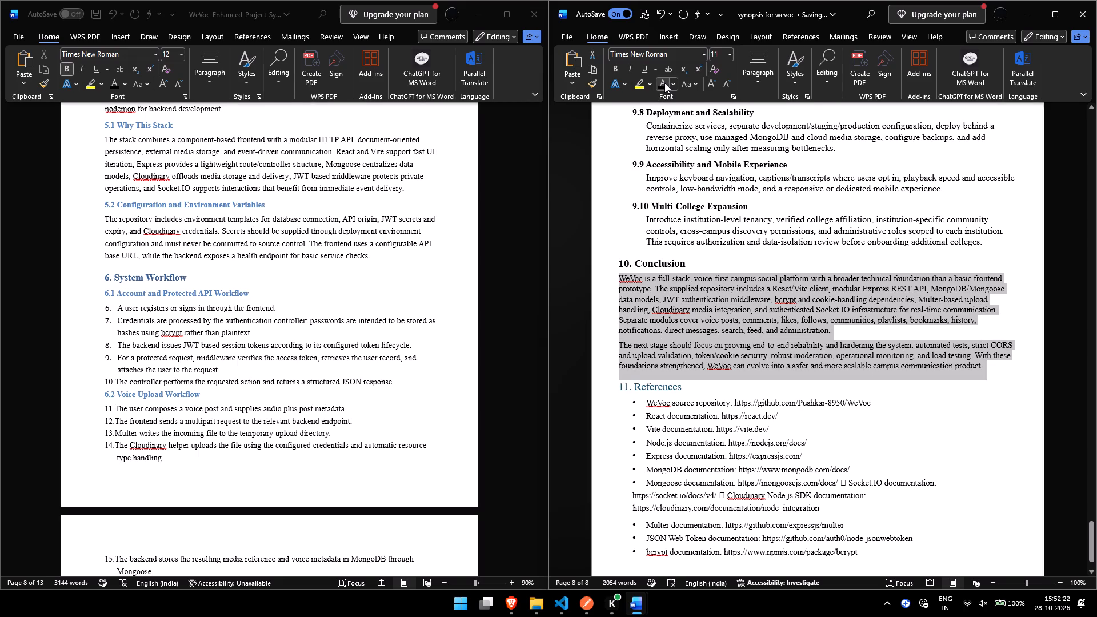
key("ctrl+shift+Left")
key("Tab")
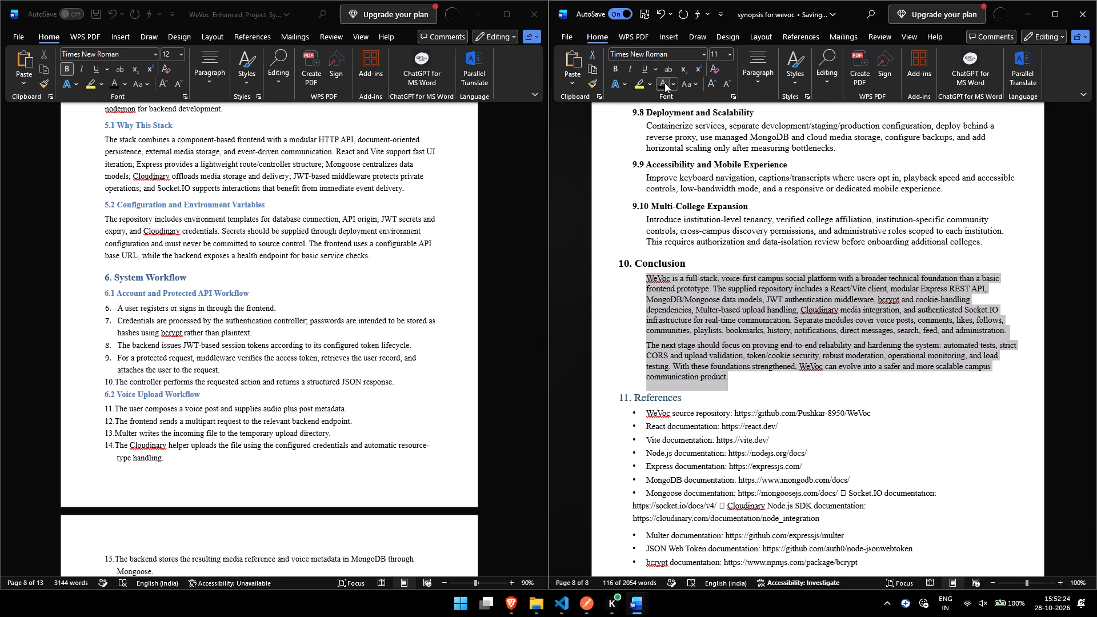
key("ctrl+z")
Increase the font size of both body paragraphs under heading 10. Conclusion by one step.
key("Down")
key("Down")
key("Up")
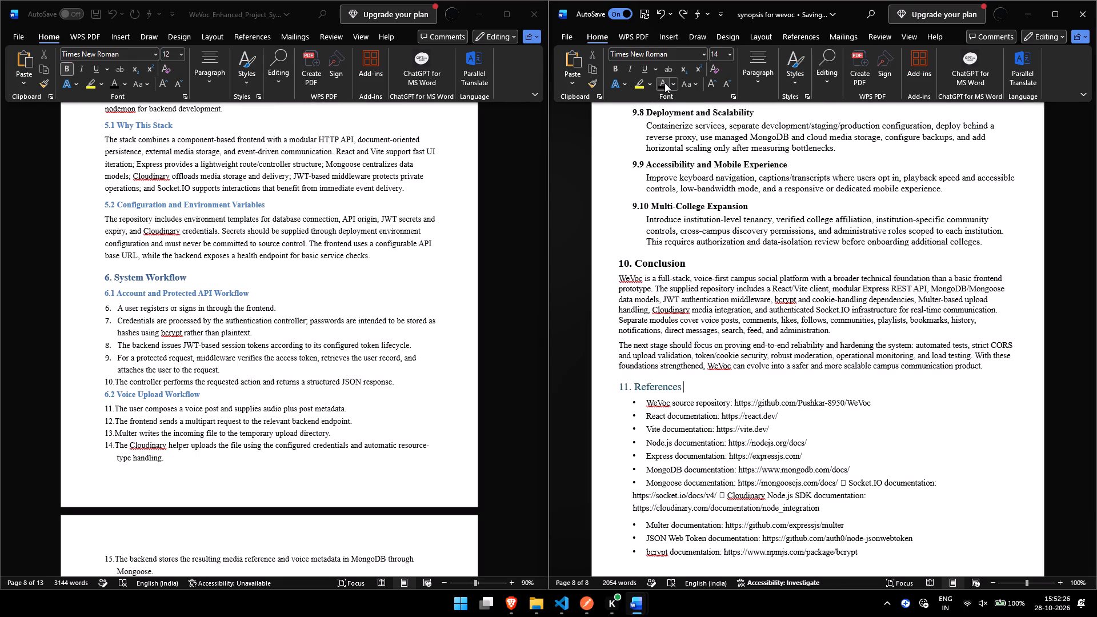
key("Down")
key("Down")
key("Up")
key("Up")
key("Up")
key("Up")
key("Up")
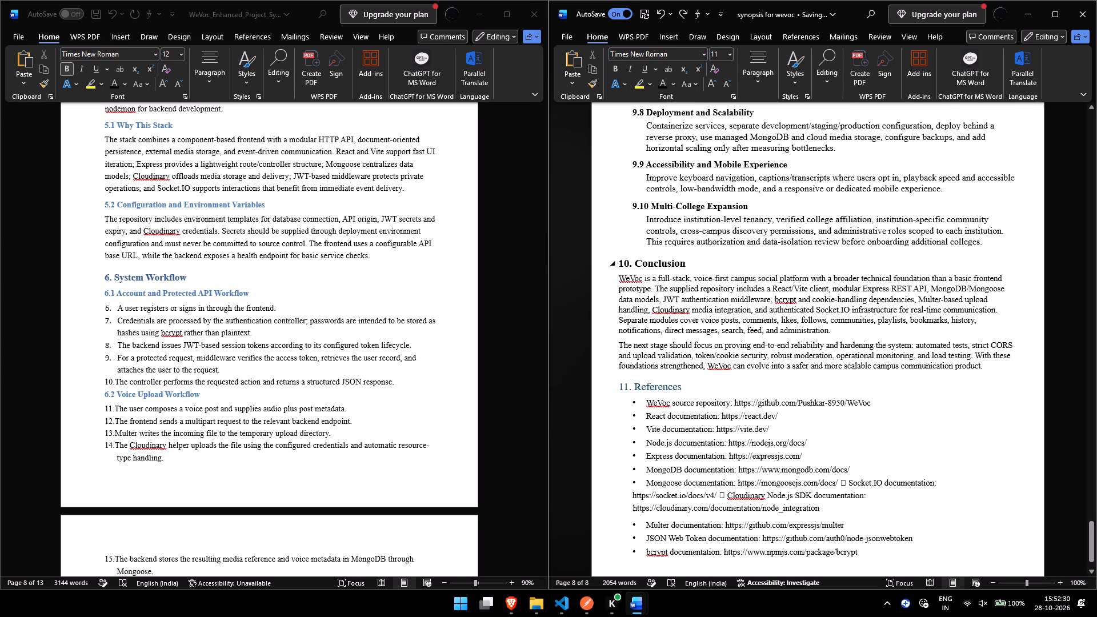
left_click(620, 277)
key("shift+Down")
key("ctrl+shift+Down")
key("ctrl+shift+Down")
key("ctrl+shift+Down")
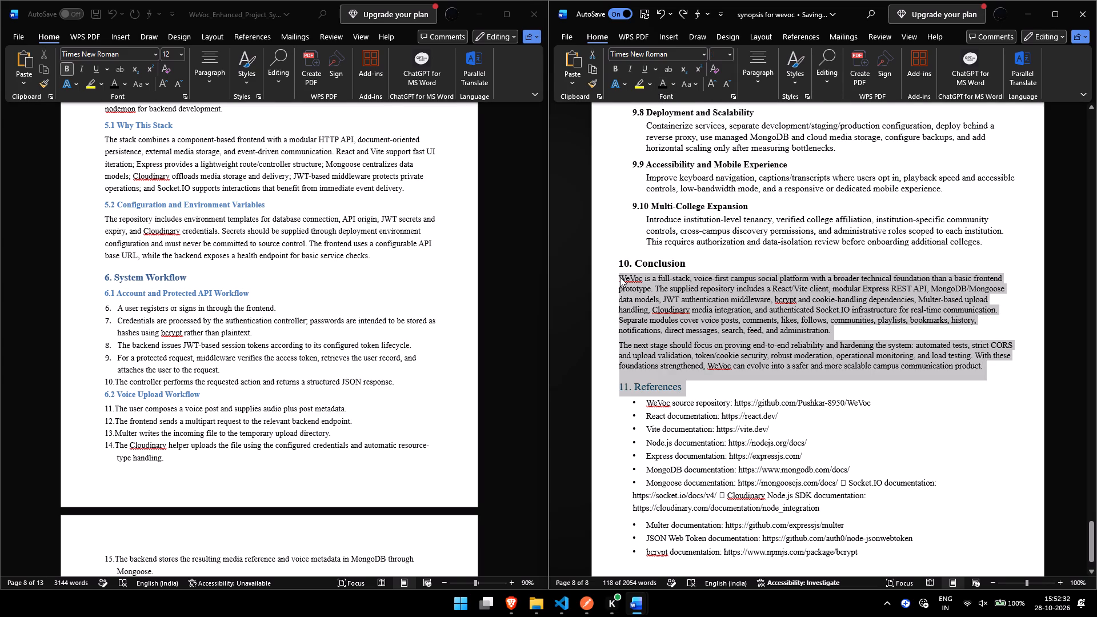
key("ctrl+shift+Left")
key("ctrl+shift+Left")
key("ctrl+shift+Up")
key("shift+Left")
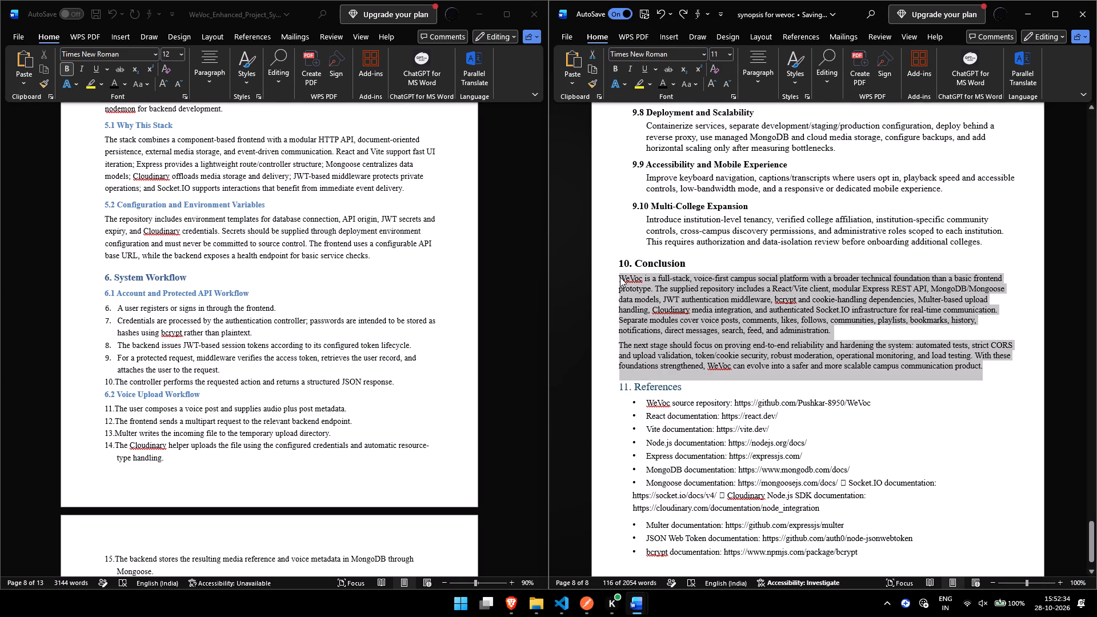
key("ctrl+shift+period")
Format heading 11. References as bold black text.
key("Down")
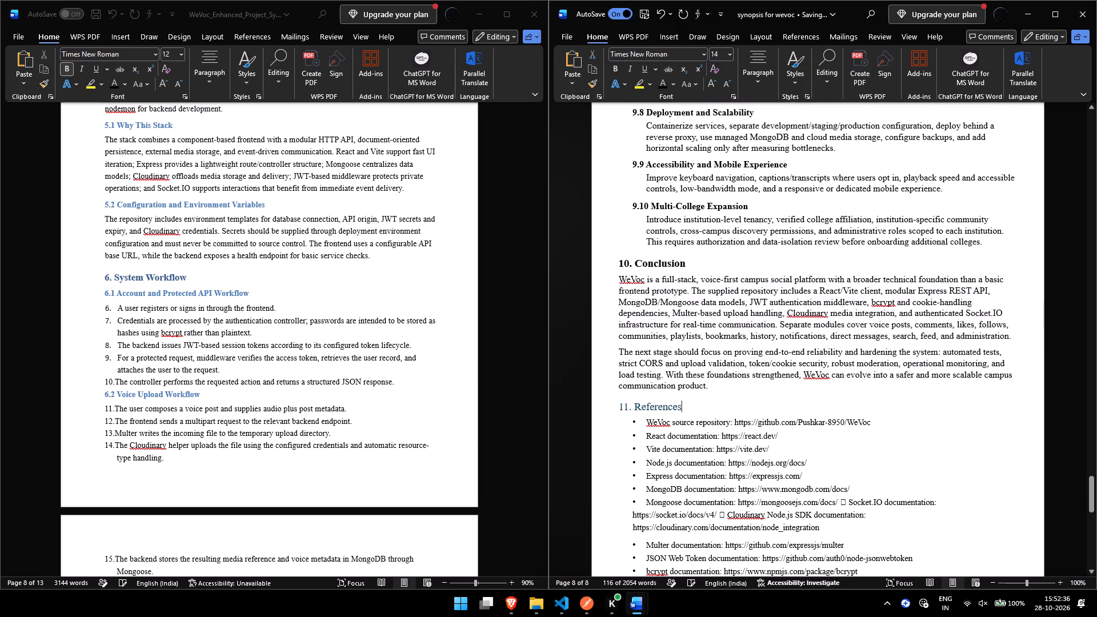
key("ctrl+shift+Left")
key("ctrl+shift+Left")
key("ctrl+shift+Left")
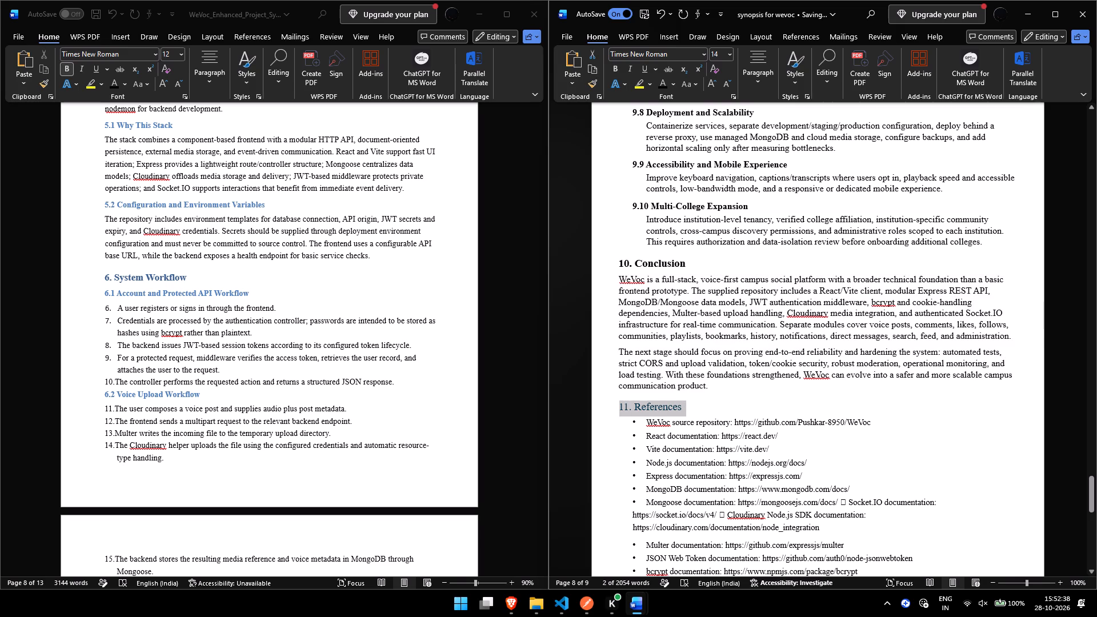
key("ctrl+b")
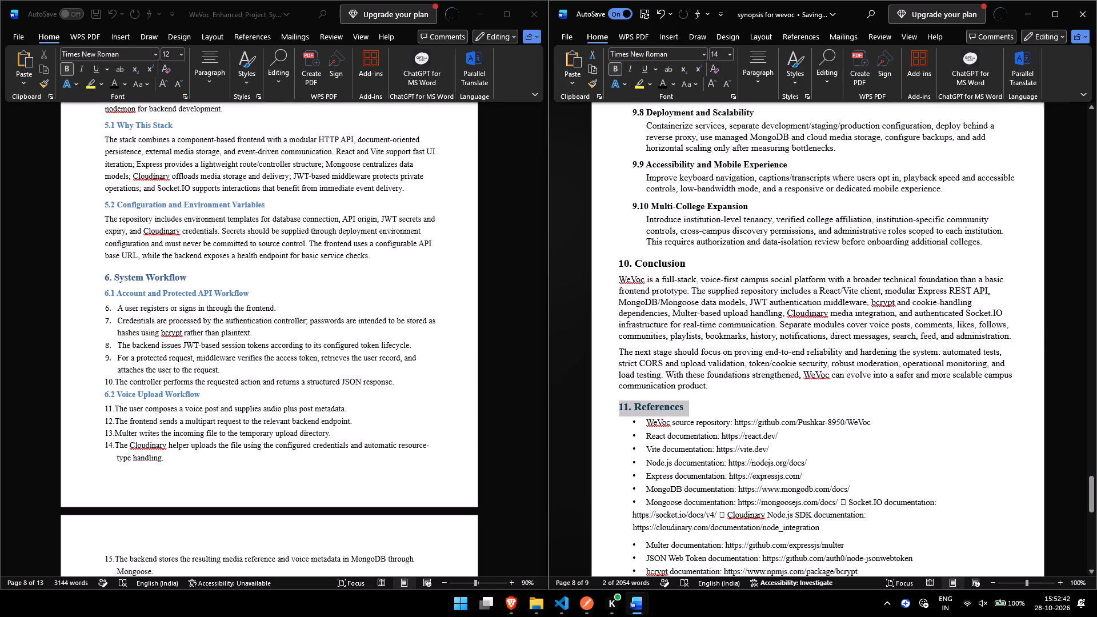
left_click(662, 85)
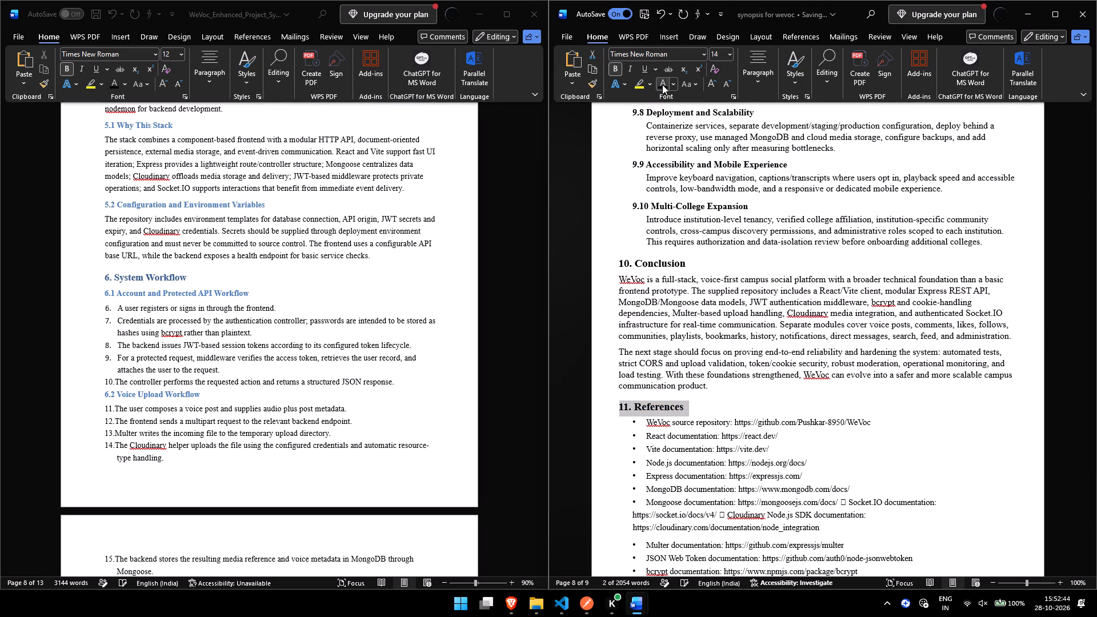
key("Right")
scroll(662, 85, "down", 1)
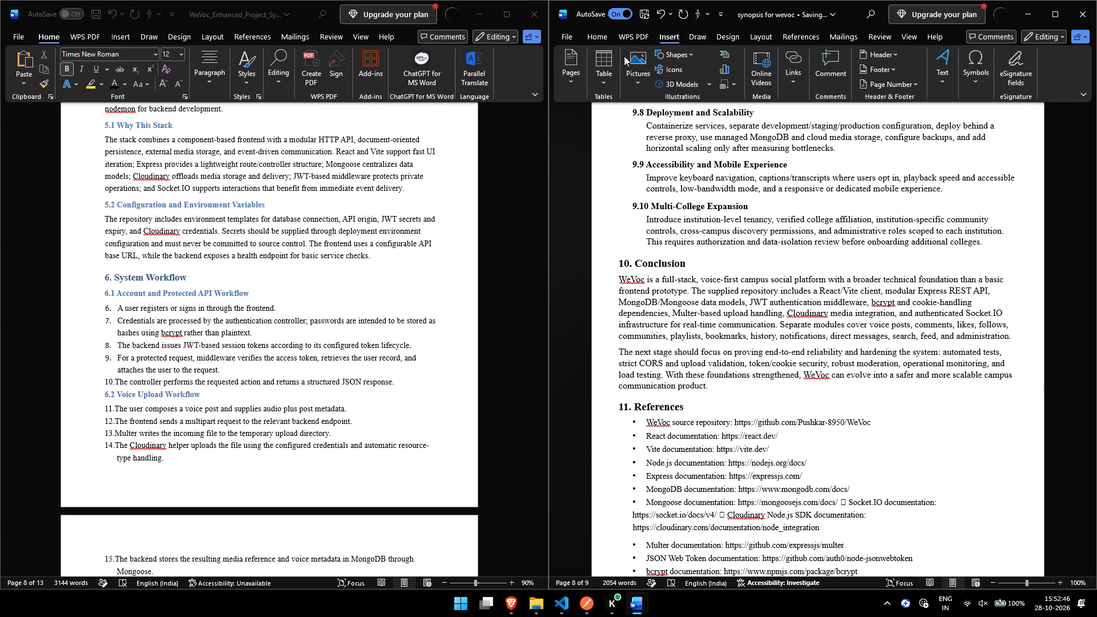
left_click(602, 32)
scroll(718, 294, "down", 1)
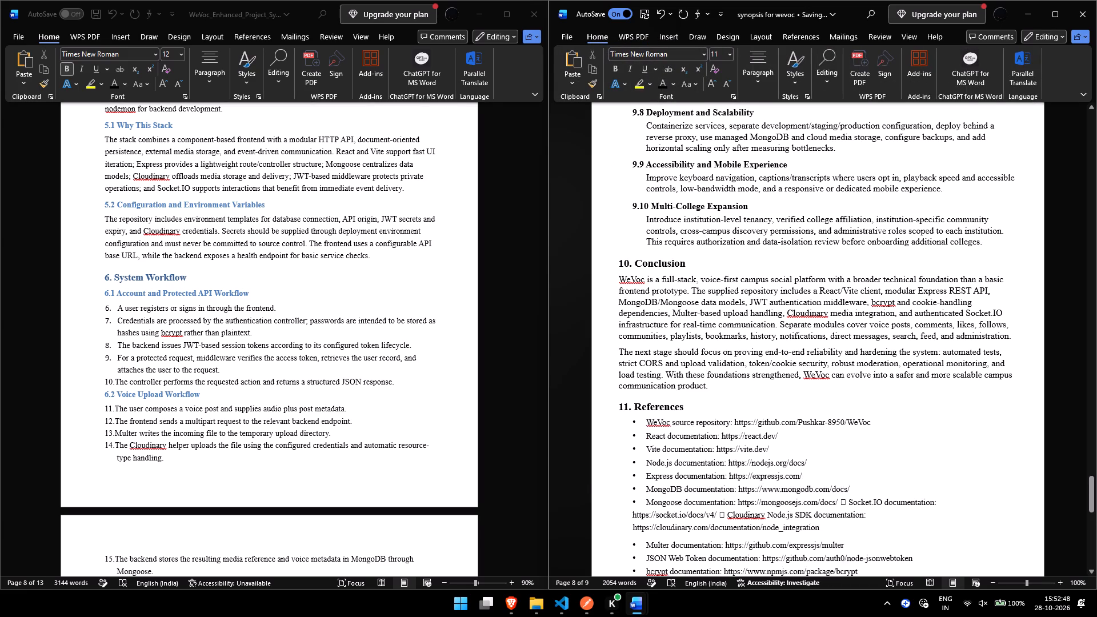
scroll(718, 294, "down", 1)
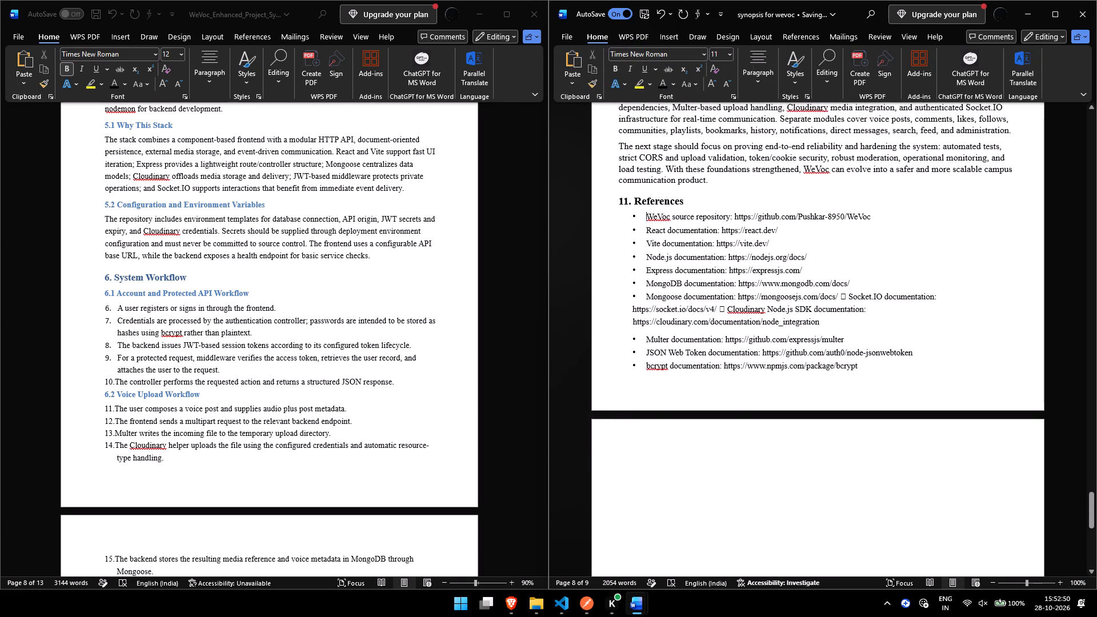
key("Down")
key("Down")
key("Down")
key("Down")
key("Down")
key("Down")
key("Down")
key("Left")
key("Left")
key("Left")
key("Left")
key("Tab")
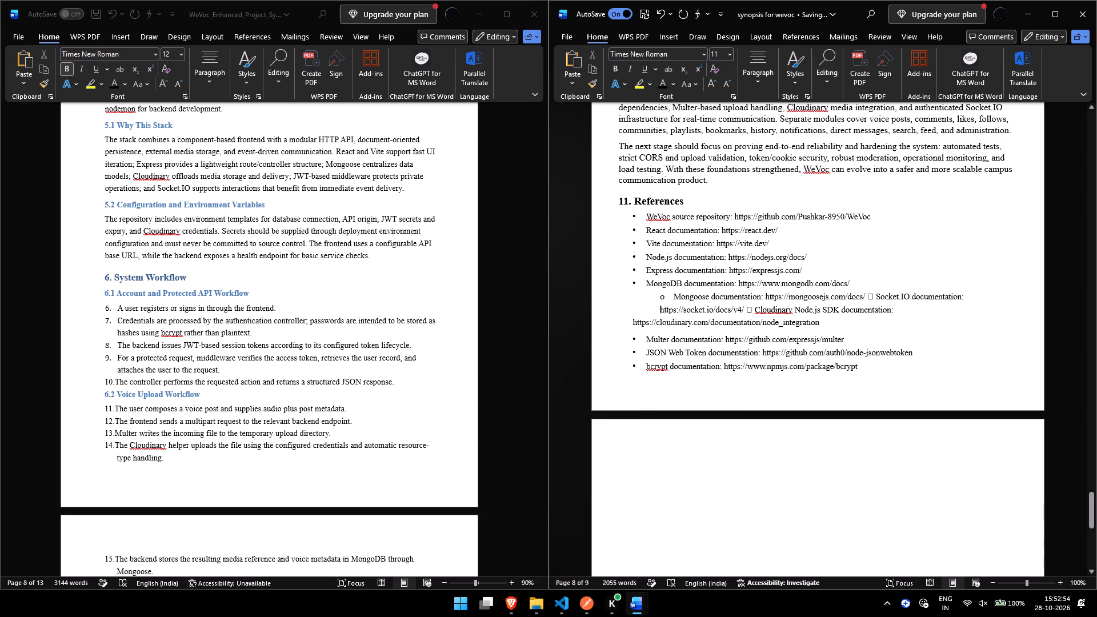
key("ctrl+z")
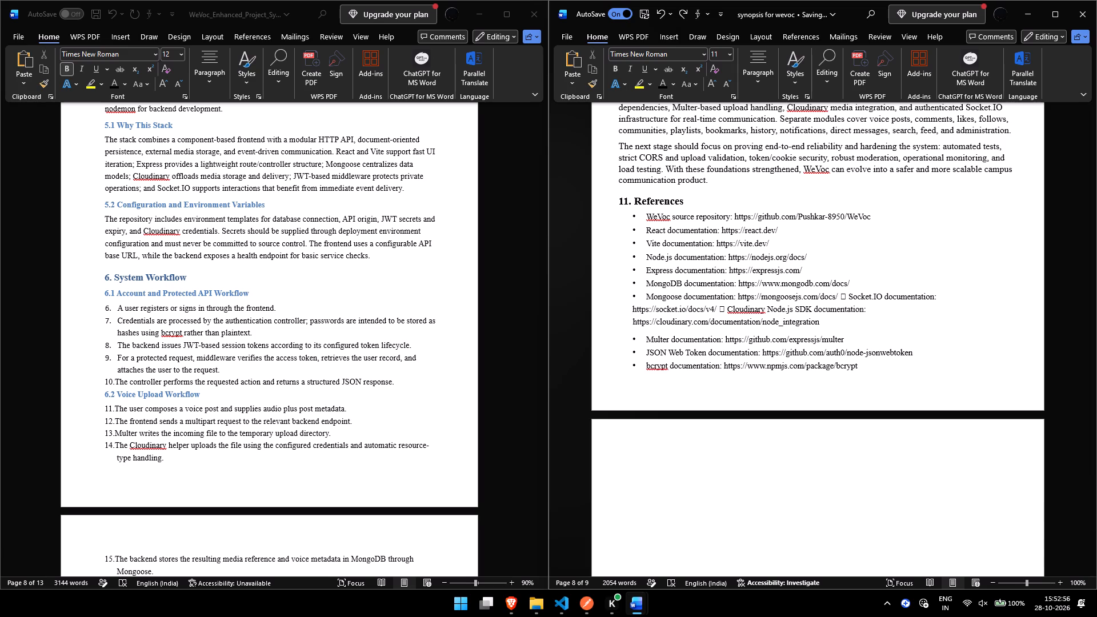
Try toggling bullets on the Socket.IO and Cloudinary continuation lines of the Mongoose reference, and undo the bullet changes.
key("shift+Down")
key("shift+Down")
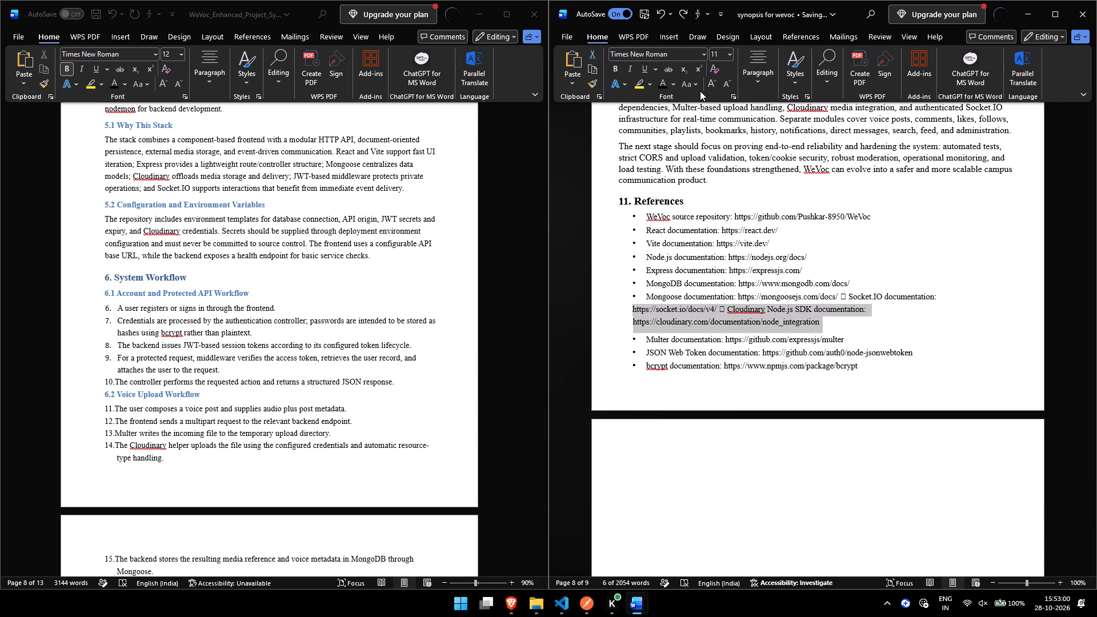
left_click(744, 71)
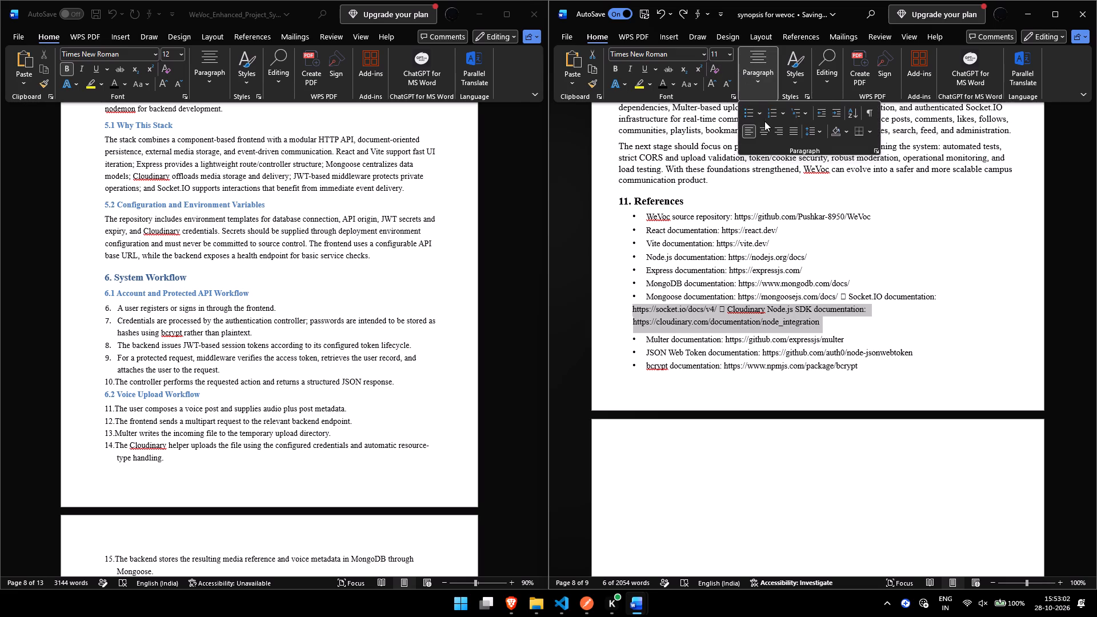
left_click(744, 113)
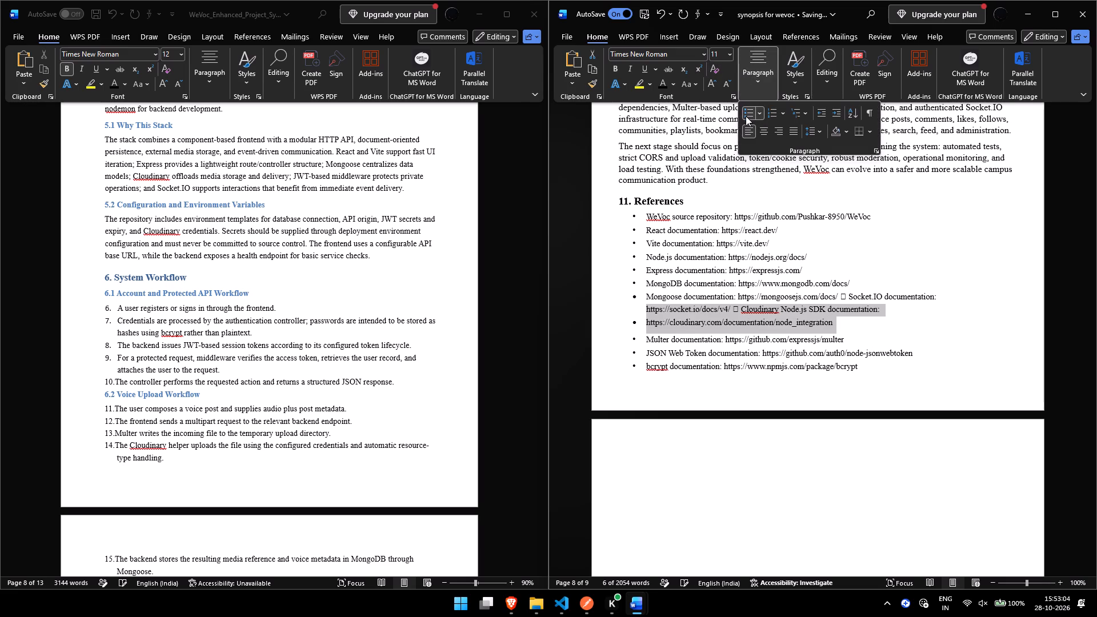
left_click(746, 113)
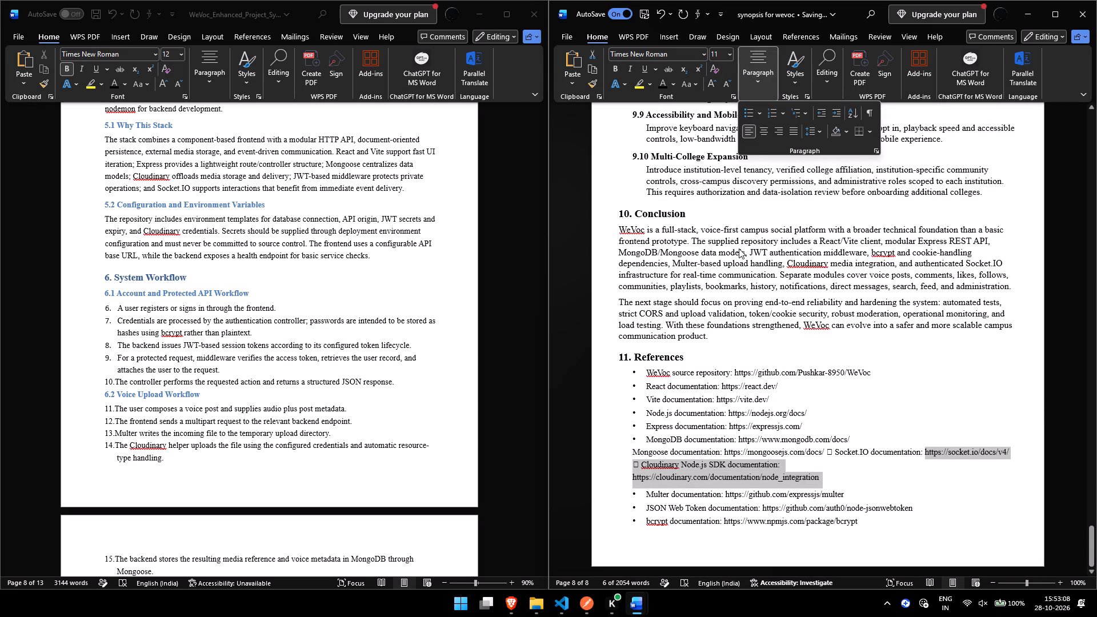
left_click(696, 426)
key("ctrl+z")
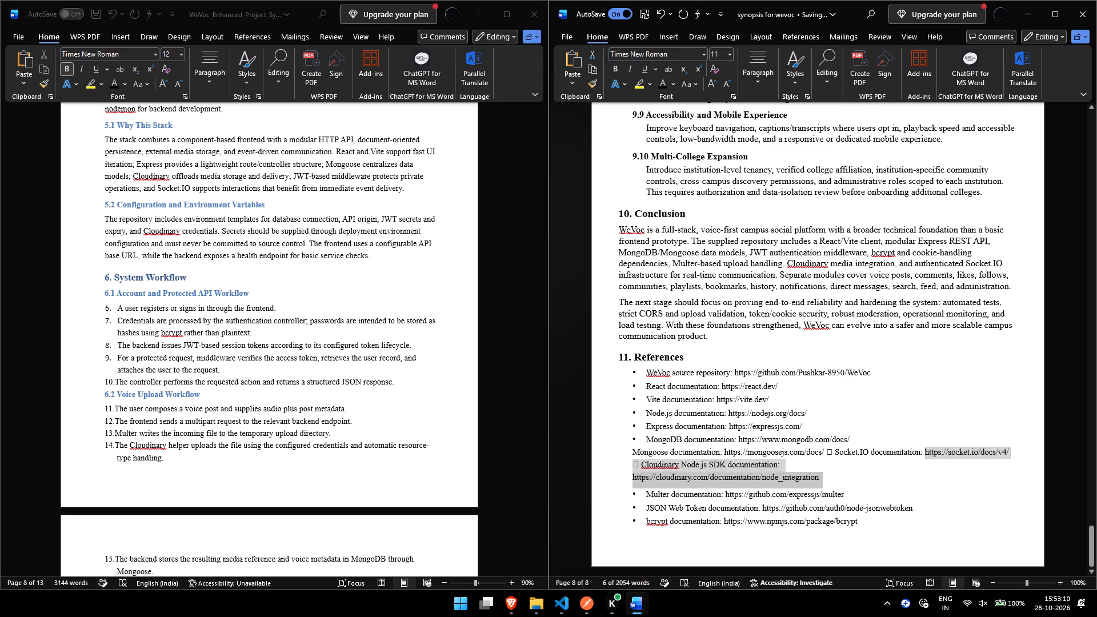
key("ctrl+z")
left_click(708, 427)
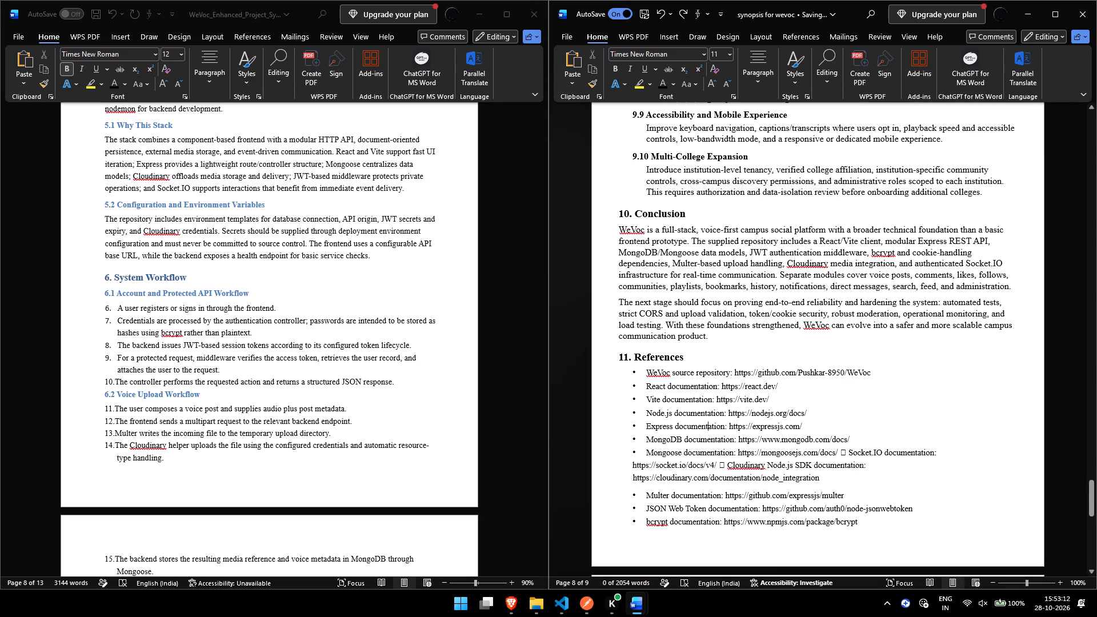
Remove the bullets and indents from the reference entries WeVoc source repository through Mongoose documentation.
left_click(644, 371)
key("BackSpace")
key("BackSpace")
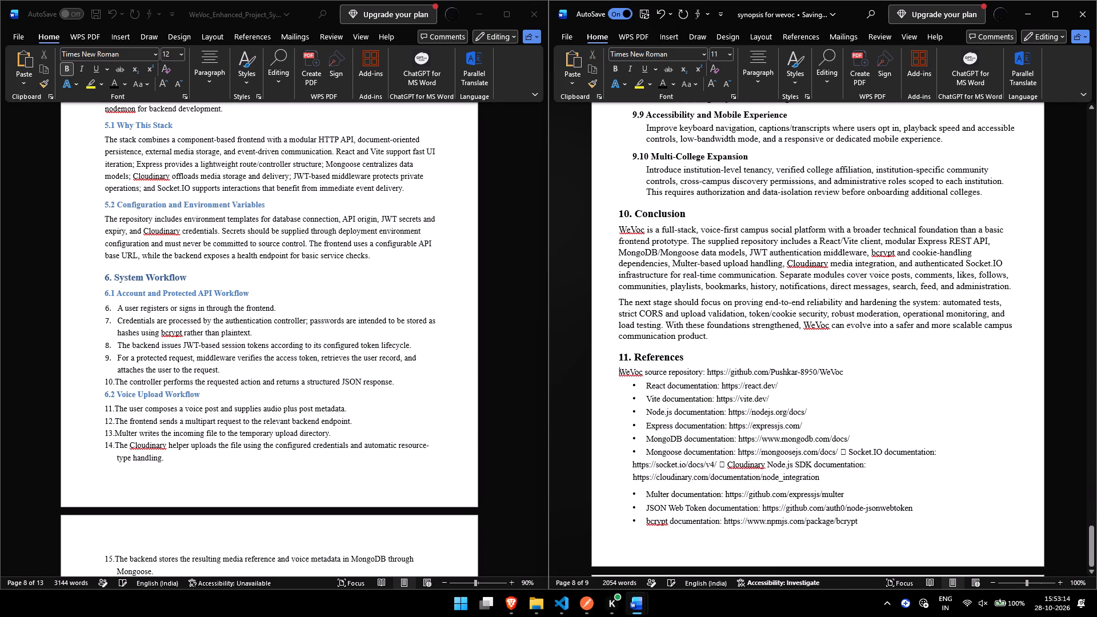
key("Down")
key("BackSpace")
key("BackSpace")
key("Down")
key("BackSpace")
key("BackSpace")
key("Down")
key("BackSpace")
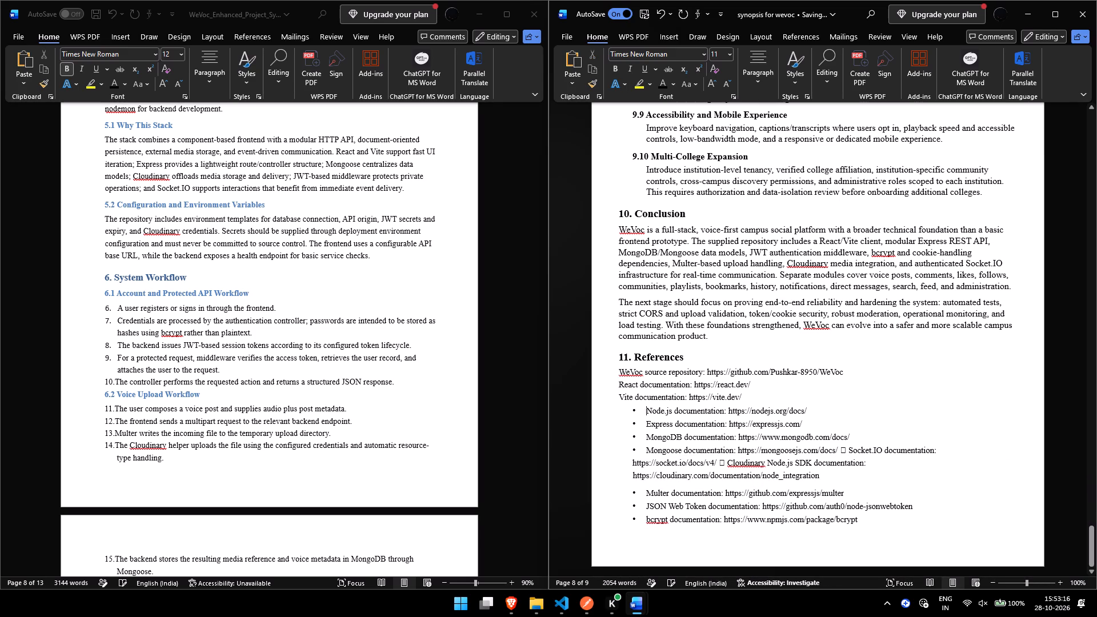
key("BackSpace")
key("Down")
key("BackSpace")
key("BackSpace")
key("Down")
key("BackSpace")
key("BackSpace")
key("Down")
key("BackSpace")
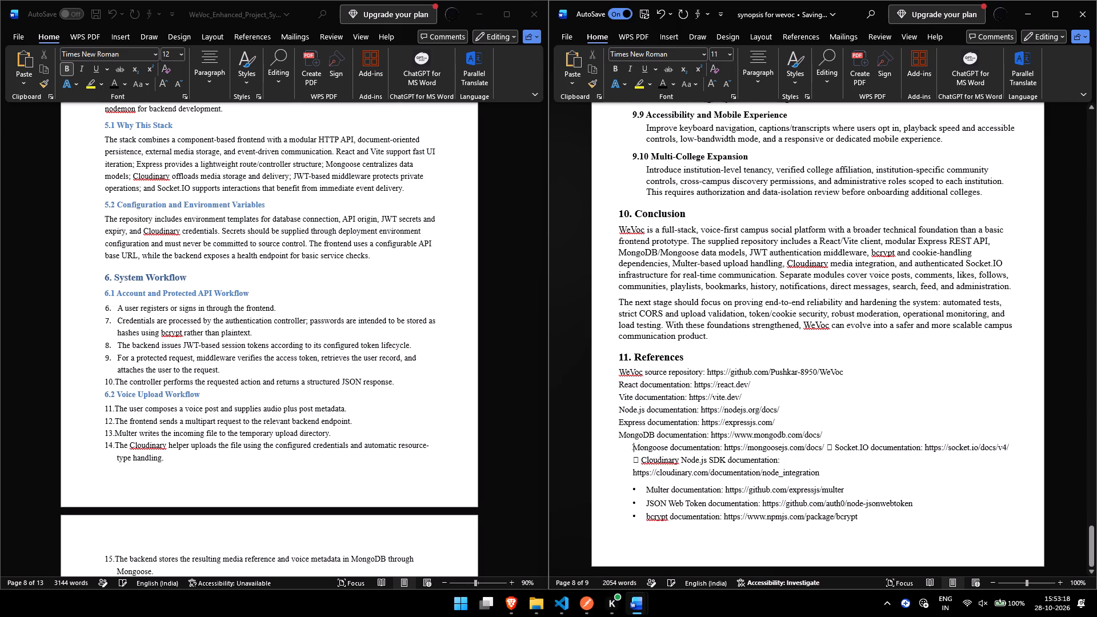
key("BackSpace")
key("Down")
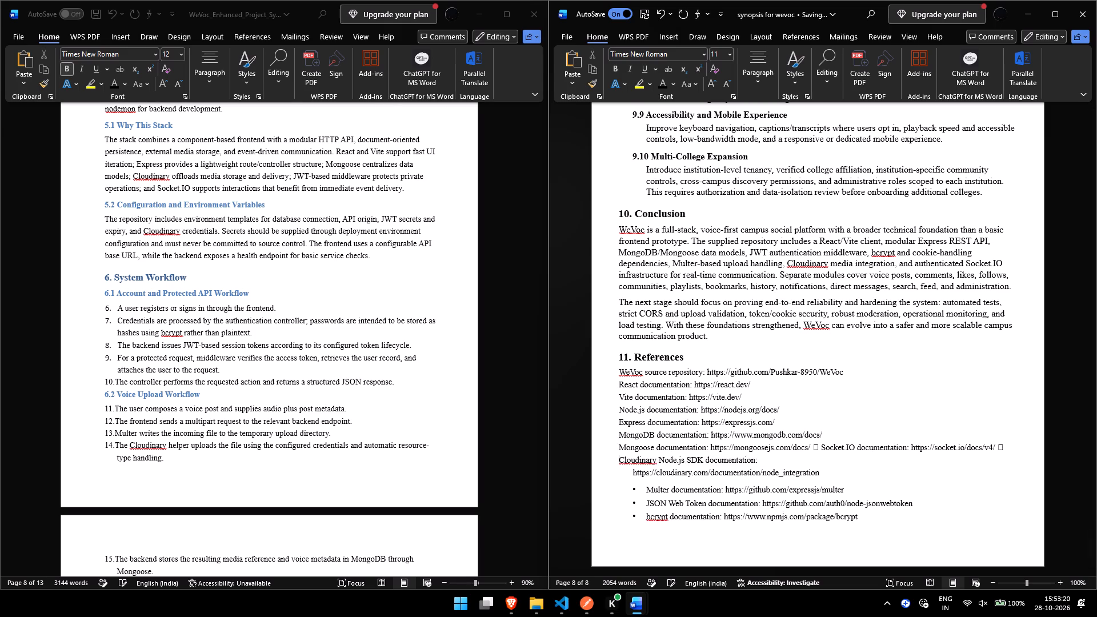
left_click(910, 450)
key("Right")
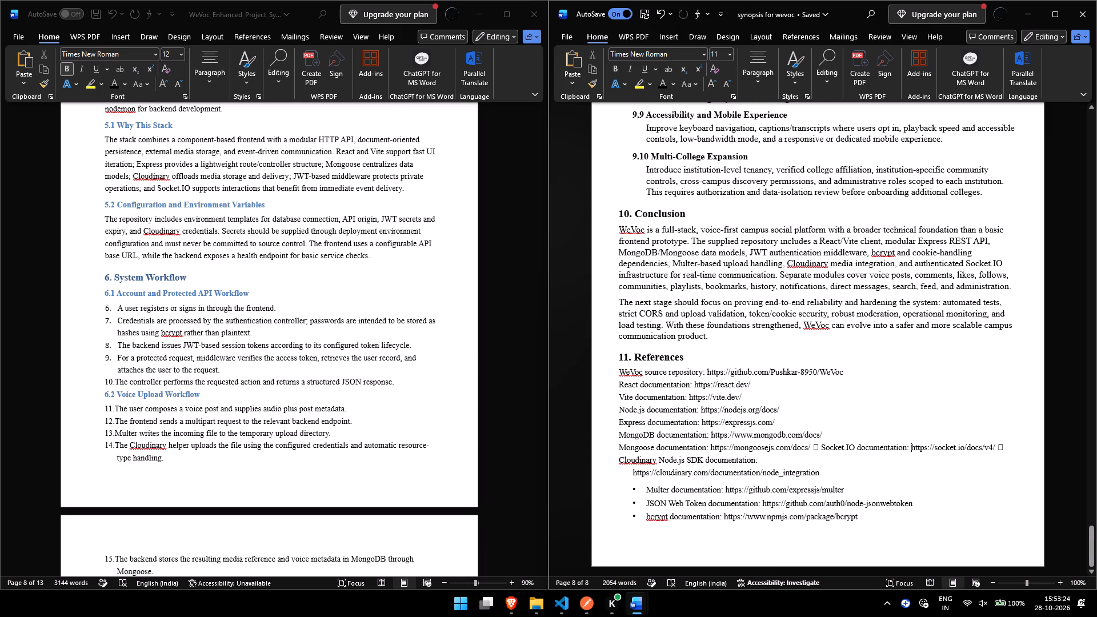
key("Return")
Remove the indent from the cloudinary.com link line and the bullets and indents from the Multer, JSON Web Token and bcrypt entries.
key("Down")
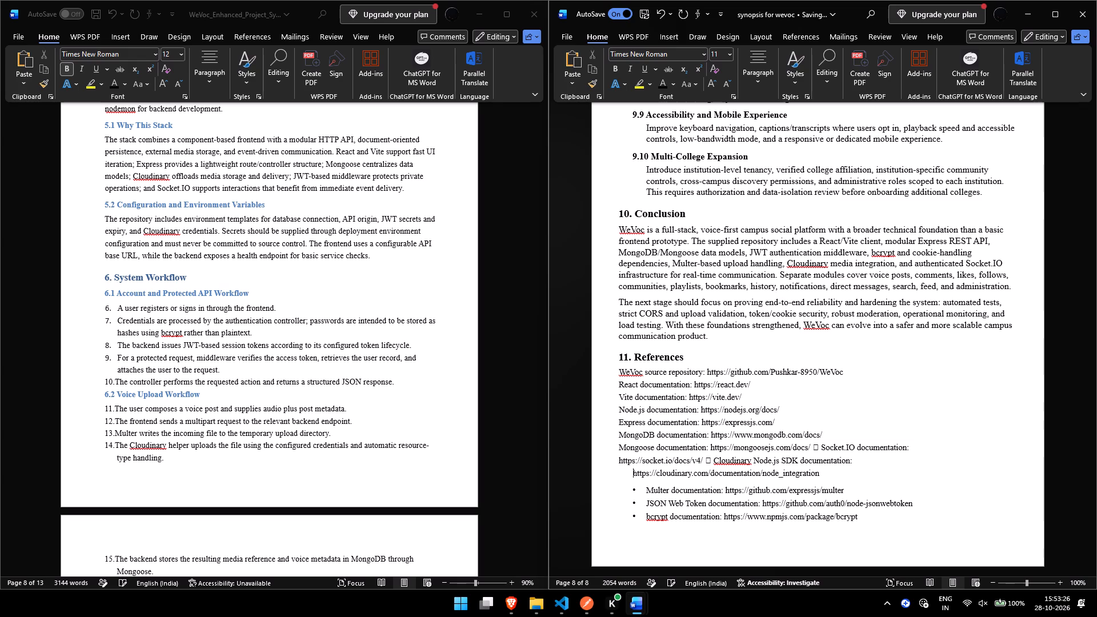
key("BackSpace")
key("Down")
key("BackSpace")
key("BackSpace")
key("Down")
key("BackSpace")
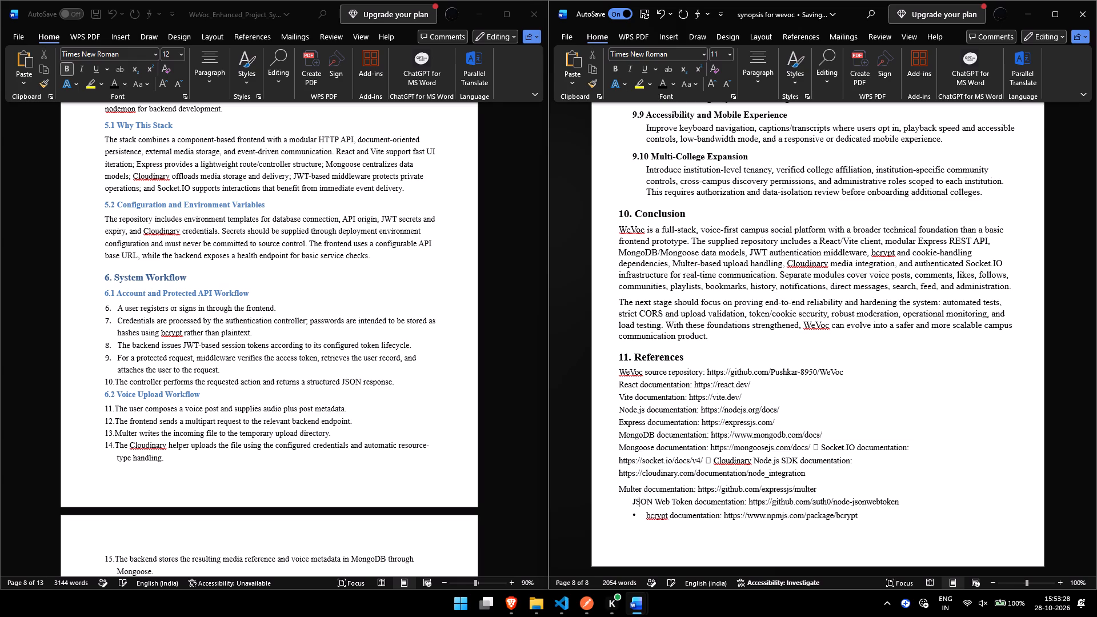
key("BackSpace")
key("Down")
key("BackSpace")
key("BackSpace")
key("Up")
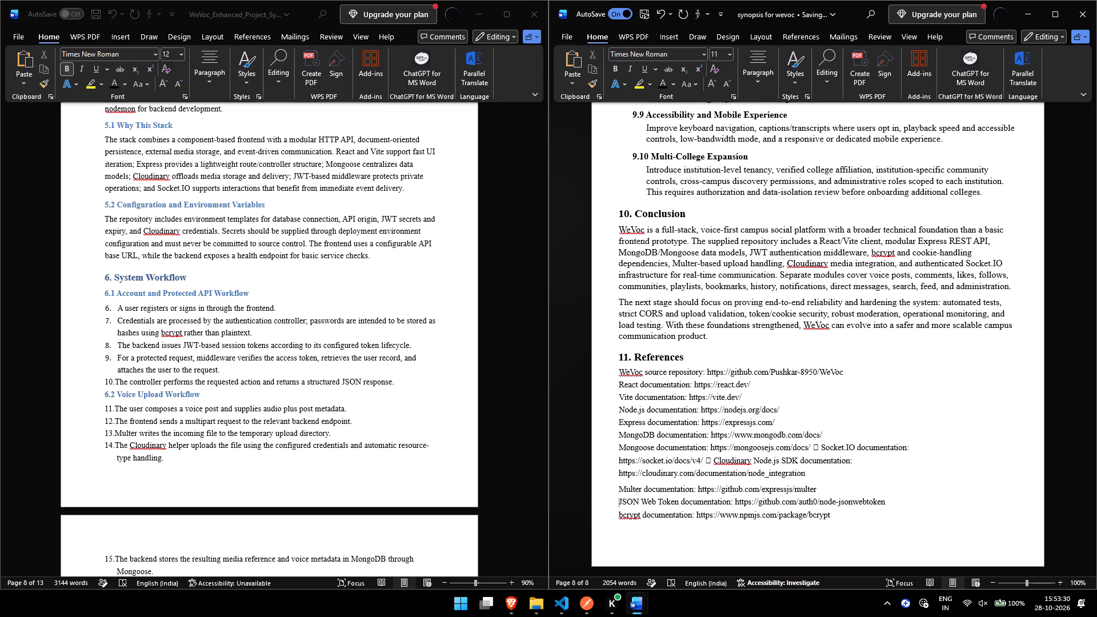
key("Up")
key("Up")
key("Up")
key("shift+Down")
key("shift+Down")
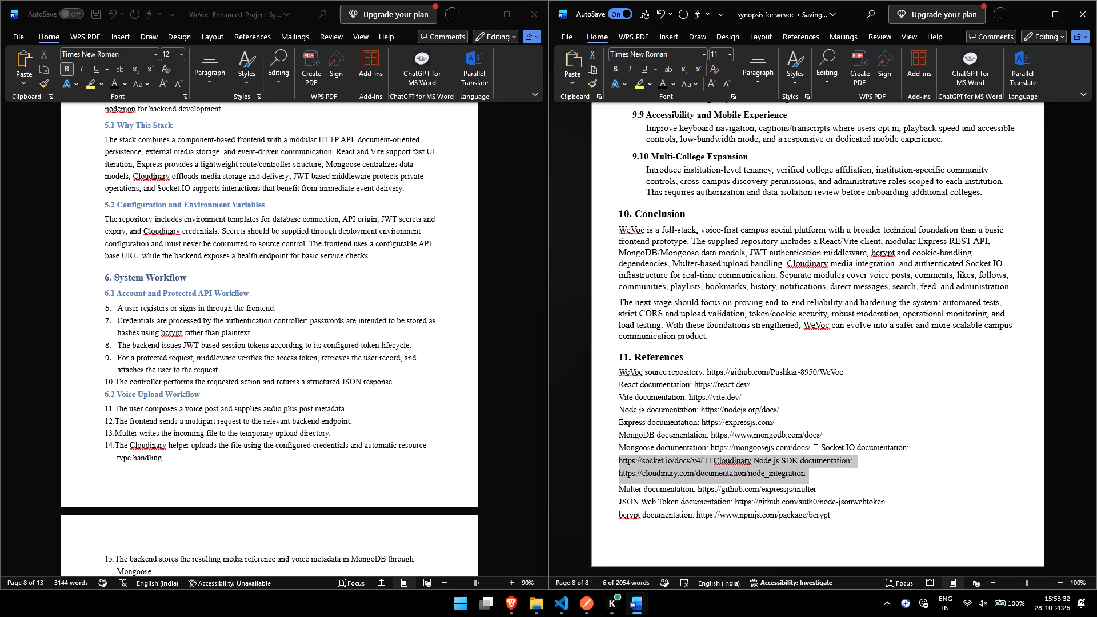
key("Tab")
Apply a bulleted list to all entries under heading 11. References, from WeVoc source repository through bcrypt documentation.
key("Up")
key("Up")
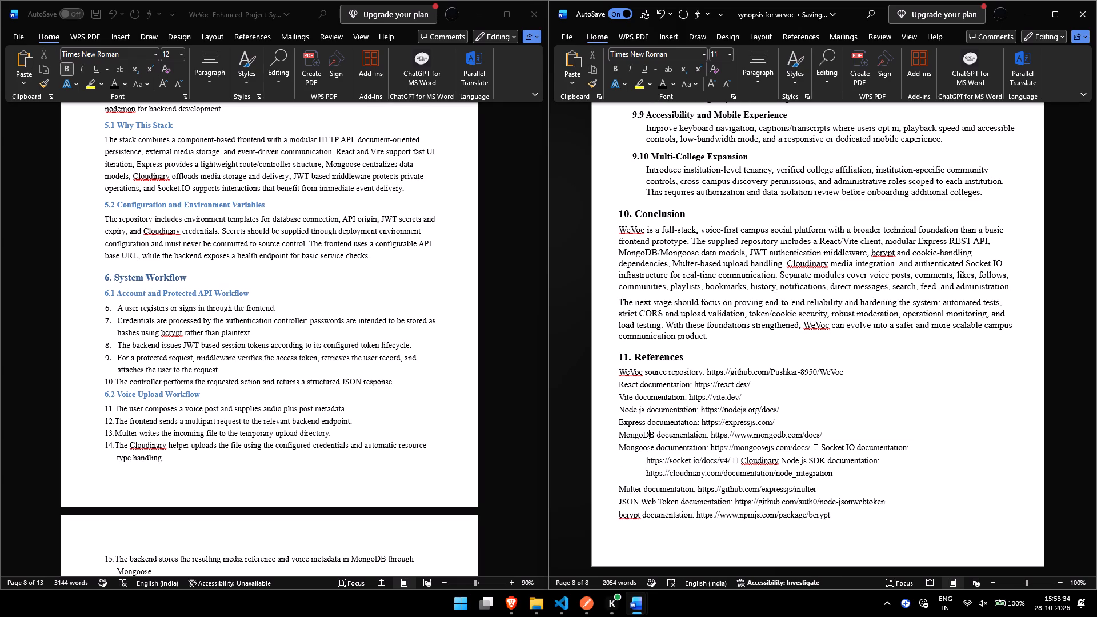
key("Up")
key("Up")
key("Up")
key("Up")
key("Up")
key("Left")
key("Left")
key("Left")
key("Left")
key("Left")
key("Left")
key("Left")
key("Left")
key("Right")
key("ctrl+shift+Down")
key("ctrl+shift+Down")
key("ctrl+shift+Down")
key("ctrl+shift+Down")
key("ctrl+shift+Down")
key("ctrl+shift+Down")
key("ctrl+shift+Down")
key("ctrl+shift+Down")
key("ctrl+shift+Down")
key("ctrl+shift+Down")
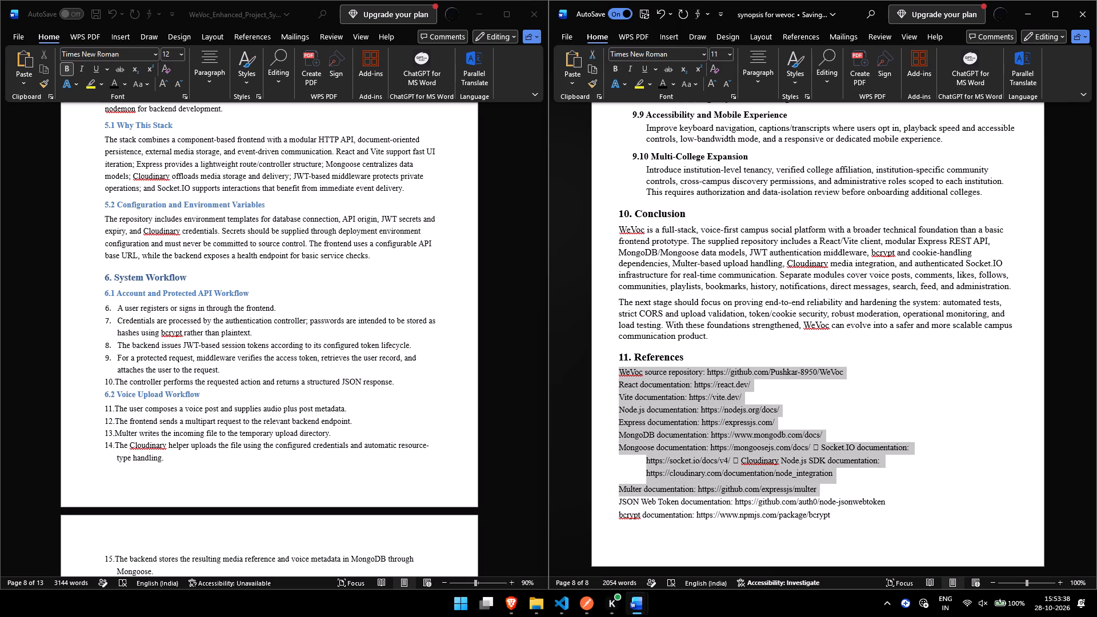
key("ctrl+shift+Down")
key("ctrl+shift+Down")
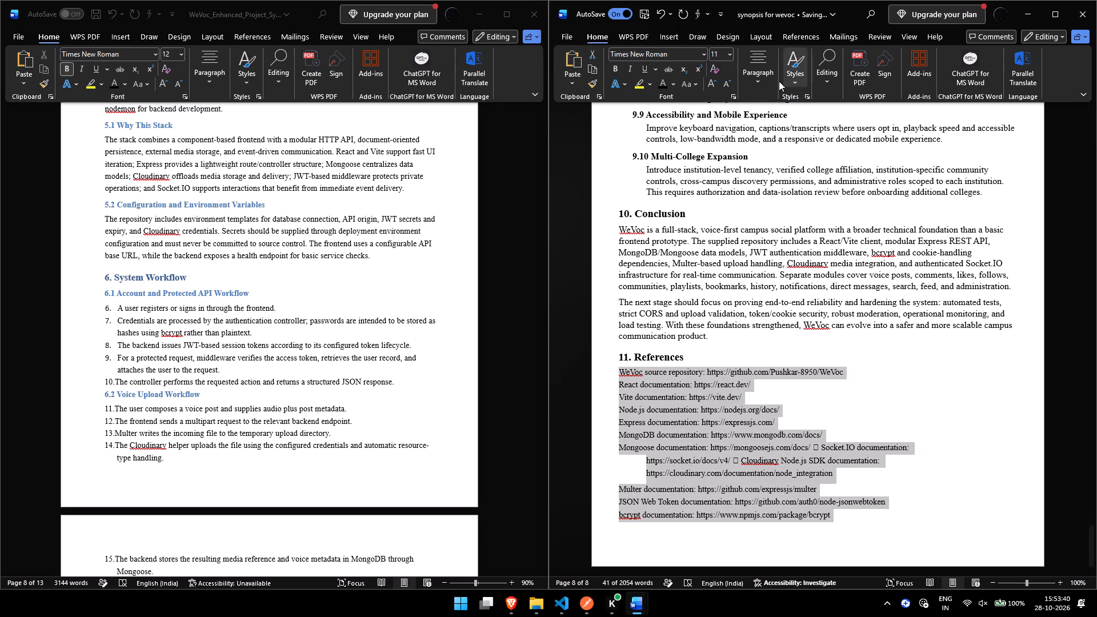
left_click(759, 73)
left_click(744, 110)
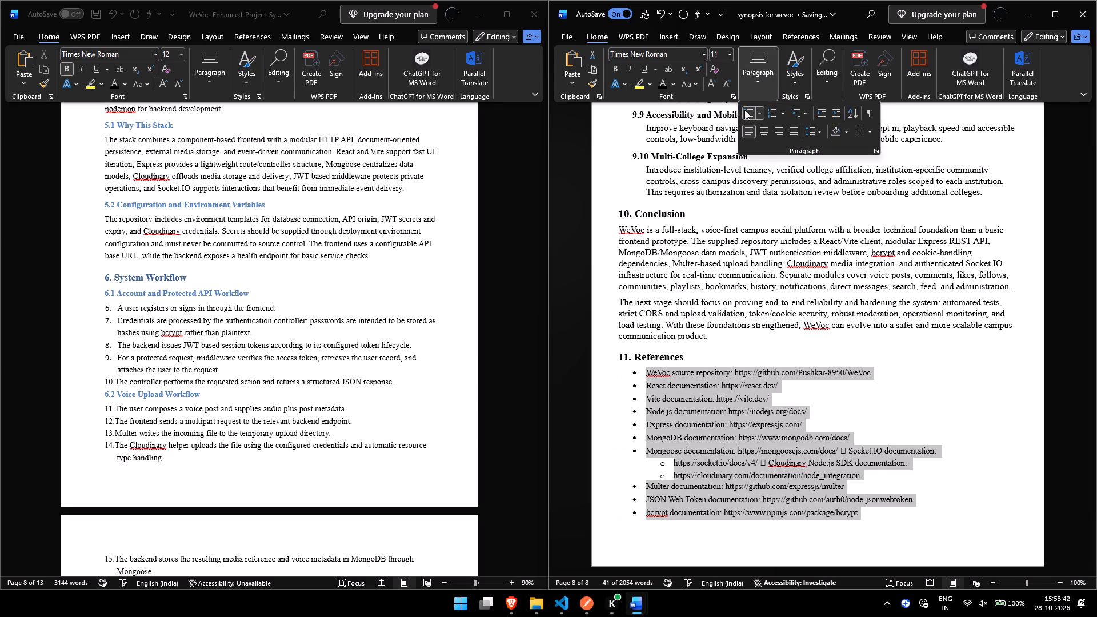
Increase the font size of all entries under heading 11. References, from WeVoc source repository through bcrypt documentation, to 12.
left_click(652, 386)
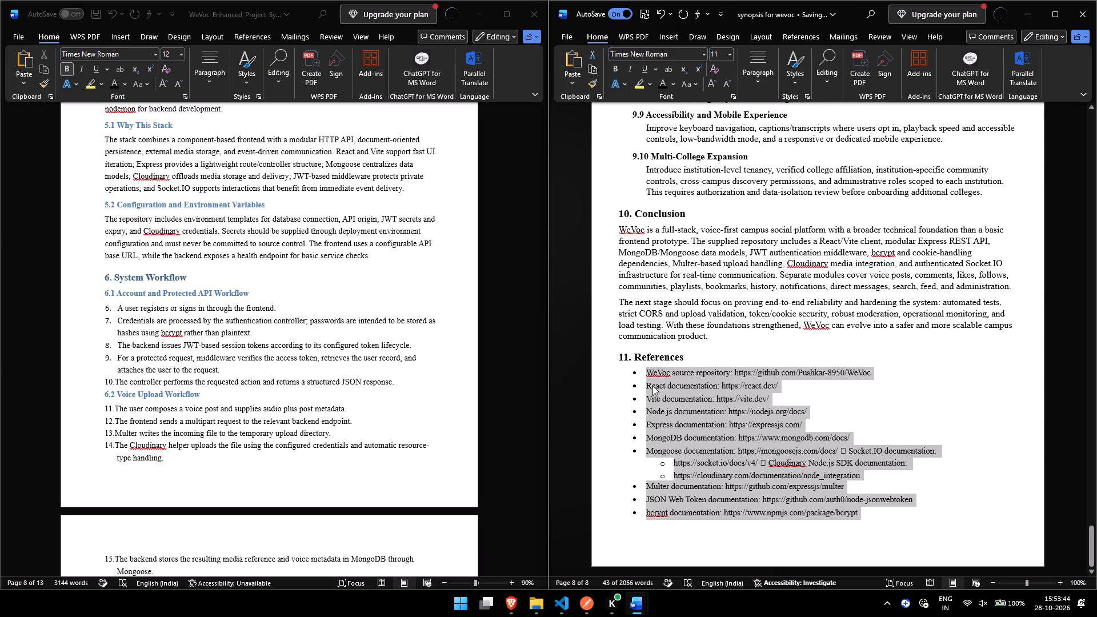
left_click(654, 399)
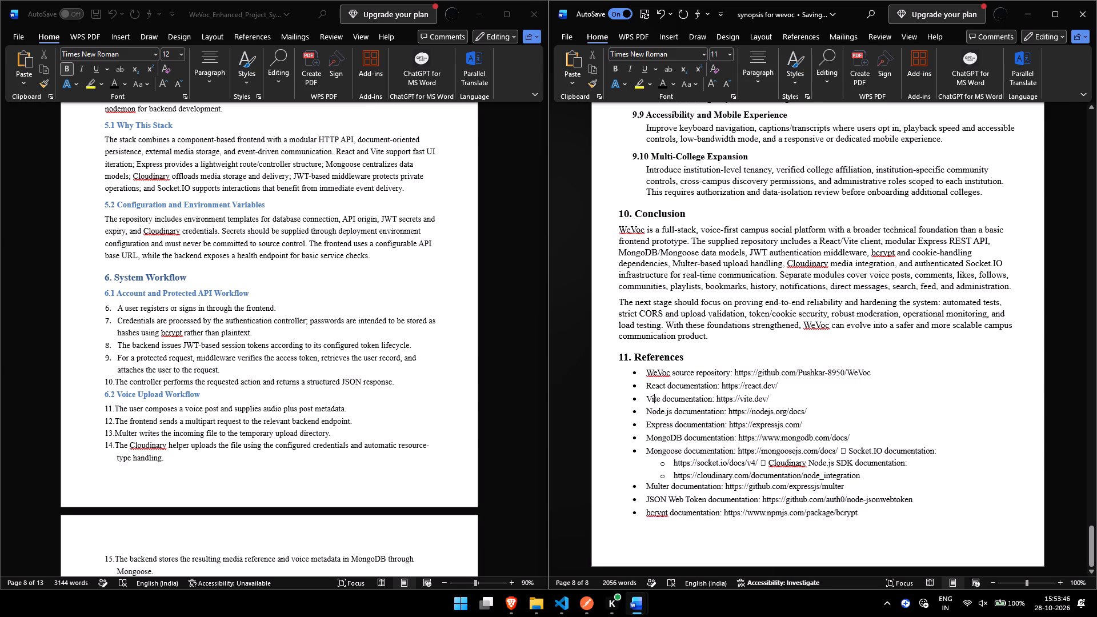
left_click(650, 377)
key("Left")
key("ctrl+shift+Down")
key("ctrl+shift+Down")
key("ctrl+shift+Down")
key("ctrl+shift+Down")
key("ctrl+shift+Down")
key("ctrl+shift+Down")
key("ctrl+shift+Down")
key("ctrl+shift+Down")
key("ctrl+shift+Down")
key("ctrl+shift+Down")
key("ctrl+shift+Down")
key("ctrl+shift+Down")
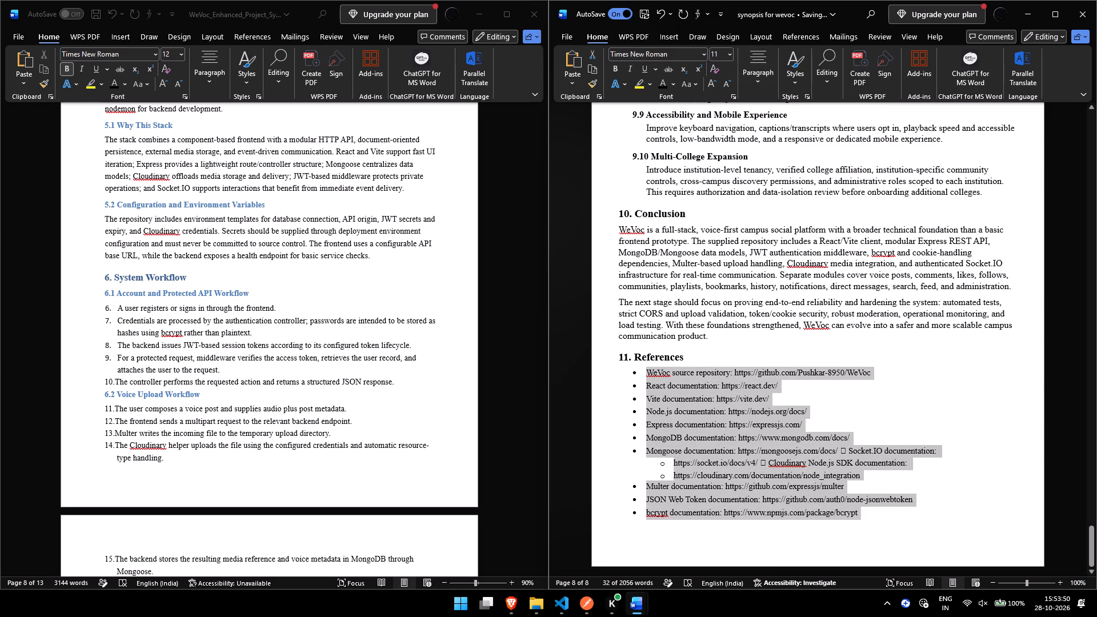
key("ctrl+shift+period")
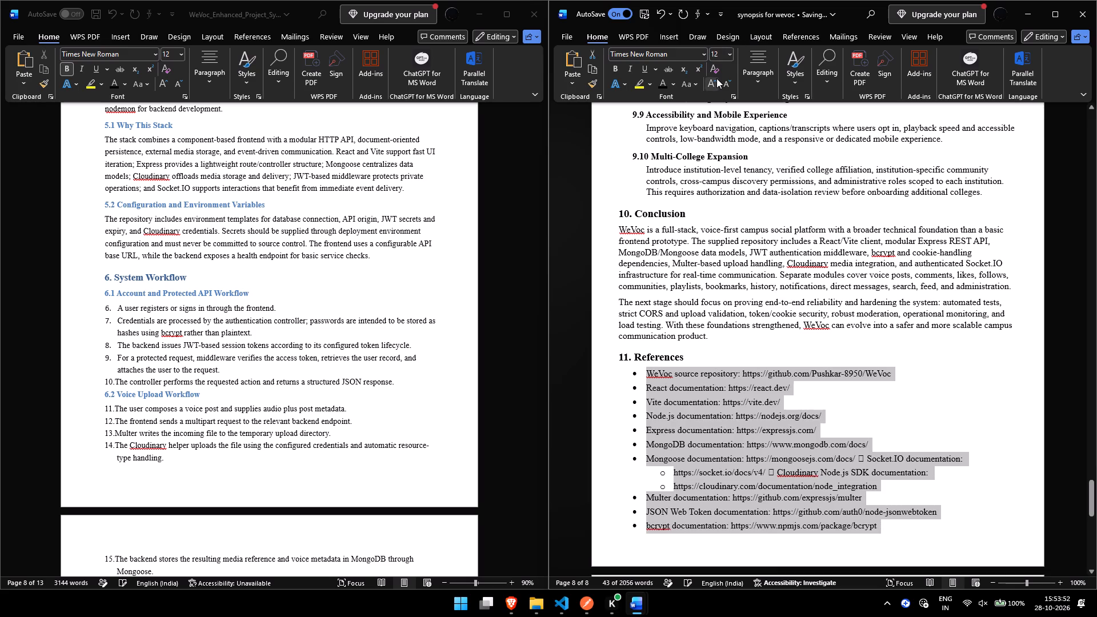
key("Down")
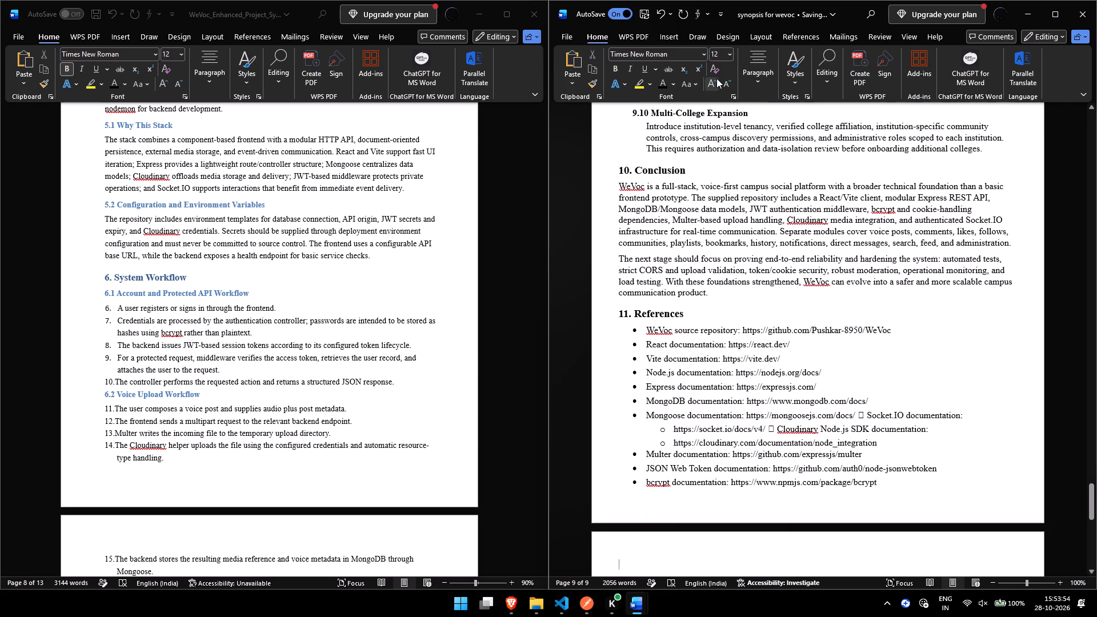
Change the semester in the cover page's submission line to 5th.
scroll(716, 78, "down", 1)
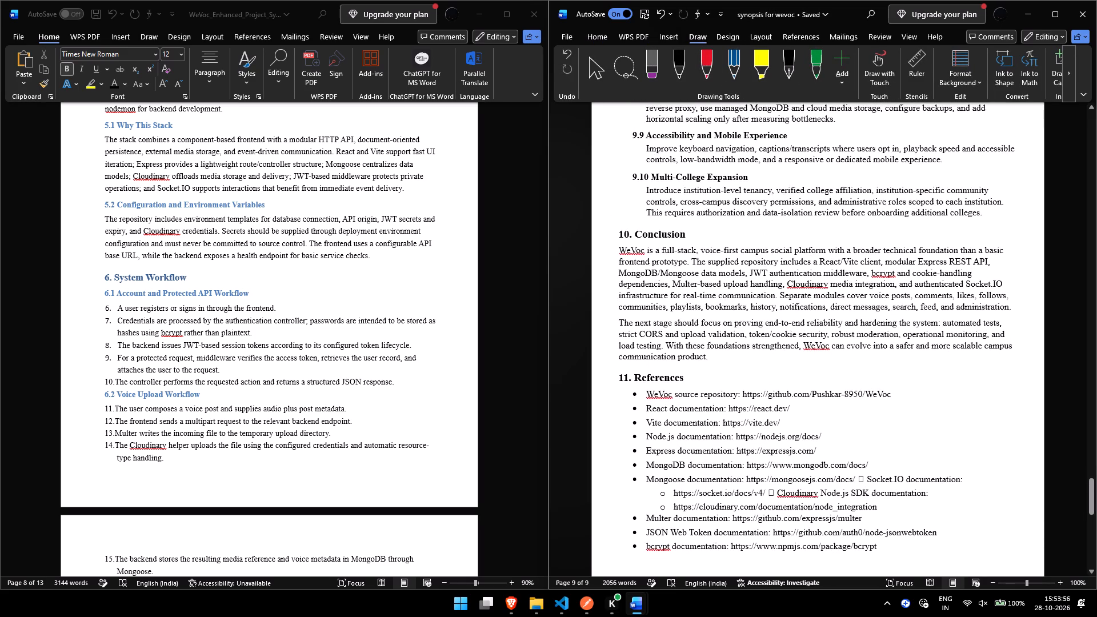
scroll(708, 336, "up", 3)
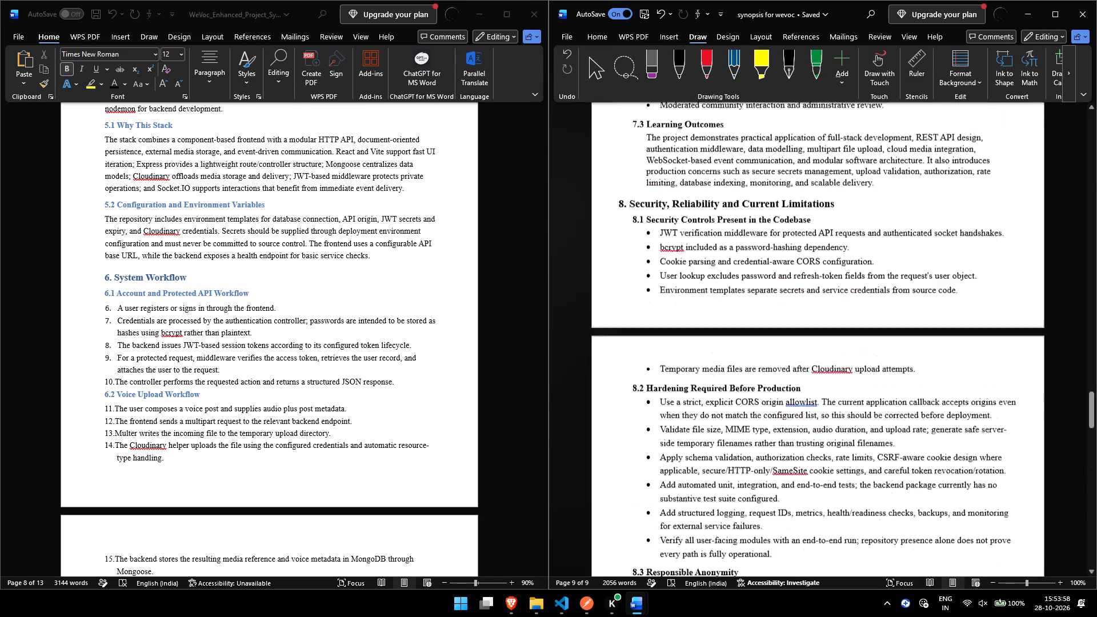
scroll(708, 336, "up", 3)
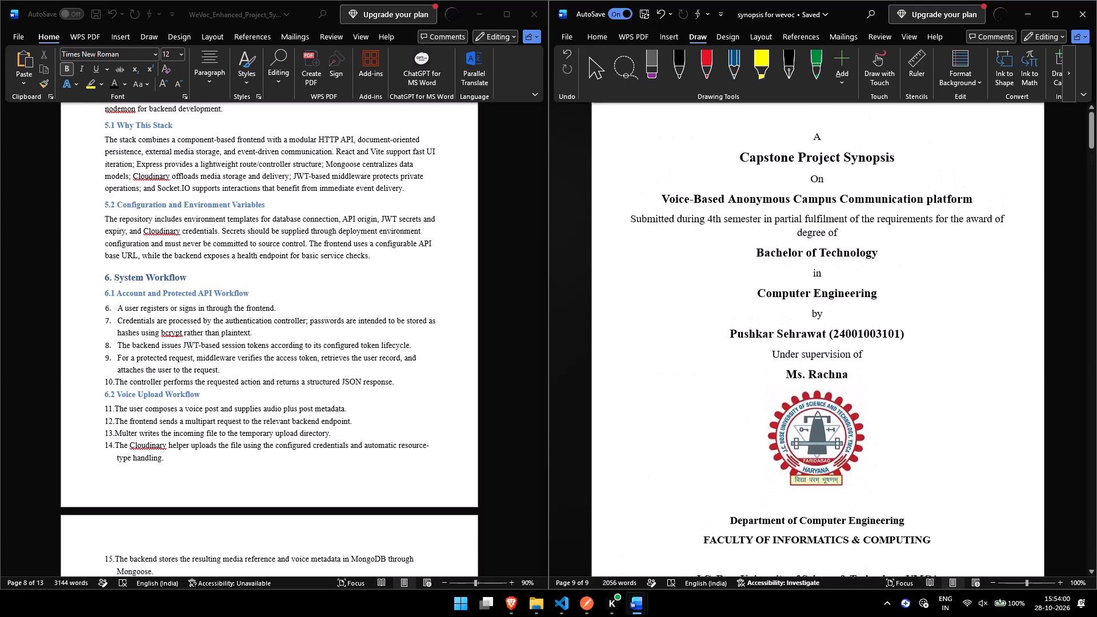
left_click(714, 231)
key("BackSpace")
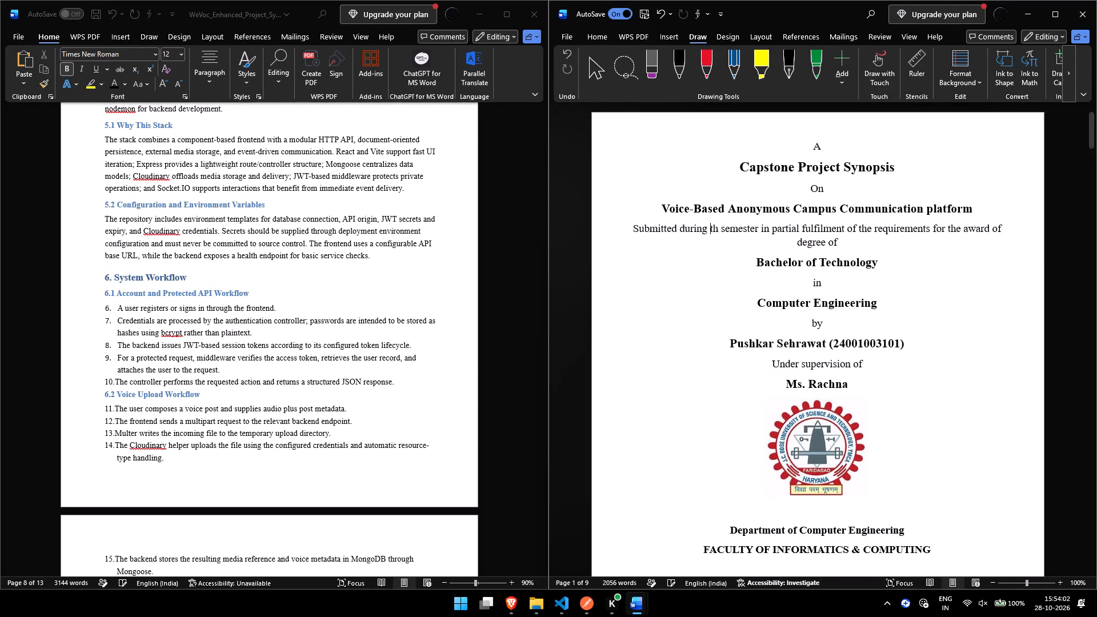
key("5")
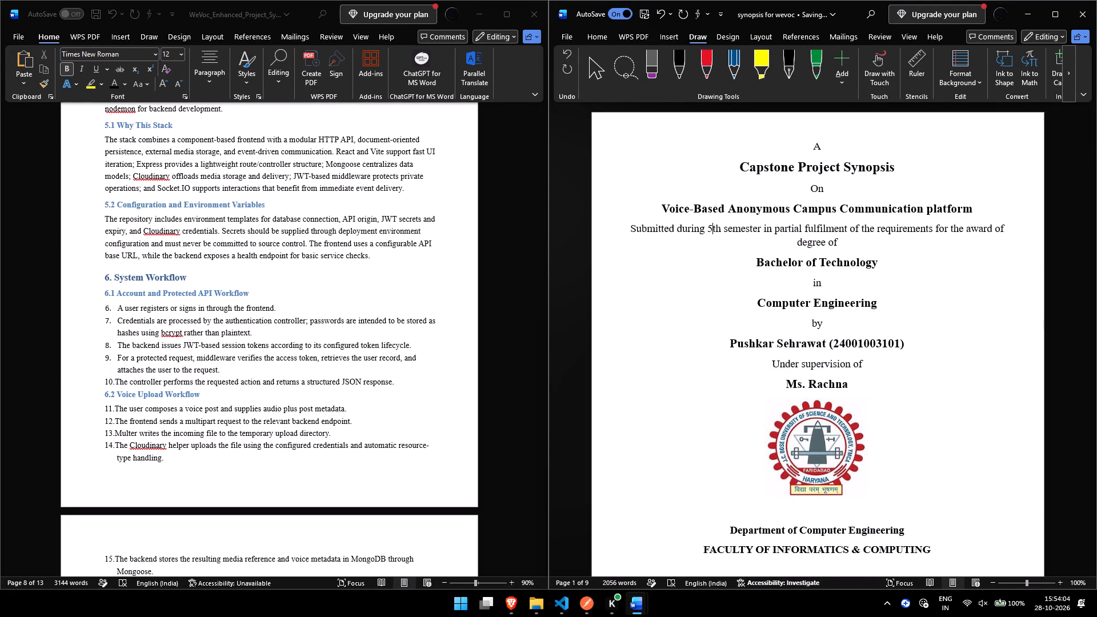
key("Right")
key("Right")
key("Right")
key("Right")
key("Right")
key("Right")
key("Right")
key("Right")
key("Right")
key("Right")
key("Right")
key("Right")
key("Right")
key("Right")
key("Down")
key("Down")
Review the synopsis's cover page and table of contents against the contents list and sections 1 to 3 of the WeVoc_Enhanced source document.
scroll(714, 231, "down", 1)
scroll(758, 362, "down", 1)
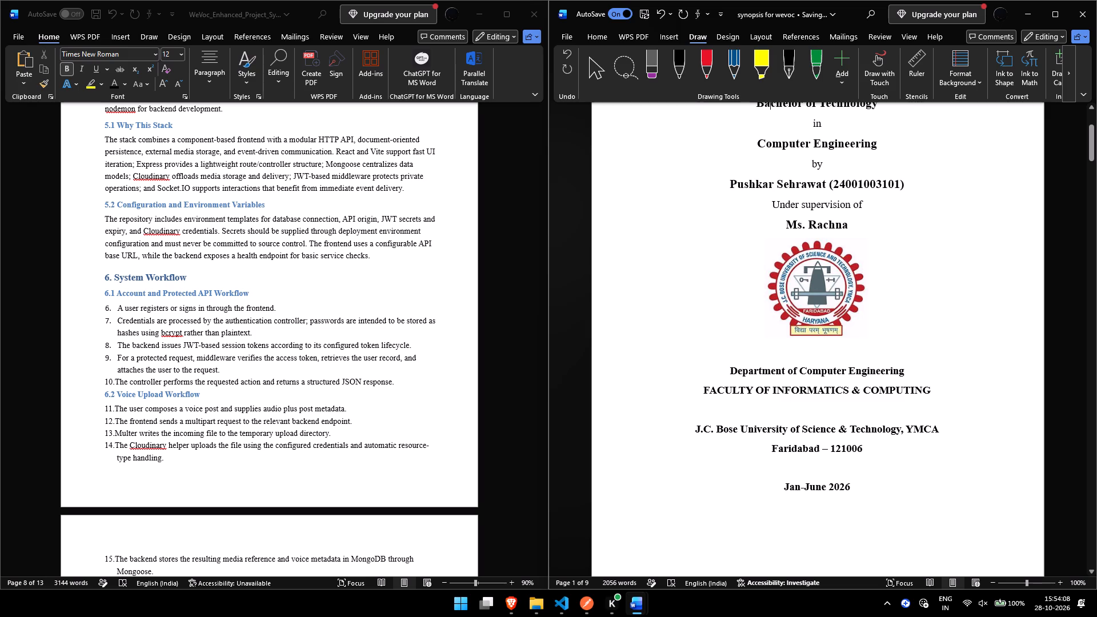
scroll(758, 362, "down", 1)
scroll(805, 426, "down", 2)
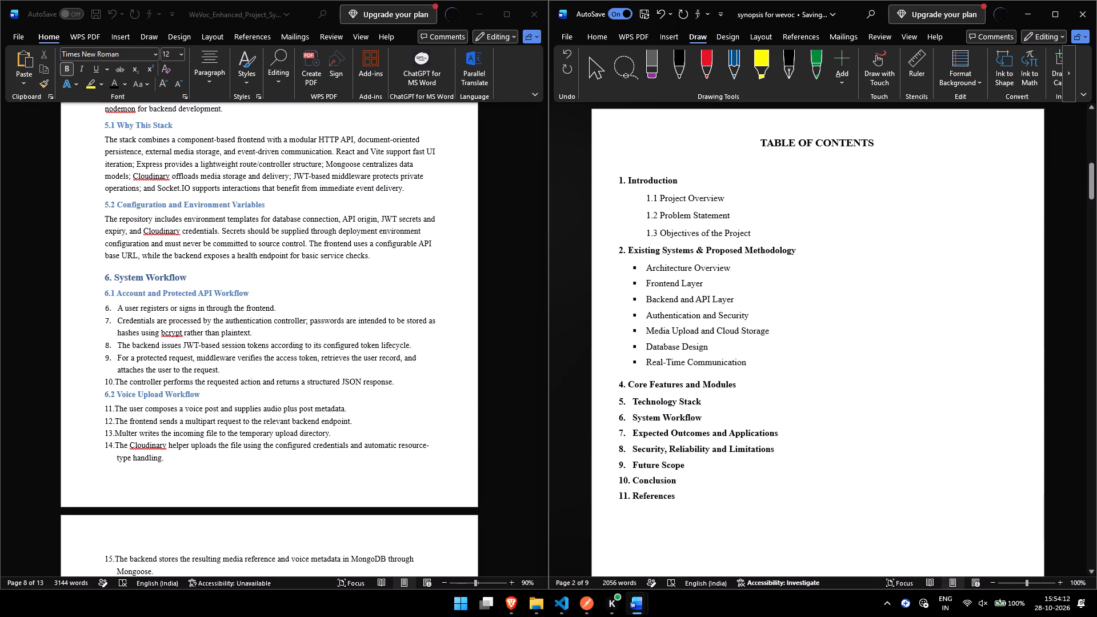
scroll(292, 339, "up", 1)
scroll(292, 339, "down", 1)
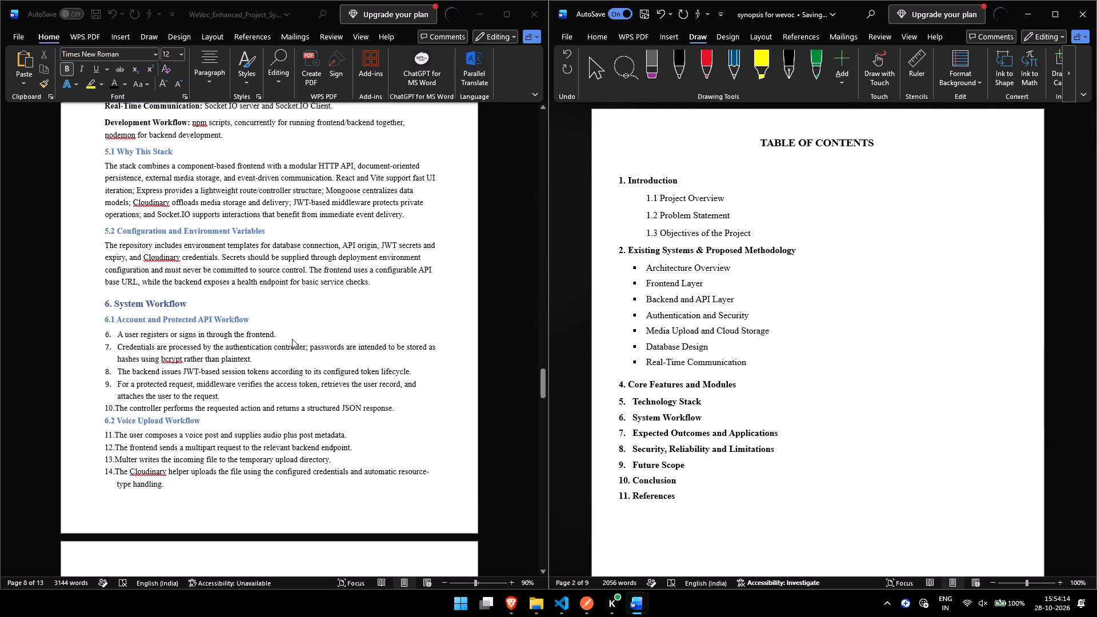
scroll(292, 339, "down", 1)
scroll(292, 339, "down", 2, "ctrl")
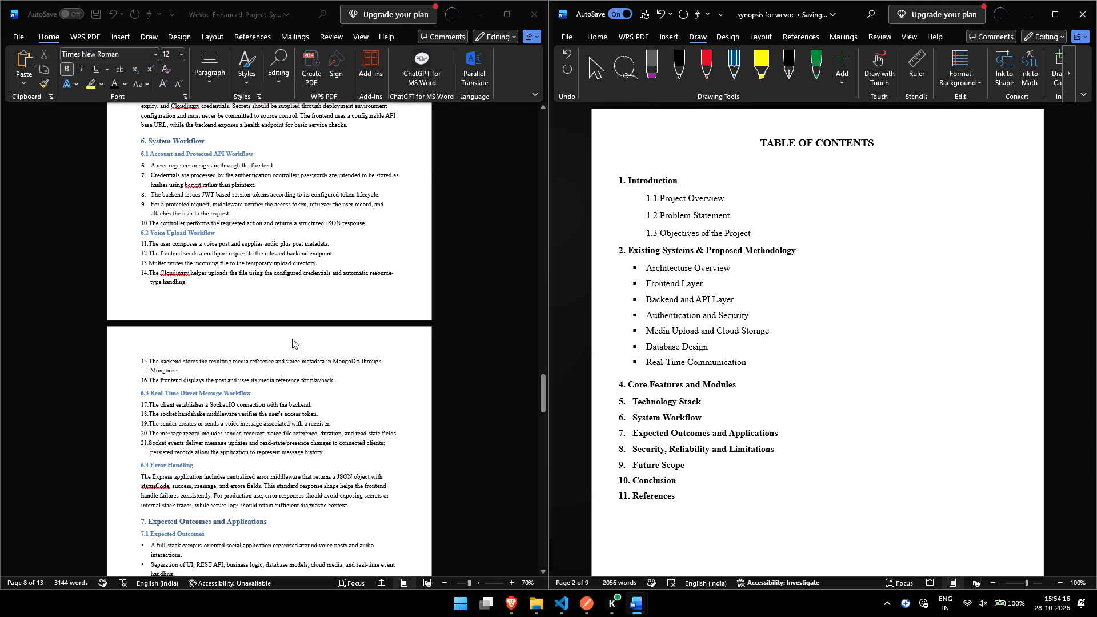
scroll(292, 339, "down", 2, "ctrl")
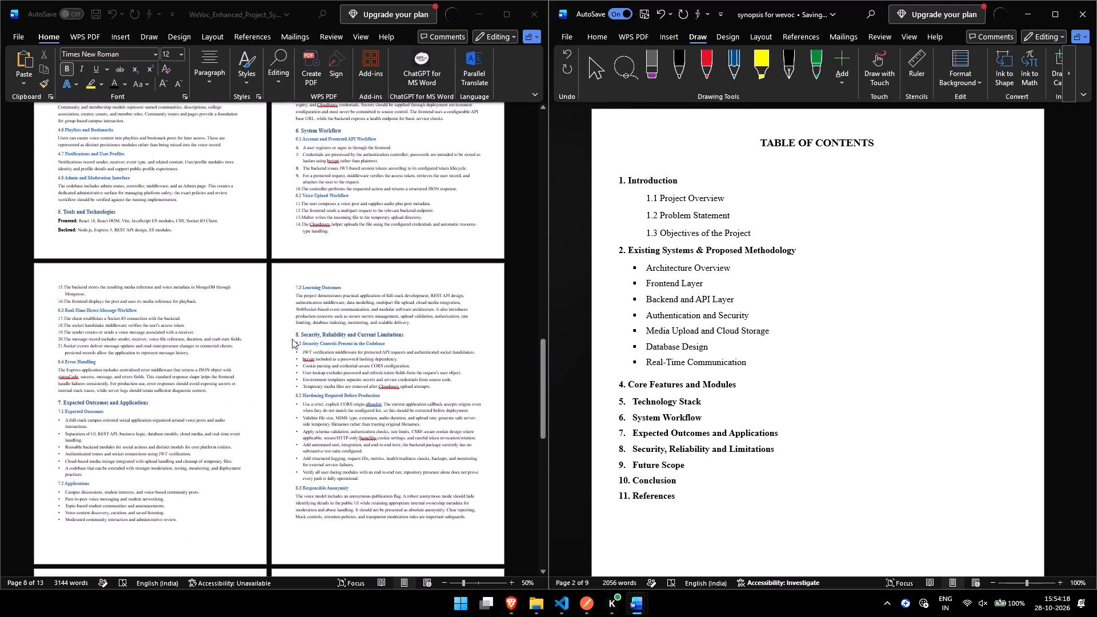
scroll(292, 339, "up", 8)
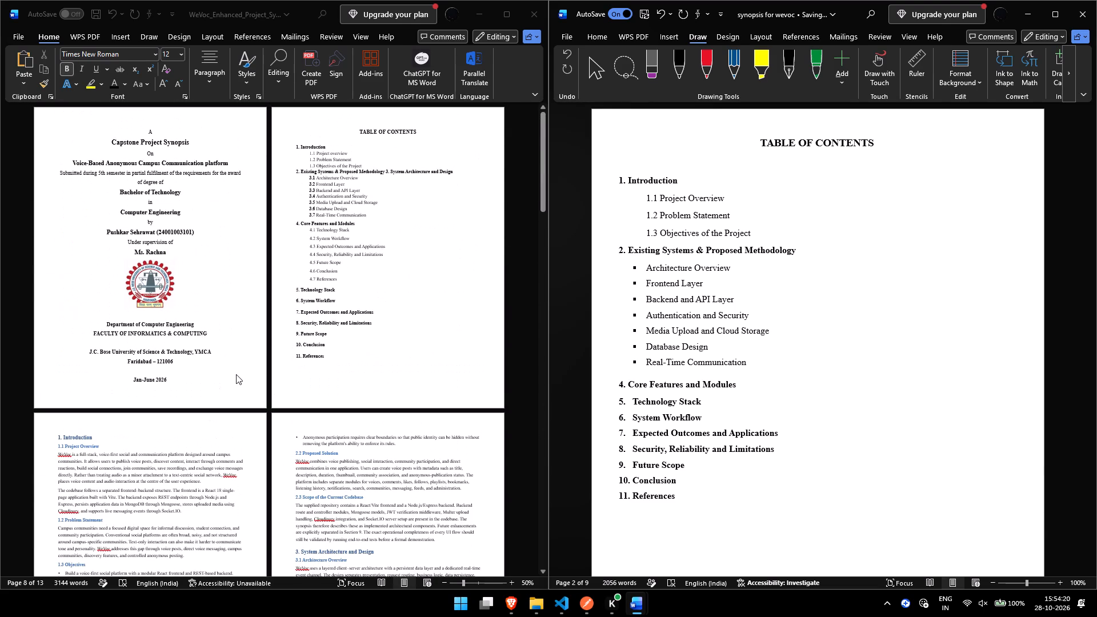
scroll(236, 374, "up", 5, "ctrl")
scroll(236, 374, "down", 3)
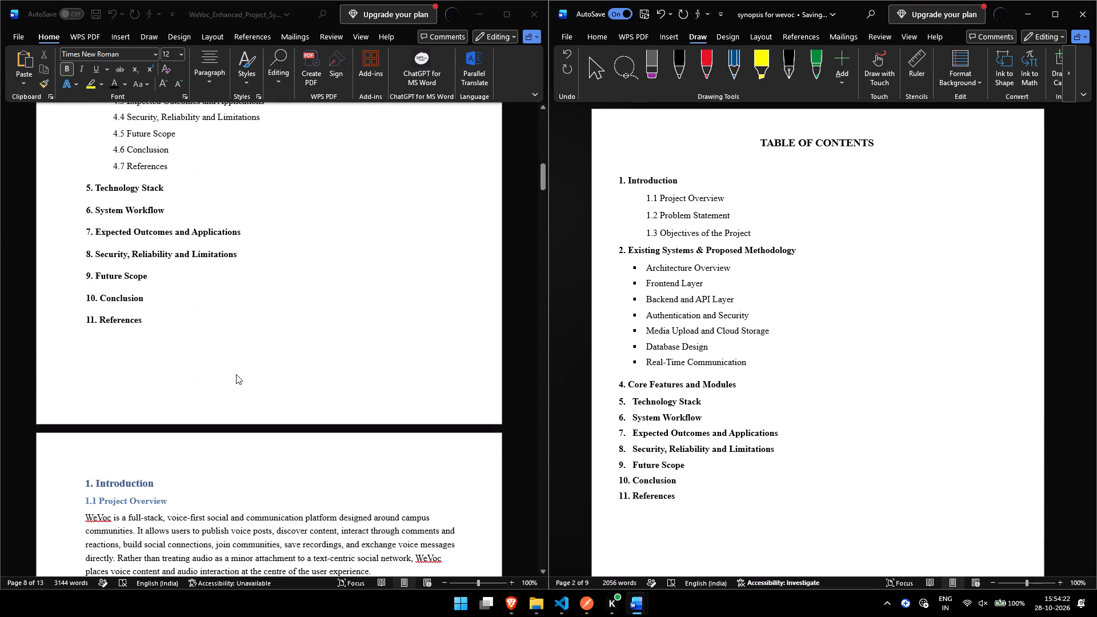
scroll(236, 374, "down", 1)
scroll(236, 374, "down", 1, "ctrl")
scroll(235, 427, "down", 1)
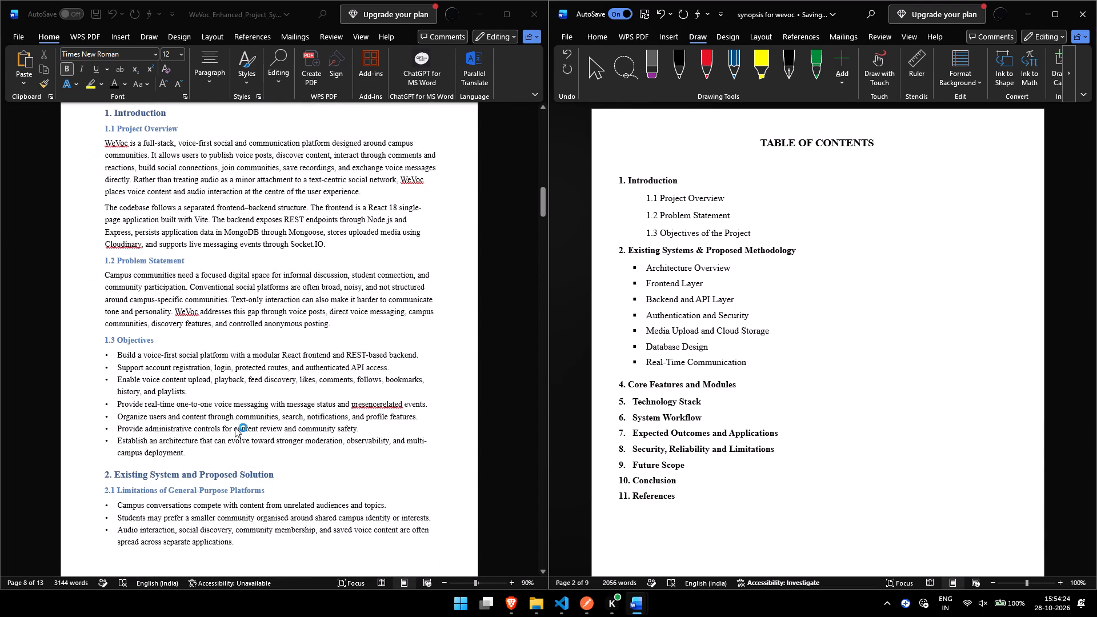
scroll(235, 427, "down", 4)
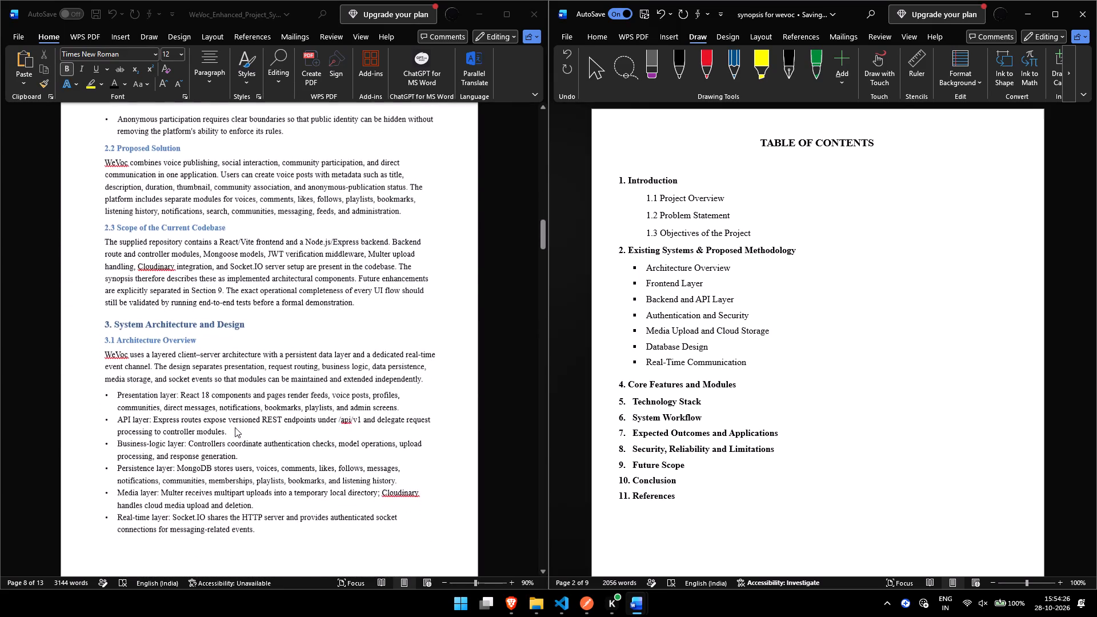
scroll(235, 427, "down", 4)
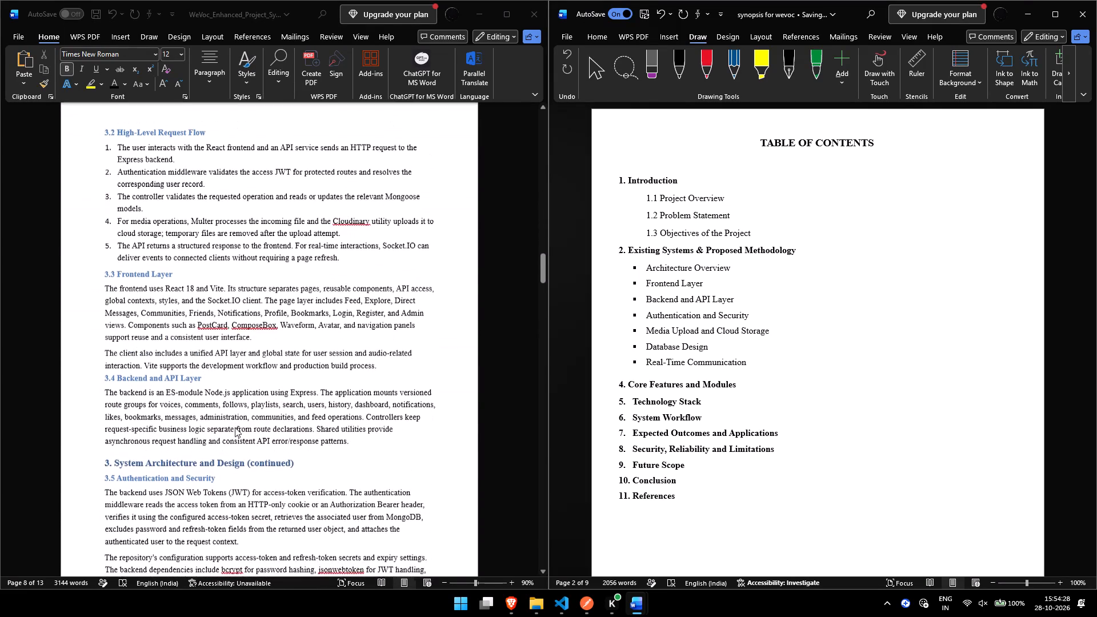
scroll(235, 427, "down", 2)
scroll(235, 427, "up", 1)
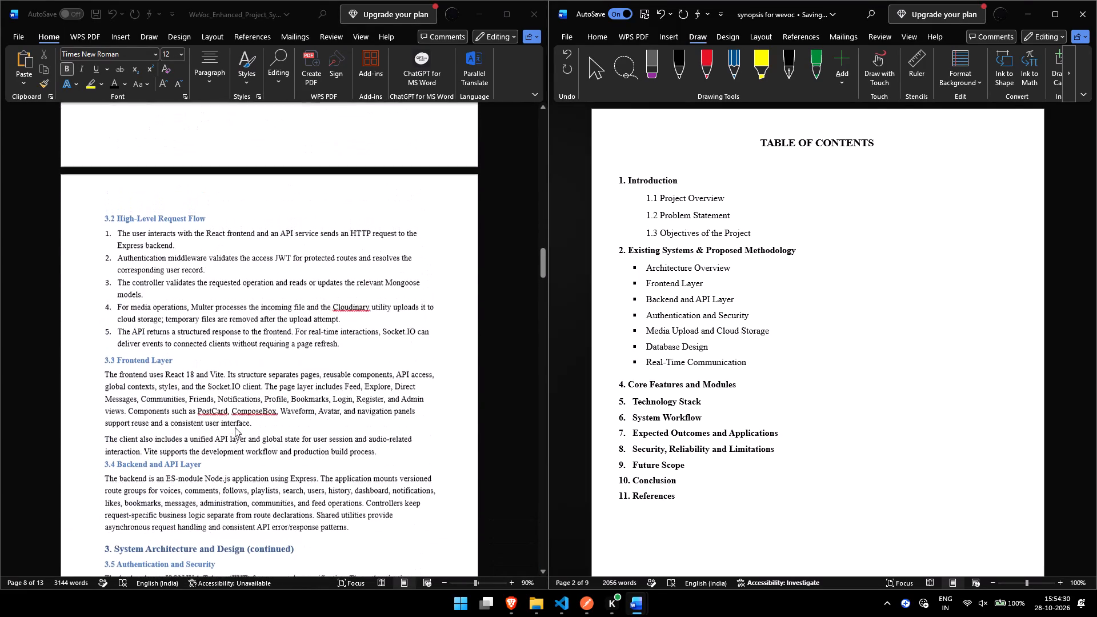
scroll(235, 427, "down", 1, "ctrl")
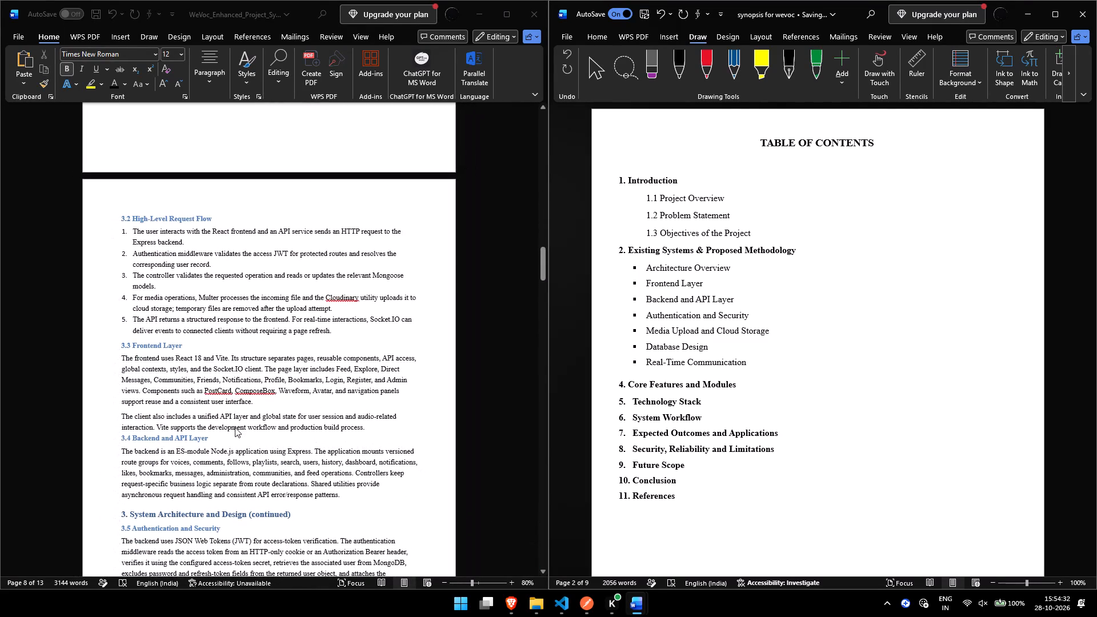
scroll(260, 426, "up", 1)
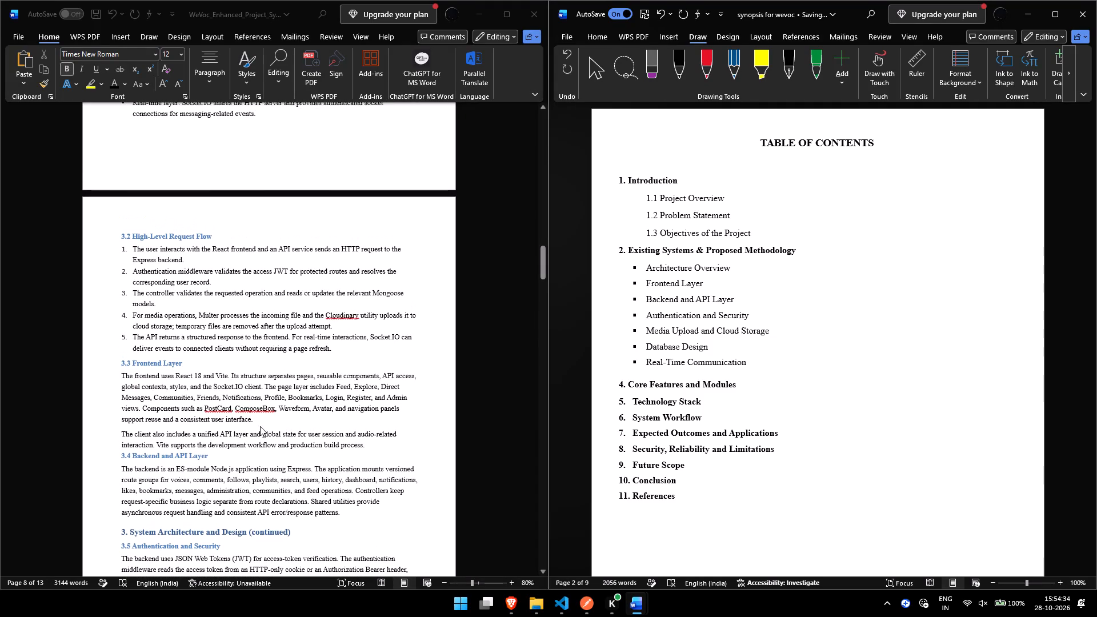
scroll(260, 426, "down", 1)
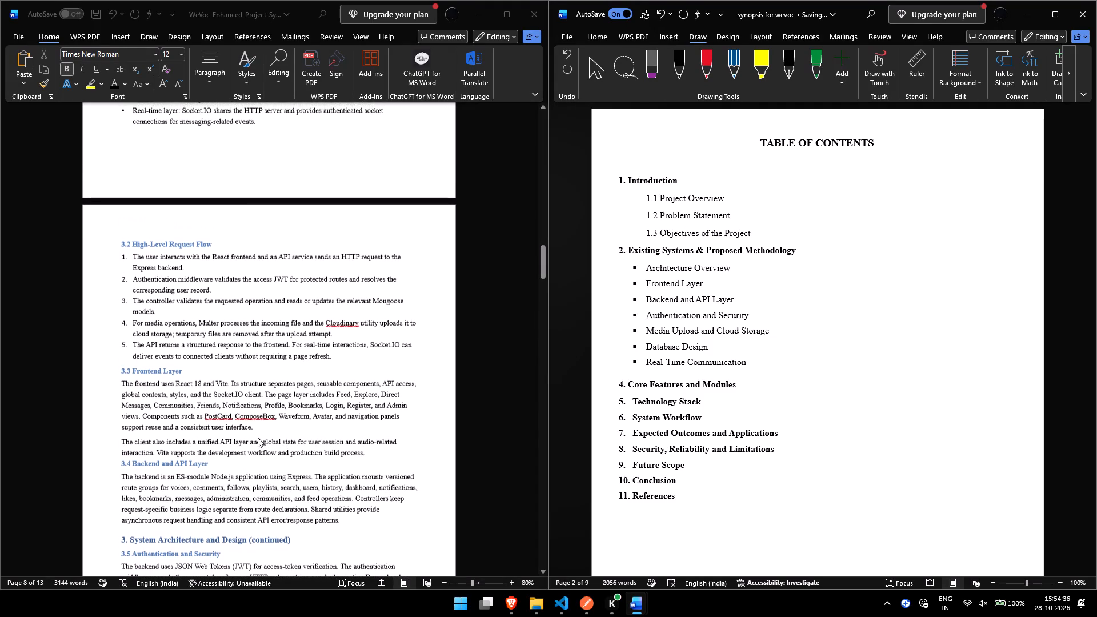
scroll(258, 438, "down", 2)
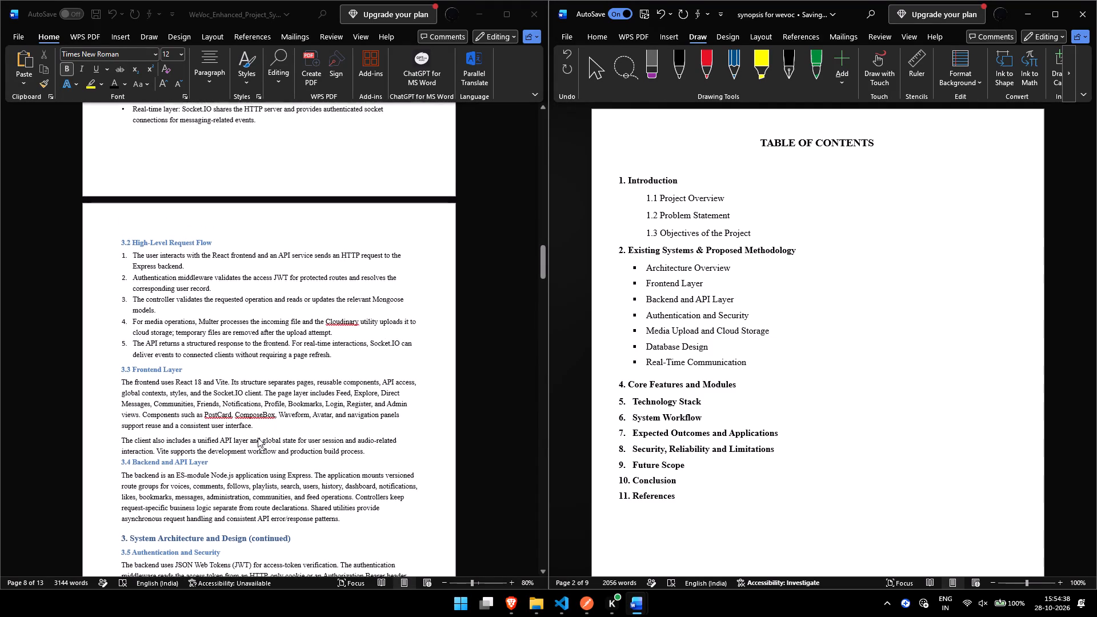
scroll(258, 438, "down", 2)
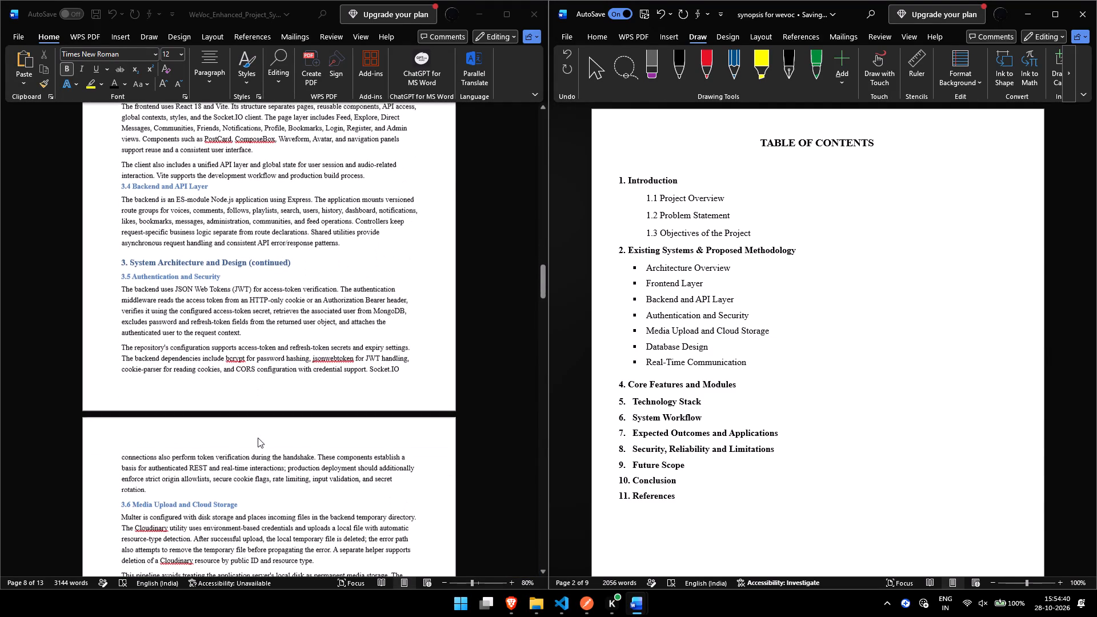
scroll(258, 438, "down", 3)
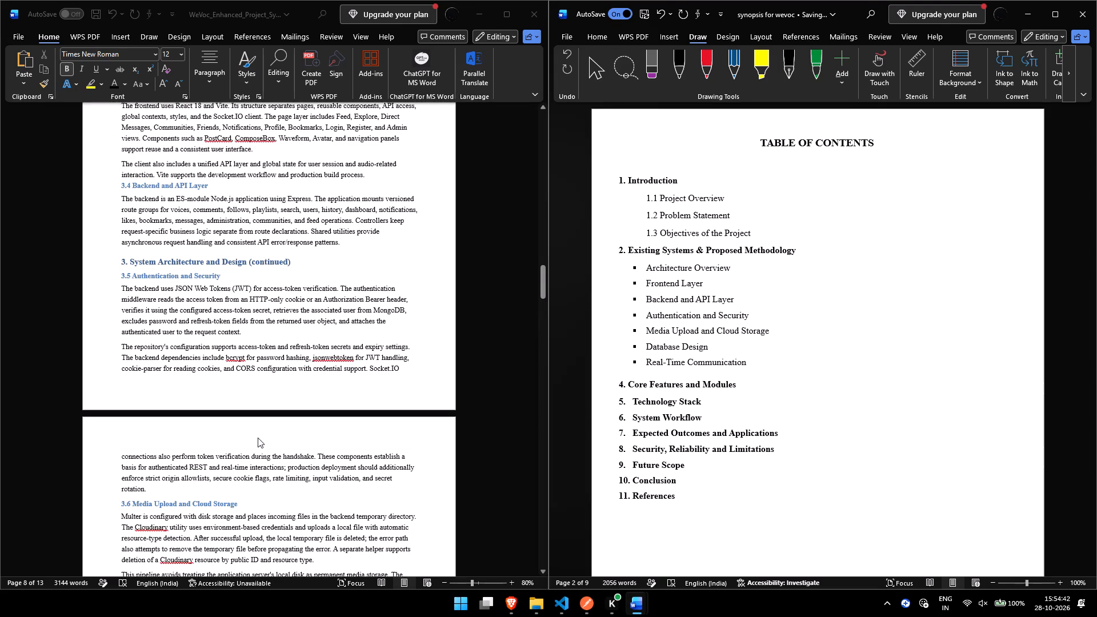
Renumber the Tools and Technologies heading in the synopsis as section 4.
scroll(258, 438, "down", 1)
scroll(708, 438, "down", 3)
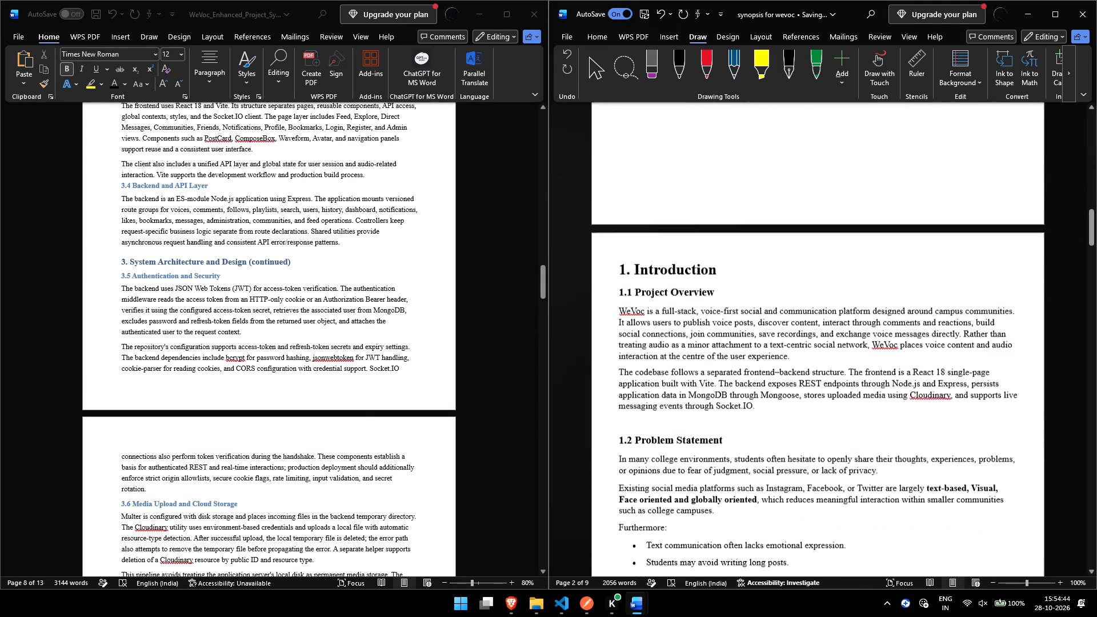
scroll(708, 438, "down", 2)
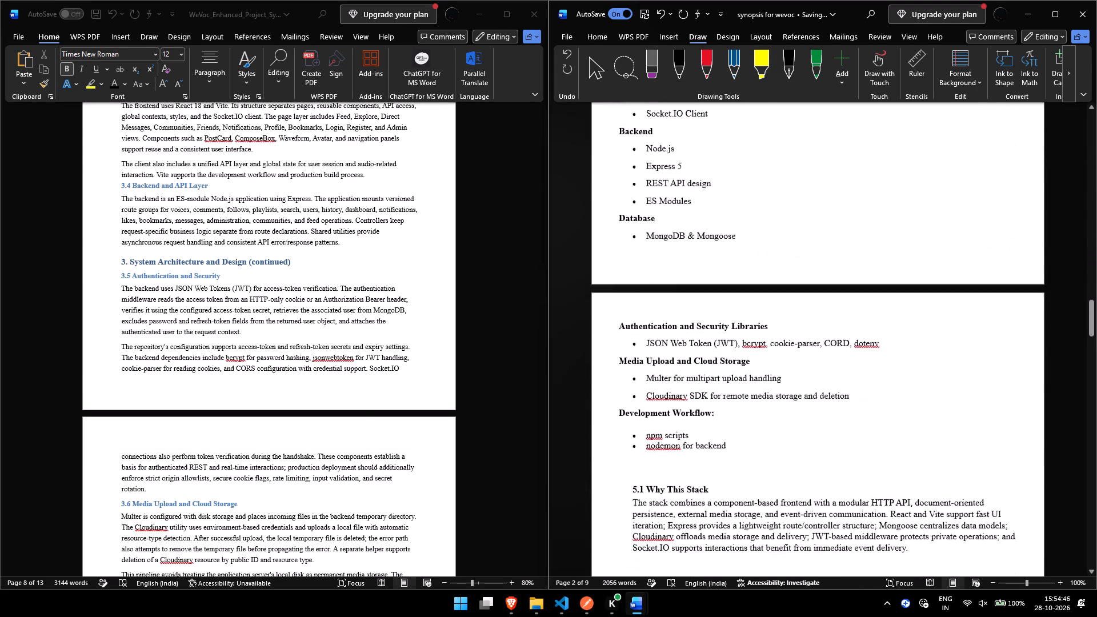
scroll(708, 438, "down", 1)
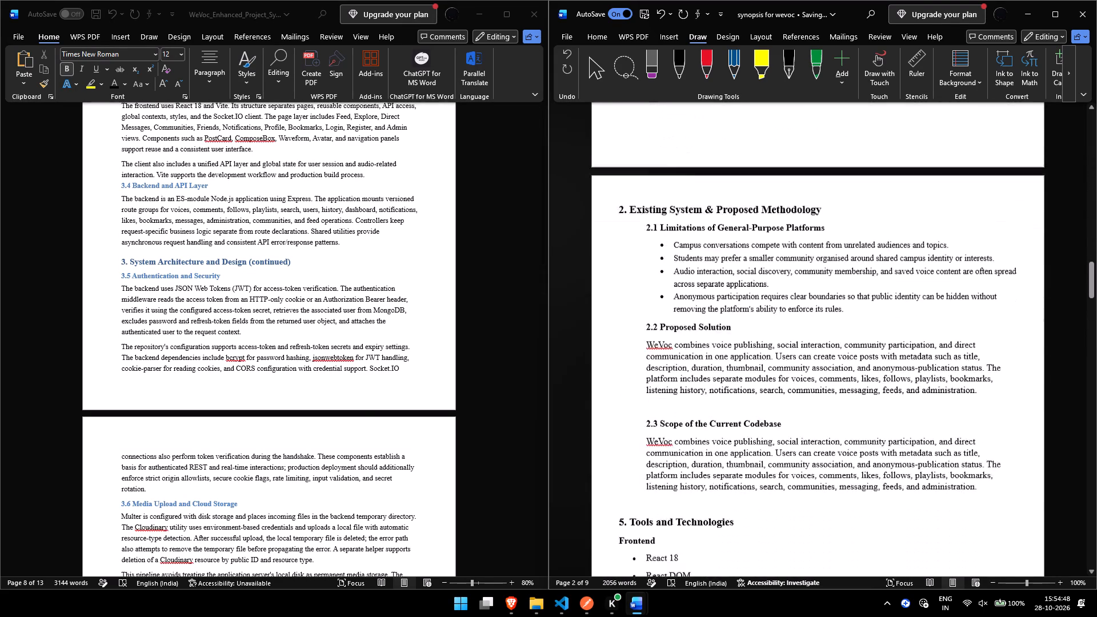
scroll(708, 438, "down", 2)
left_click(627, 435)
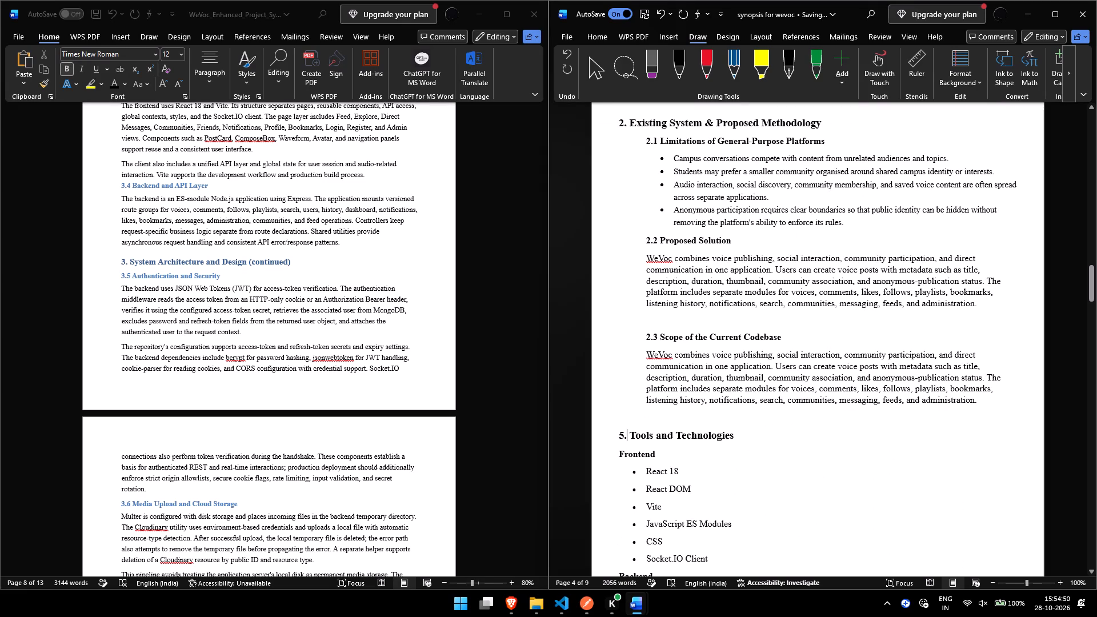
key("Left")
key("BackSpace")
key("4")
key("Up")
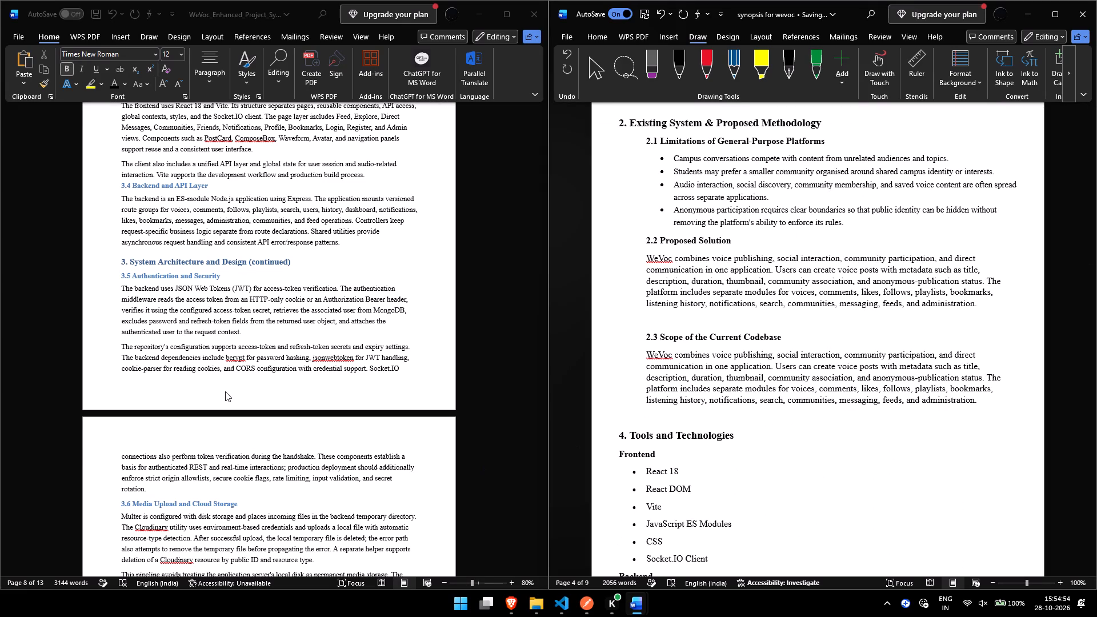
Copy the source document's sections 3. System Architecture and Design and 4. Core Features and Modules, through the end of 4.8.
left_click(135, 301)
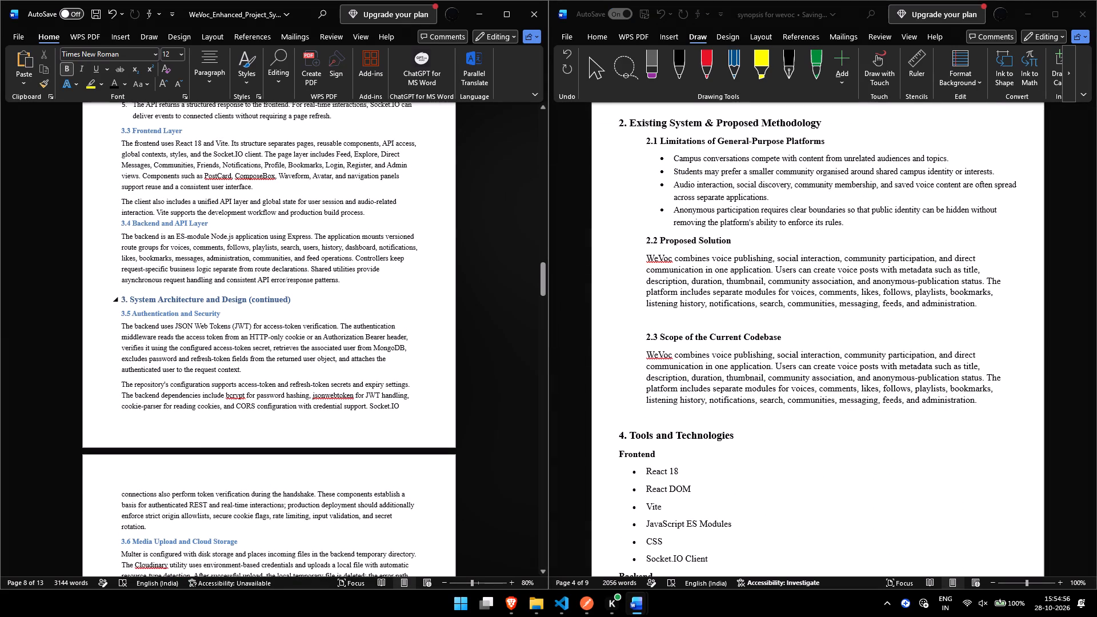
key("Left")
left_click(135, 301)
key("Left")
key("Left")
key("Left")
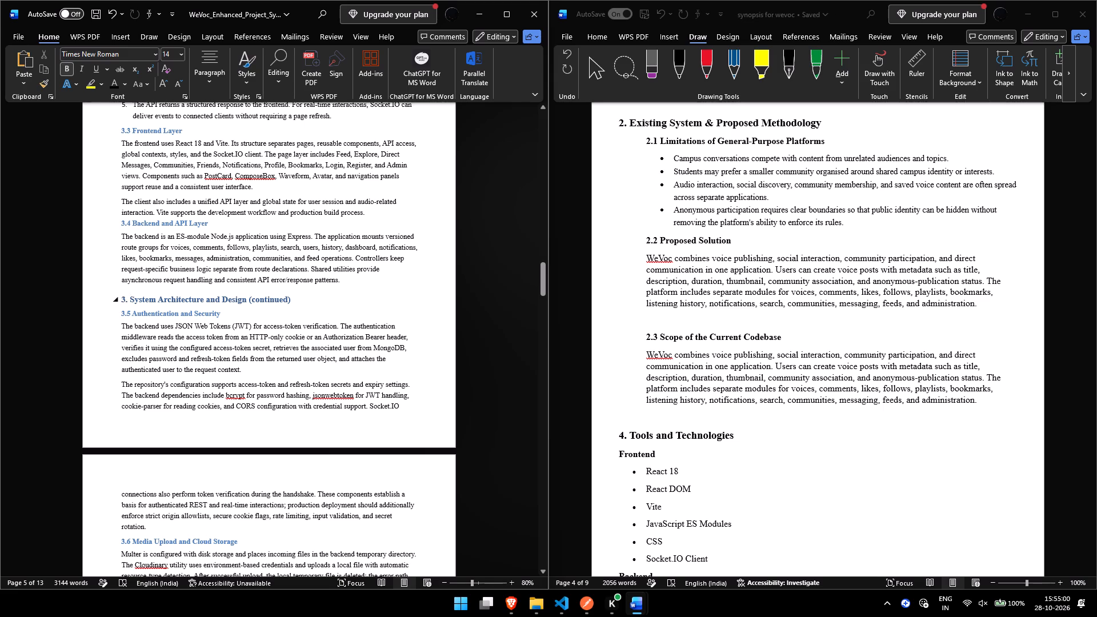
scroll(135, 301, "up", 2)
scroll(202, 340, "up", 4)
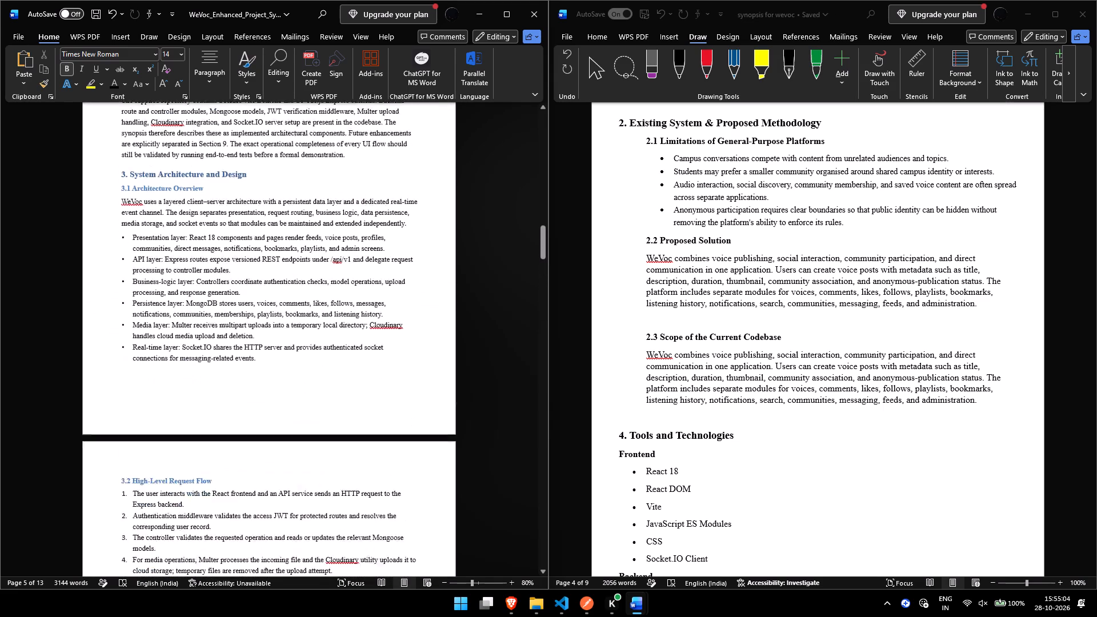
scroll(202, 340, "up", 3)
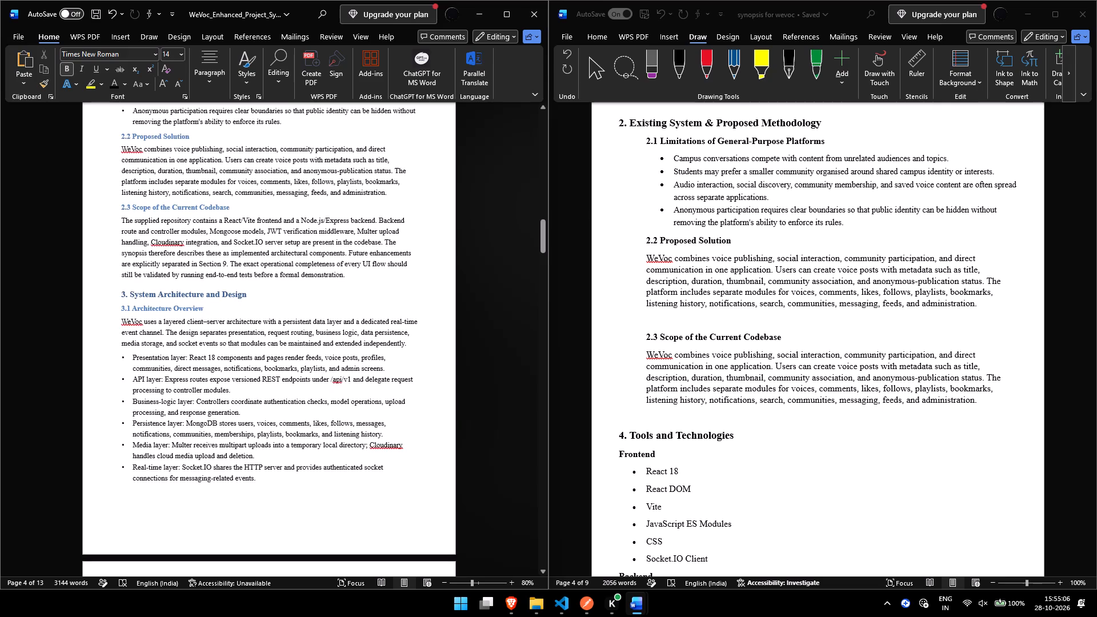
left_click(134, 289)
key("Left")
key("Left")
key("Left")
key("Left")
key("ctrl+shift+Down")
key("shift+Down")
key("shift+Down")
key("ctrl+shift+Down")
key("ctrl+shift+Down")
key("ctrl+shift+Down")
key("ctrl+shift+Down")
key("ctrl+shift+Down")
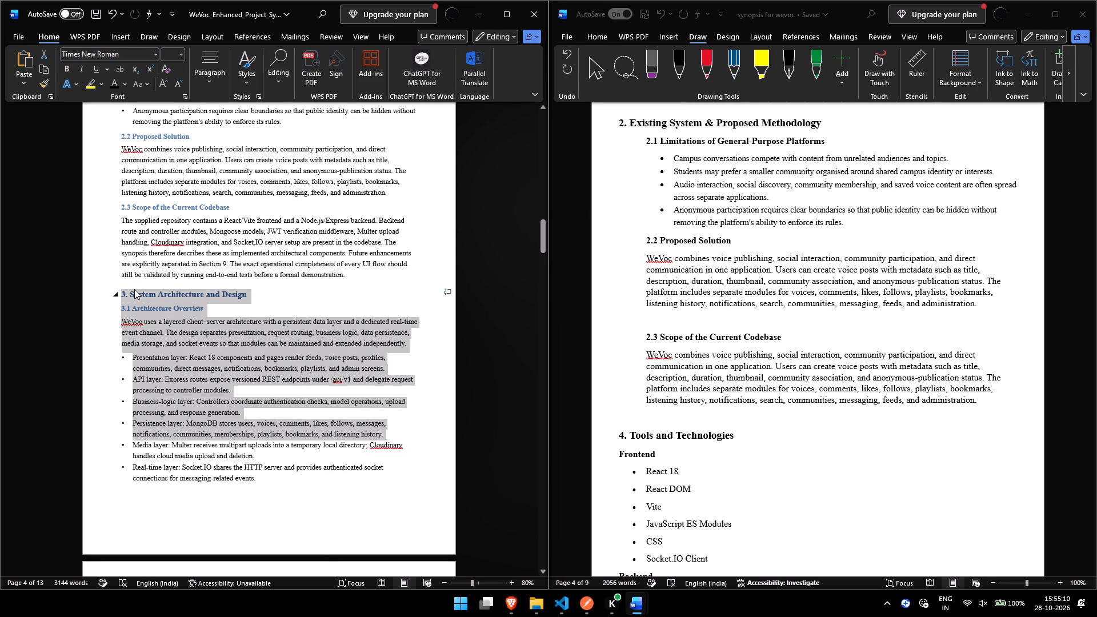
key("ctrl+shift+Down")
key("ctrl+shift+Down")
key("ctrl+shift+Down")
key("ctrl+shift+Down")
key("ctrl+shift+Down")
key("ctrl+shift+Down")
key("ctrl+shift+Down")
key("ctrl+shift+Down")
key("ctrl+shift+Down")
key("ctrl+shift+Down")
key("ctrl+shift+Down")
key("ctrl+shift+Down")
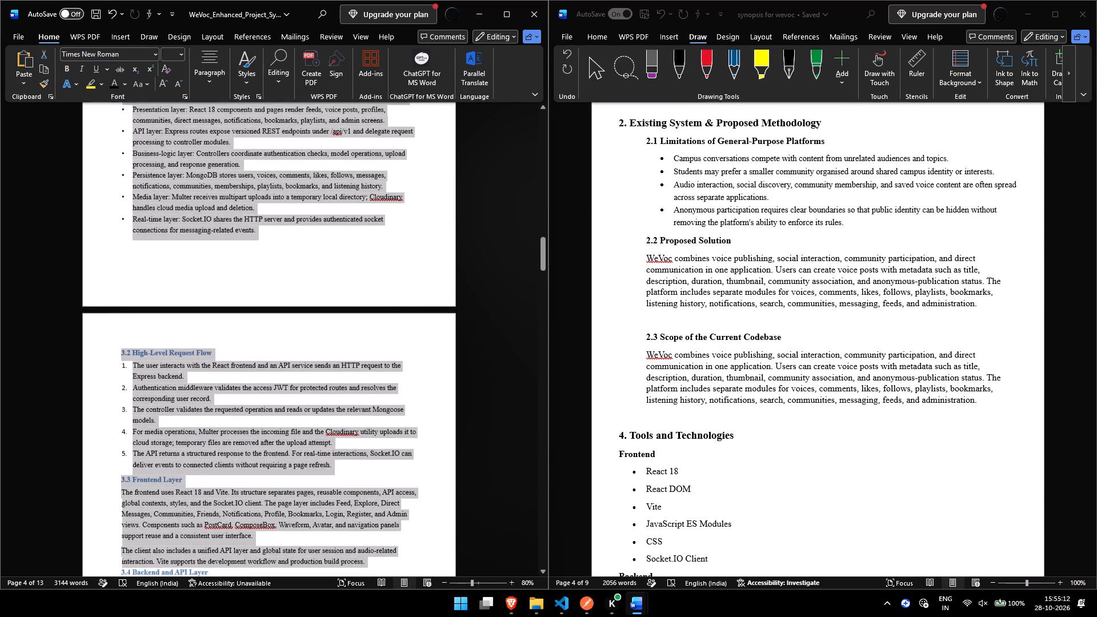
key("ctrl+shift+Down")
key("ctrl+shift+Down")
key("ctrl+shift+Down")
key("ctrl+shift+Down")
key("ctrl+shift+Down")
key("ctrl+shift+Down")
key("ctrl+shift+Down")
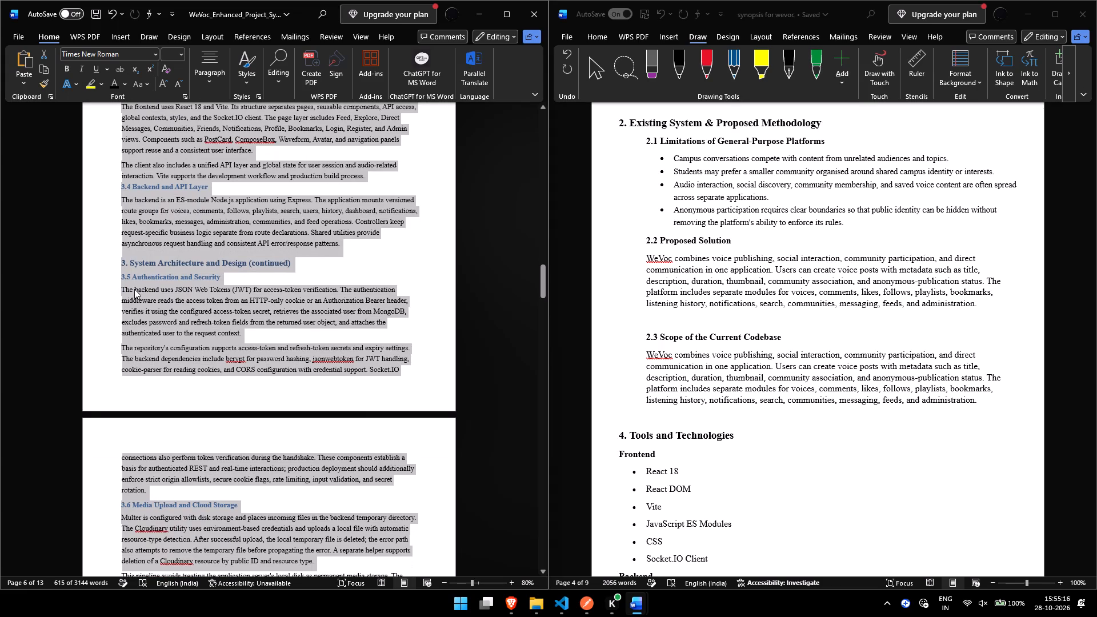
key("ctrl+shift+Down")
key("ctrl+shift+Down")
key("ctrl+shift+Down")
key("ctrl+shift+Down")
key("ctrl+shift+Down")
key("ctrl+shift+Down")
key("ctrl+shift+Down")
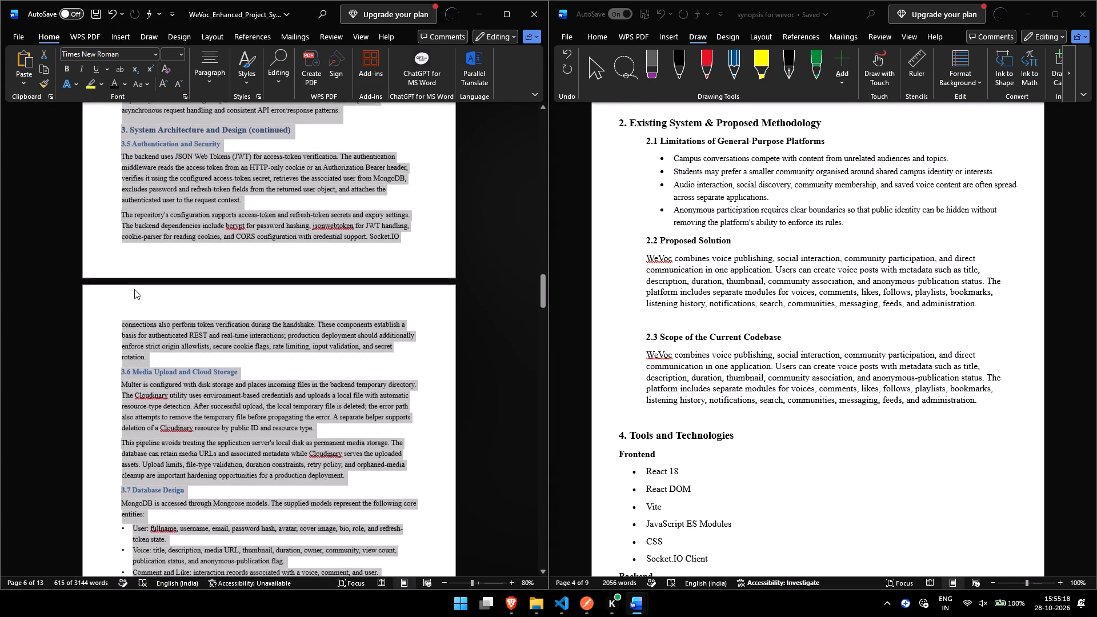
key("ctrl+shift+Down")
key("ctrl+shift+Down")
key("ctrl+shift+Down")
key("ctrl+shift+Down")
key("ctrl+shift+Down")
key("ctrl+shift+Down")
key("ctrl+shift+Down")
key("ctrl+shift+Down")
key("ctrl+shift+Down")
key("ctrl+shift+Down")
key("ctrl+shift+Down")
key("ctrl+shift+Down")
key("ctrl+shift+Down")
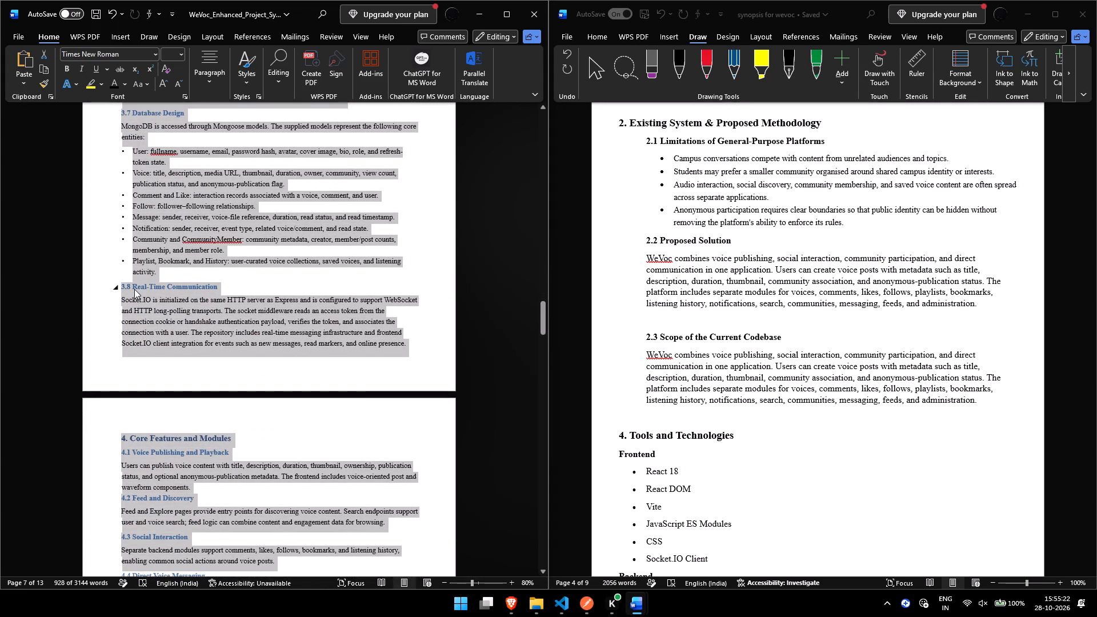
key("ctrl+shift+Down")
key("ctrl+shift+Down")
key("ctrl+shift+Down")
key("ctrl+shift+Down")
key("ctrl+shift+Down")
key("ctrl+shift+Down")
key("ctrl+shift+Down")
key("ctrl+shift+Down")
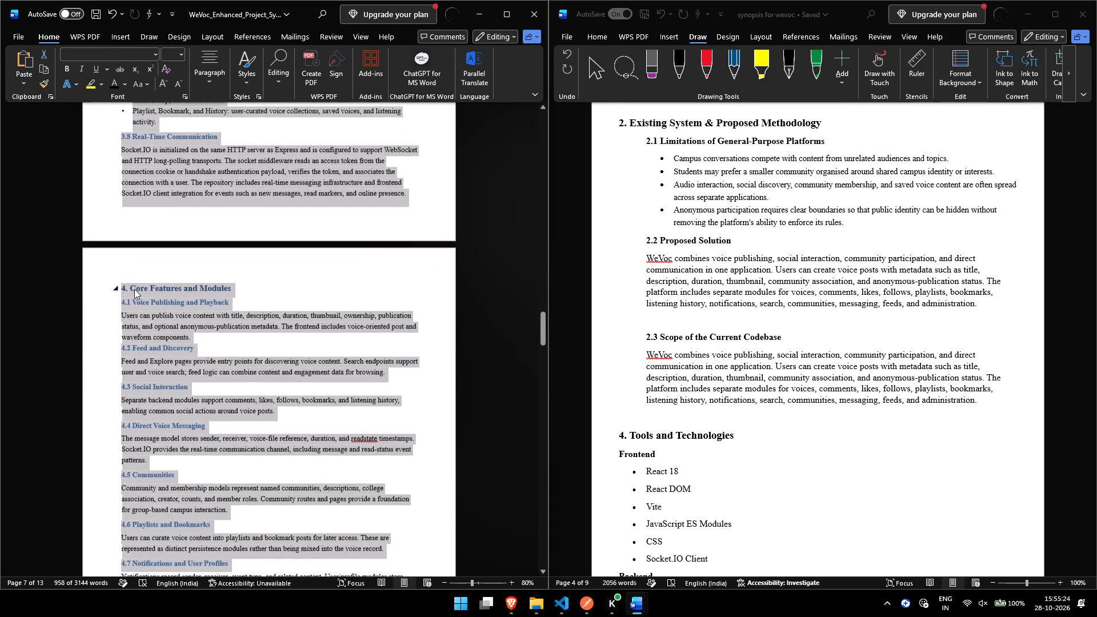
key("ctrl+shift+Down")
key("ctrl+shift+Down")
key("ctrl+shift+Down")
key("ctrl+shift+Down")
key("ctrl+shift+Down")
key("ctrl+shift+Down")
key("ctrl+shift+Down")
key("ctrl+shift+Down")
key("ctrl+shift+Up")
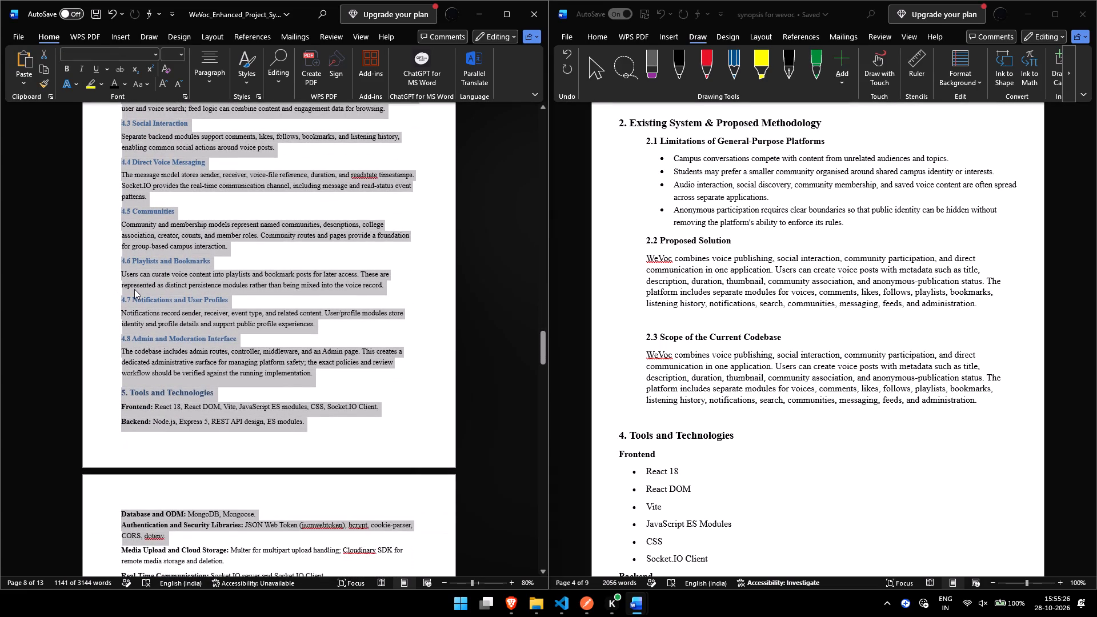
key("ctrl+shift+Up")
key("ctrl+shift+Up")
key("ctrl+shift+Up")
key("ctrl+shift+Up")
key("ctrl+shift+Up")
key("shift+Left")
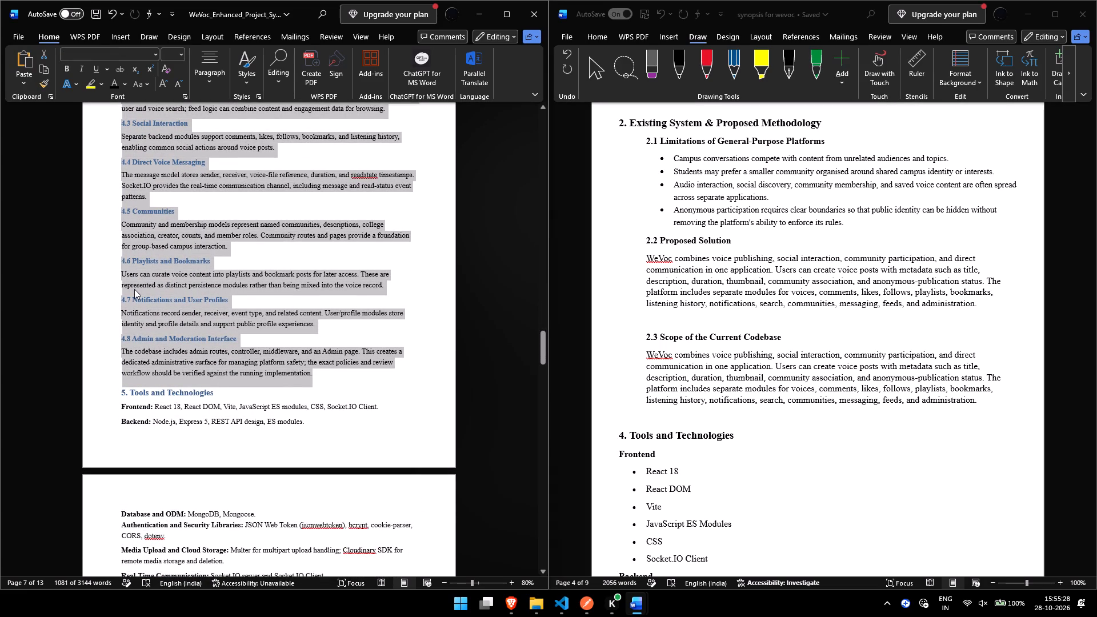
key("ctrl+c")
Paste the copied sections into the synopsis directly before the 4. Tools and Technologies heading.
left_click(622, 433)
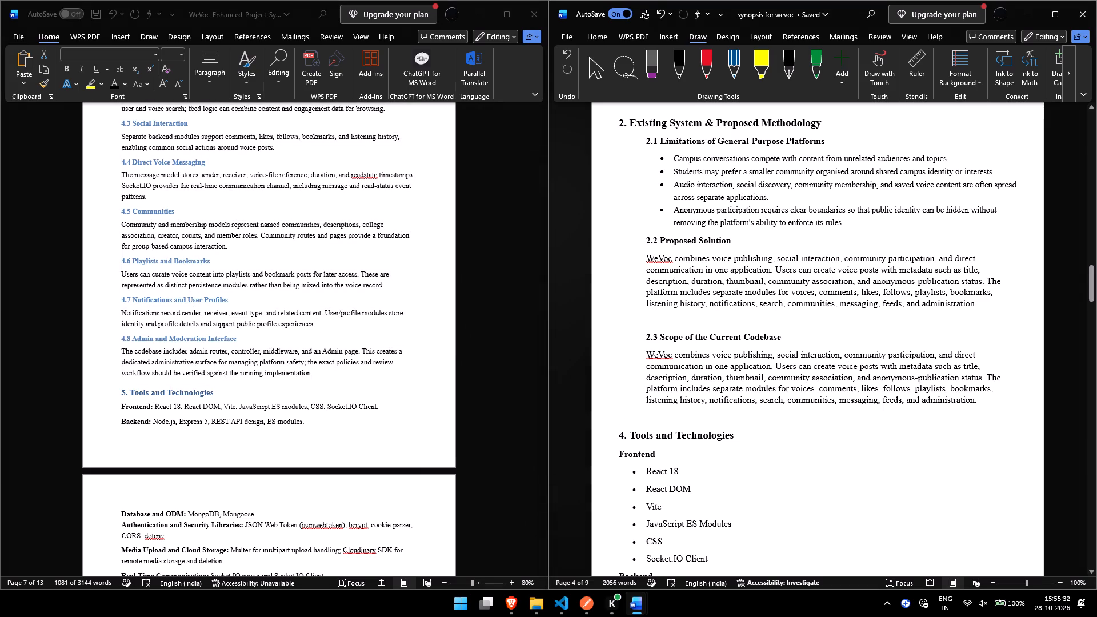
key("ctrl+v")
Make the synopsis's pasted heading 3. System Architecture and Design bold and black.
scroll(622, 433, "up", 4)
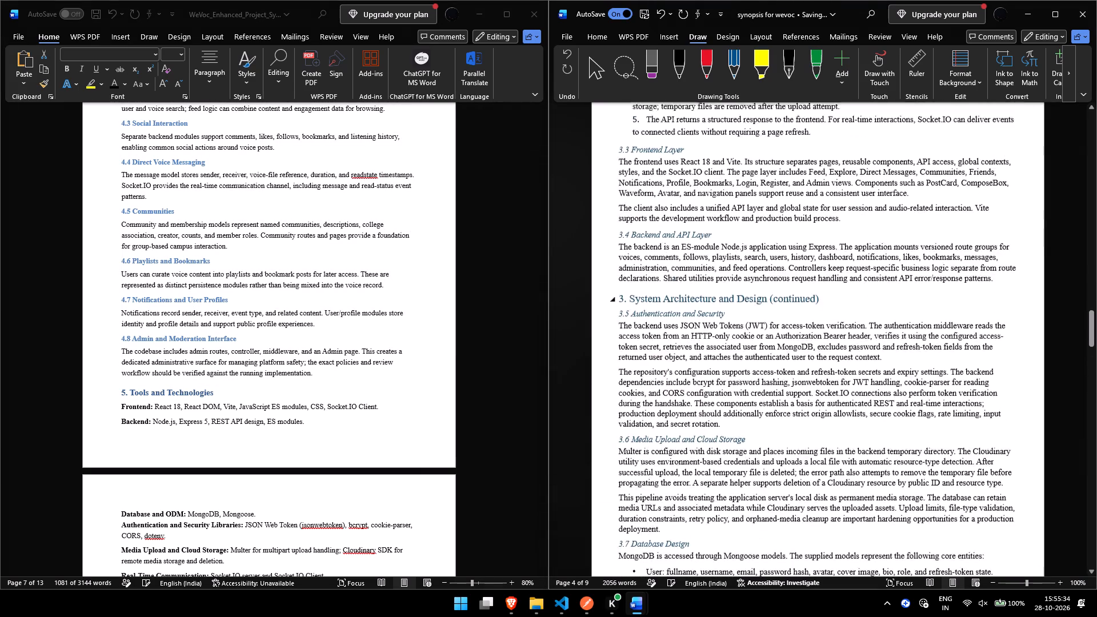
scroll(622, 433, "up", 1)
scroll(734, 358, "up", 1)
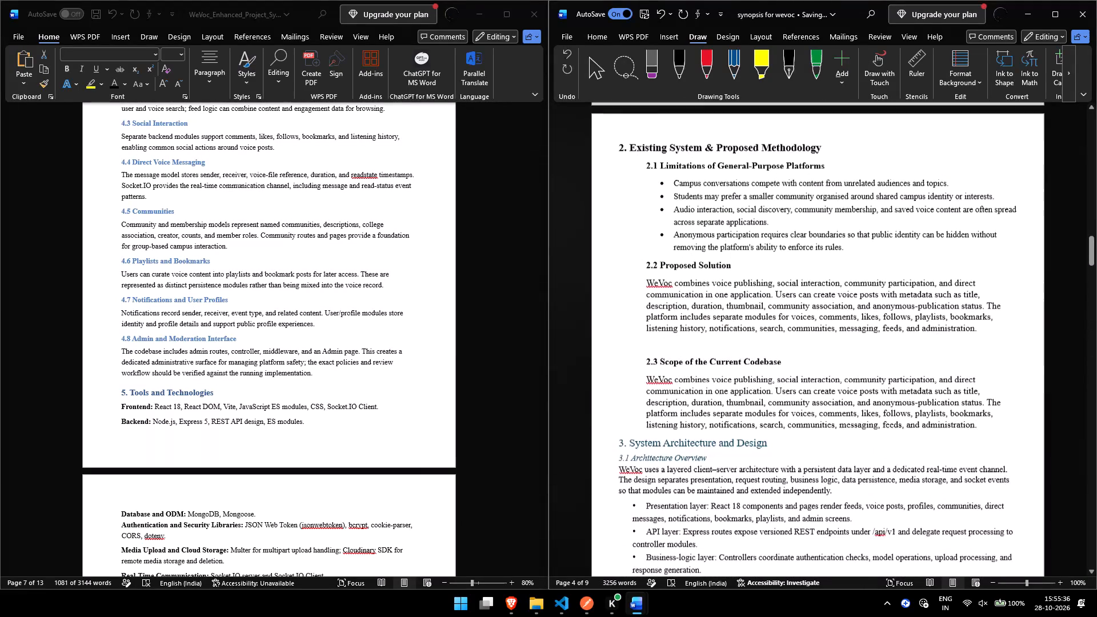
left_click(639, 439)
key("Left")
key("Left")
key("Left")
key("Left")
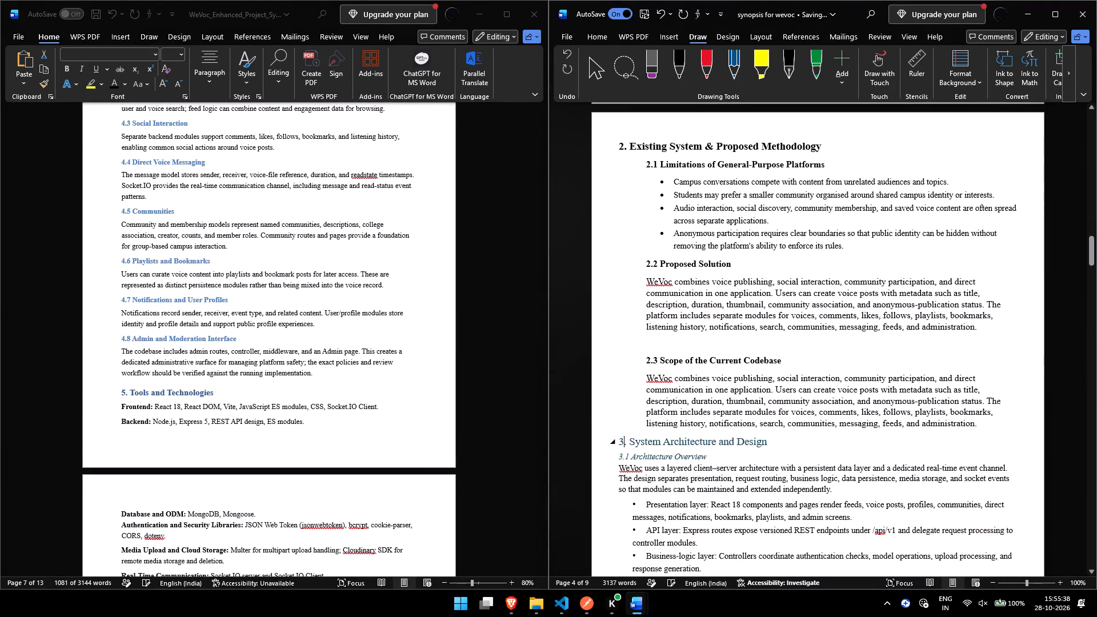
key("Left")
key("ctrl+shift+Right")
key("ctrl+shift+Right")
key("ctrl+shift+Right")
key("ctrl+shift+Right")
key("ctrl+shift+Right")
key("ctrl+shift+Right")
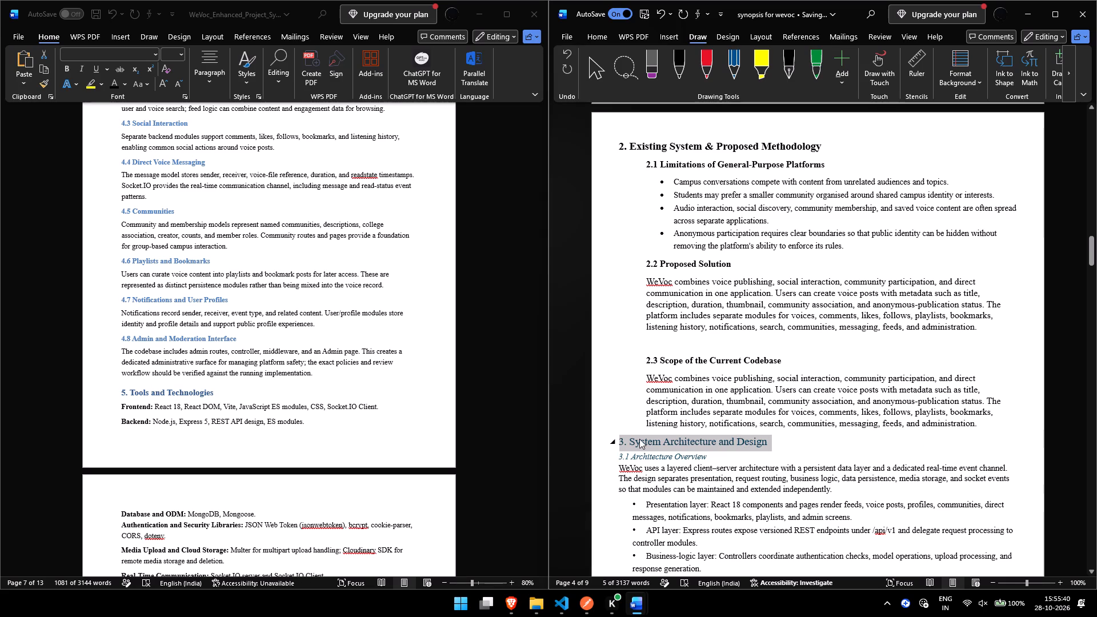
key("ctrl+b")
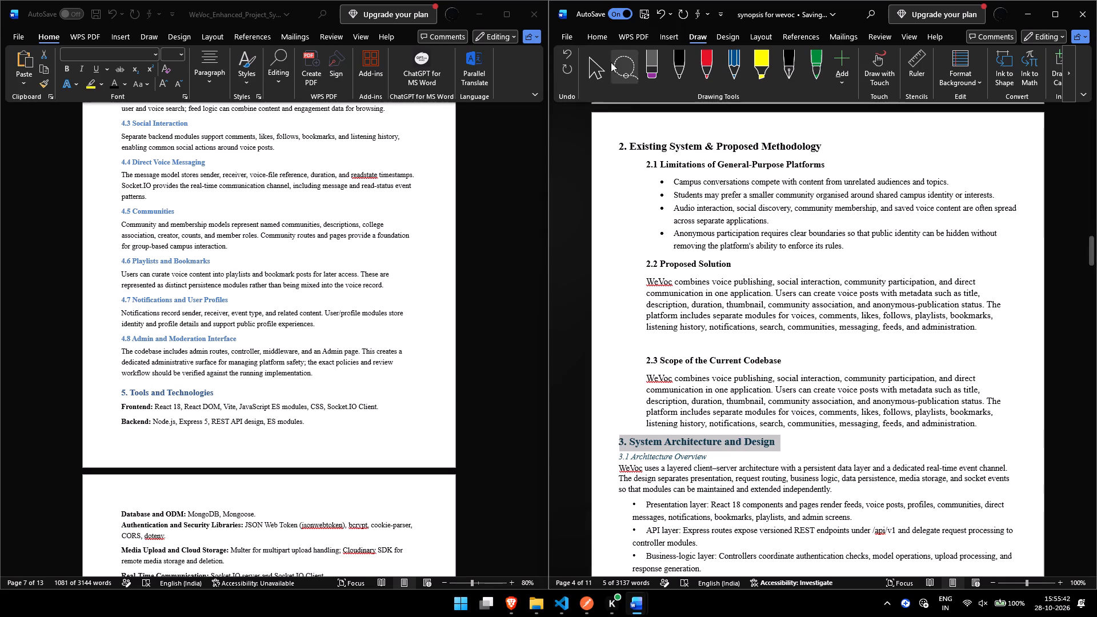
left_click(600, 37)
left_click(664, 84)
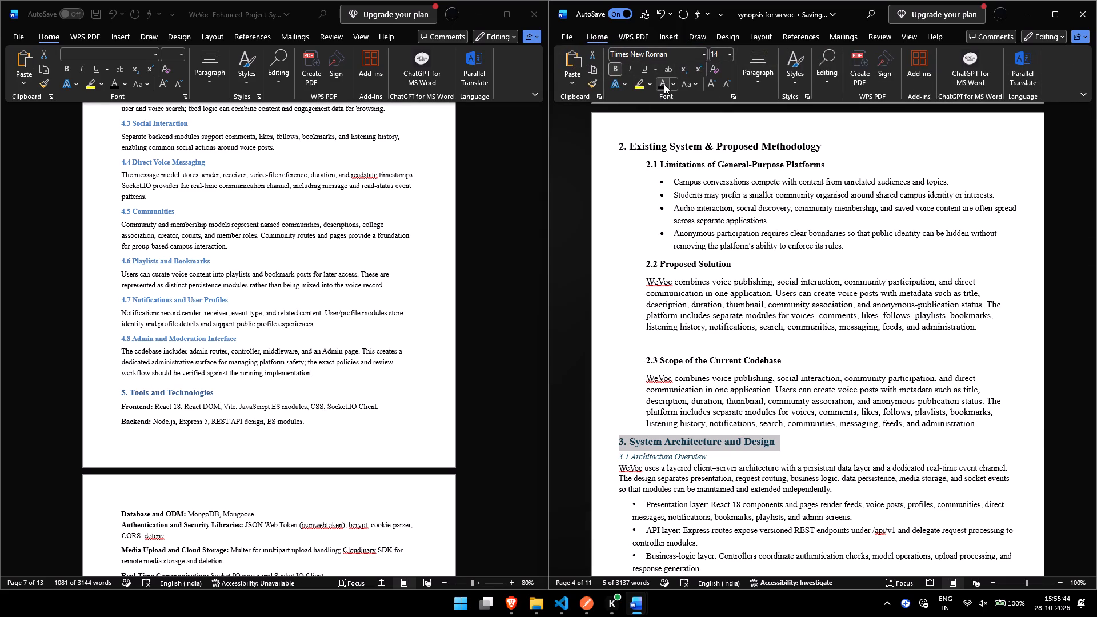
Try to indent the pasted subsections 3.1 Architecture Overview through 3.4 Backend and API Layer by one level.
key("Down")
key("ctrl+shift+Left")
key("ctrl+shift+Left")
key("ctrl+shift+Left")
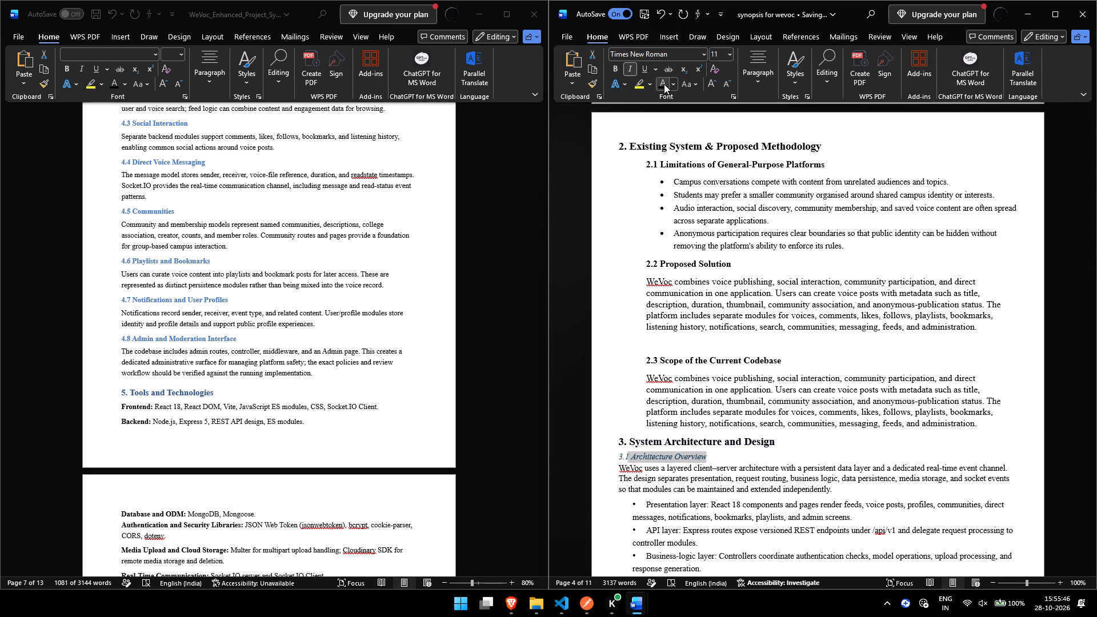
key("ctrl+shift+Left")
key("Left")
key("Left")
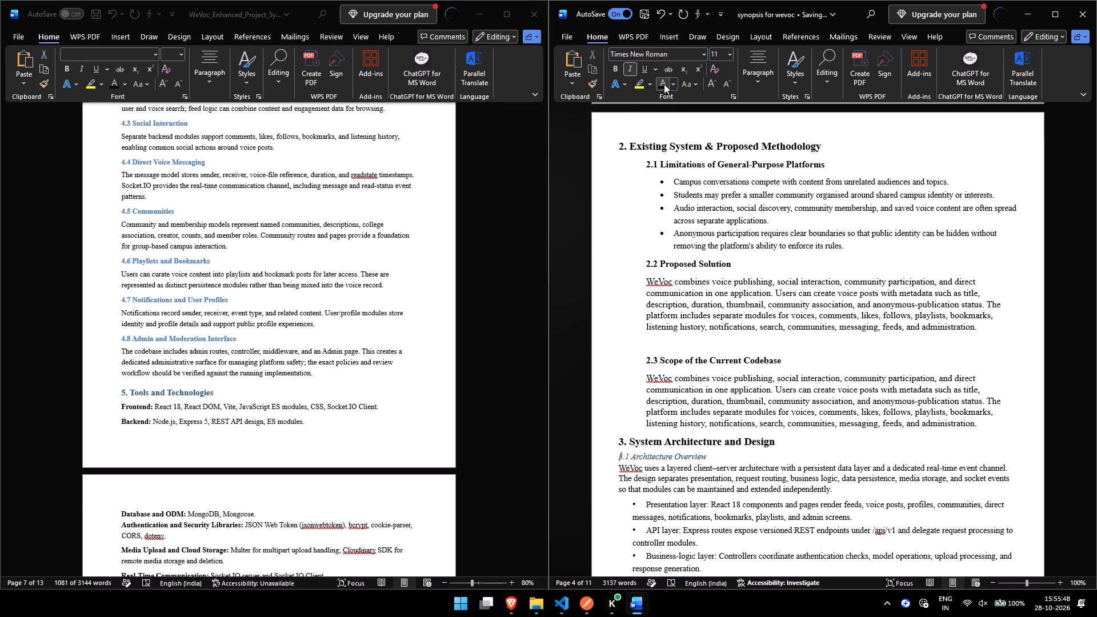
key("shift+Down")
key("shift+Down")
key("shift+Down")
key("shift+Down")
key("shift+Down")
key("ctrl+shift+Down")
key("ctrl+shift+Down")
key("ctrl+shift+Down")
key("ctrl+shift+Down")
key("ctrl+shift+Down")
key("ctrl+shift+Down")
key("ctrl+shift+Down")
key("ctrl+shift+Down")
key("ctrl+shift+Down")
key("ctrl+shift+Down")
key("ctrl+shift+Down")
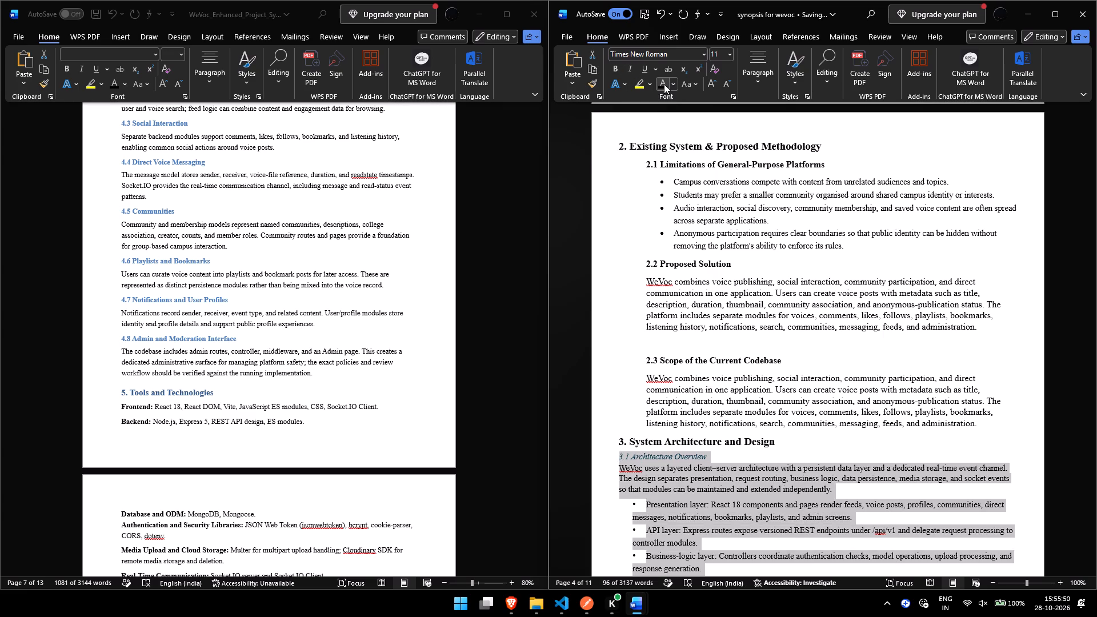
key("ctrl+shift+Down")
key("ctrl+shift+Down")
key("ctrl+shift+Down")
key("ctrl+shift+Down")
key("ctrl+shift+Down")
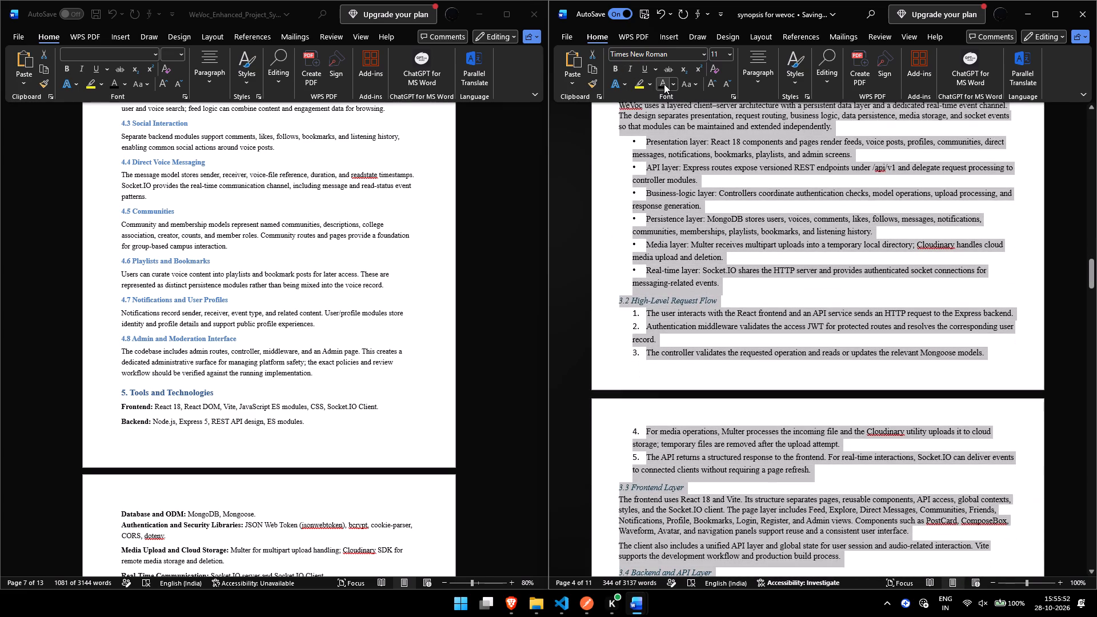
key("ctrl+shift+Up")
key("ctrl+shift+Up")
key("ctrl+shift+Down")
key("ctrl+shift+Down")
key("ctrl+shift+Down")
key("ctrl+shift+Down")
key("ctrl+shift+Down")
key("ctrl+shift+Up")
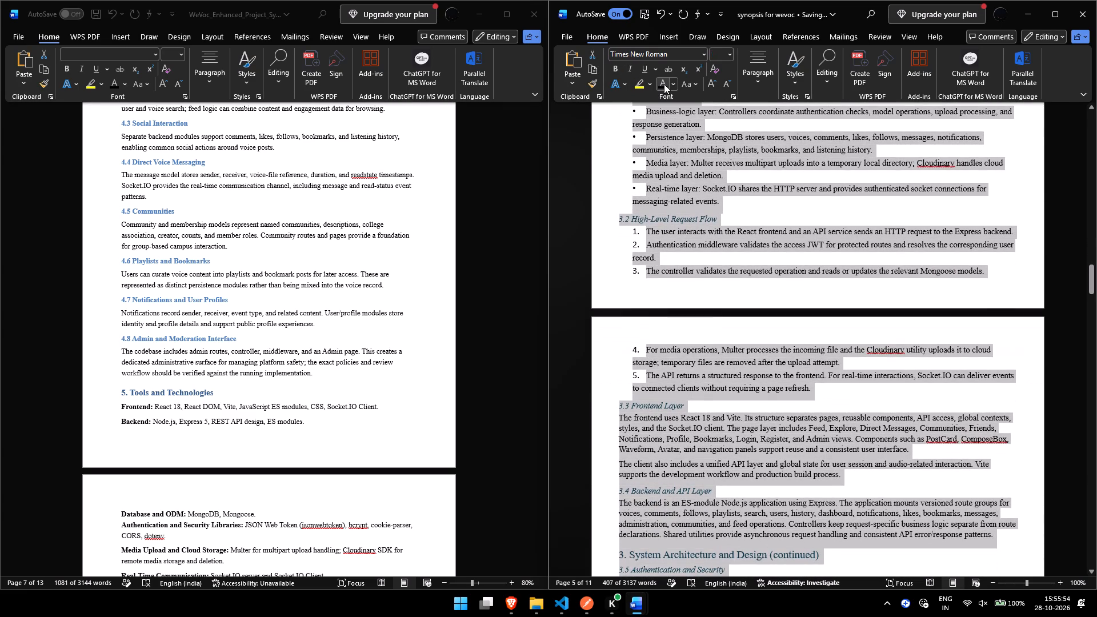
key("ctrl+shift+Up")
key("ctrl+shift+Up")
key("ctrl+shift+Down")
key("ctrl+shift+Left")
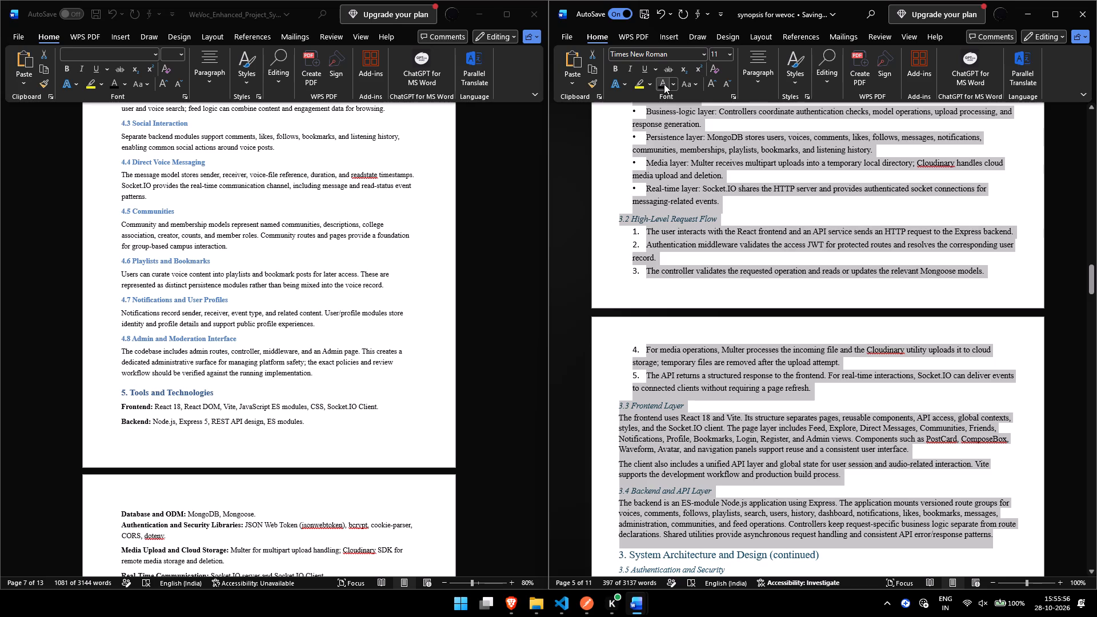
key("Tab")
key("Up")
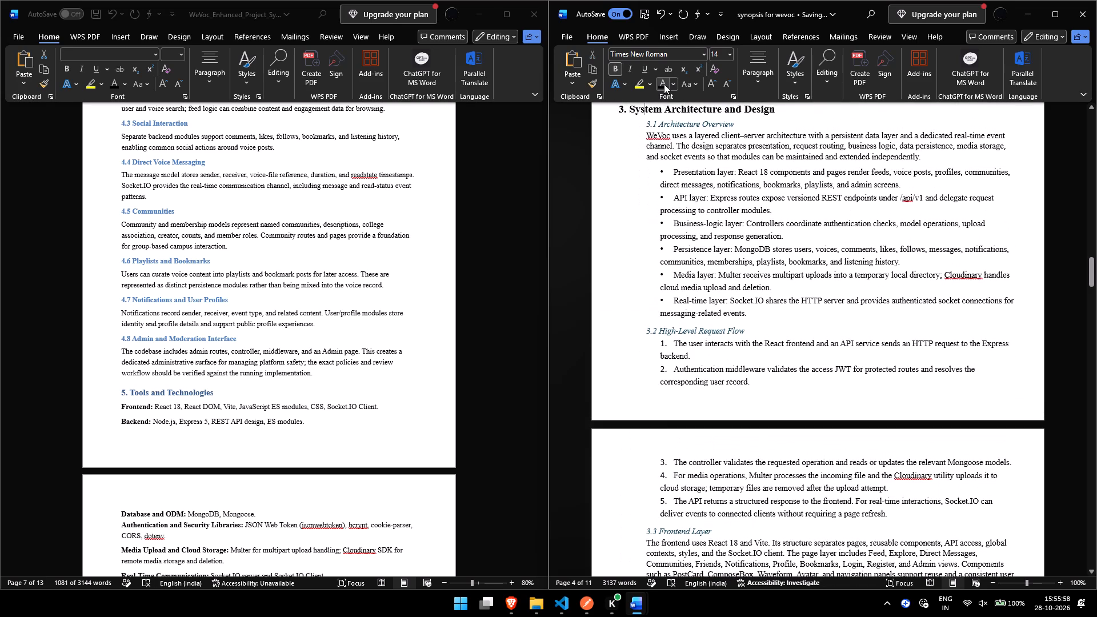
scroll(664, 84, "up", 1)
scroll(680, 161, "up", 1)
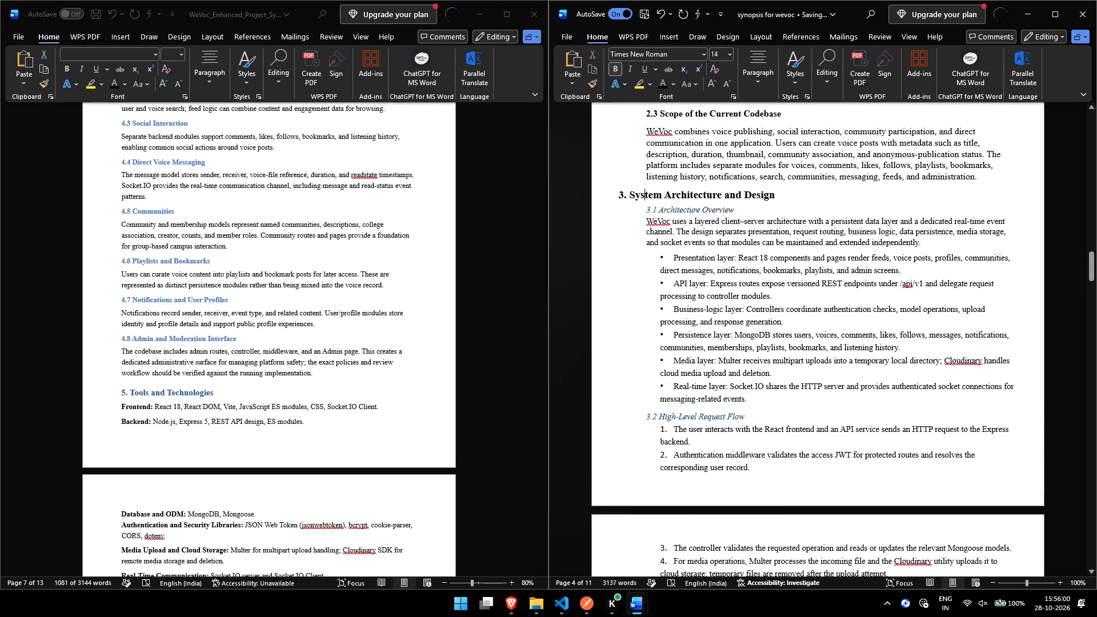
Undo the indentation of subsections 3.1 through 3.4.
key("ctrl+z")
Indent the synopsis heading 3.1 Architecture Overview by inserting six spaces in front of it.
key("Up")
key("Down")
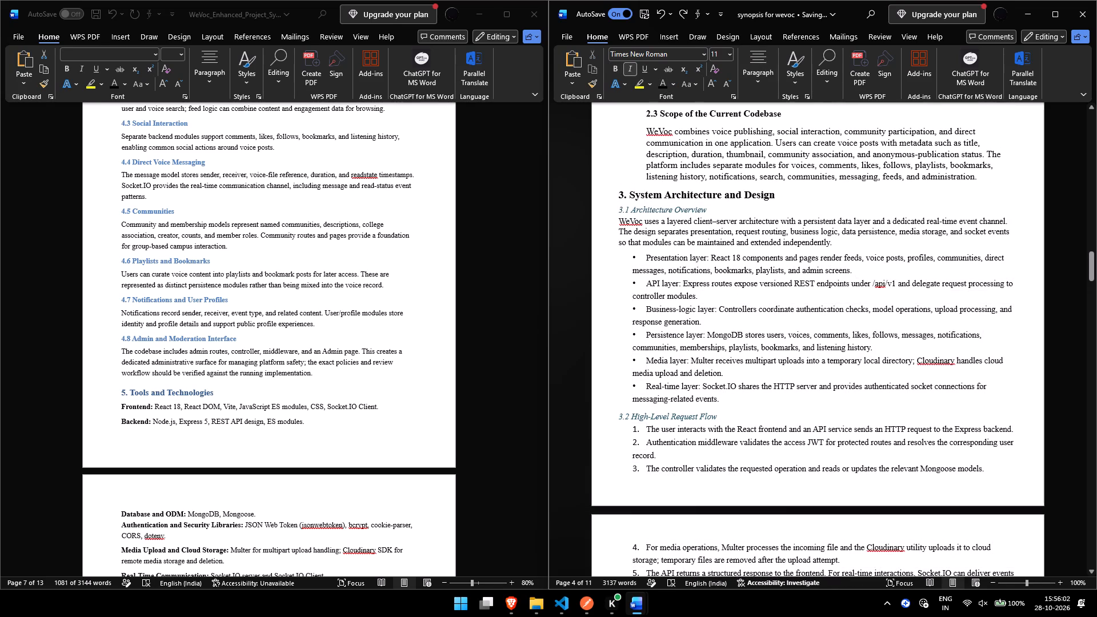
key("space")
key("space")
key("space")
key("space")
key("space")
key("space")
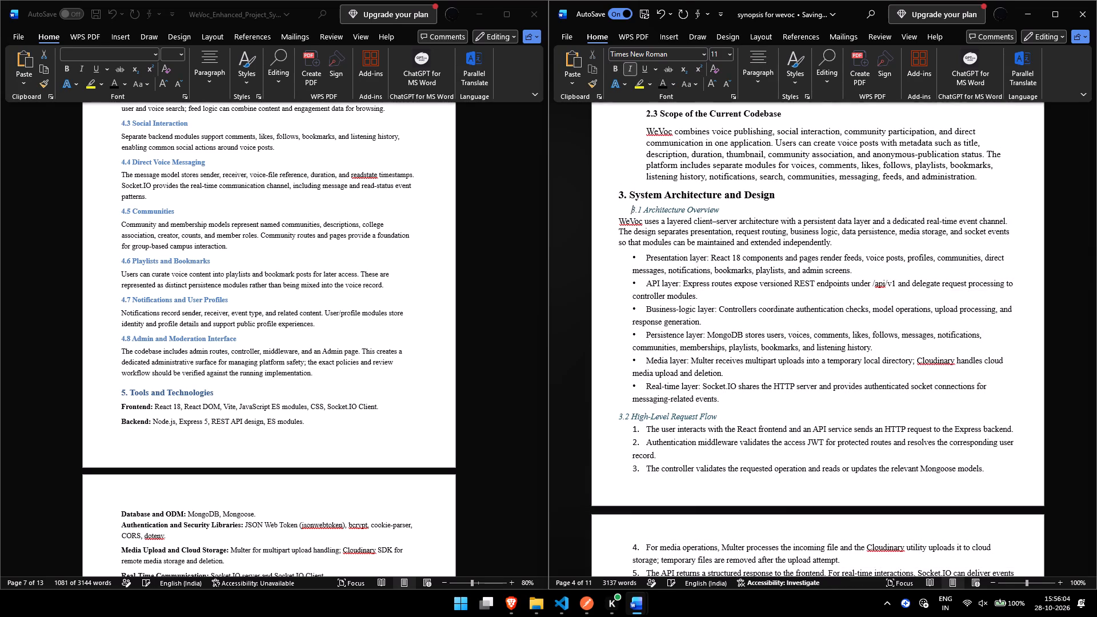
Format the heading 3.1 Architecture Overview as bold, non-italic, 12 pt and black.
key("ctrl+shift+Right")
key("ctrl+shift+Right")
key("ctrl+shift+Right")
key("ctrl+shift+Right")
key("ctrl+shift+Right")
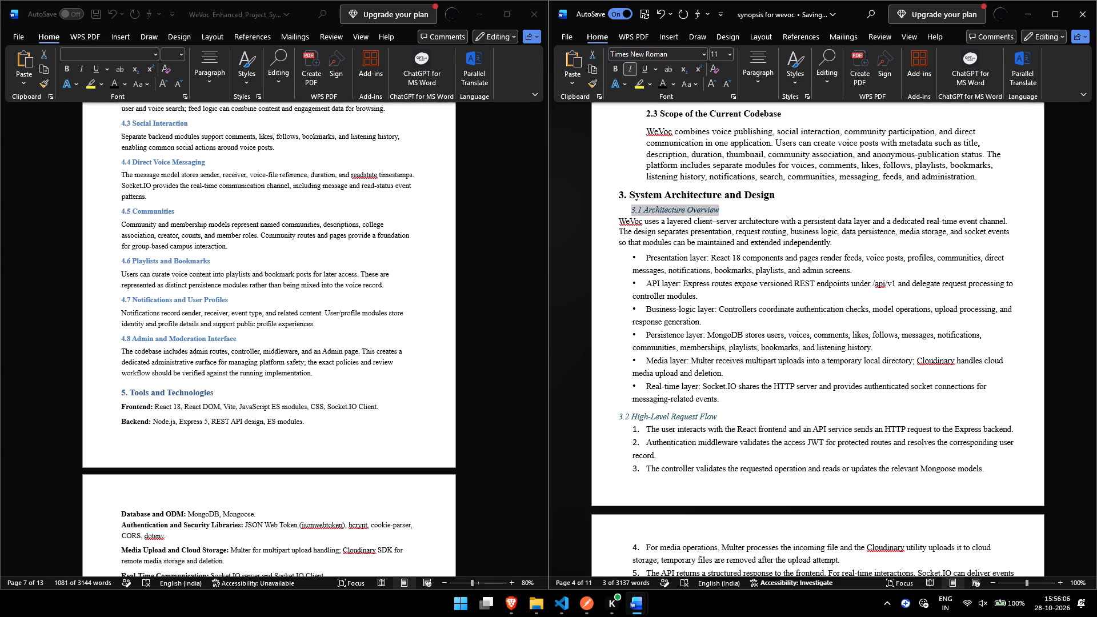
key("ctrl+i")
key("ctrl+b")
key("ctrl+shift+period")
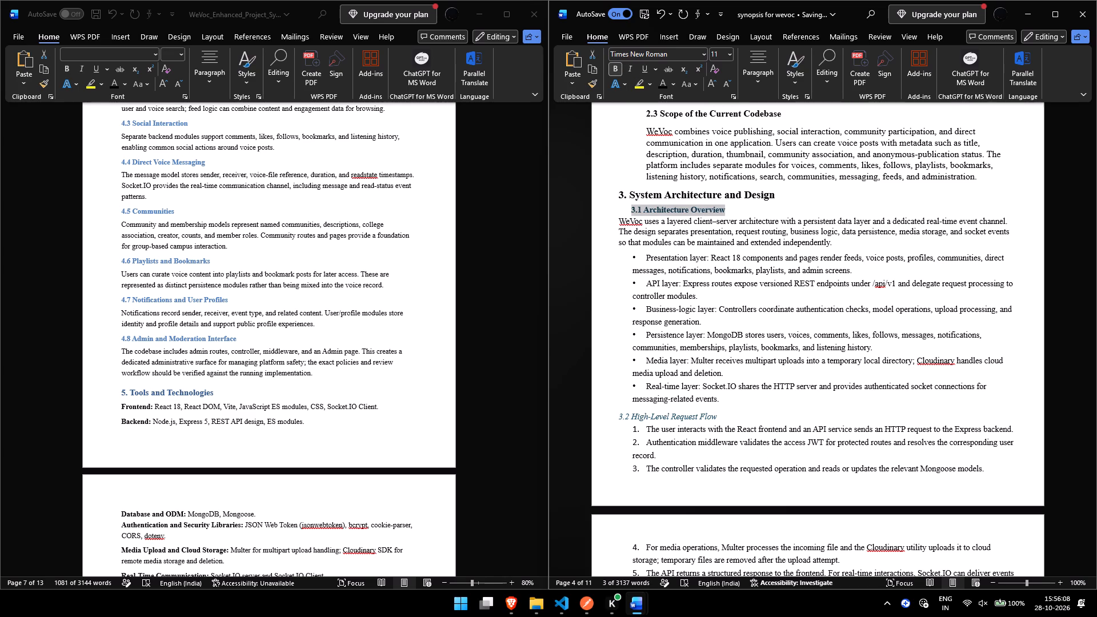
left_click(660, 80)
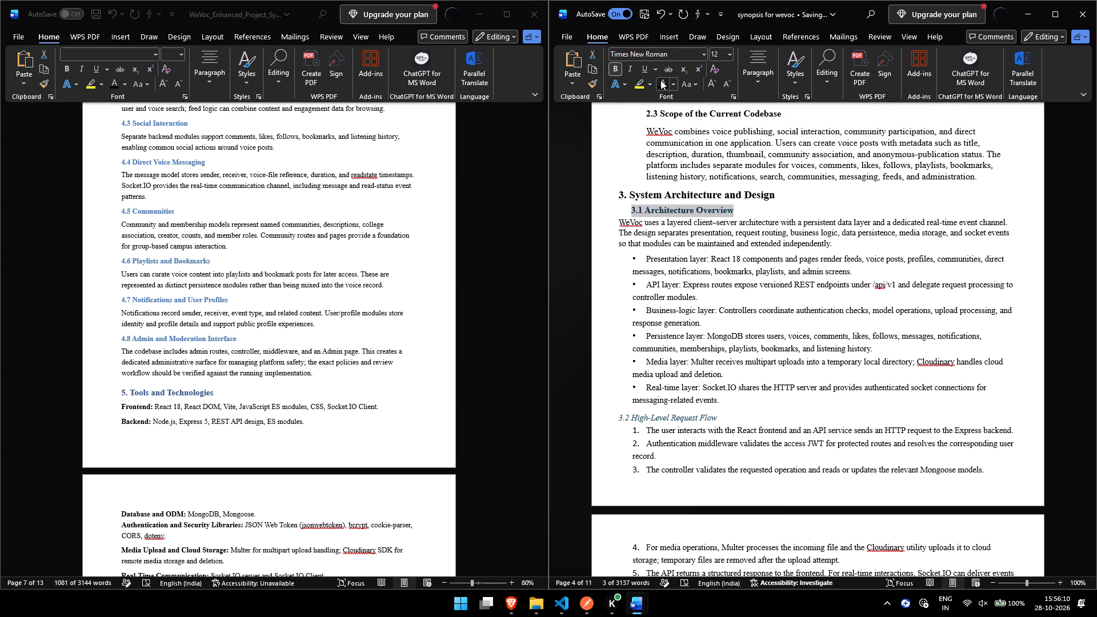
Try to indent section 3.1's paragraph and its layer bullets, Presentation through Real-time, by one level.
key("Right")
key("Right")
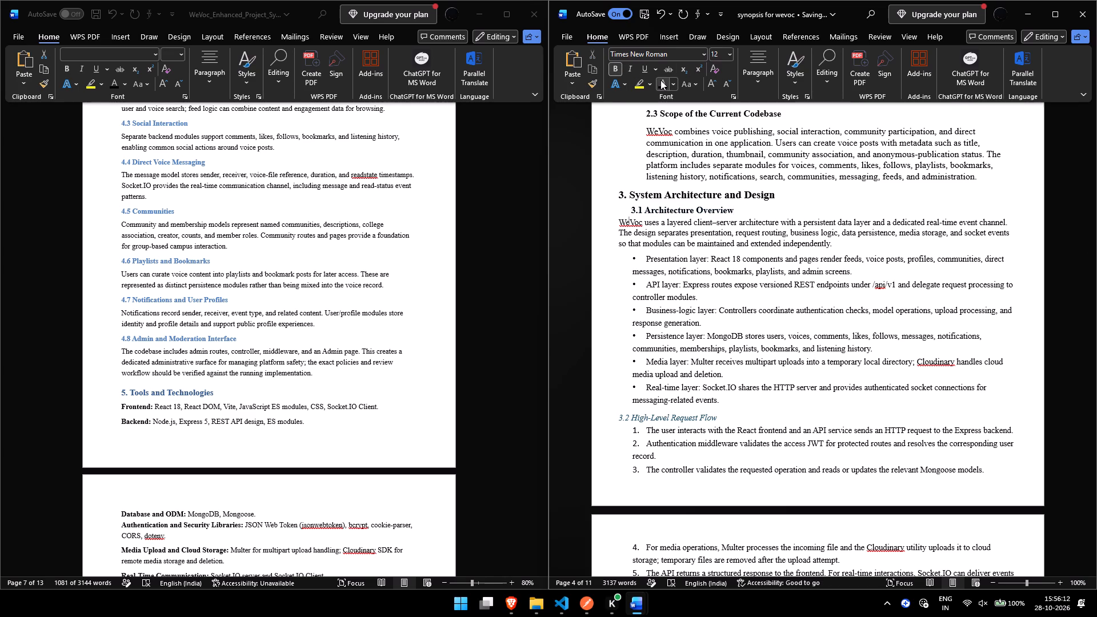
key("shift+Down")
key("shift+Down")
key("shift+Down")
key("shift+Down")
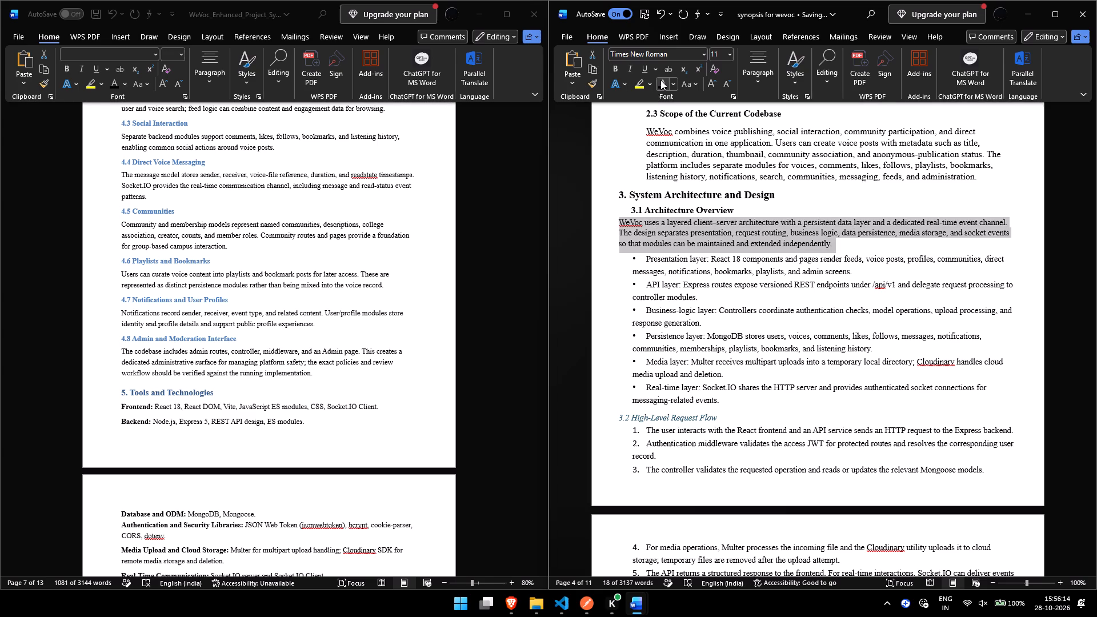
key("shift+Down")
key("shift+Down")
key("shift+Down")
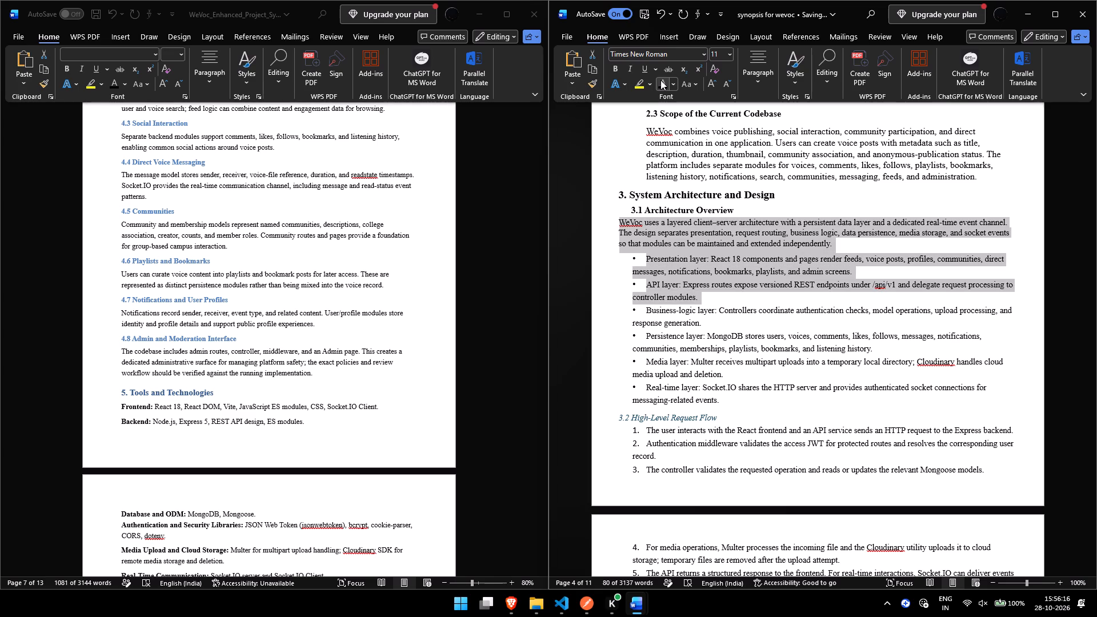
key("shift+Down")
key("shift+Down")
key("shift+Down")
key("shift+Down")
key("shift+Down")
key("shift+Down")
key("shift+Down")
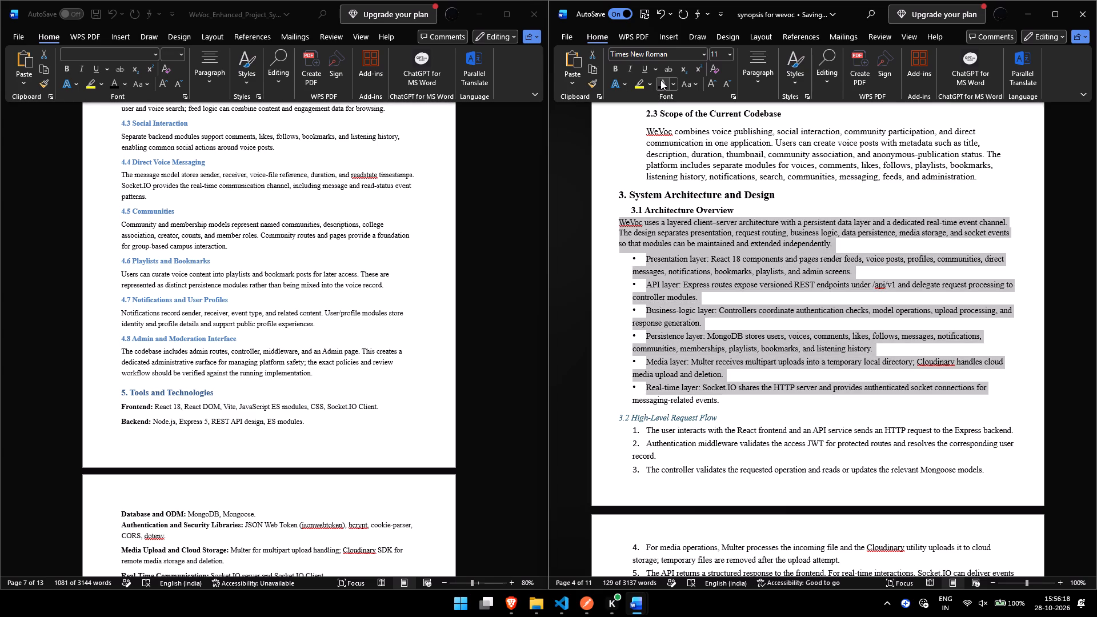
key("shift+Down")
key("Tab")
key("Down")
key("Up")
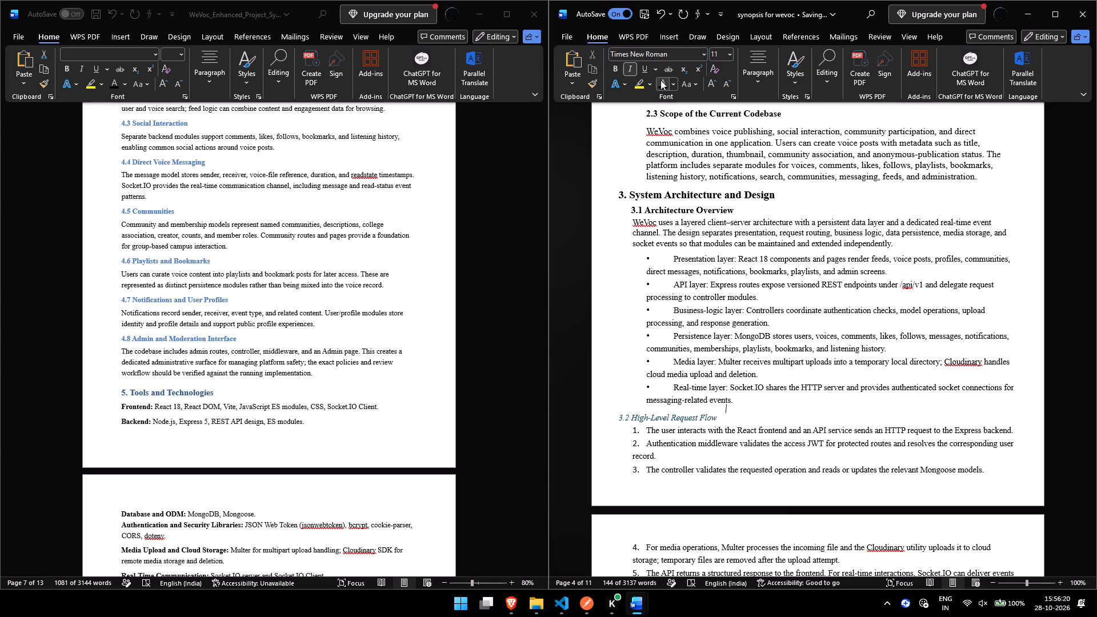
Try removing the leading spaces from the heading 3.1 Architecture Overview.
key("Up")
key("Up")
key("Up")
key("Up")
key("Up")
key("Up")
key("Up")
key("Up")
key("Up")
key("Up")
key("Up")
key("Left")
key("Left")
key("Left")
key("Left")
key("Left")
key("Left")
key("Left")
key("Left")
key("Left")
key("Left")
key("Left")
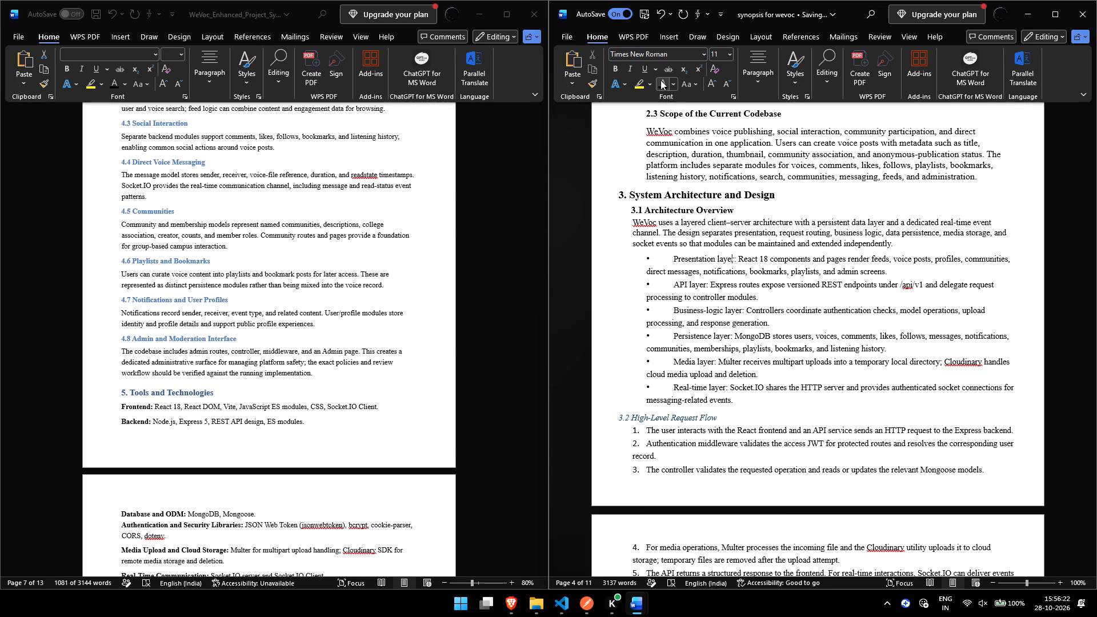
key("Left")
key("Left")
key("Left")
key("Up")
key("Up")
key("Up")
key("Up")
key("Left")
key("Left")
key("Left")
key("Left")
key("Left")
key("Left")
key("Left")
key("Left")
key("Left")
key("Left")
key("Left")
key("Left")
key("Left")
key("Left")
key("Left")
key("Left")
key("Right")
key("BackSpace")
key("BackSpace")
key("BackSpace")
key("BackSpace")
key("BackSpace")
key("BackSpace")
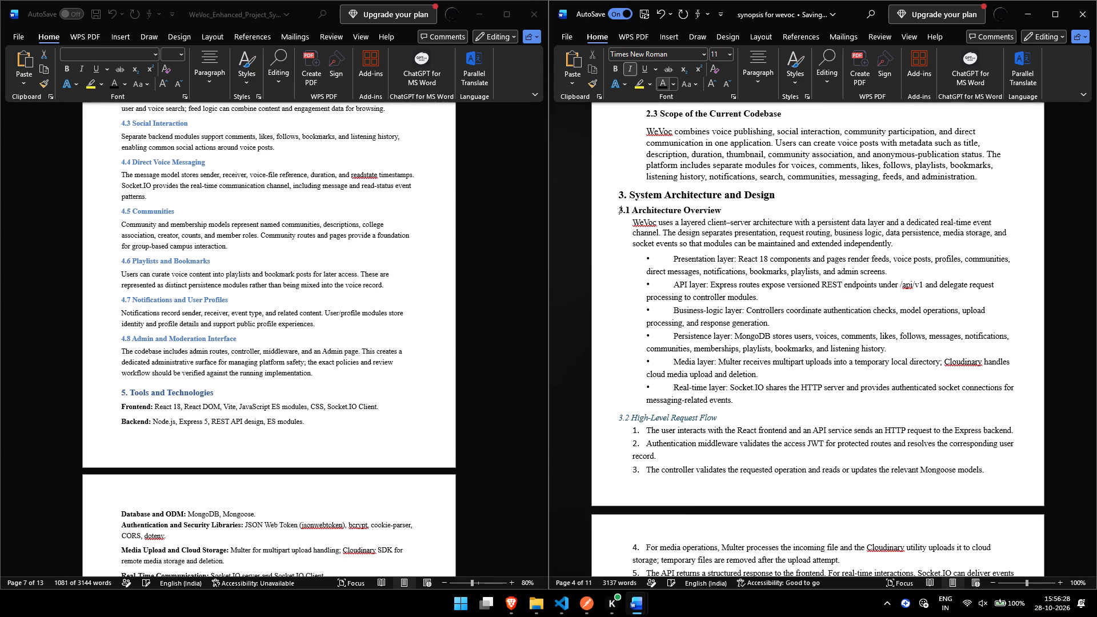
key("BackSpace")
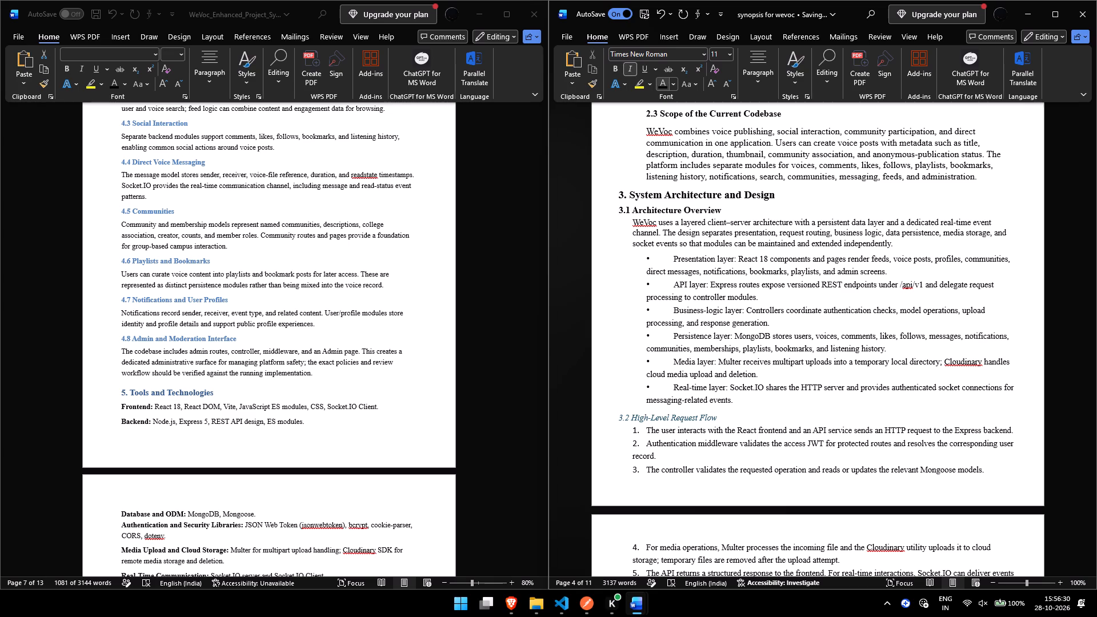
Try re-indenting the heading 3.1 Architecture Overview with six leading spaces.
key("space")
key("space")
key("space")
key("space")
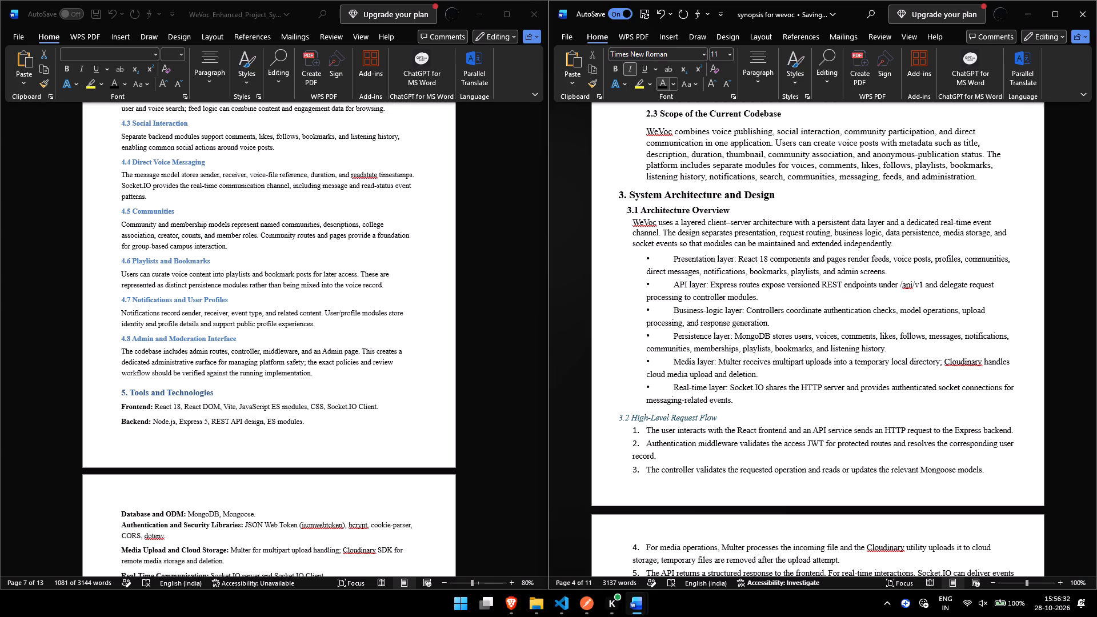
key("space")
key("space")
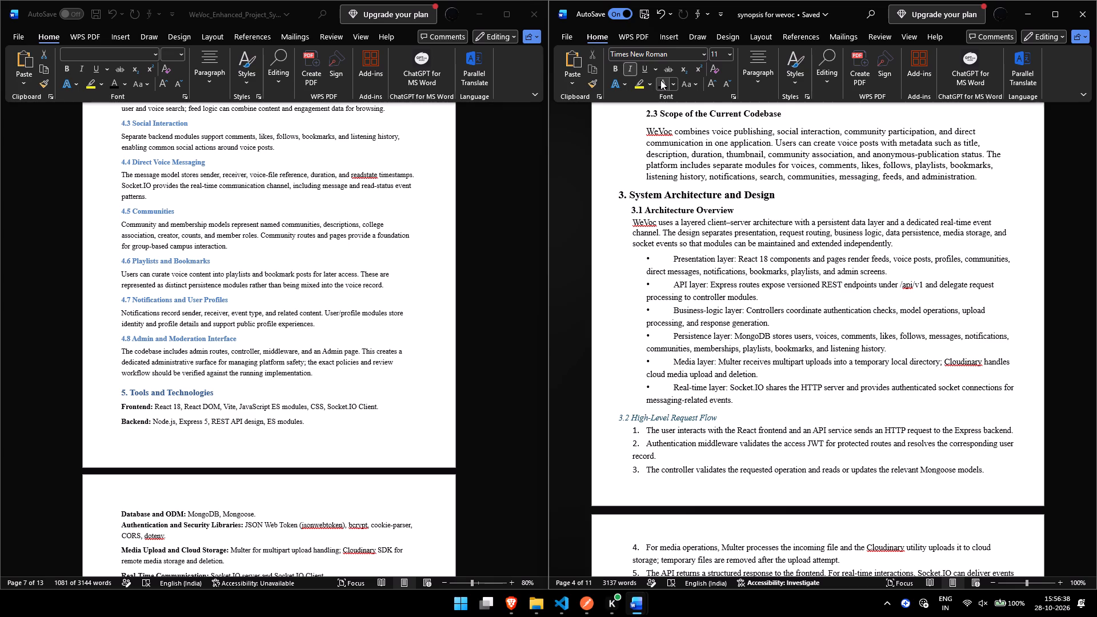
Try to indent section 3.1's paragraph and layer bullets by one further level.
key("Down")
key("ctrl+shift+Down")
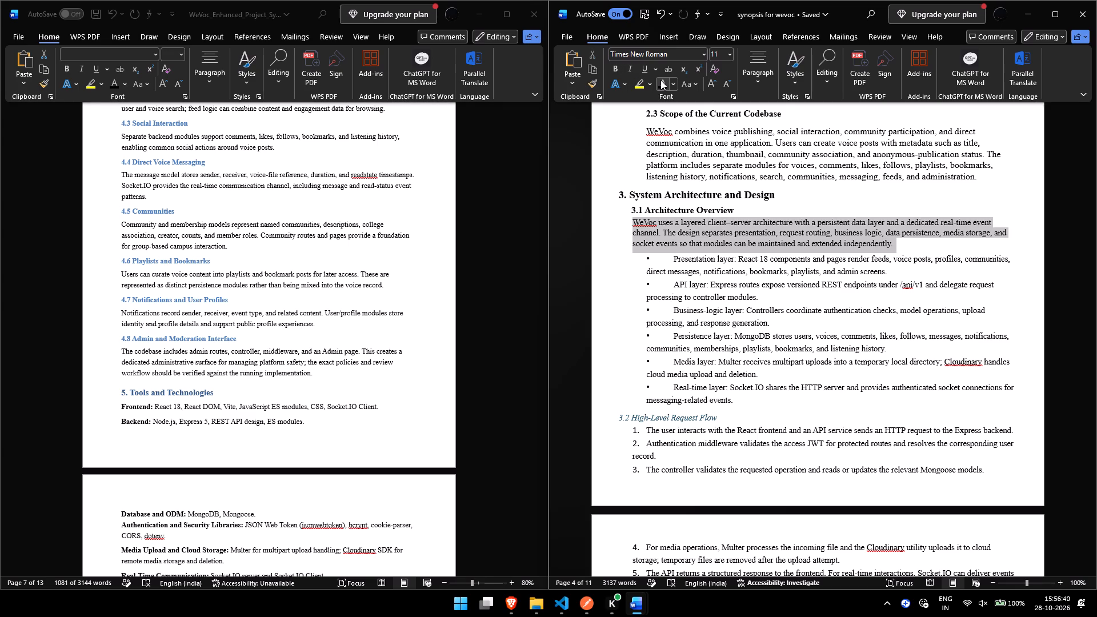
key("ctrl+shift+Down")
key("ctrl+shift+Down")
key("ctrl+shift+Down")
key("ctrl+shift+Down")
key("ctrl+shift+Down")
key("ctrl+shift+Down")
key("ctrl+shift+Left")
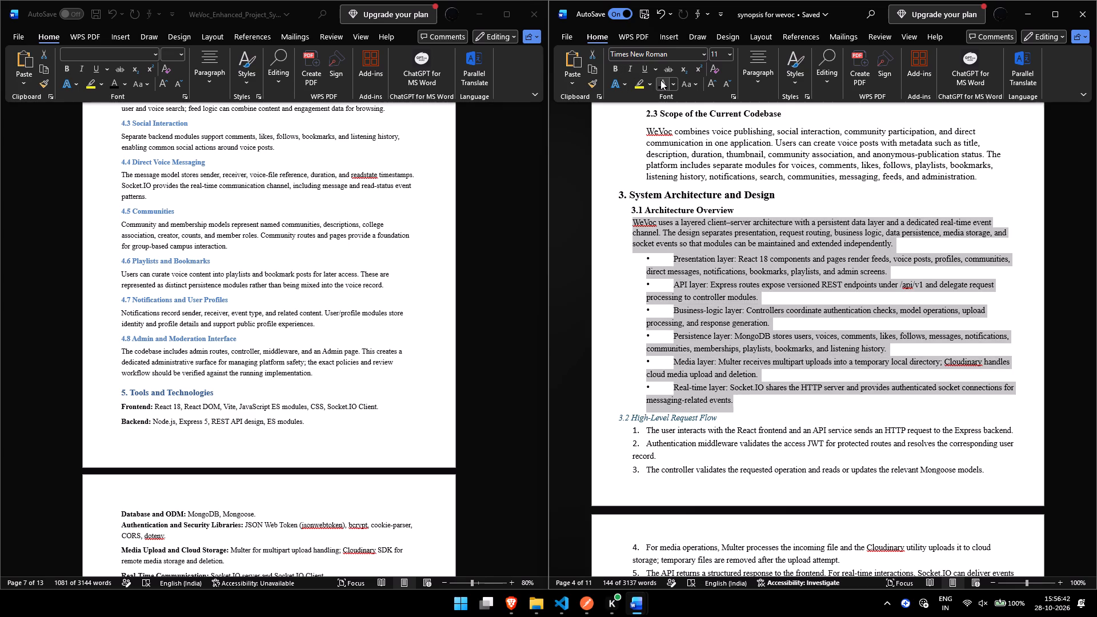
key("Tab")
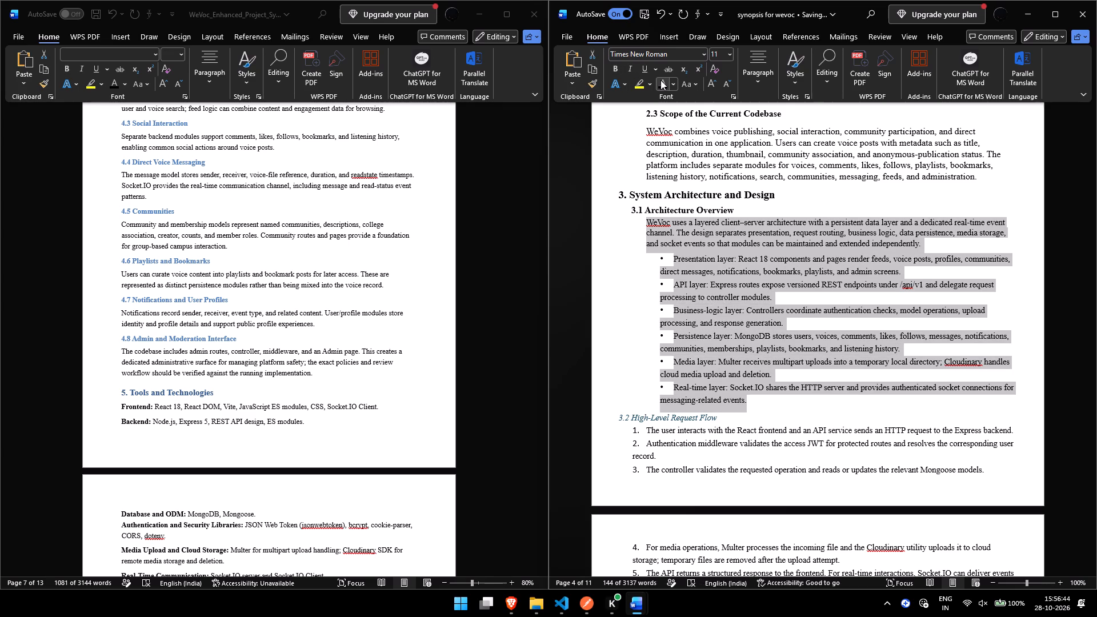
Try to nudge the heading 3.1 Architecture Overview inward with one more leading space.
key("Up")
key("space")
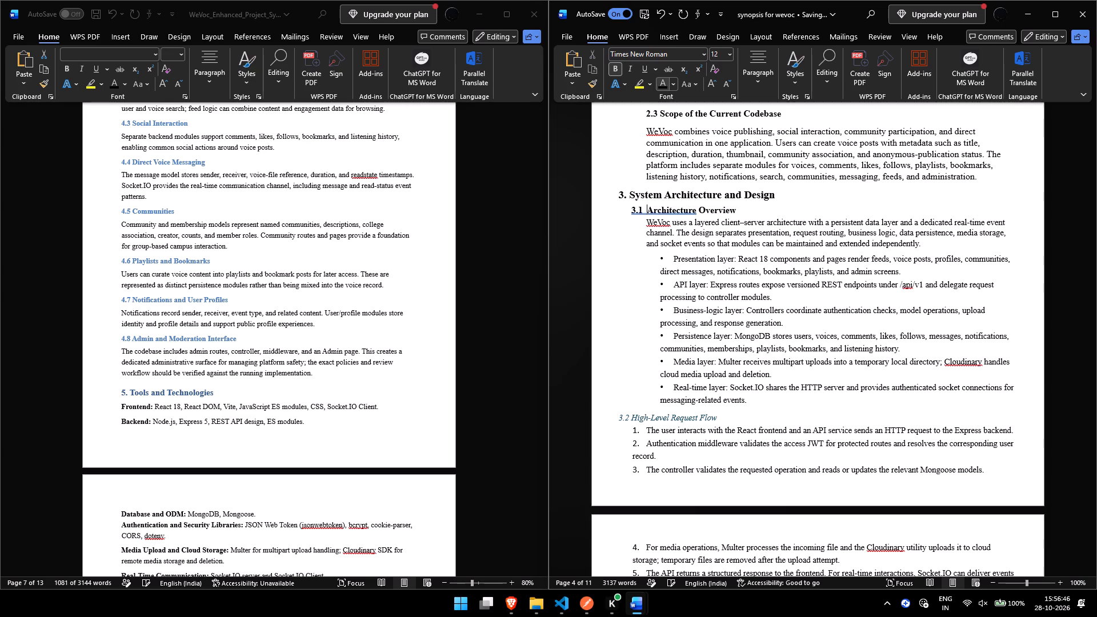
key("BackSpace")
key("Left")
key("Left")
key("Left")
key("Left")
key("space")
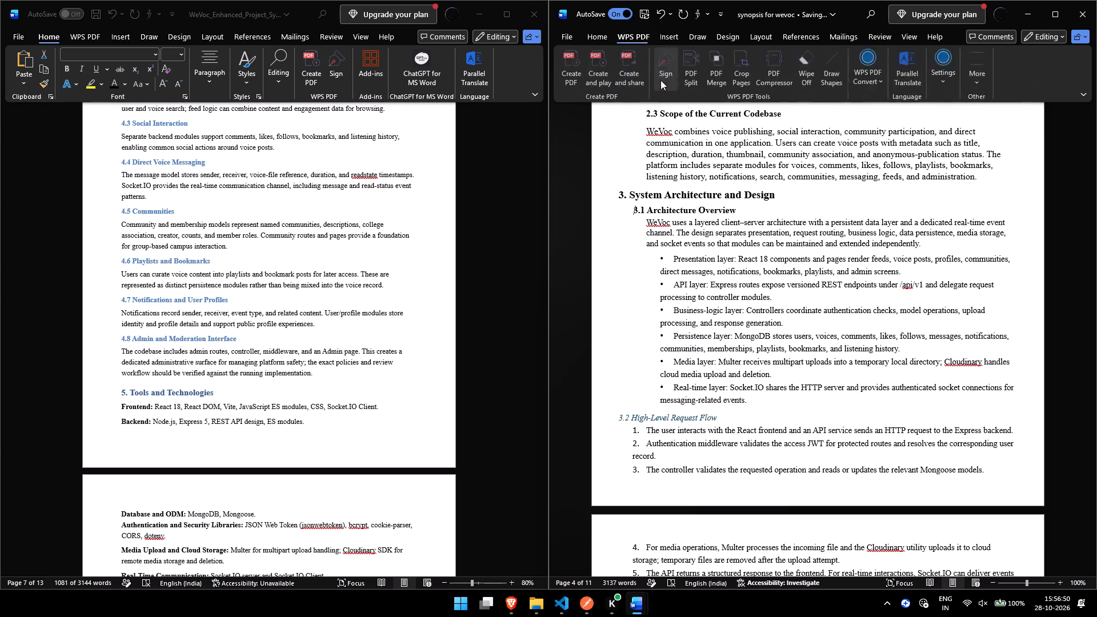
Compare the indentation of section 3.1's heading and body with the subsections of section 2.
scroll(665, 208, "up", 1)
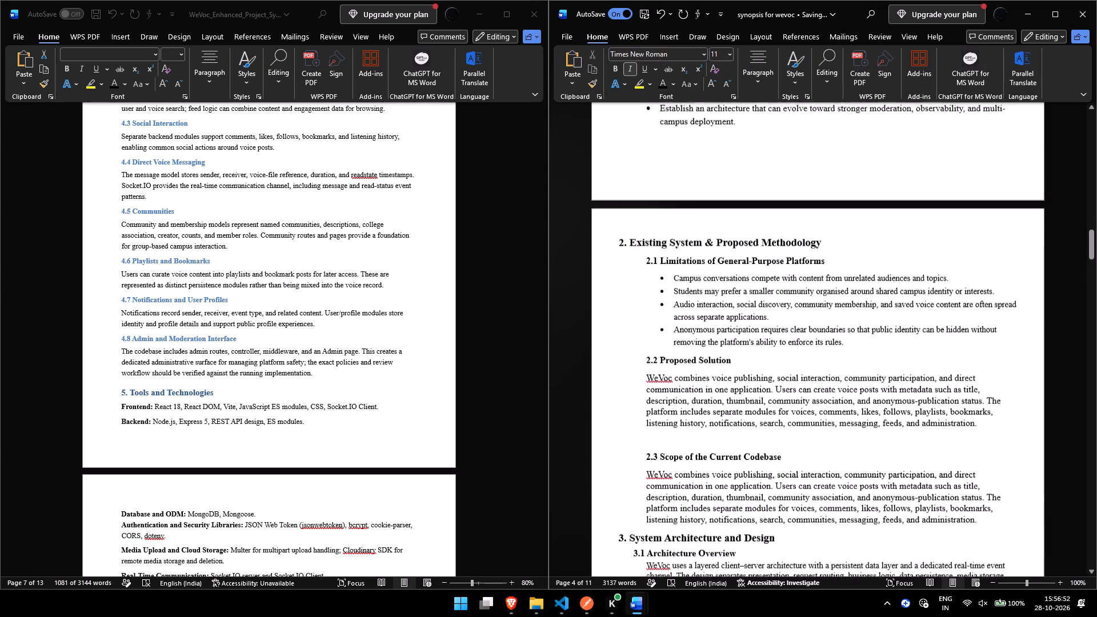
scroll(665, 208, "up", 1)
scroll(679, 269, "down", 1)
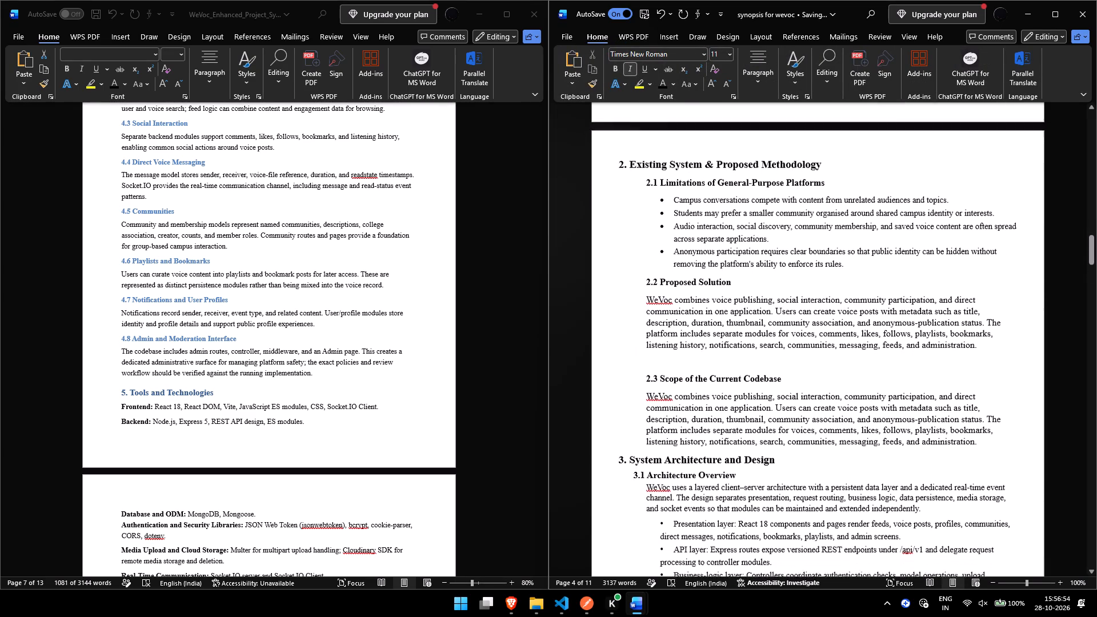
scroll(679, 269, "down", 2)
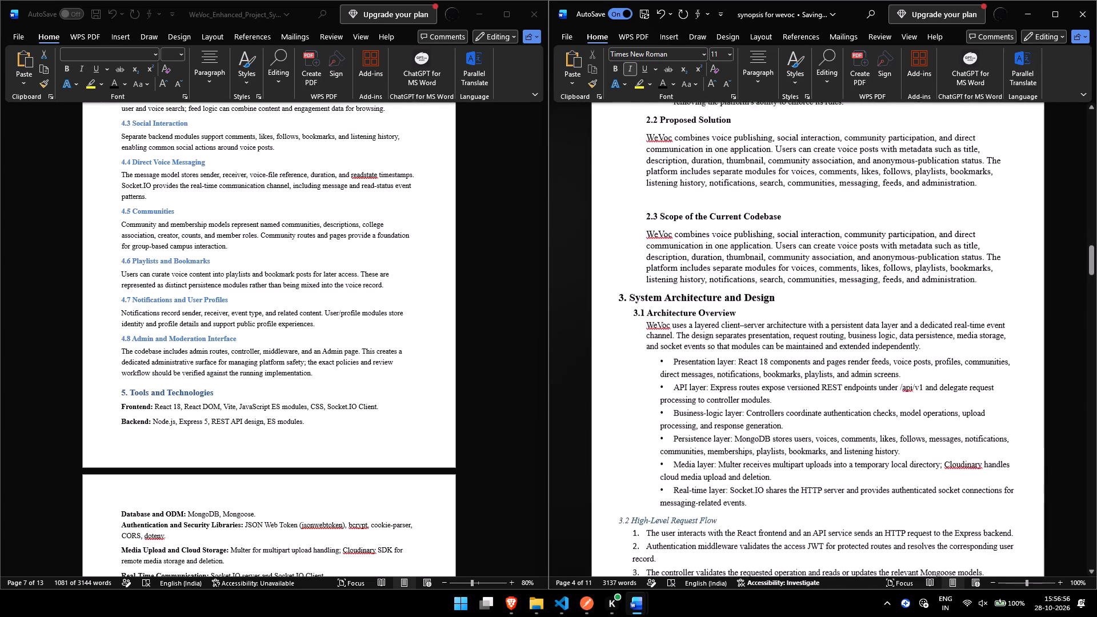
scroll(679, 269, "down", 1)
scroll(679, 269, "down", 3, "ctrl")
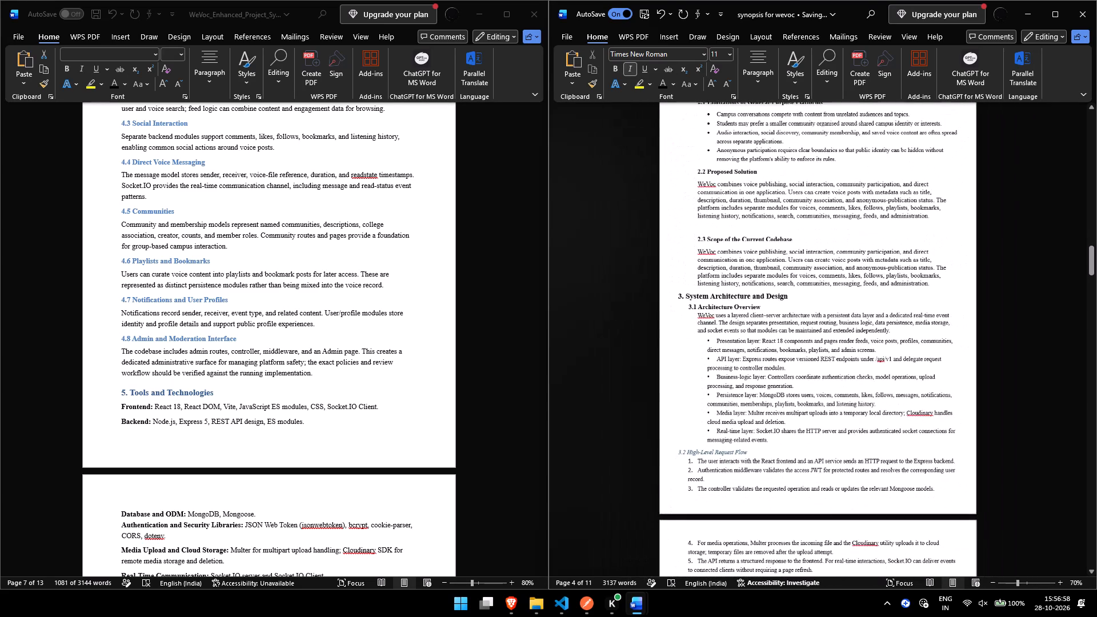
scroll(679, 269, "up", 1)
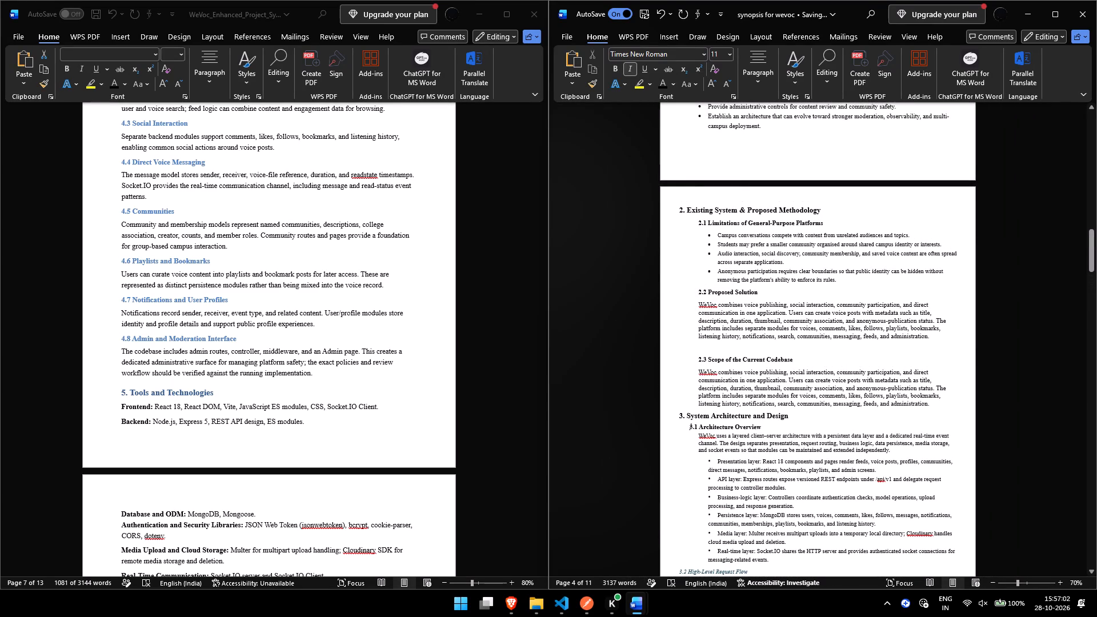
scroll(711, 414, "down", 1)
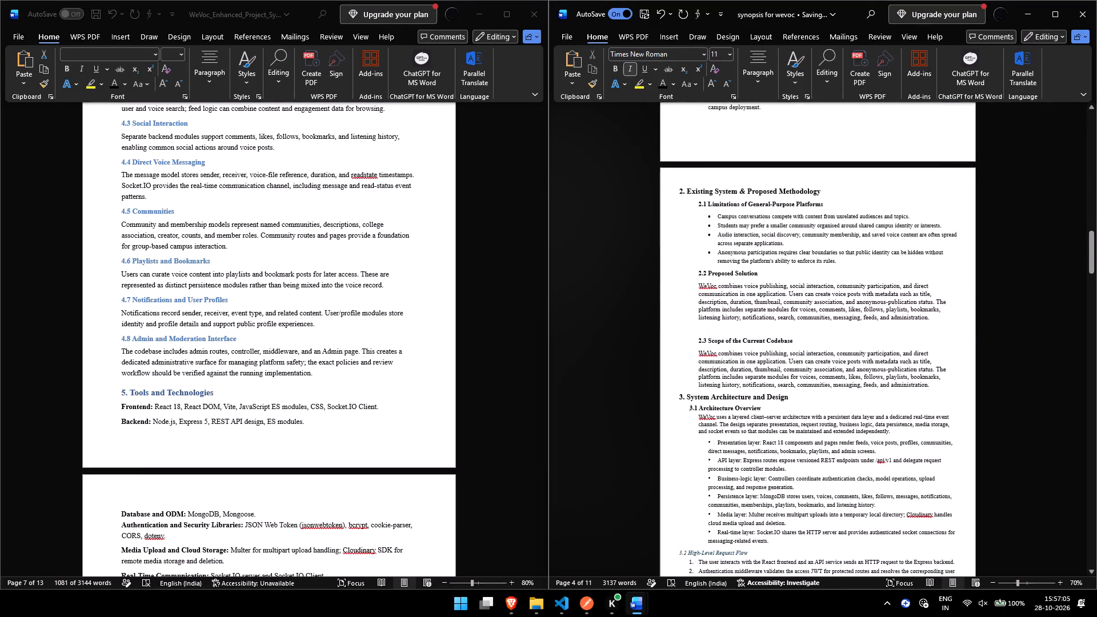
scroll(711, 414, "down", 2)
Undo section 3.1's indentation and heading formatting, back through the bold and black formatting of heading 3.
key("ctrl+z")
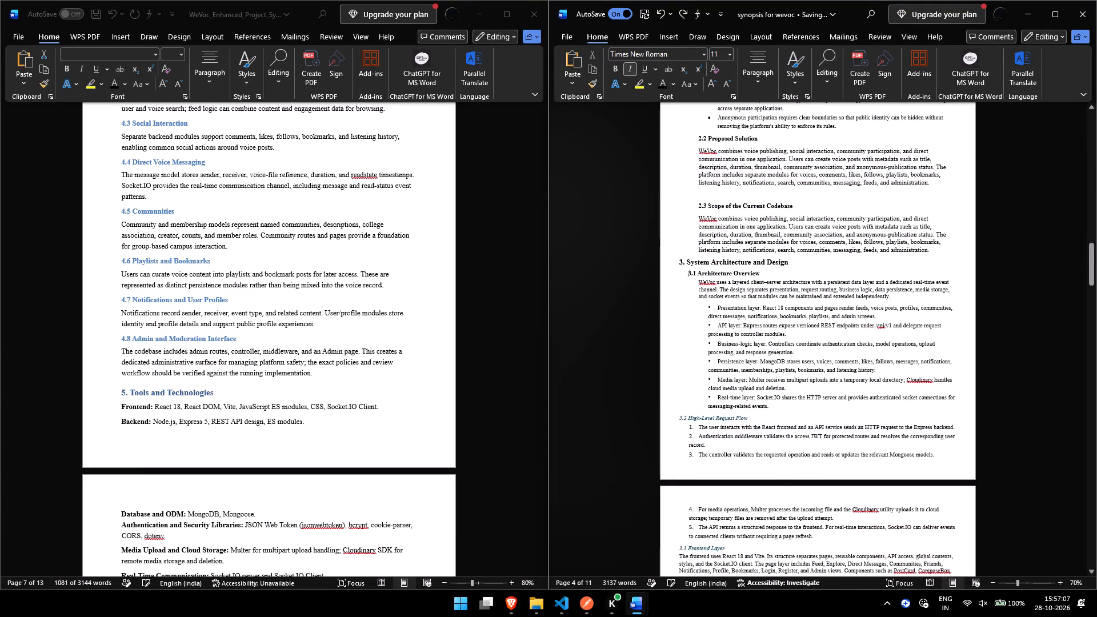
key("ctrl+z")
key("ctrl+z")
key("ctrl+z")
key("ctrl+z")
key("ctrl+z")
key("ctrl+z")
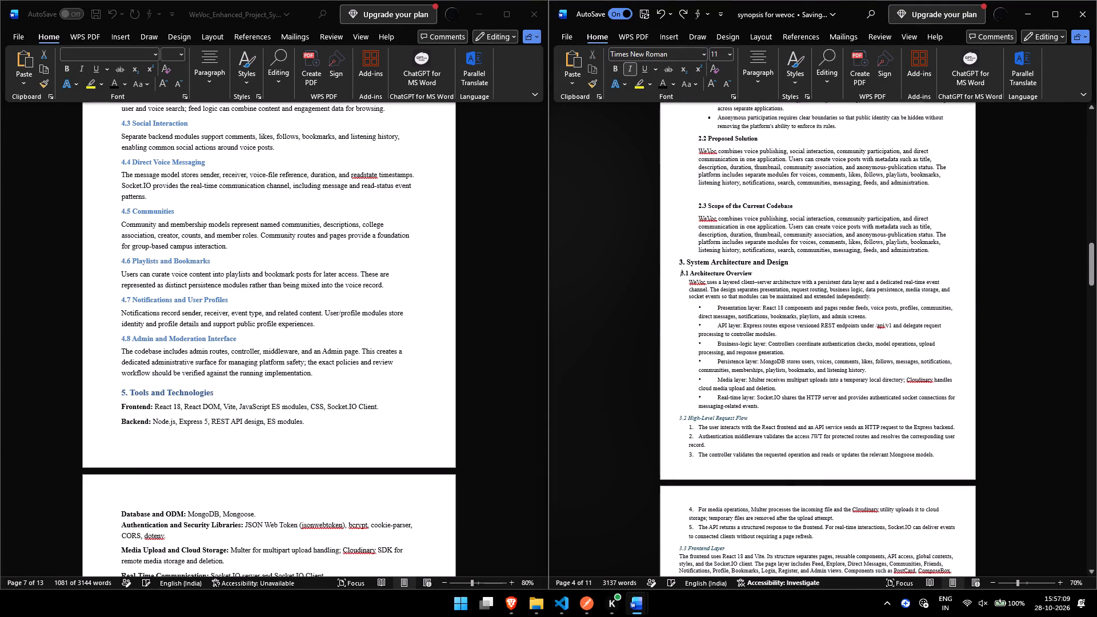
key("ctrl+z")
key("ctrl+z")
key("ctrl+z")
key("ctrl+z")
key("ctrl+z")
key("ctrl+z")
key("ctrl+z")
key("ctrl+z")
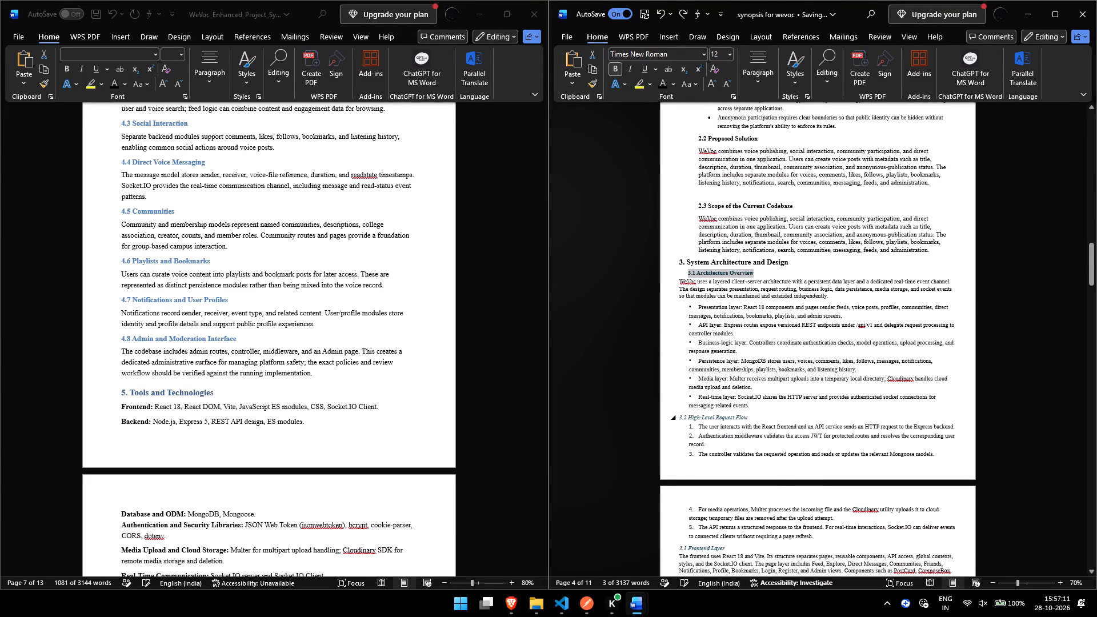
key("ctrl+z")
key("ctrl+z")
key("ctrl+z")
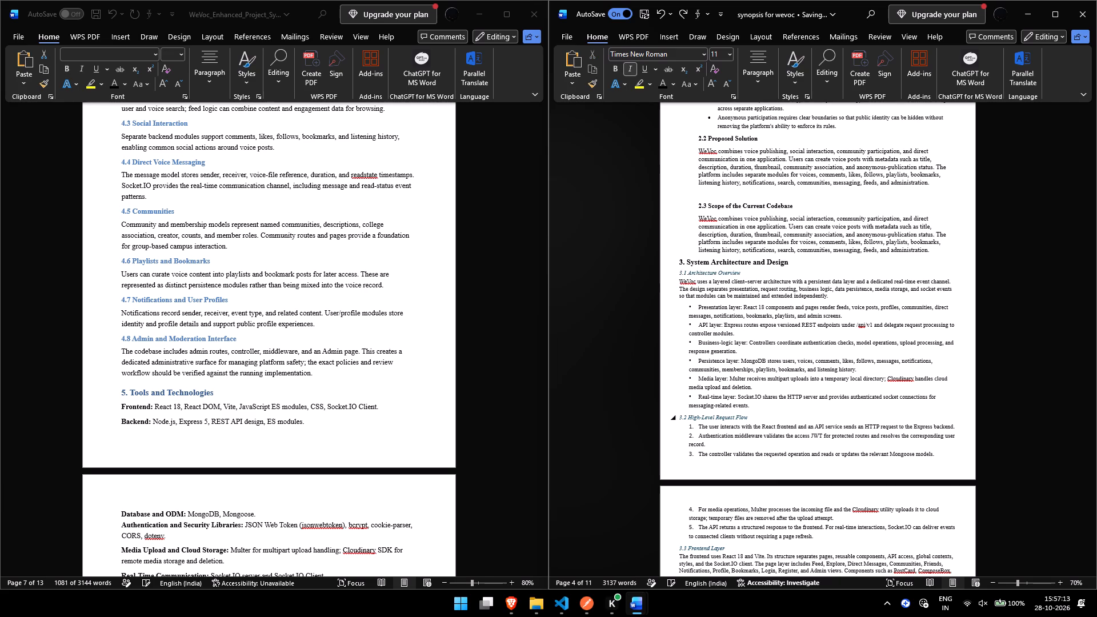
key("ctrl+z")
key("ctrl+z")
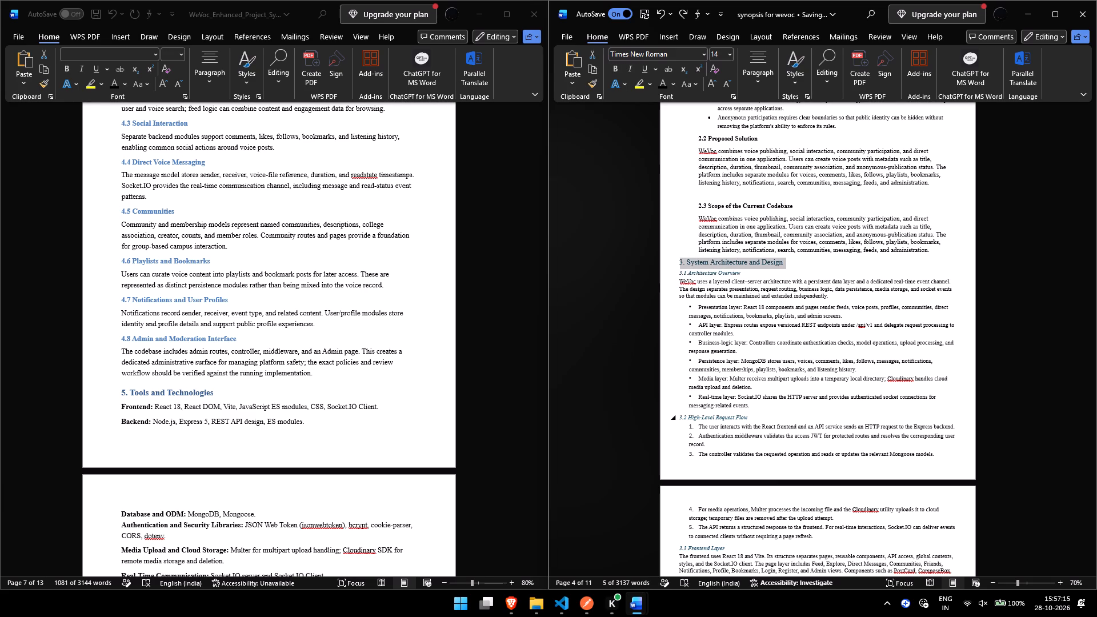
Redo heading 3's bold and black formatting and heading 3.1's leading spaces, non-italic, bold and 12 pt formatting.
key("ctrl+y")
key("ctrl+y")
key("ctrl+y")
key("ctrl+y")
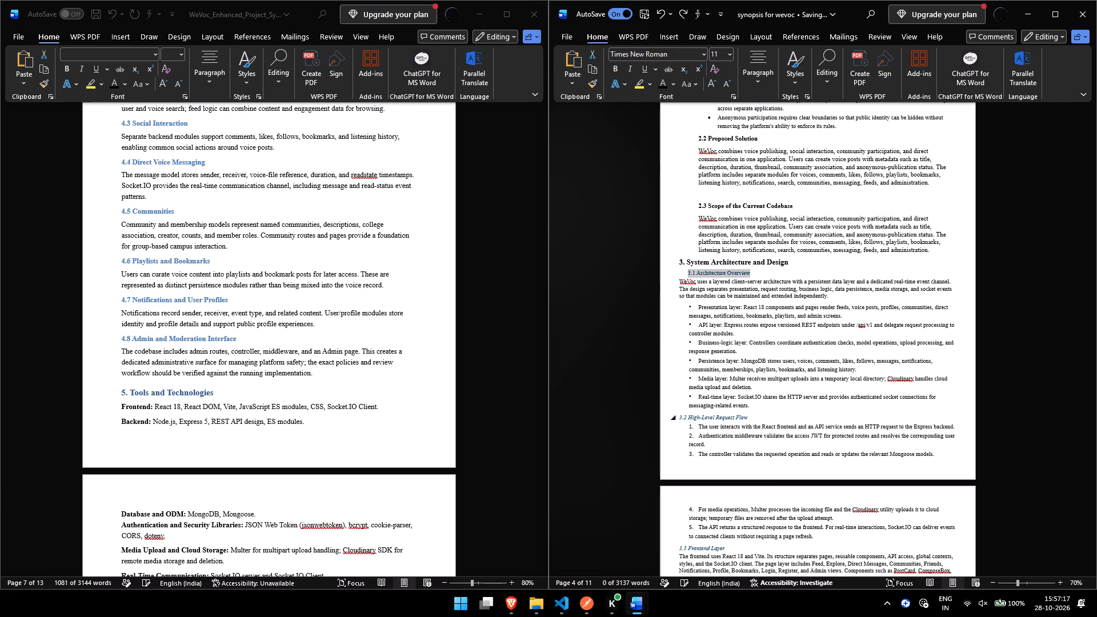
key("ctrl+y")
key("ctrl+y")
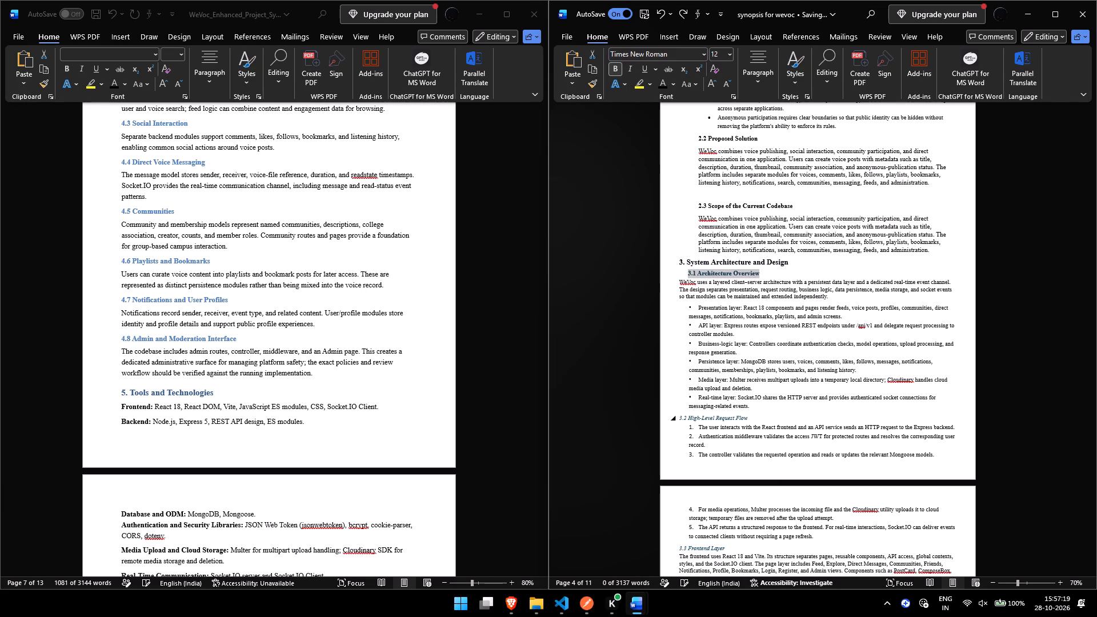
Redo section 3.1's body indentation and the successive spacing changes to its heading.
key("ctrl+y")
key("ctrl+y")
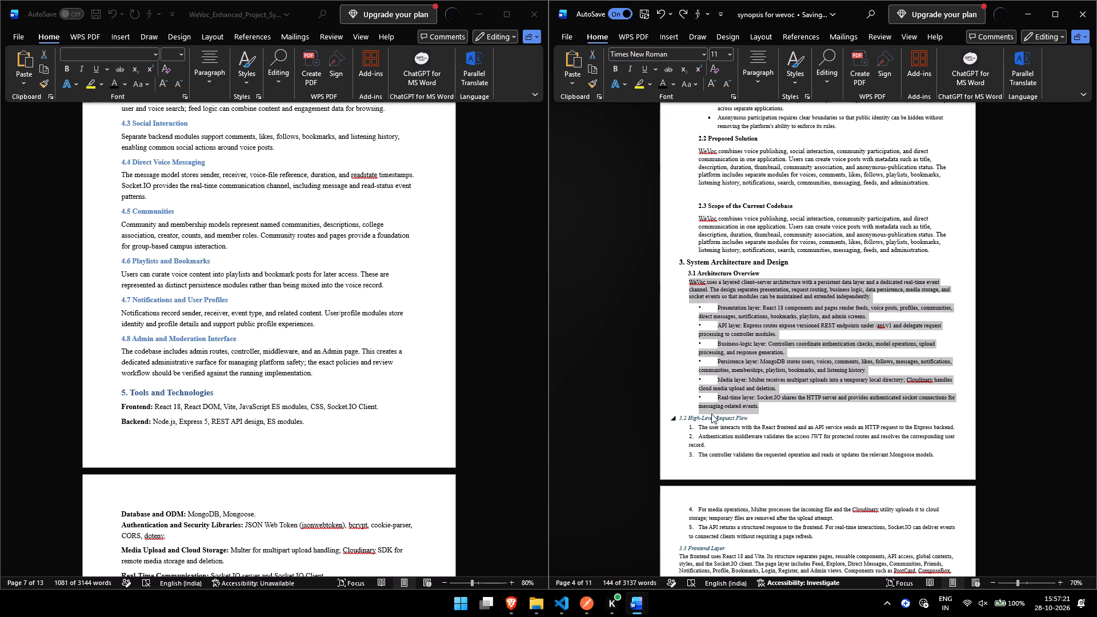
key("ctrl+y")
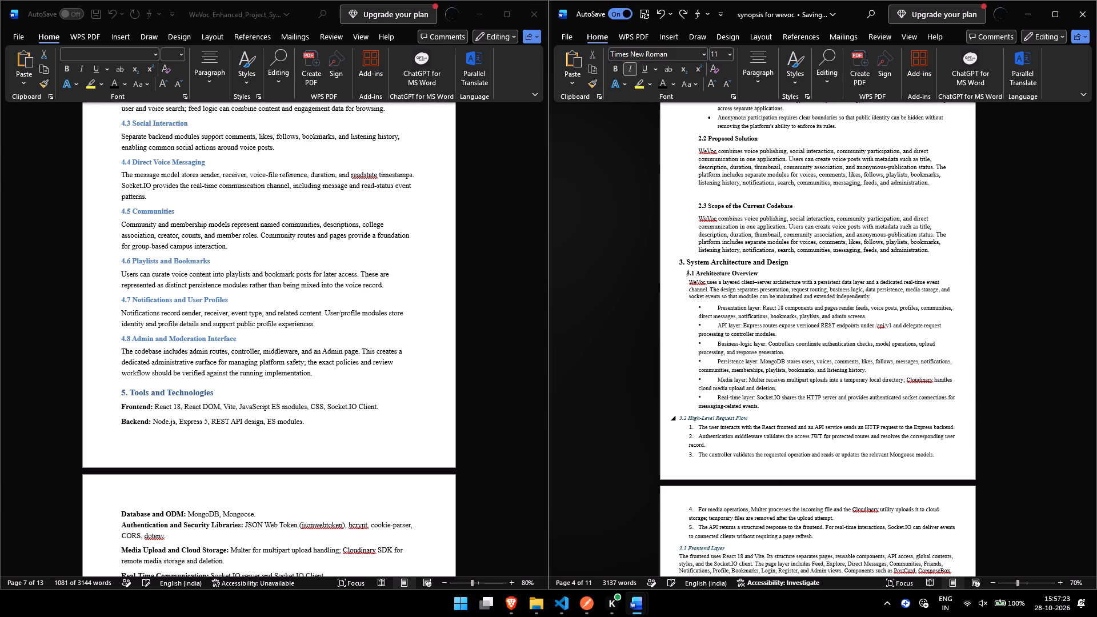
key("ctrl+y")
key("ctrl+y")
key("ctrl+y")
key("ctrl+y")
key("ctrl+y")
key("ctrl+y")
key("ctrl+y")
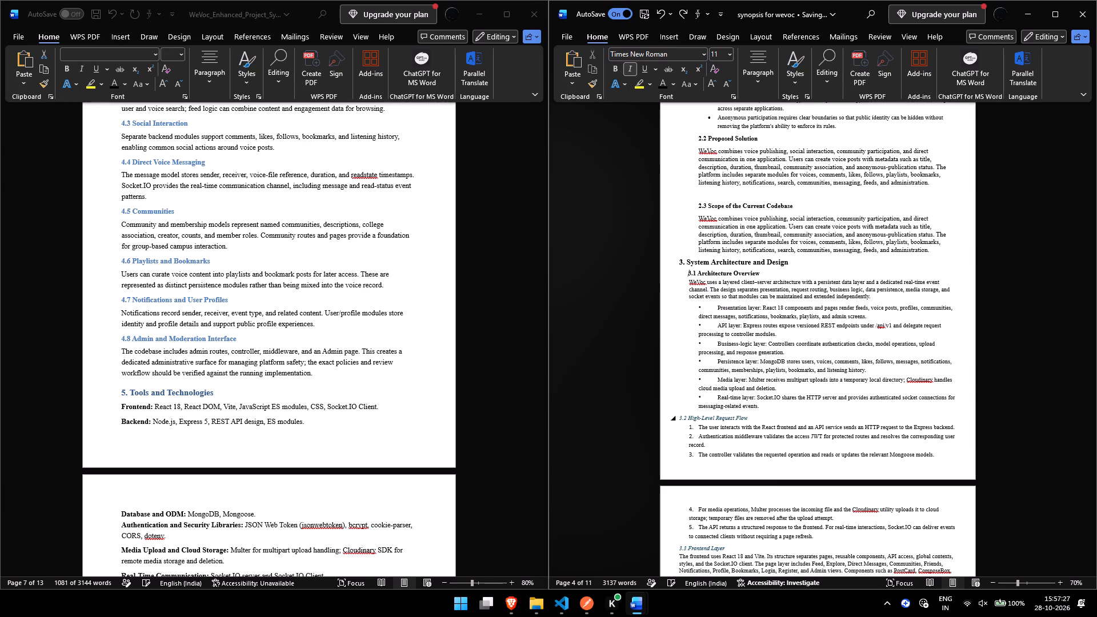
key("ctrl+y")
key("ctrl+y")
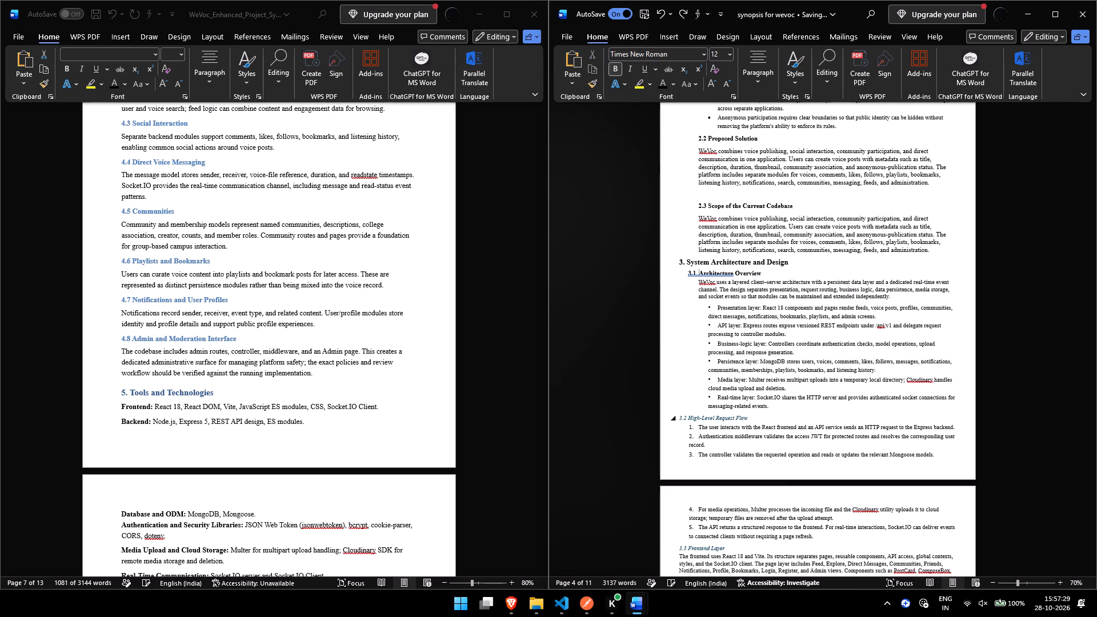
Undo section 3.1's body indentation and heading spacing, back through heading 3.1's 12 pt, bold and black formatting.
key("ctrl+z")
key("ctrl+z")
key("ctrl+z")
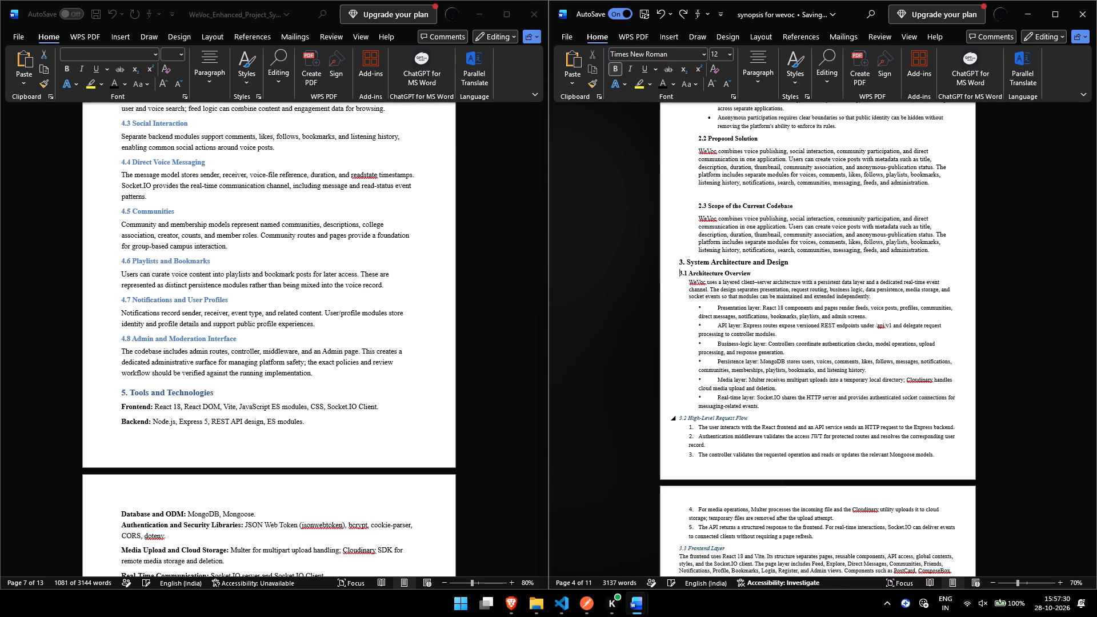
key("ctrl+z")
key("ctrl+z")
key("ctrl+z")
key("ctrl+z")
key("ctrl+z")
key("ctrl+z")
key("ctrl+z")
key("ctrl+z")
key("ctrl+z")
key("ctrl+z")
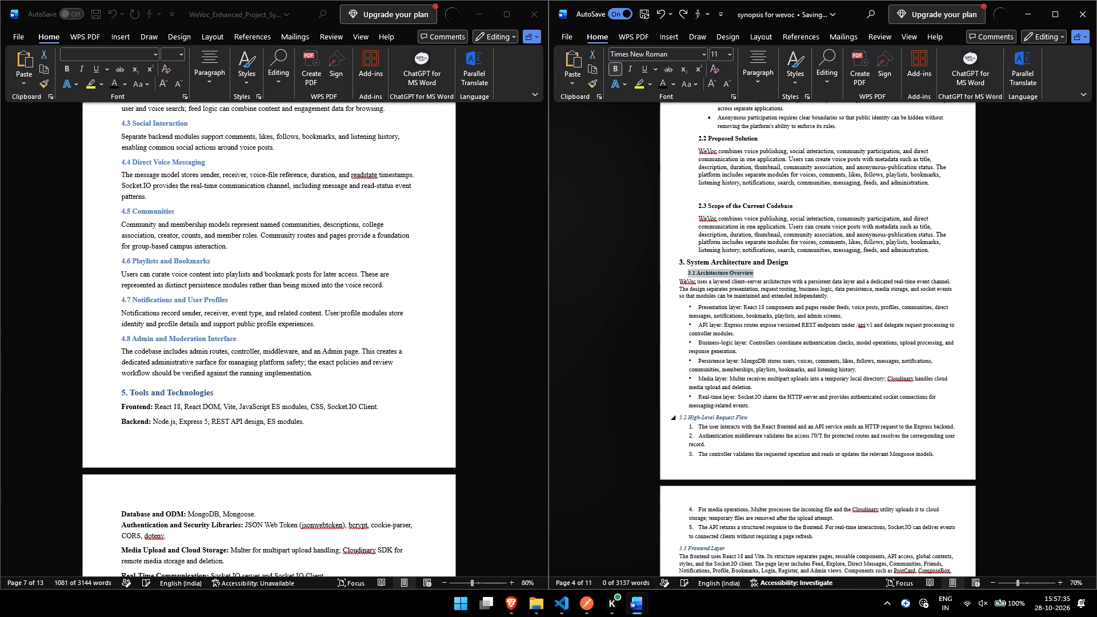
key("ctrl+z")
Delete the leading spaces before heading 3.1 Architecture Overview.
key("Left")
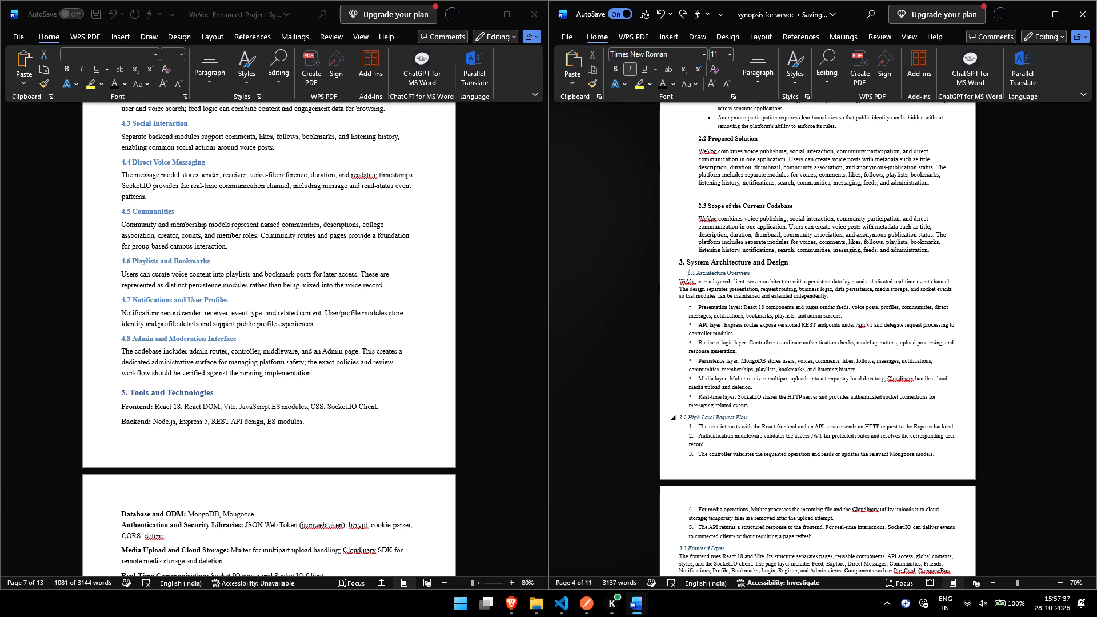
key("BackSpace")
key("BackSpace")
key("BackSpace")
key("BackSpace")
key("BackSpace")
key("BackSpace")
key("BackSpace")
Indent sections 3.1 through 3.4 one level together, ending before the heading System Architecture and Design (continued).
key("shift+Down")
key("shift+Down")
key("shift+Down")
key("shift+Down")
key("shift+Down")
key("shift+Down")
key("shift+Down")
key("shift+Down")
key("shift+Down")
key("shift+Down")
key("shift+Down")
key("shift+Down")
key("shift+Down")
key("shift+Down")
key("shift+Down")
key("shift+Down")
key("shift+Down")
key("shift+Down")
key("shift+Down")
key("shift+Down")
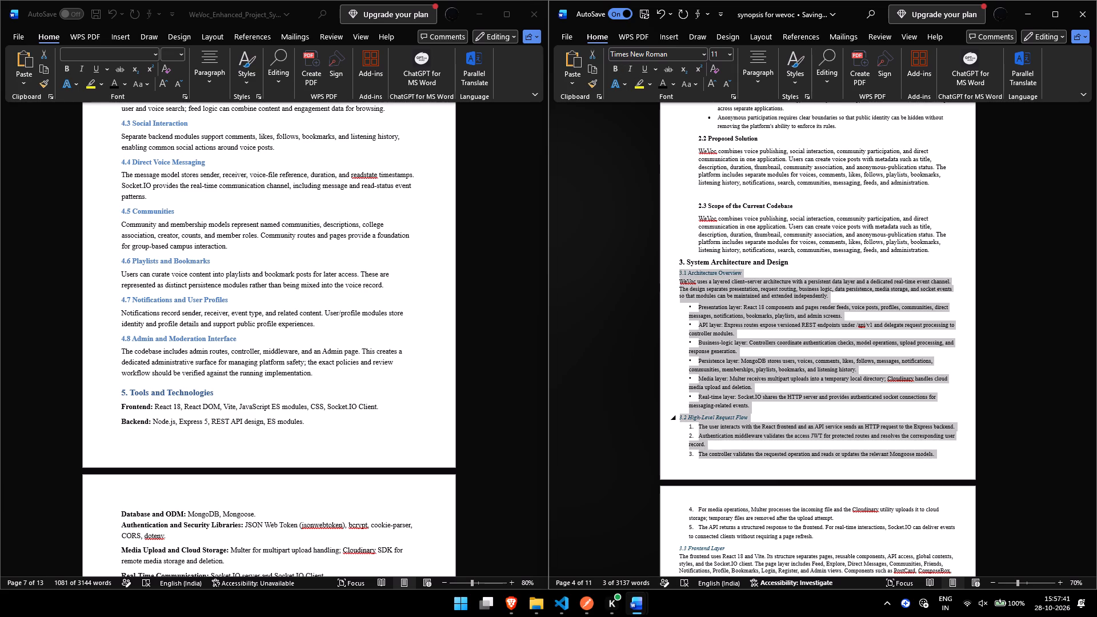
key("shift+Down")
key("shift+Down")
key("shift+Down")
key("shift+Down")
key("shift+Down")
key("shift+Down")
key("shift+Down")
key("shift+Down")
key("shift+Down")
key("shift+Down")
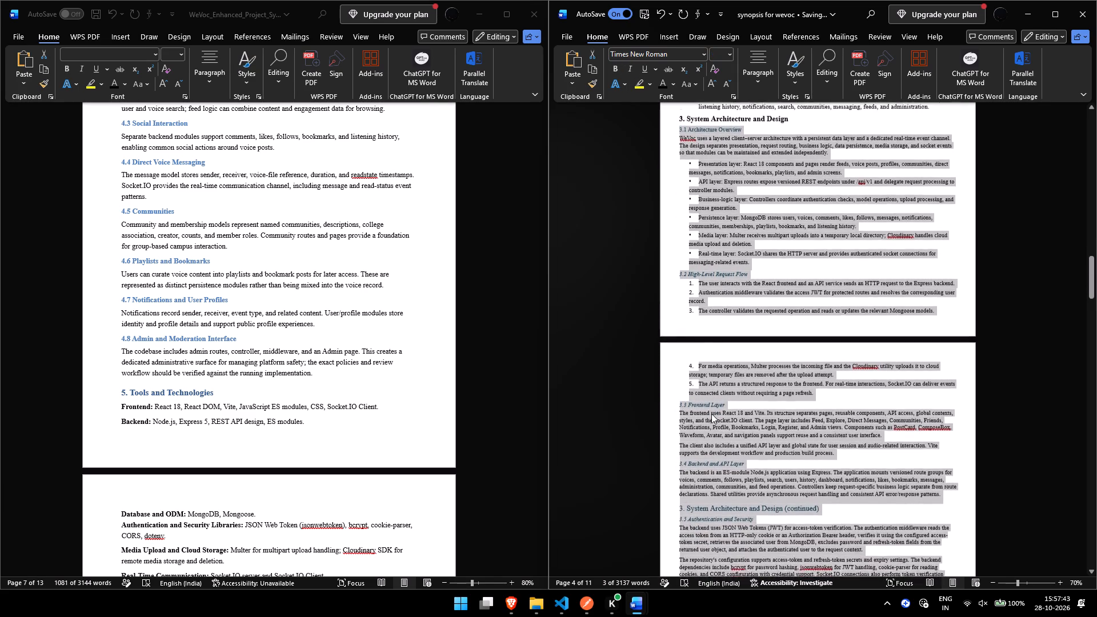
key("shift+Down")
key("shift+Down")
key("shift+Down")
key("shift+Down")
key("shift+Down")
key("shift+Down")
key("shift+Up")
key("shift+Down")
key("shift+Down")
key("shift+Down")
key("shift+Down")
key("shift+Down")
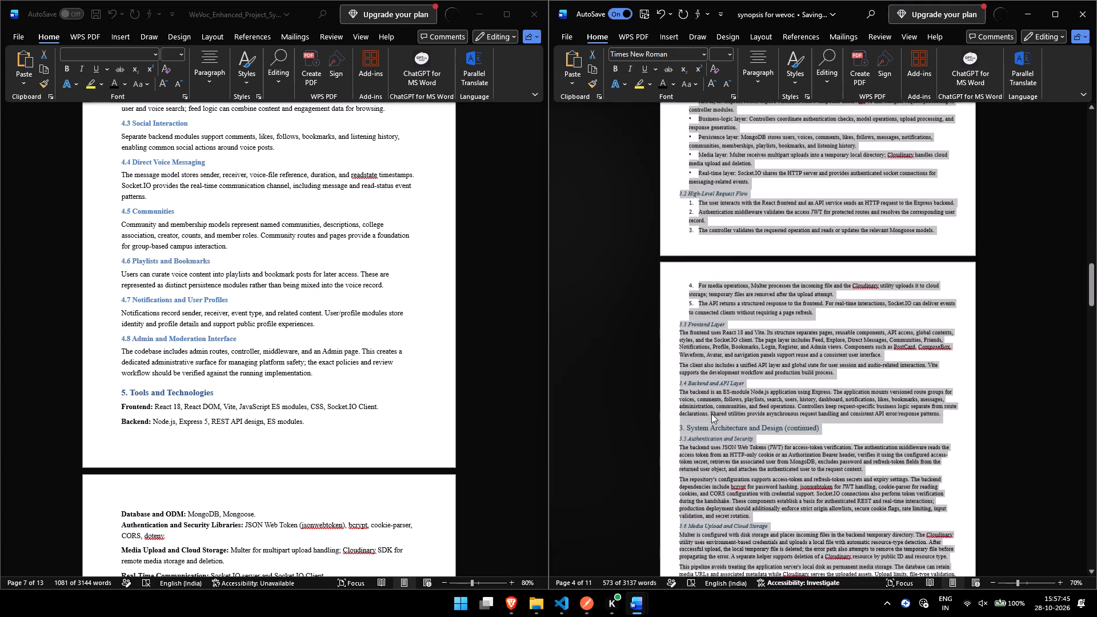
key("shift+Down")
key("shift+Down")
key("shift+Down")
key("shift+Down")
key("shift+Down")
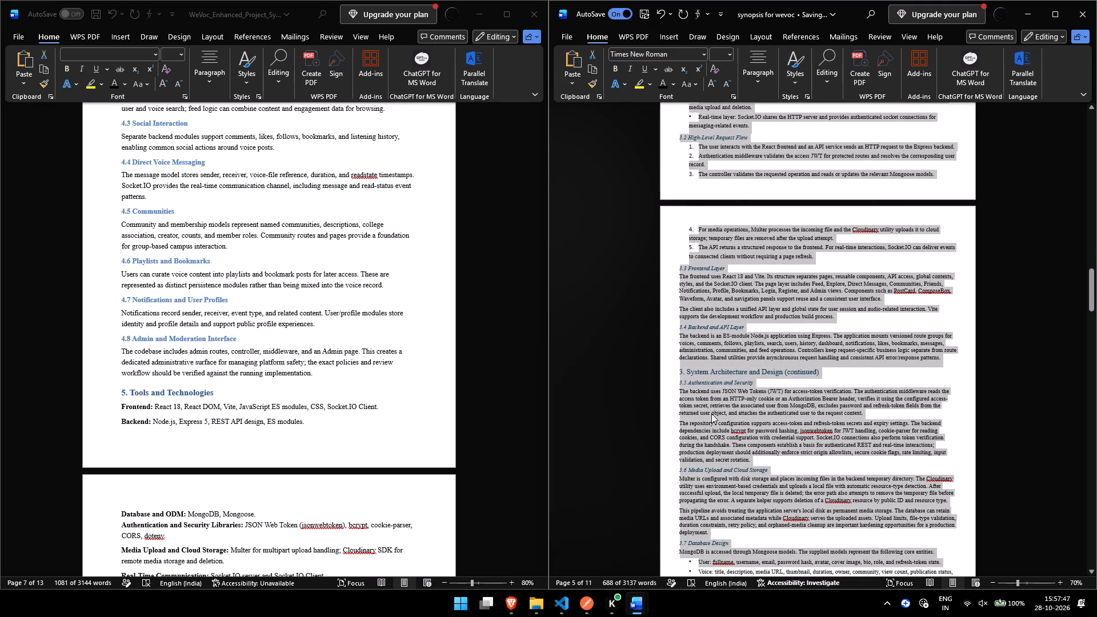
key("shift+Up")
key("shift+Up")
key("shift+Up")
key("shift+Up")
key("shift+Up")
key("shift+Up")
key("shift+Up")
key("shift+Up")
key("shift+Up")
key("shift+Up")
key("shift+Up")
key("shift+Up")
key("shift+Up")
key("shift+Up")
key("shift+Up")
key("shift+Up")
key("shift+Up")
key("shift+Up")
key("shift+Up")
key("shift+Up")
key("shift+Up")
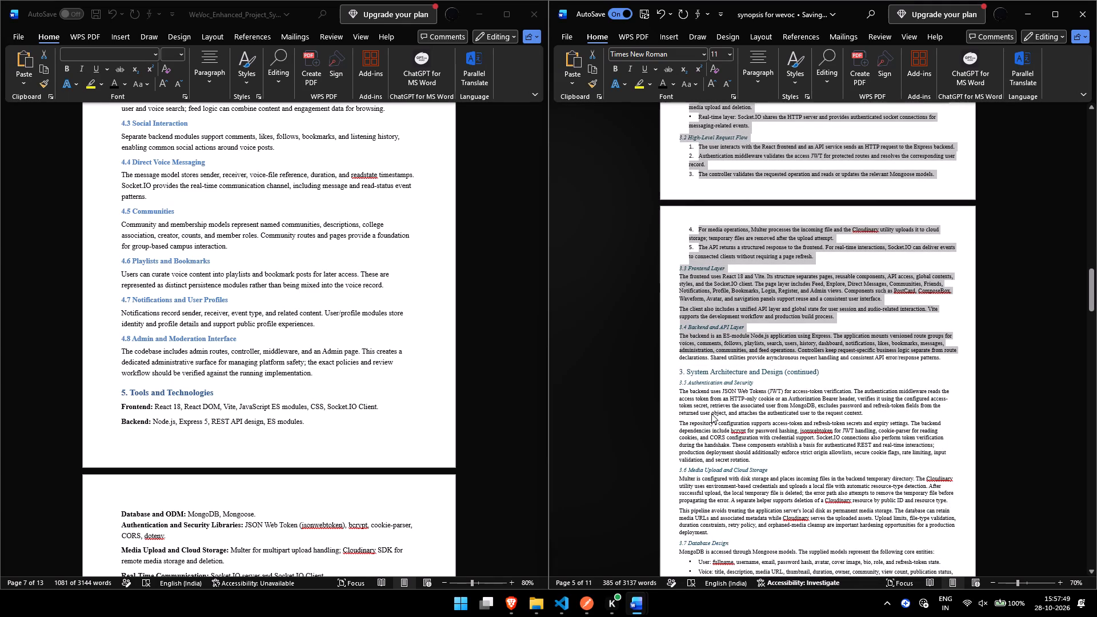
key("shift+Down")
key("shift+Left")
key("Tab")
Format heading 3.1 Architecture Overview as bold, black, 12 pt text.
key("Up")
key("Up")
key("Up")
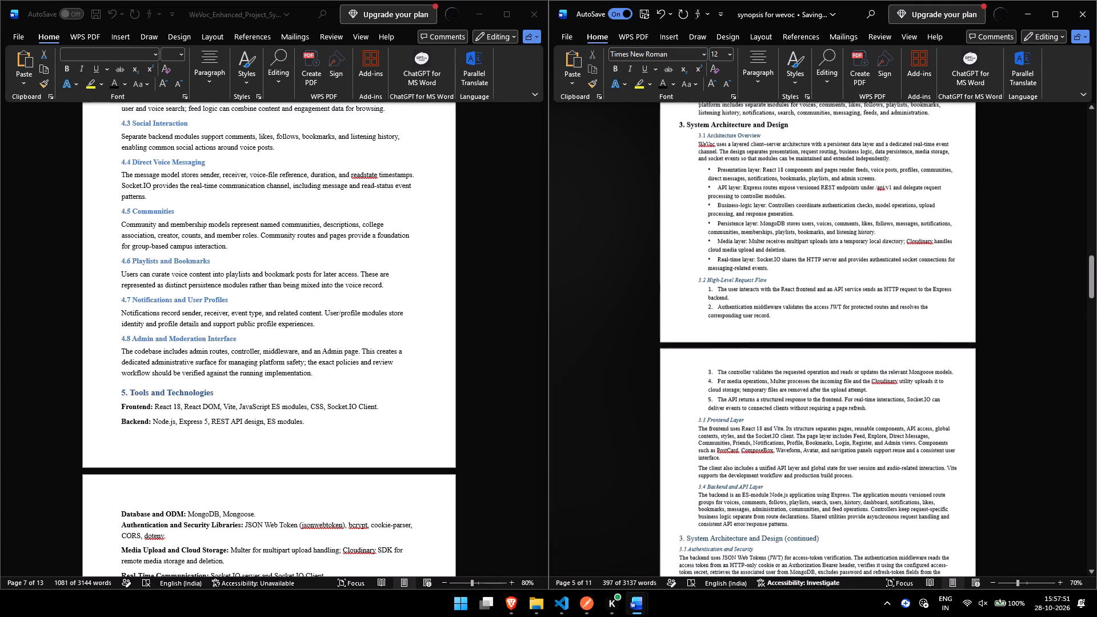
key("Up")
key("Down")
key("Down")
key("Down")
key("Down")
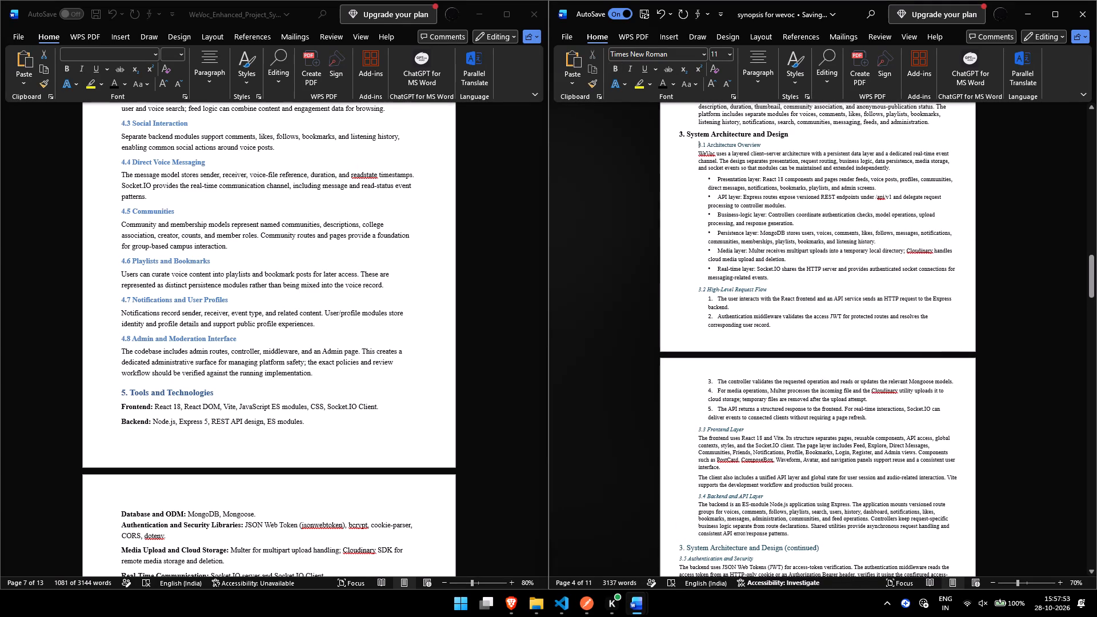
key("ctrl+shift+Right")
key("ctrl+shift+Right")
key("ctrl+shift+Right")
key("ctrl+shift+Right")
key("ctrl+shift+Right")
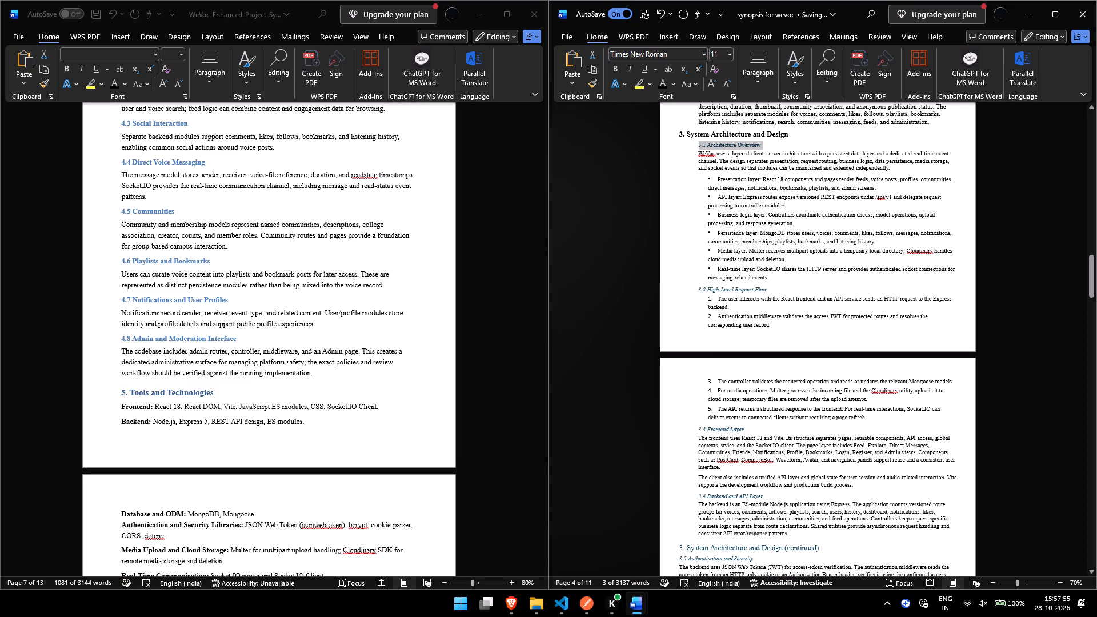
key("ctrl+b")
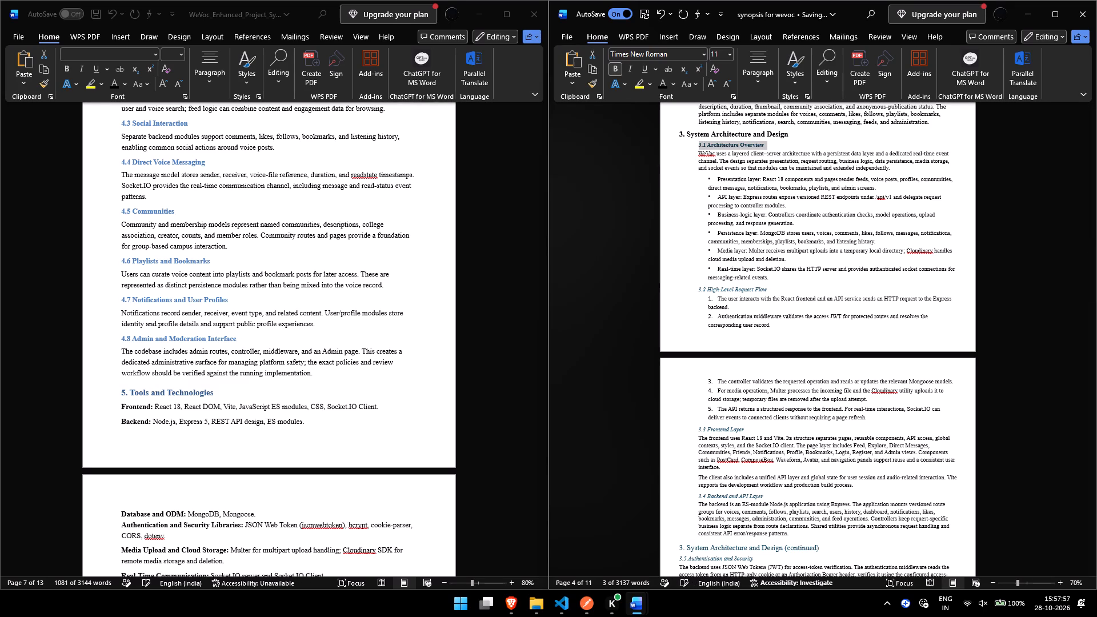
left_click(663, 81)
key("ctrl+shift+period")
key("Down")
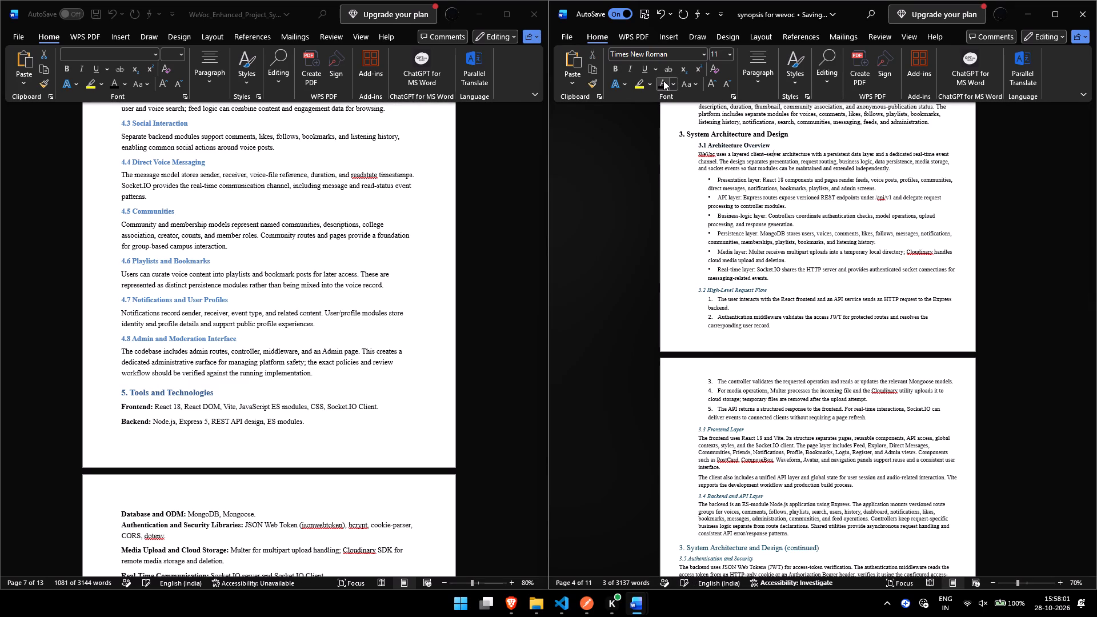
key("Up")
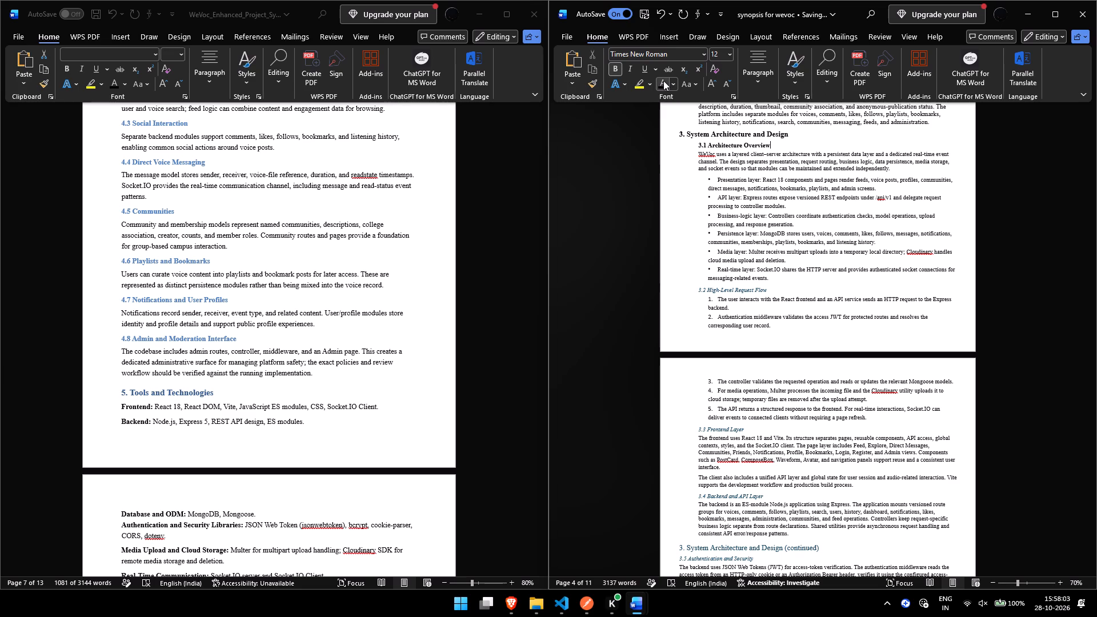
Remove the bullets and indentation from section 3.1's six layer items, from Presentation layer to Real-time layer.
key("Right")
scroll(675, 196, "up", 1)
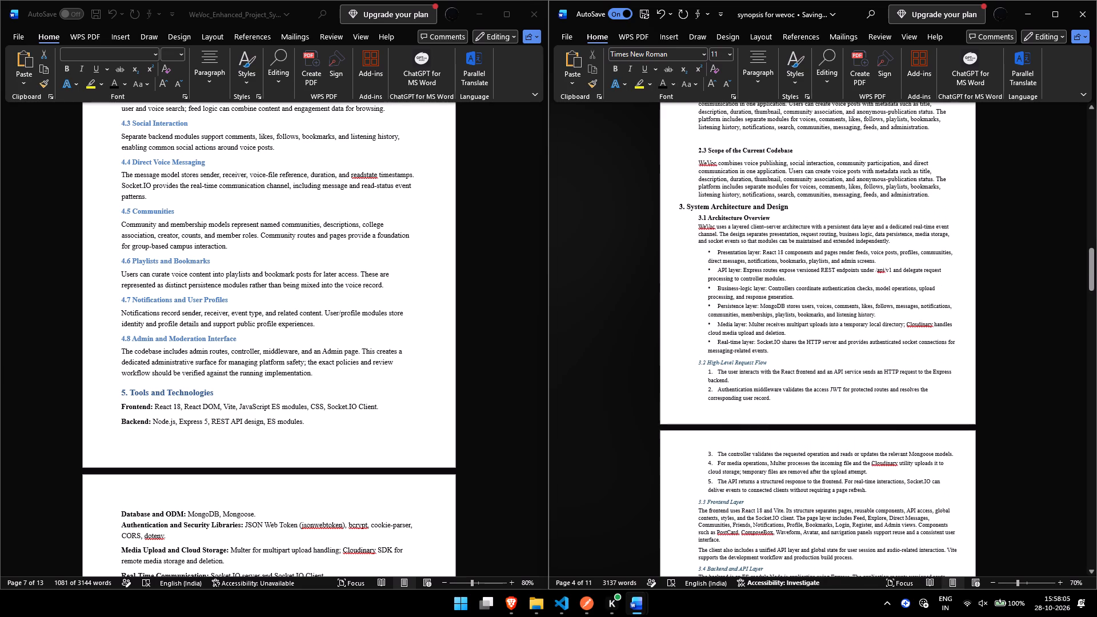
key("Down")
key("Down")
key("Right")
key("Down")
key("Down")
key("Up")
key("BackSpace")
key("BackSpace")
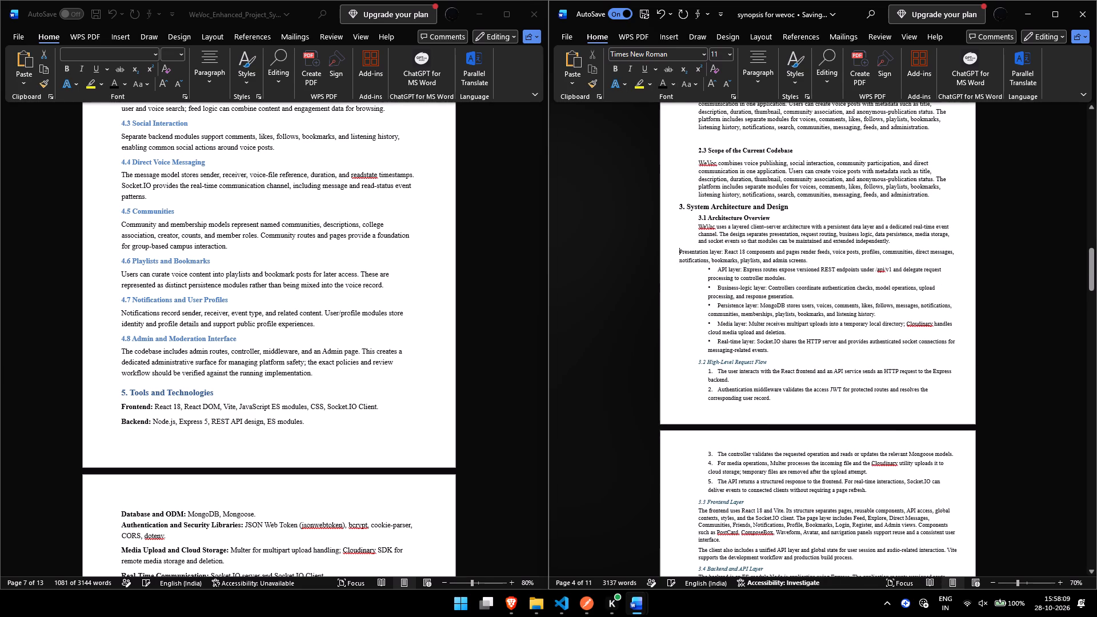
key("Down")
key("Down")
key("BackSpace")
key("BackSpace")
key("Down")
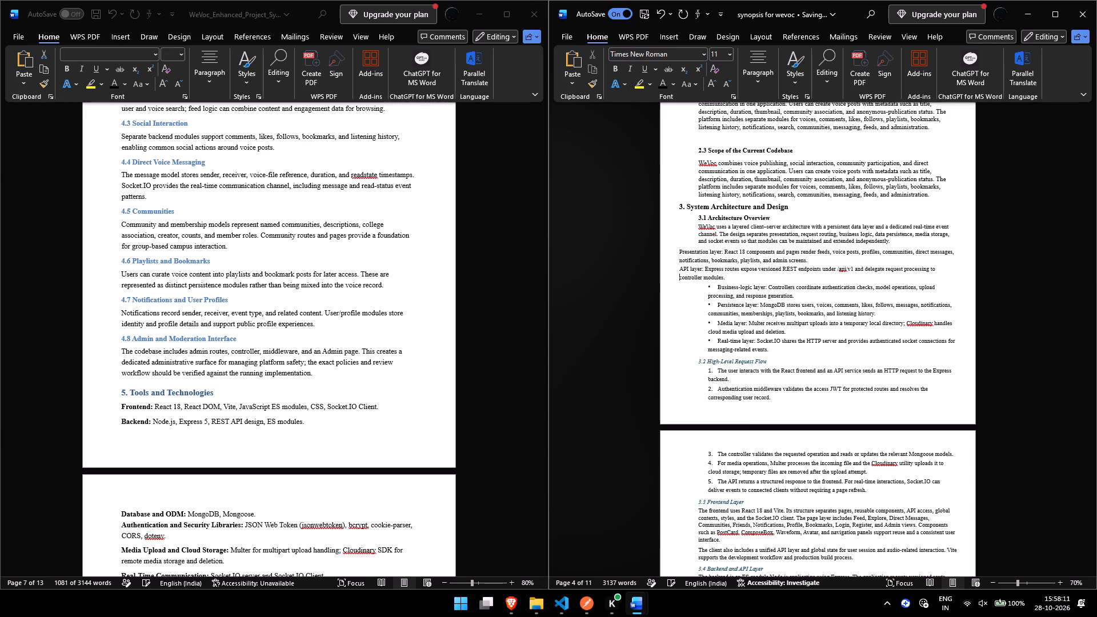
key("Down")
key("BackSpace")
key("BackSpace")
key("Down")
key("Down")
key("BackSpace")
key("BackSpace")
key("Down")
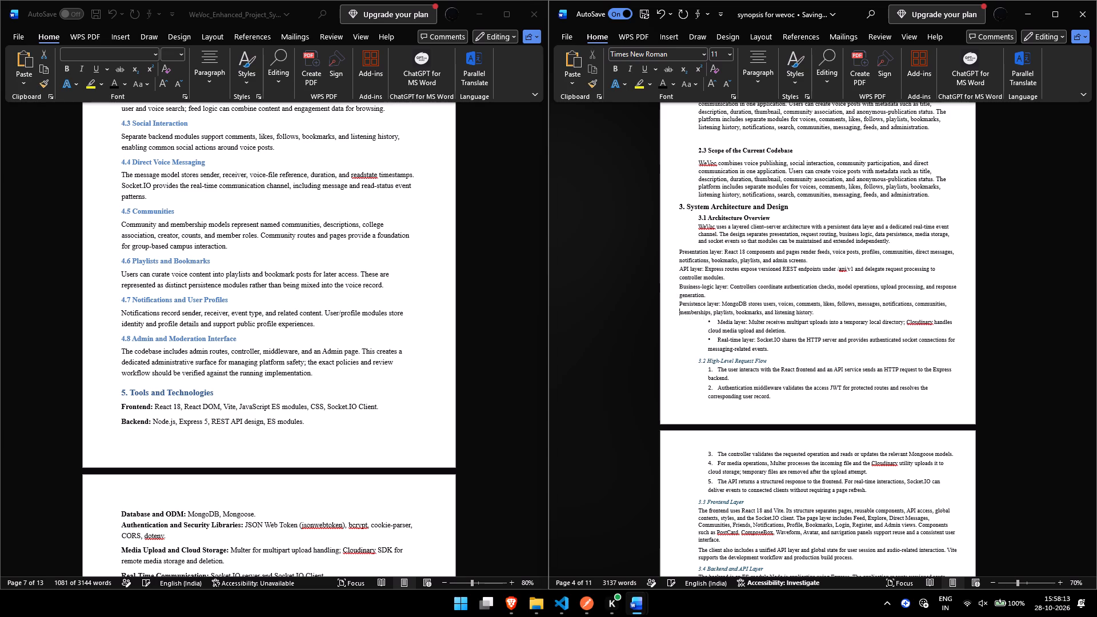
key("Down")
key("BackSpace")
key("BackSpace")
key("Down")
key("Down")
key("BackSpace")
key("BackSpace")
key("Down")
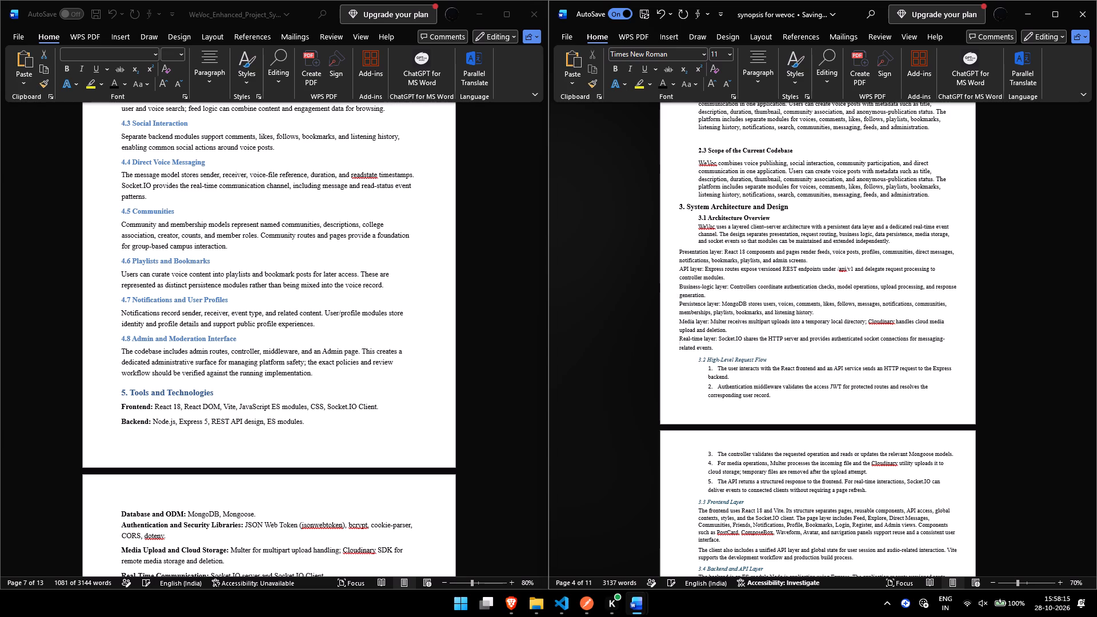
Apply bullets to section 3.1's six layer items, from Presentation layer to Real-time layer.
key("Down")
key("Up")
key("ctrl+Up")
key("ctrl+Up")
key("ctrl+Up")
key("ctrl+Up")
key("ctrl+Up")
key("ctrl+Up")
key("ctrl+Up")
key("shift+Down")
key("Up")
key("Down")
key("Down")
key("Down")
key("Down")
key("Up")
key("Right")
key("Left")
key("Down")
key("Left")
key("ctrl+Left")
key("shift+Down")
key("ctrl+shift+Down")
key("ctrl+shift+Down")
key("ctrl+shift+Down")
key("ctrl+shift+Down")
key("ctrl+shift+Down")
key("ctrl+shift+Down")
key("shift+Left")
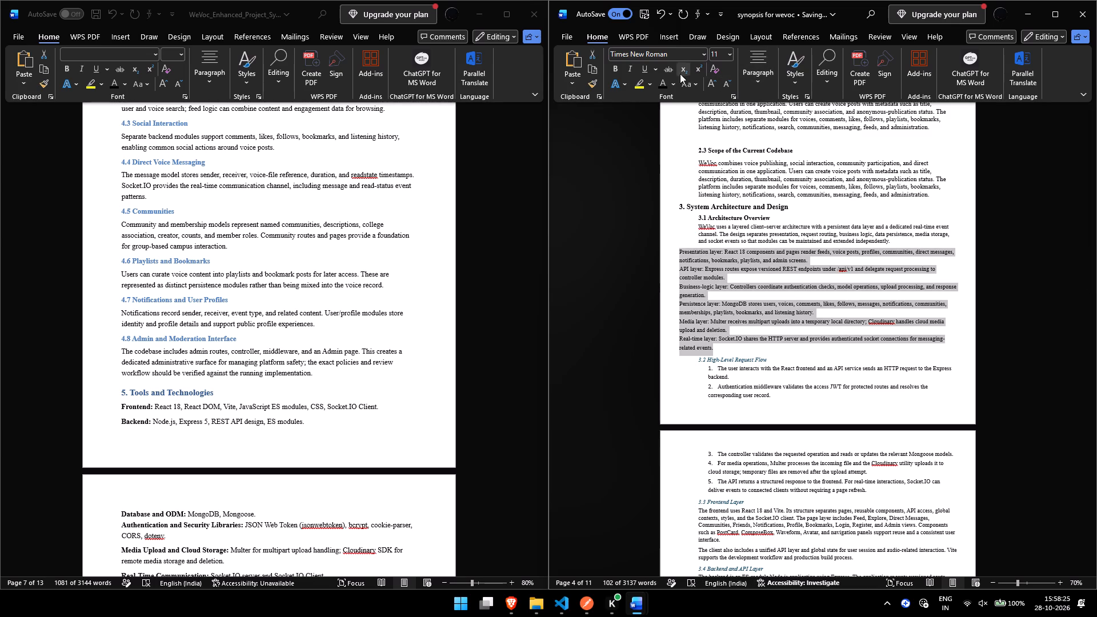
left_click(754, 62)
left_click(747, 116)
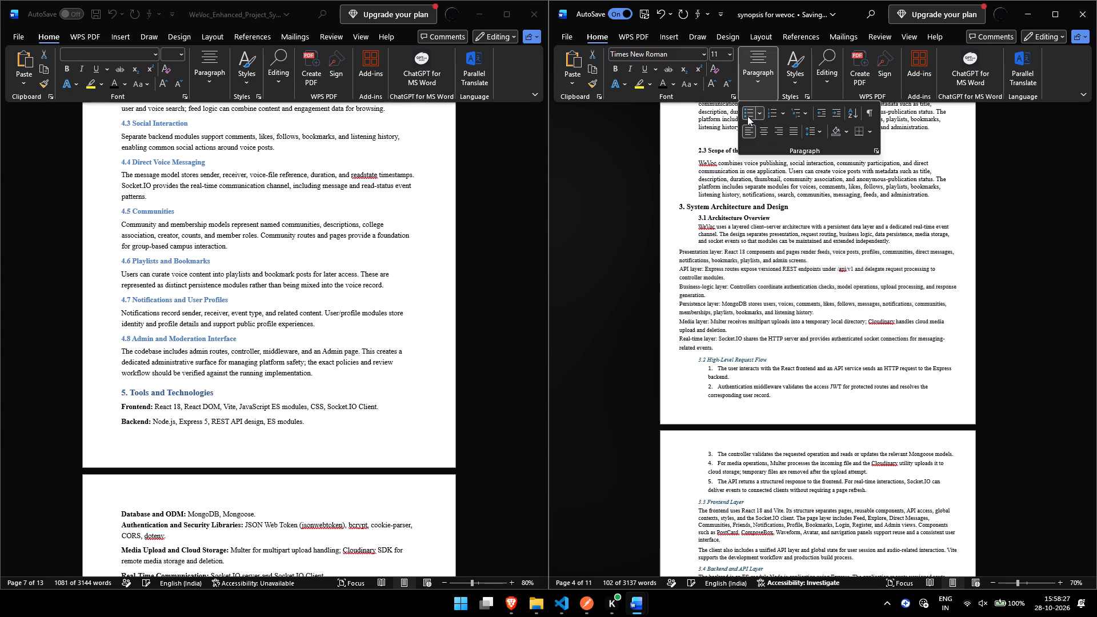
Indent section 3.1's six bulleted layer items further than the section's introductory paragraph.
key("Tab")
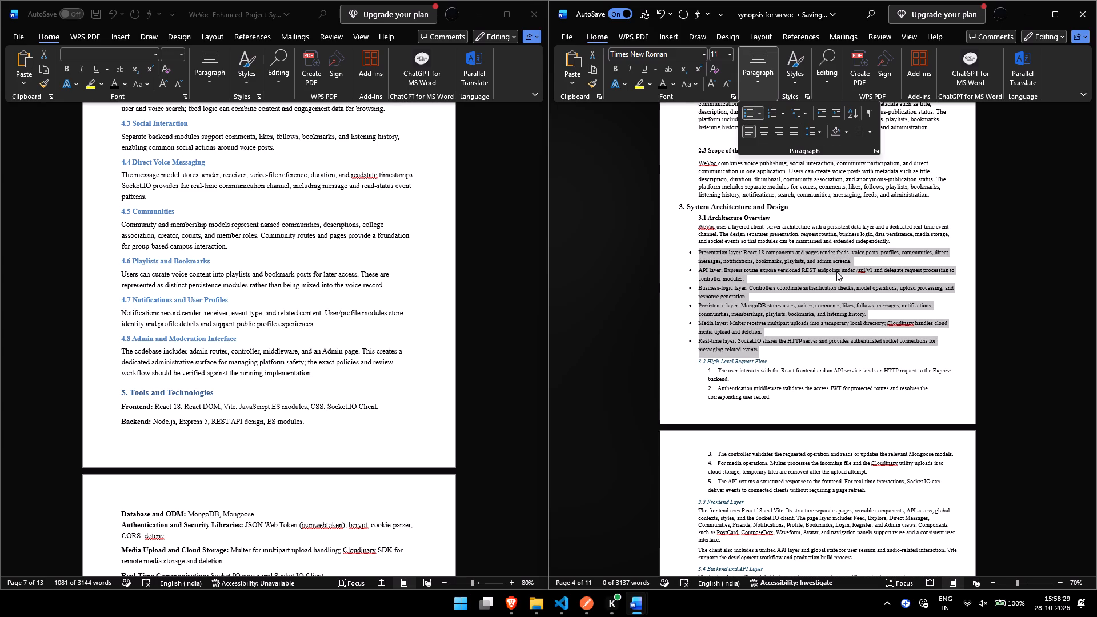
left_click(800, 291)
key("Tab")
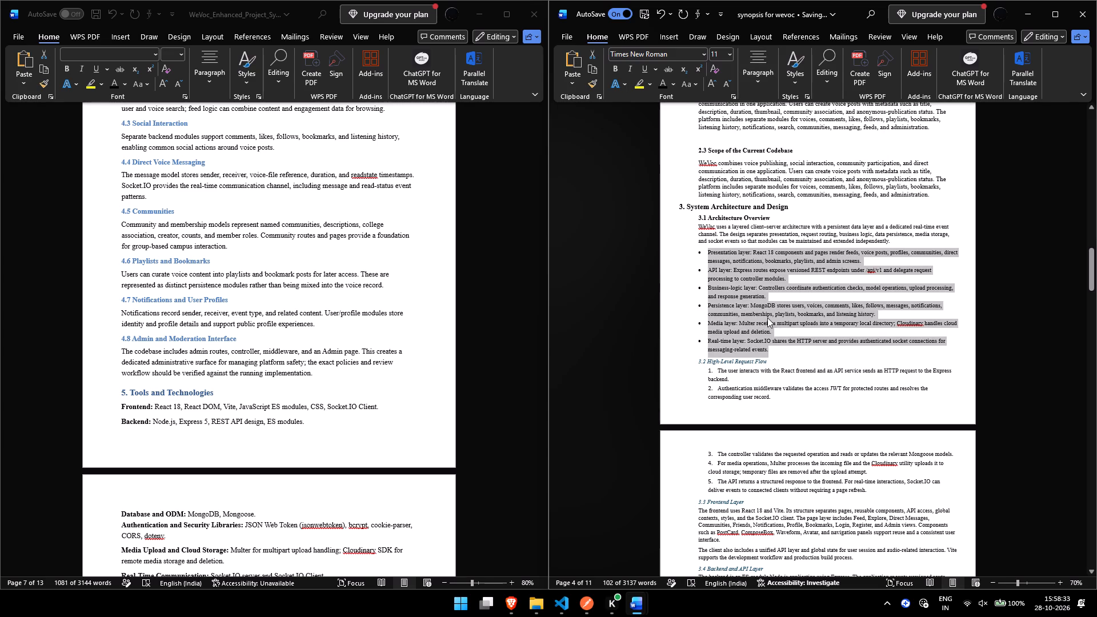
key("Tab")
key("Tab")
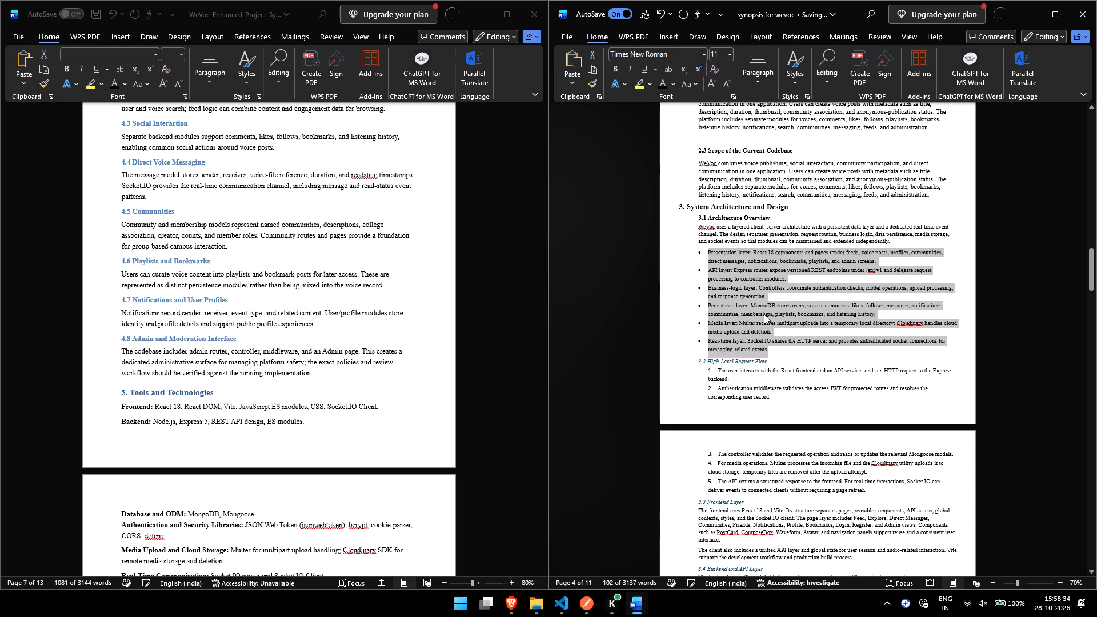
left_click(732, 342)
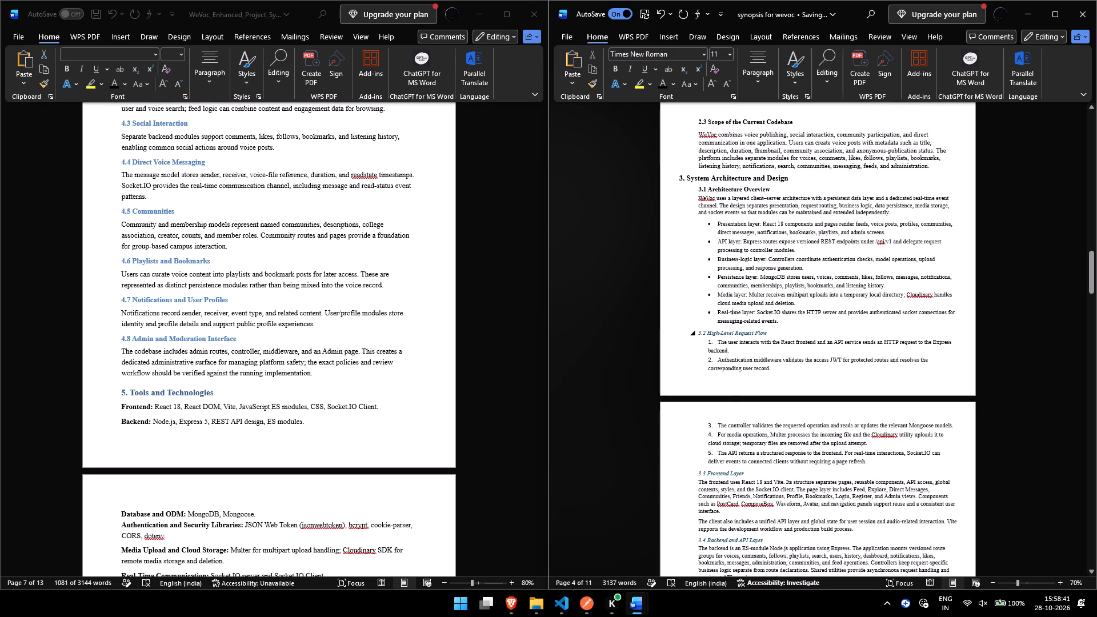
Increase section 3.1's introductory paragraph and all six bulleted layer items to 12 pt.
left_click(701, 335)
scroll(710, 209, "up", 2, "ctrl")
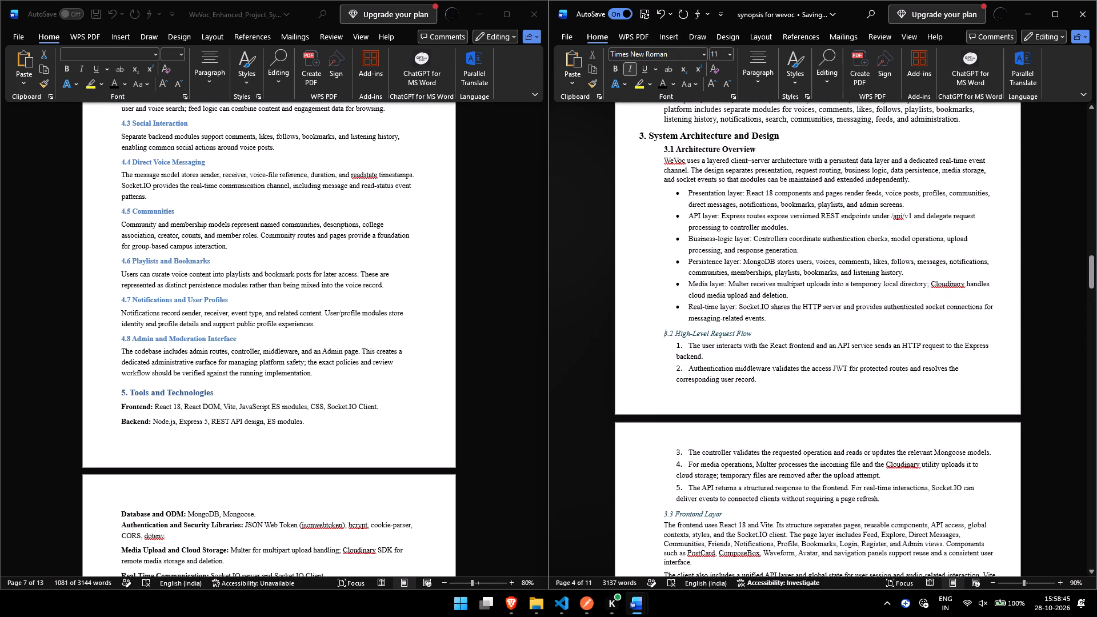
left_click(676, 162)
key("Left")
key("Left")
key("Left")
key("ctrl+shift+Down")
key("ctrl+shift+Down")
key("ctrl+shift+Down")
key("ctrl+shift+Down")
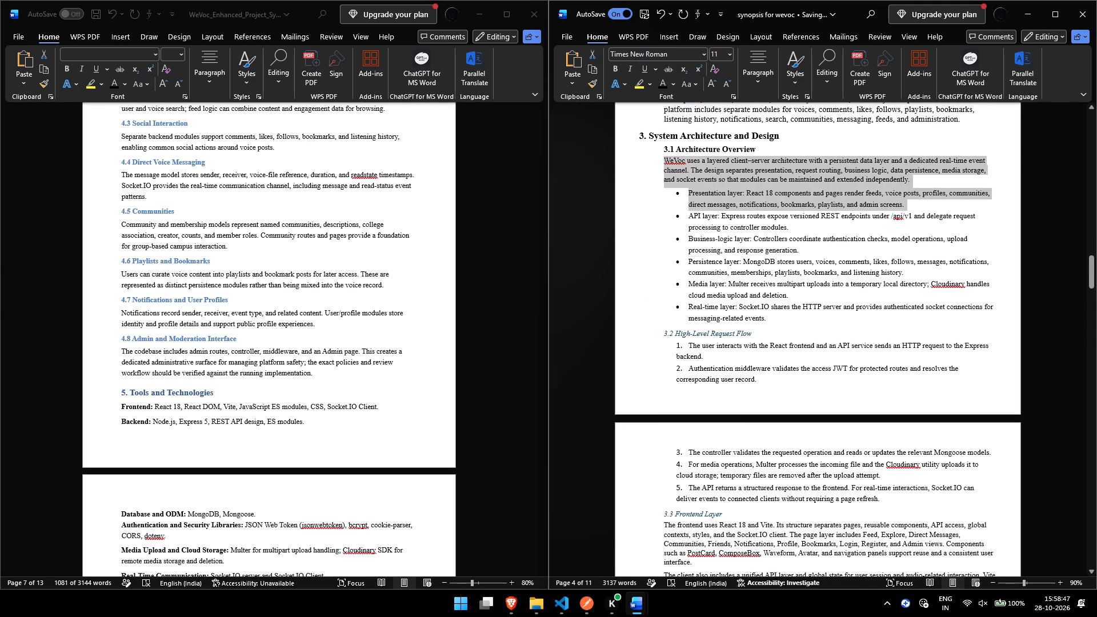
key("ctrl+shift+Down")
key("ctrl+shift+Down")
key("ctrl+shift+Down")
key("ctrl+shift+period")
key("Down")
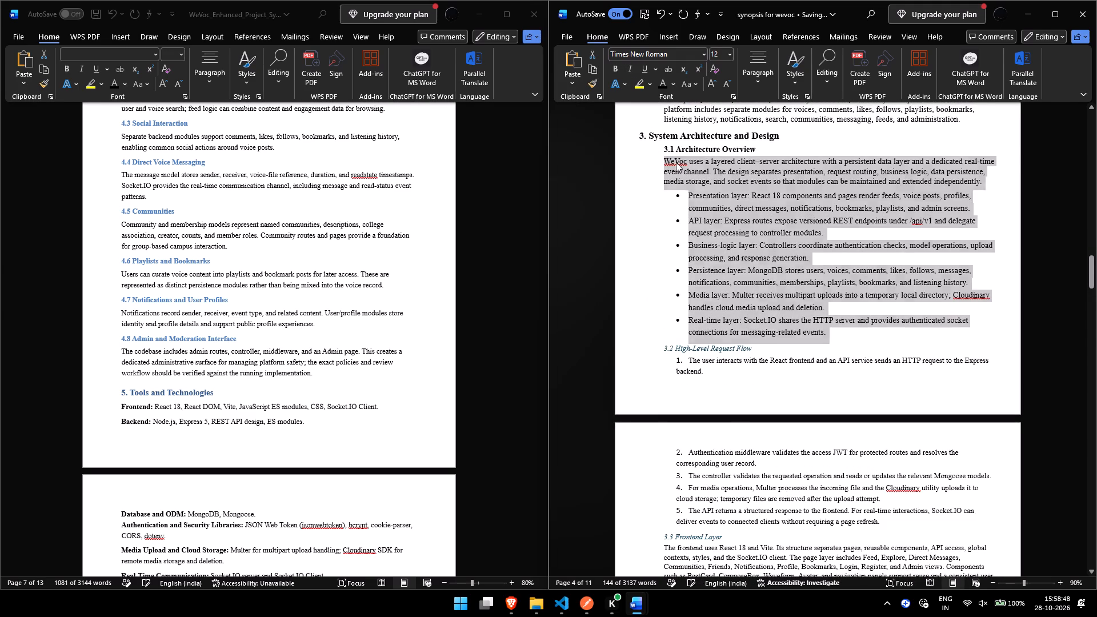
key("Up")
key("Up")
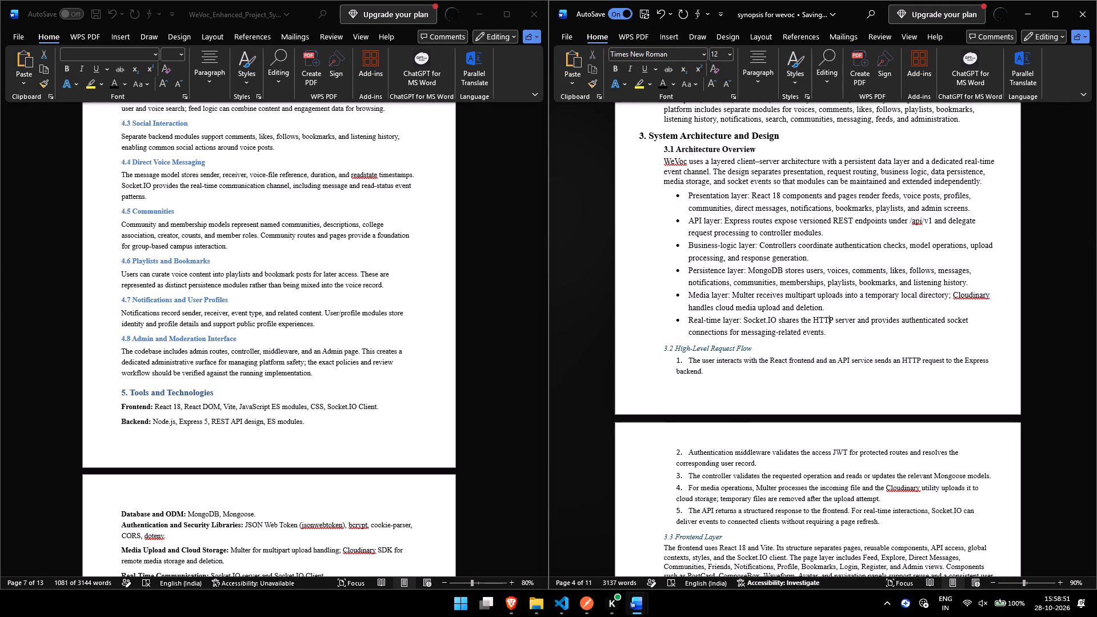
Increase the text of sections 3.2 through 3.4 to 12 pt, from High-Level Request Flow through Backend and API Layer.
key("Down")
key("Down")
key("Left")
key("Left")
key("Left")
key("Left")
key("Left")
key("Left")
key("Left")
key("Left")
key("Left")
key("Left")
key("Left")
key("Left")
key("Left")
key("Left")
key("Left")
key("Left")
key("Left")
key("Left")
key("Left")
key("Left")
key("Left")
key("ctrl+shift+Down")
key("ctrl+shift+Down")
key("ctrl+shift+Down")
key("ctrl+shift+Down")
key("ctrl+shift+Down")
key("ctrl+shift+Down")
key("ctrl+shift+Down")
key("ctrl+shift+Down")
key("ctrl+shift+Down")
key("ctrl+shift+Down")
key("ctrl+shift+Down")
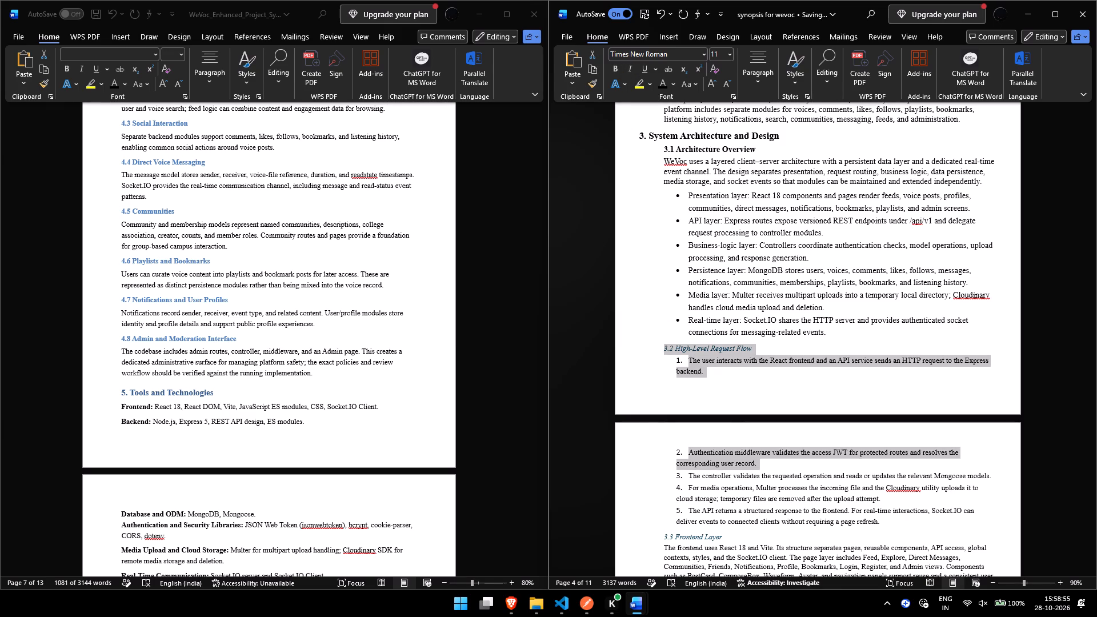
key("ctrl+shift+Down")
key("ctrl+shift+Down")
key("ctrl+shift+Down")
key("ctrl+shift+Up")
key("ctrl+shift+Up")
key("ctrl+shift+Up")
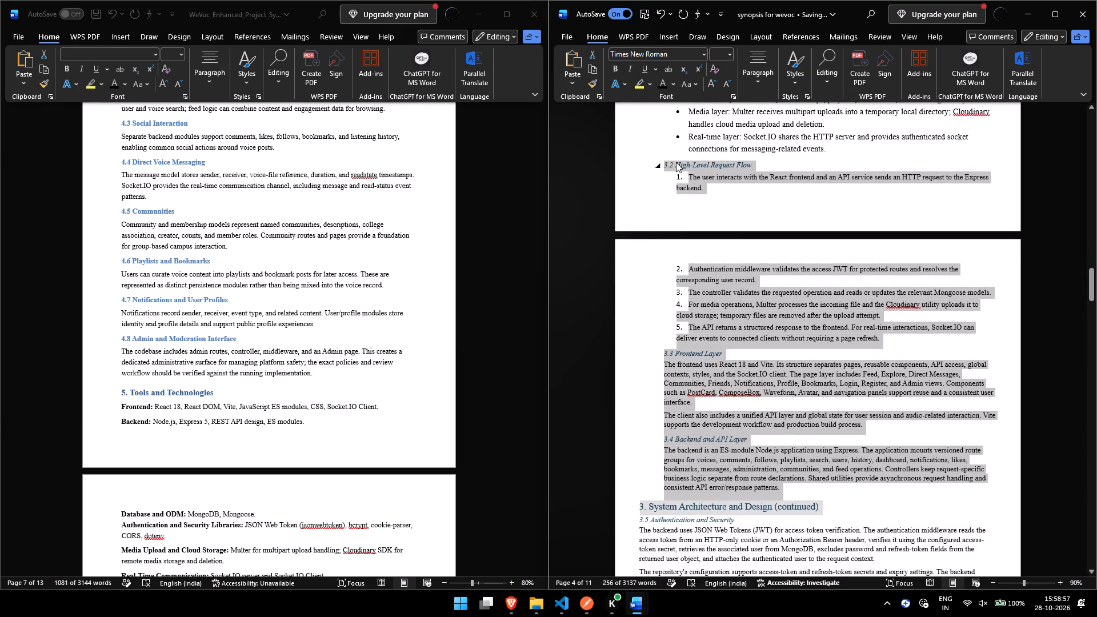
key("ctrl+shift+period")
key("Up")
key("Up")
key("Down")
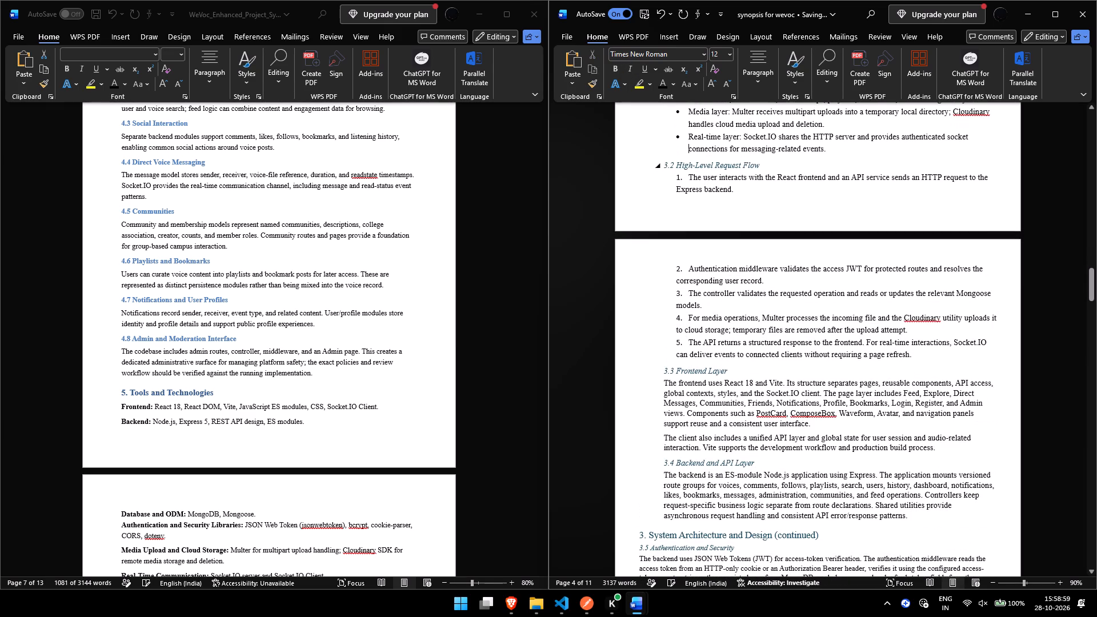
Format heading 3.2 High-Level Request Flow as bold, non-italic, black text.
scroll(676, 162, "up", 1)
key("Down")
key("ctrl+shift+Right")
key("ctrl+shift+Right")
key("ctrl+shift+Right")
key("ctrl+shift+Right")
key("ctrl+shift+Right")
key("ctrl+shift+Right")
key("ctrl+shift+Right")
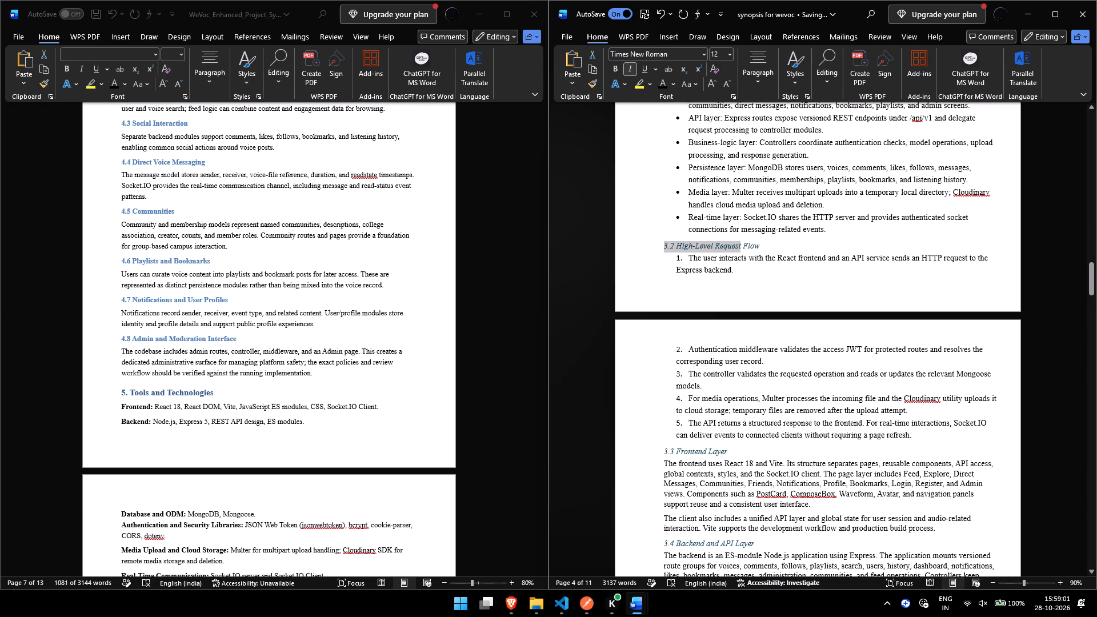
key("ctrl+shift+Right")
key("ctrl+i")
key("ctrl+b")
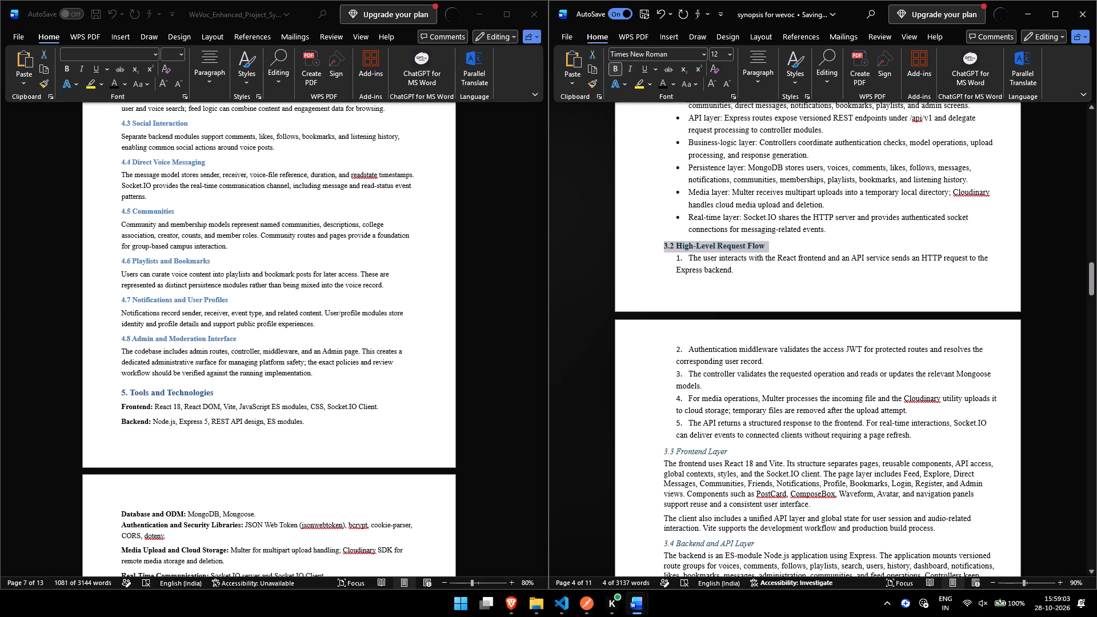
left_click(660, 83)
key("Down")
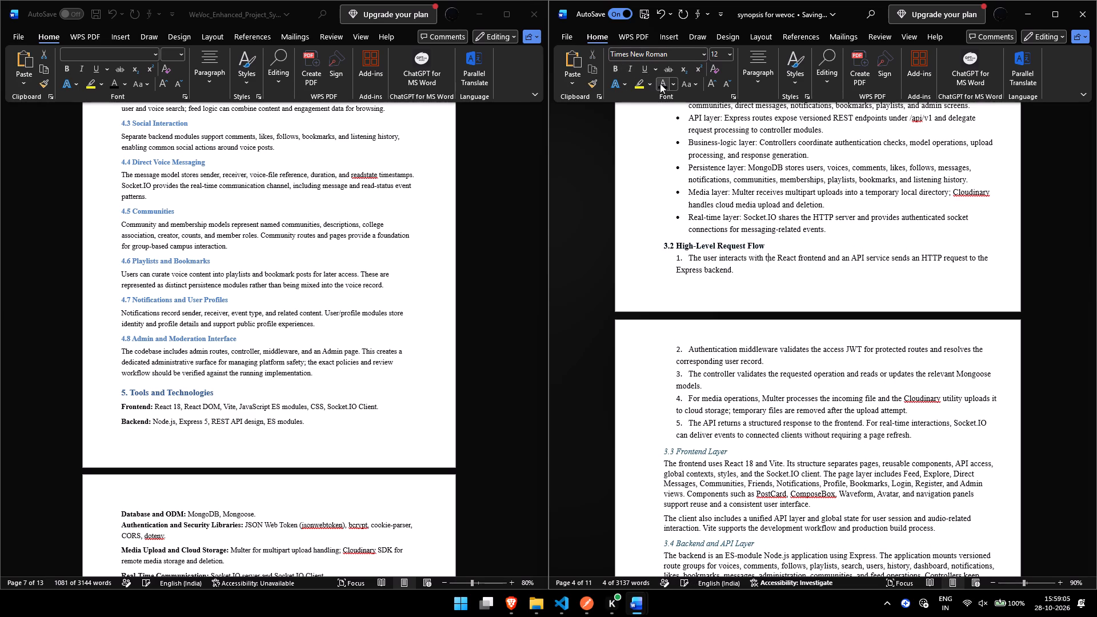
Remove the numbering and indentation from the first request-flow item under 3.2, about the user interacting with the React frontend.
key("Up")
key("Right")
key("Right")
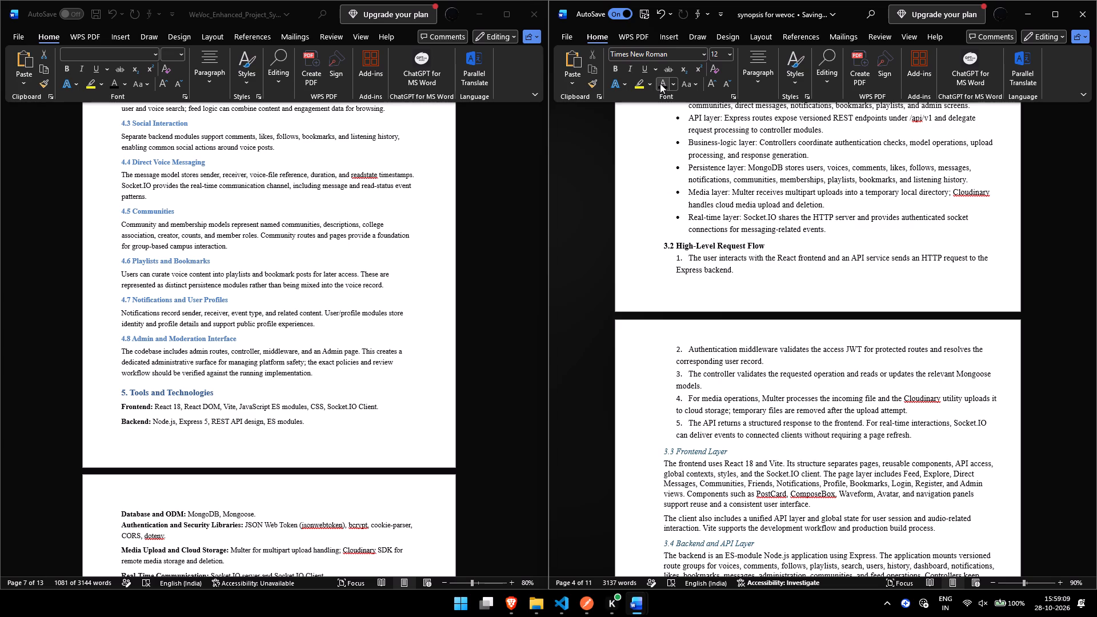
key("Down")
key("Down")
key("Down")
key("Down")
key("Down")
key("Up")
key("Up")
key("Up")
key("Up")
key("Up")
key("Down")
key("Up")
key("BackSpace")
key("Down")
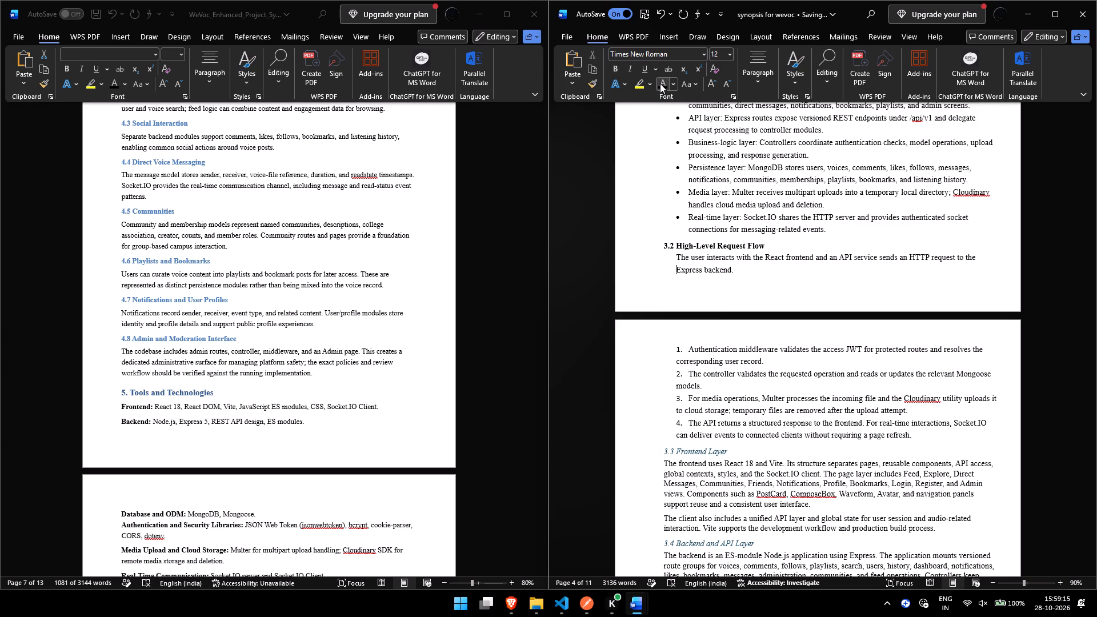
key("Down")
key("Up")
key("Up")
key("BackSpace")
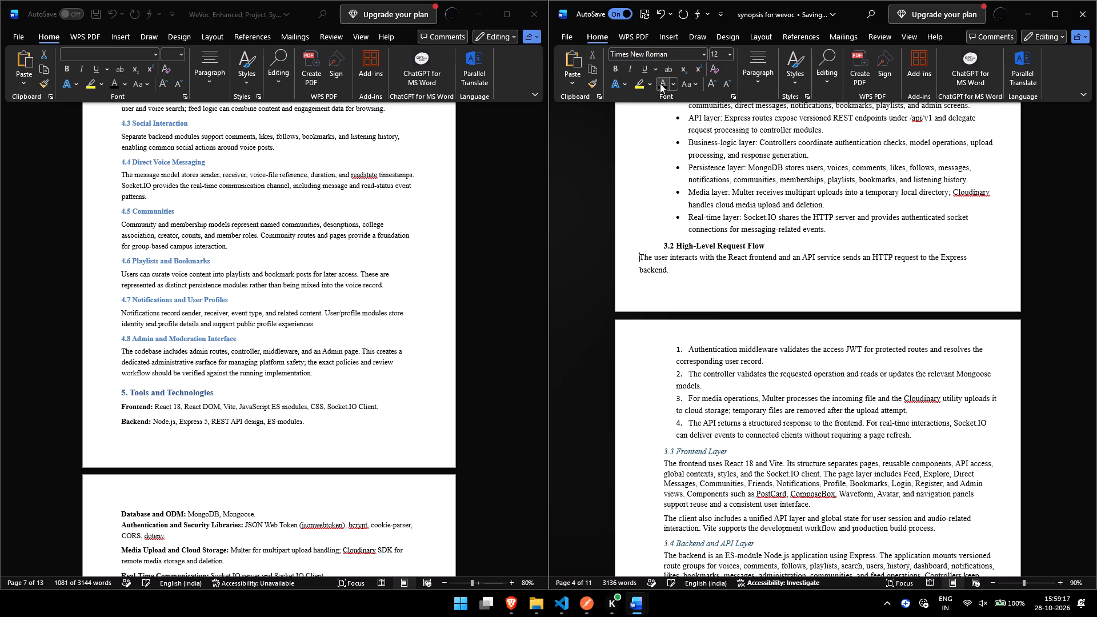
Remove the numbering and indentation from the remaining four request-flow items under 3.2, from Authentication middleware through the API response.
key("Down")
key("Down")
key("Down")
key("Up")
key("BackSpace")
key("BackSpace")
key("Down")
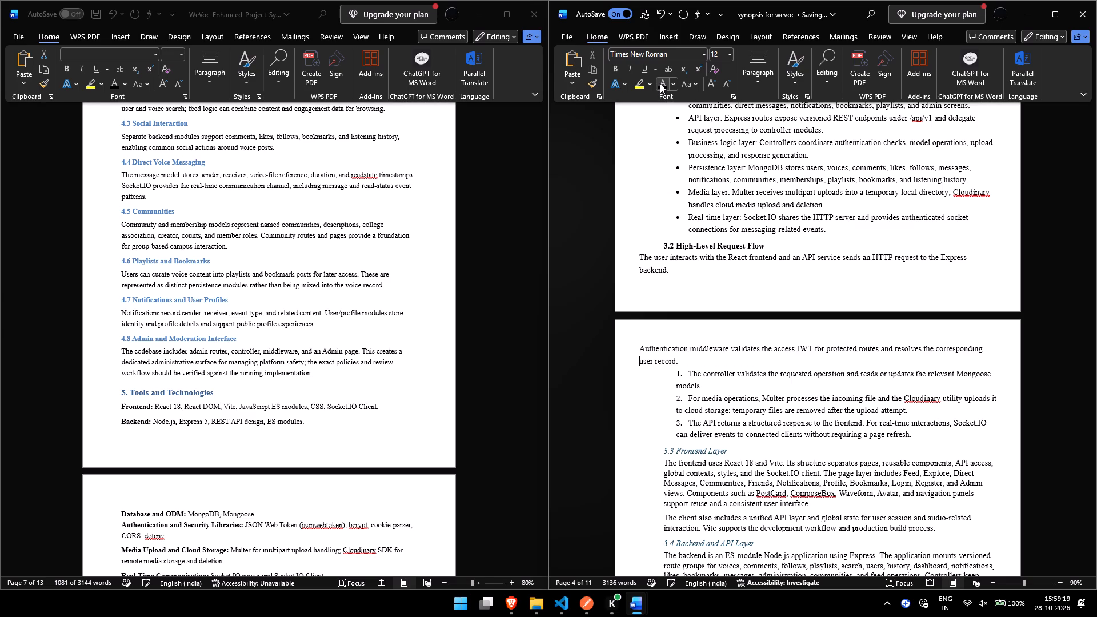
key("Down")
key("BackSpace")
key("BackSpace")
key("Down")
key("Down")
key("Up")
key("BackSpace")
key("BackSpace")
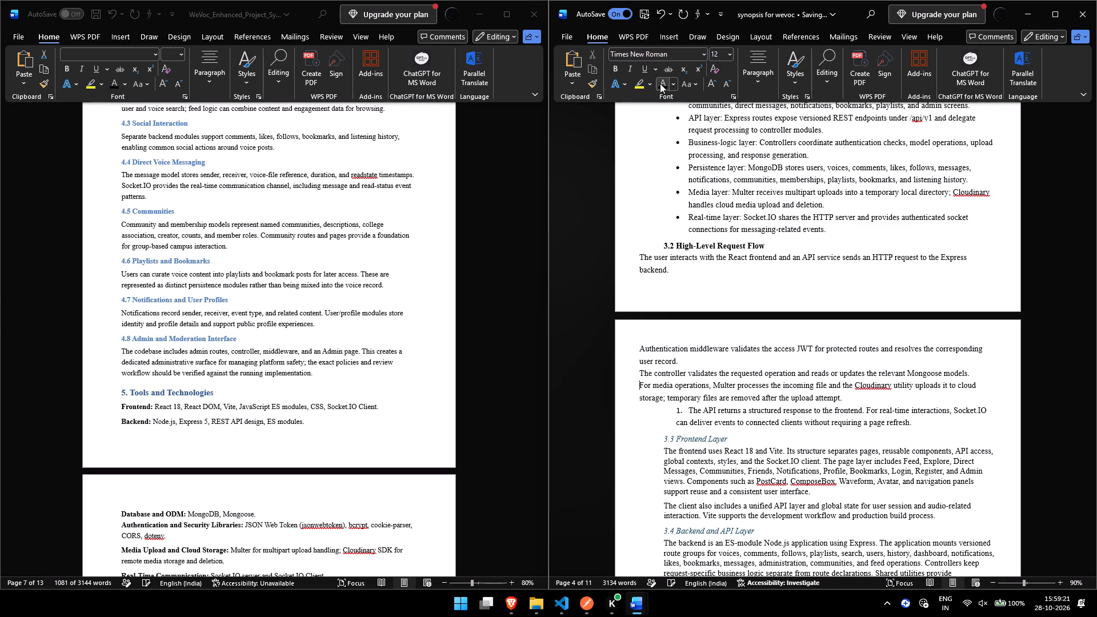
key("Down")
key("Down")
key("BackSpace")
key("BackSpace")
key("Down")
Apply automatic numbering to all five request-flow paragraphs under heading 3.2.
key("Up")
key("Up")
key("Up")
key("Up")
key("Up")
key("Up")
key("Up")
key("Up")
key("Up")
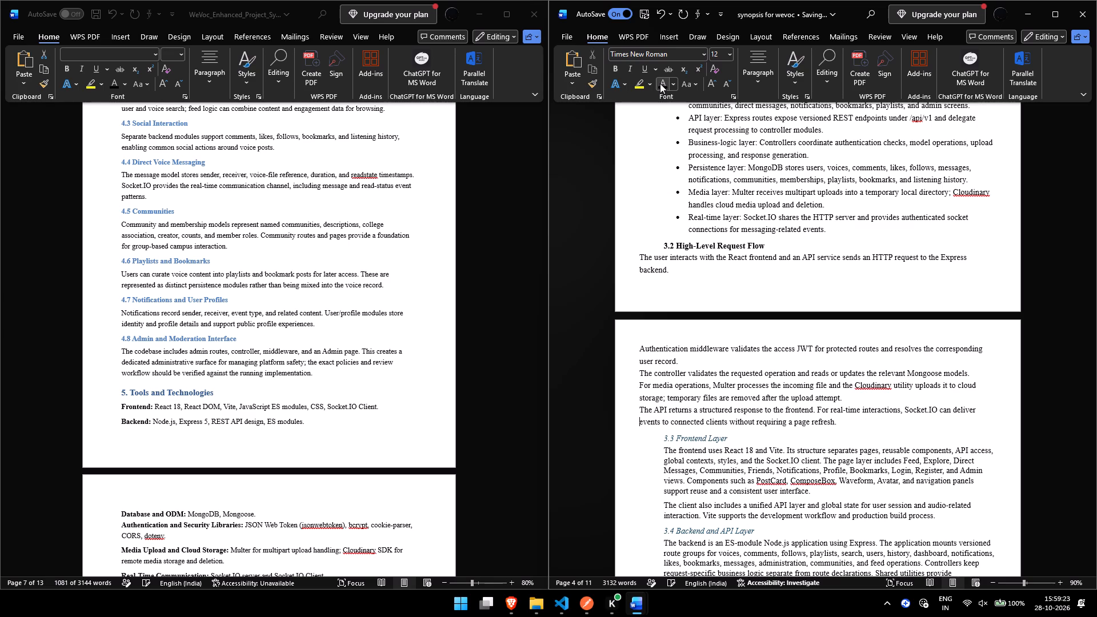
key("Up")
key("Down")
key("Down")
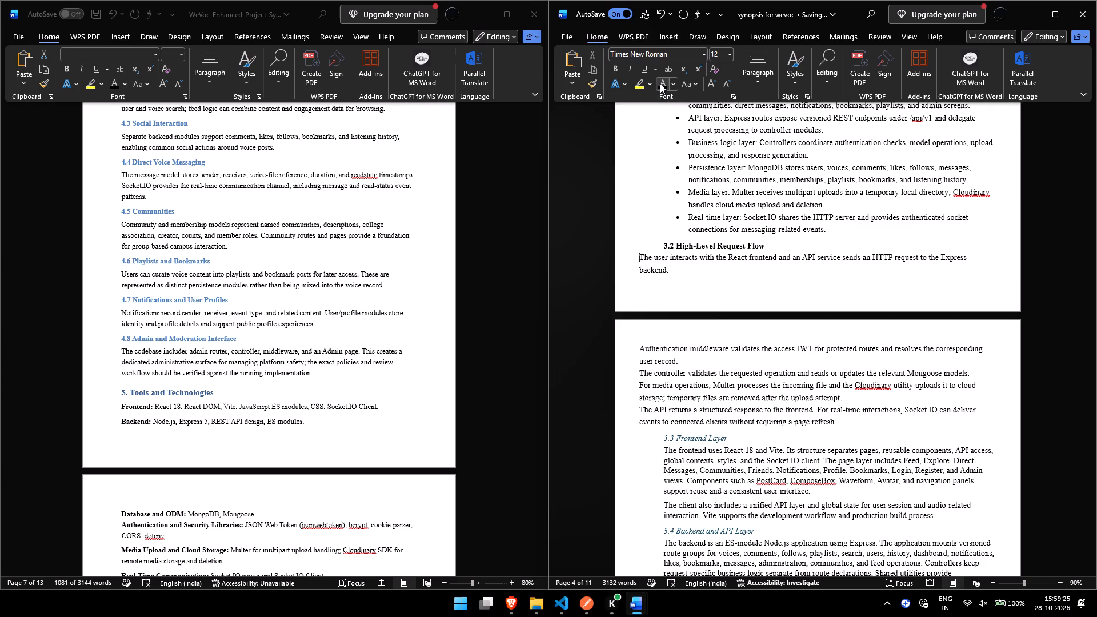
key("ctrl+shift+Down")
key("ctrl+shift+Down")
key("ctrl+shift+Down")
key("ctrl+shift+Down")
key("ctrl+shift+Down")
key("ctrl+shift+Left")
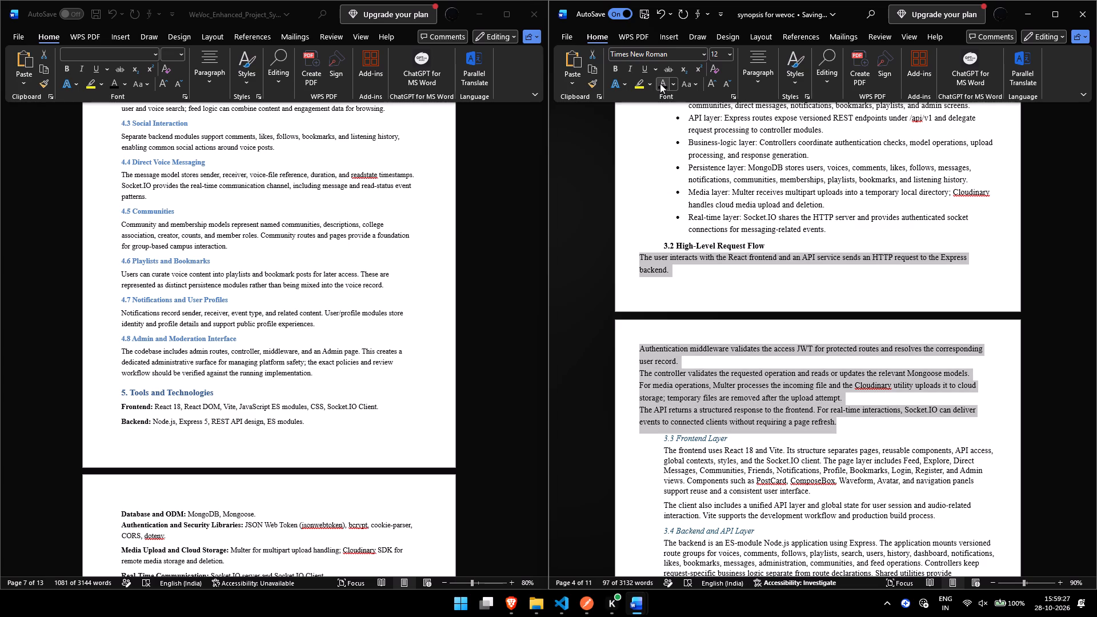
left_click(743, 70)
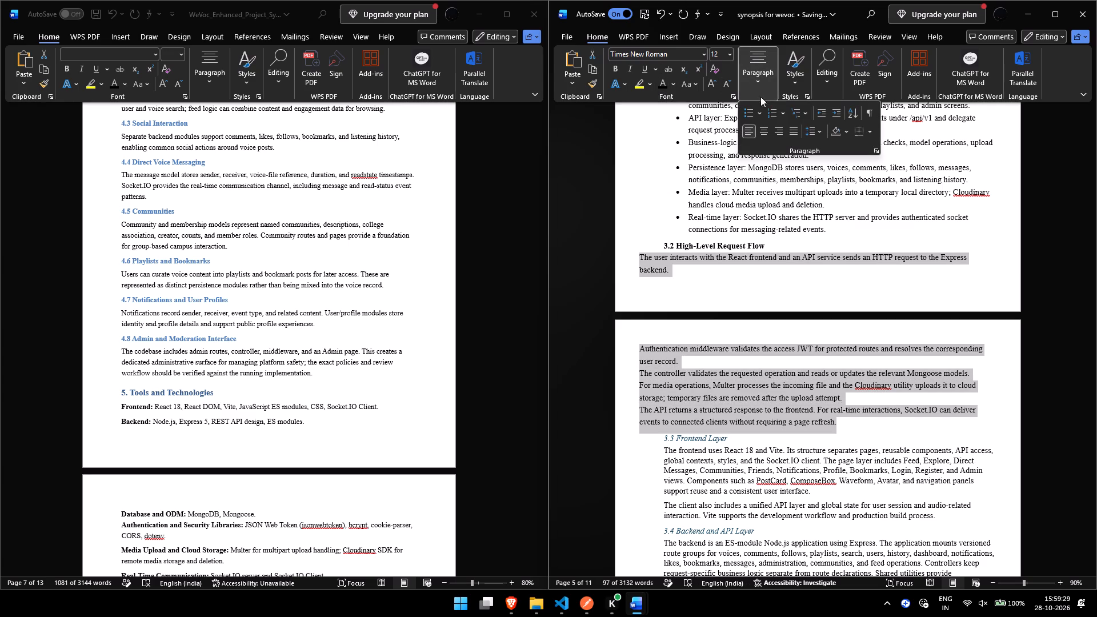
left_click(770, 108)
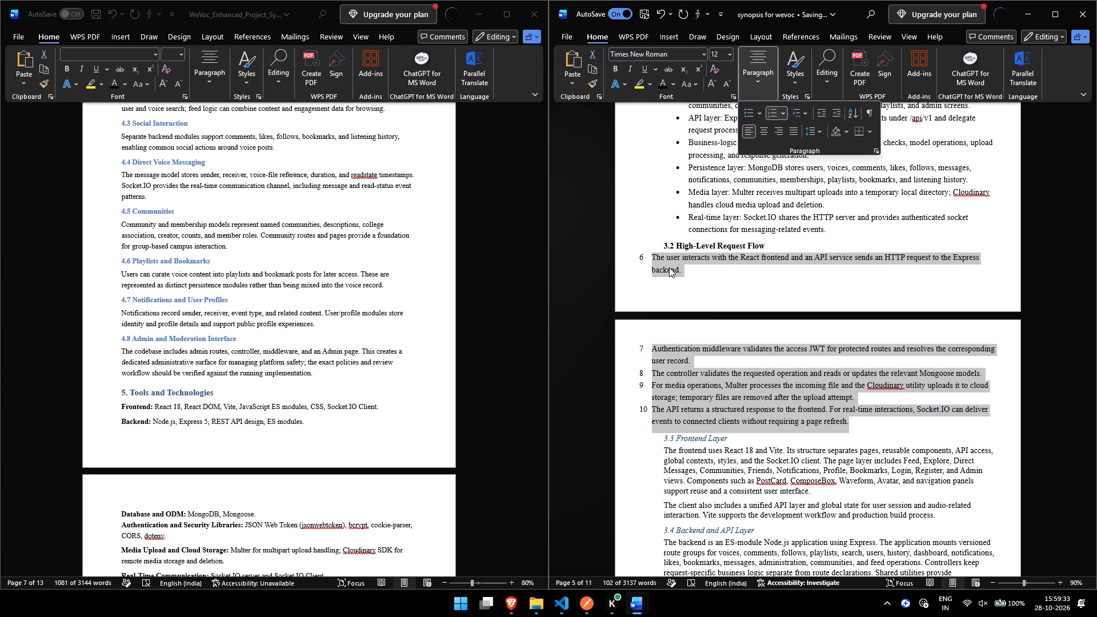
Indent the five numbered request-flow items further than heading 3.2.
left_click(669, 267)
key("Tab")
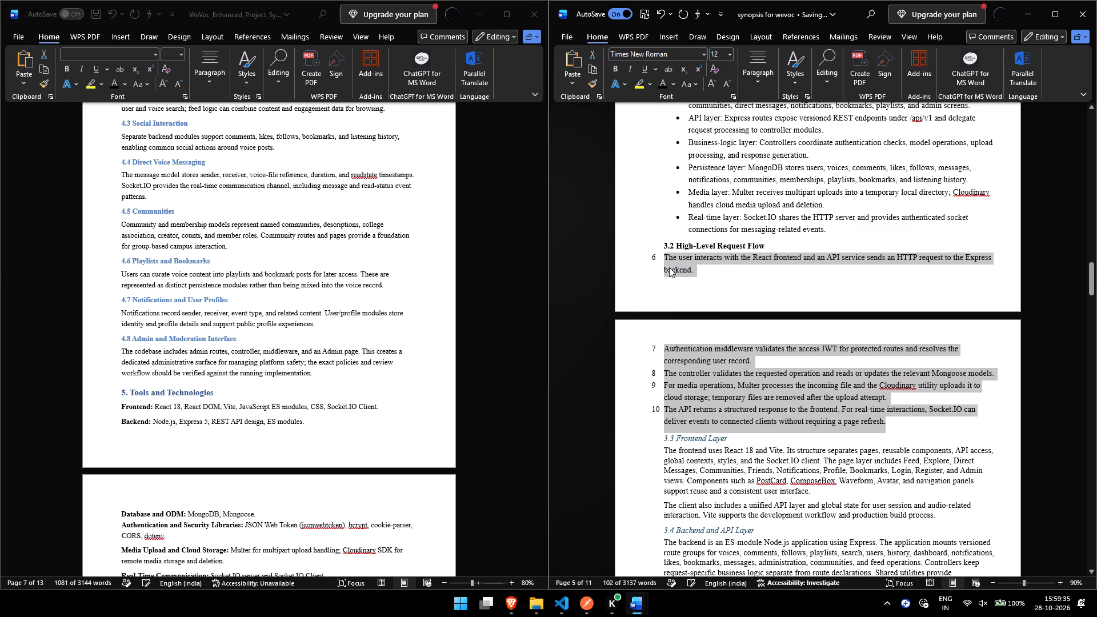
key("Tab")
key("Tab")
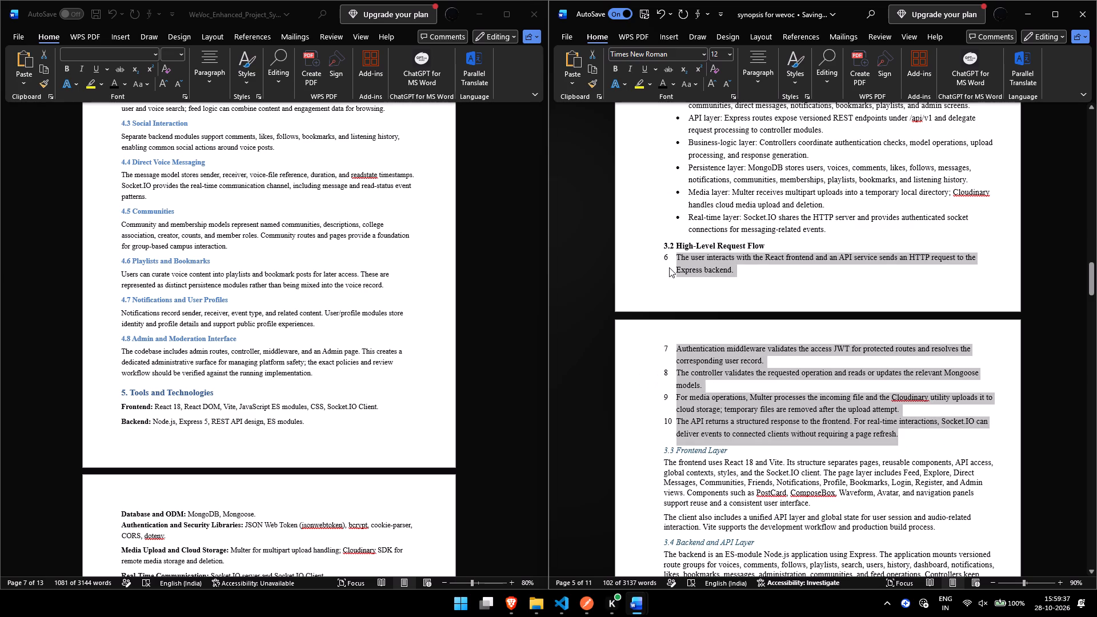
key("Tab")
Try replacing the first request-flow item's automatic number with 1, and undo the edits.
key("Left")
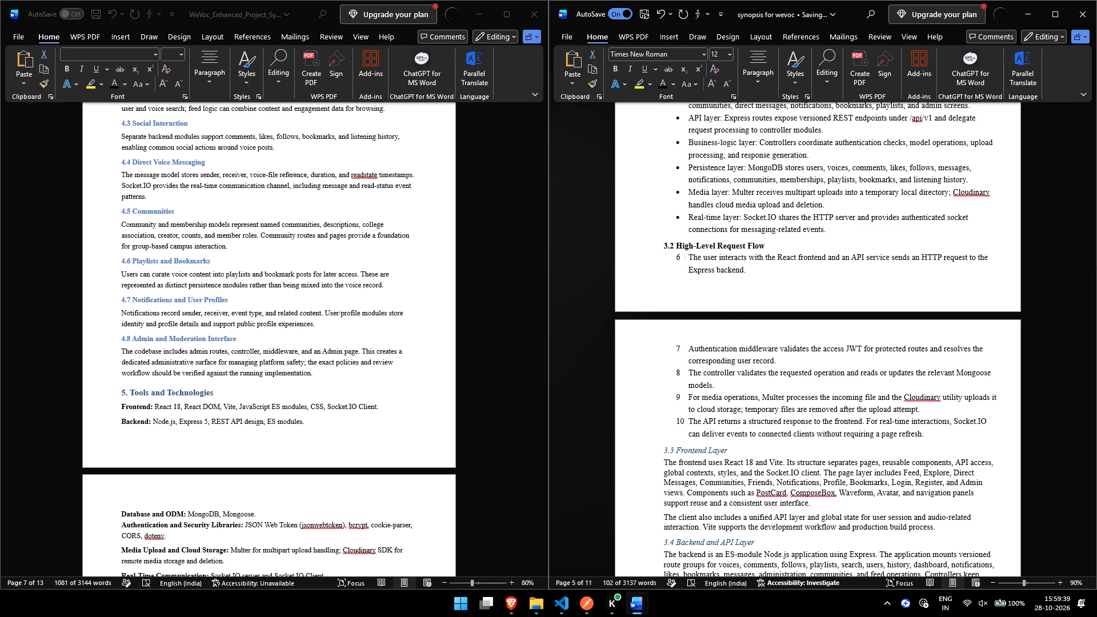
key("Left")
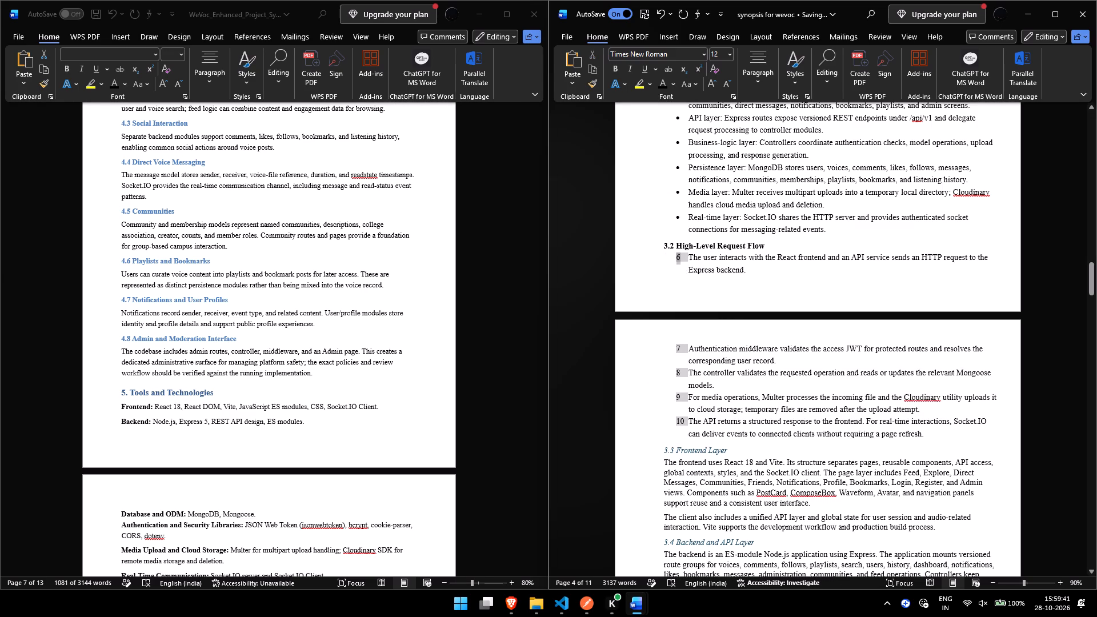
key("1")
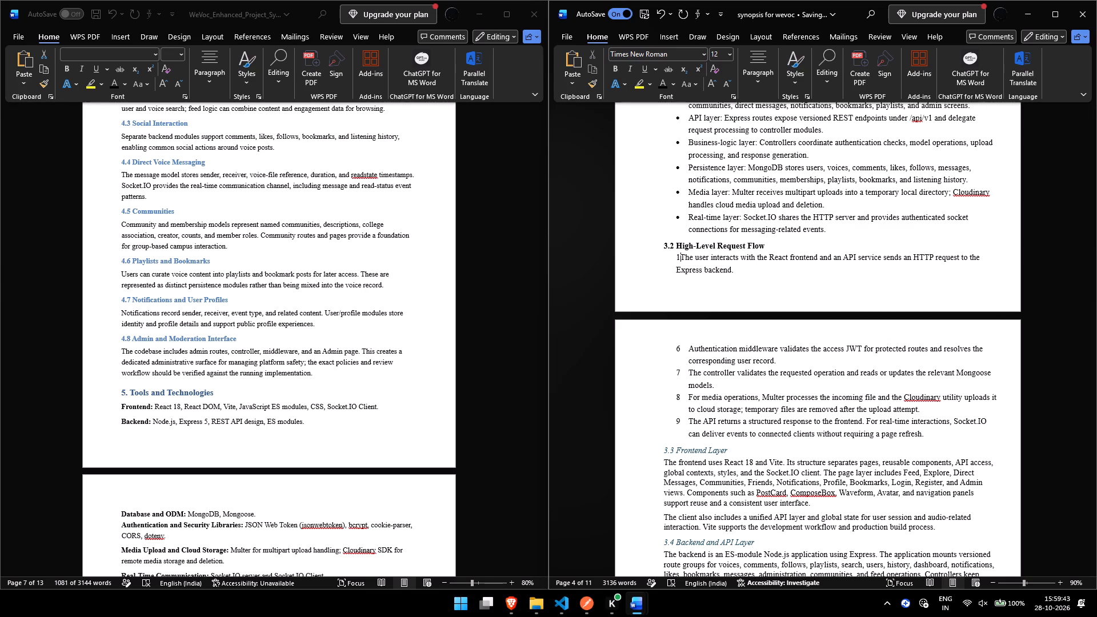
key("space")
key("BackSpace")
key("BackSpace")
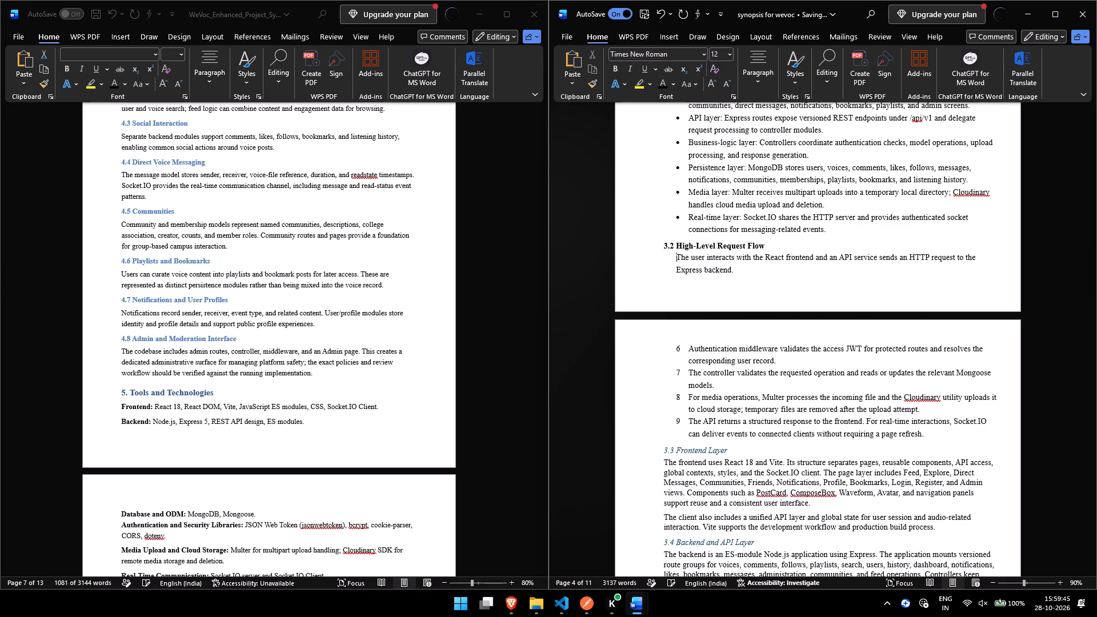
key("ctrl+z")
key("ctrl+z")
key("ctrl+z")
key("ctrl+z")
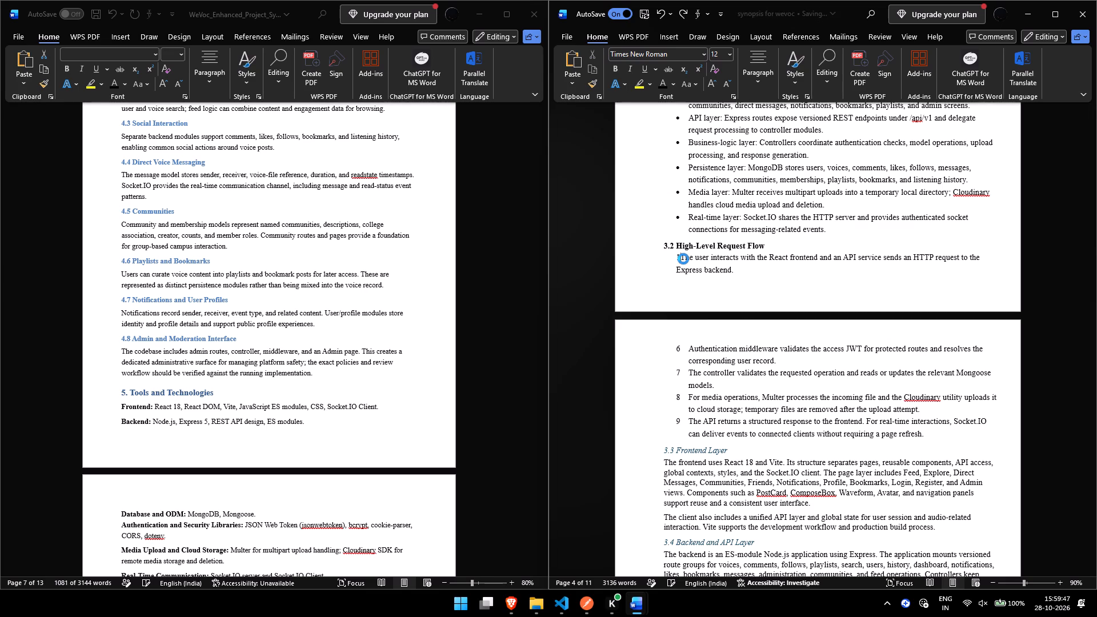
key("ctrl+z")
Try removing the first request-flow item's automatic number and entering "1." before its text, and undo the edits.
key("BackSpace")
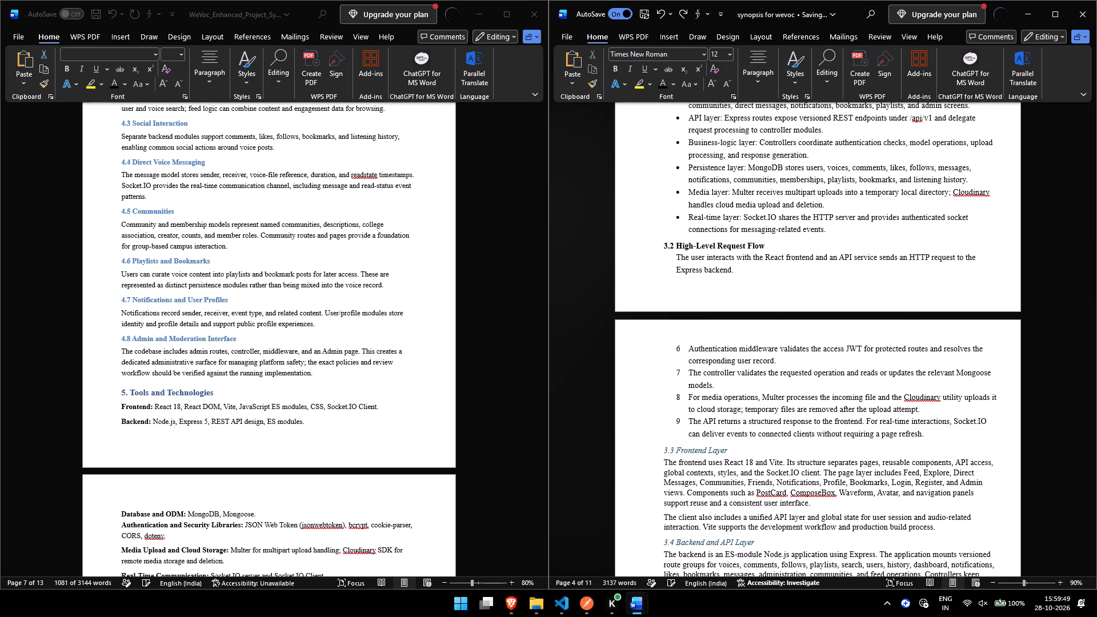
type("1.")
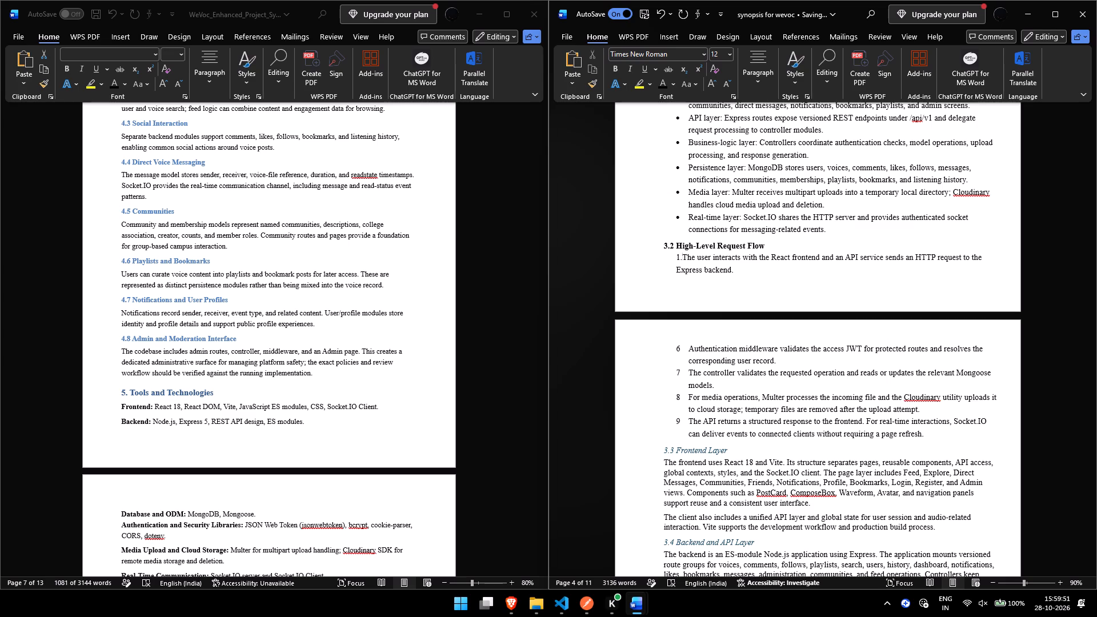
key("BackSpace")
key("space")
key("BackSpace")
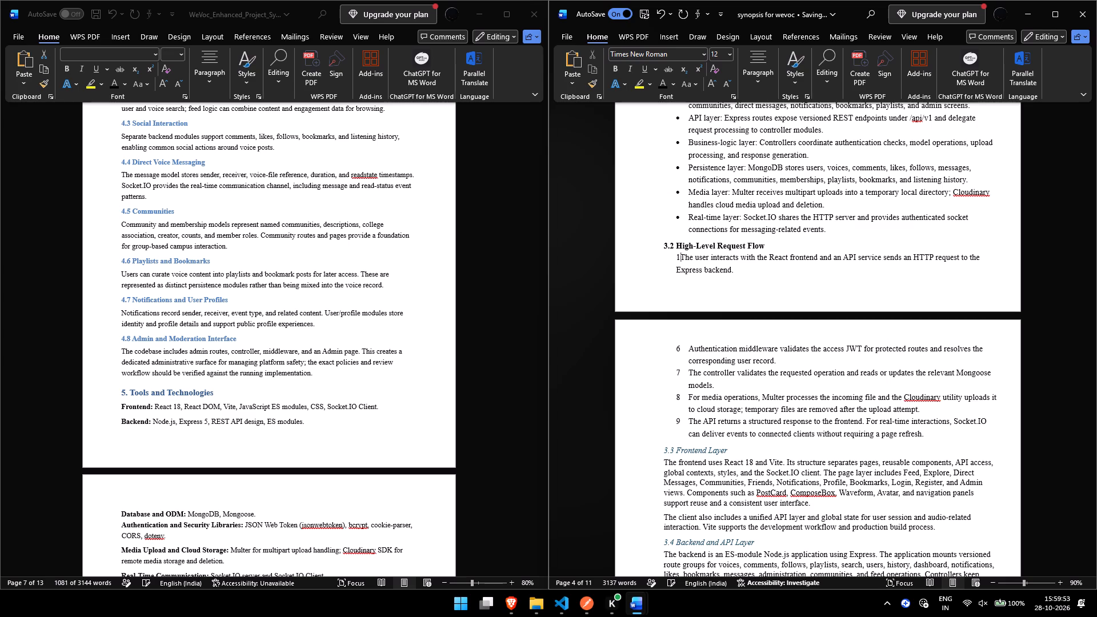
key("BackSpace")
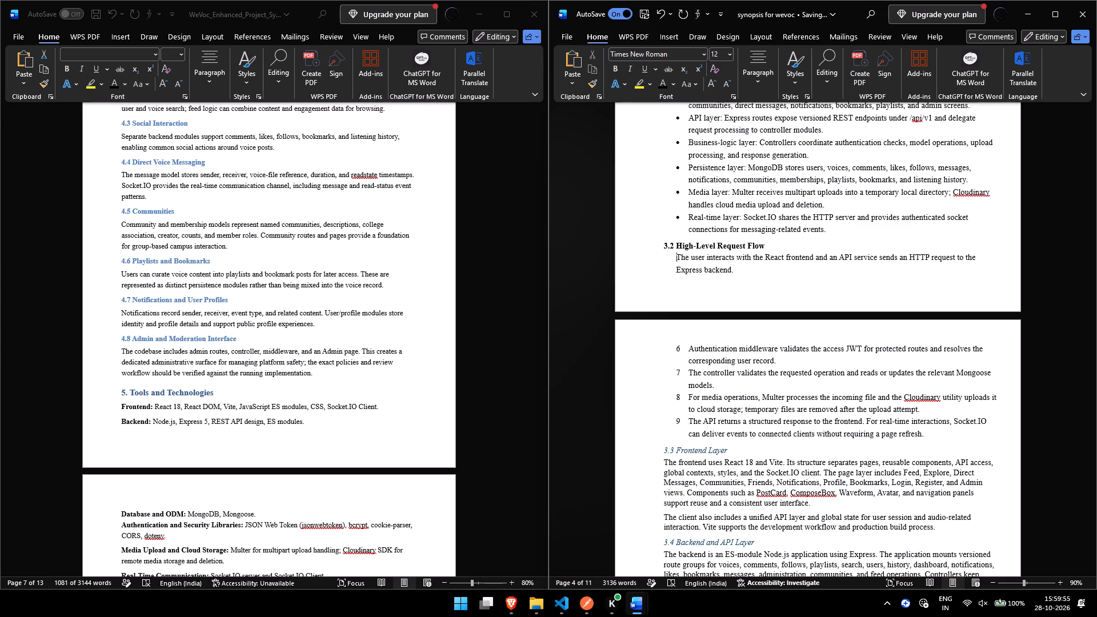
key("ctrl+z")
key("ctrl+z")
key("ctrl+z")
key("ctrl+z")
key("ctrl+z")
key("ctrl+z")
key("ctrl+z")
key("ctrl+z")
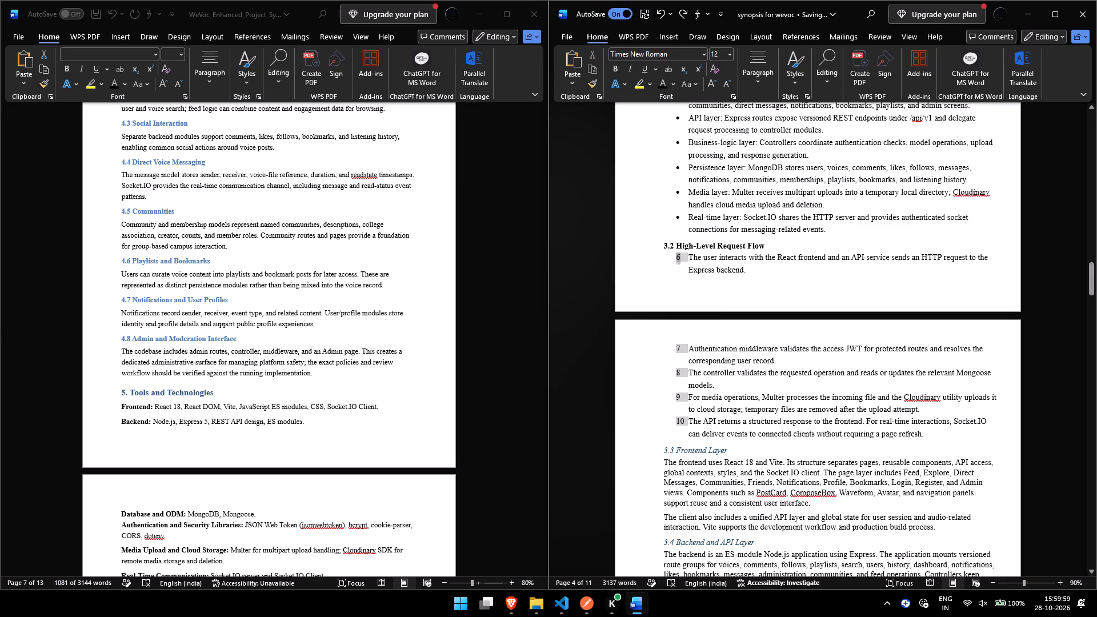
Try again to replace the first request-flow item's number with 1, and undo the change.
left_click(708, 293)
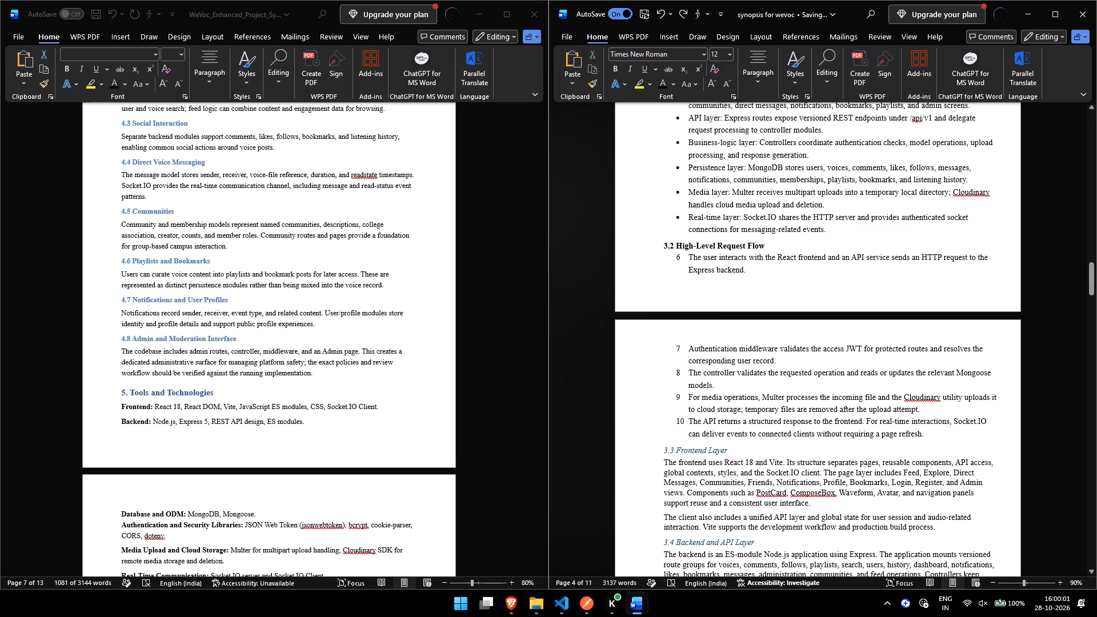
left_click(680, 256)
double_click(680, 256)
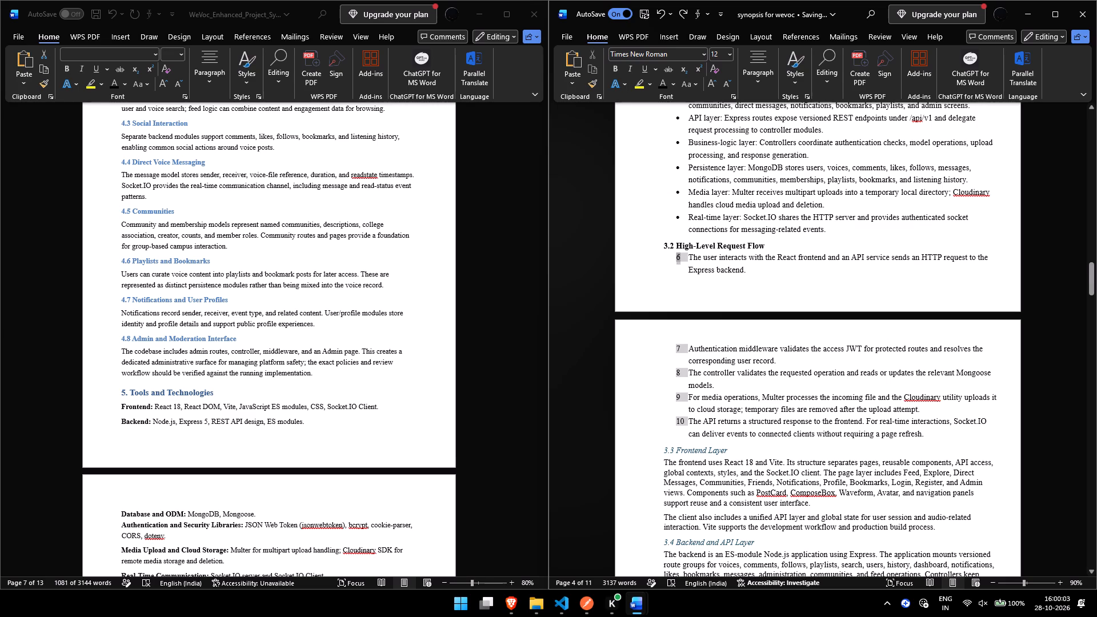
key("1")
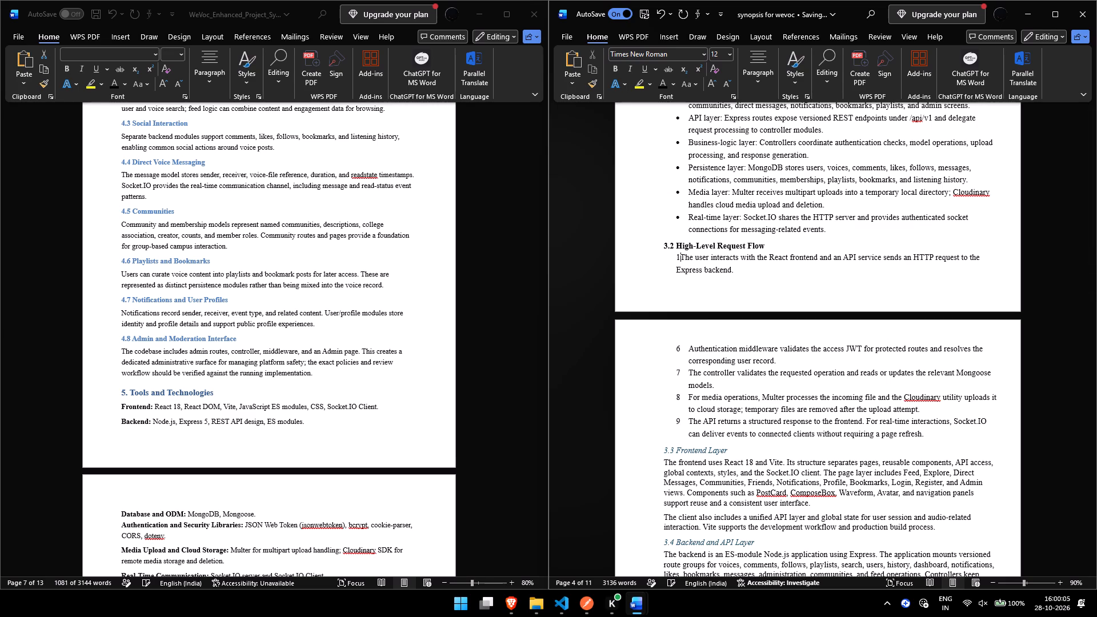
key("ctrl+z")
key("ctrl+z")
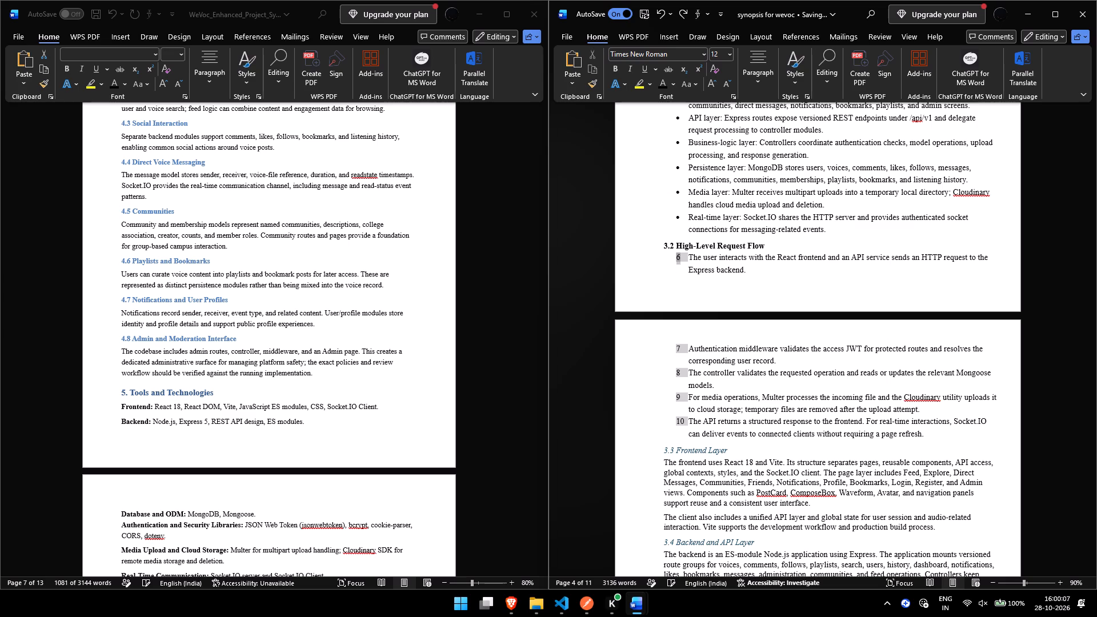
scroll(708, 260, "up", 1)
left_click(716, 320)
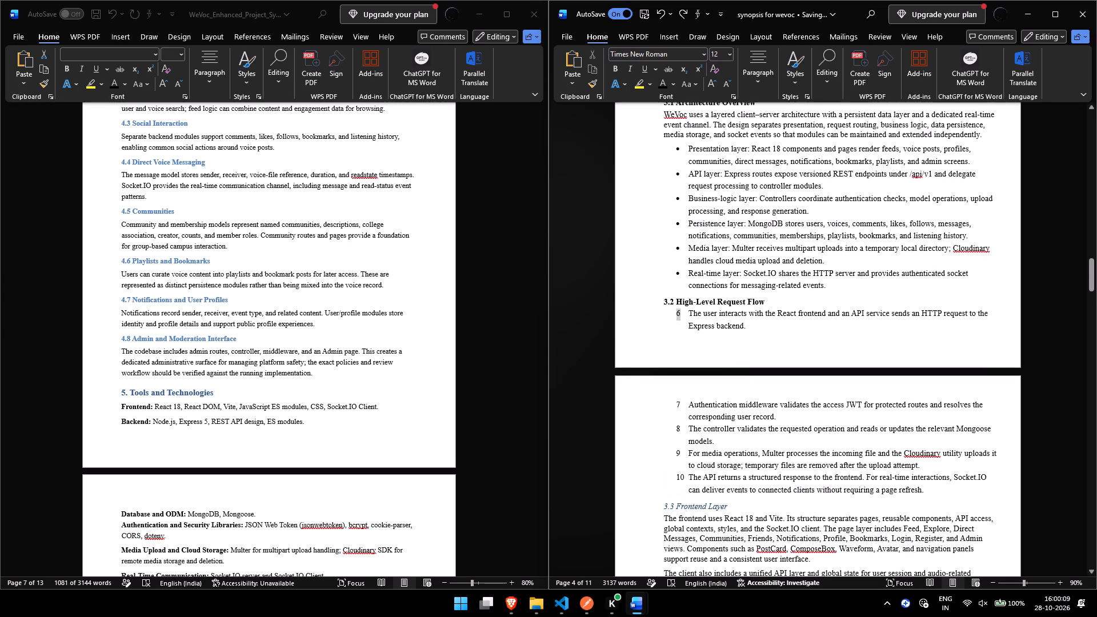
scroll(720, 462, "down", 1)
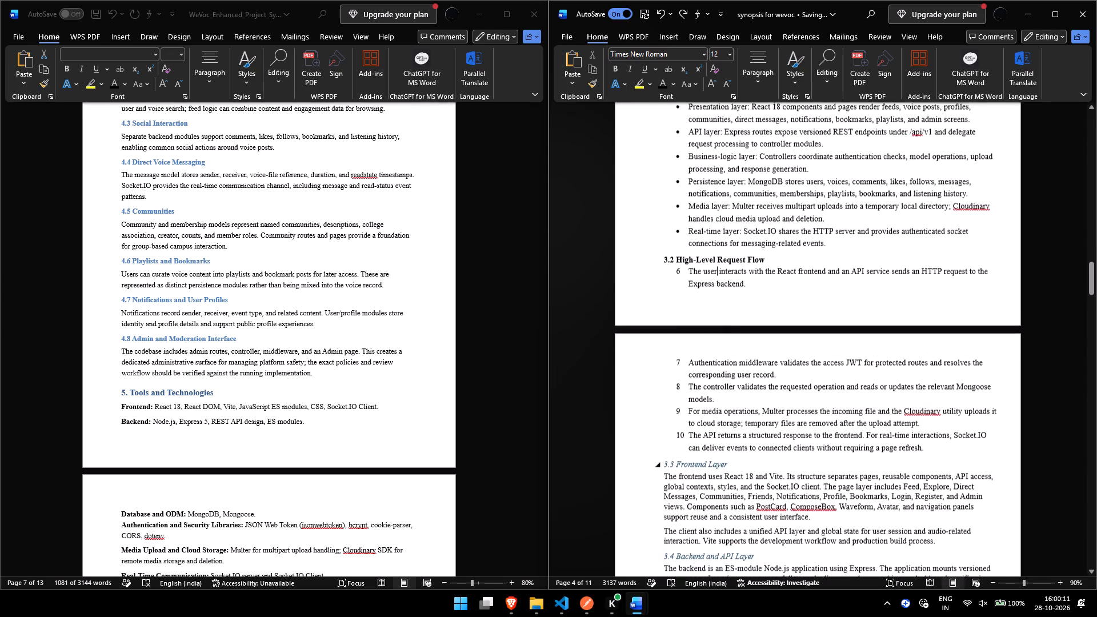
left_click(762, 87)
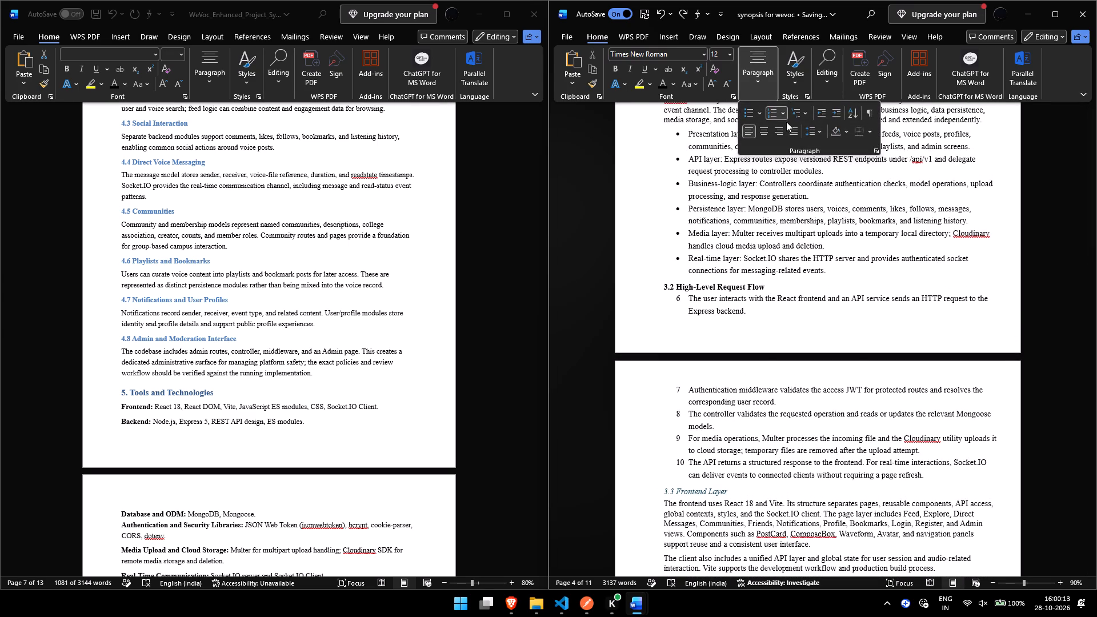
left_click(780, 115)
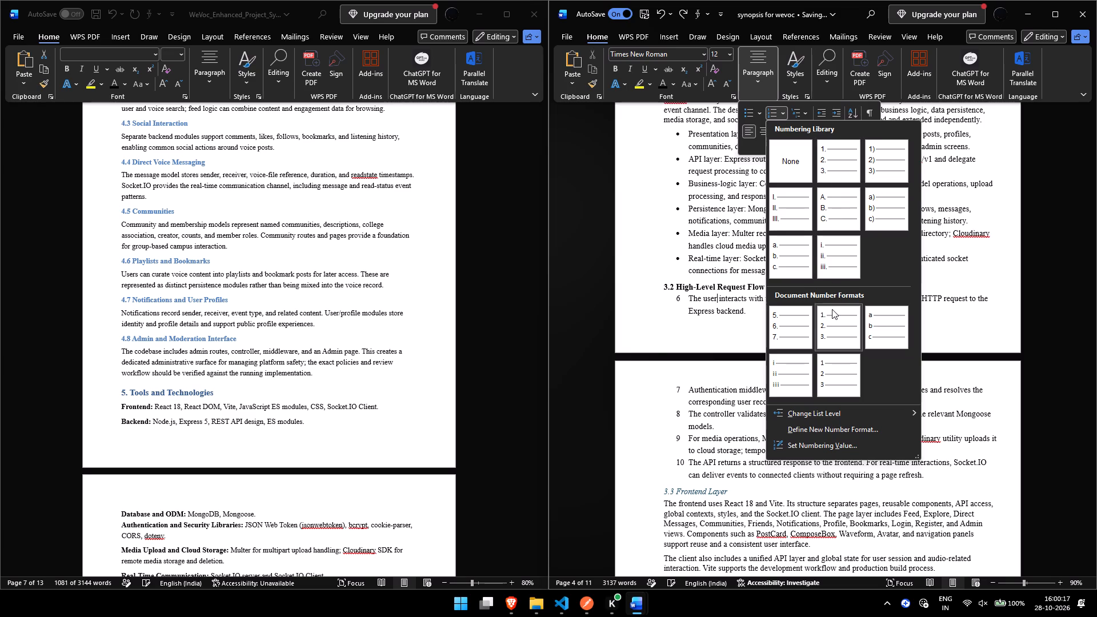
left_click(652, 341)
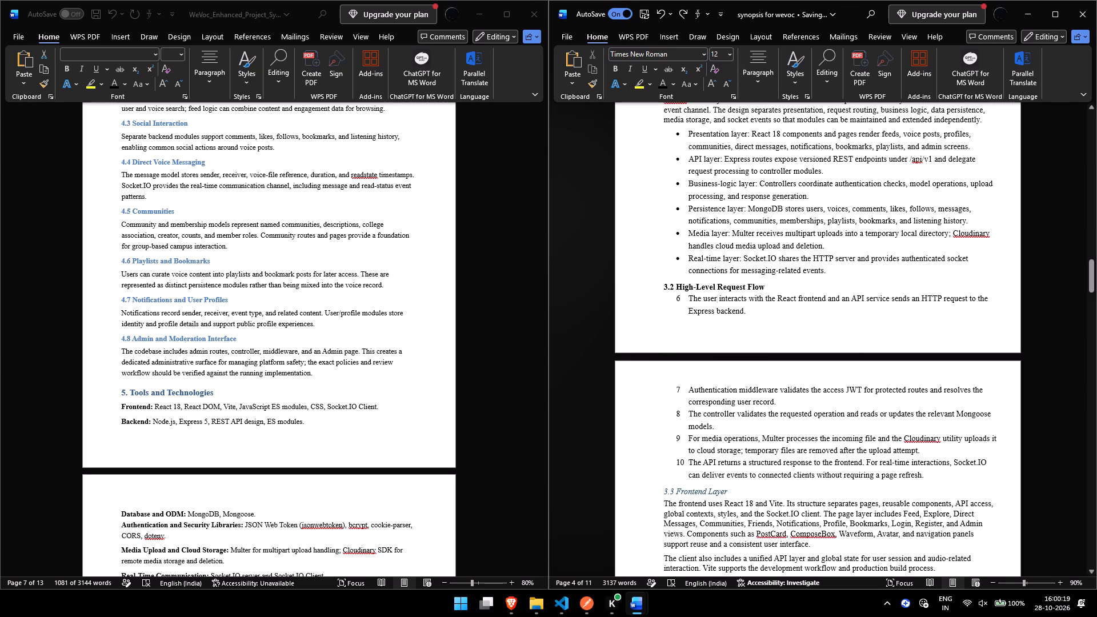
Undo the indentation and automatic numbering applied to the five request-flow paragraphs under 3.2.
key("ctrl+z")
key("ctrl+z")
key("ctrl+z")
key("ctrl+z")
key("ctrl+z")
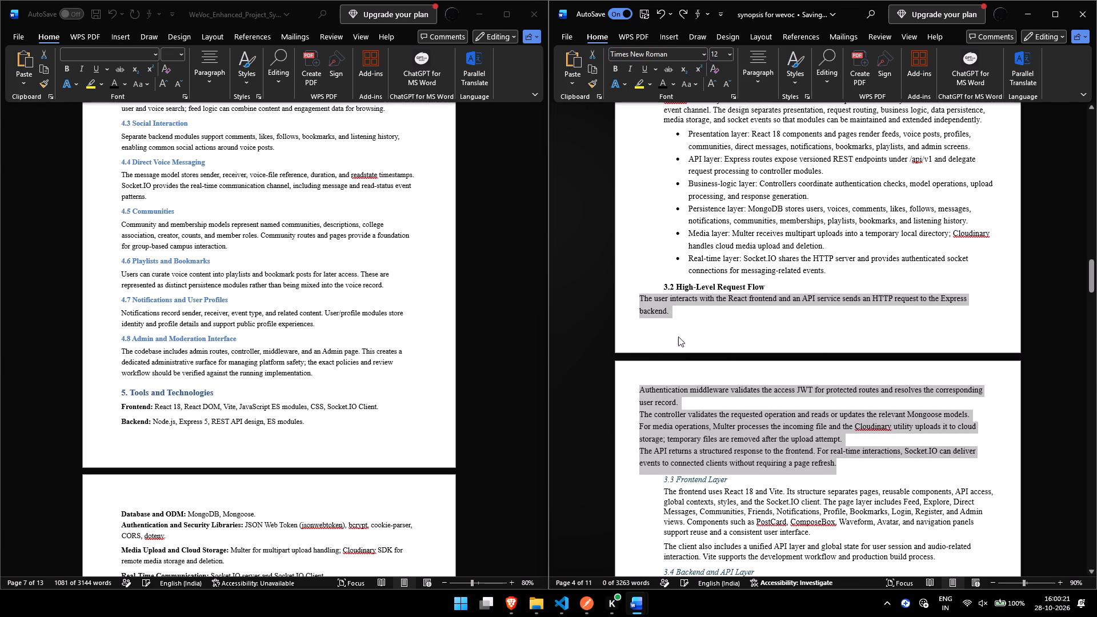
Apply 1., 2., 3. numbering to the five request-flow paragraphs under 3.2 and indent the numbered list beneath the heading.
left_click(752, 74)
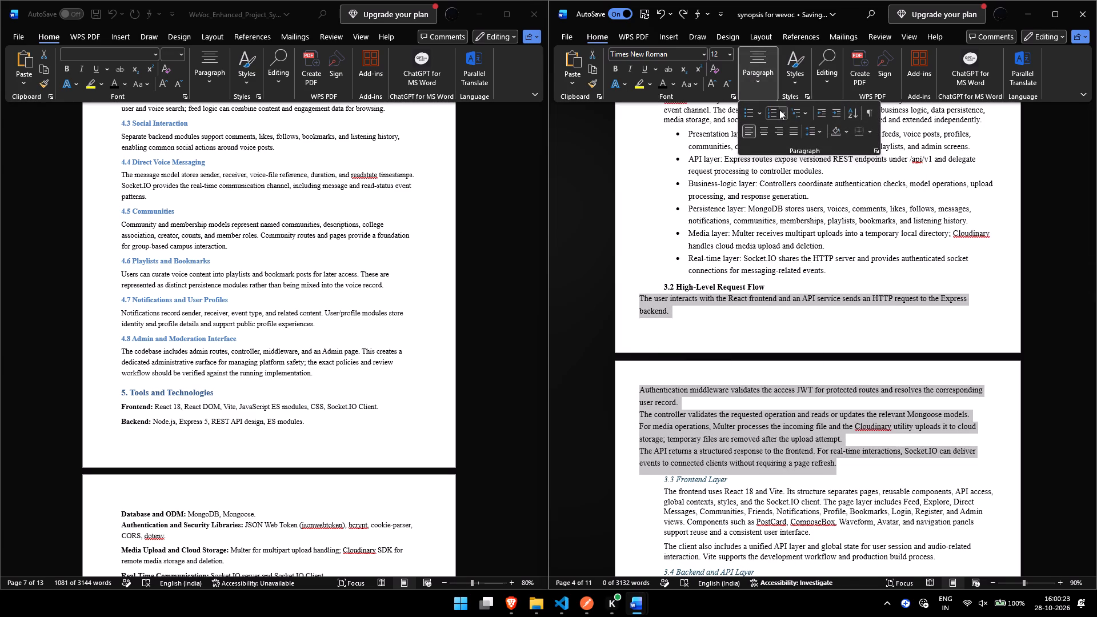
left_click(783, 113)
left_click(830, 150)
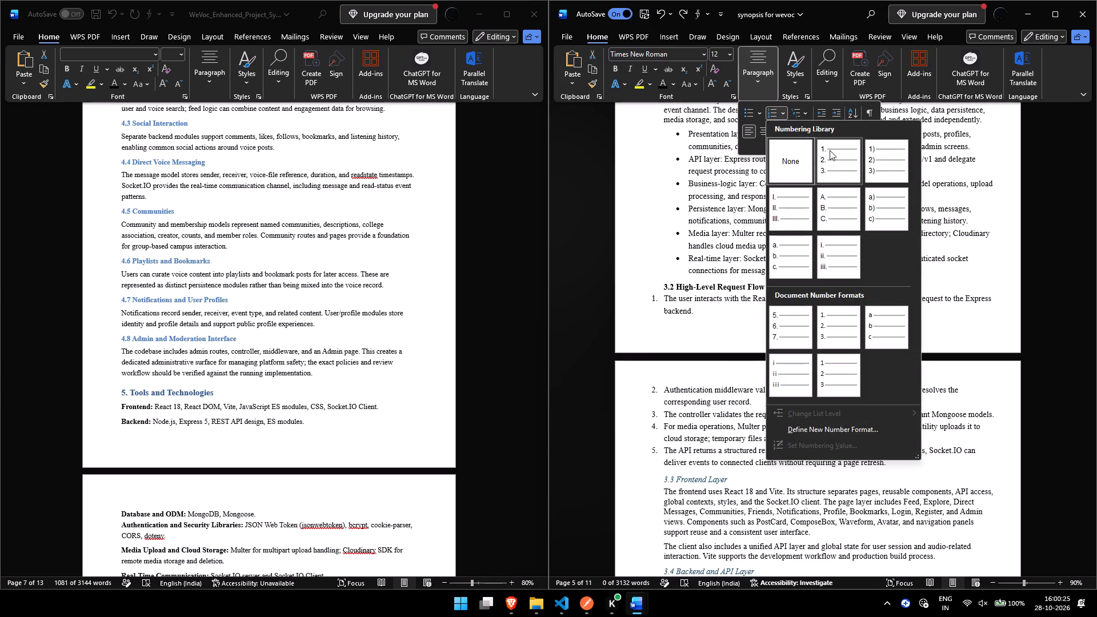
key("Tab")
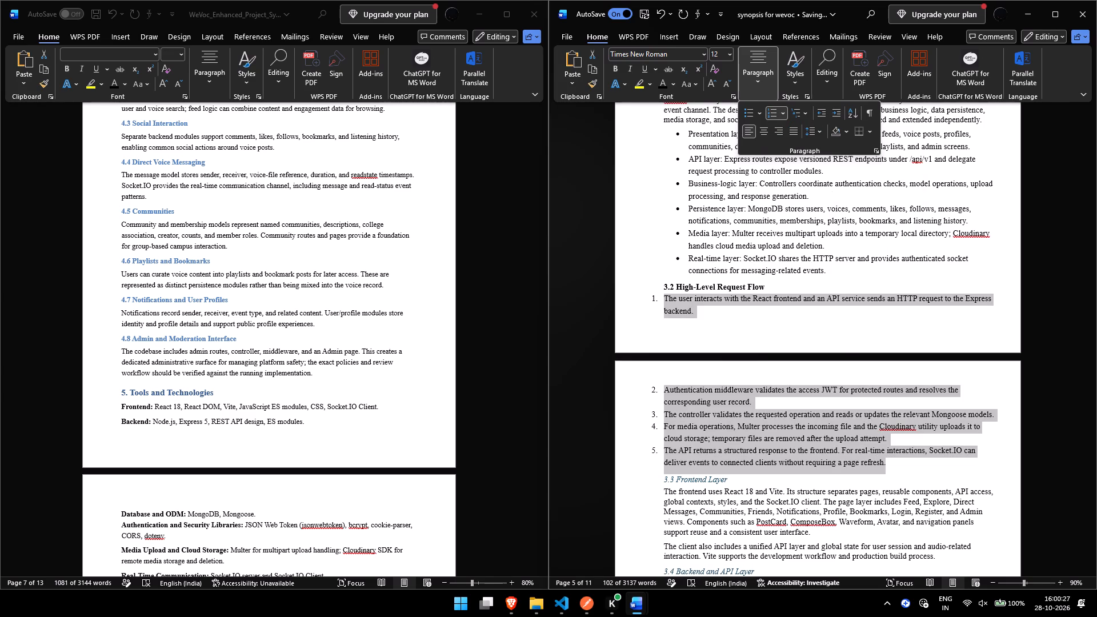
left_click(755, 415)
key("Tab")
key("Tab")
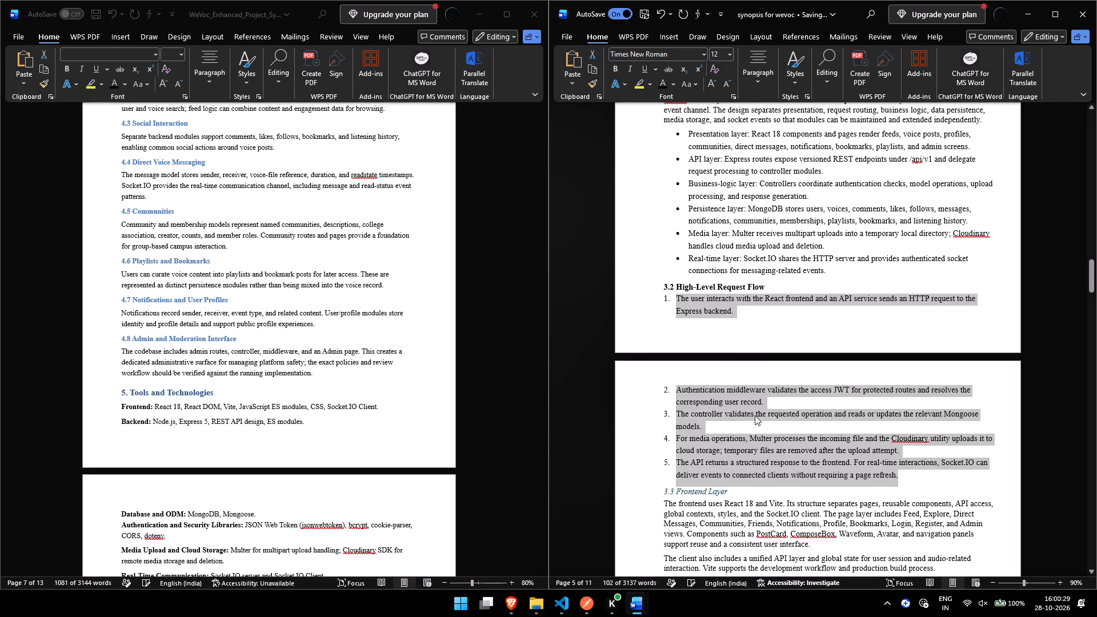
key("Tab")
Format the "3.3 Frontend Layer" heading as bold, non-italic, black text.
key("Down")
key("Up")
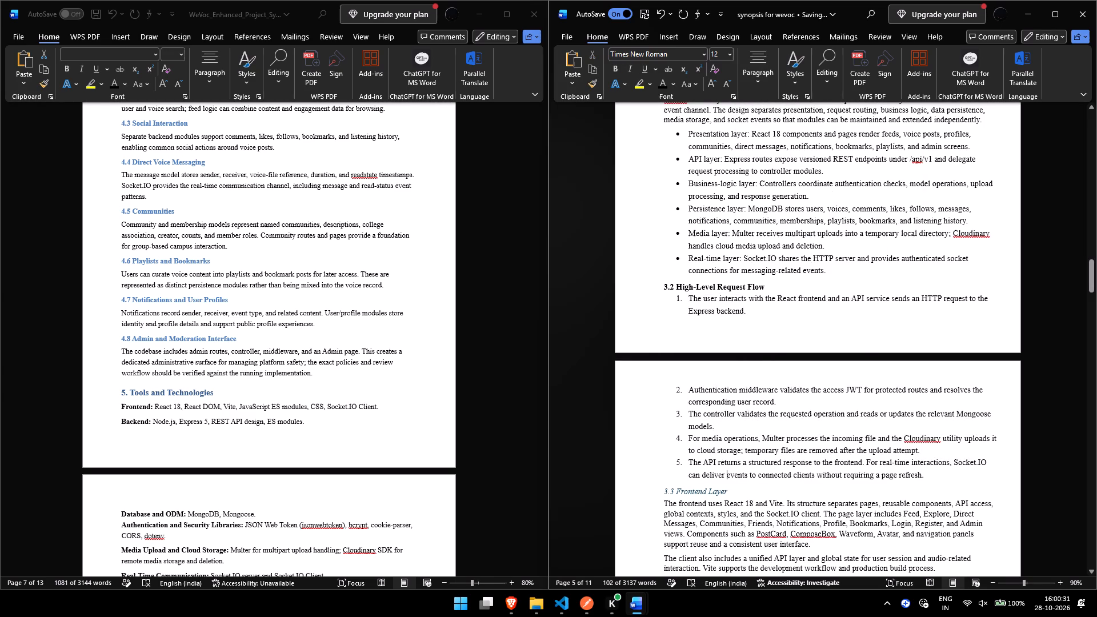
key("Up")
key("Up")
scroll(744, 476, "down", 1)
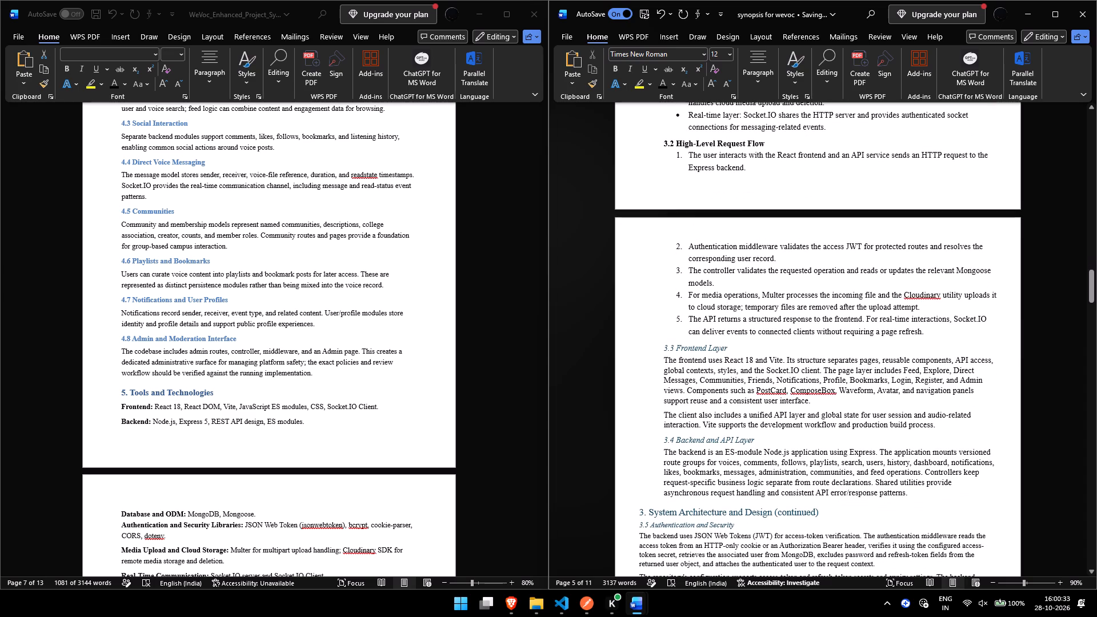
key("Down")
key("Down")
key("Down")
key("ctrl+shift+Left")
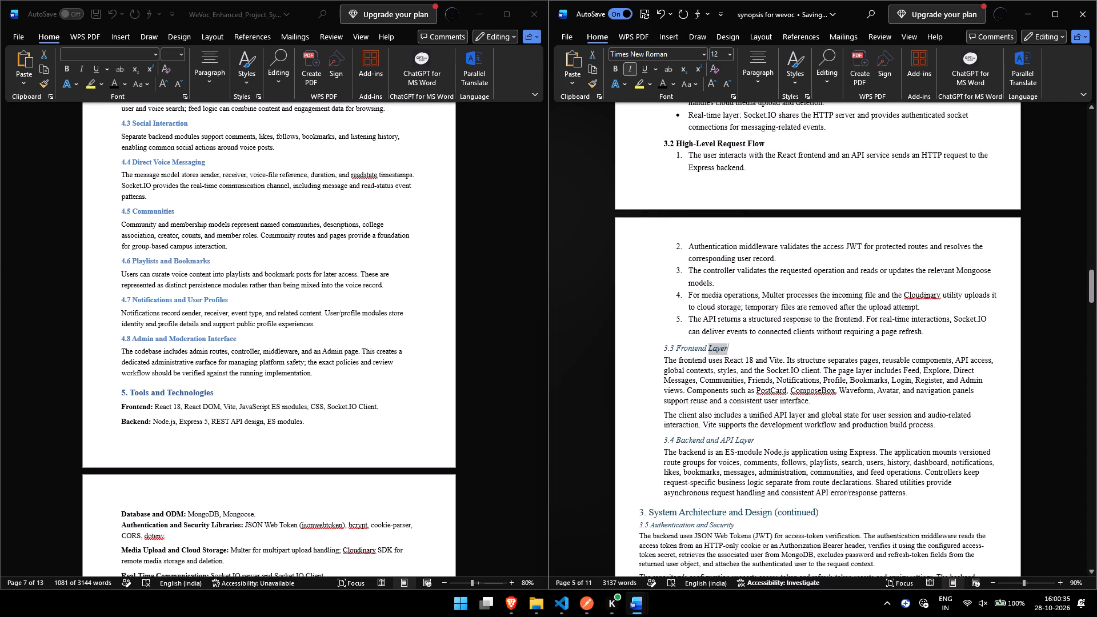
key("ctrl+shift+Left")
key("ctrl+shift+Left")
key("ctrl+shift+Left")
key("ctrl+shift+Left")
key("ctrl+i")
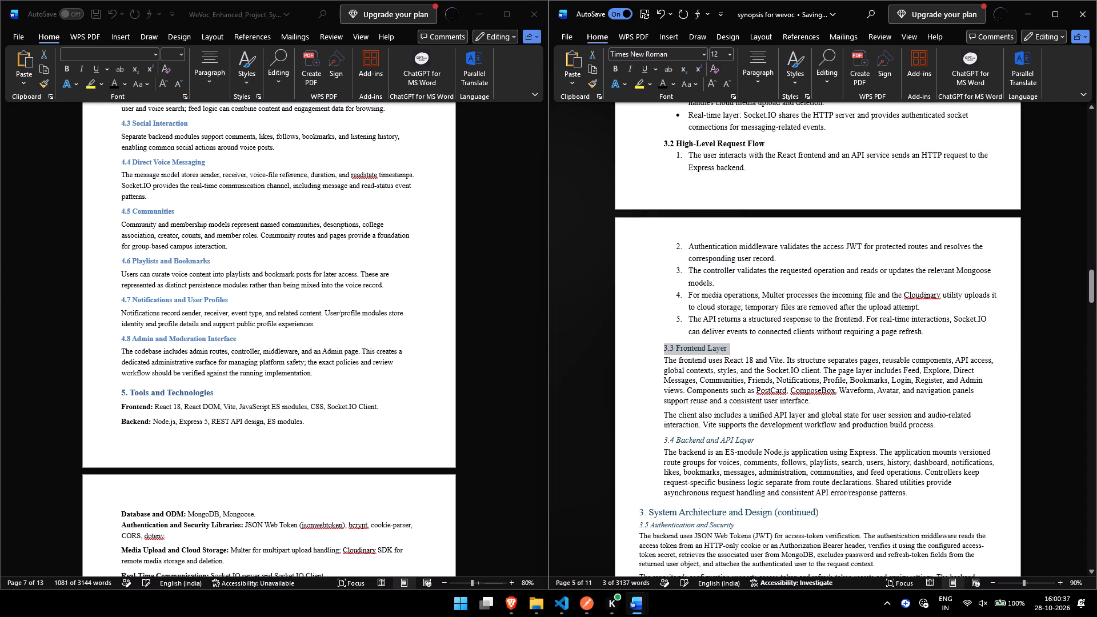
key("ctrl+b")
left_click(657, 85)
Format the "3.4 Backend and API Layer" heading as bold, non-italic, black text.
key("Down")
key("Up")
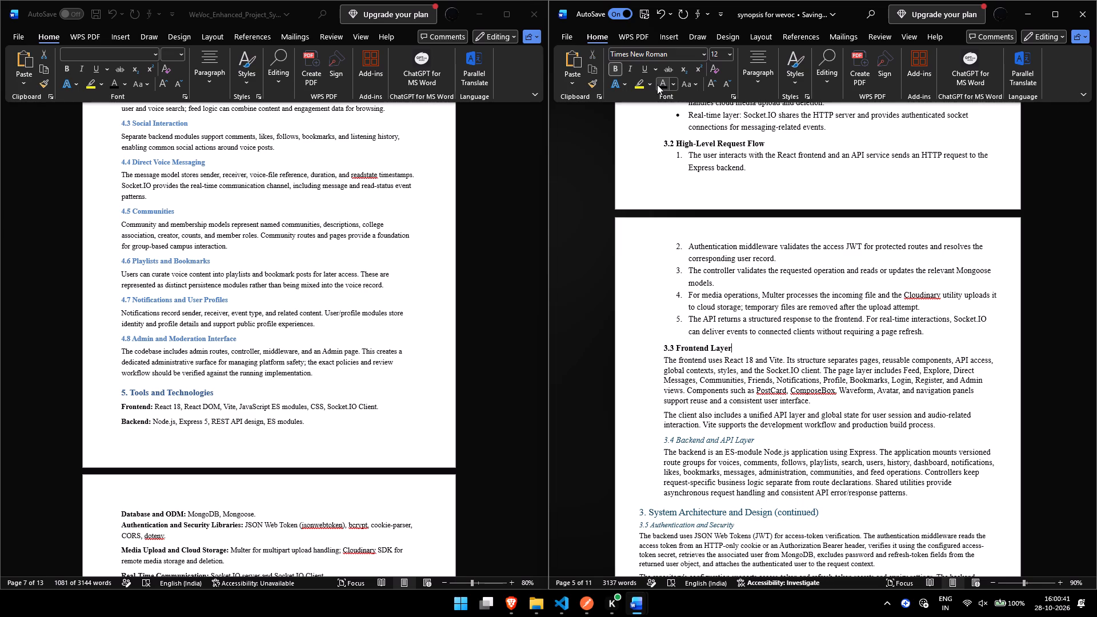
key("Right")
key("Down")
key("Down")
key("Up")
key("Up")
key("Down")
key("Down")
key("Down")
key("Down")
key("Down")
key("Down")
key("Down")
key("Down")
key("Up")
key("ctrl+shift+Right")
key("ctrl+shift+Right")
key("ctrl+shift+Right")
key("ctrl+shift+Right")
key("ctrl+shift+Right")
key("ctrl+shift+Right")
key("ctrl+shift+Right")
key("ctrl+shift+Right")
key("ctrl+shift+Left")
key("ctrl+i")
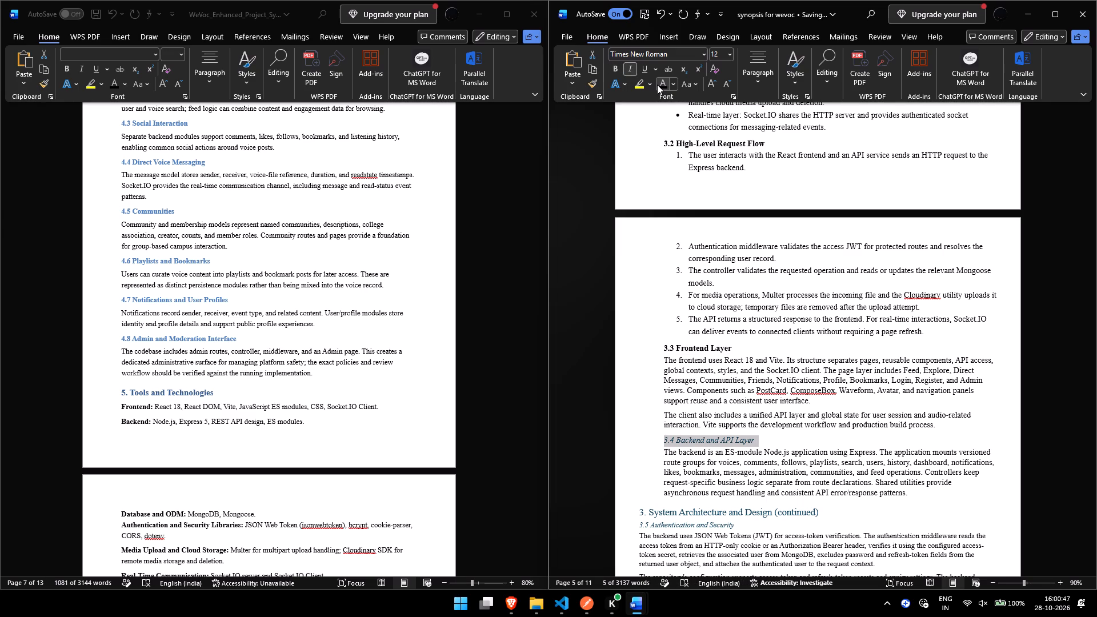
key("ctrl+b")
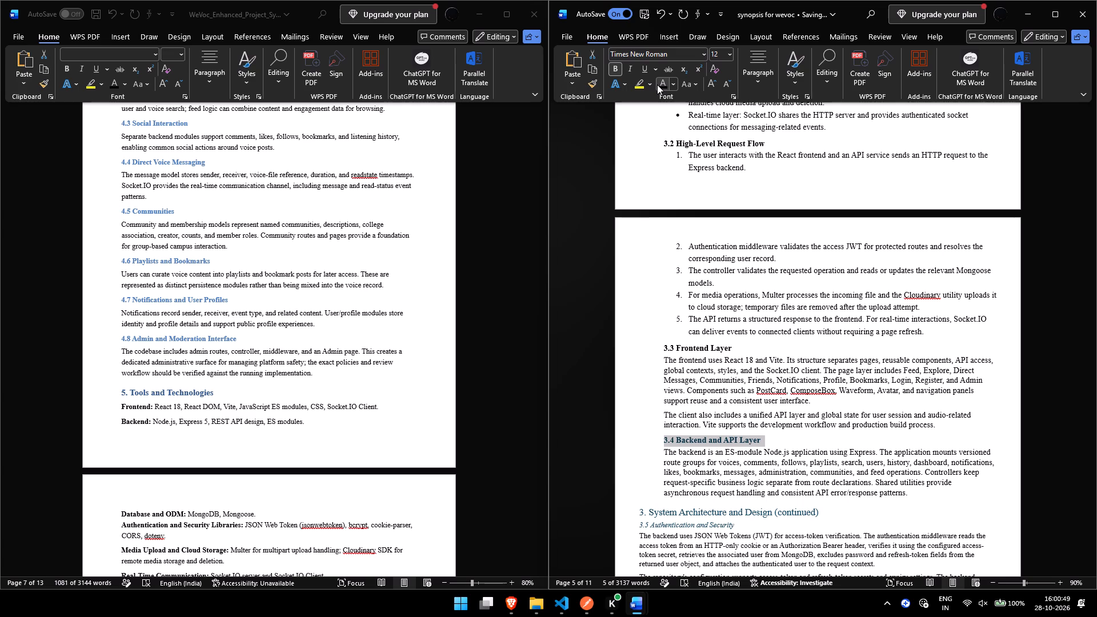
left_click(657, 85)
Make the "3. System Architecture and Design (continued)" heading bold and black.
key("Down")
key("Down")
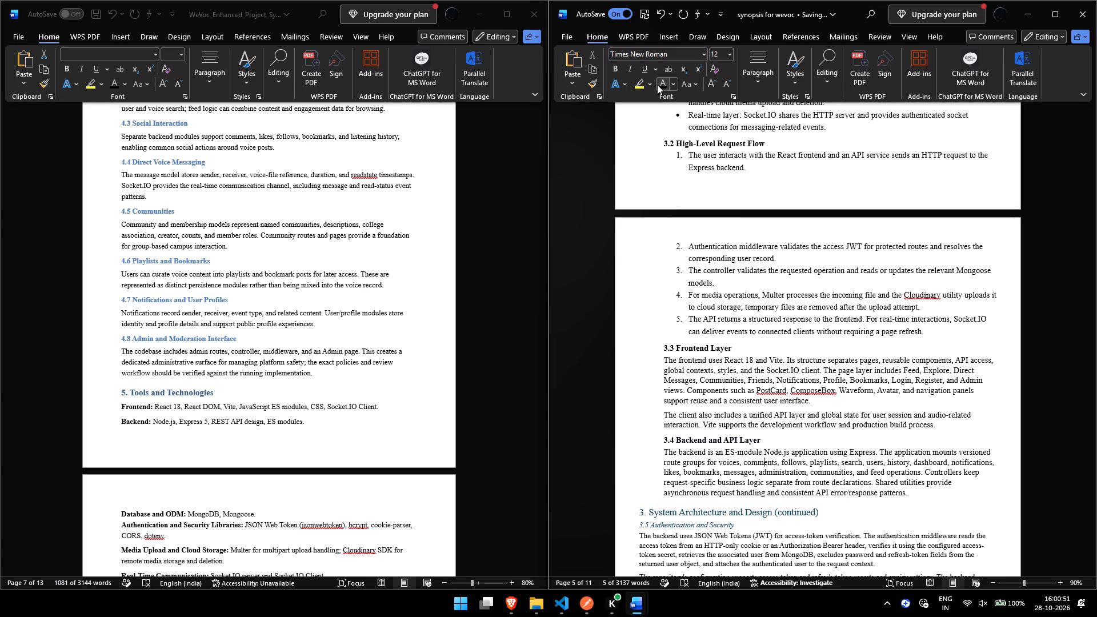
key("Down")
key("Down")
key("Down")
key("Down")
key("Down")
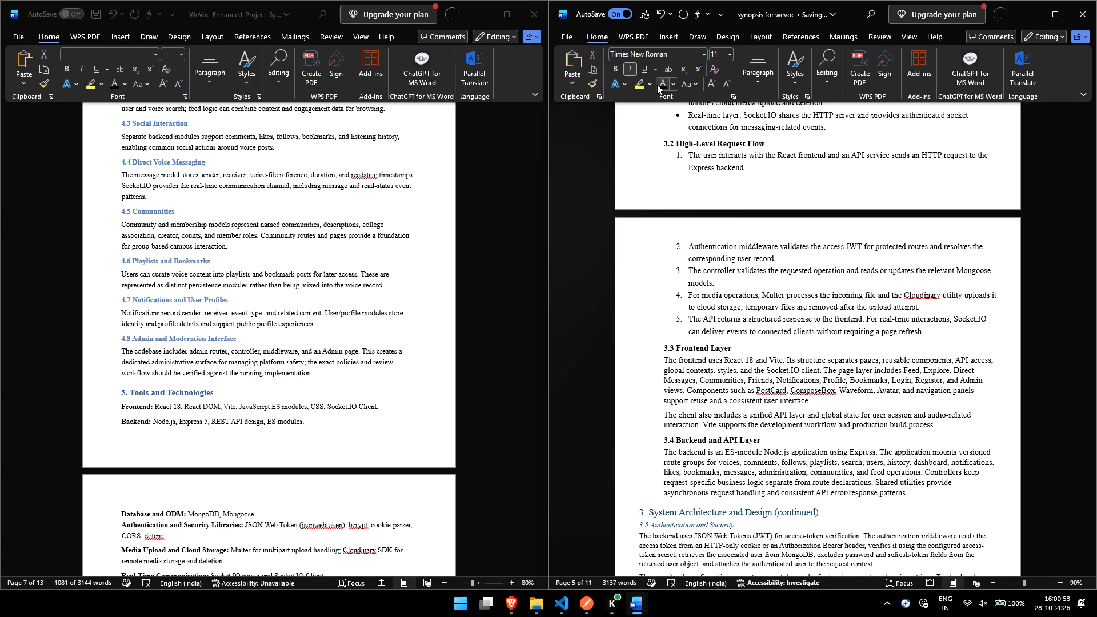
key("ctrl+Left")
key("ctrl+Up")
key("Up")
key("ctrl+shift+Right")
key("ctrl+shift+Right")
key("ctrl+shift+Right")
key("ctrl+shift+Right")
key("ctrl+shift+Right")
key("ctrl+shift+Right")
key("ctrl+shift+Right")
key("ctrl+shift+Right")
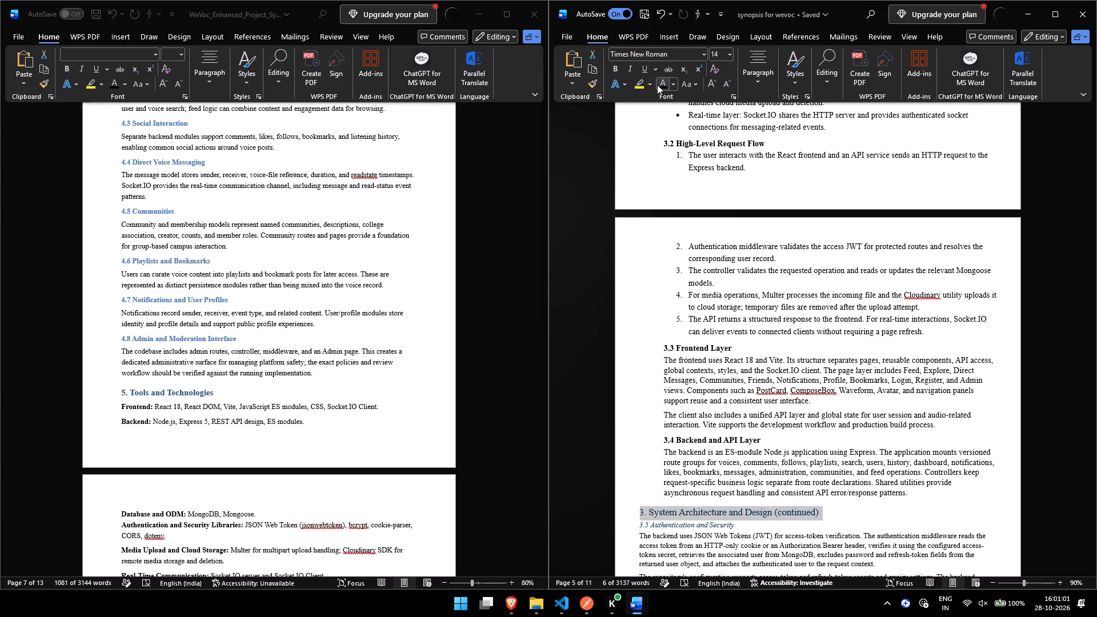
key("ctrl+b")
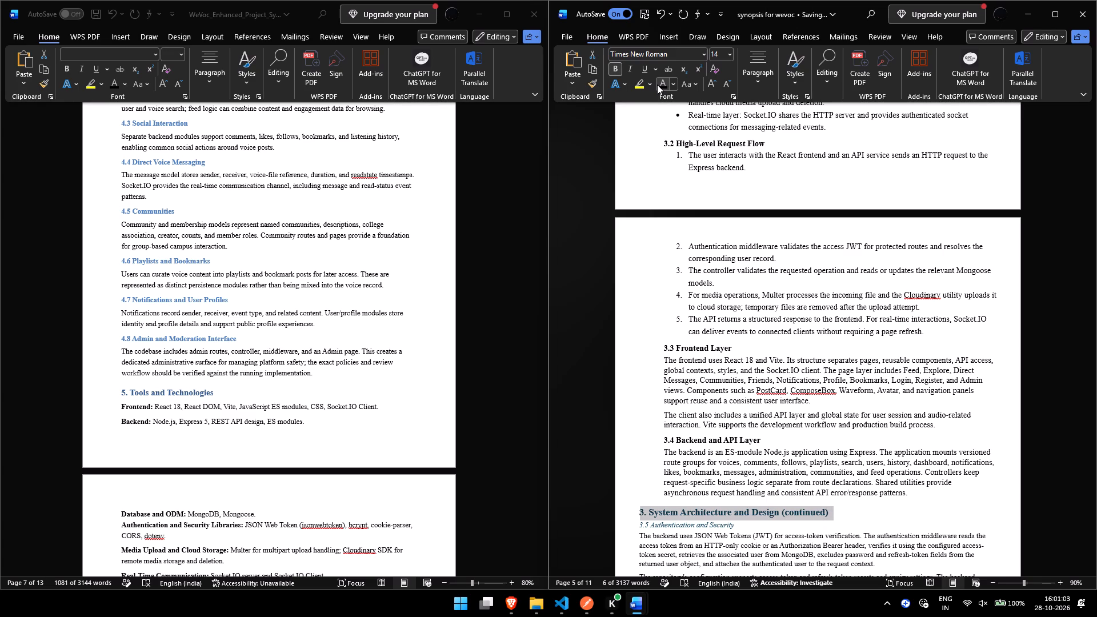
left_click(658, 84)
Indent all headings, paragraphs and bullets of subsections 3.5 through 3.8 by one level.
key("Right")
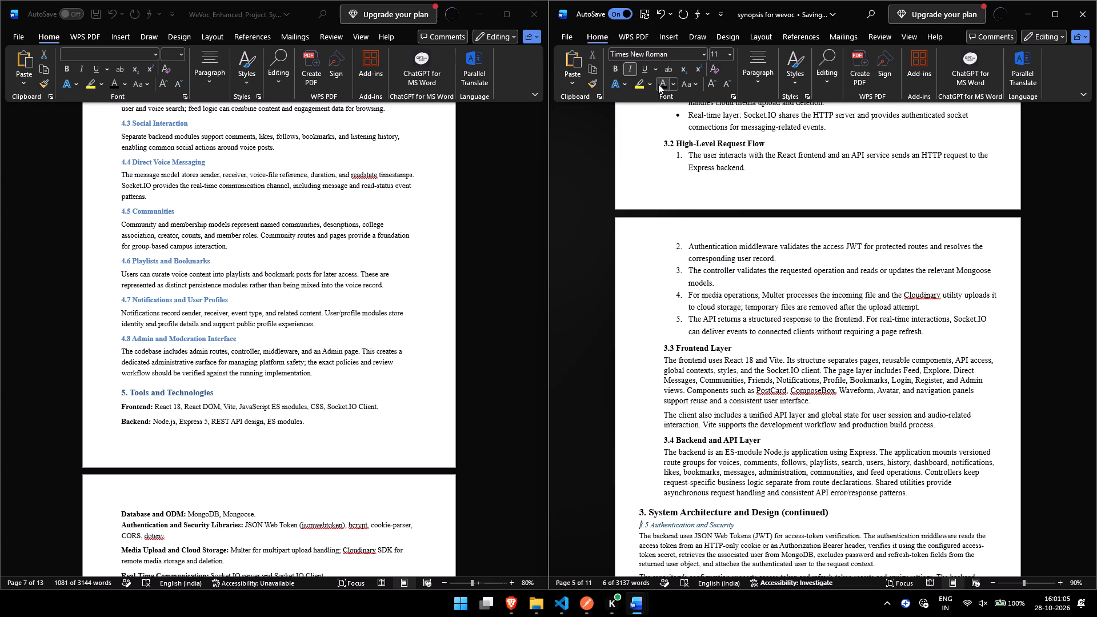
scroll(658, 84, "down", 1)
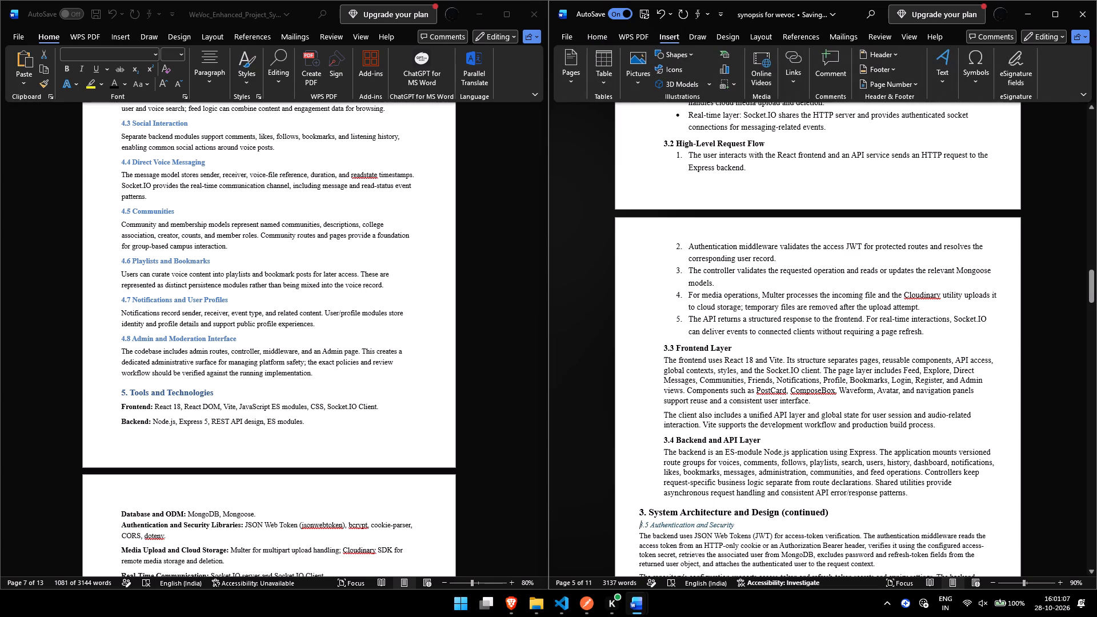
left_click(606, 38)
scroll(706, 241, "down", 1)
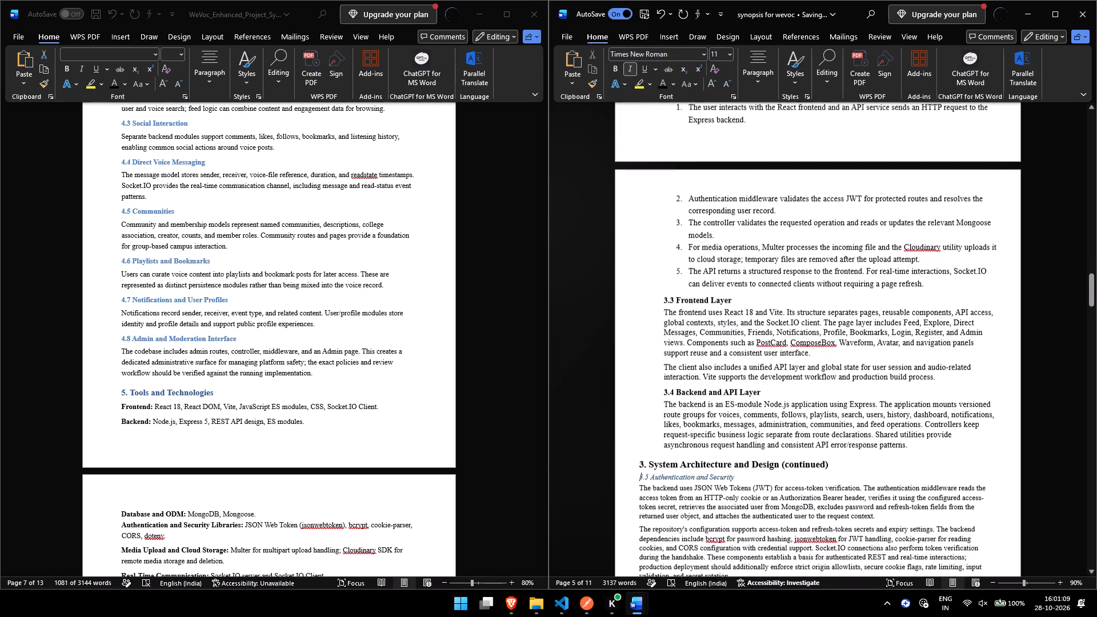
scroll(706, 241, "down", 1)
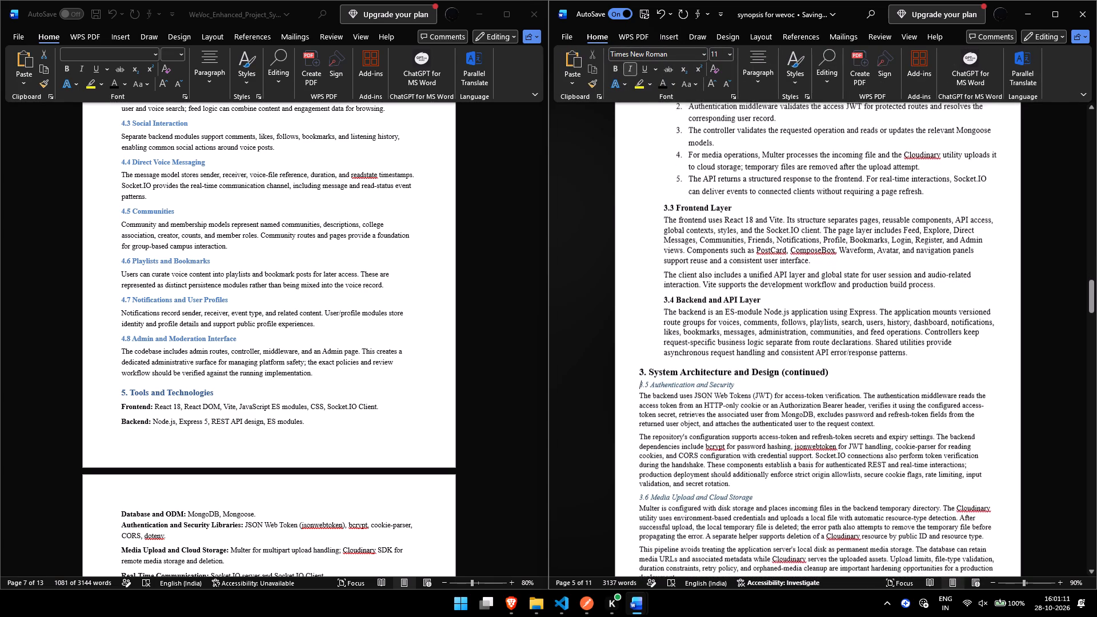
scroll(706, 241, "down", 2)
scroll(706, 241, "up", 1)
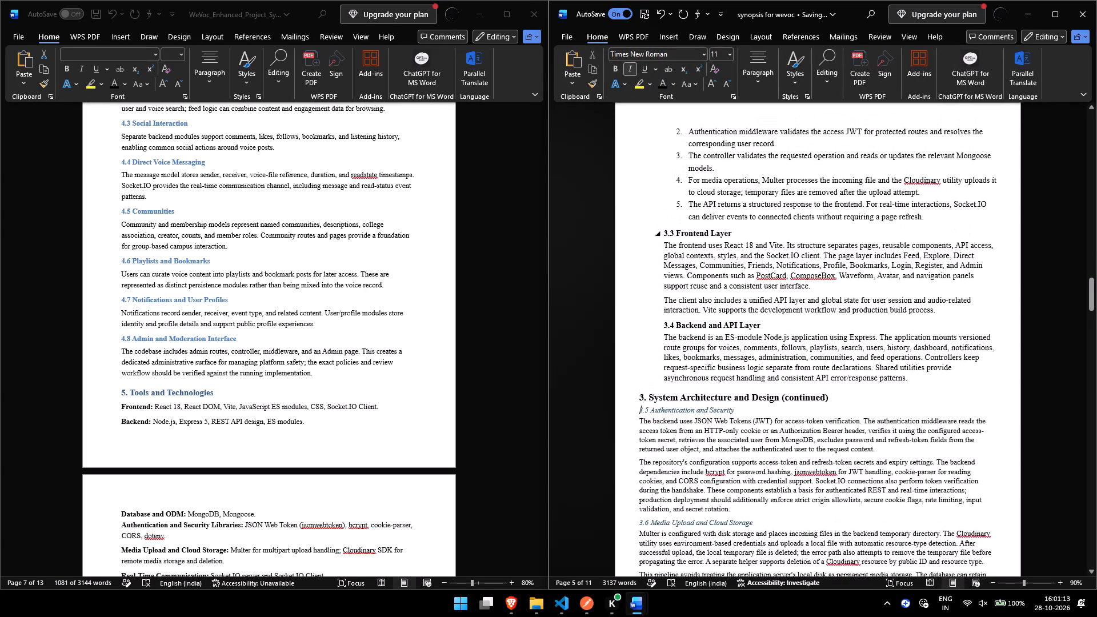
scroll(706, 241, "down", 1, "ctrl")
scroll(706, 241, "down", 1)
scroll(712, 307, "down", 1)
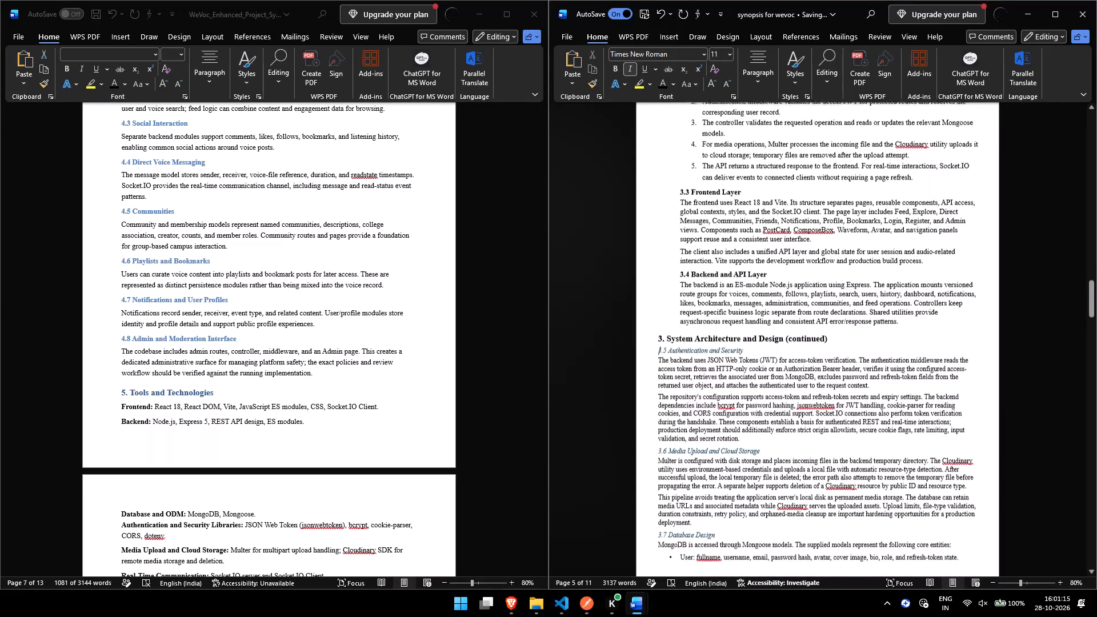
scroll(712, 307, "down", 2)
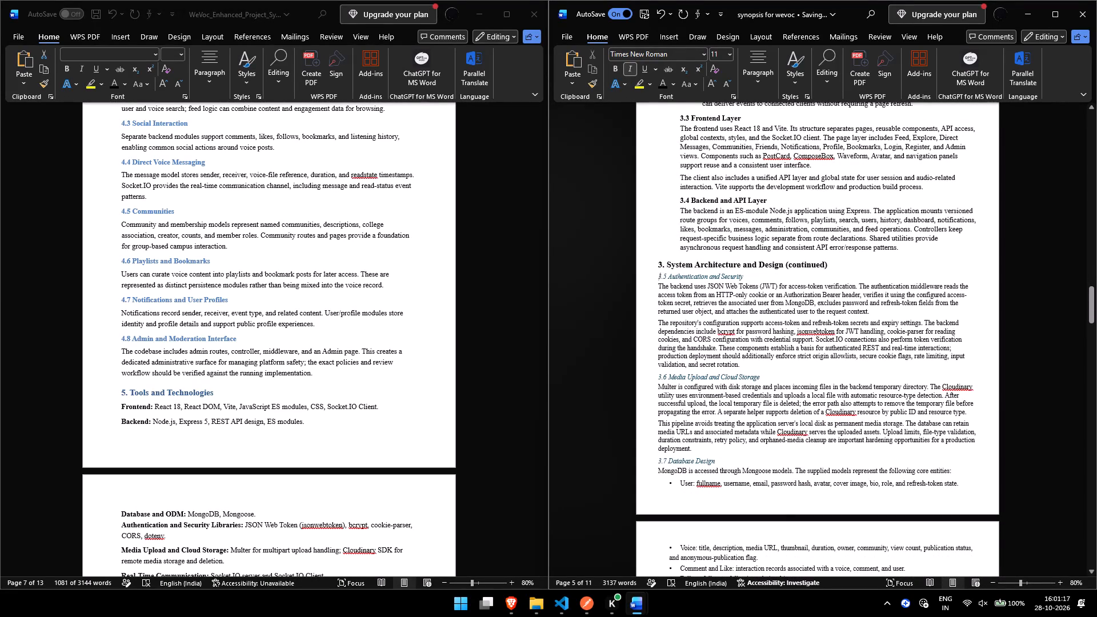
key("ctrl+shift+Down")
key("ctrl+shift+Down")
key("ctrl+shift+Down")
key("ctrl+shift+Down")
key("ctrl+shift+Down")
key("ctrl+shift+Down")
key("ctrl+shift+Down")
key("ctrl+shift+Down")
key("ctrl+shift+Down")
key("ctrl+shift+Down")
key("ctrl+shift+Down")
key("ctrl+shift+Down")
key("ctrl+shift+Down")
key("ctrl+shift+Down")
key("ctrl+shift+Down")
key("ctrl+shift+Down")
key("ctrl+shift+Down")
key("ctrl+shift+Down")
key("ctrl+shift+Down")
key("ctrl+shift+Down")
key("ctrl+shift+Down")
key("ctrl+shift+Down")
key("ctrl+shift+Down")
key("ctrl+shift+Down")
key("ctrl+shift+Down")
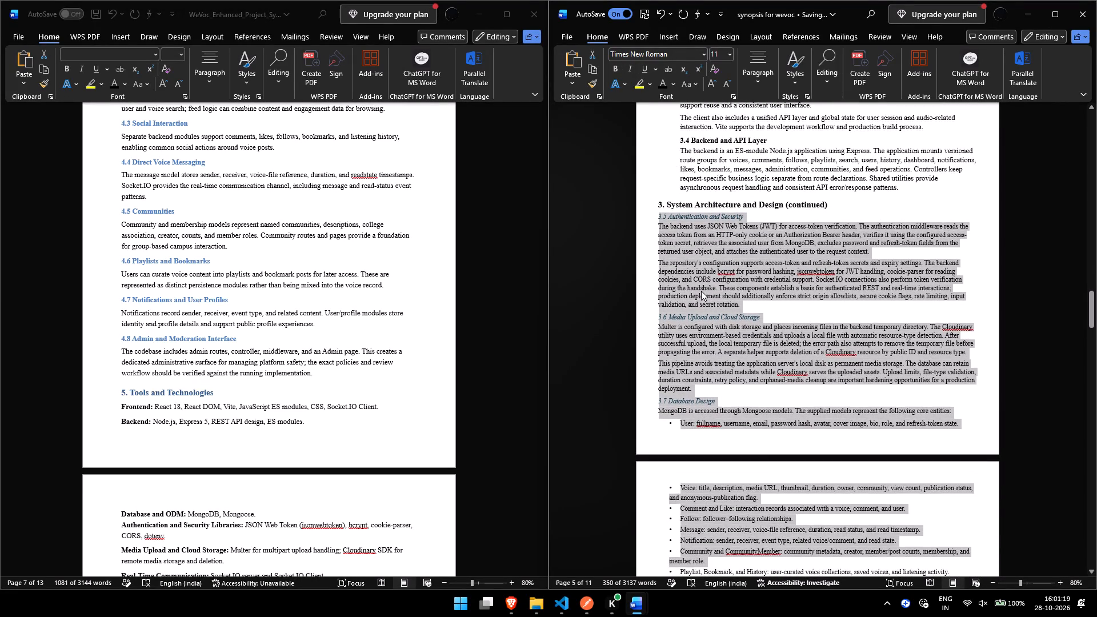
key("ctrl+shift+Down")
key("ctrl+shift+Down")
key("ctrl+shift+Down")
key("ctrl+shift+Down")
key("ctrl+shift+Down")
key("ctrl+shift+Up")
key("ctrl+shift+Up")
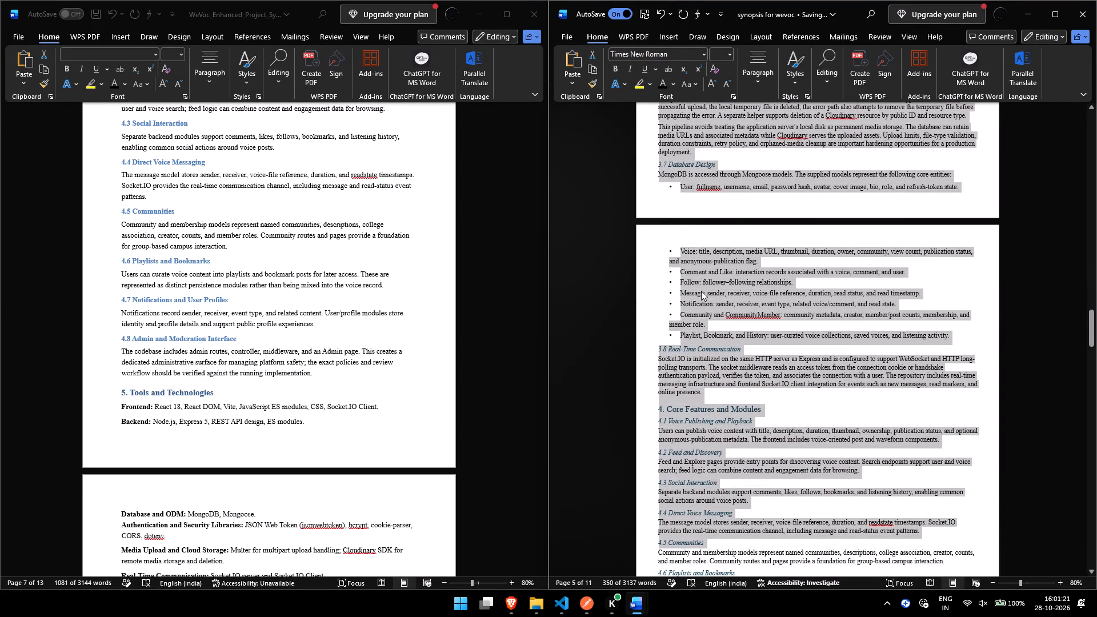
key("ctrl+shift+Up")
key("ctrl+shift+Up")
key("ctrl+shift+Up")
key("ctrl+shift+Up")
key("ctrl+shift+Up")
key("ctrl+shift+Up")
key("ctrl+shift+Up")
key("ctrl+shift+Up")
key("ctrl+shift+Up")
key("ctrl+shift+Up")
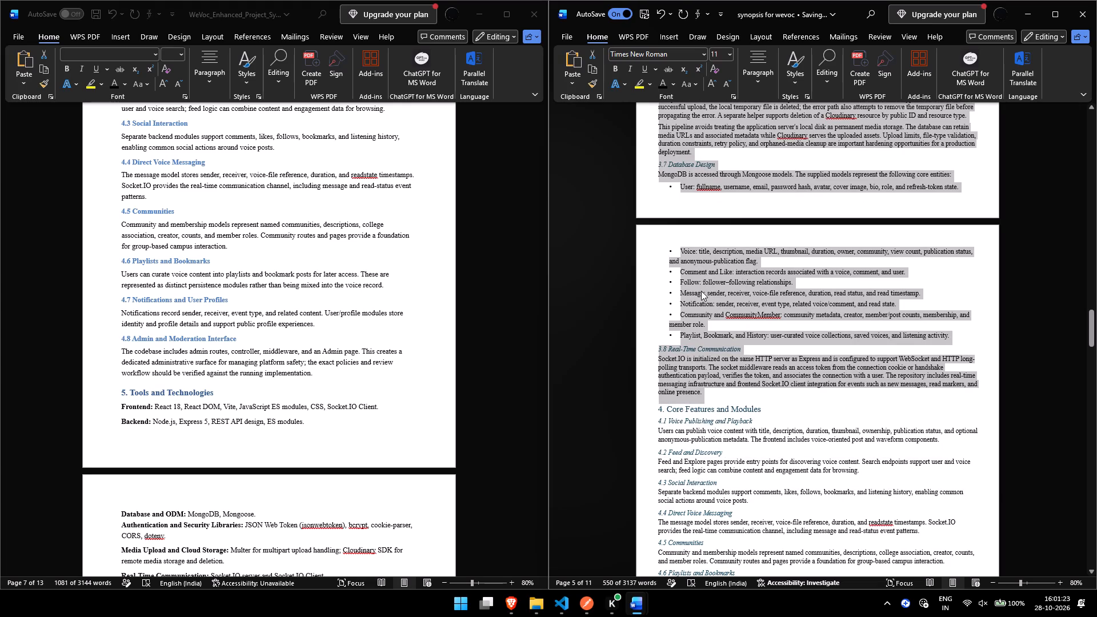
key("ctrl+shift+Up")
key("ctrl+shift+Down")
key("ctrl+shift+Left")
key("Tab")
Format the "3.5 Authentication and Security" heading as 12 pt, bold, non-italic, black text.
scroll(701, 291, "up", 3)
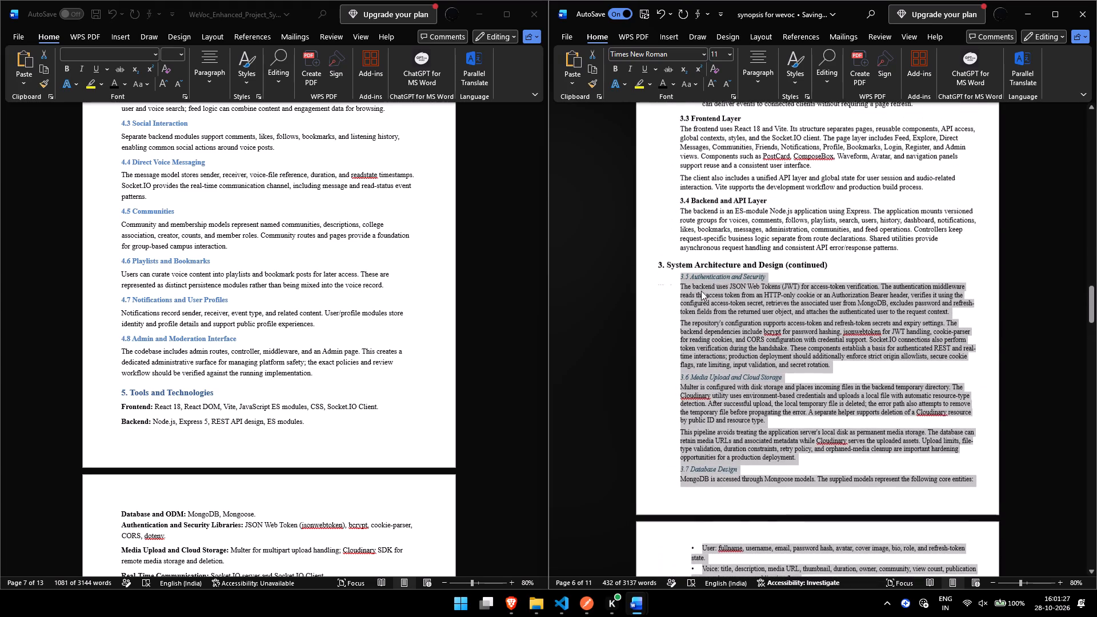
left_click(775, 364)
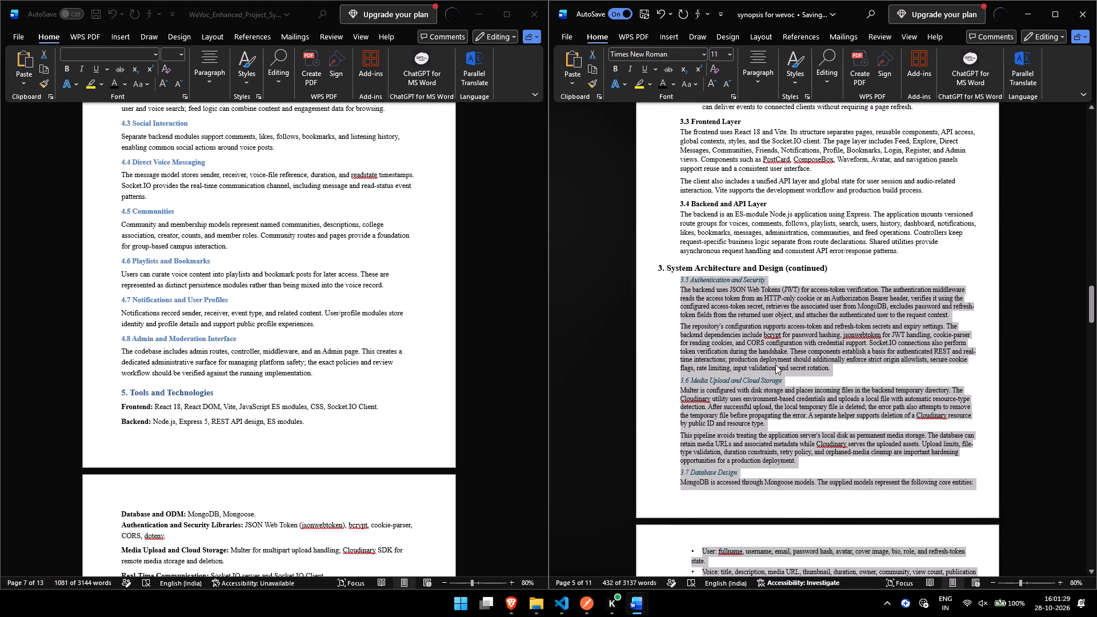
left_click(767, 279)
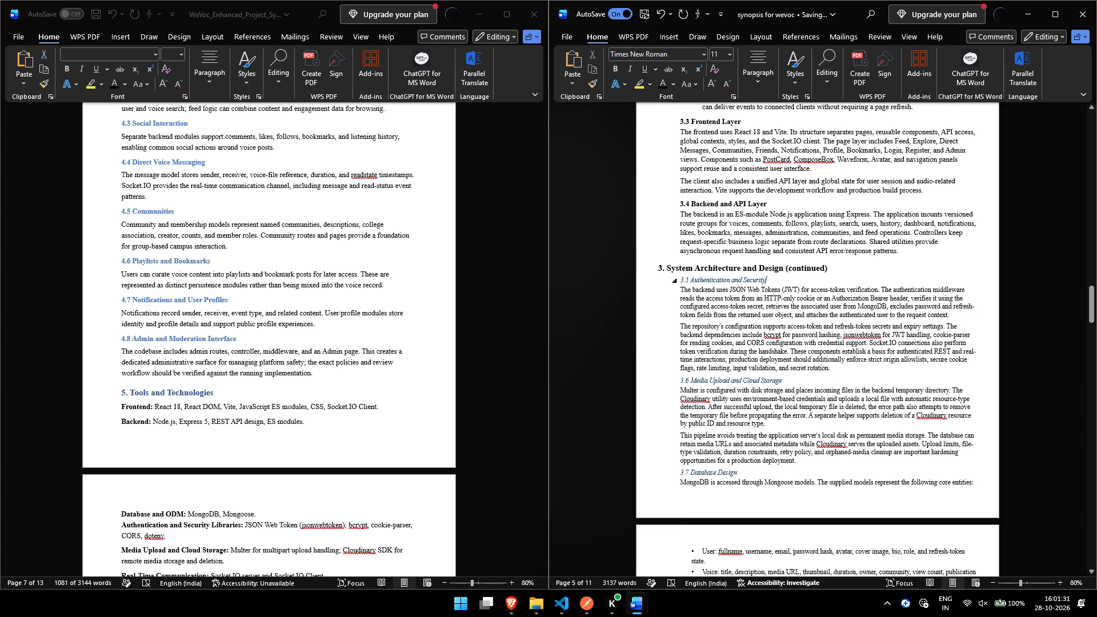
key("ctrl+shift+Left")
key("ctrl+shift+Left")
key("ctrl+shift+Left")
key("ctrl+shift+Left")
key("ctrl+shift+Left")
key("ctrl+shift+Left")
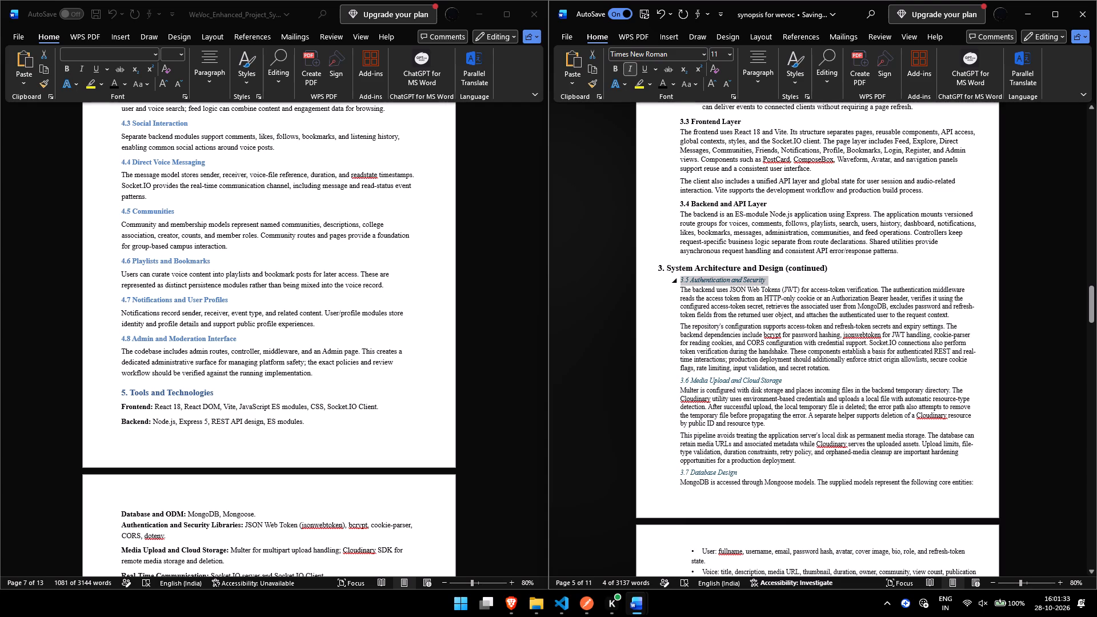
key("ctrl+shift+period")
key("ctrl+i")
key("ctrl+b")
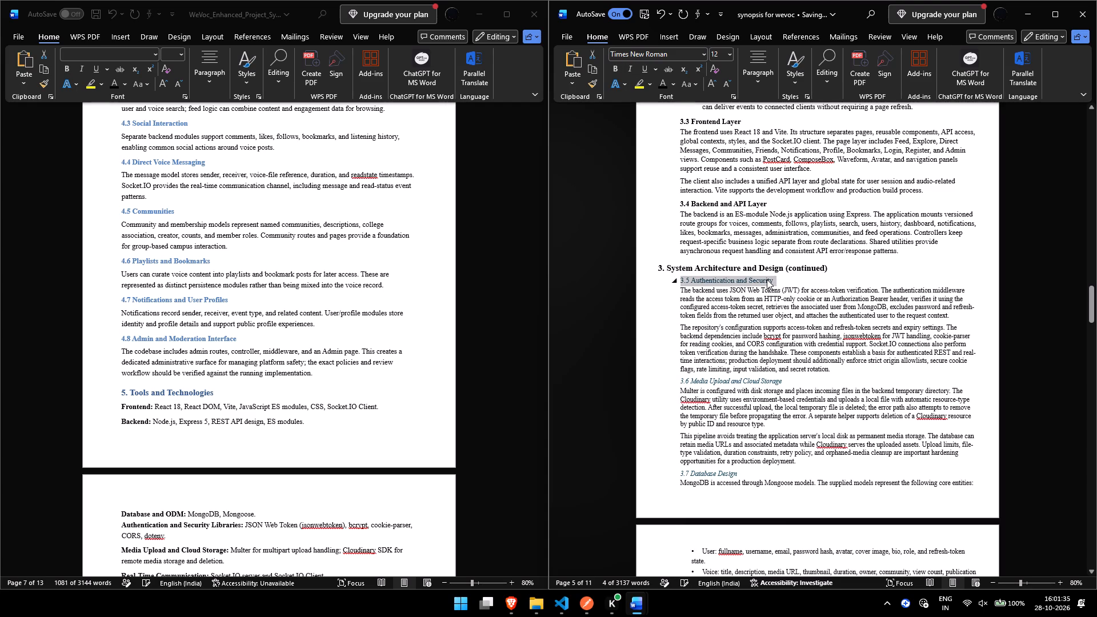
left_click(664, 83)
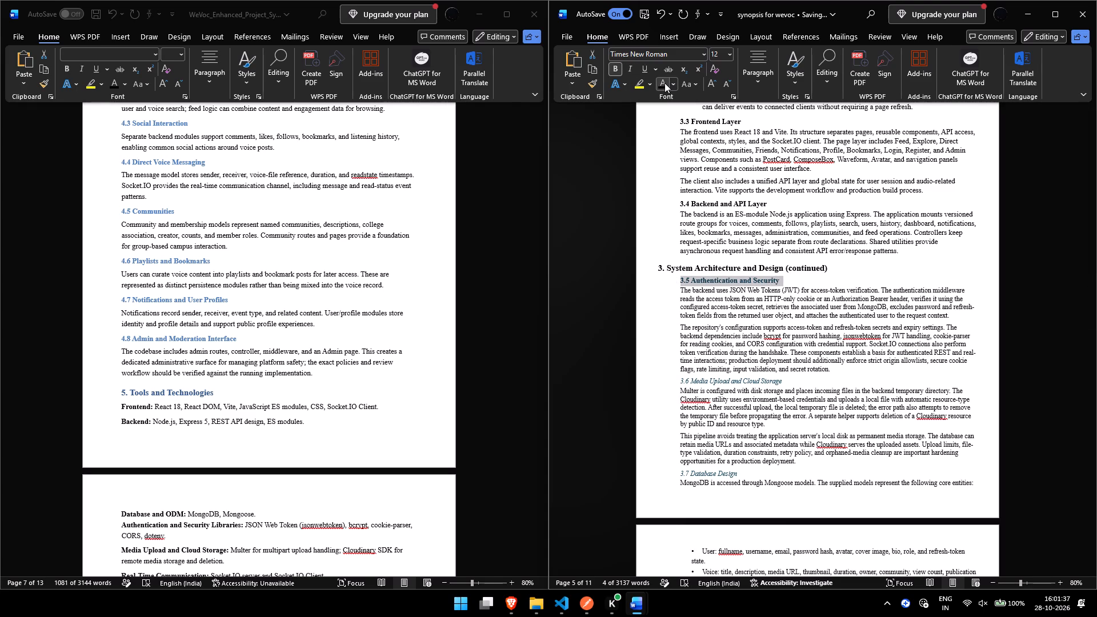
Increase the two body paragraphs under "3.5 Authentication and Security" to 12 pt.
key("Right")
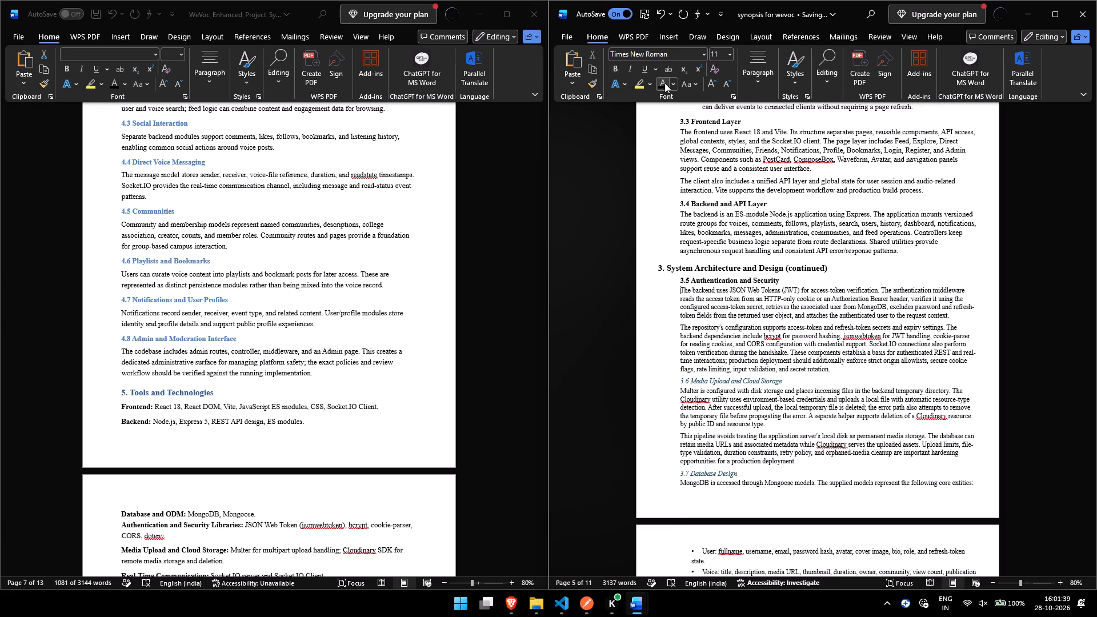
key("Down")
key("Down")
key("Down")
key("Down")
key("Down")
key("Down")
key("Down")
key("Up")
key("Up")
key("Up")
key("Up")
key("Up")
key("Up")
key("Up")
key("shift+Down")
key("ctrl+shift+Down")
key("ctrl+shift+Down")
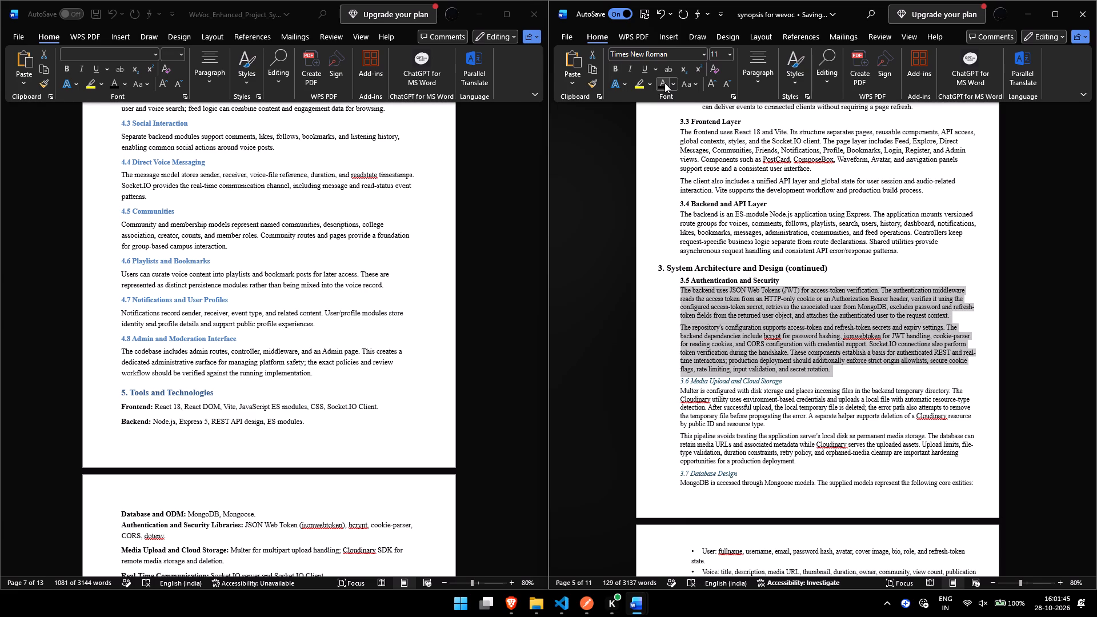
key("ctrl+shift+period")
Format the "3.6 Media Upload and Cloud Storage" heading as 12 pt, bold, non-italic, black text.
key("Down")
key("ctrl+shift+Left")
key("ctrl+shift+Left")
key("ctrl+shift+Left")
key("ctrl+shift+Left")
key("ctrl+shift+Left")
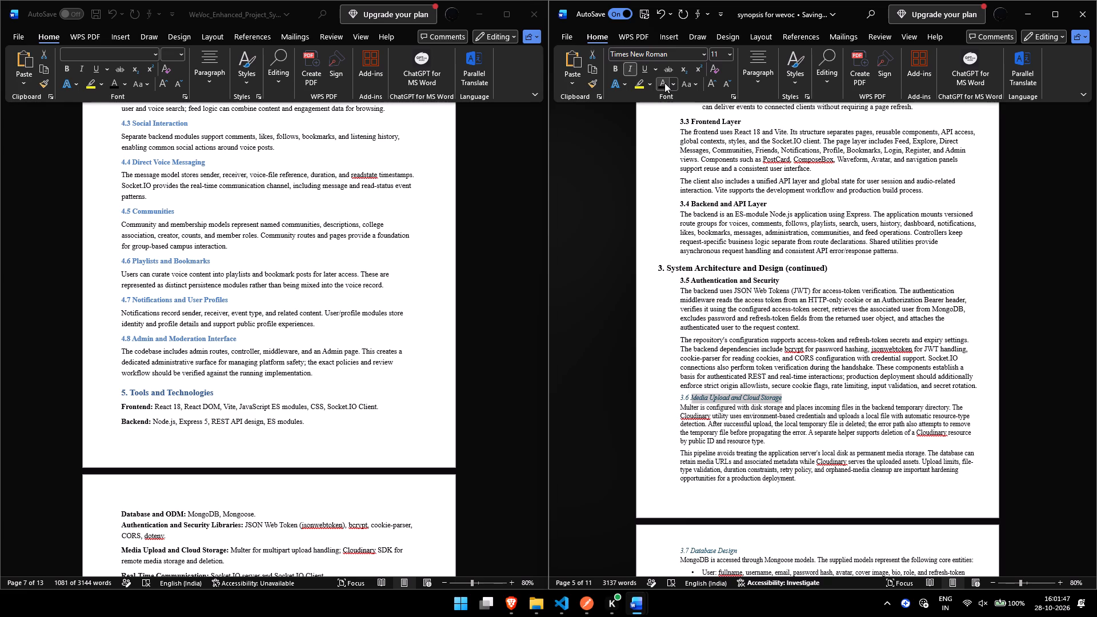
key("ctrl+shift+Left")
key("ctrl+shift+Left")
key("ctrl+shift+Left")
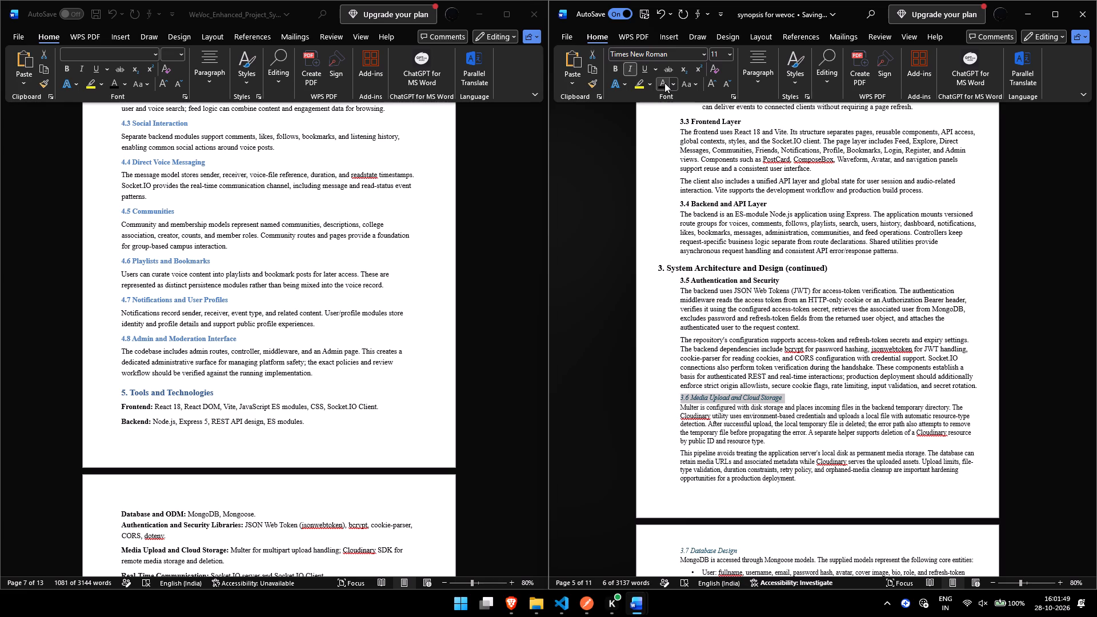
key("ctrl+b")
key("ctrl+i")
left_click(664, 83)
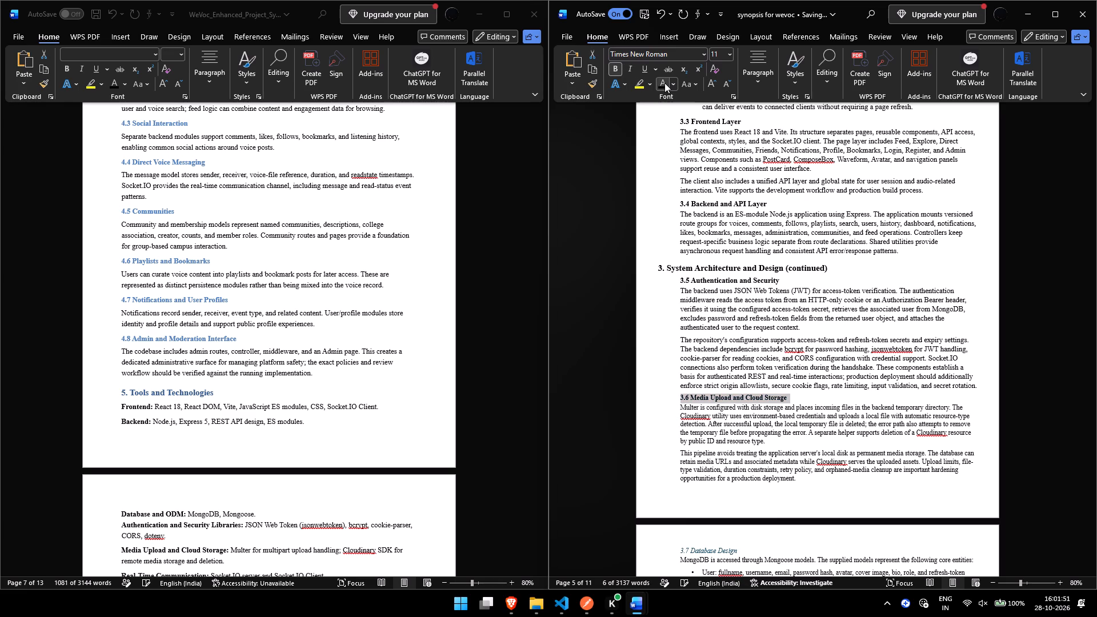
key("ctrl+shift+period")
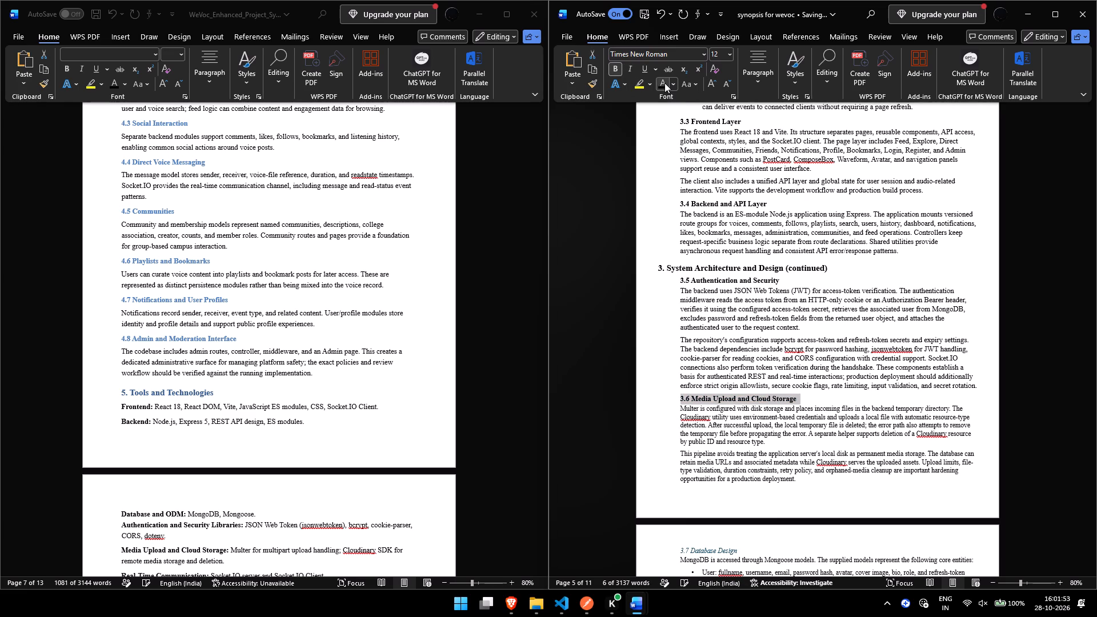
Increase the two body paragraphs under "3.6 Media Upload and Cloud Storage" to 12 pt.
key("Right")
key("ctrl+shift+Down")
key("ctrl+shift+Down")
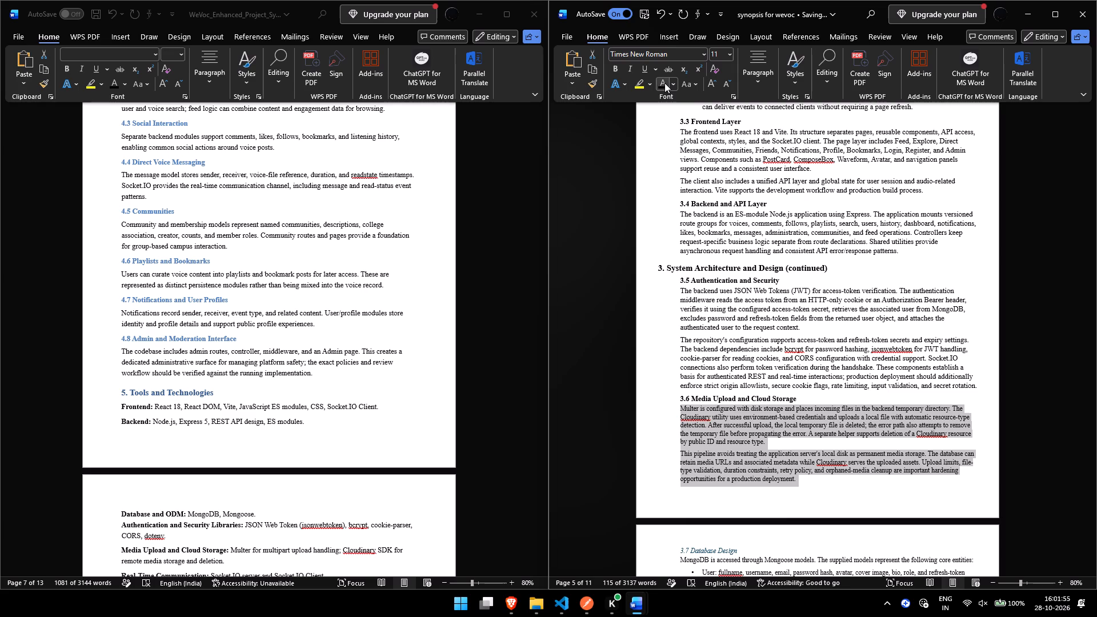
key("ctrl+shift+period")
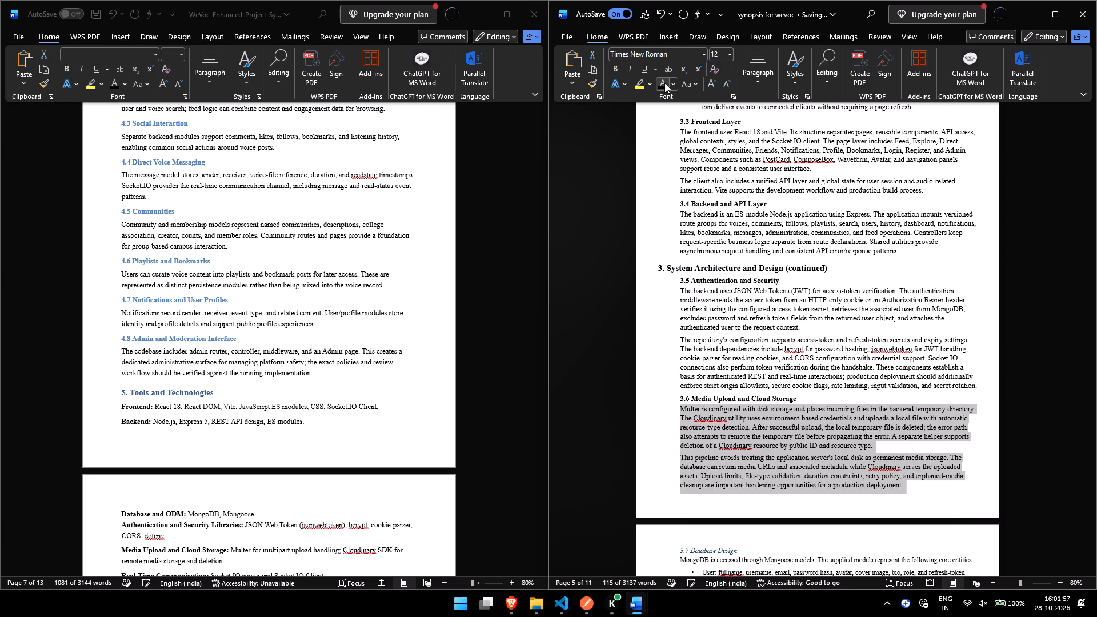
Format the "3.7 Database Design" heading as bold, non-italic, black text.
key("Down")
key("ctrl+shift+Left")
key("ctrl+shift+Left")
key("ctrl+shift+Left")
key("ctrl+shift+Left")
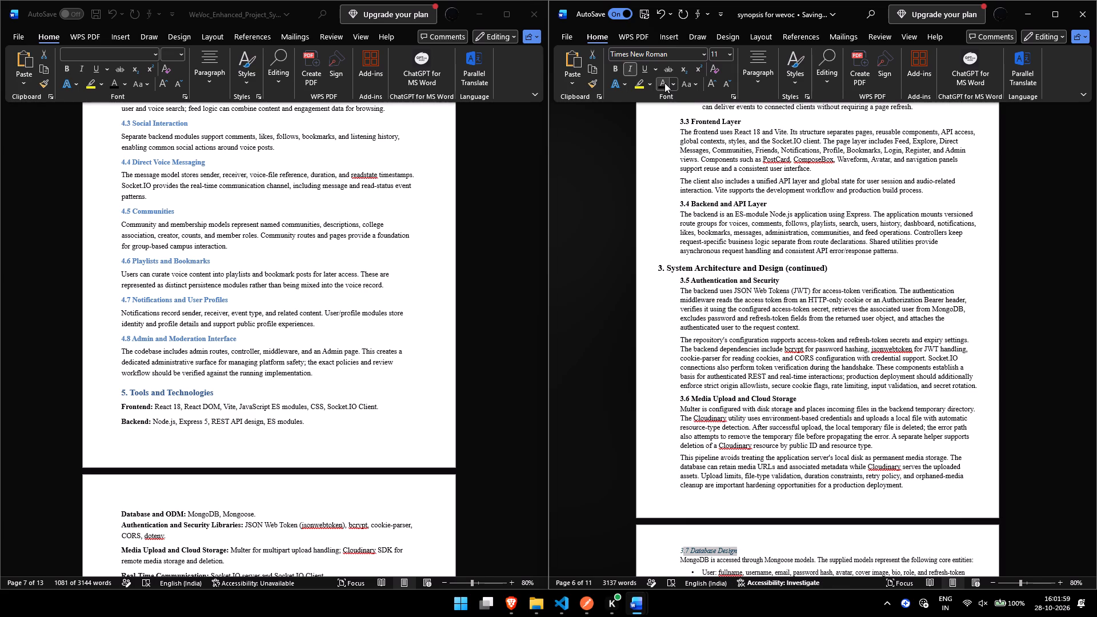
key("ctrl+shift+Left")
key("ctrl+b")
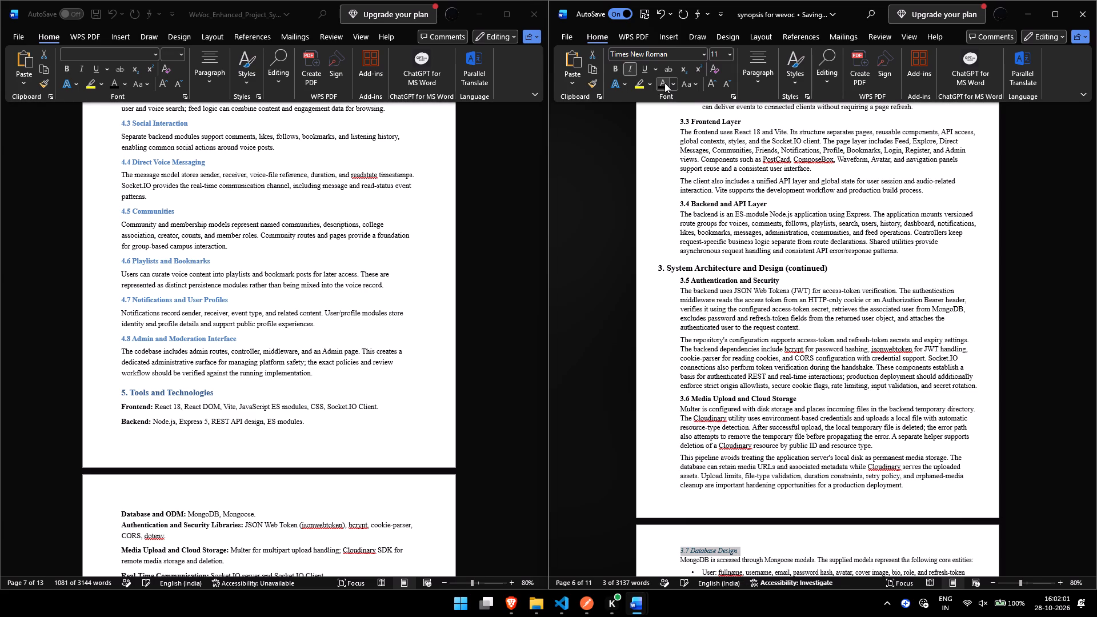
key("ctrl+i")
left_click(664, 83)
key("Right")
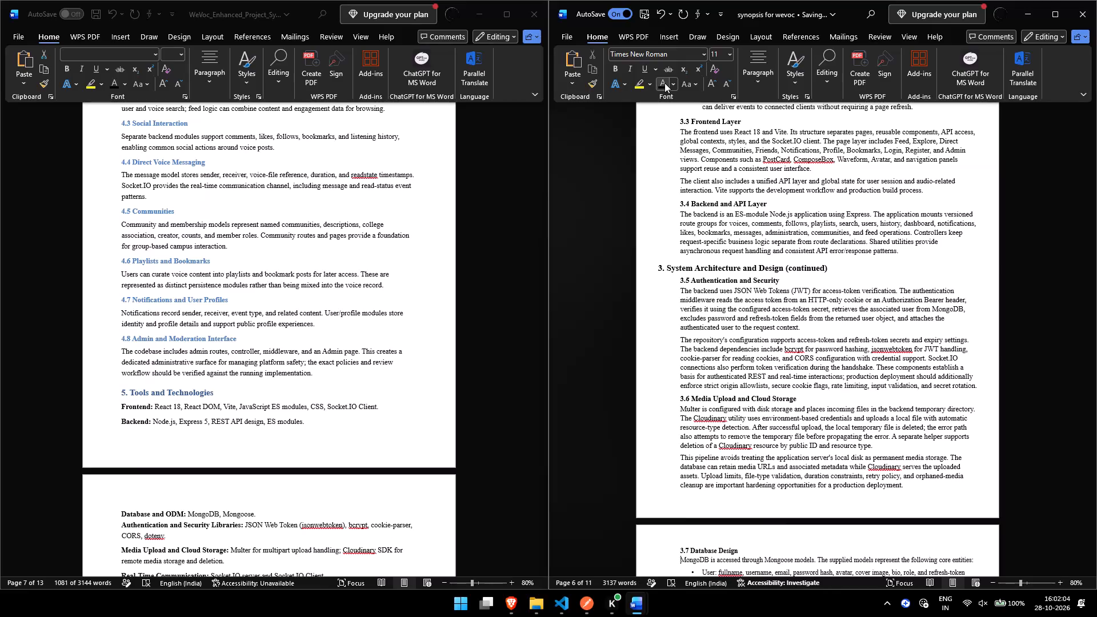
key("Up")
key("Right")
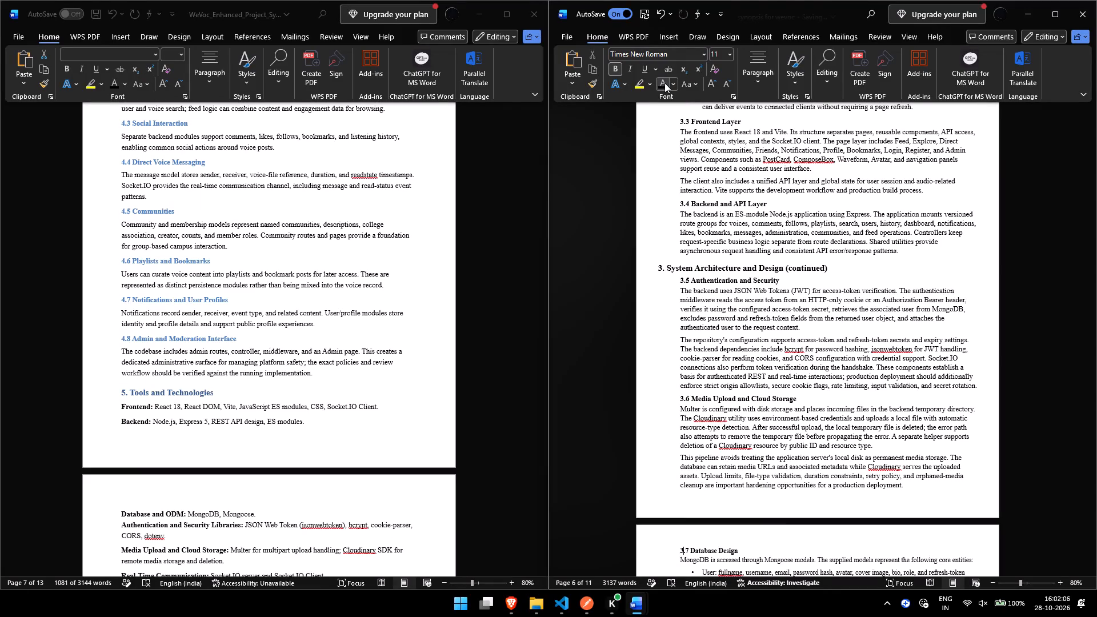
key("Left")
Remove the bullet from the "Playlist, Bookmark, and History" item in section 3.7.
key("Down")
key("Down")
key("Down")
key("Down")
key("Down")
key("Down")
key("Down")
key("Down")
key("Down")
key("Down")
key("Down")
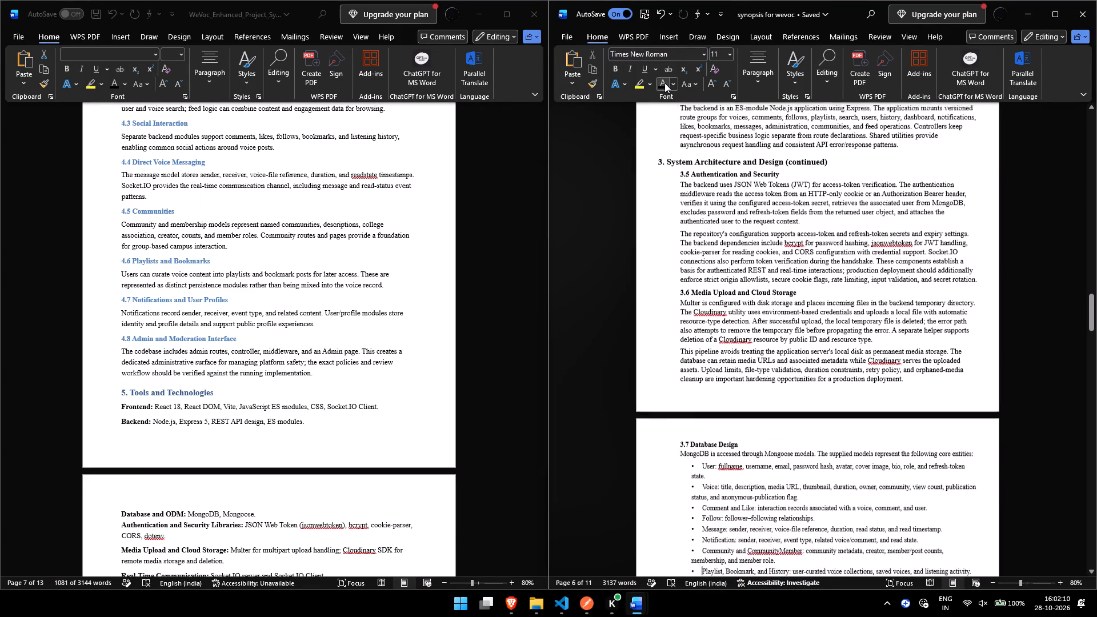
key("Down")
key("Down")
key("Down")
key("Down")
key("Up")
key("Up")
key("Up")
key("Up")
key("Up")
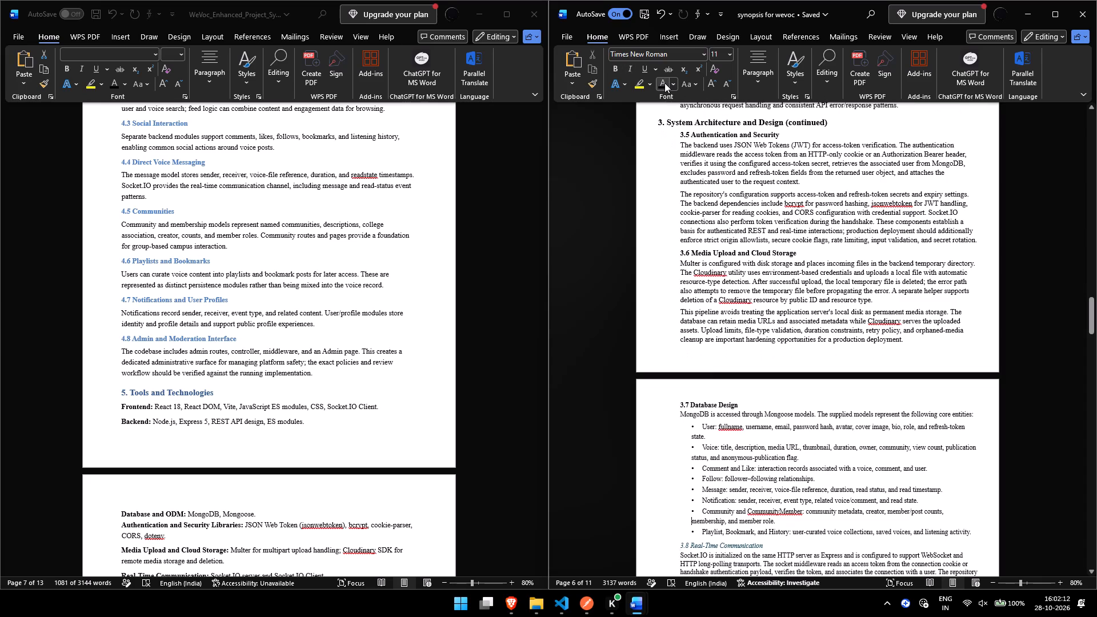
key("Down")
key("BackSpace")
key("BackSpace")
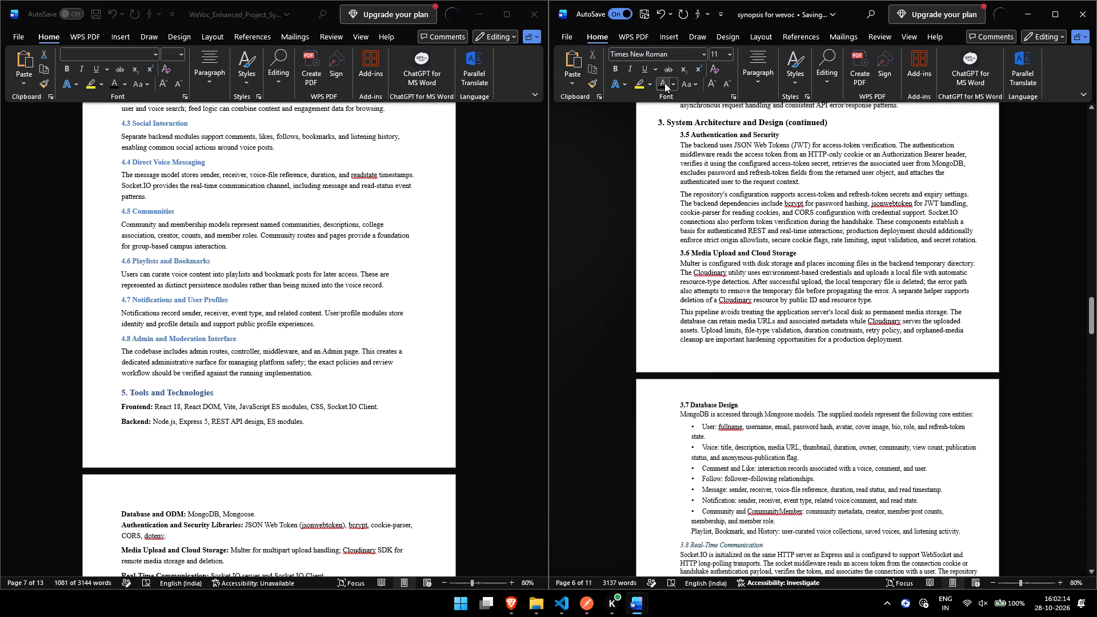
key("BackSpace")
key("BackSpace")
key("BackSpace")
Remove the bullets from the remaining section 3.7 list items, from "Community and CommunityMember" up to "User".
key("Up")
key("Up")
key("BackSpace")
key("BackSpace")
key("Up")
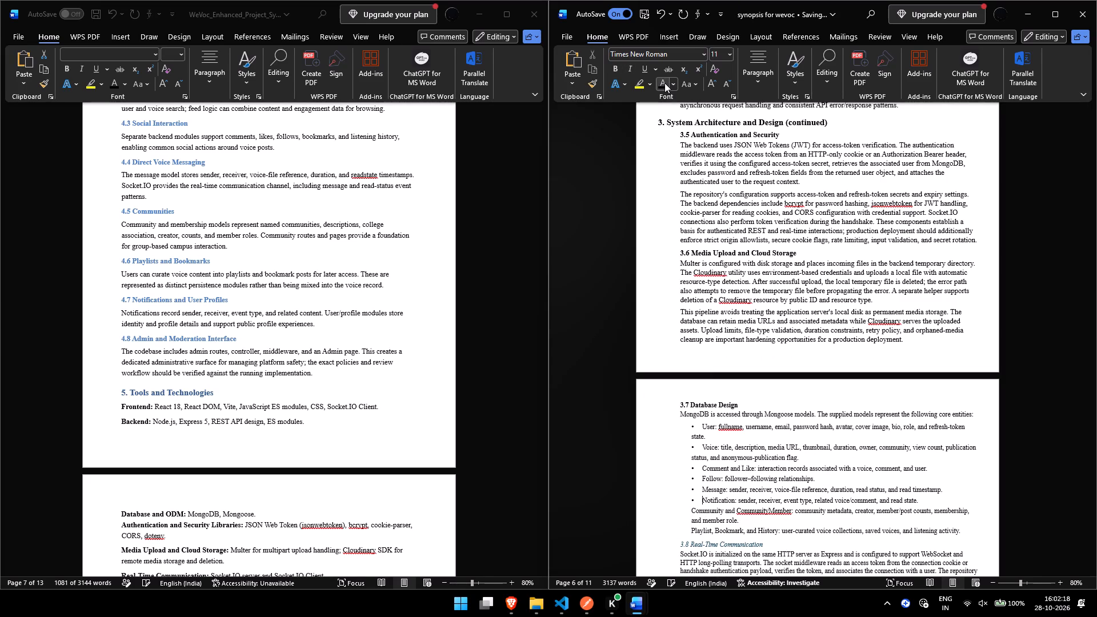
key("BackSpace")
key("Up")
key("BackSpace")
key("Up")
key("BackSpace")
key("Up")
key("BackSpace")
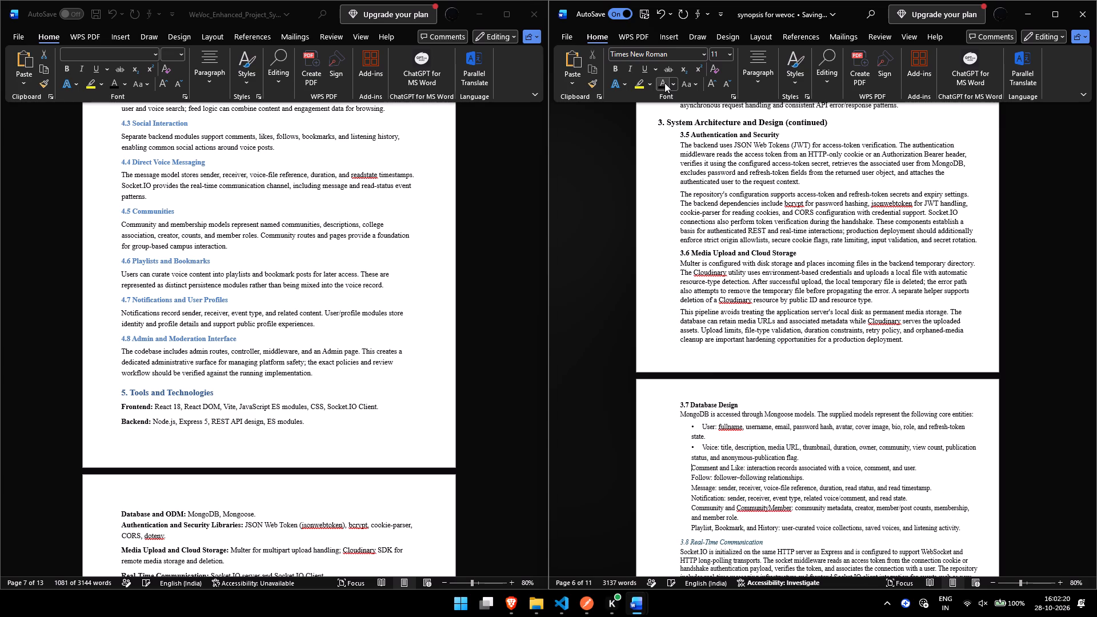
key("Up")
key("BackSpace")
key("ctrl+z")
key("Up")
key("BackSpace")
key("Up")
key("Up")
key("BackSpace")
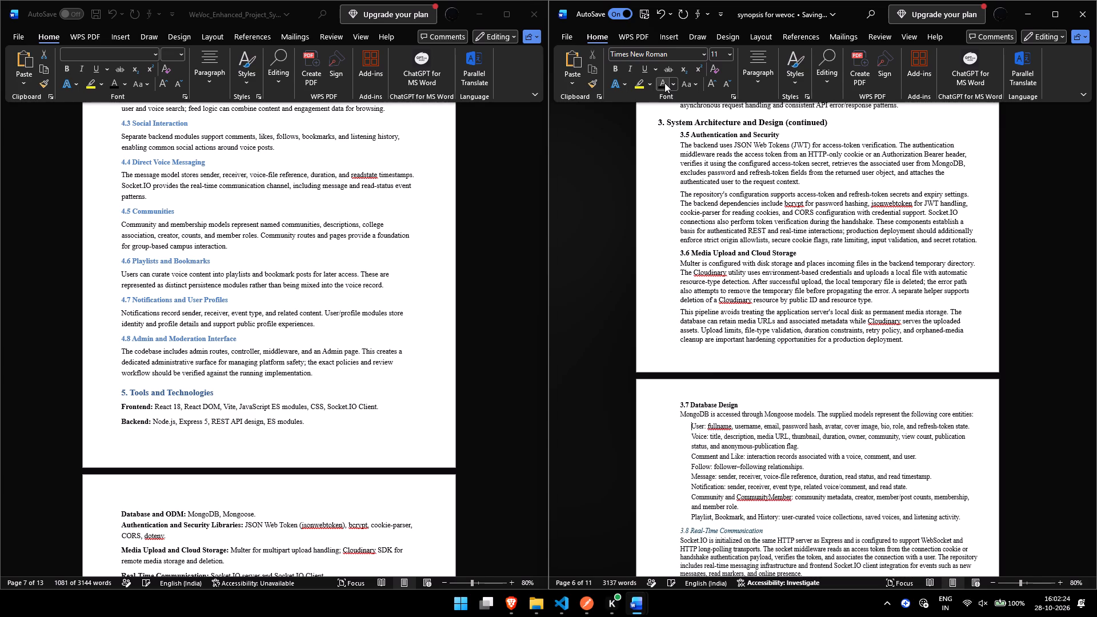
Remove the indentation from all section 3.7 entity lines, "User" through "Playlist, Bookmark, and History", aligning them with the page margin.
key("BackSpace")
key("Down")
key("BackSpace")
key("Down")
key("Down")
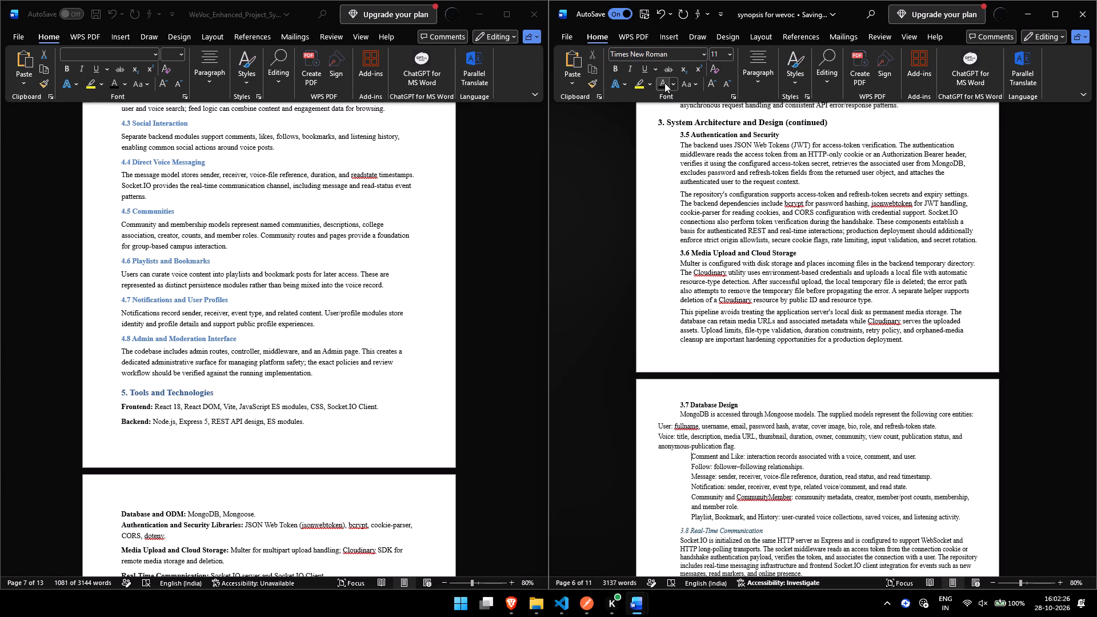
key("BackSpace")
key("Down")
key("BackSpace")
key("Down")
key("BackSpace")
key("Down")
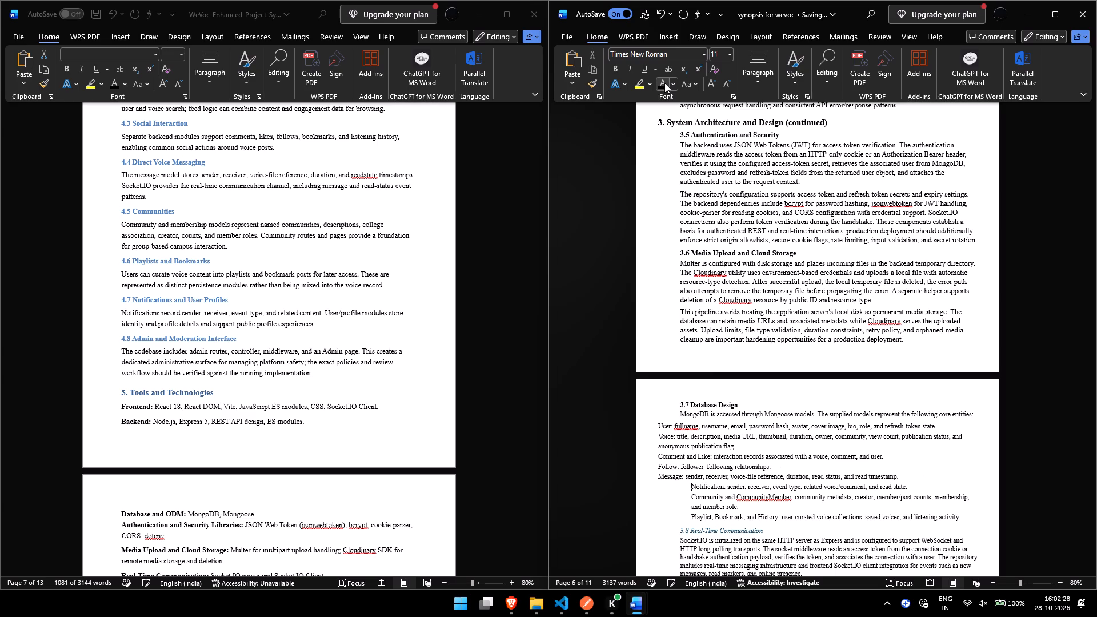
key("BackSpace")
key("Down")
key("BackSpace")
key("Down")
key("Down")
key("BackSpace")
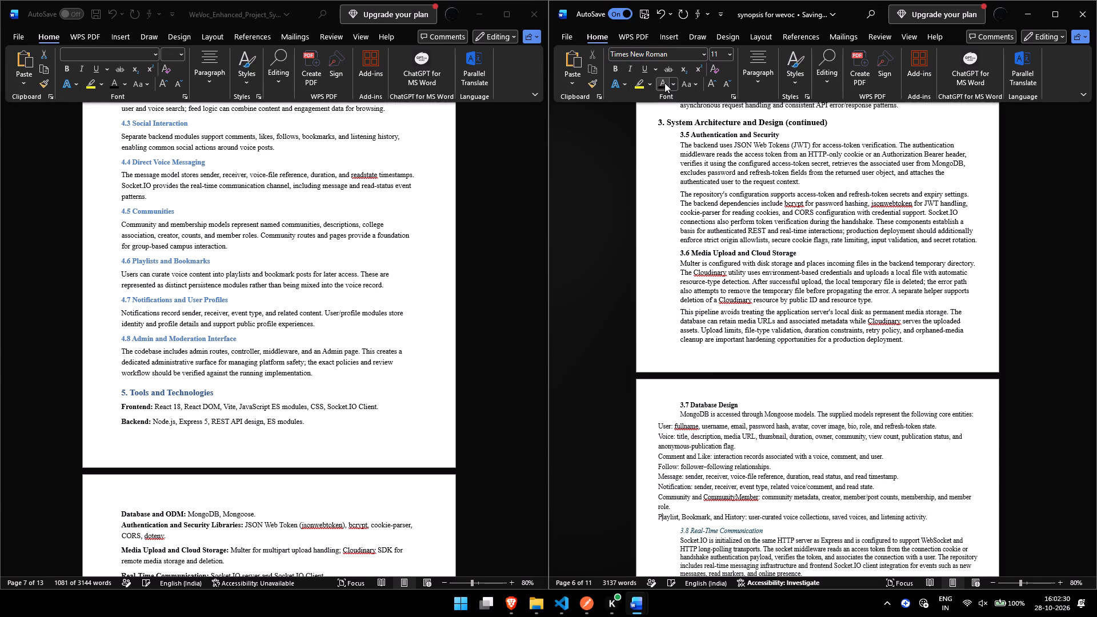
Apply bullets to all section 3.7 entity lines, from "User" through "Playlist, Bookmark, and History".
key("Up")
key("Up")
key("Up")
key("Up")
key("Up")
key("Up")
key("Up")
key("Up")
key("Up")
key("shift+Down")
key("shift+Down")
key("shift+Down")
key("shift+Down")
key("shift+Down")
key("shift+Down")
key("shift+Down")
key("shift+Down")
key("shift+Down")
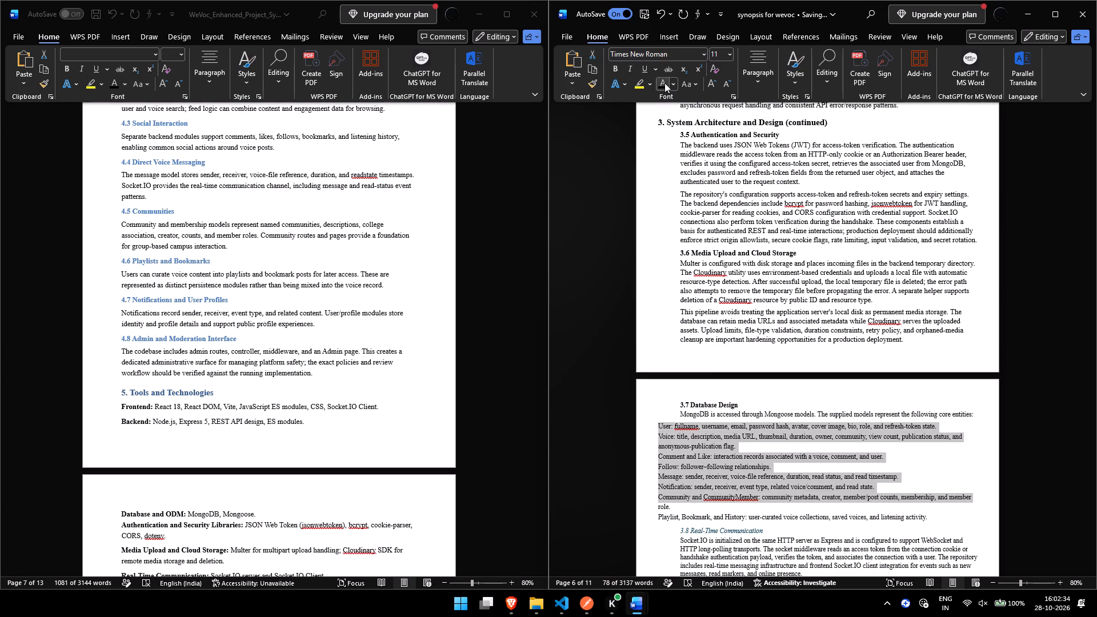
key("shift+Down")
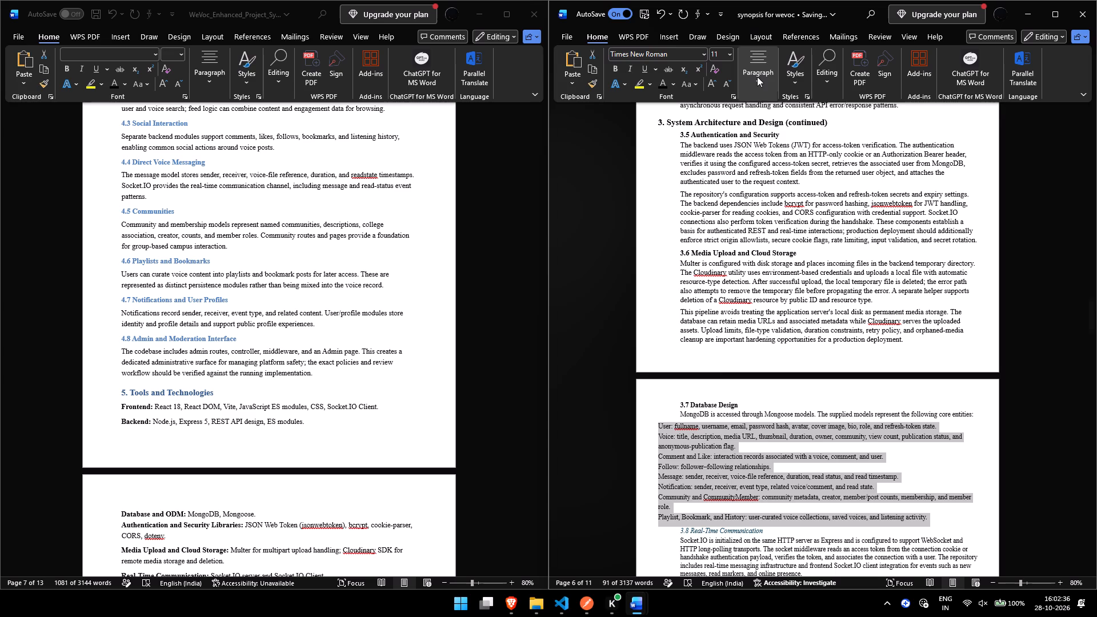
left_click(757, 77)
left_click(751, 111)
Indent the bulleted entity list in section 3.7 by one level.
key("grave")
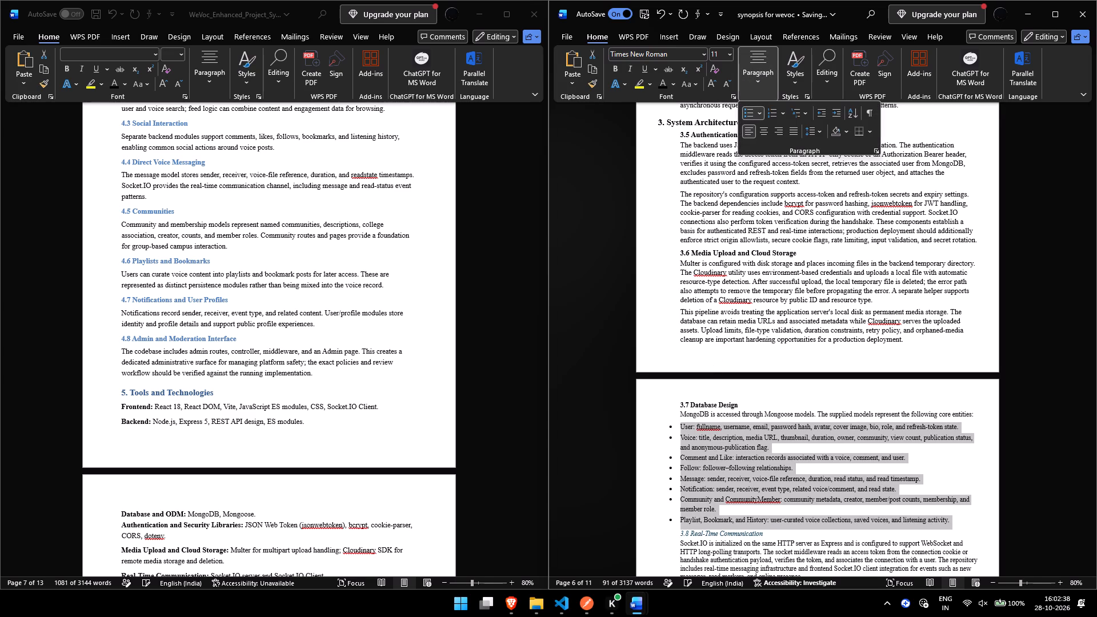
key("Tab")
left_click(813, 378)
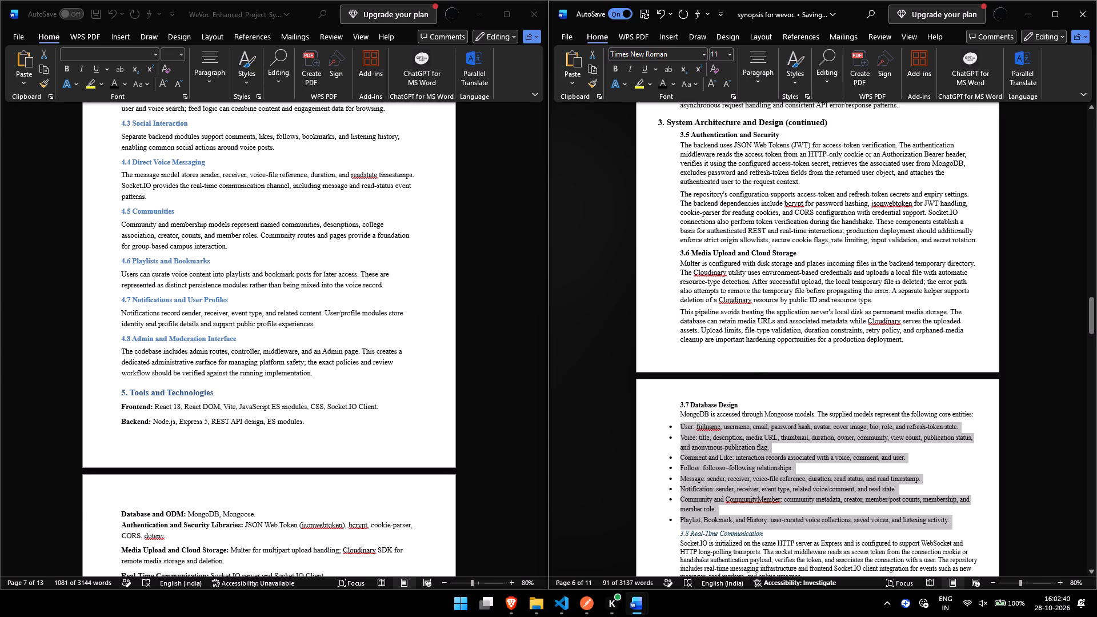
key("Tab")
key("Down")
key("Up")
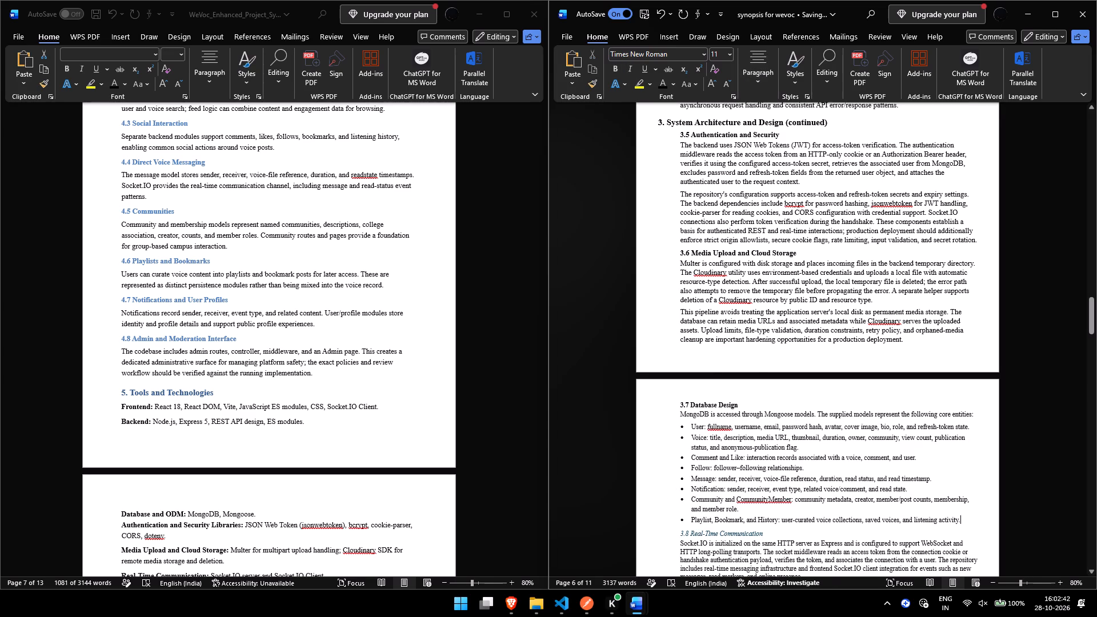
Make the "3.8 Real-Time Communication" heading bold and non-italic, and enlarge its font by one size step.
scroll(813, 378, "down", 1)
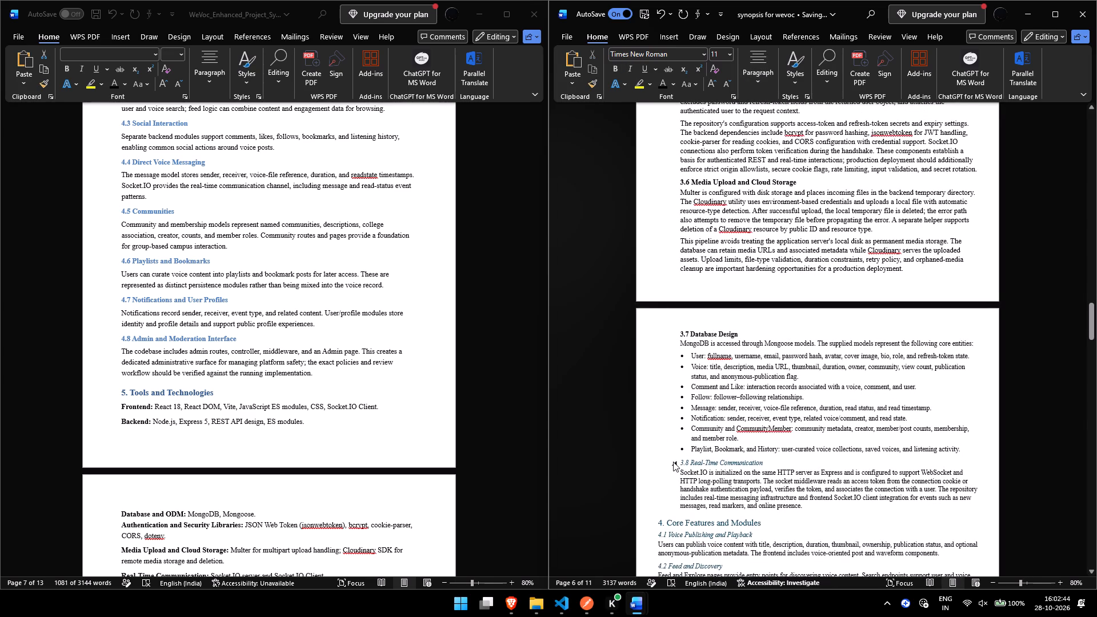
left_click(683, 459)
key("ctrl+shift+Right")
key("ctrl+shift+Right")
key("ctrl+shift+Right")
key("ctrl+shift+Right")
key("ctrl+shift+Right")
key("ctrl+shift+Right")
key("ctrl+shift+Right")
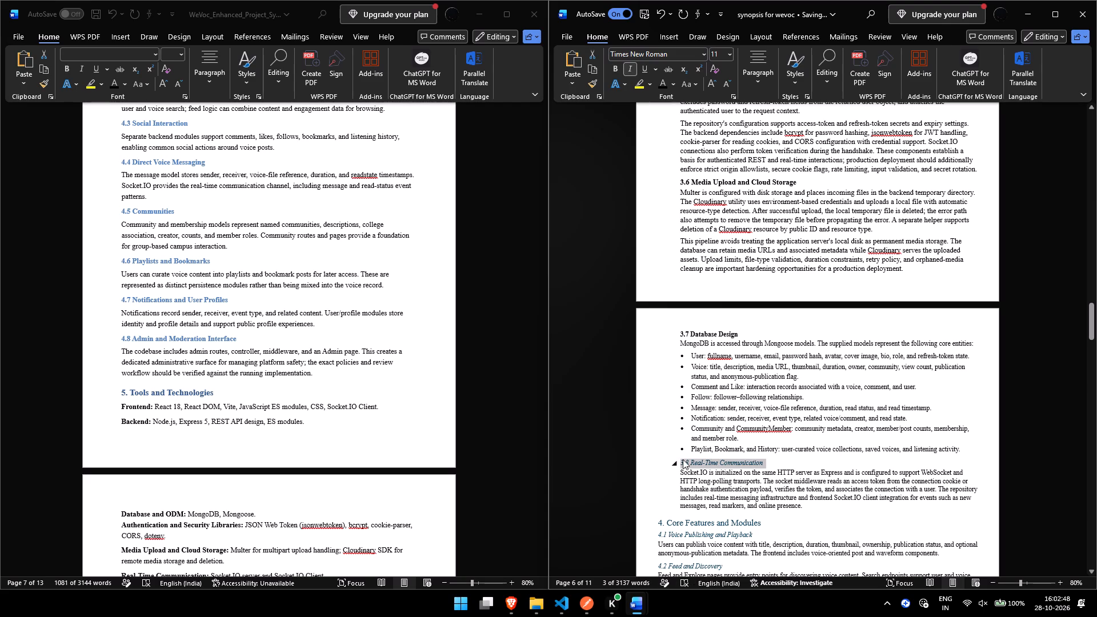
key("ctrl+i")
key("ctrl+b")
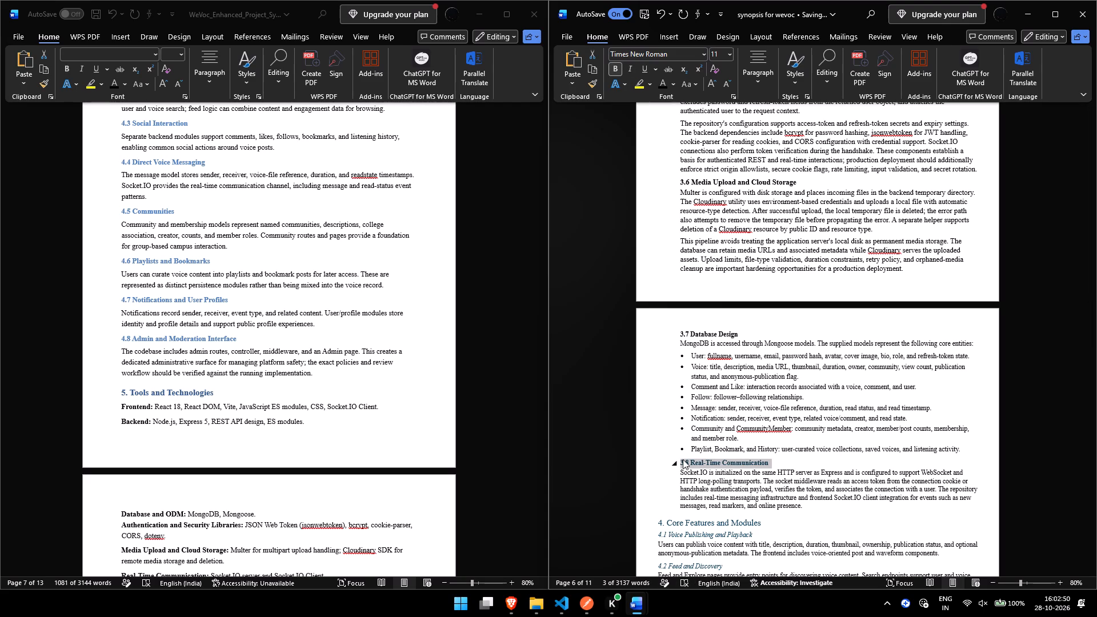
key("ctrl+shift+period")
key("Right")
Increase the font size of all of sections 3.7 and 3.8, headings and body text included, by one step.
key("Down")
key("Down")
key("Down")
key("Down")
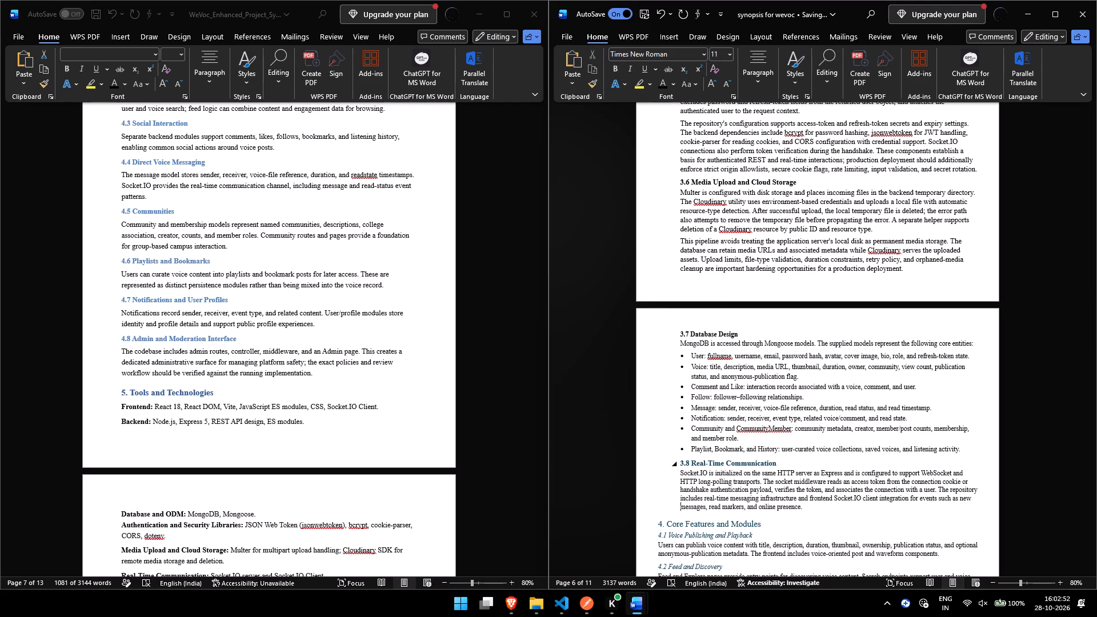
key("Up")
key("Up")
key("Up")
key("Up")
key("Up")
key("Up")
key("Up")
key("Up")
key("Up")
key("Up")
key("Up")
key("Up")
key("Up")
key("Up")
key("Up")
key("Up")
key("Up")
key("ctrl+shift+Down")
key("ctrl+shift+Down")
key("ctrl+shift+Down")
key("ctrl+shift+Down")
key("ctrl+shift+Down")
key("ctrl+shift+Down")
key("ctrl+shift+Down")
key("ctrl+shift+Down")
key("ctrl+shift+Down")
key("ctrl+shift+Down")
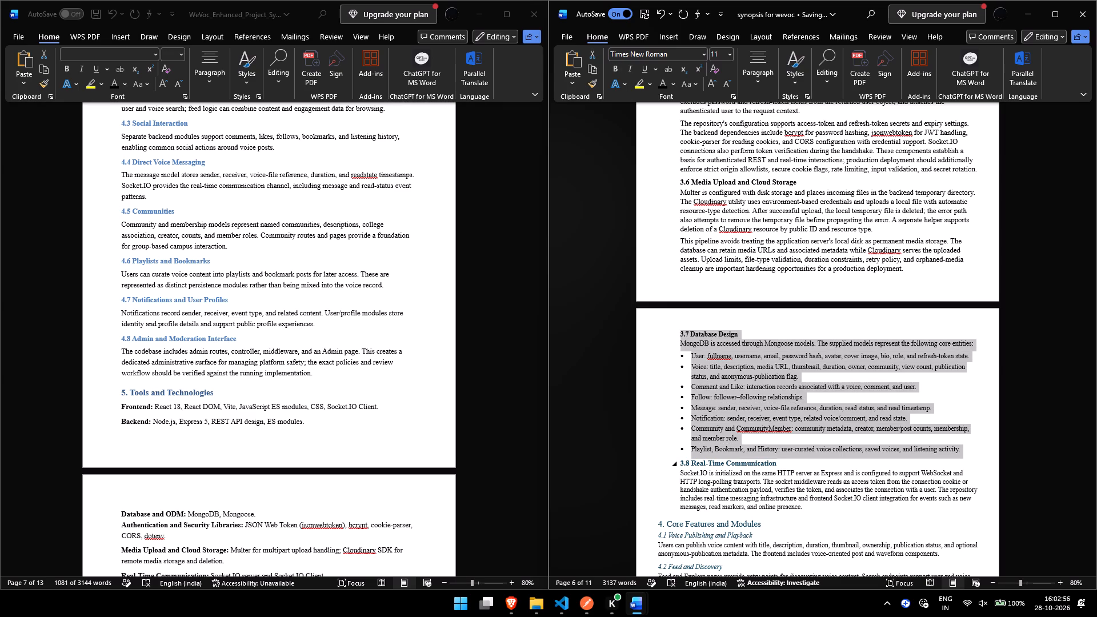
key("ctrl+shift+Down")
key("ctrl+shift+Down")
key("ctrl+shift+period")
Reduce the "3.8 Real-Time Communication" heading to font size 12.
key("Down")
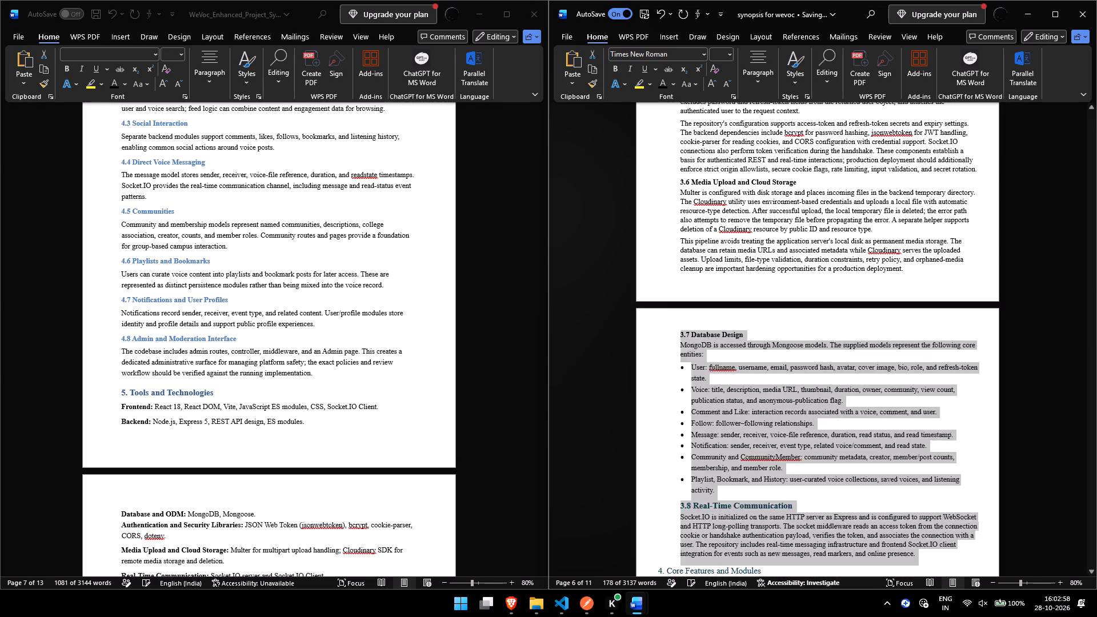
key("Down")
key("Down")
key("Down")
key("Down")
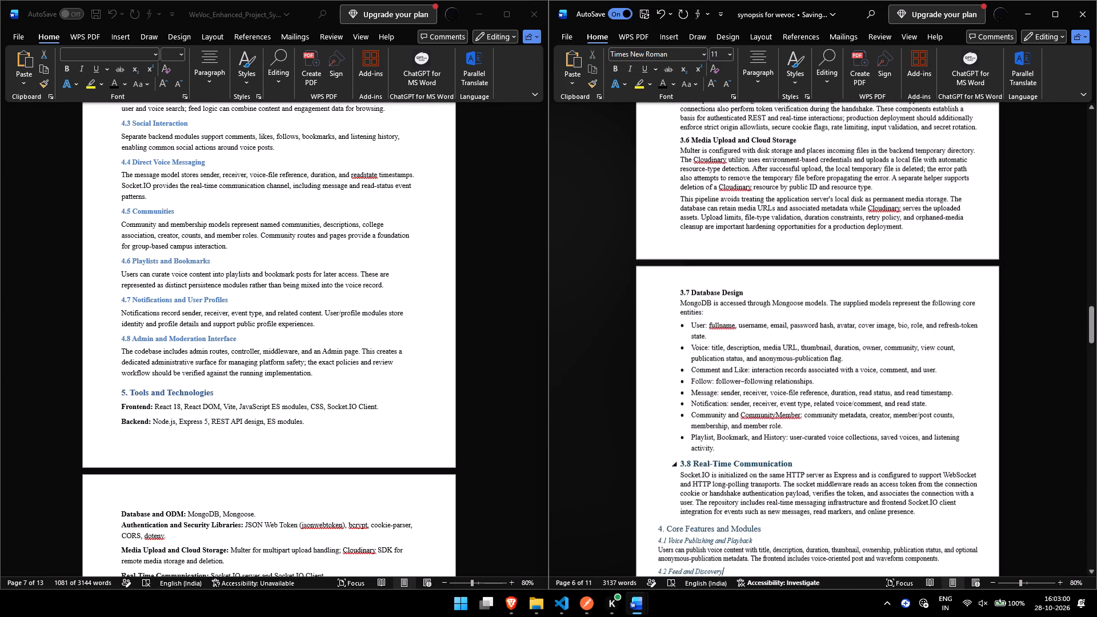
key("Down")
key("Down")
key("Down")
key("Down")
key("Down")
key("Up")
scroll(683, 459, "down", 1)
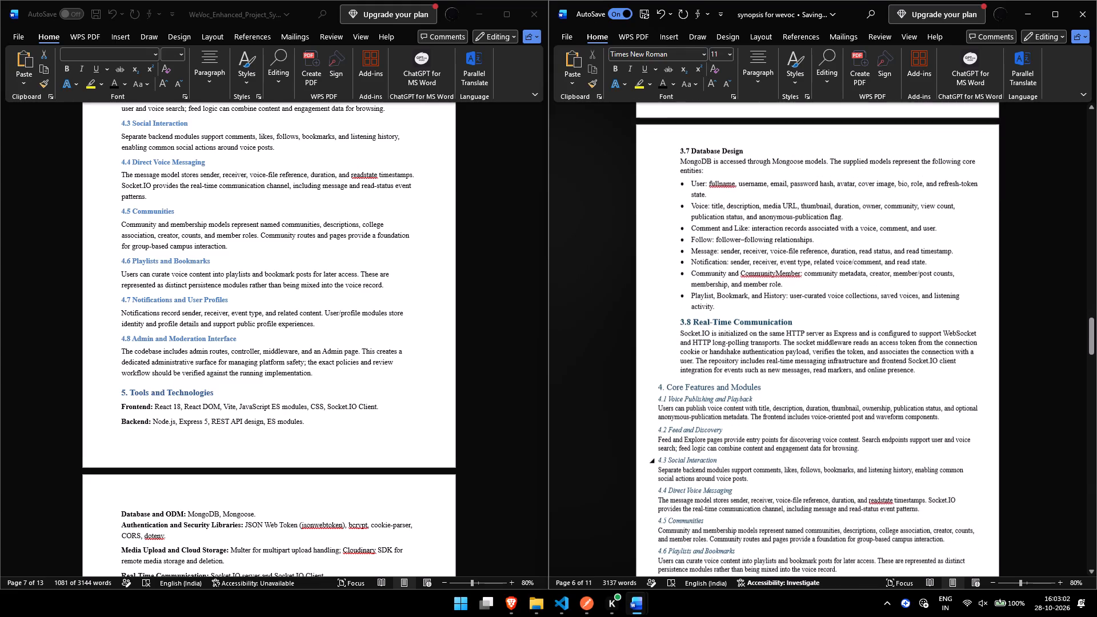
left_click(796, 322)
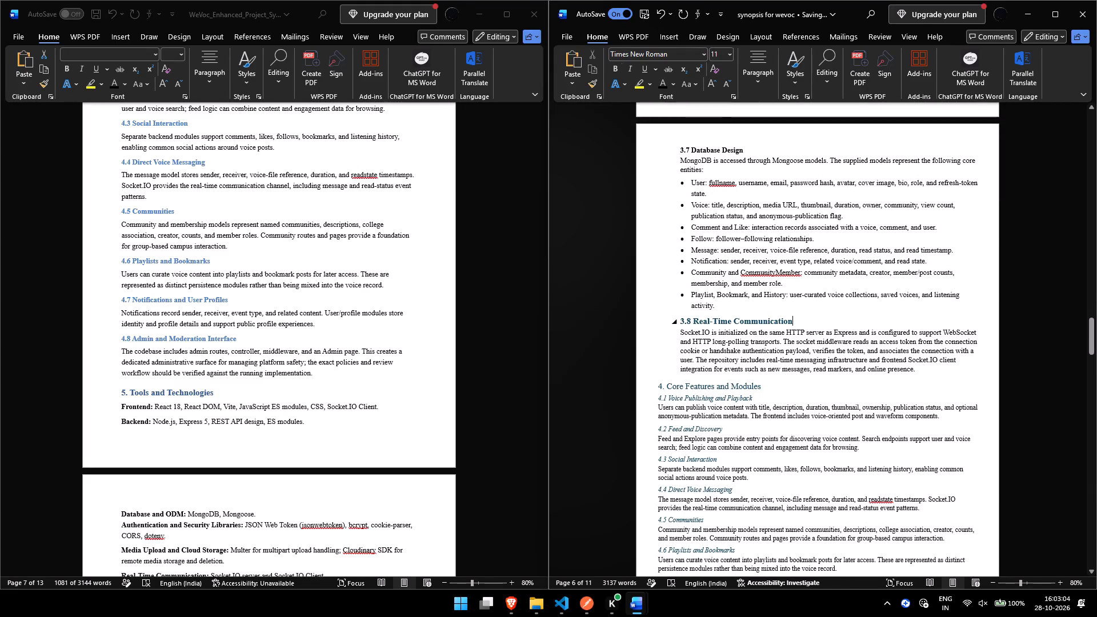
key("ctrl+shift+Left")
key("ctrl+shift+Left")
key("ctrl+shift+Left")
key("ctrl+shift+Left")
key("Left")
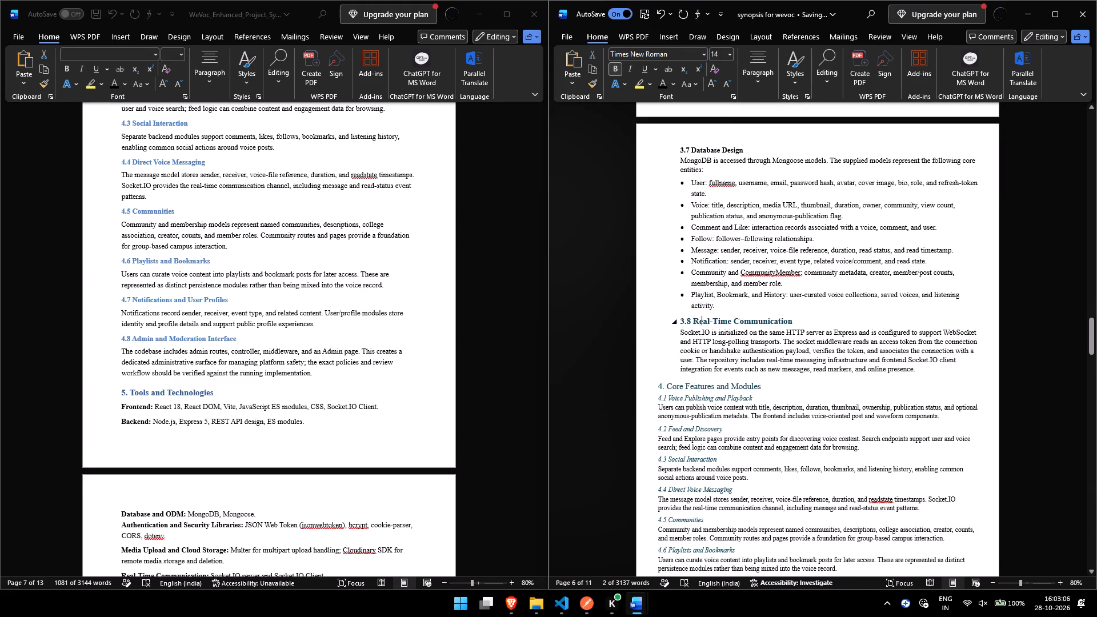
key("Left")
key("Left")
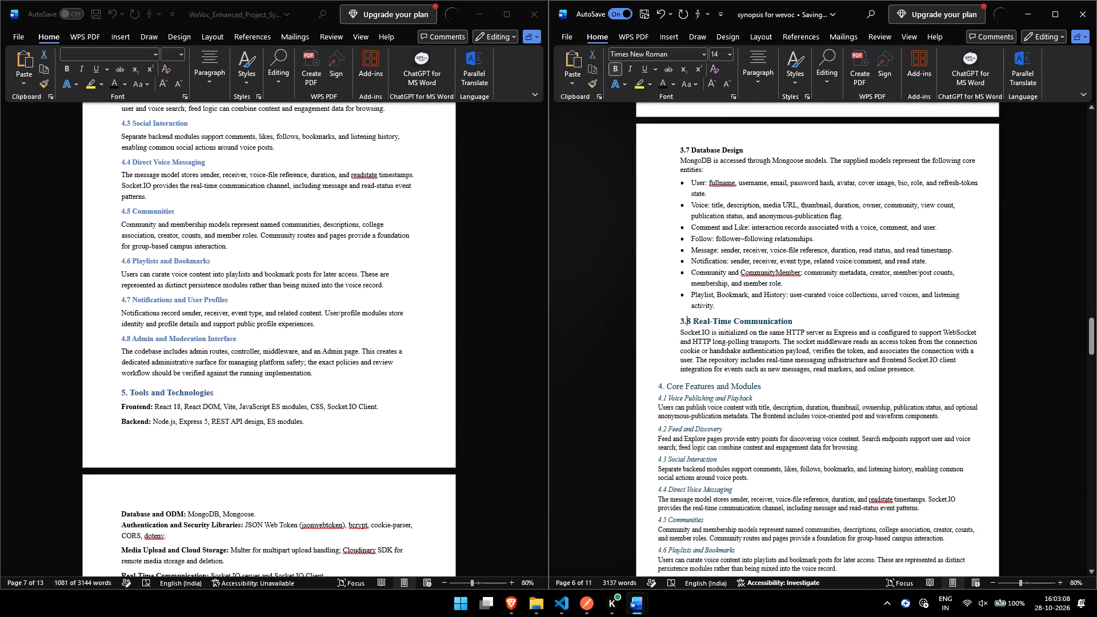
key("Left")
key("Left")
key("ctrl+shift+Right")
key("ctrl+shift+Right")
key("ctrl+shift+Right")
key("ctrl+shift+Right")
key("ctrl+shift+Right")
key("ctrl+shift+Right")
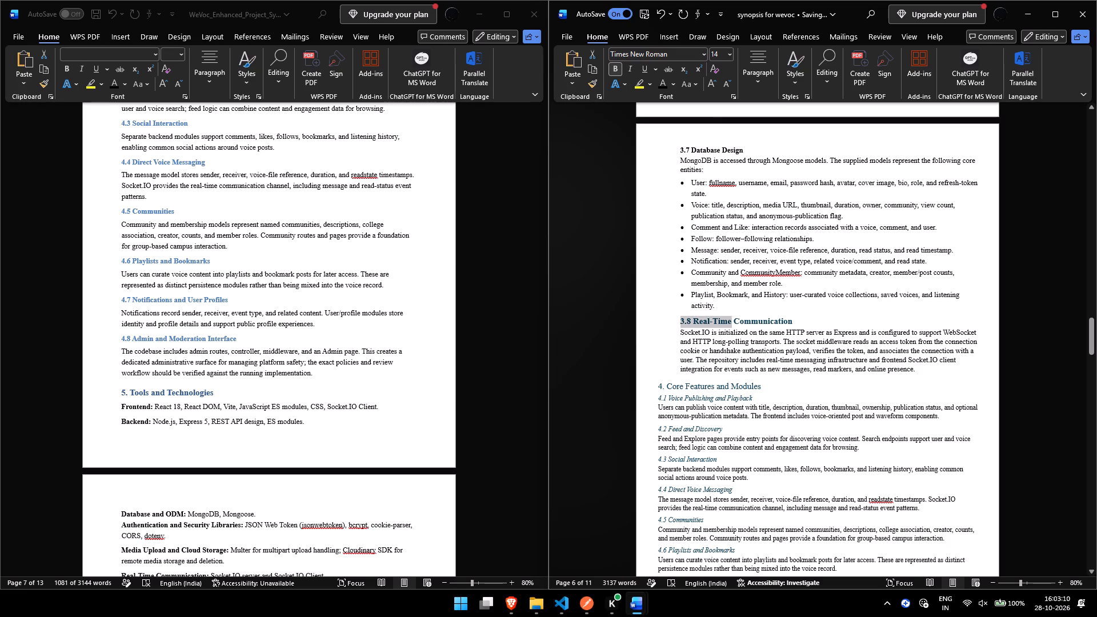
key("ctrl+shift+Right")
key("ctrl+shift+Right")
key("ctrl+shift+Left")
key("ctrl+shift+Left")
key("ctrl+shift+comma")
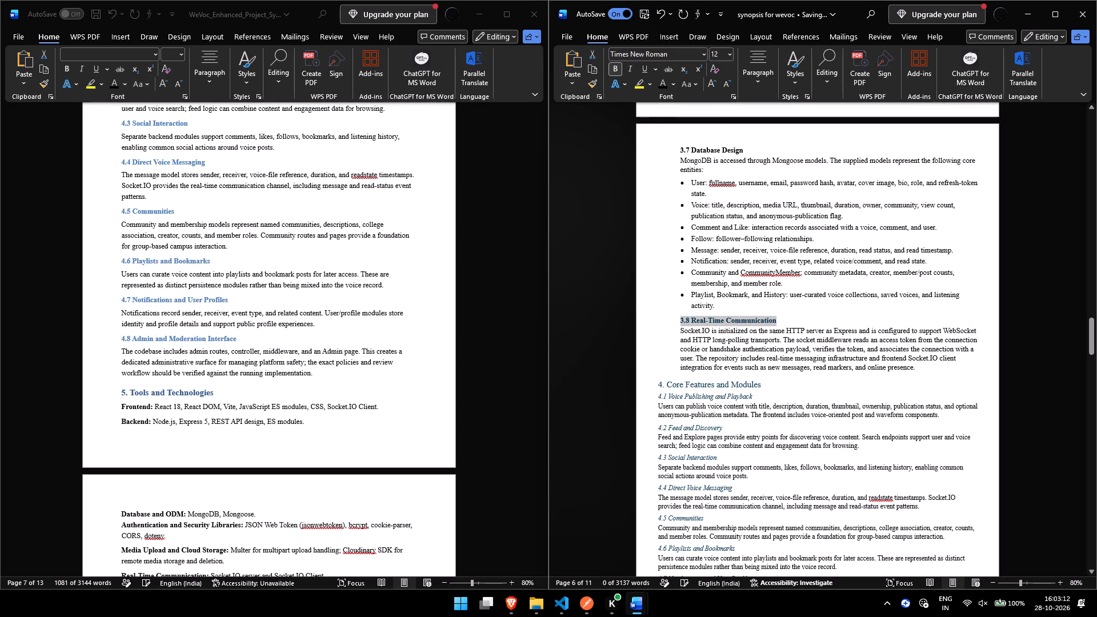
Change the "3.8 Real-Time Communication" heading's font colour to black.
key("Down")
key("Up")
key("ctrl+shift+Left")
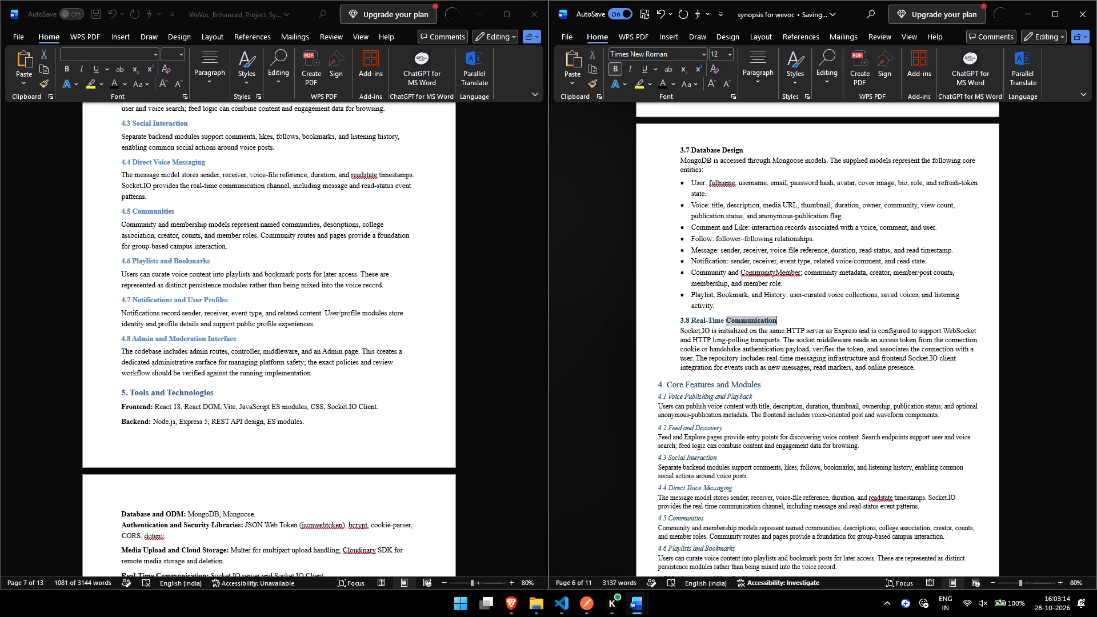
key("ctrl+shift+Left")
key("ctrl+shift+Left")
key("ctrl+shift+Left")
key("ctrl+shift+Left")
key("ctrl+shift+Left")
key("ctrl+shift+Left")
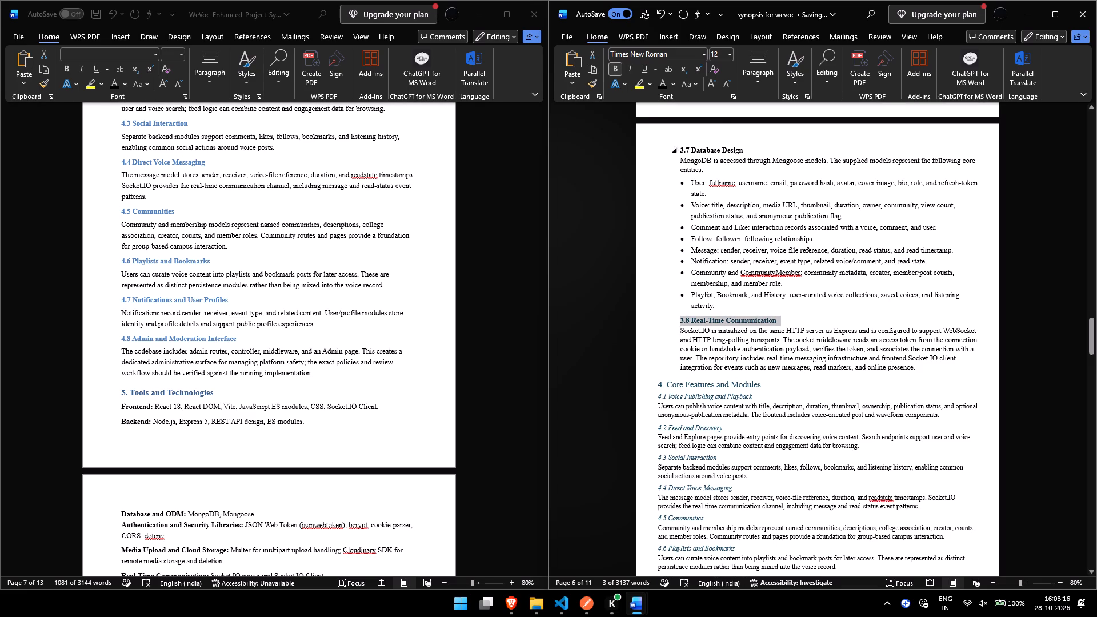
left_click(665, 86)
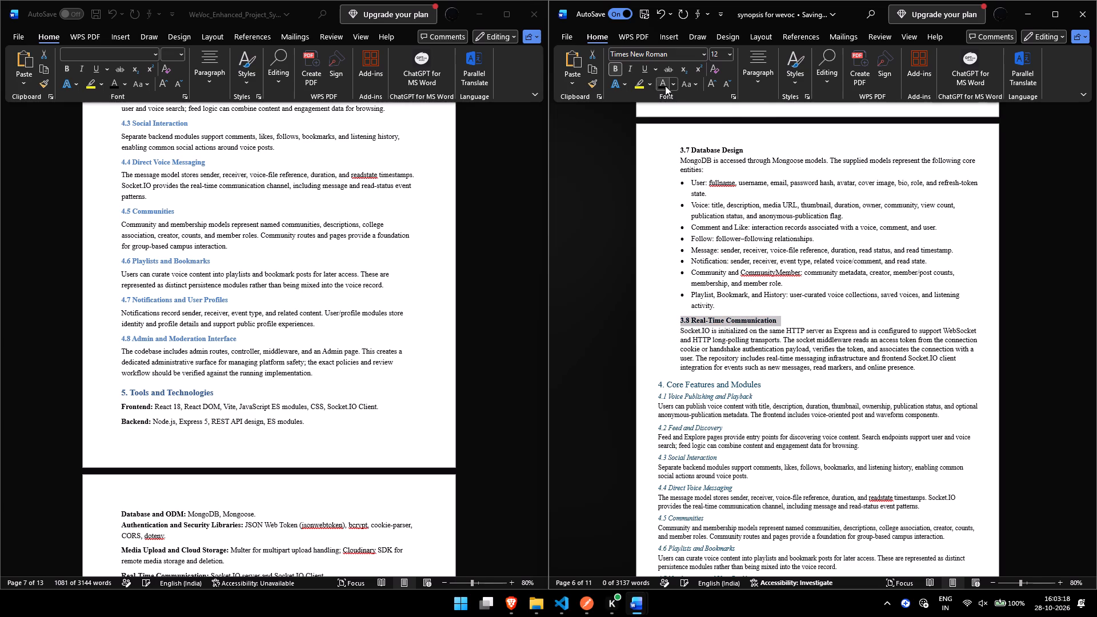
Format the "4. Core Features and Modules" heading as bold, black text.
key("Down")
key("Down")
key("Down")
key("Down")
key("Down")
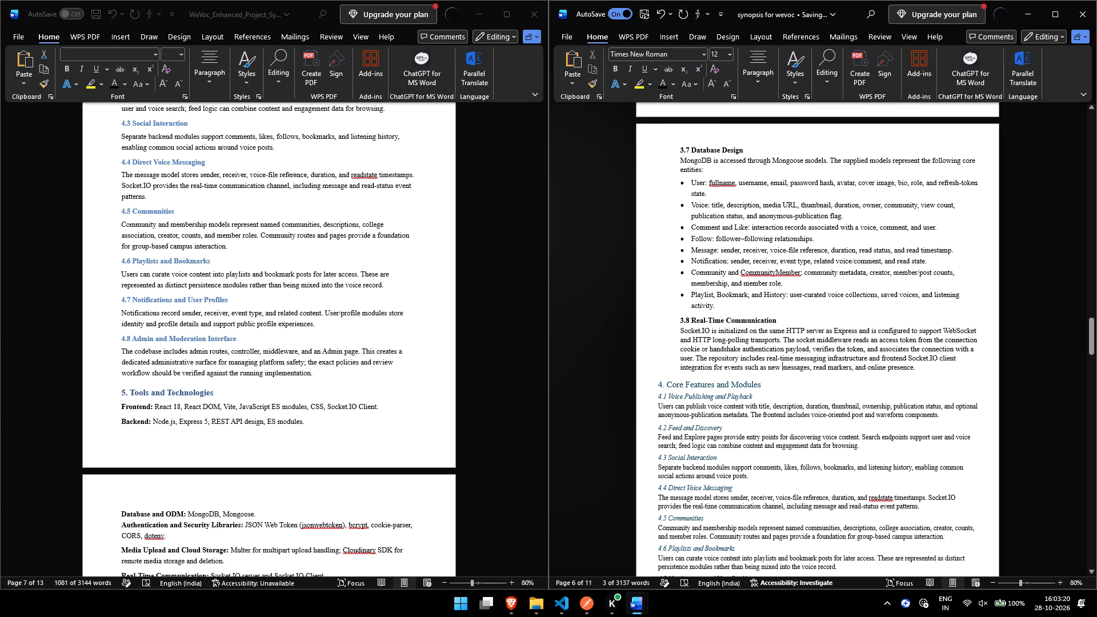
key("Down")
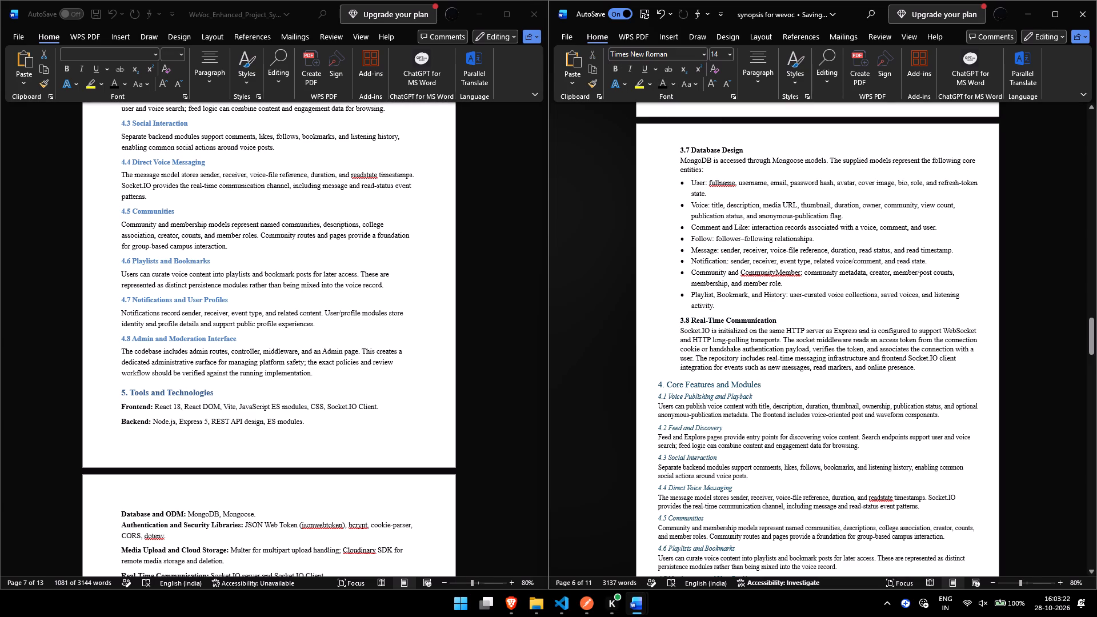
scroll(719, 359, "down", 1)
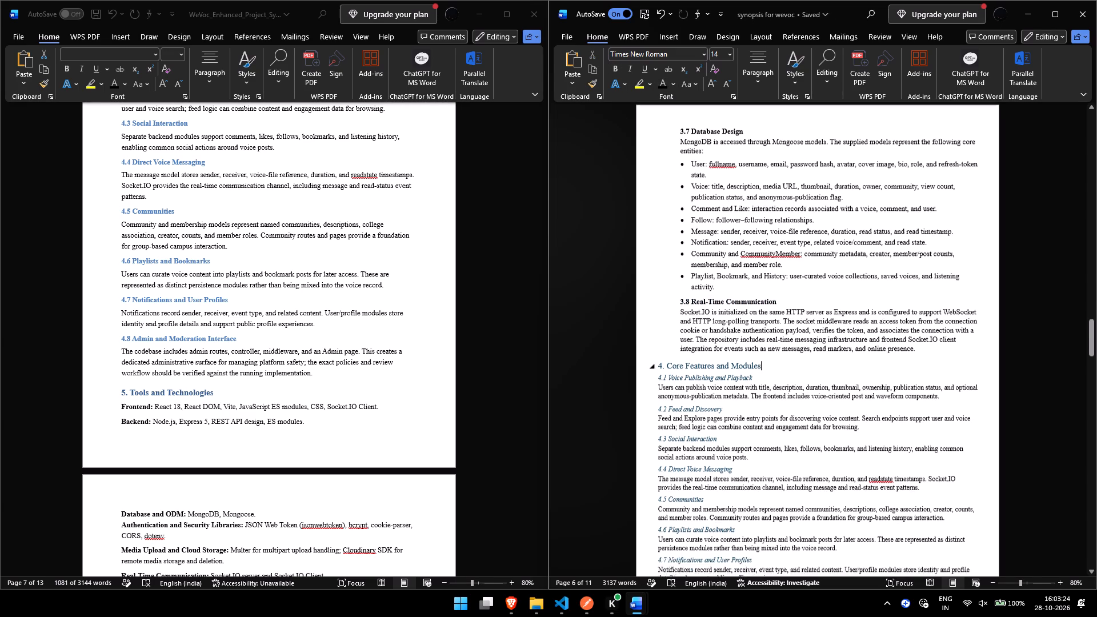
scroll(719, 359, "down", 2)
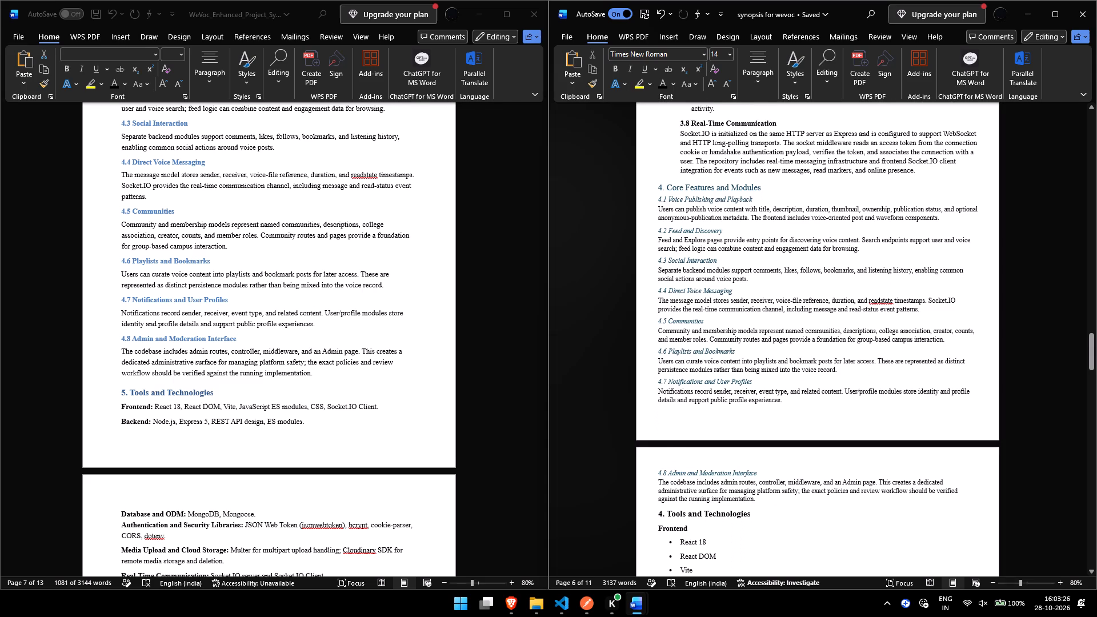
scroll(719, 359, "down", 4)
key("ctrl+shift+Left")
key("ctrl+shift+Left")
key("ctrl+shift+Left")
key("ctrl+shift+Left")
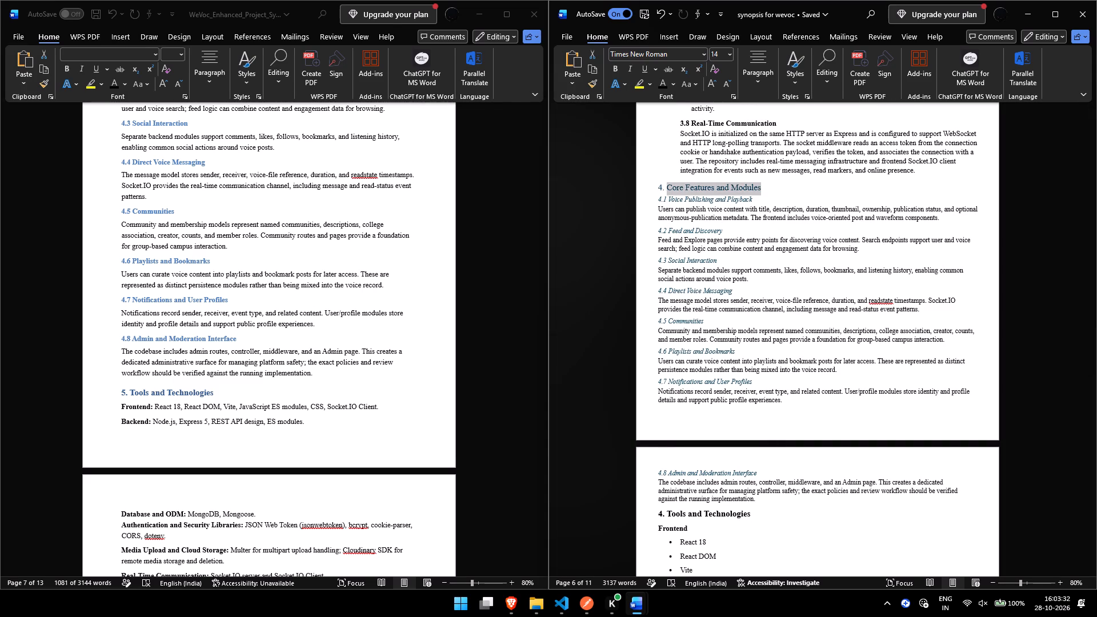
key("ctrl+shift+Left")
key("ctrl+shift+Left")
key("ctrl+b")
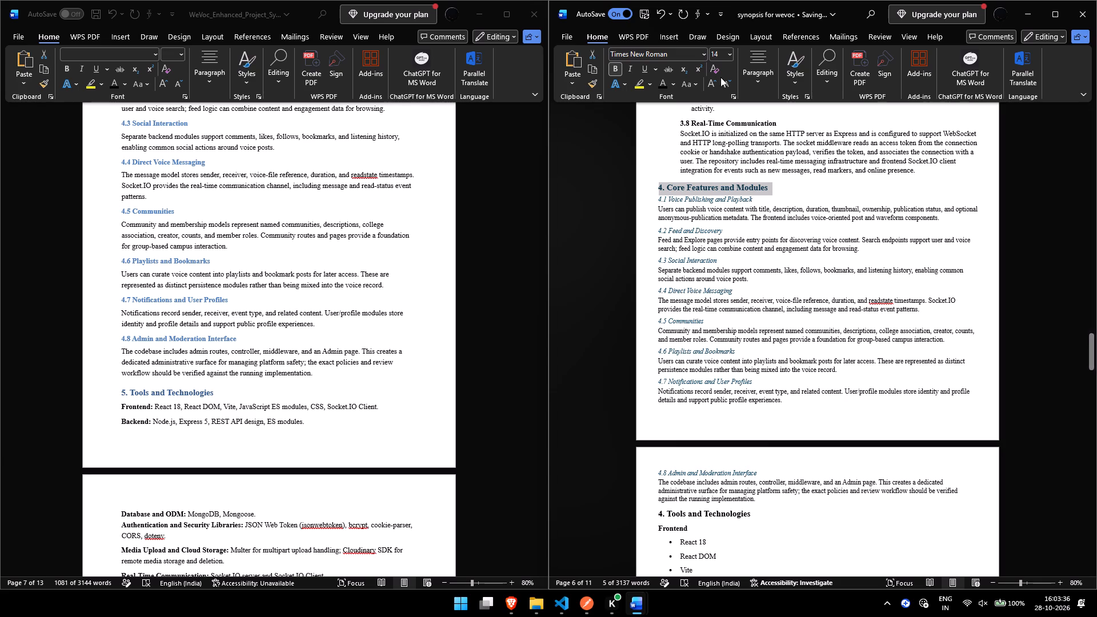
left_click(660, 83)
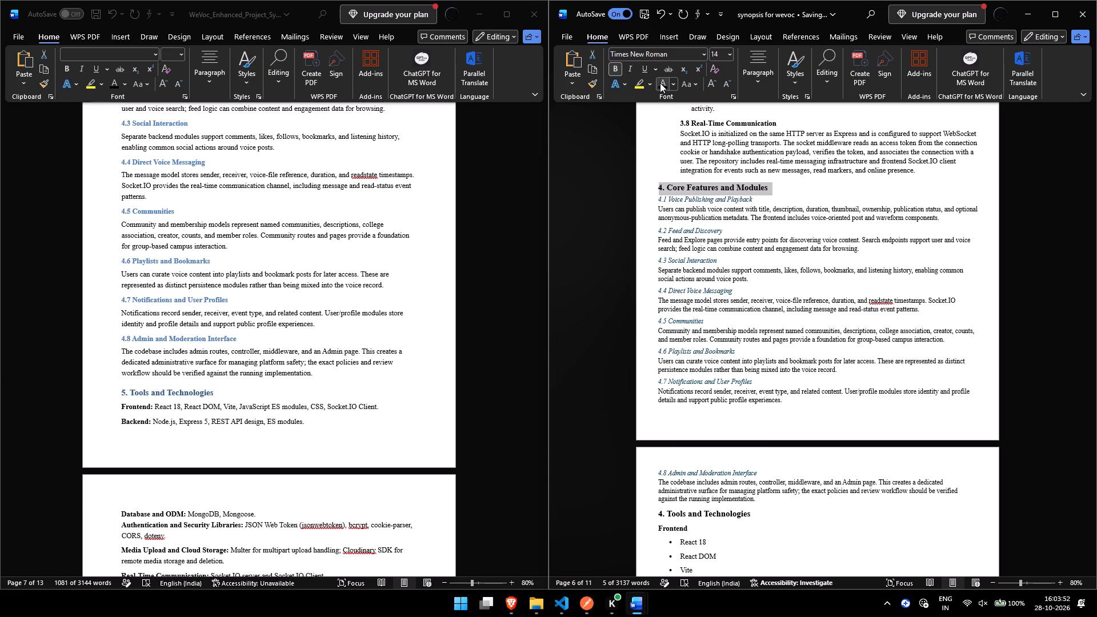
Indent all of sections 4.1 to 4.8, headings and body text included, by one level beneath "4. Core Features and Modules".
key("Right")
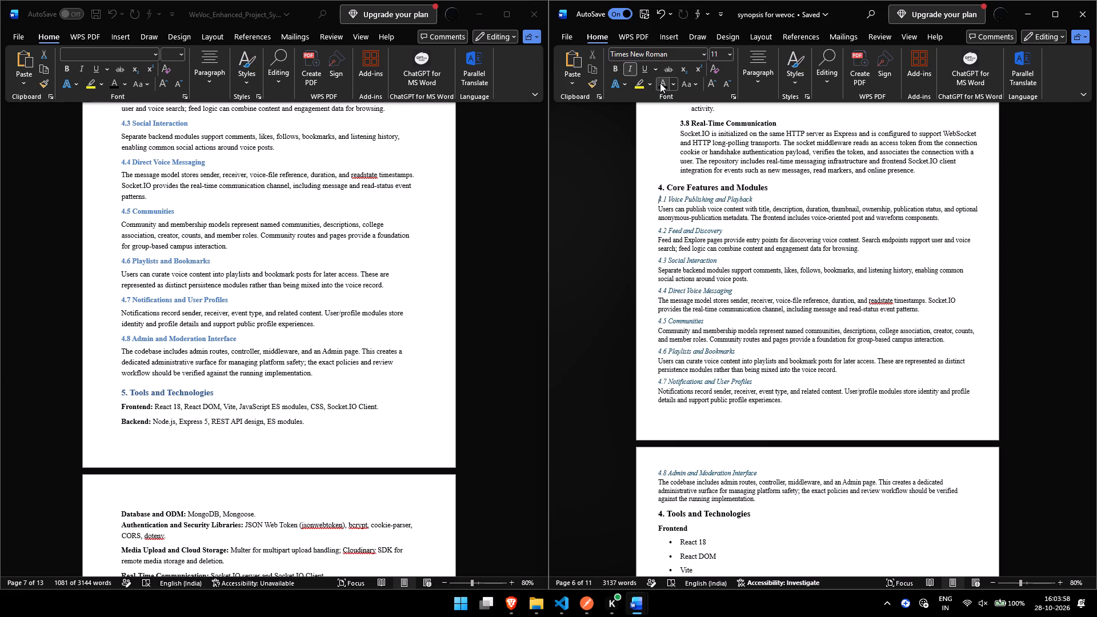
key("shift+Down")
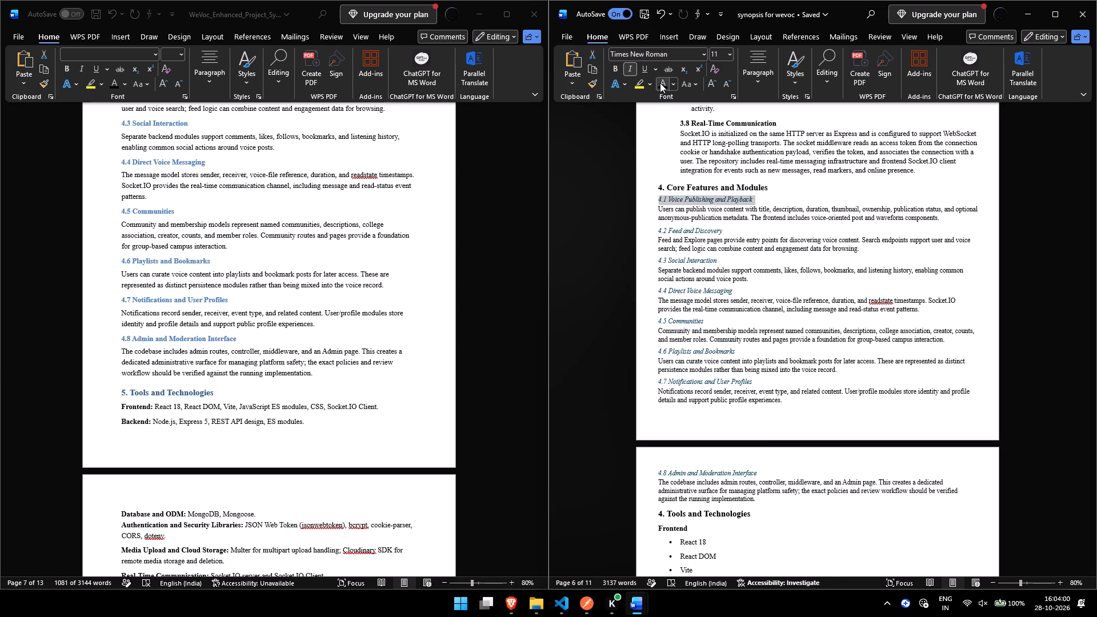
key("ctrl+shift+Down")
key("ctrl+shift+Down")
key("ctrl+shift+Down")
key("ctrl+shift+Down")
key("ctrl+shift+Down")
key("ctrl+shift+Down")
key("ctrl+shift+Down")
key("ctrl+shift+Down")
key("ctrl+shift+Down")
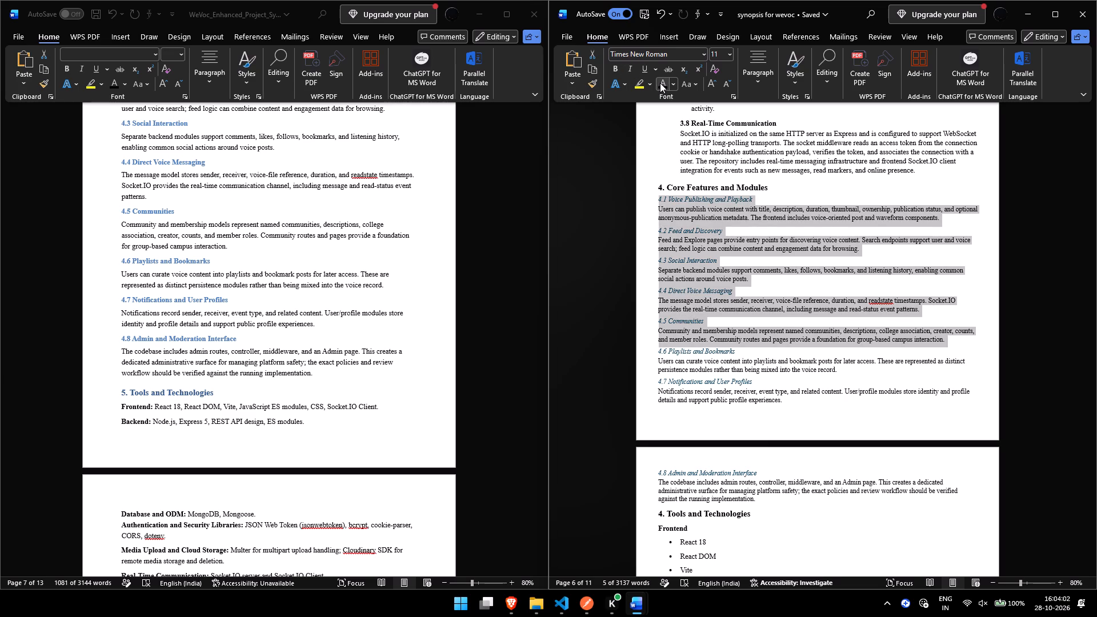
key("ctrl+shift+Down")
key("ctrl+shift+Down")
key("ctrl+shift+Down")
key("ctrl+shift+Down")
key("ctrl+shift+Down")
key("ctrl+shift+Down")
key("ctrl+shift+Up")
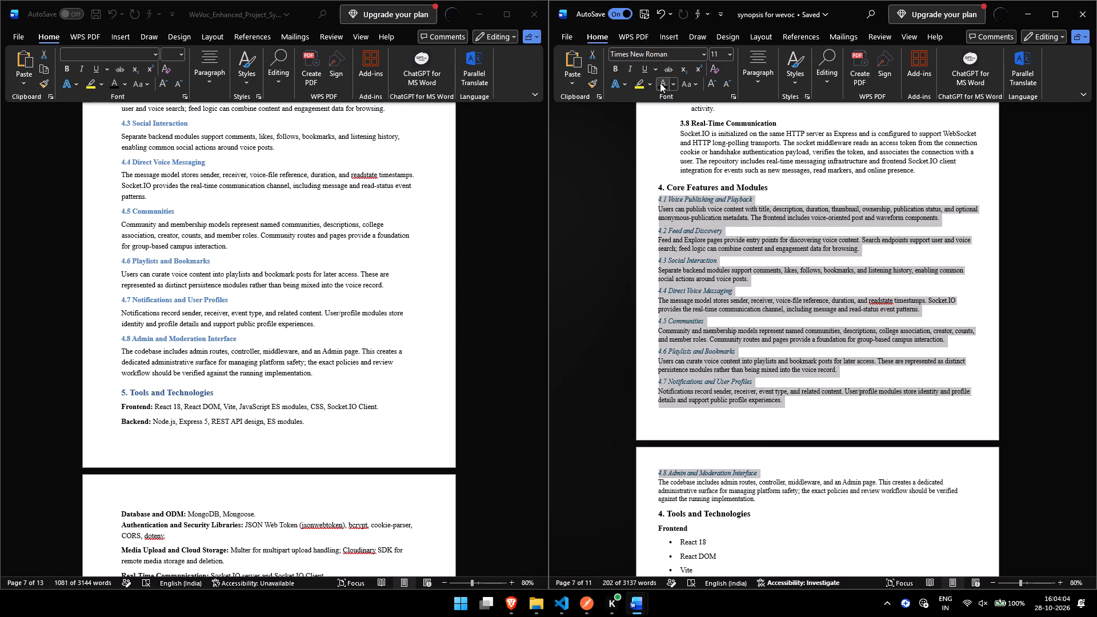
key("ctrl+shift+Down")
key("ctrl+shift+Left")
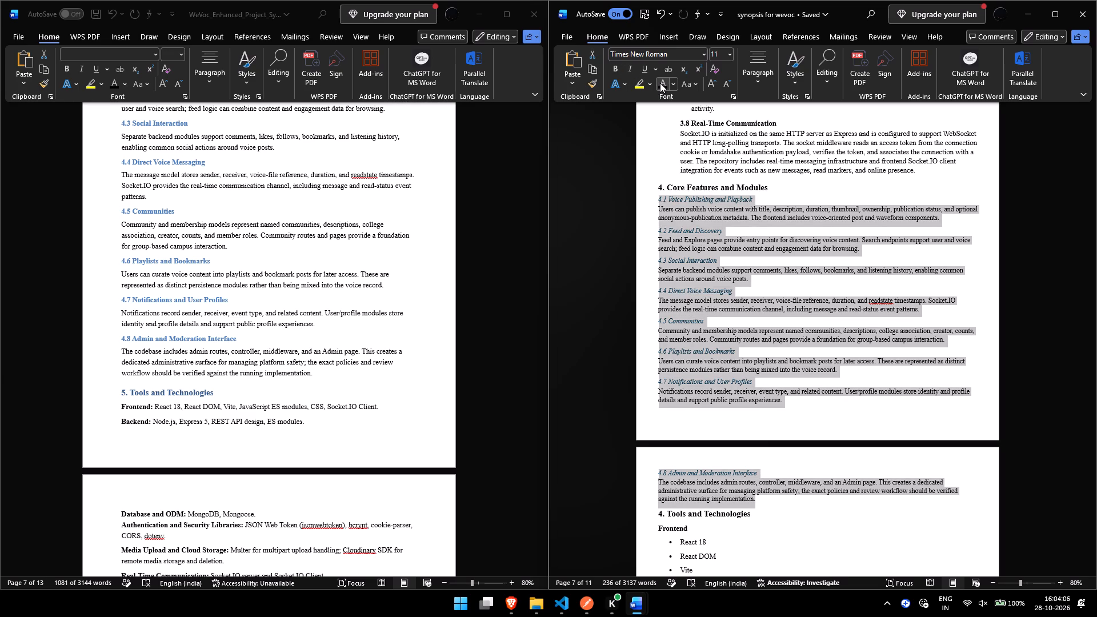
key("Tab")
Format the "4.1 Voice Publishing and Playback" heading as bold, non-italic, black text at font size 12.
key("Up")
key("Down")
key("ctrl+shift+Right")
key("ctrl+shift+Right")
key("ctrl+shift+Right")
key("ctrl+shift+Right")
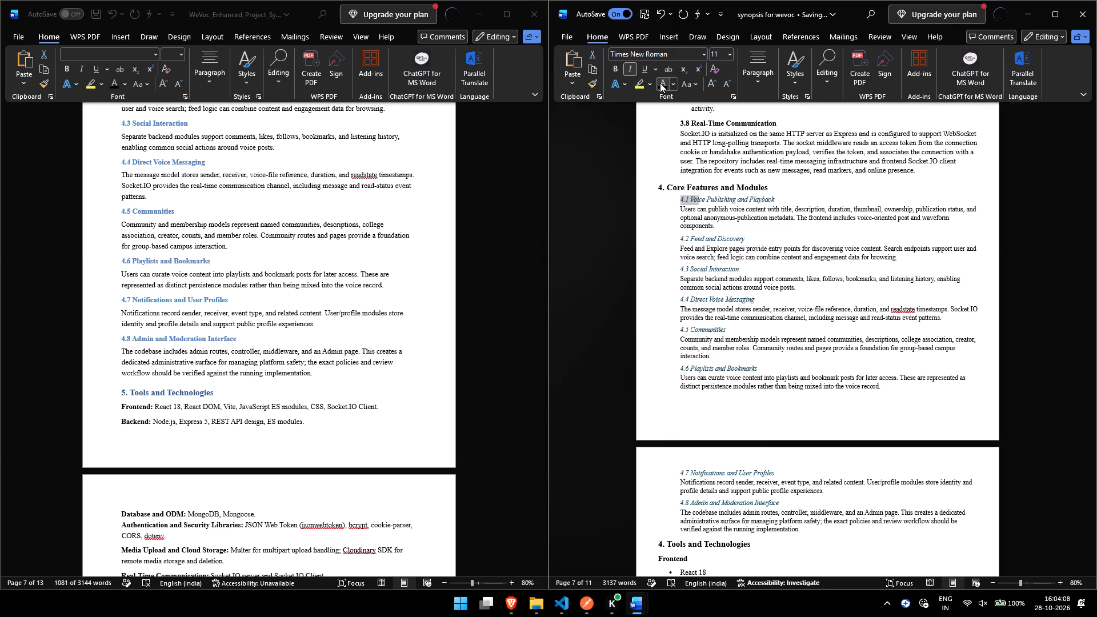
key("ctrl+shift+Right")
key("ctrl+shift+Right")
key("ctrl+shift+Right")
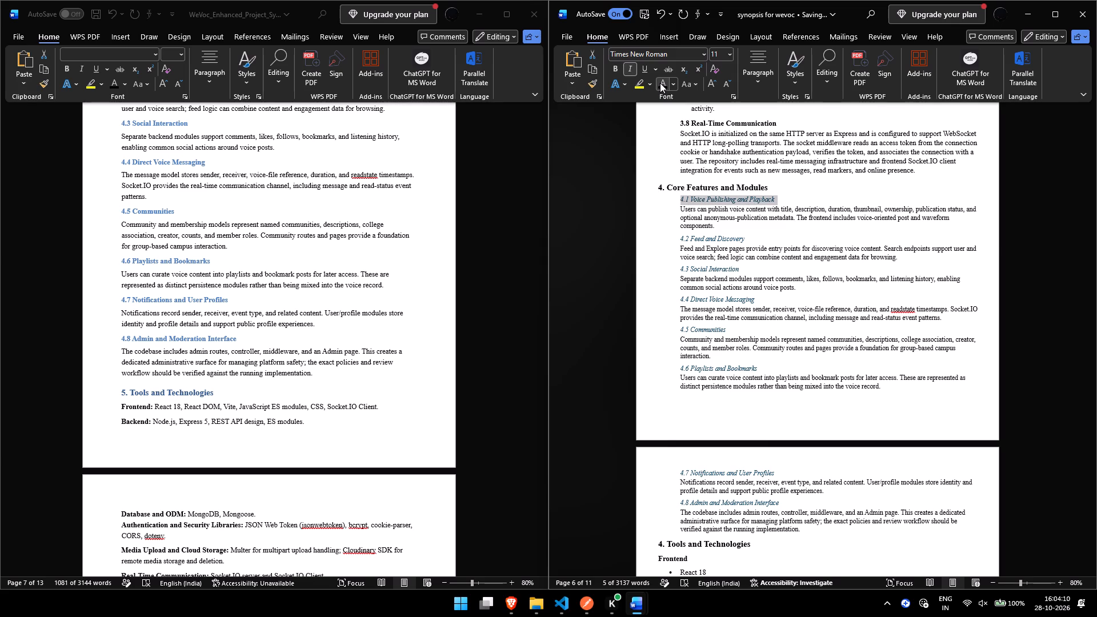
key("ctrl+b")
key("ctrl+i")
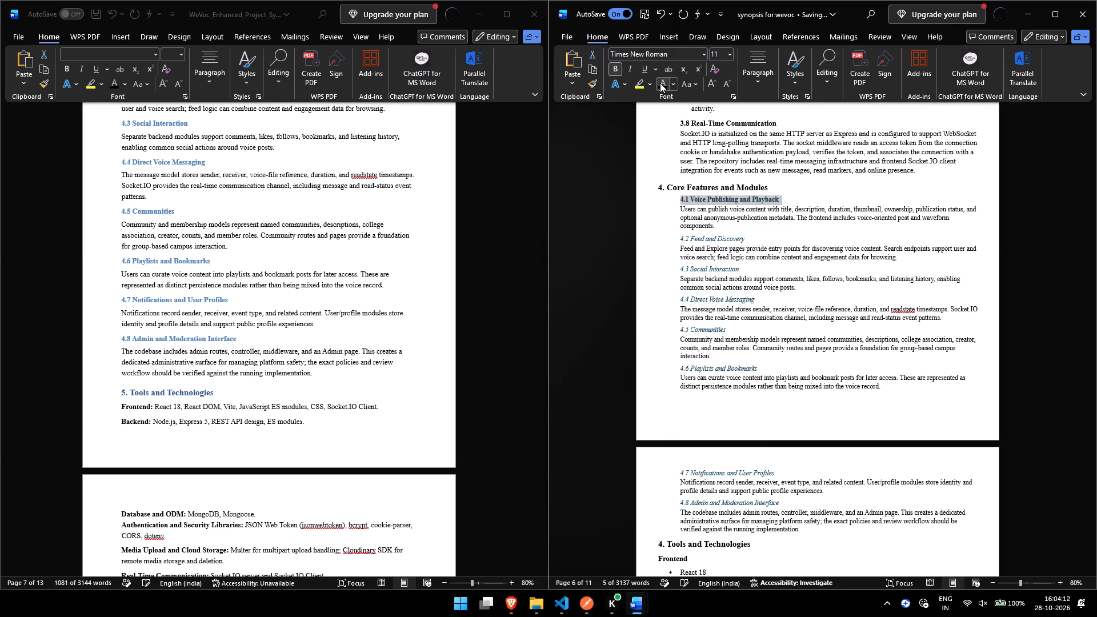
key("ctrl+shift+period")
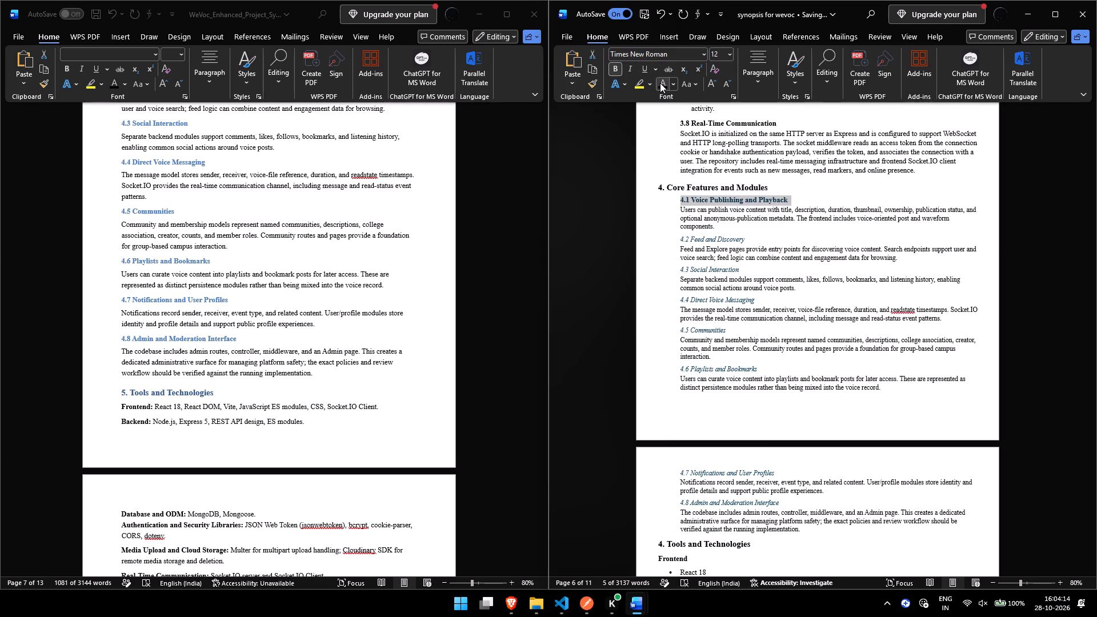
left_click(660, 83)
Reduce the "4.1 Voice Publishing and Playback" heading to font size 11.
key("Down")
key("Down")
key("Down")
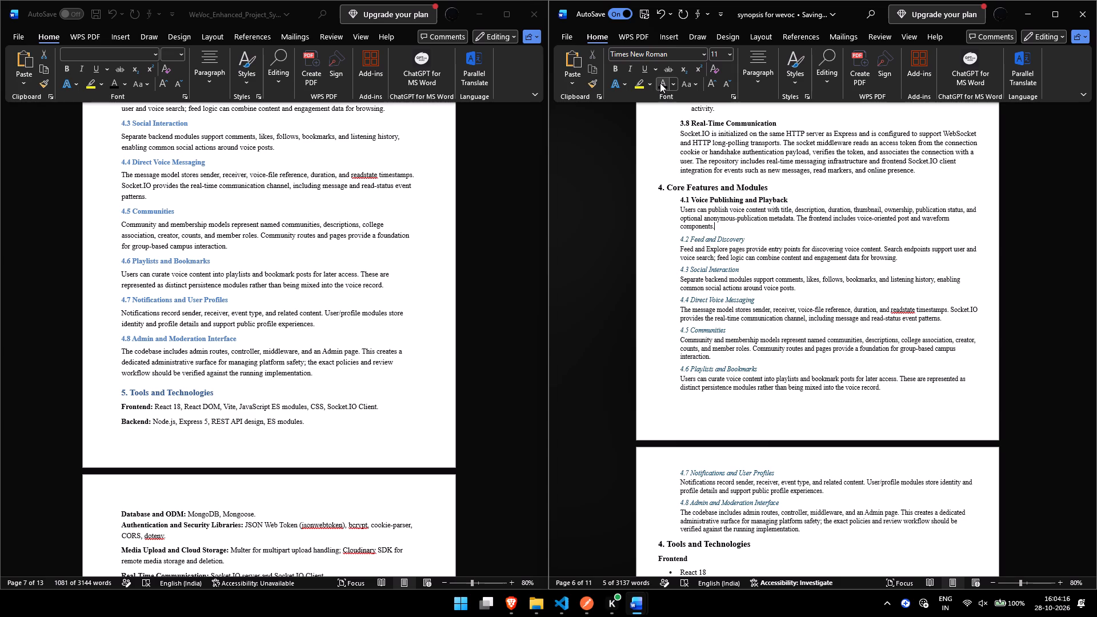
key("Down")
key("Up")
key("Up")
key("Up")
key("Up")
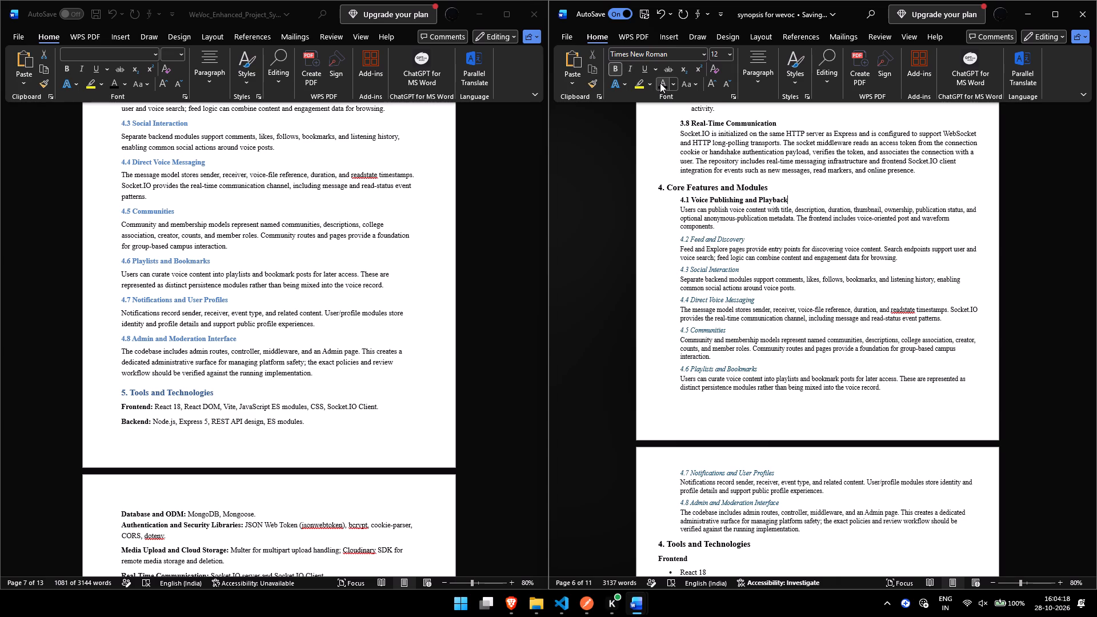
key("ctrl+shift+Left")
key("ctrl+shift+Left")
key("ctrl+shift+Left")
key("ctrl+shift+Left")
key("ctrl+shift+Left")
key("ctrl+shift+Left")
key("ctrl+shift+Left")
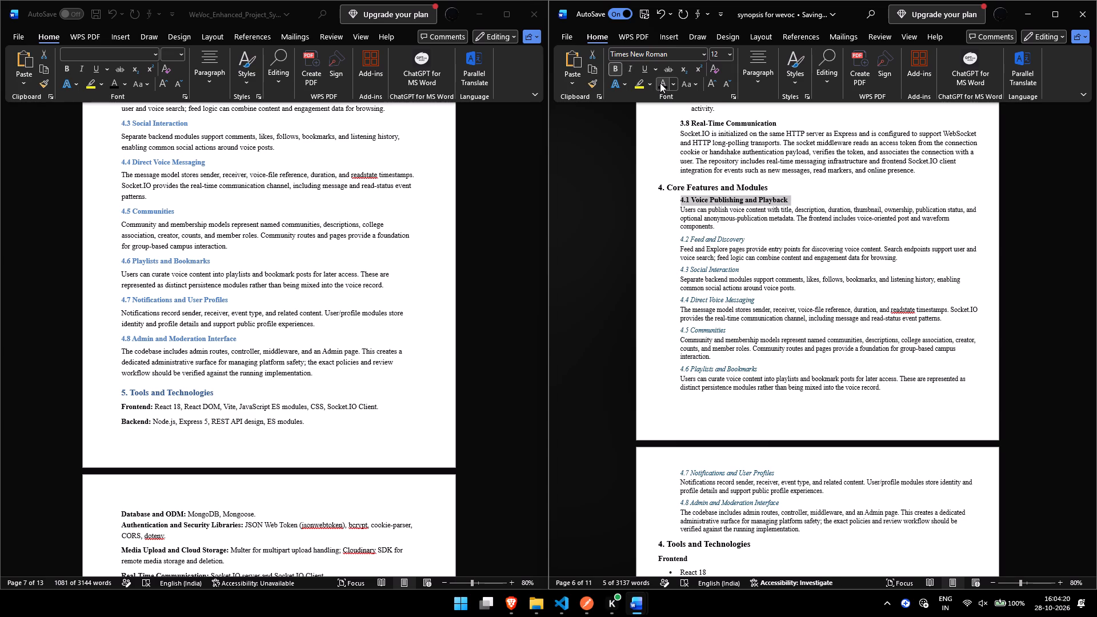
key("ctrl+shift+comma")
Increase the font size of all of sections 4.1 to 4.8, headings and body text included, to 12.
key("Left")
key("ctrl+shift+Down")
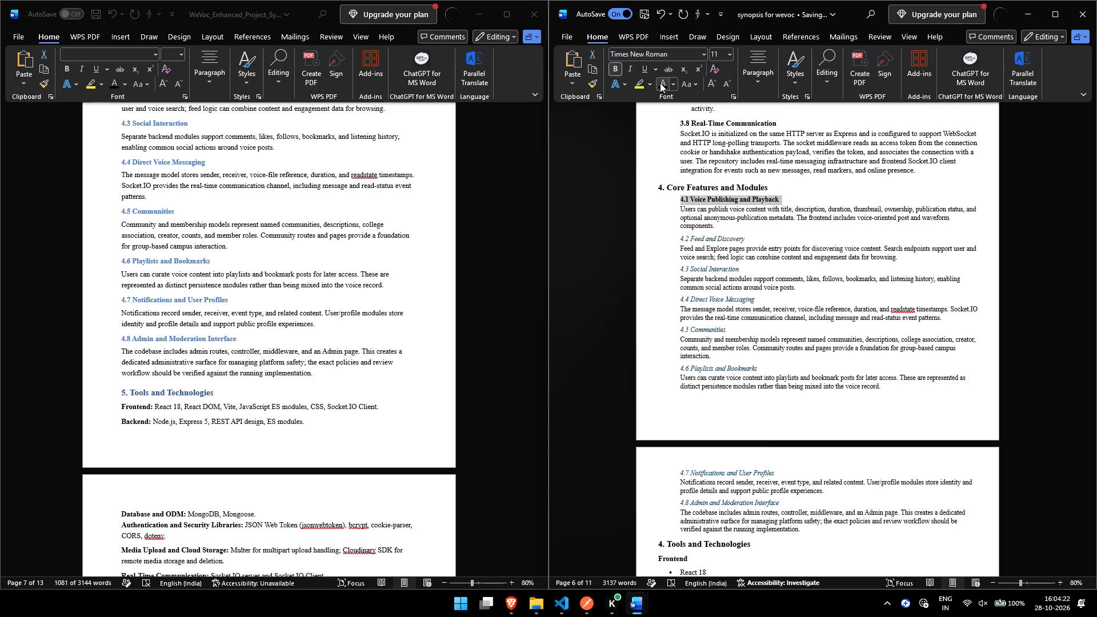
key("ctrl+shift+Down")
key("ctrl+shift+Down")
key("ctrl+shift+Down")
key("ctrl+shift+Down")
key("ctrl+shift+Down")
key("ctrl+shift+Down")
key("ctrl+shift+Down")
key("ctrl+shift+Down")
key("ctrl+shift+Down")
key("ctrl+shift+Down")
key("ctrl+shift+Down")
key("ctrl+shift+Down")
key("ctrl+shift+Down")
key("ctrl+shift+Down")
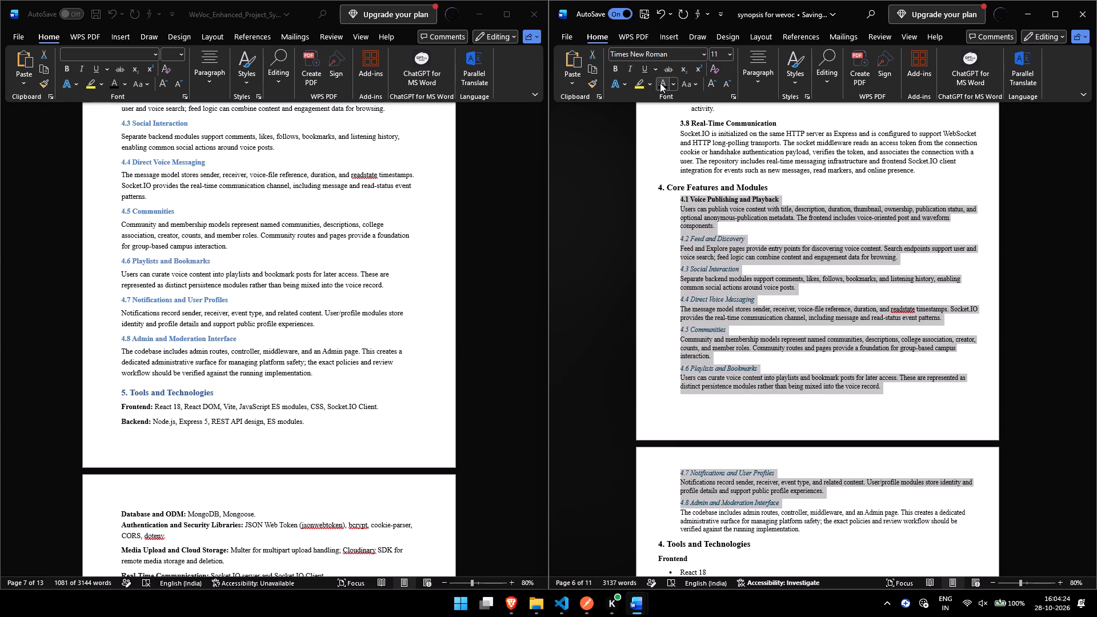
key("ctrl+shift+Down")
key("ctrl+shift+Left")
key("ctrl+shift+period")
Format the "4.2 Feed and Discovery" heading as bold, non-italic, black text.
key("Up")
key("Down")
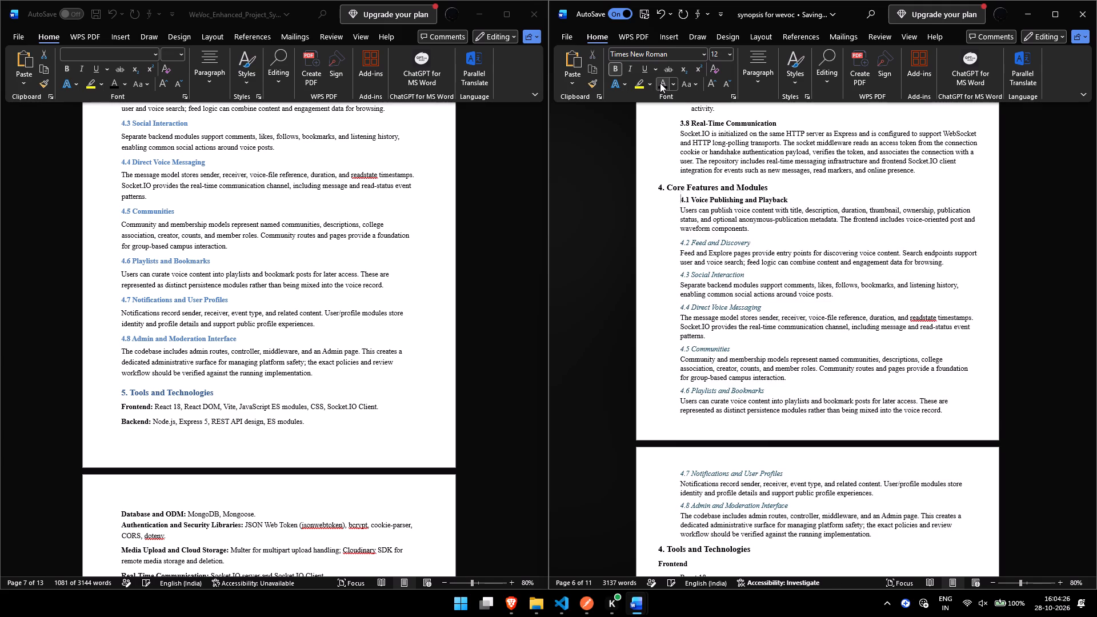
key("Down")
key("Down")
key("Down")
key("Down")
key("ctrl+shift+Right")
key("ctrl+shift+Right")
key("ctrl+shift+Right")
key("ctrl+shift+Right")
key("ctrl+shift+Right")
key("ctrl+shift+Right")
key("ctrl+shift+Right")
key("ctrl+shift+Left")
key("ctrl+shift+Left")
key("ctrl+b")
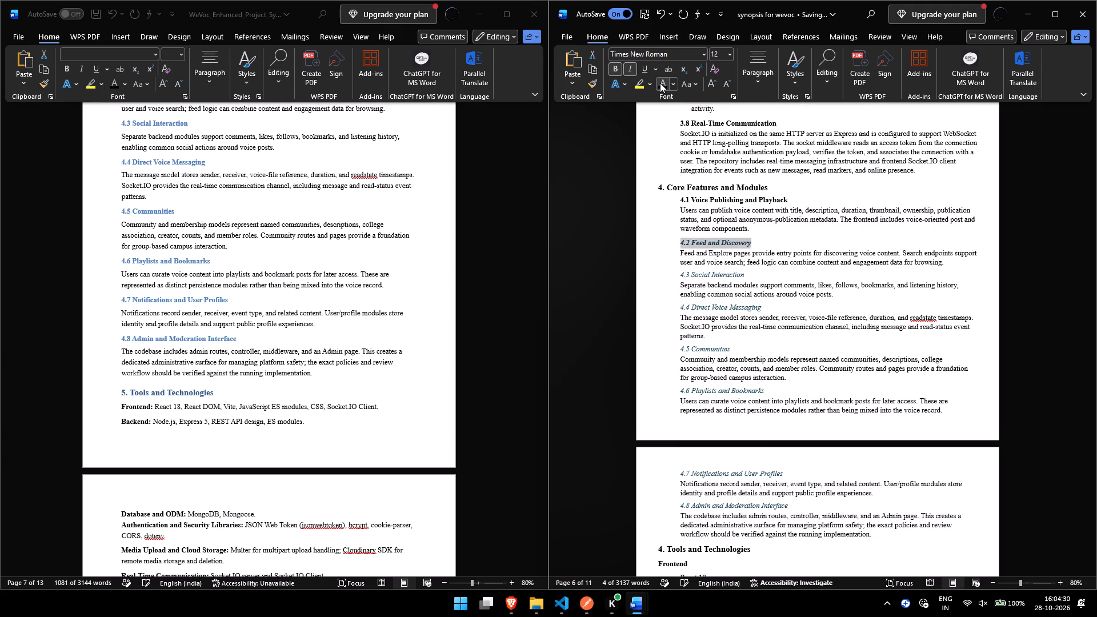
key("ctrl+i")
left_click(660, 83)
Format the "4.3 Social Interaction" heading as bold, non-italic, black text.
key("Down")
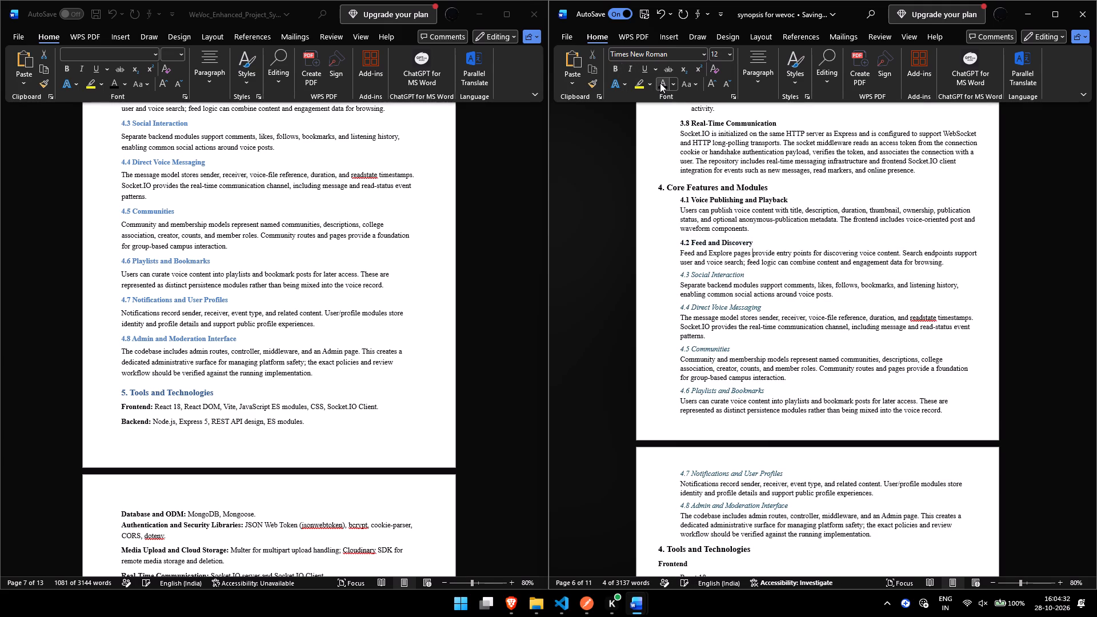
key("Down")
key("Down")
key("ctrl+shift+Left")
key("ctrl+shift+Left")
key("ctrl+shift+Left")
key("ctrl+shift+Left")
key("ctrl+shift+Left")
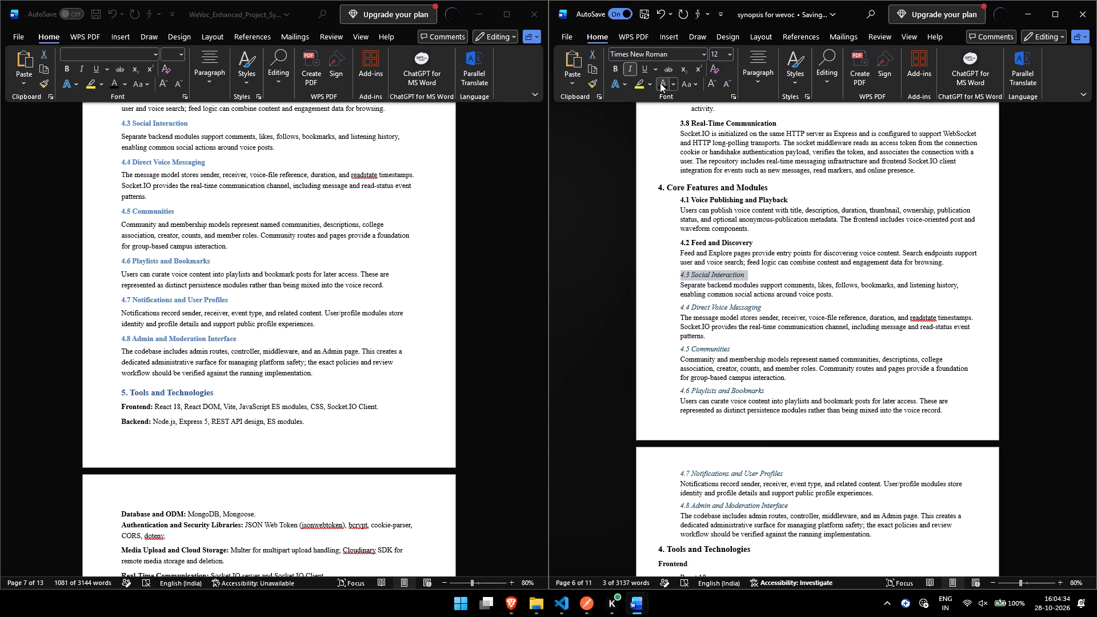
key("ctrl+b")
key("ctrl+i")
left_click(660, 83)
Format the "4.4 Direct Voice Messaging" heading as bold, non-italic, black text.
key("Down")
key("Down")
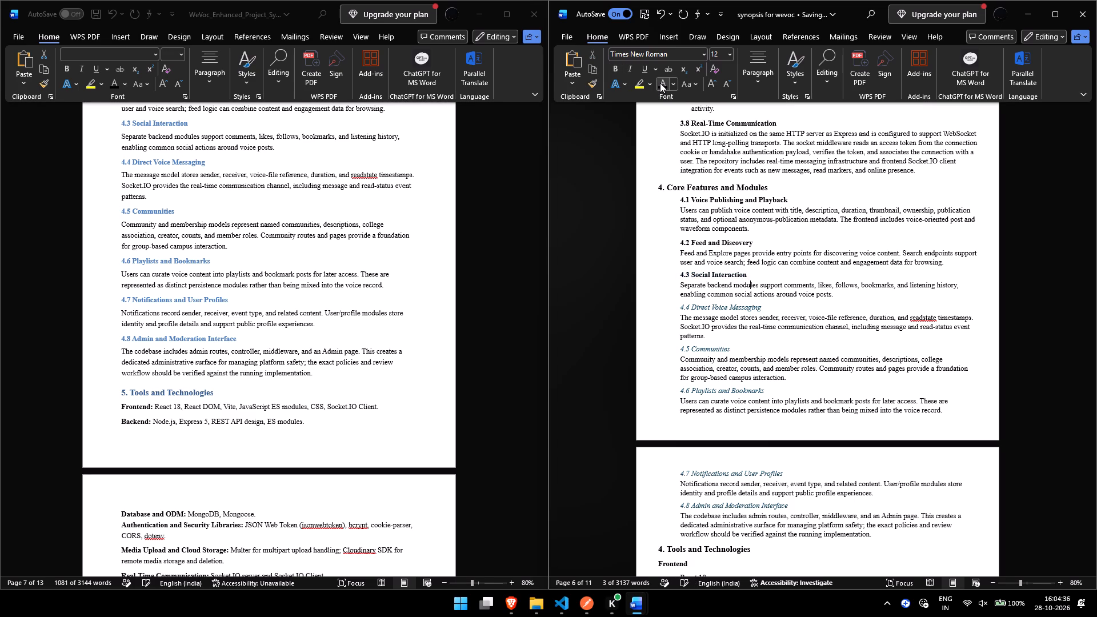
key("Down")
key("Right")
key("Right")
key("ctrl+Right")
key("ctrl+shift+Left")
key("ctrl+shift+Left")
key("ctrl+shift+Left")
key("ctrl+shift+Left")
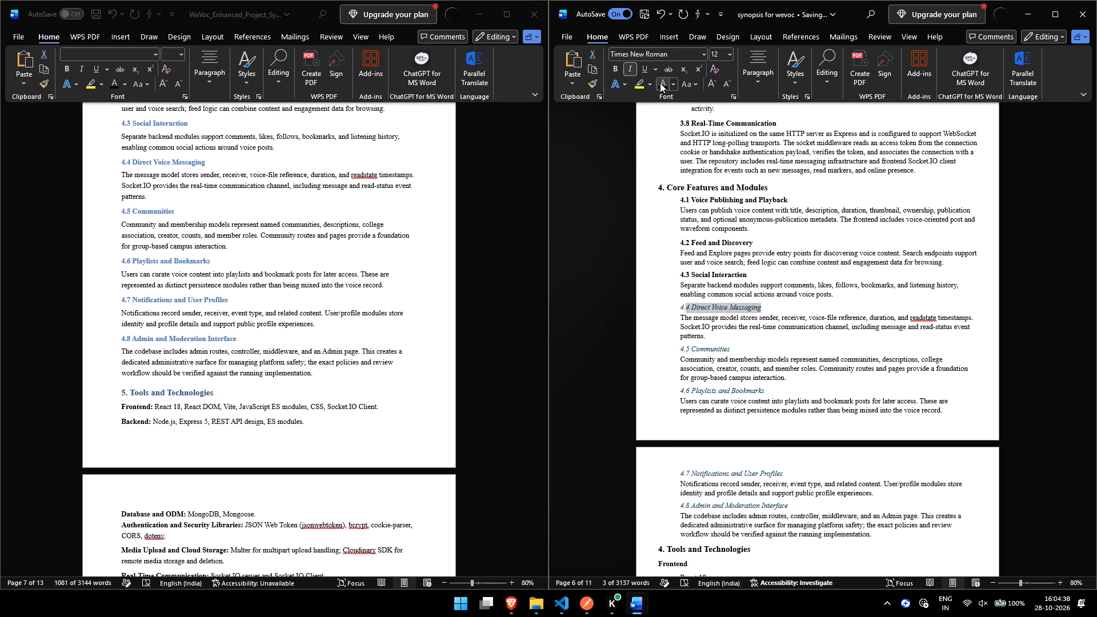
key("ctrl+shift+Left")
key("ctrl+shift+Left")
key("ctrl+shift+Left")
key("ctrl+shift+Right")
key("ctrl+shift+b")
key("ctrl+shift+i")
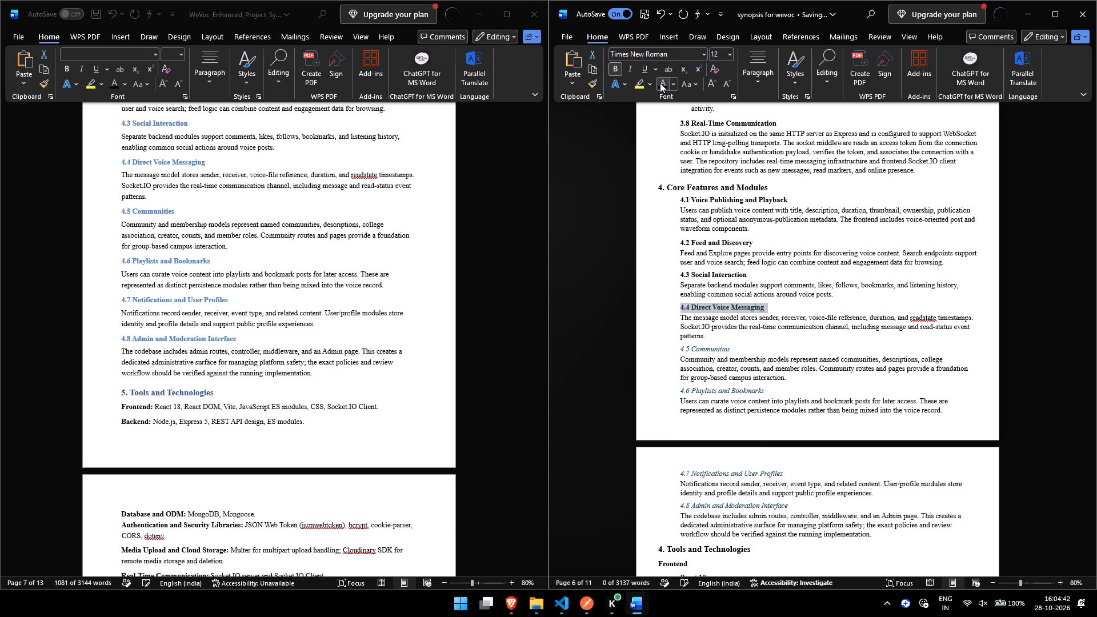
left_click(660, 83)
Format the "4.5 Communities" heading as bold, non-italic, black text.
key("Down")
key("Down")
key("Down")
key("Down")
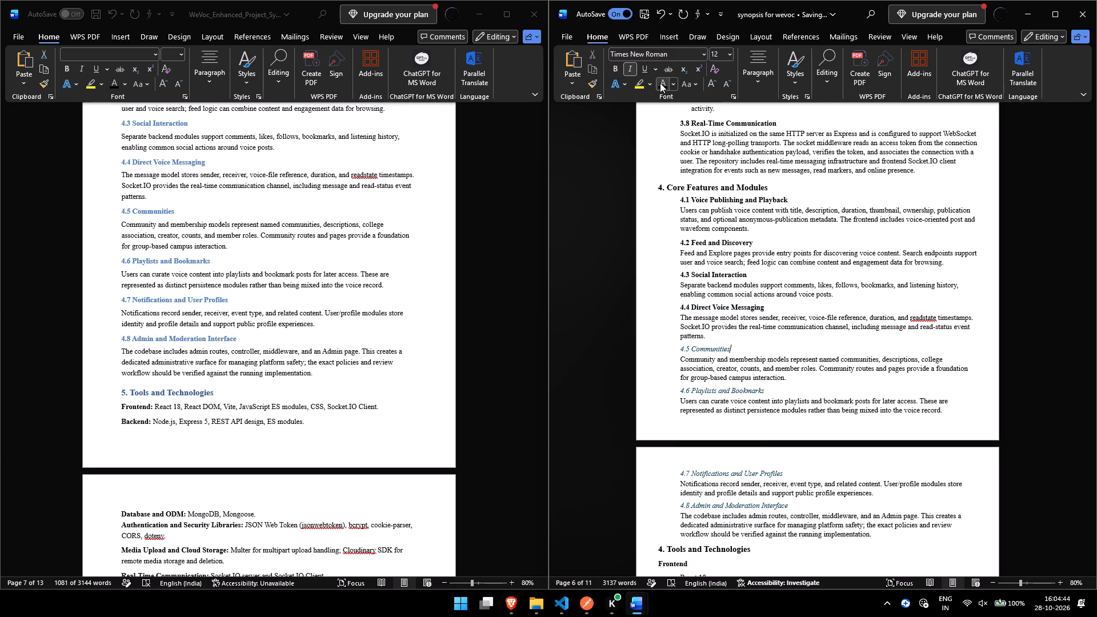
key("ctrl+shift+Left")
key("ctrl+shift+Left")
key("ctrl+shift+Left")
key("ctrl+shift+Left")
key("ctrl+b")
key("ctrl+i")
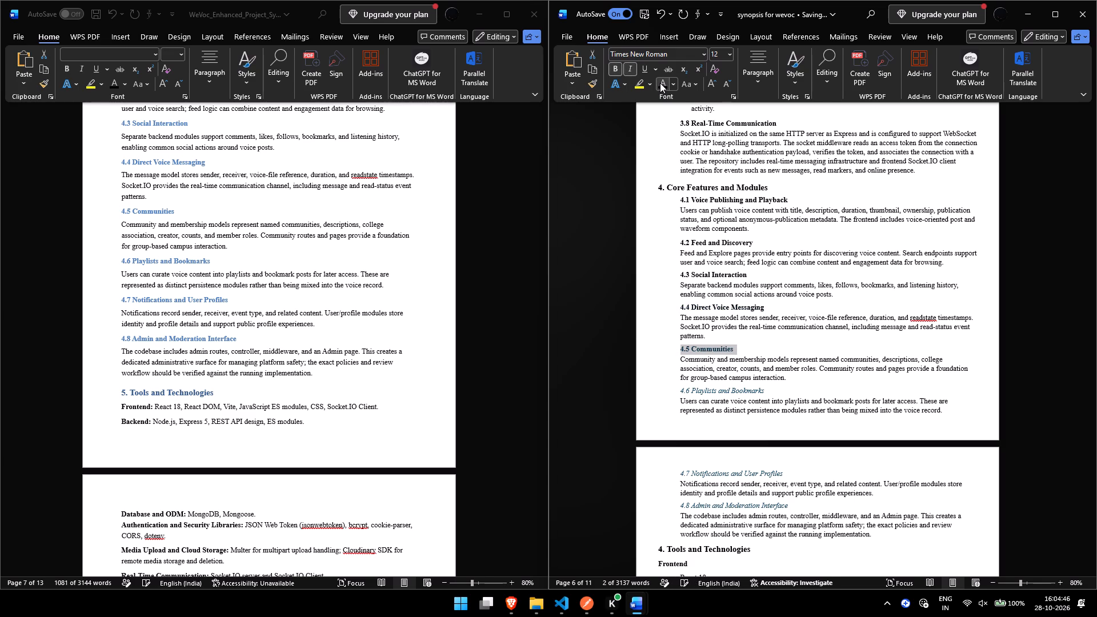
left_click(660, 83)
Format the "4.6 Playlists and Bookmarks" heading as bold, non-italic, black text.
key("Down")
key("Down")
key("Down")
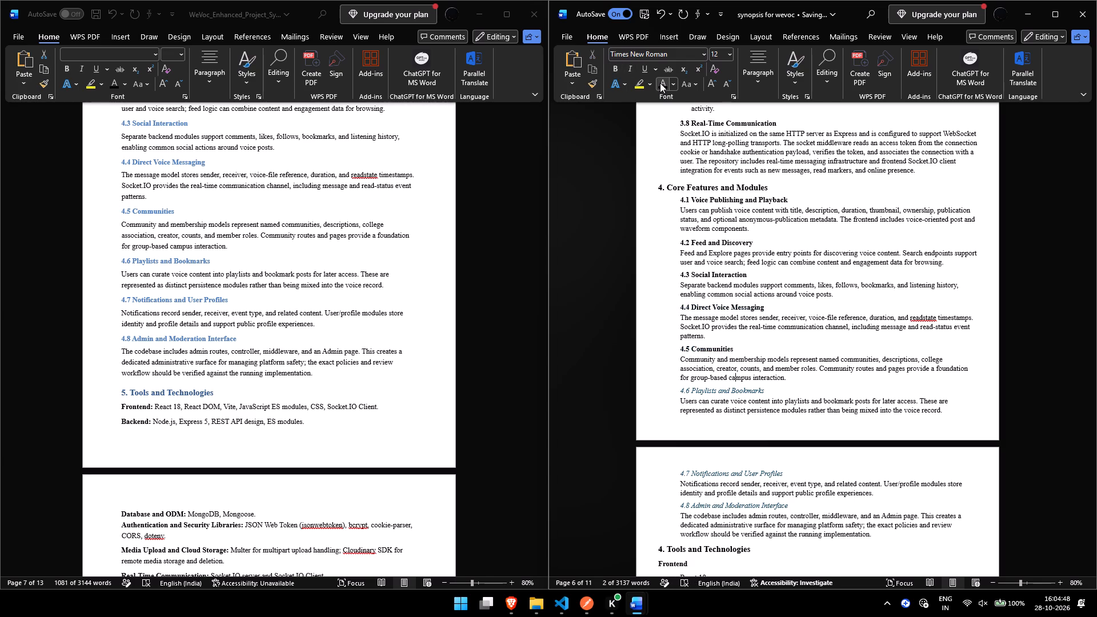
key("Down")
key("ctrl+Left")
key("ctrl+Left")
key("ctrl+Left")
key("ctrl+Left")
key("ctrl+Left")
key("ctrl+Left")
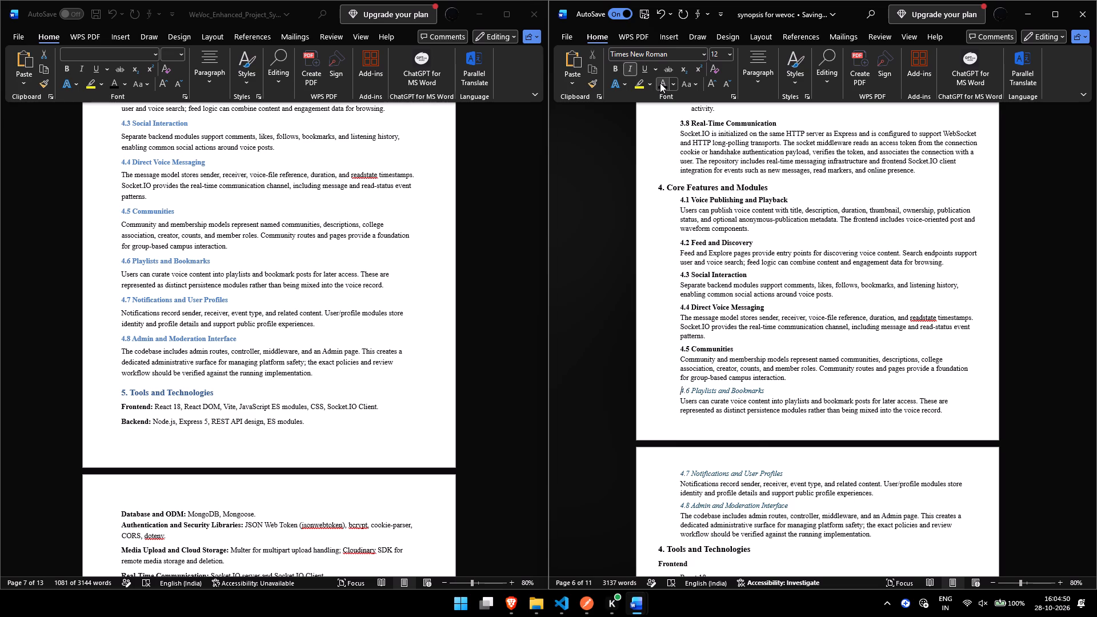
key("ctrl+shift+Right")
key("ctrl+shift+Right")
key("ctrl+shift+Right")
key("ctrl+shift+Right")
key("ctrl+shift+Right")
key("ctrl+shift+Right")
key("ctrl+shift+Right")
key("ctrl+shift+Left")
key("ctrl+shift+Left")
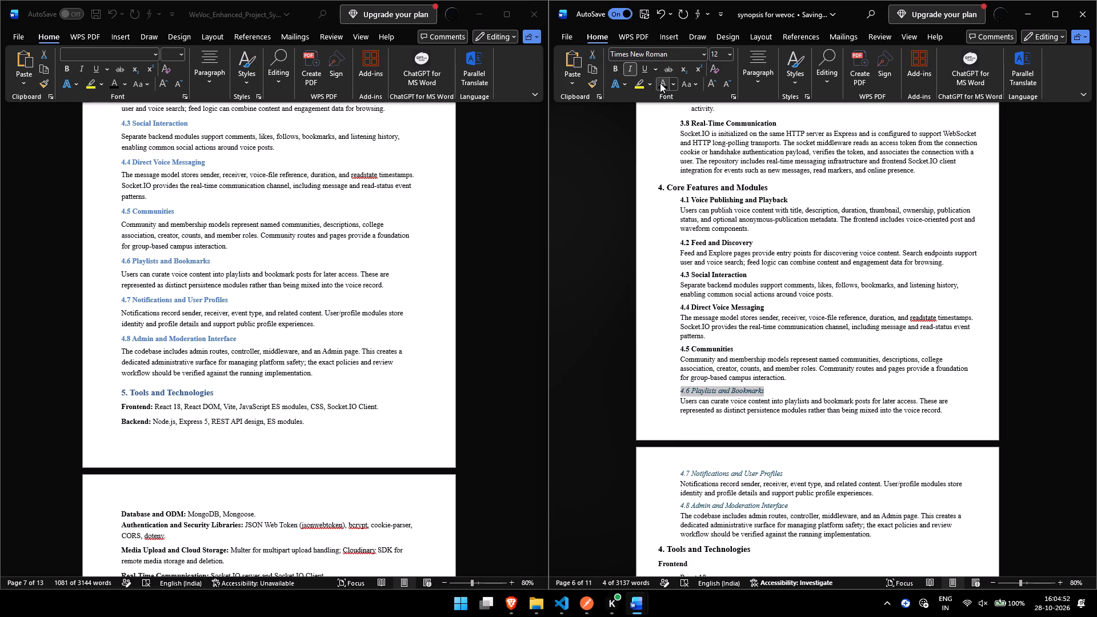
key("ctrl+b")
key("ctrl+i")
left_click(660, 83)
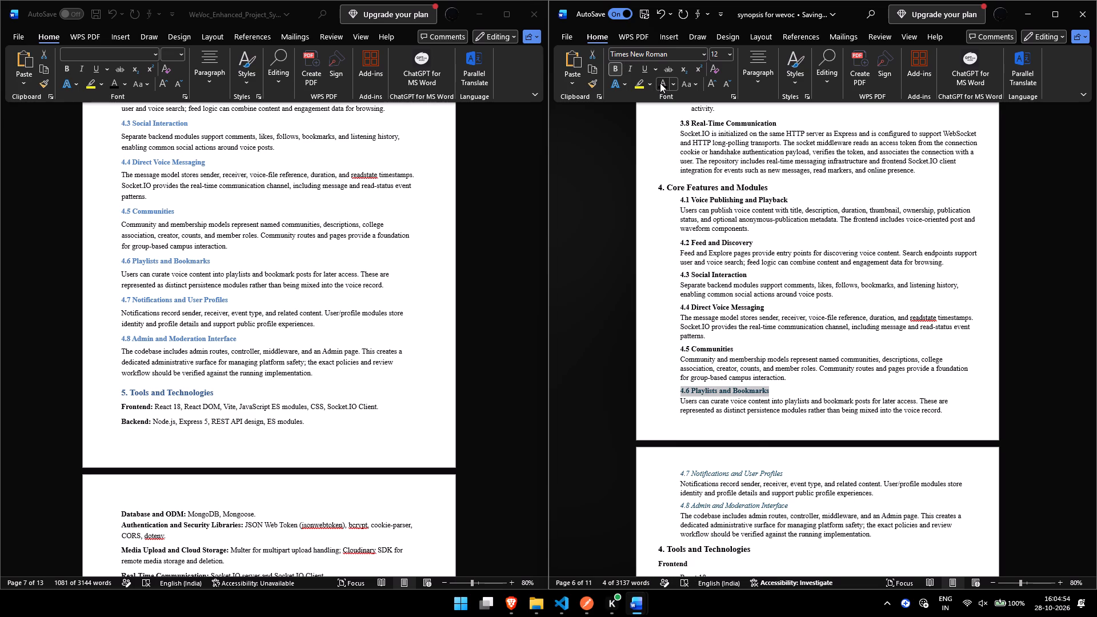
Format the "4.7 Notifications and User Profiles" heading as bold, non-italic, black text.
key("Down")
key("Down")
key("Down")
key("Down")
key("Up")
key("ctrl+Right")
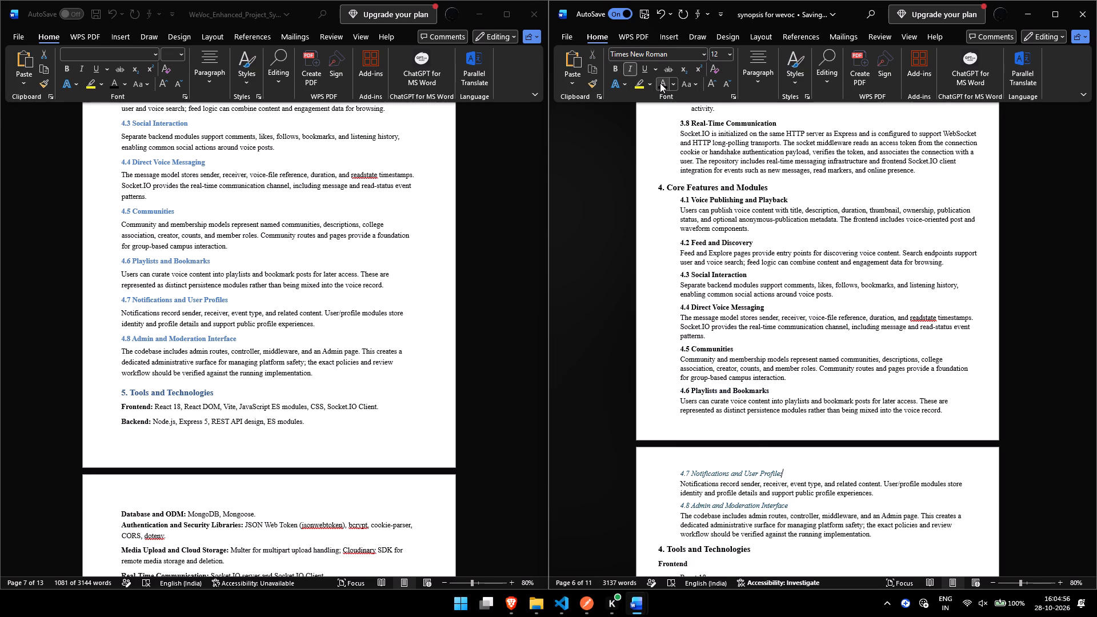
key("ctrl+shift+Left")
key("ctrl+shift+Left")
key("ctrl+shift+Left")
key("ctrl+shift+Left")
key("ctrl+shift+Left")
key("ctrl+shift+Left")
key("ctrl+shift+Left")
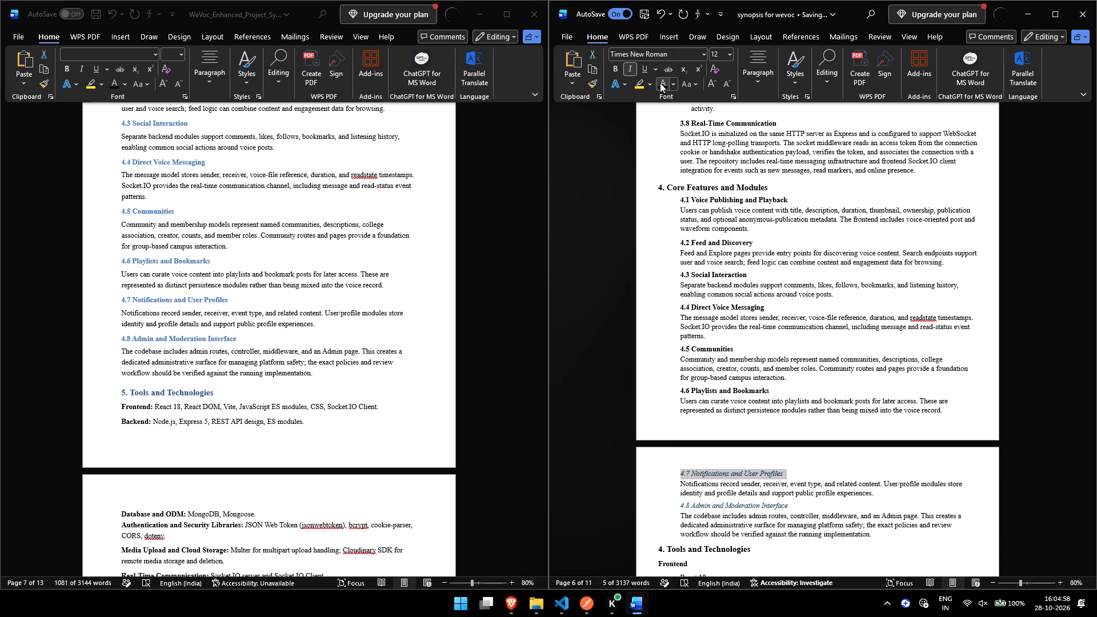
key("ctrl+b")
key("ctrl+i")
left_click(660, 83)
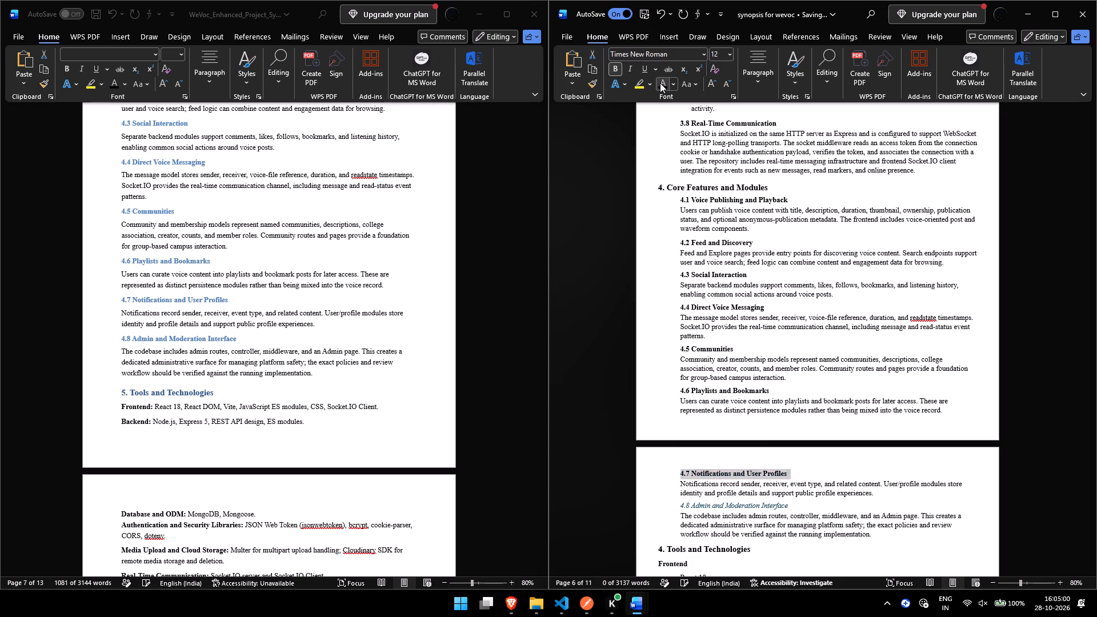
Format the "4.8 Admin and Moderation Interface" heading as bold, non-italic, black text.
key("Down")
key("Down")
key("Down")
key("ctrl+shift+Left")
key("ctrl+shift+Left")
key("ctrl+shift+Left")
key("ctrl+shift+Left")
key("ctrl+shift+Left")
key("ctrl+shift+Left")
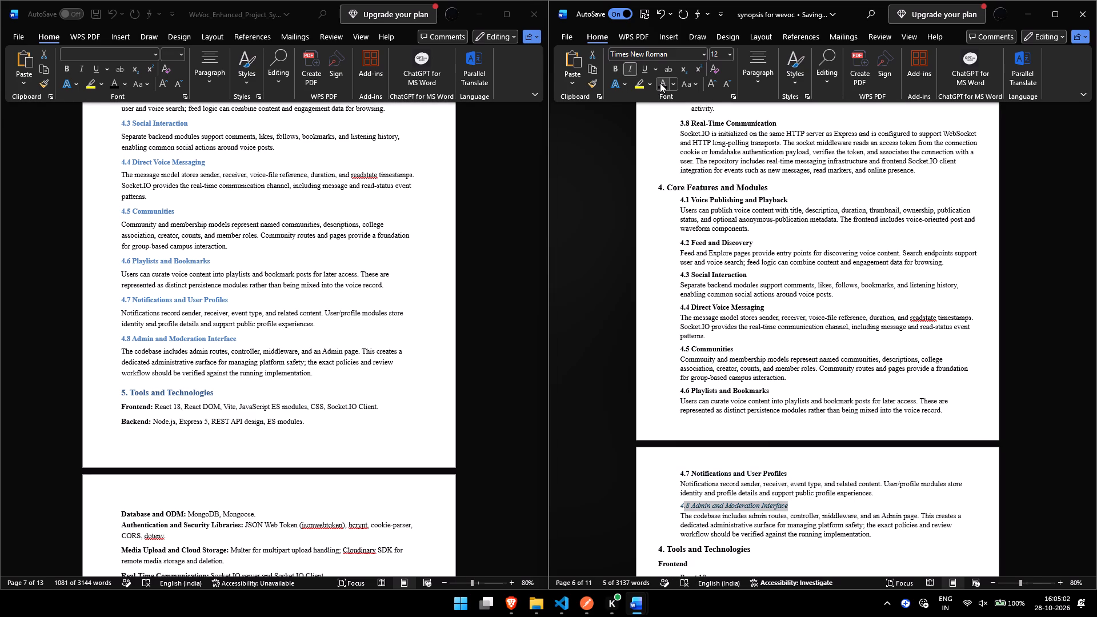
key("ctrl+shift+Left")
key("ctrl+b")
key("ctrl+i")
left_click(660, 83)
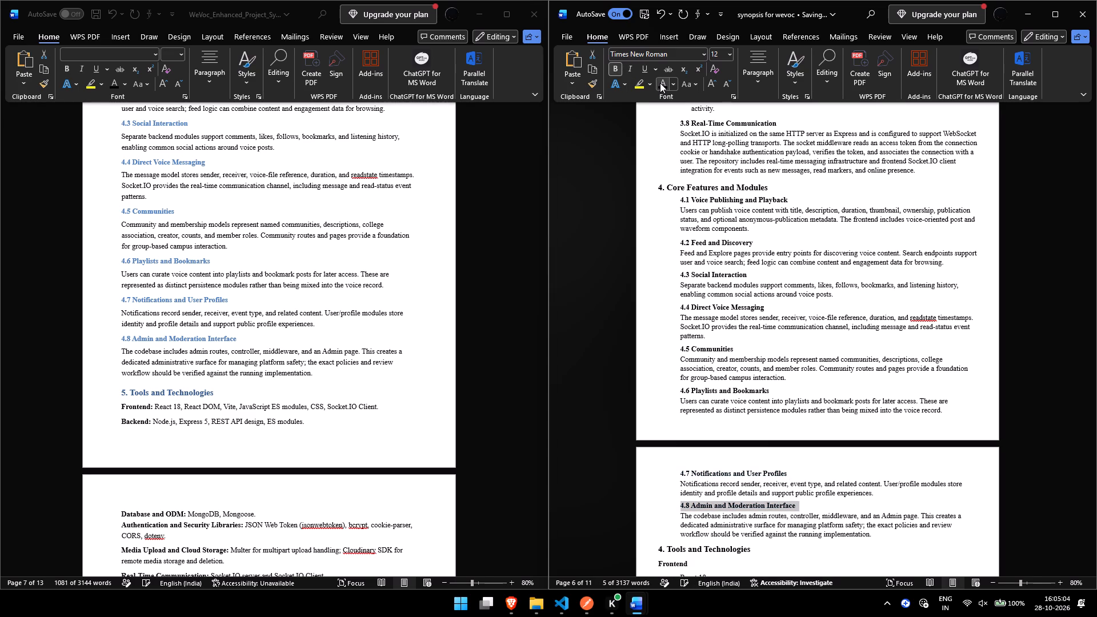
Review the synopsis formatting from section 4 back through section 3 to the cover page.
key("Down")
key("Down")
key("Down")
key("Down")
key("Left")
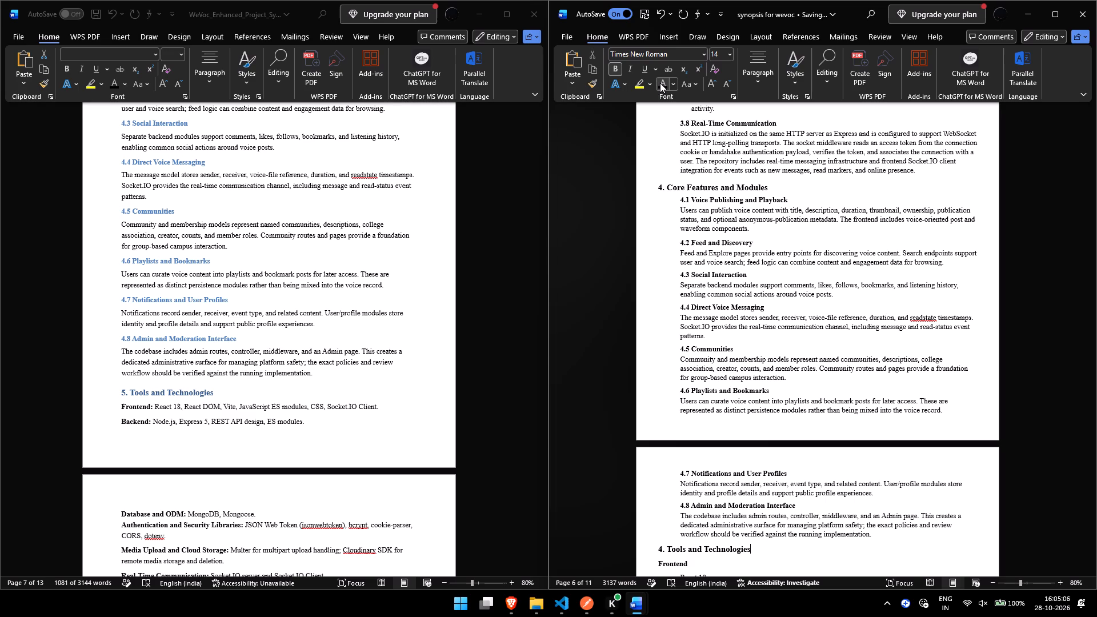
scroll(752, 298, "up", 1)
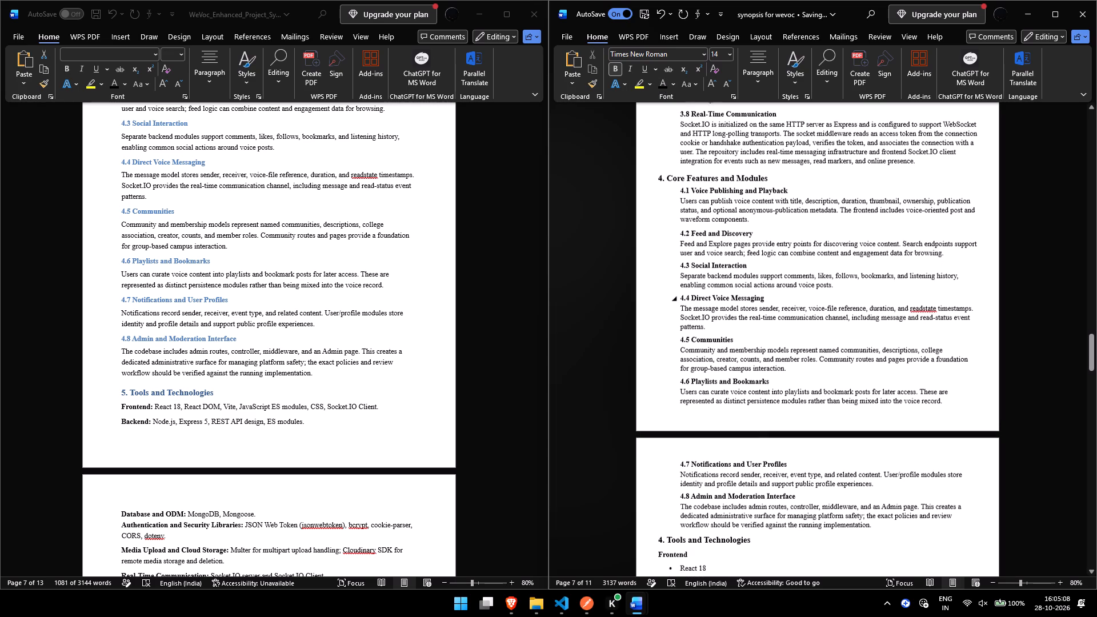
scroll(752, 298, "up", 2)
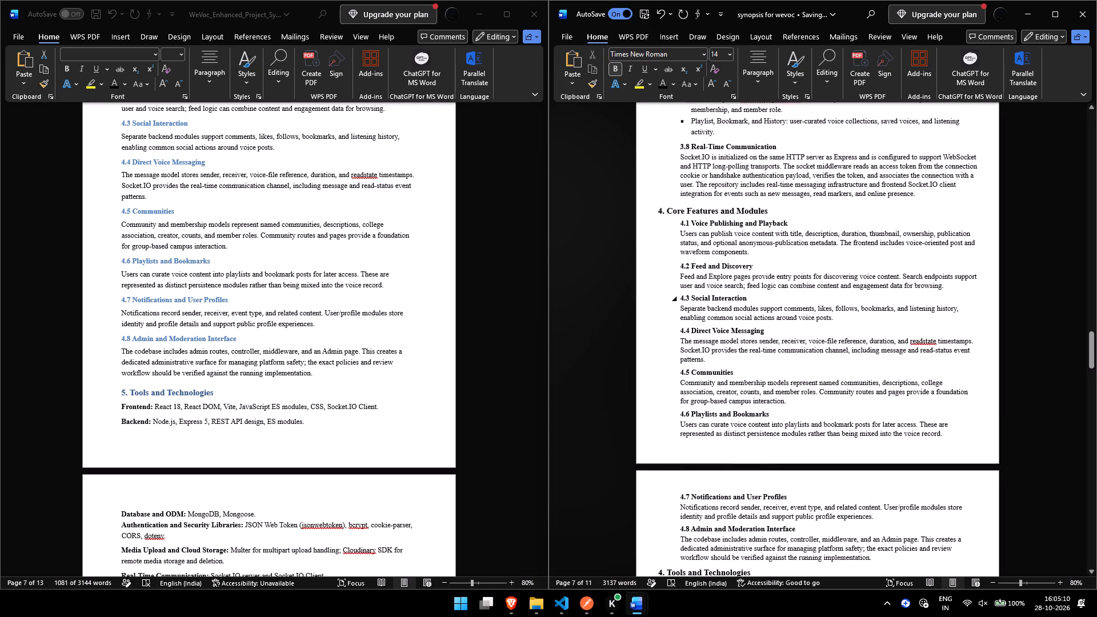
scroll(752, 298, "up", 3)
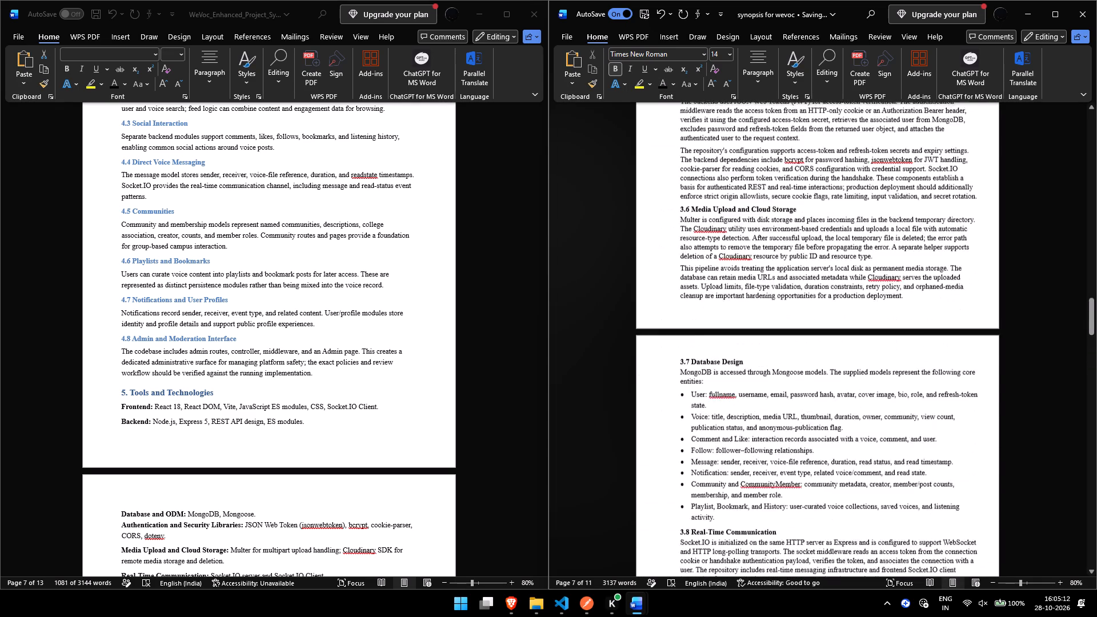
scroll(752, 298, "up", 3)
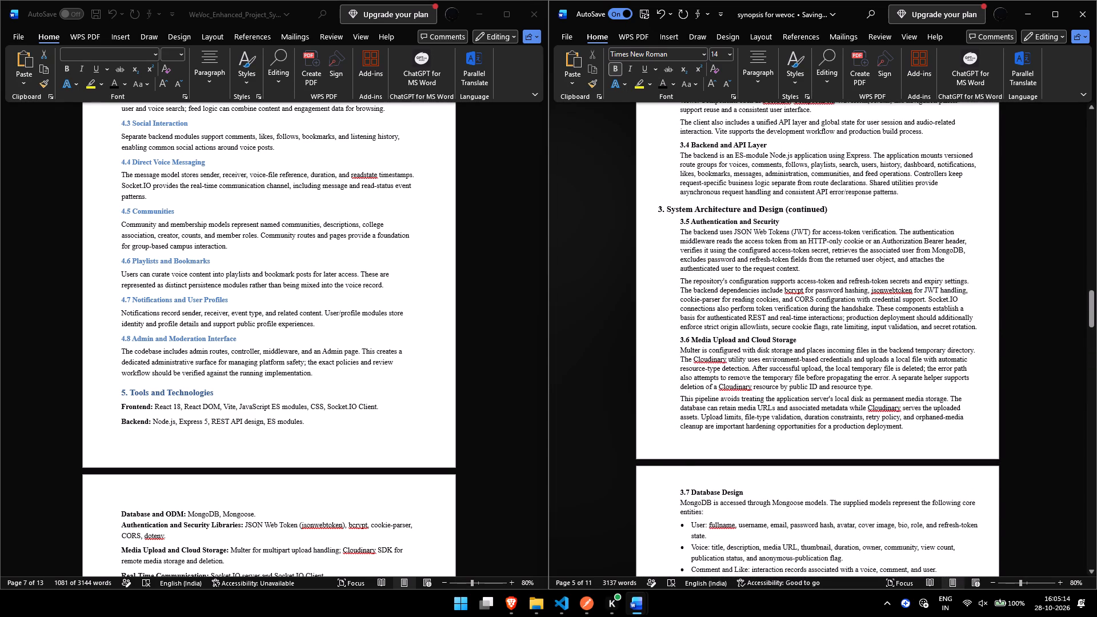
scroll(752, 298, "up", 2)
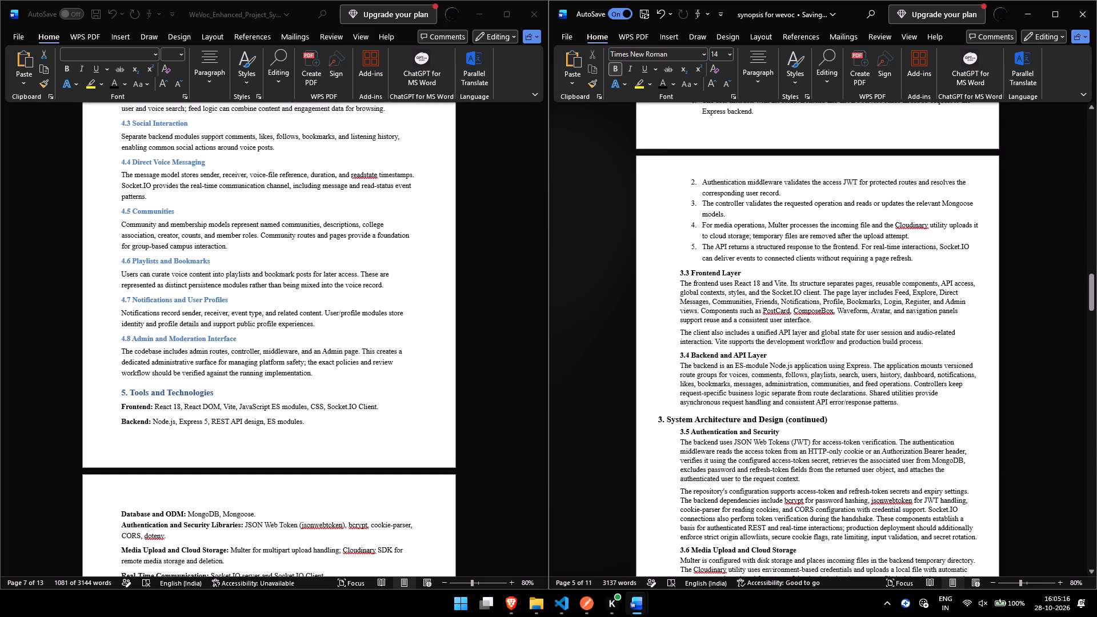
scroll(752, 298, "up", 5)
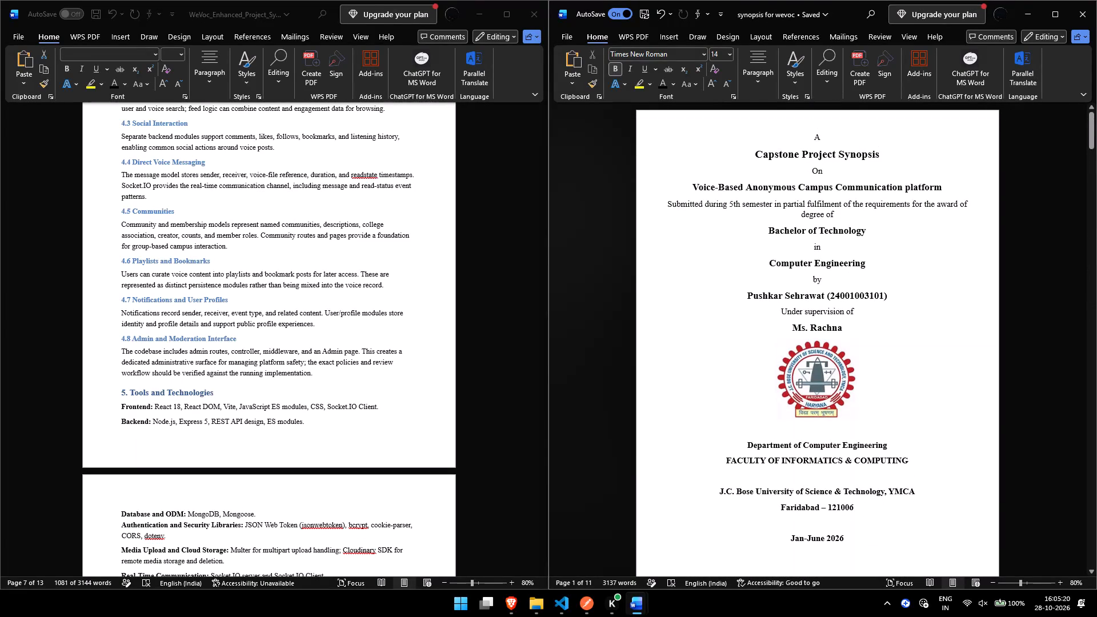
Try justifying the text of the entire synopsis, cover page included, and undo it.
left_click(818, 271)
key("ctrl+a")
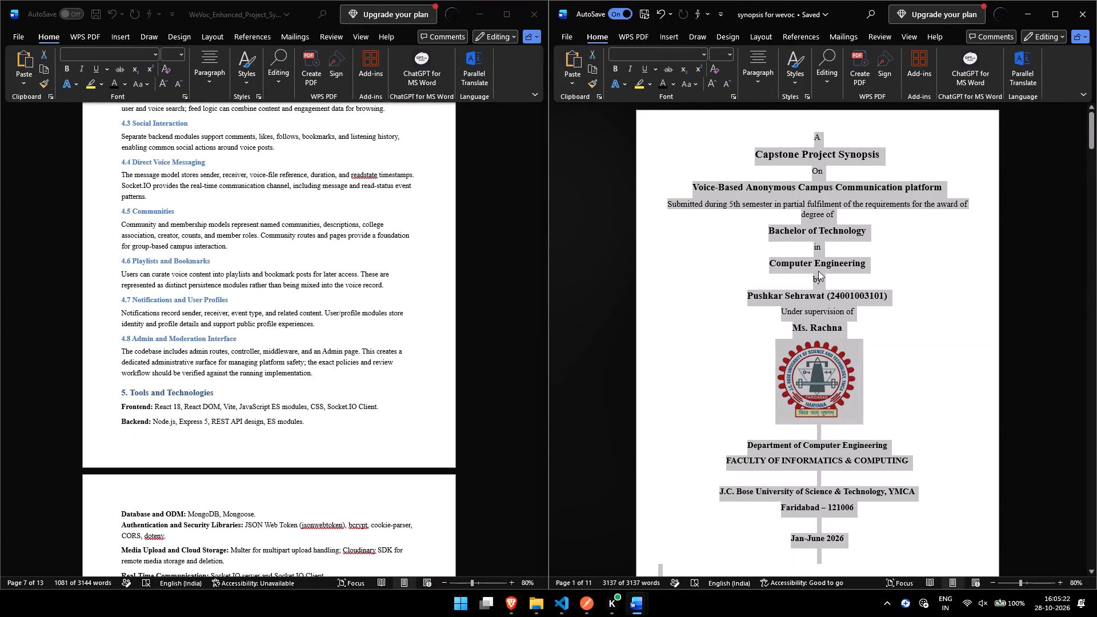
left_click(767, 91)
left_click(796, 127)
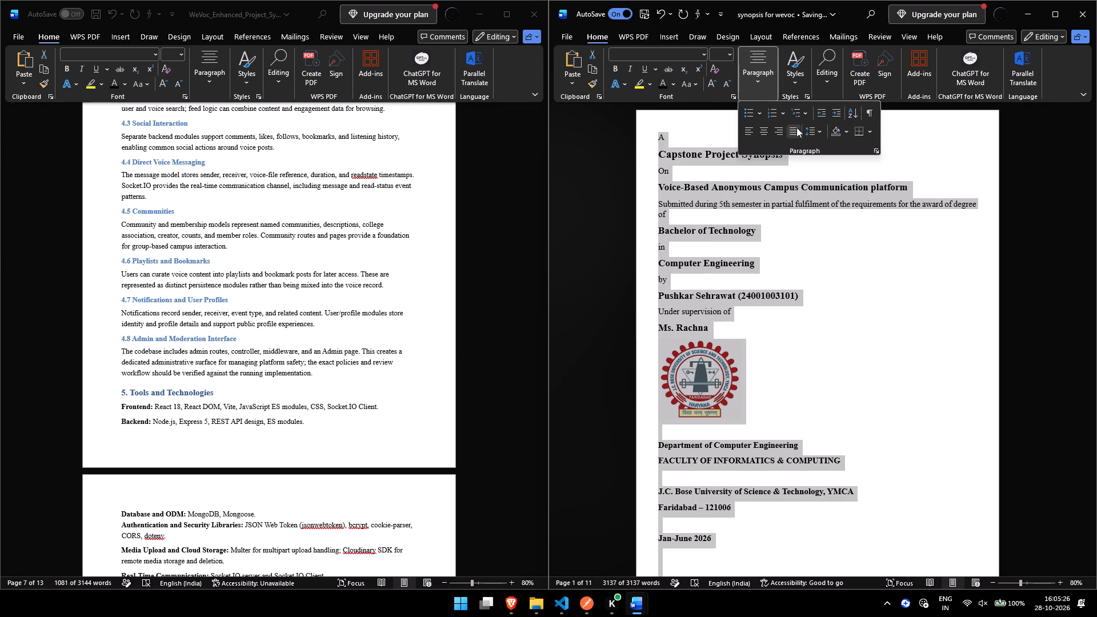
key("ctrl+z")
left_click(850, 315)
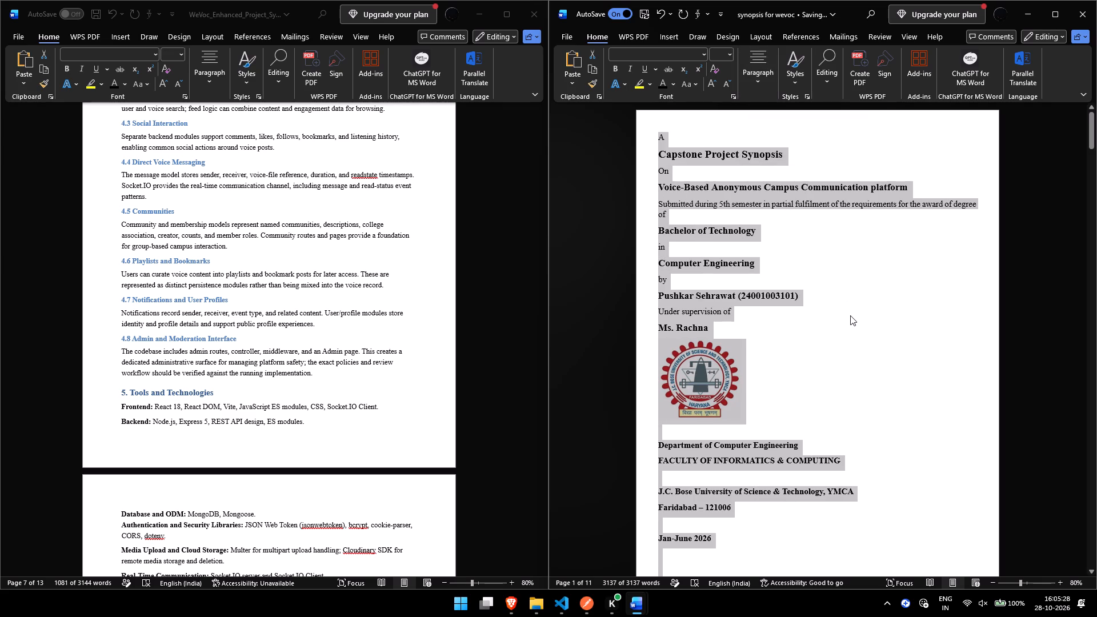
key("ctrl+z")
Justify the text from the "1. Introduction" heading through the end of section 1.1 Project Overview.
scroll(835, 360, "down", 2)
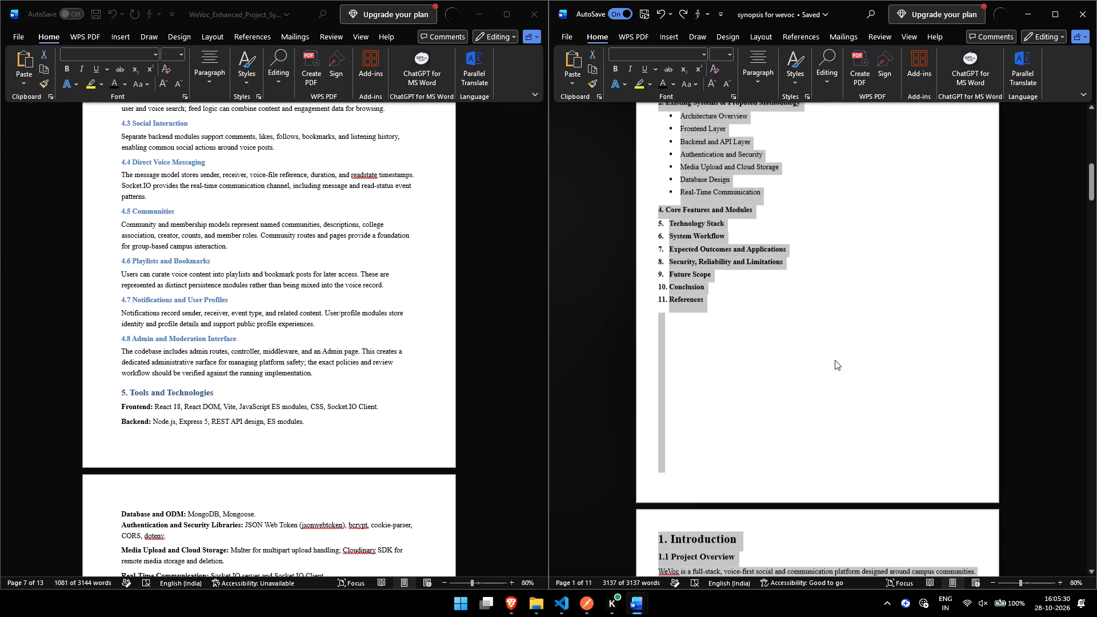
left_click(784, 337)
scroll(755, 371, "down", 1)
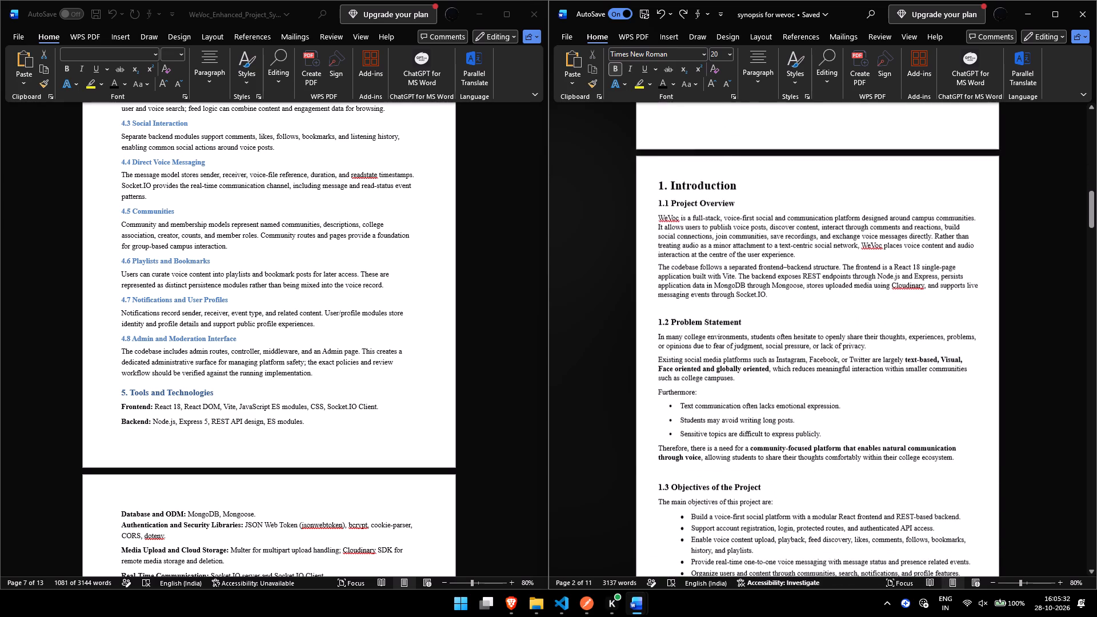
left_click(662, 182)
key("Left")
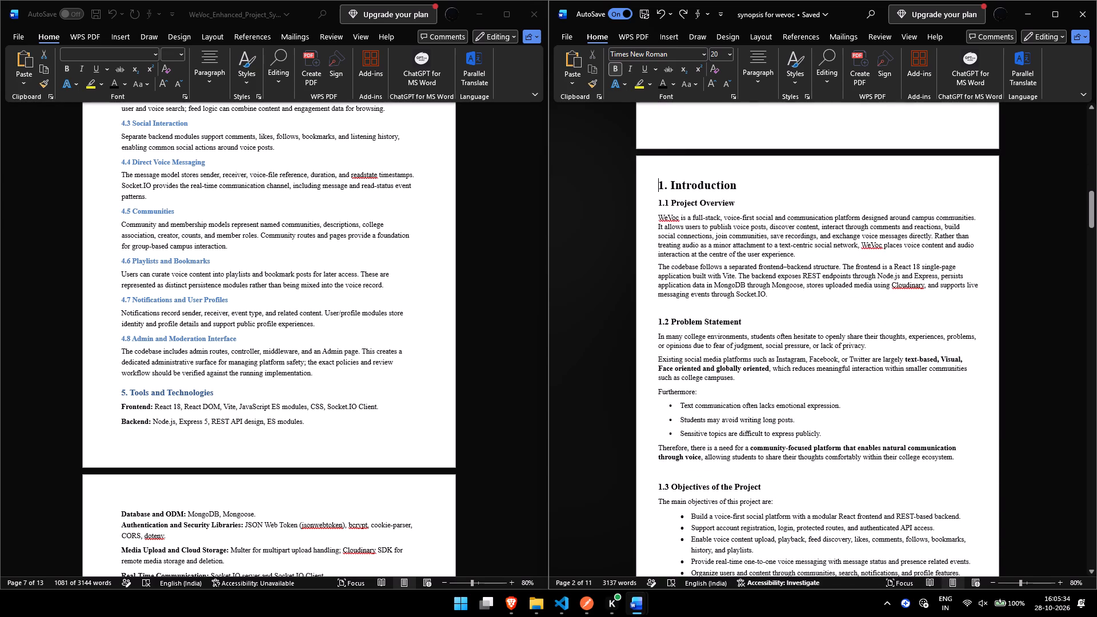
key("ctrl+shift+Down")
key("ctrl+shift+Down")
key("ctrl+shift+Down")
key("ctrl+shift+Down")
key("ctrl+shift+Down")
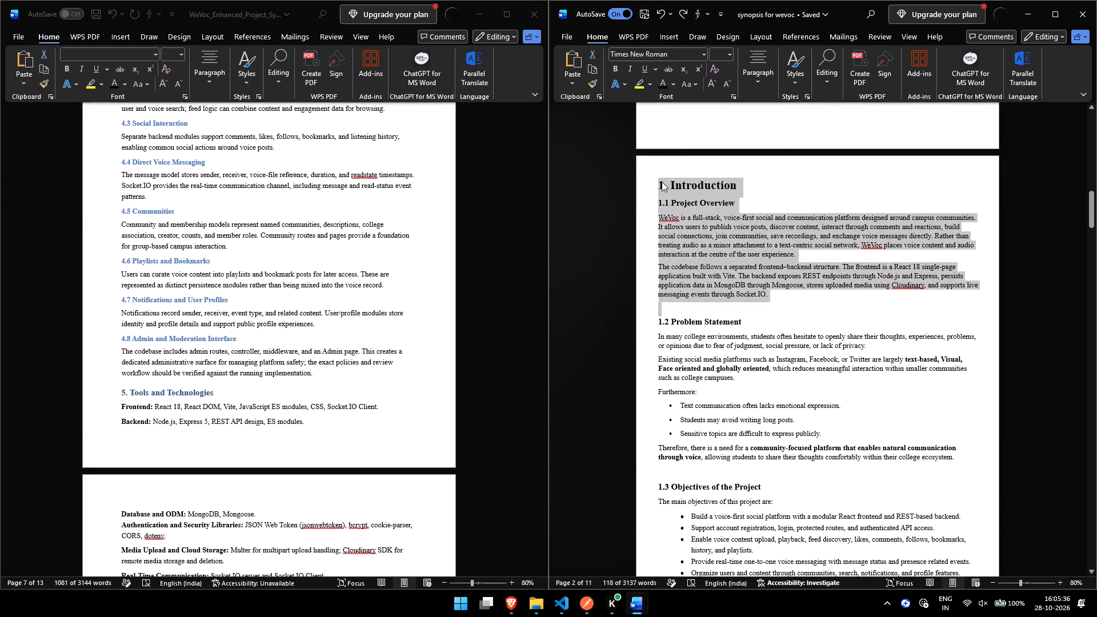
key("Up")
key("Down")
key("ctrl+shift+Down")
key("ctrl+shift+Down")
key("ctrl+shift+Down")
key("ctrl+shift+Down")
key("ctrl+shift+Down")
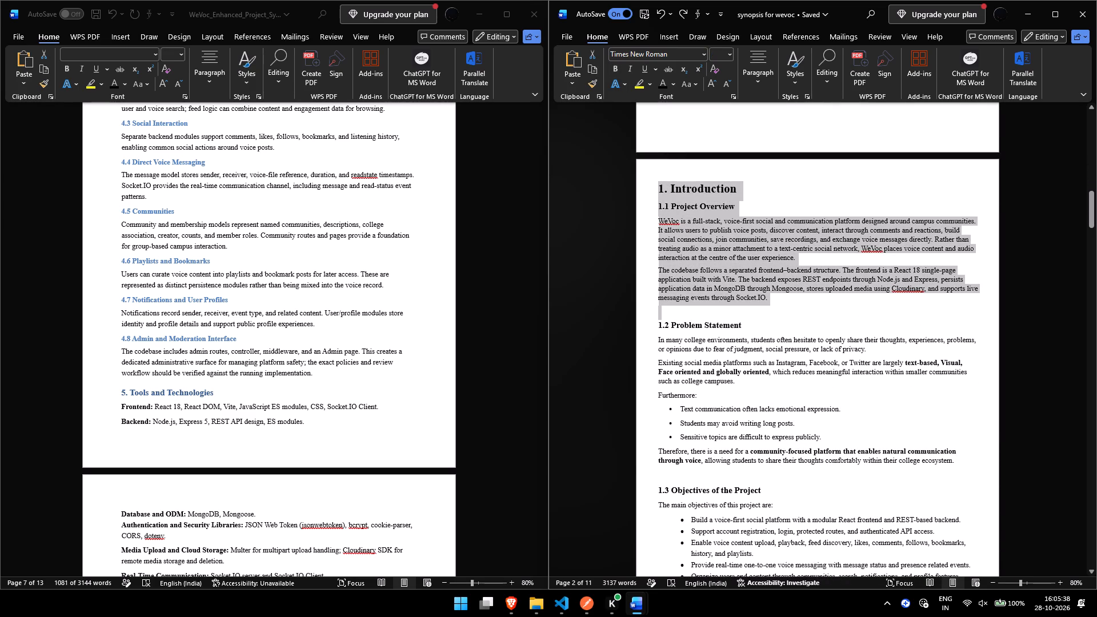
key("ctrl+shift+Up")
left_click_drag(768, 64, 794, 130)
left_click(794, 130)
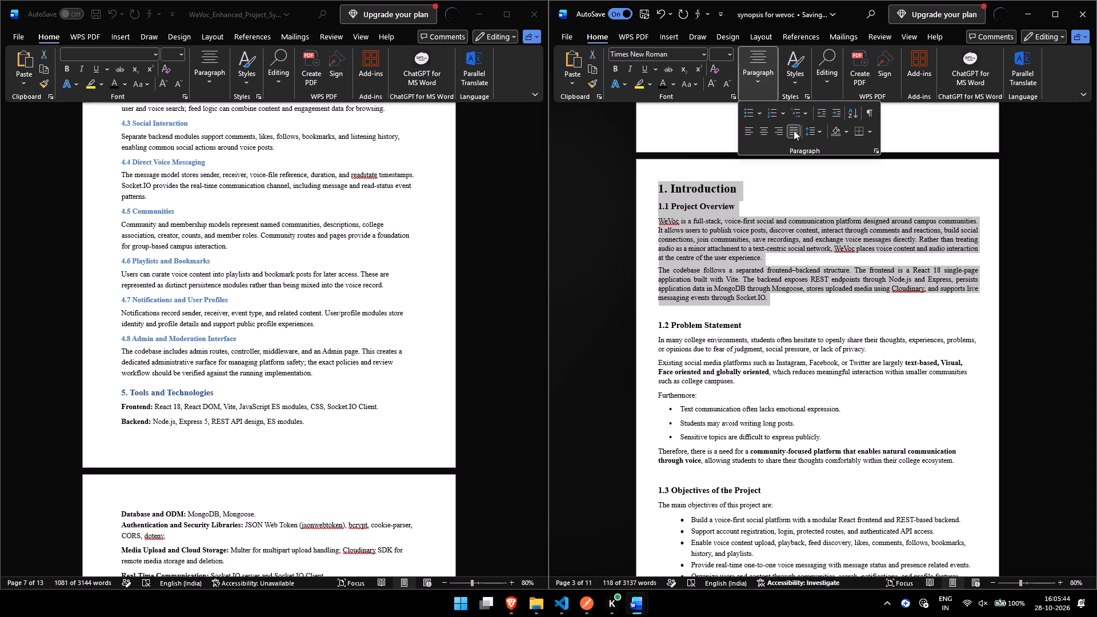
key("Down")
key("Down")
left_click(770, 287)
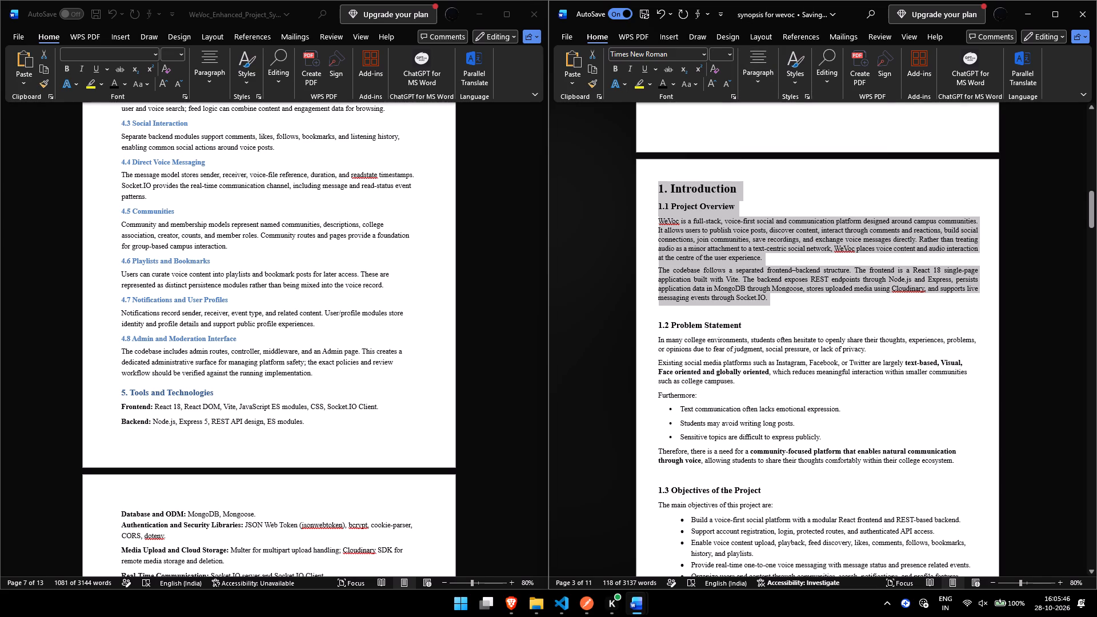
Justify all text from the "1.2 Problem Statement" heading through the References at the end of the synopsis.
left_click(731, 315)
key("Down")
key("ctrl+shift+Down")
key("ctrl+shift+Down")
key("ctrl+shift+Down")
key("ctrl+shift+Down")
key("ctrl+shift+Down")
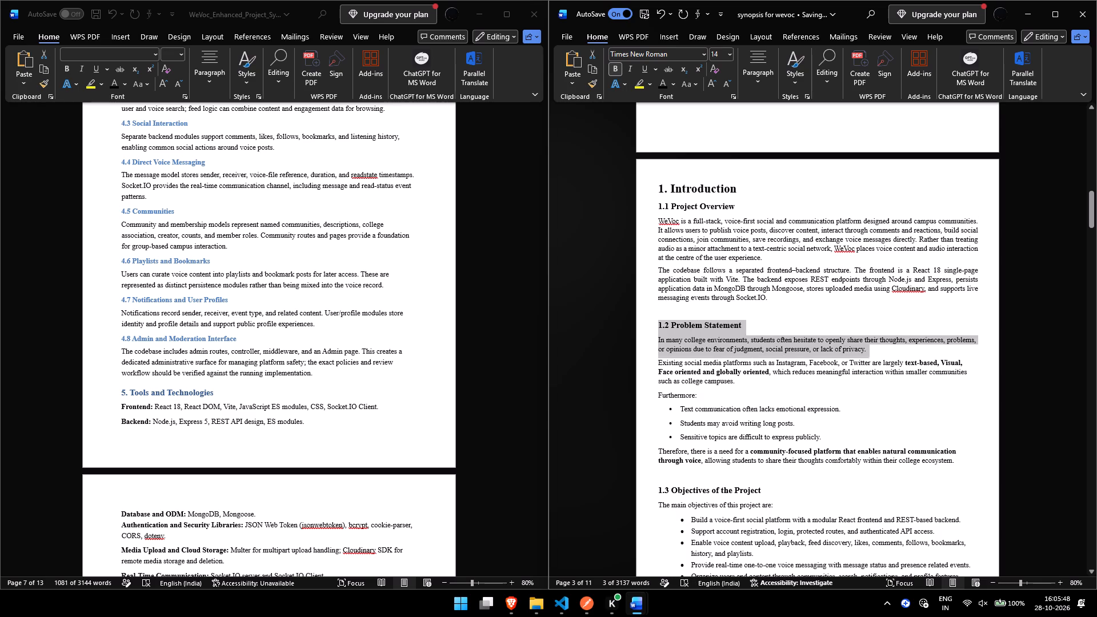
key("ctrl+shift+Down")
key("ctrl+shift+Down")
key("ctrl+shift+Down")
key("ctrl+shift+Down")
key("ctrl+shift+Down")
key("ctrl+shift+Down")
key("ctrl+shift+Down")
key("ctrl+shift+Down")
key("ctrl+shift+Down")
key("ctrl+shift+Down")
key("ctrl+shift+Down")
key("ctrl+shift+Down")
key("ctrl+shift+Down")
key("ctrl+shift+Down")
key("ctrl+shift+Down")
key("ctrl+shift+Down")
key("ctrl+shift+Down")
key("ctrl+shift+Down")
key("ctrl+shift+Down")
key("ctrl+shift+Down")
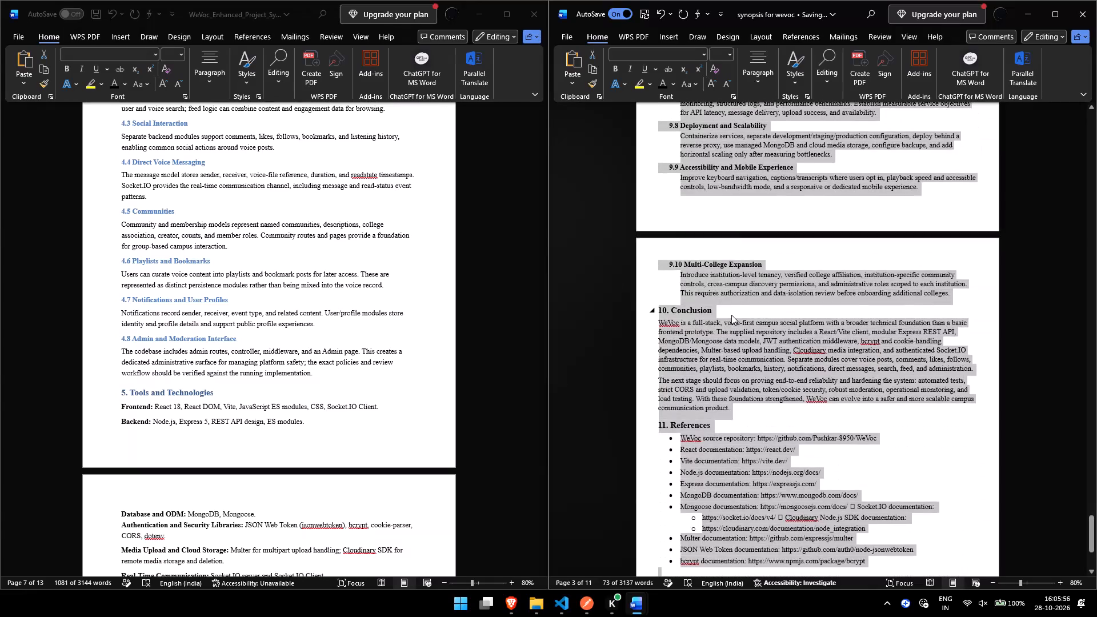
left_click(760, 87)
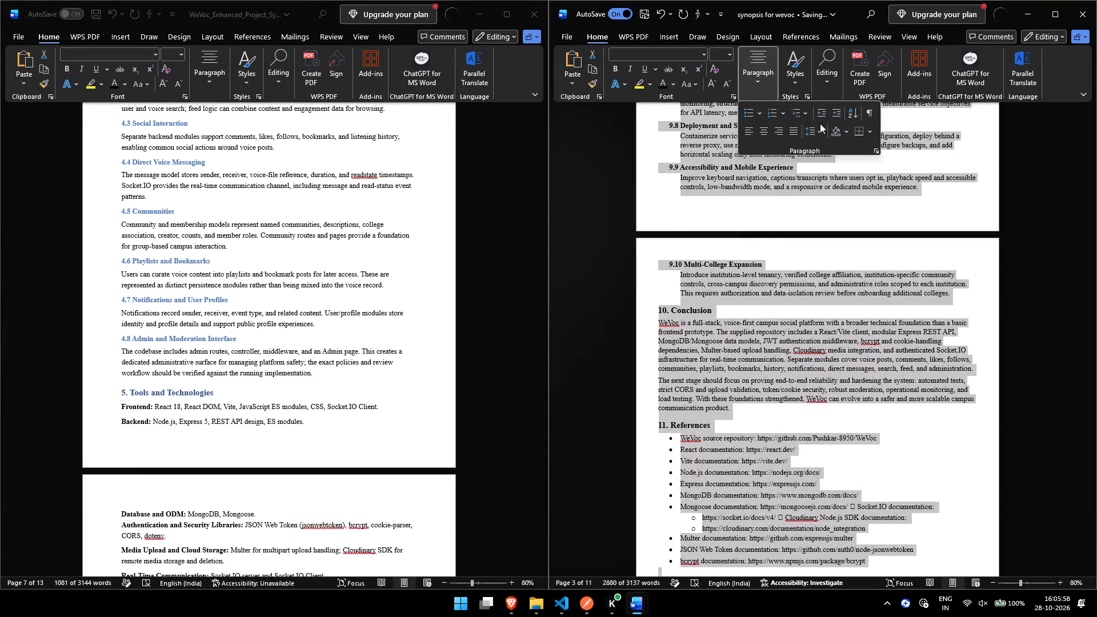
left_click(792, 130)
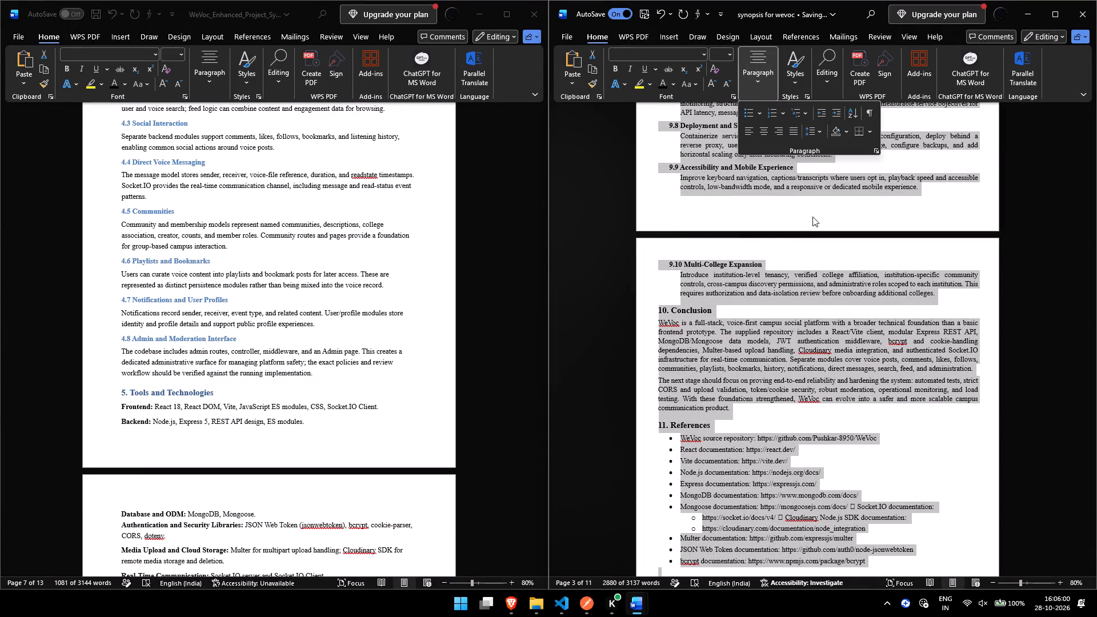
left_click(811, 356)
left_click(811, 356)
Examine the text alignment across the later sections and the Introduction pages of the synopsis.
scroll(811, 356, "up", 6)
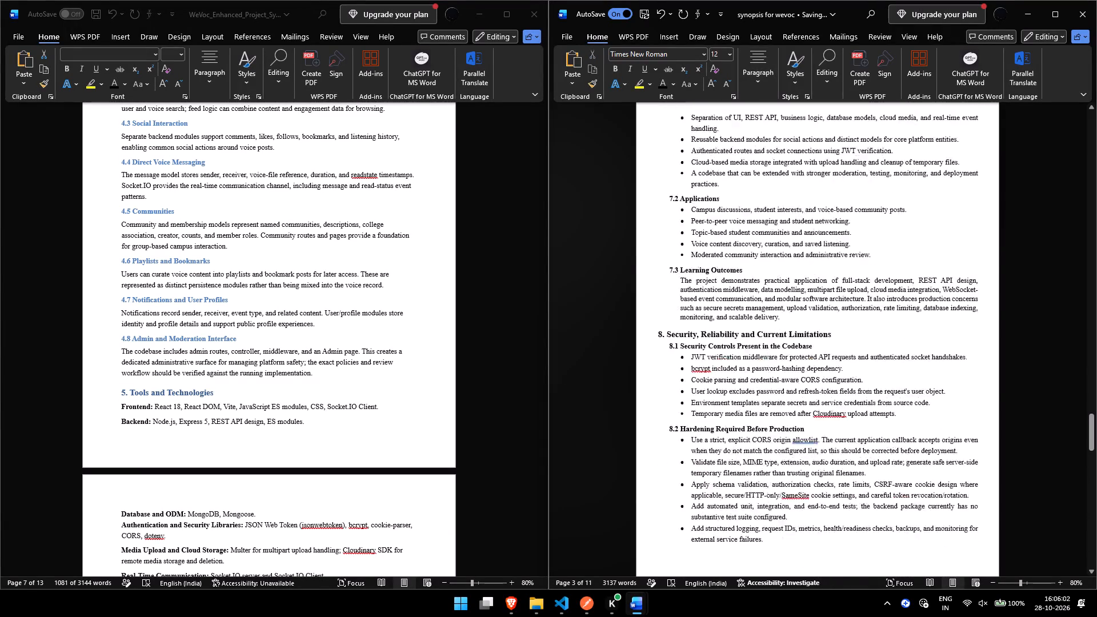
scroll(811, 356, "up", 5)
scroll(811, 356, "down", 5)
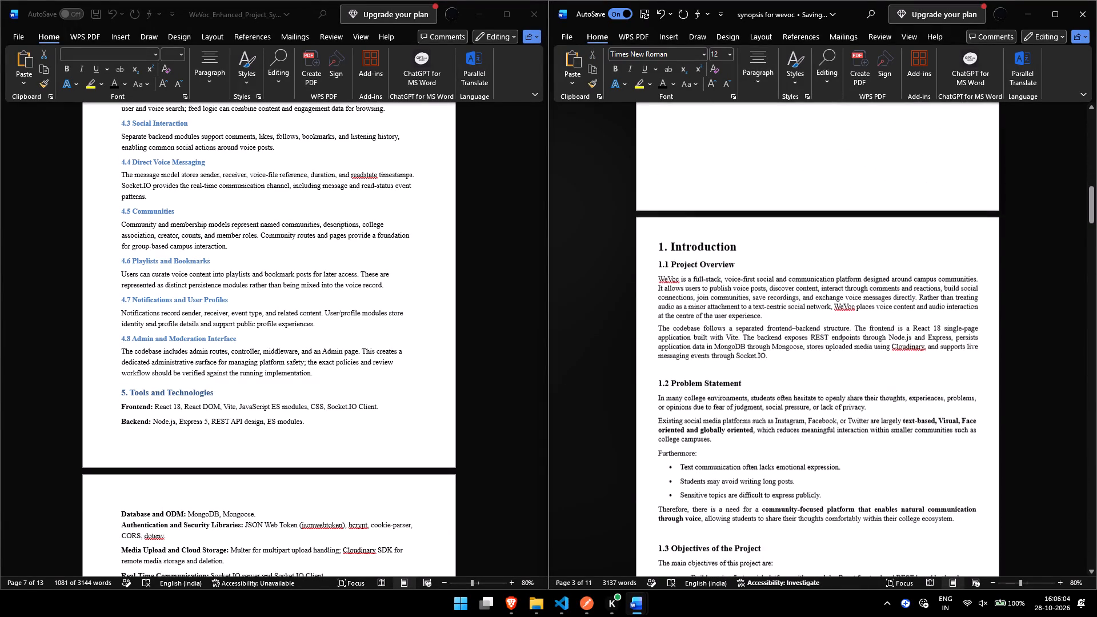
scroll(811, 356, "down", 1)
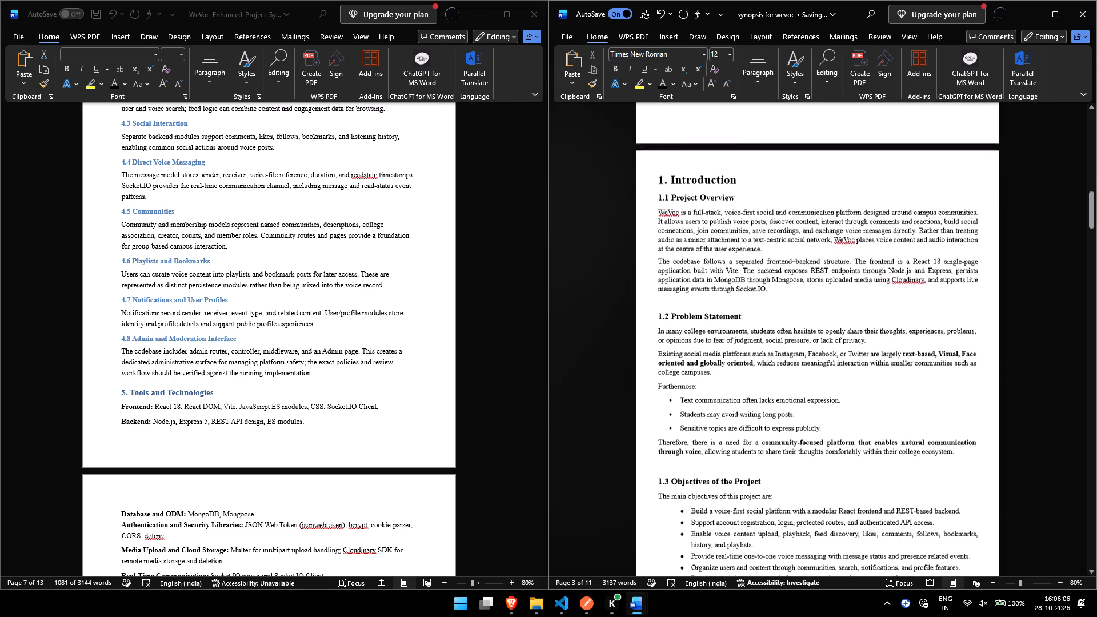
scroll(811, 356, "down", 1)
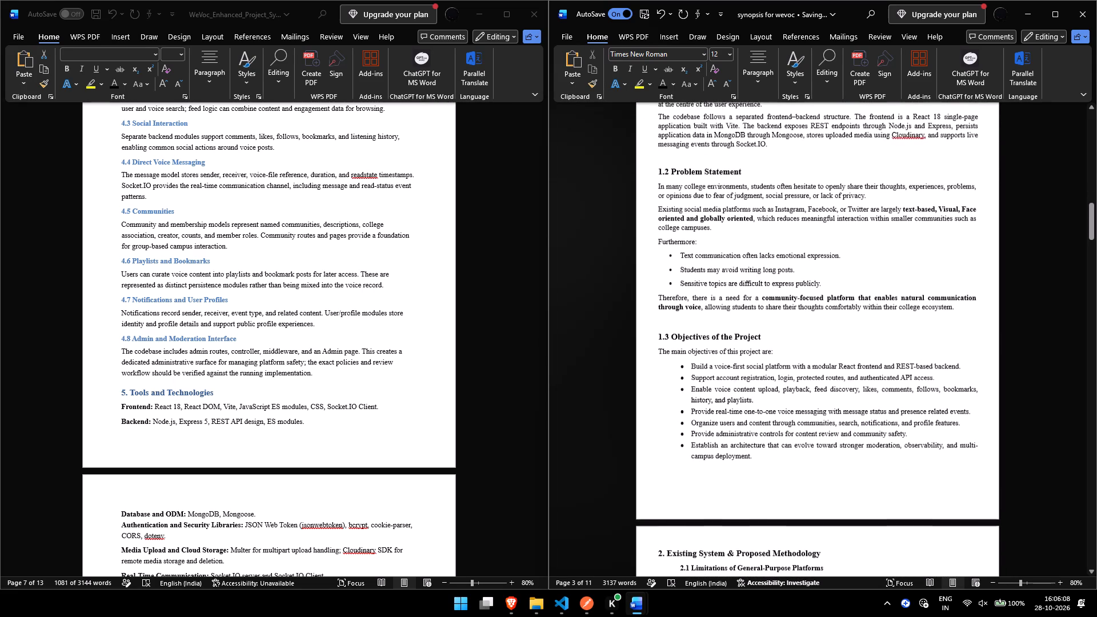
scroll(811, 356, "down", 1)
scroll(811, 356, "up", 1)
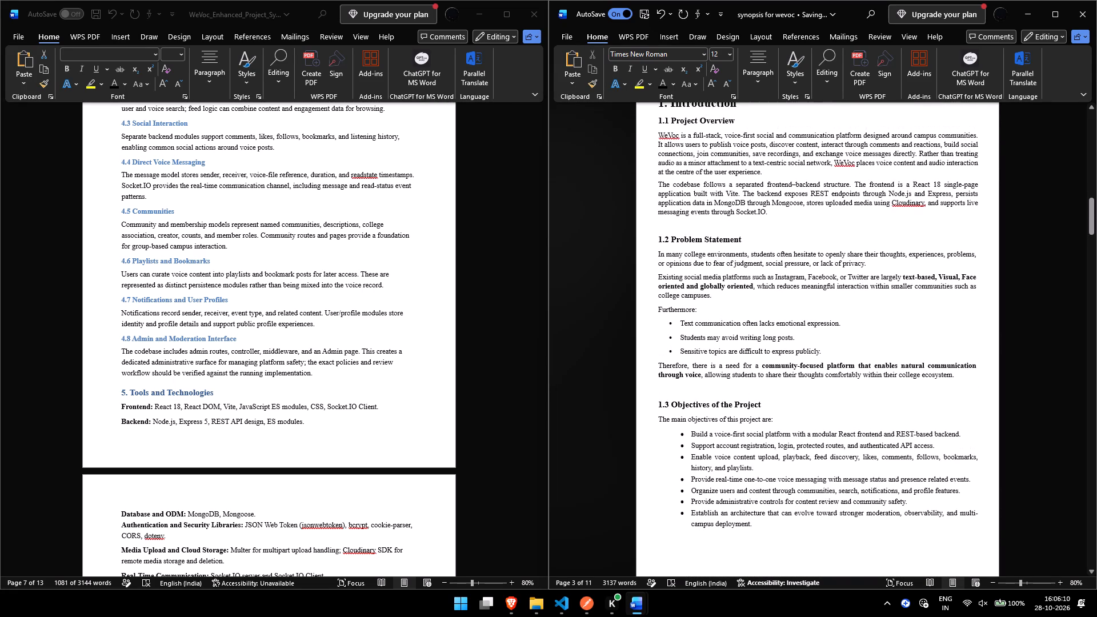
Close the WeVoc_Enhanced_Project_Synopsis source document without saving its changes.
left_click(532, 18)
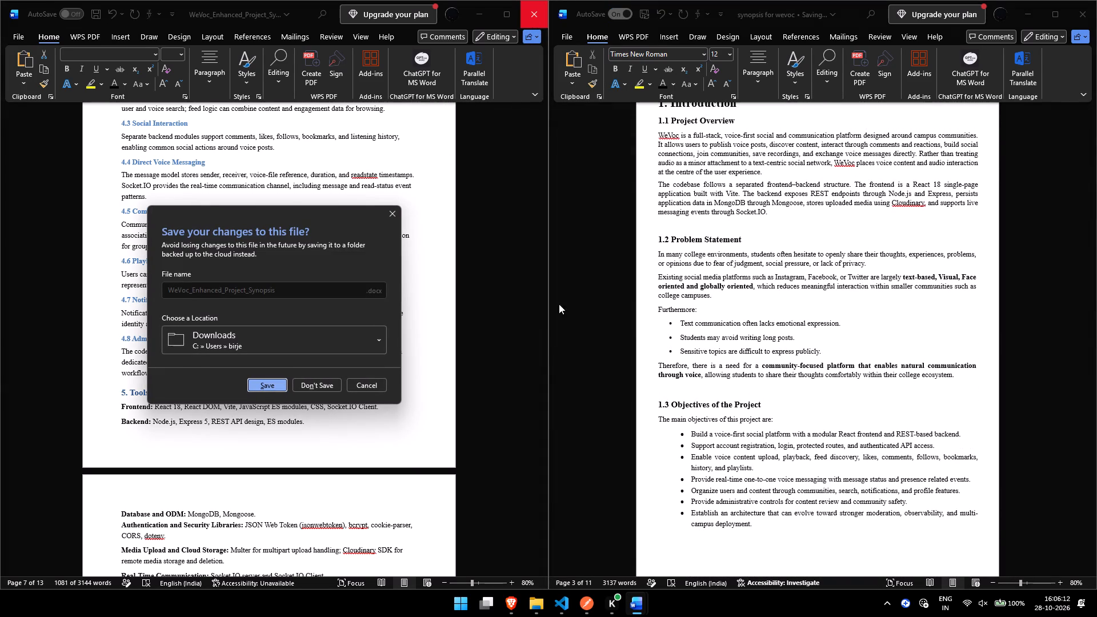
left_click(302, 384)
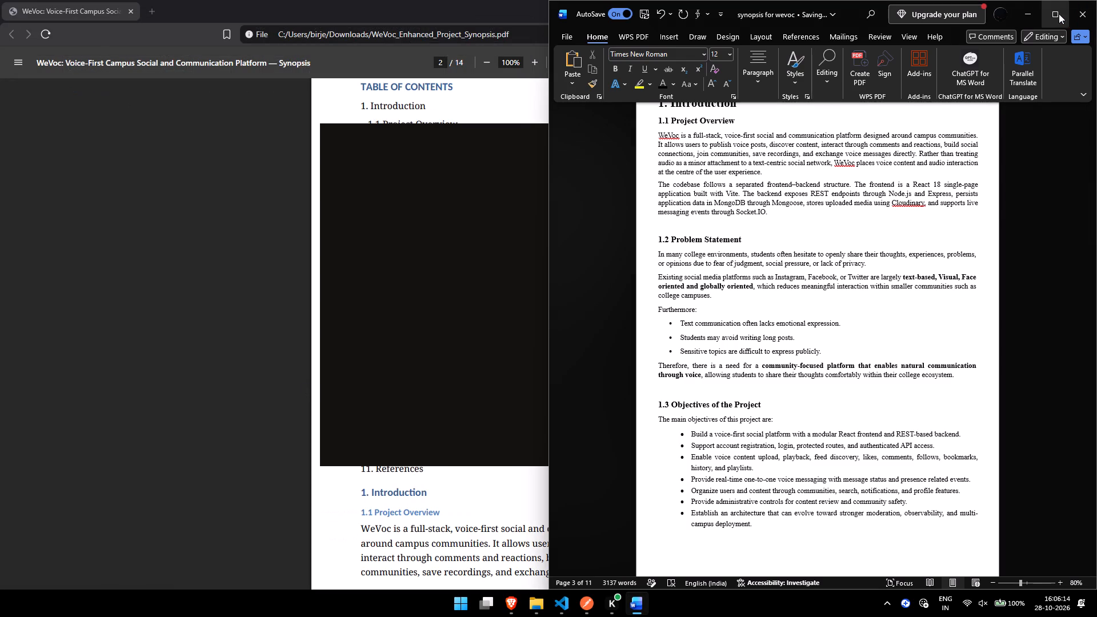
Maximize the window of the "synopsis for wevoc" document.
left_click(1057, 15)
scroll(678, 255, "up", 2)
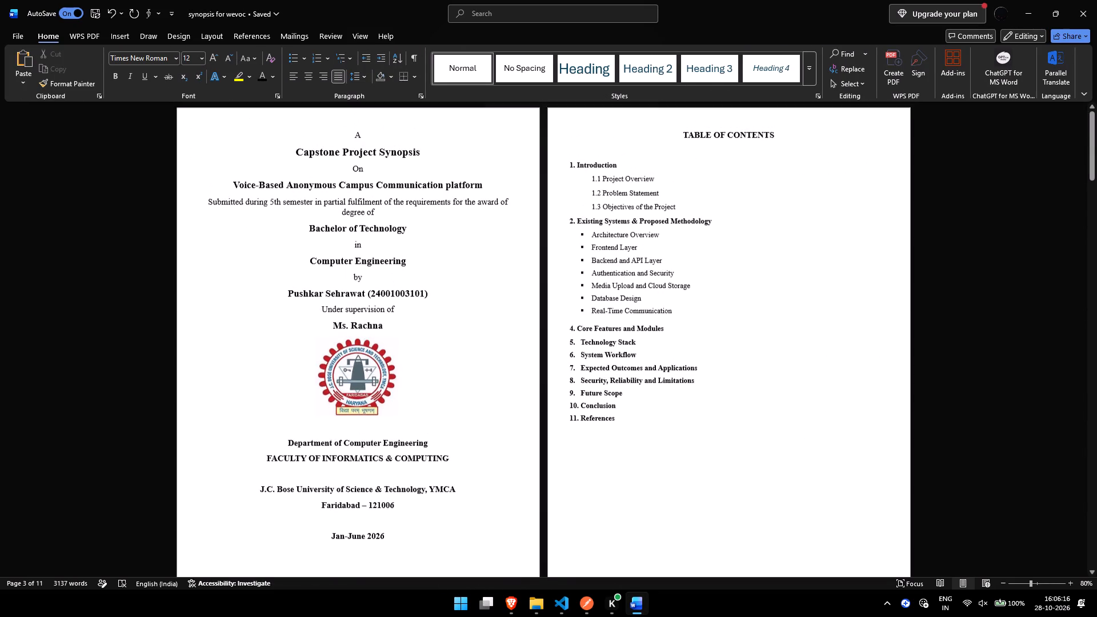
scroll(678, 255, "up", 4, "ctrl")
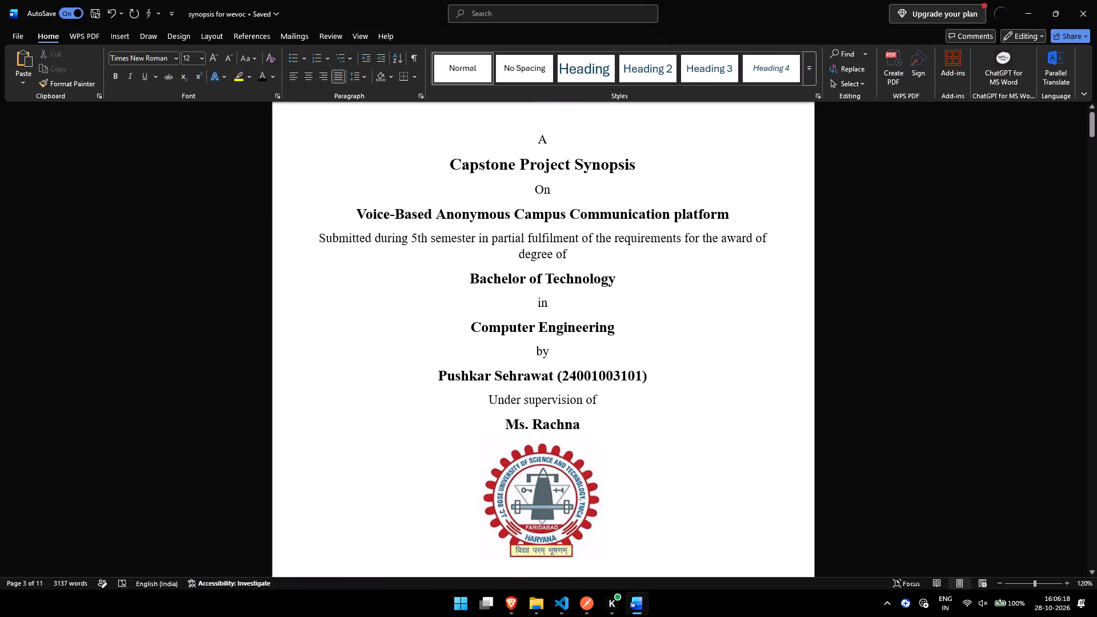
Examine the layout and formatting of the whole synopsis from the cover page through the References, with two pages side by side.
scroll(707, 394, "down", 2)
scroll(707, 394, "down", 1, "ctrl")
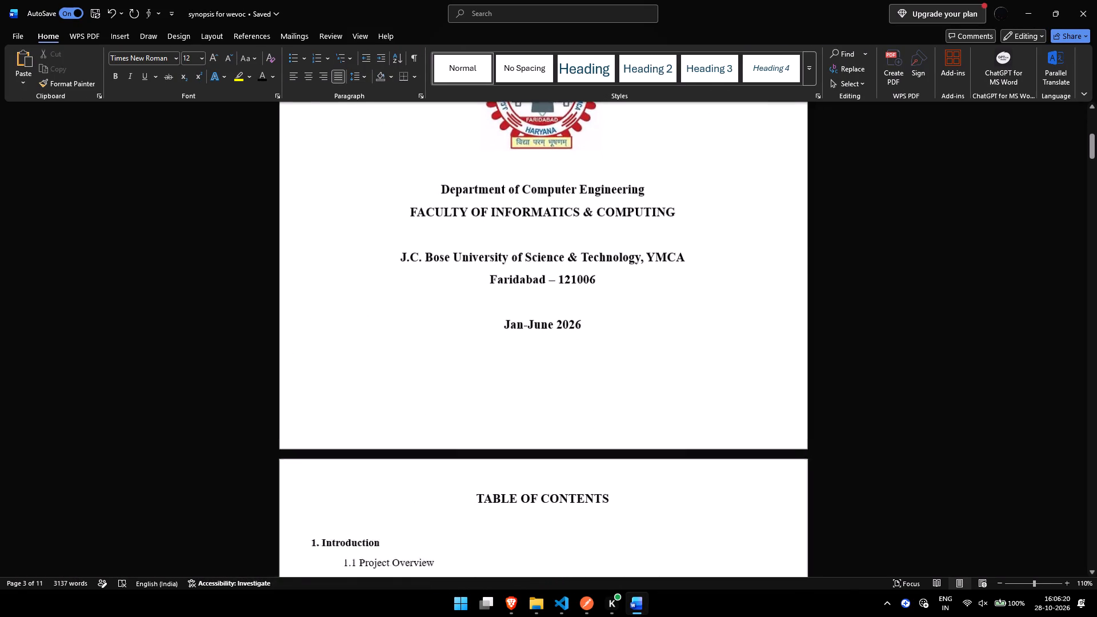
scroll(707, 394, "down", 2)
scroll(707, 394, "down", 2, "ctrl")
scroll(707, 394, "up", 6)
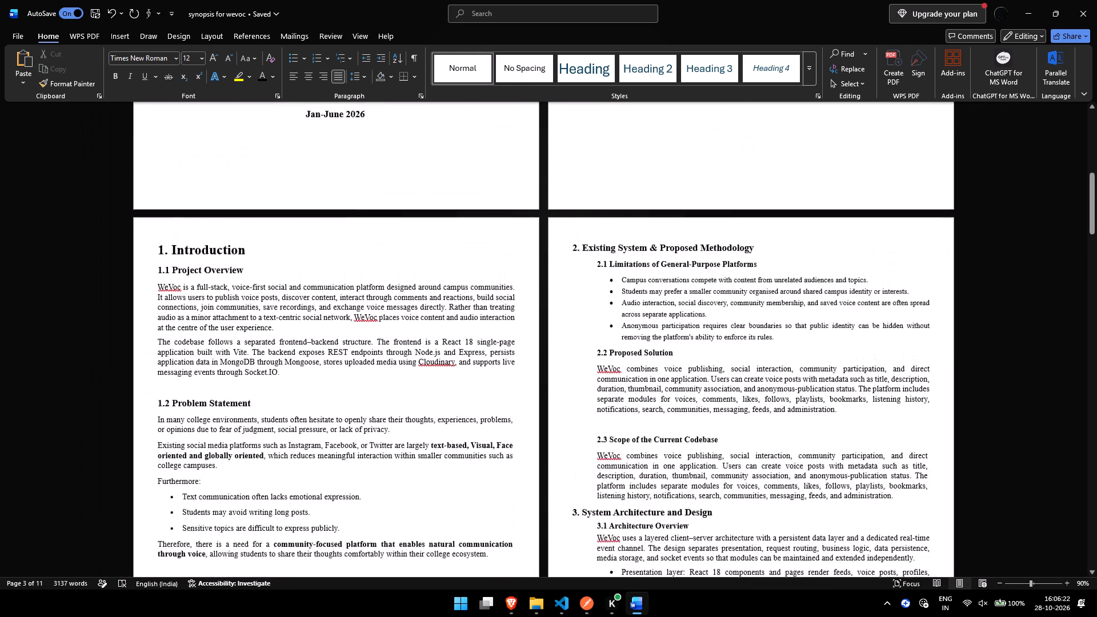
scroll(707, 394, "down", 1)
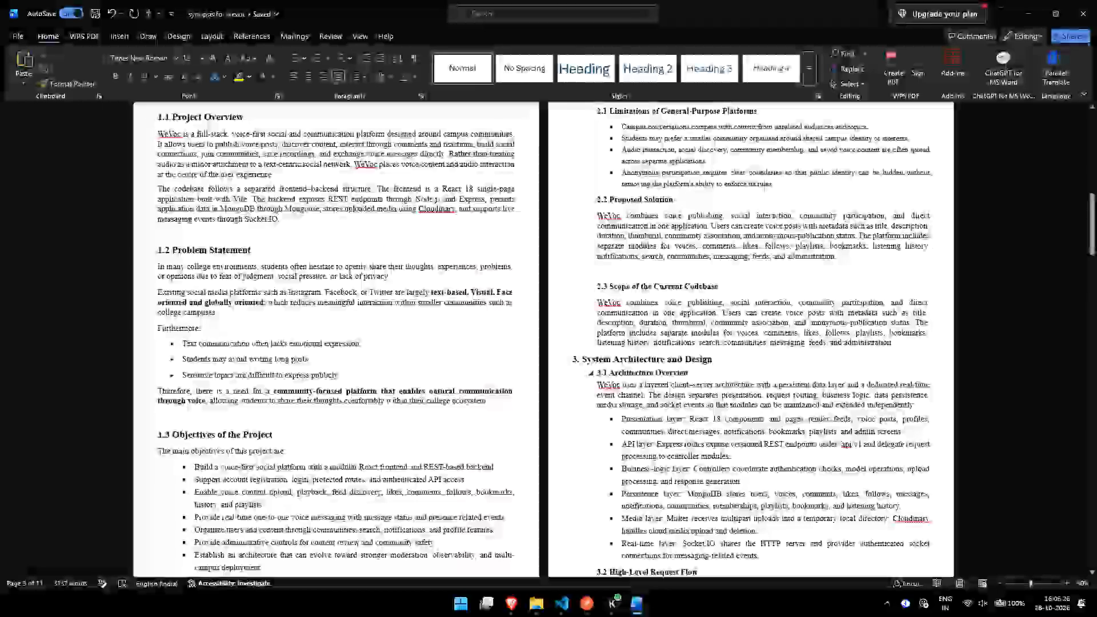
scroll(661, 359, "down", 1, "ctrl")
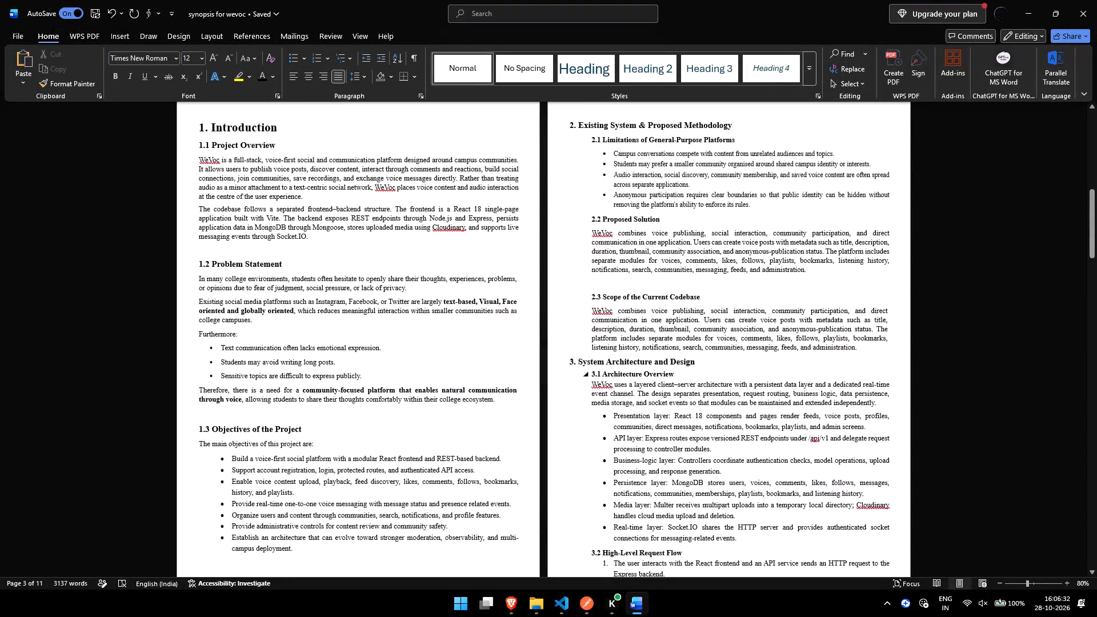
scroll(677, 375, "down", 1)
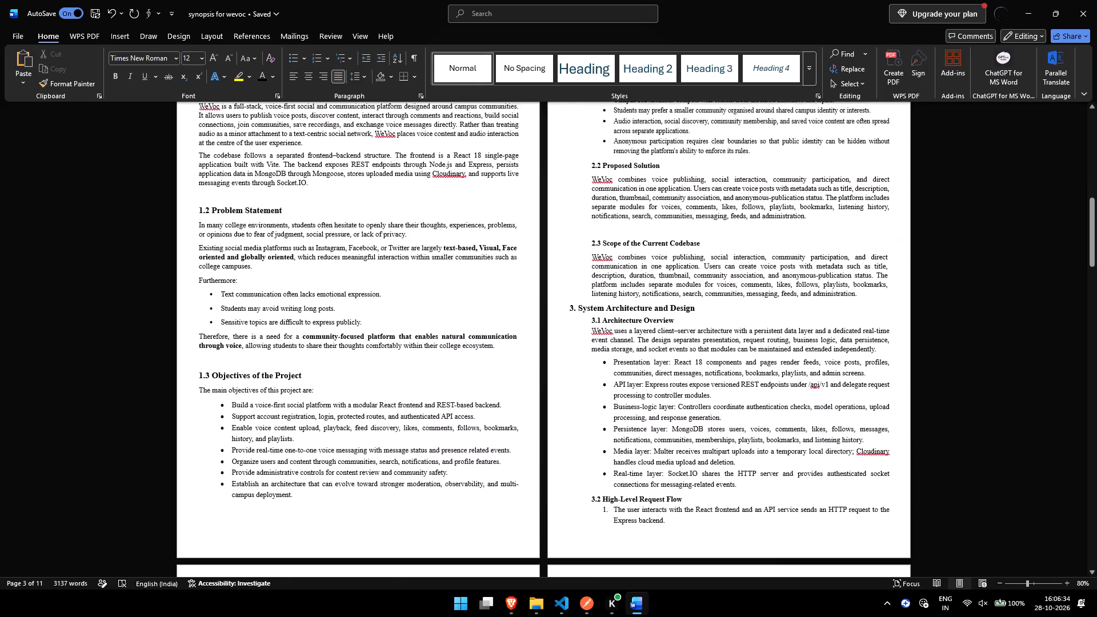
scroll(677, 375, "down", 2)
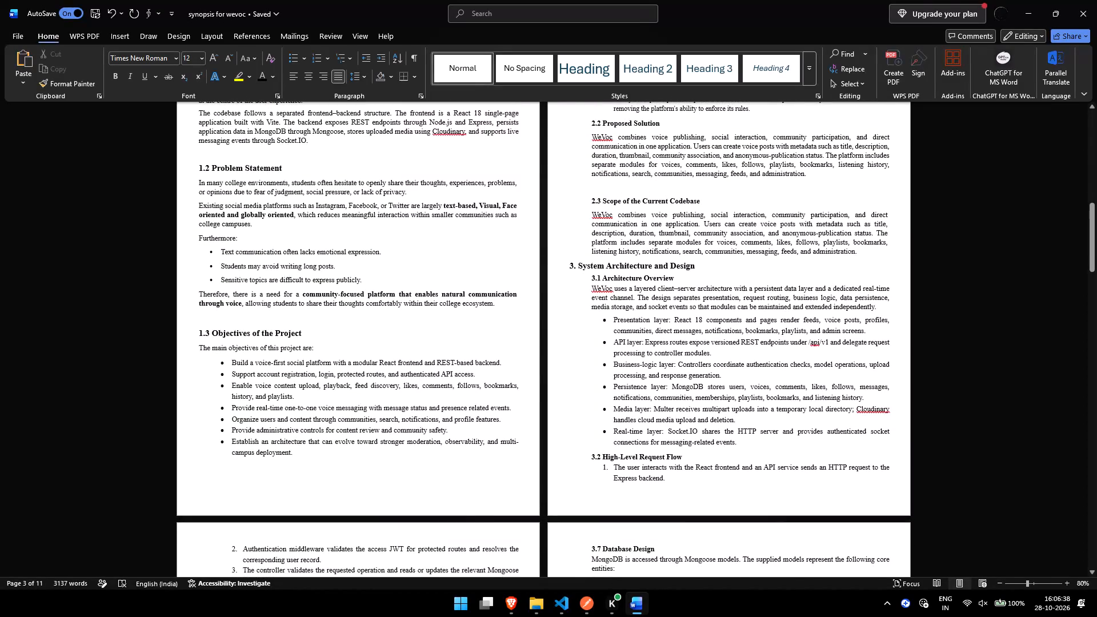
scroll(621, 369, "down", 2)
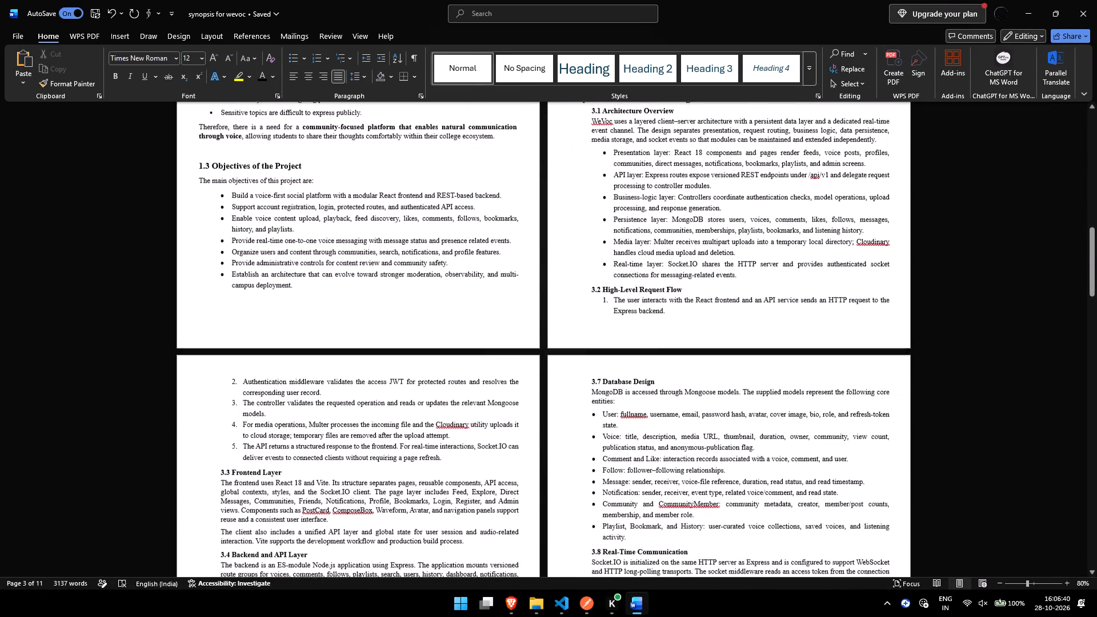
scroll(621, 369, "down", 2)
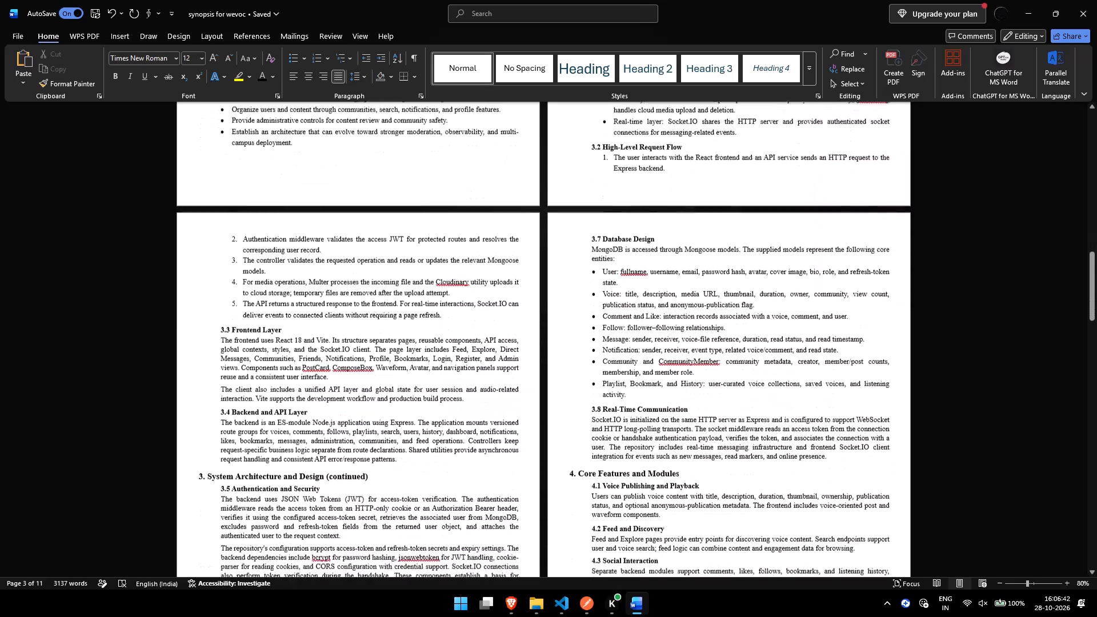
scroll(621, 369, "down", 3)
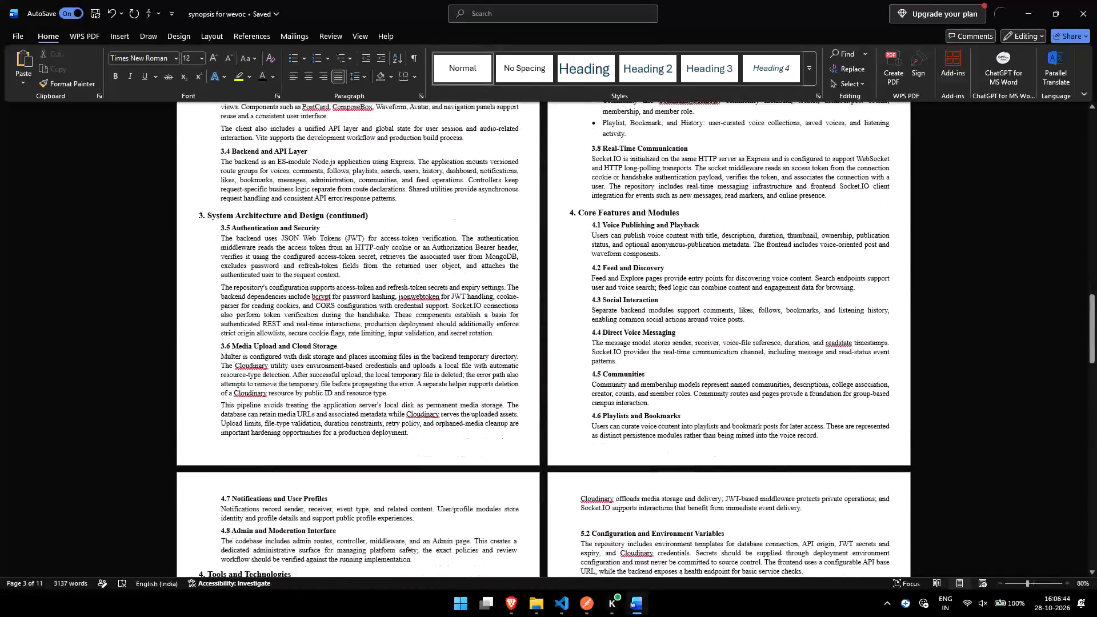
scroll(621, 369, "down", 2)
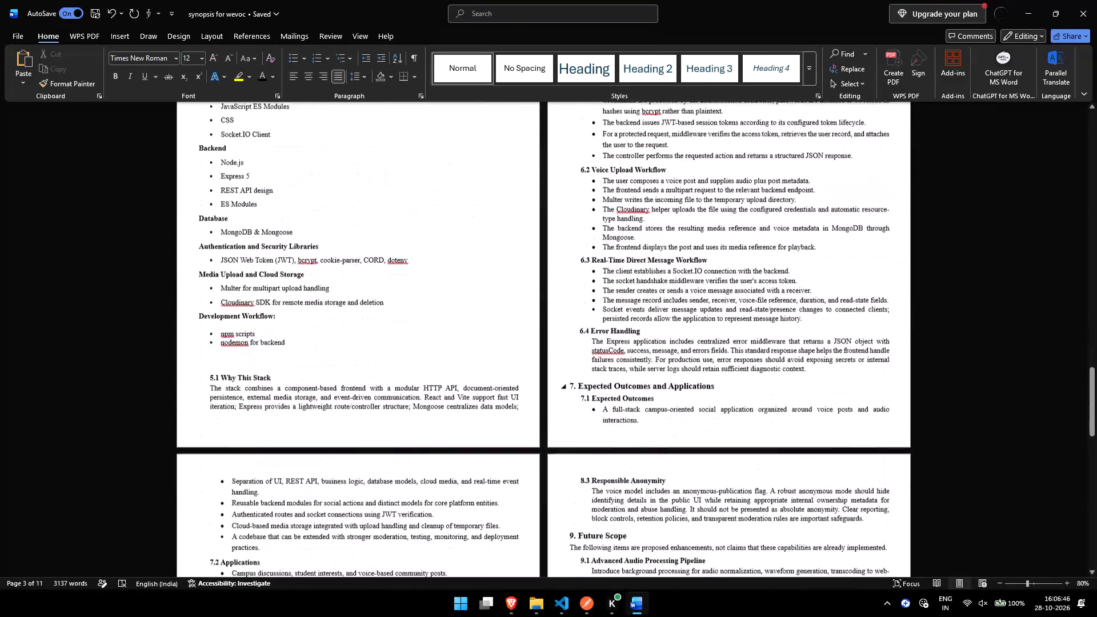
scroll(621, 369, "down", 2)
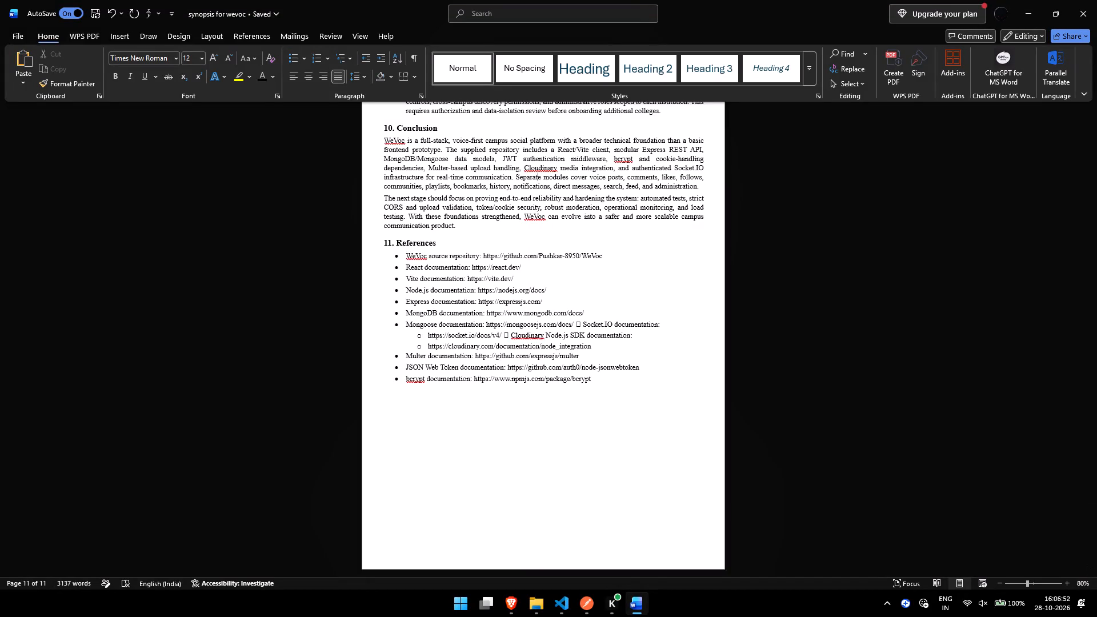
Review the synopsis pages backwards from the References through Future Scope and Security to the Introduction.
scroll(621, 369, "up", 1)
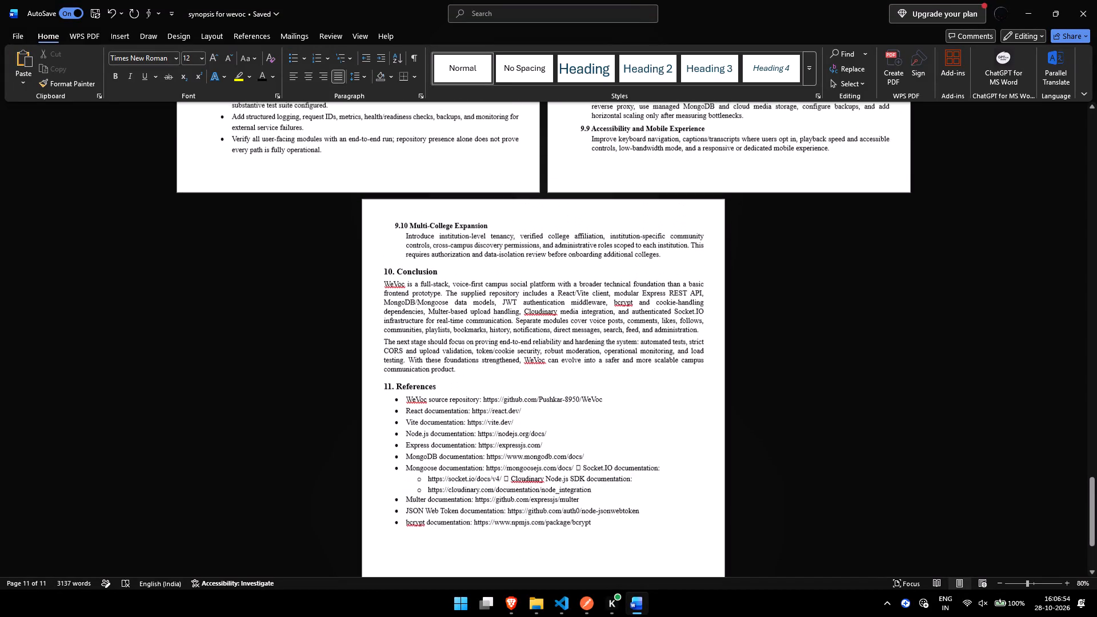
scroll(621, 369, "up", 2)
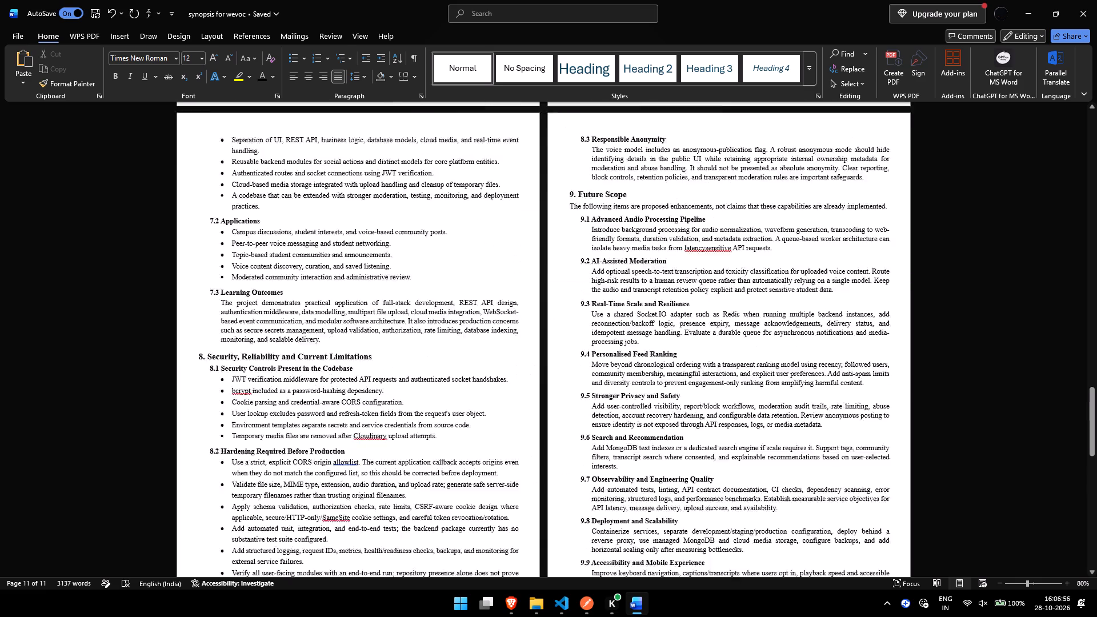
scroll(621, 369, "up", 5)
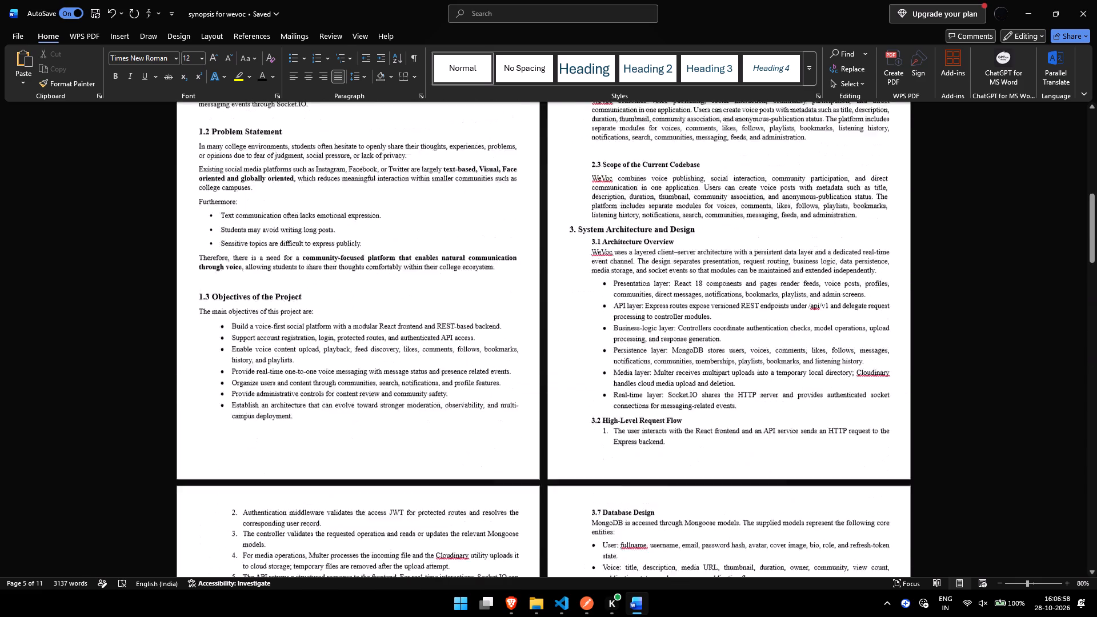
scroll(621, 369, "up", 2)
left_click(702, 421)
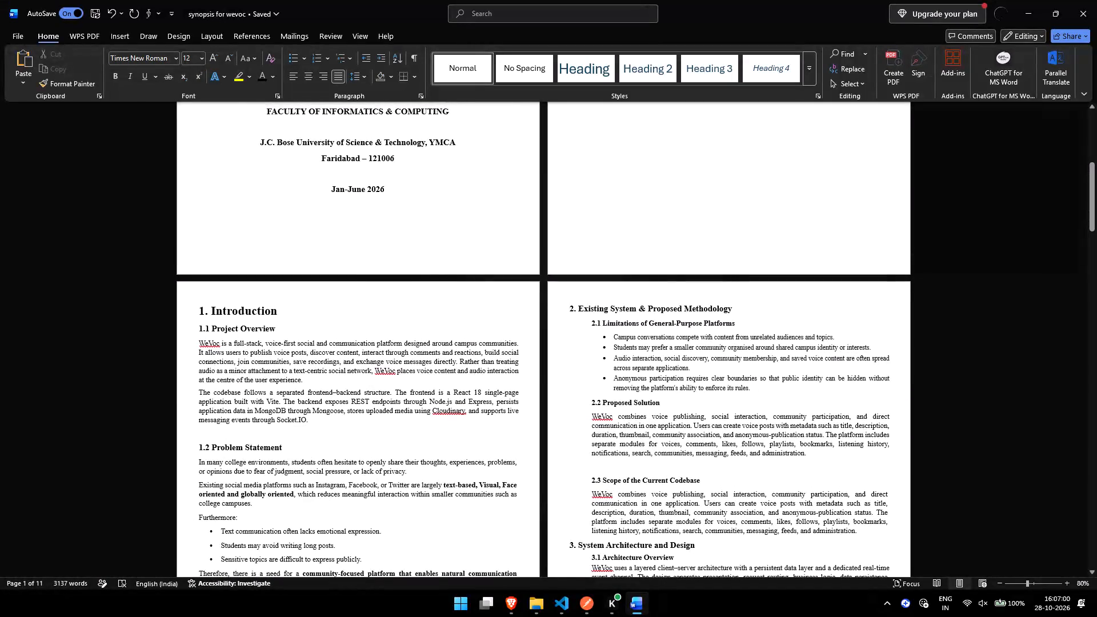
Examine the sections from "1.3 Objectives of the Project" through the References at a larger, single-page zoom.
scroll(702, 421, "up", 4, "ctrl")
scroll(702, 421, "right", 1)
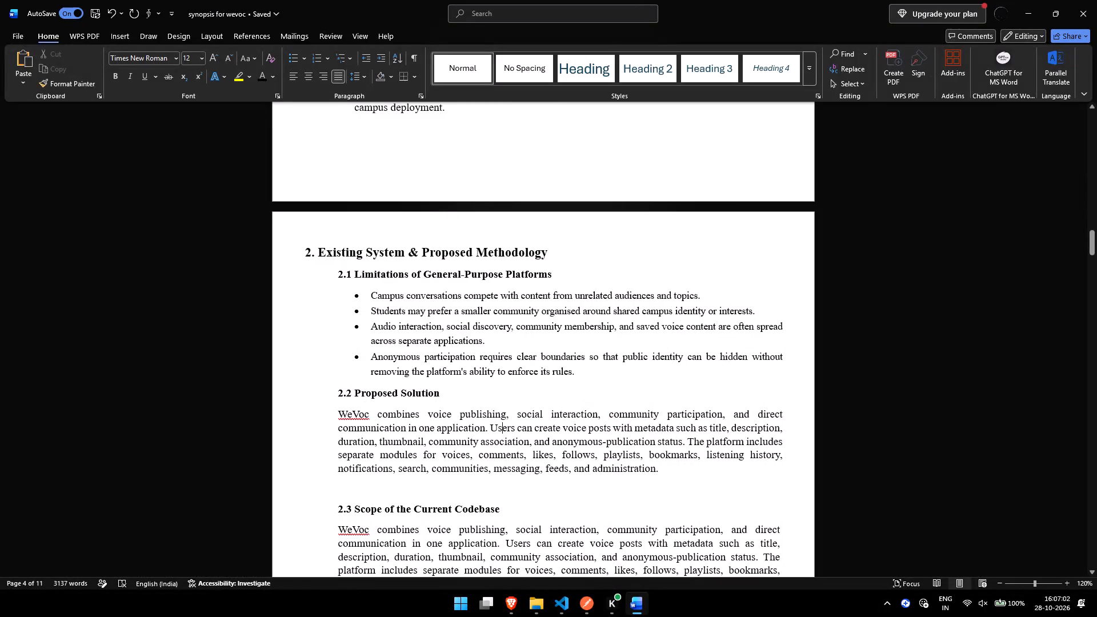
scroll(702, 421, "right", 1)
scroll(702, 421, "up", 1)
scroll(702, 421, "down", 1)
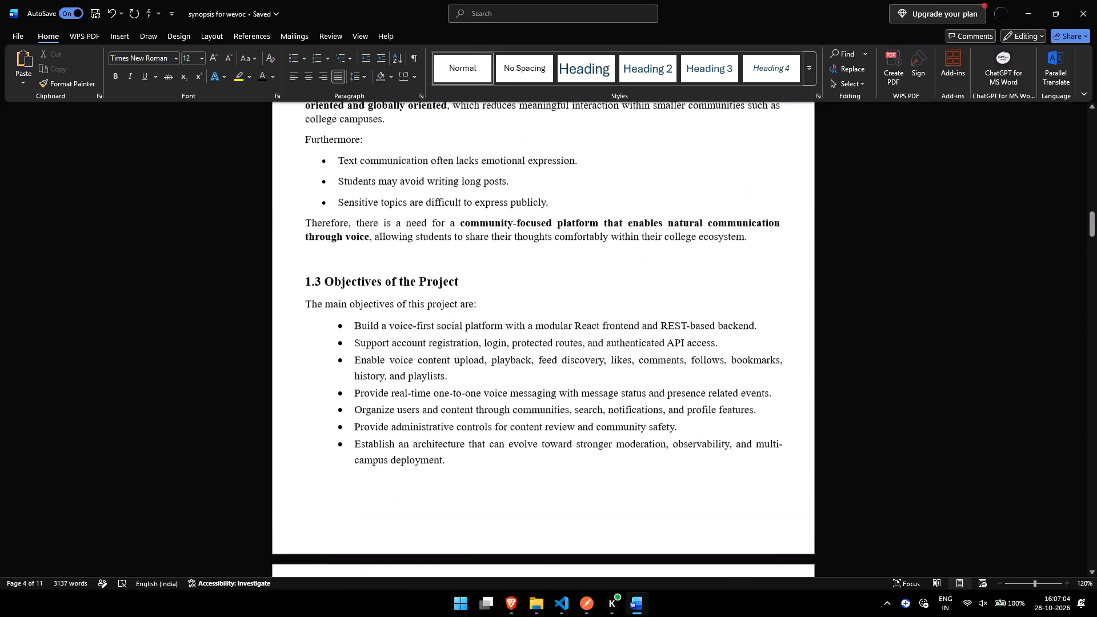
scroll(702, 421, "down", 1)
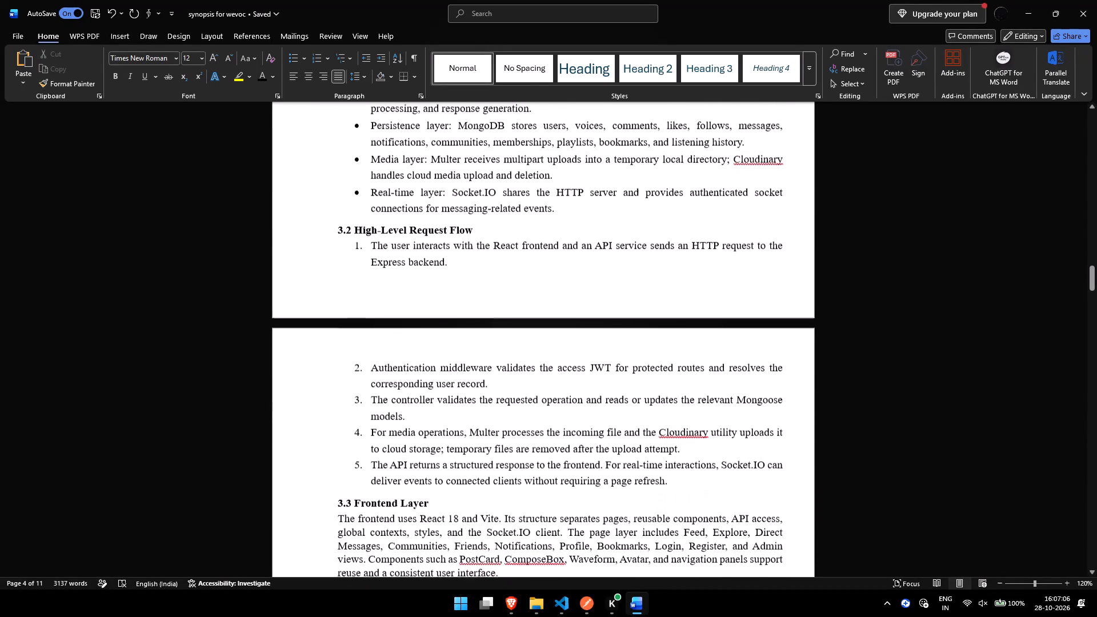
scroll(702, 421, "down", 2)
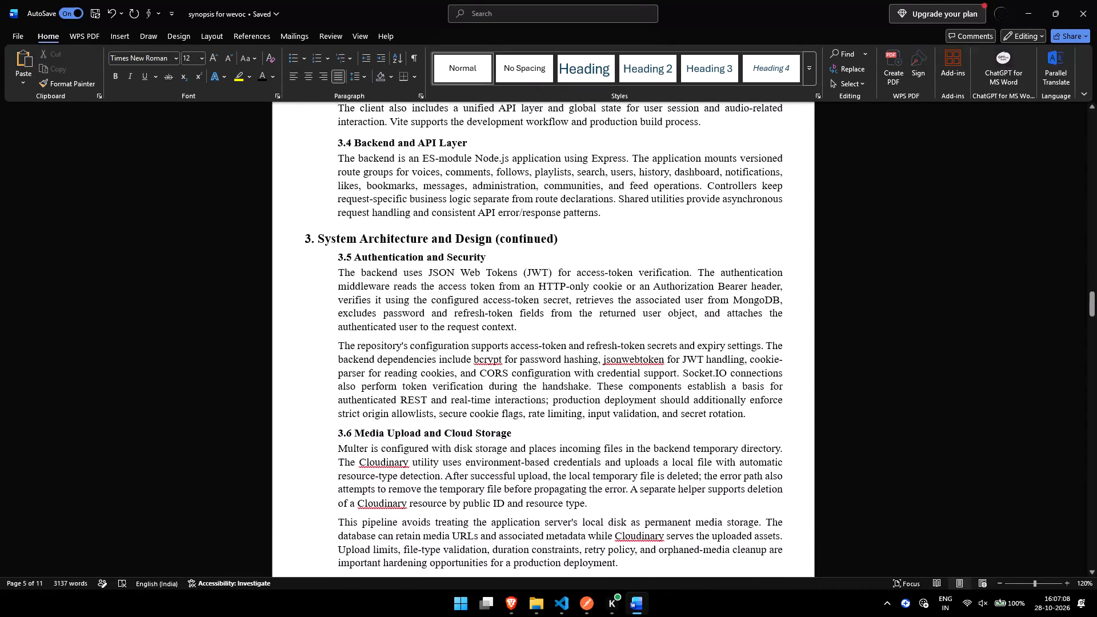
scroll(702, 421, "down", 4)
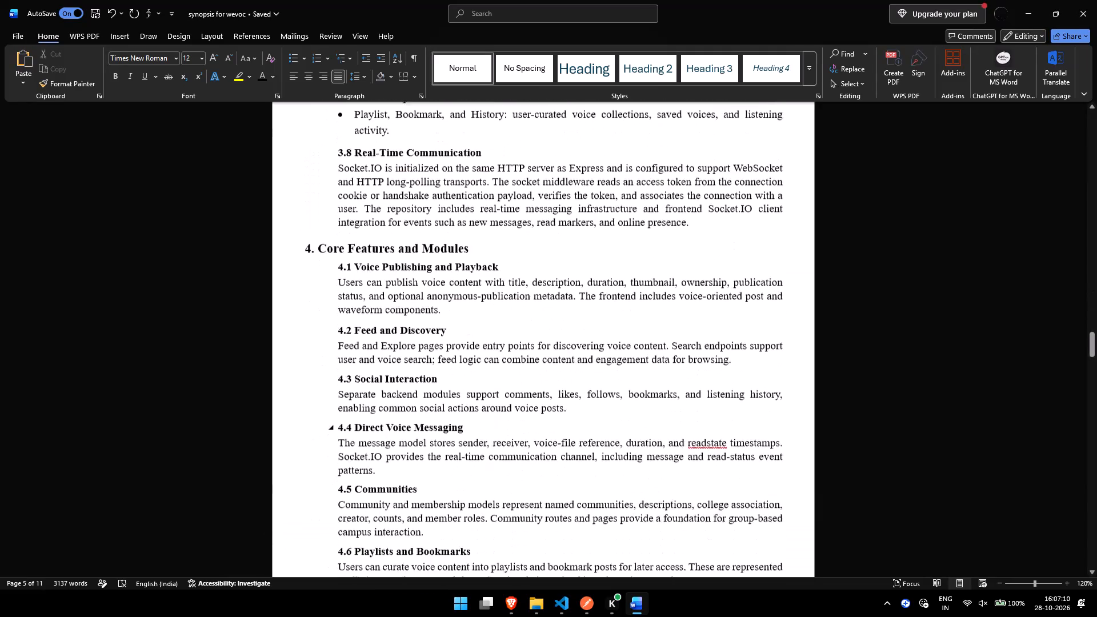
scroll(702, 421, "down", 4)
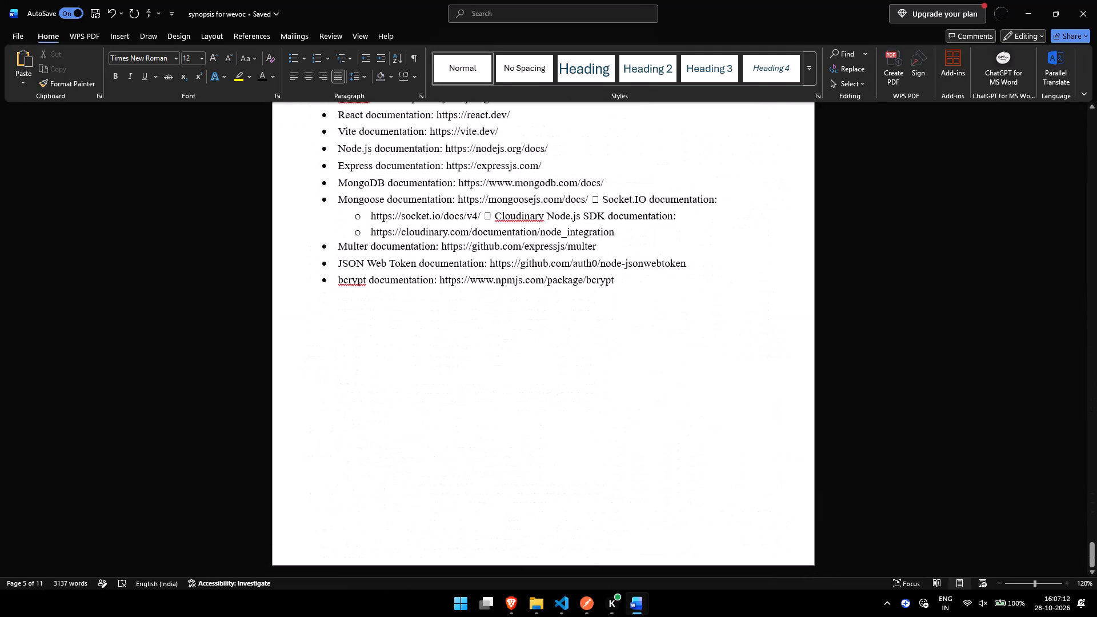
Examine the cover page and the table of contents side by side.
scroll(541, 249, "up", 12)
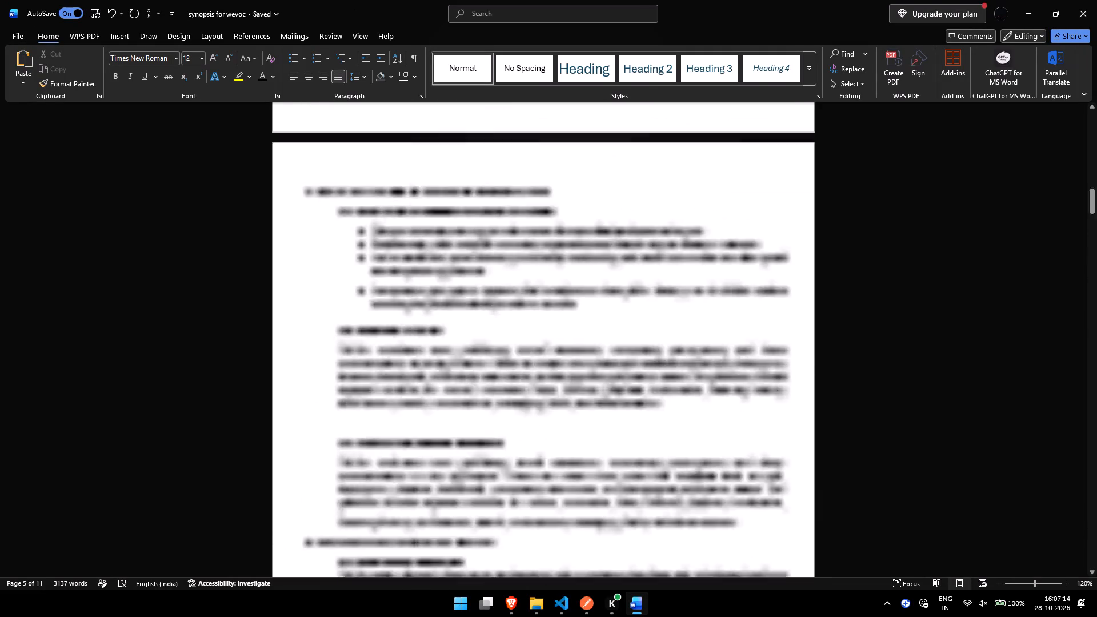
scroll(541, 249, "up", 15)
scroll(541, 249, "down", 1)
scroll(541, 249, "down", 3, "ctrl")
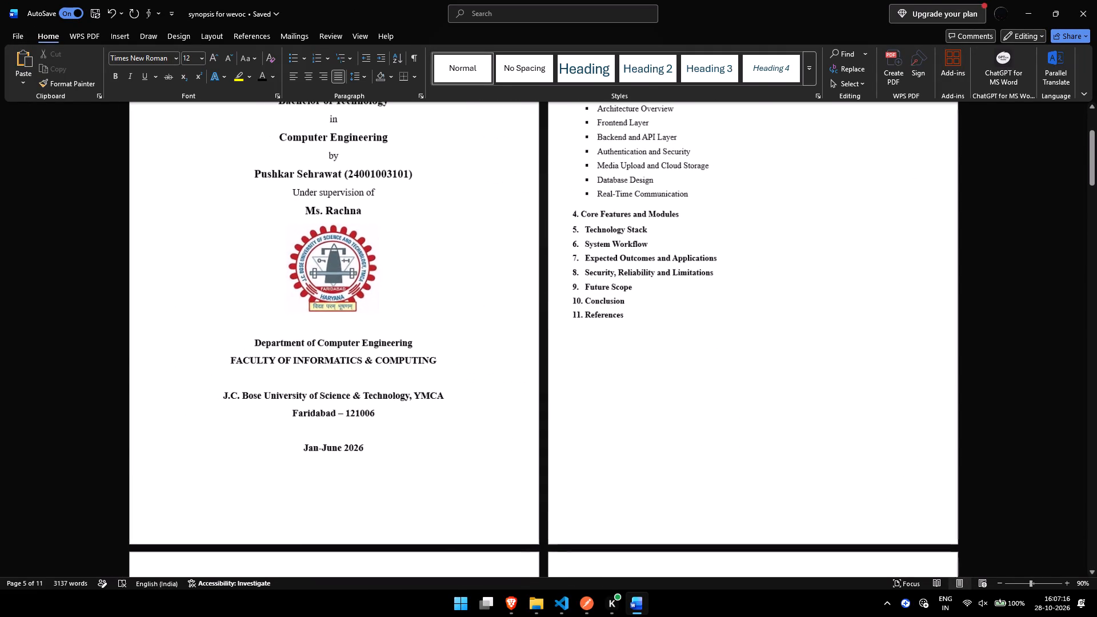
scroll(501, 298, "up", 1)
scroll(501, 298, "down", 1, "ctrl")
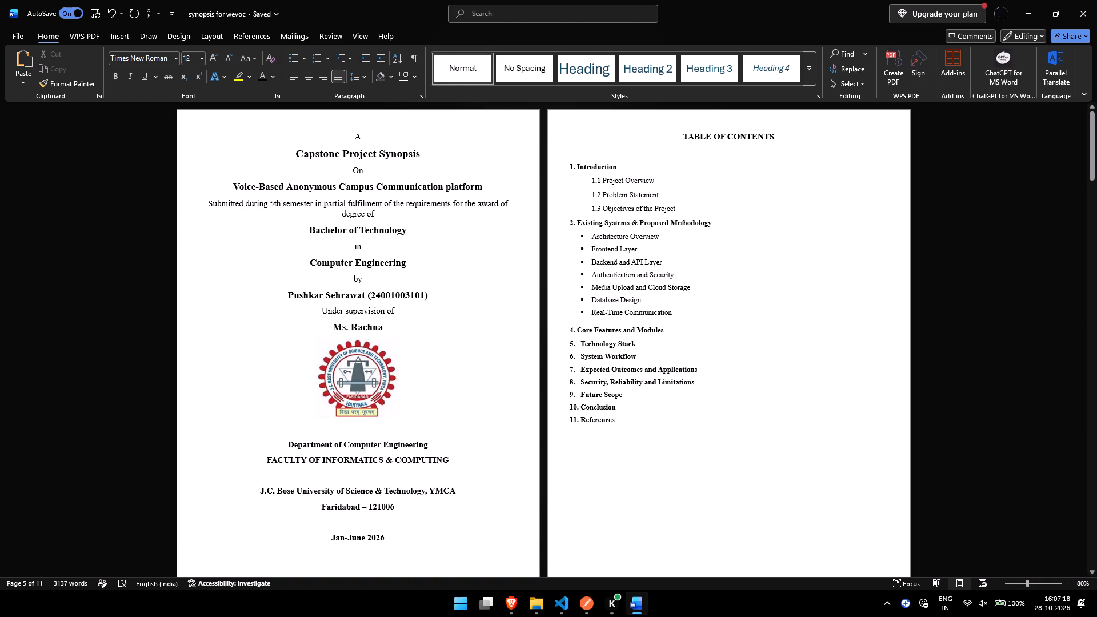
scroll(664, 328, "down", 2)
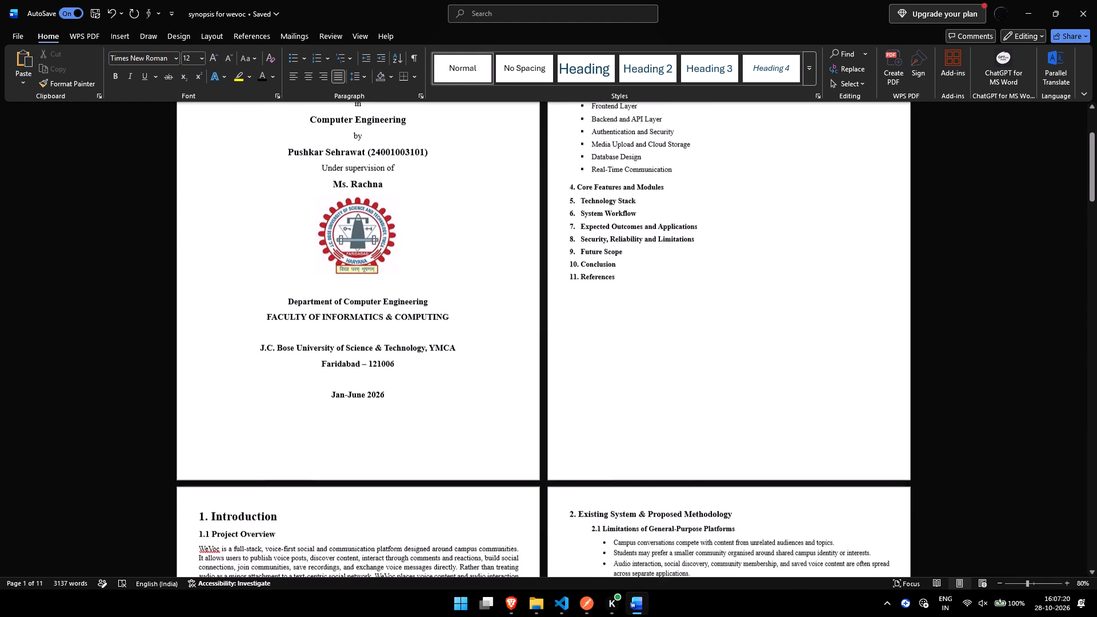
Examine the headings and page flow from the Introduction through section 4, "Core Features and Modules".
scroll(664, 328, "down", 3)
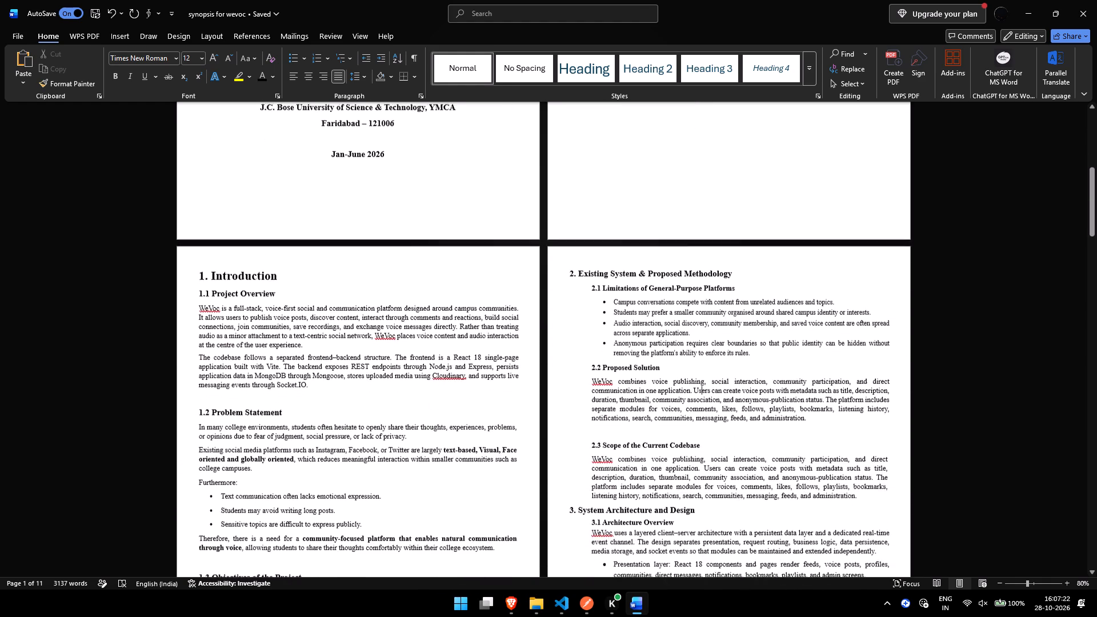
scroll(664, 328, "down", 2)
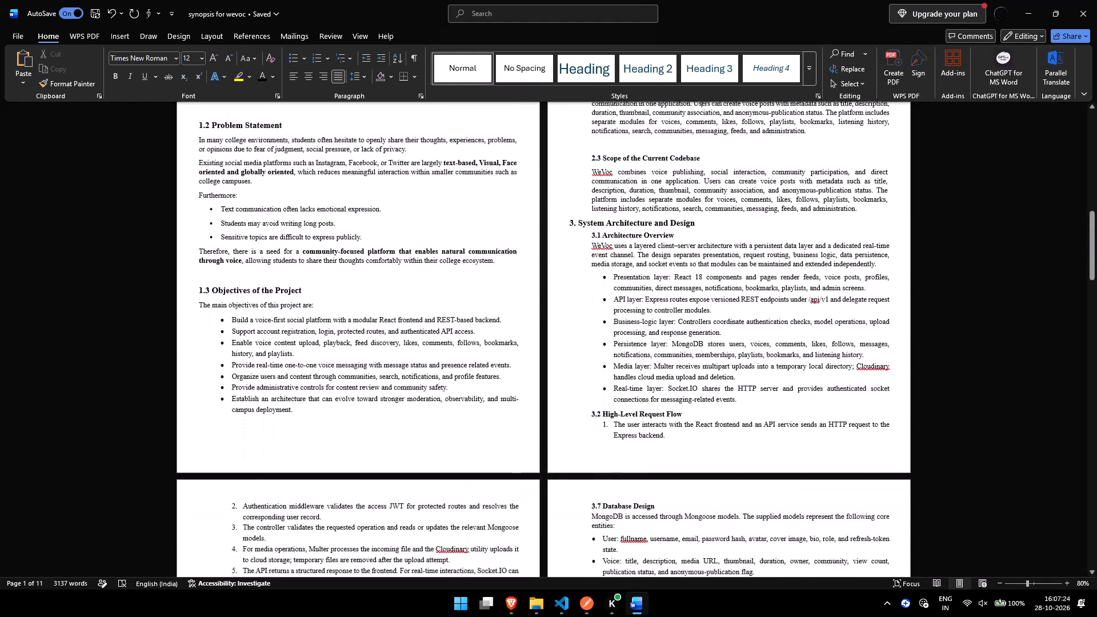
scroll(664, 328, "down", 3)
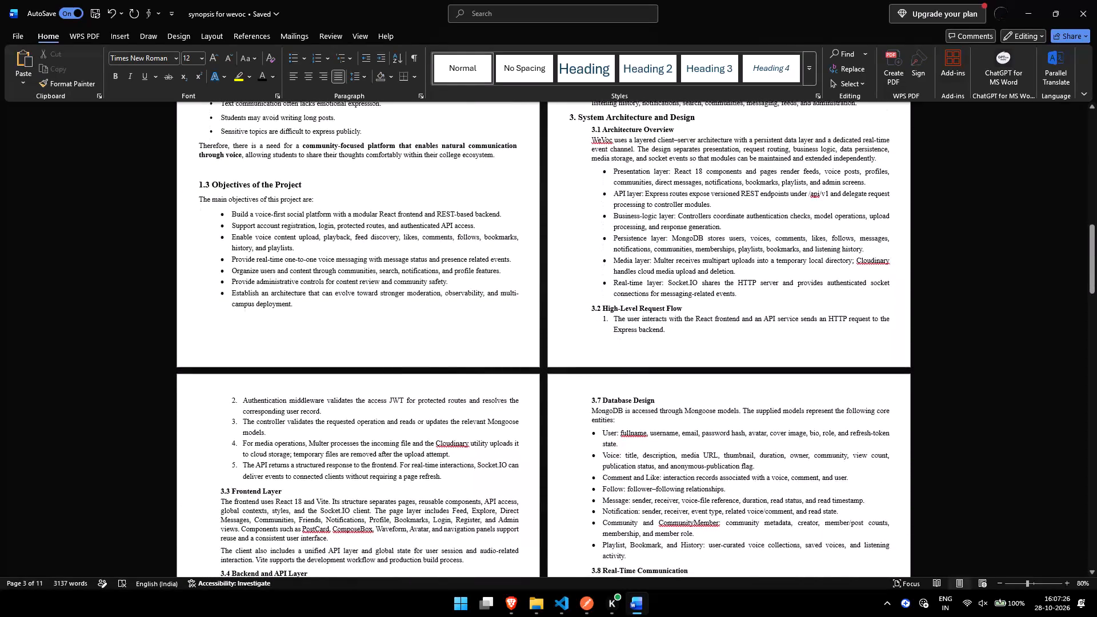
scroll(664, 328, "down", 1)
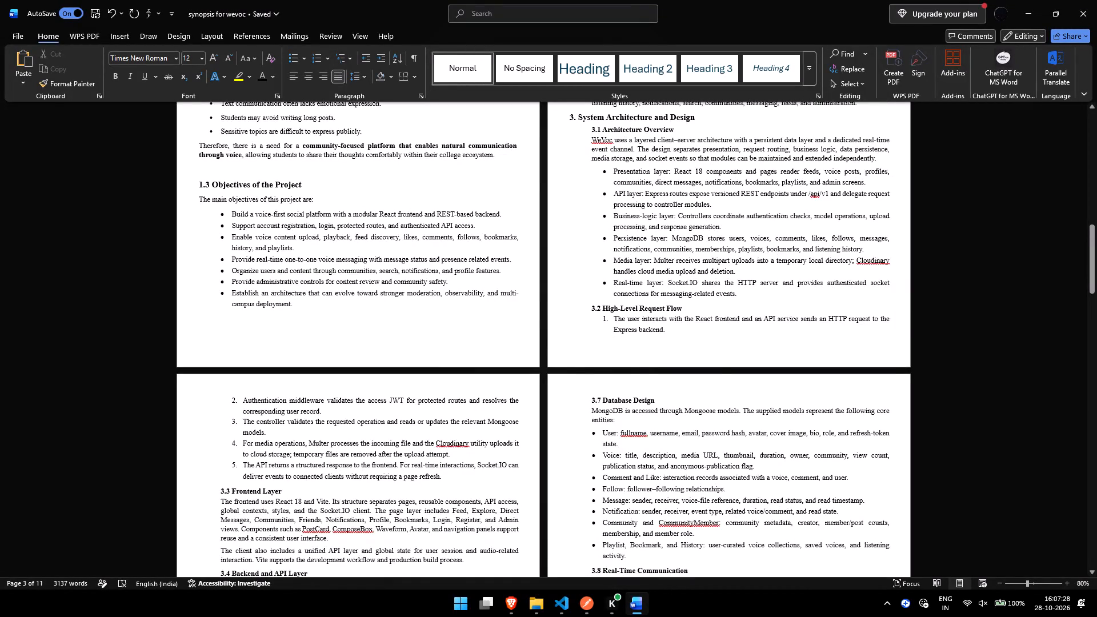
scroll(654, 362, "down", 1)
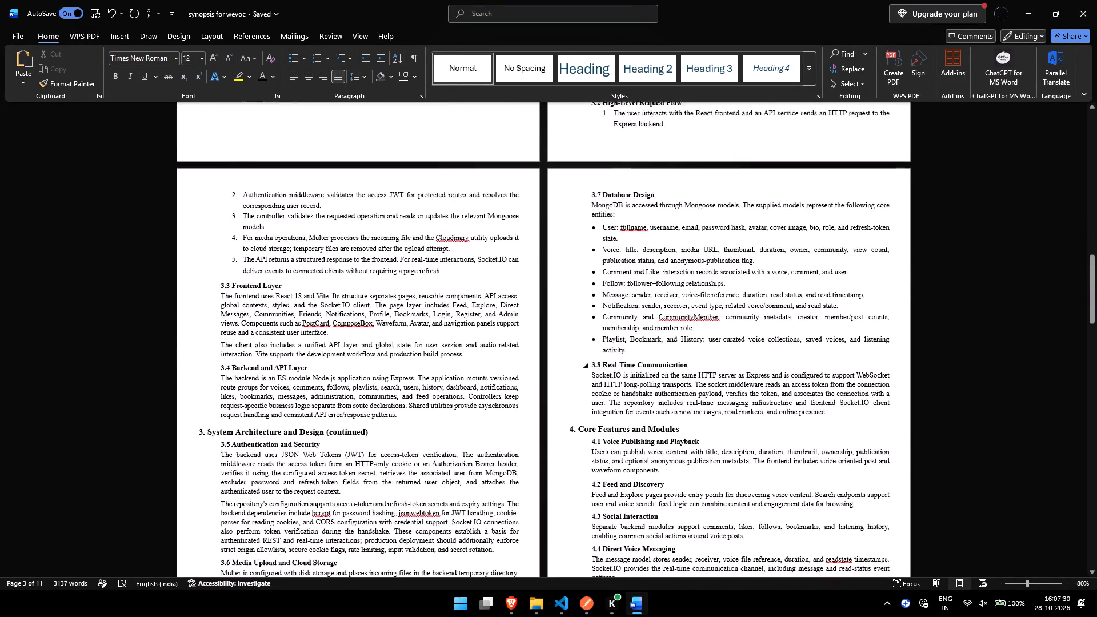
scroll(654, 362, "down", 1)
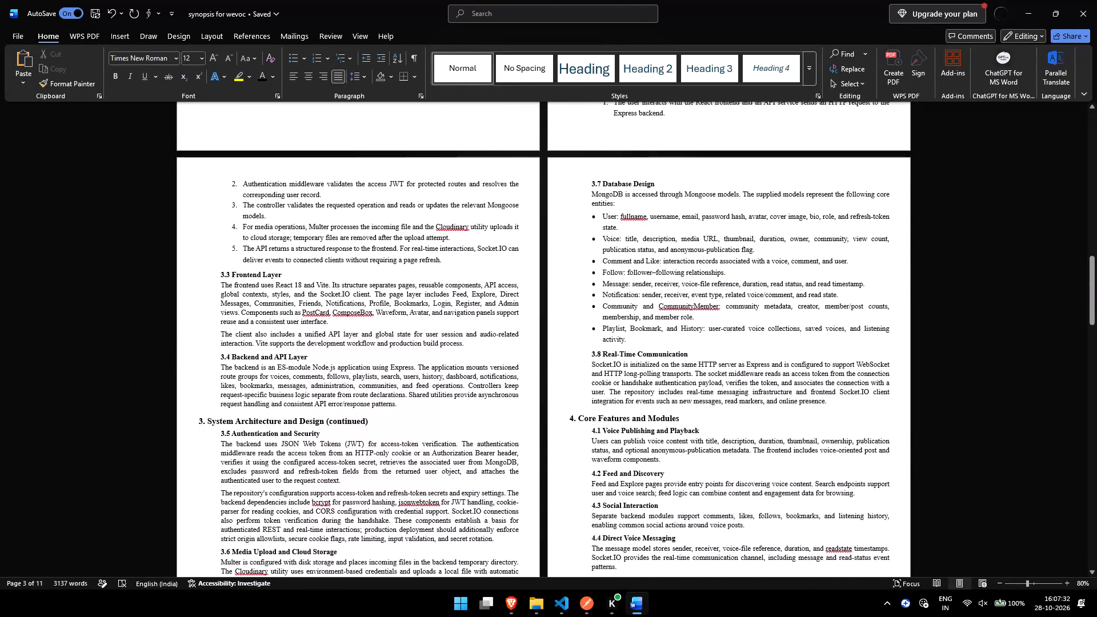
scroll(365, 455, "down", 1)
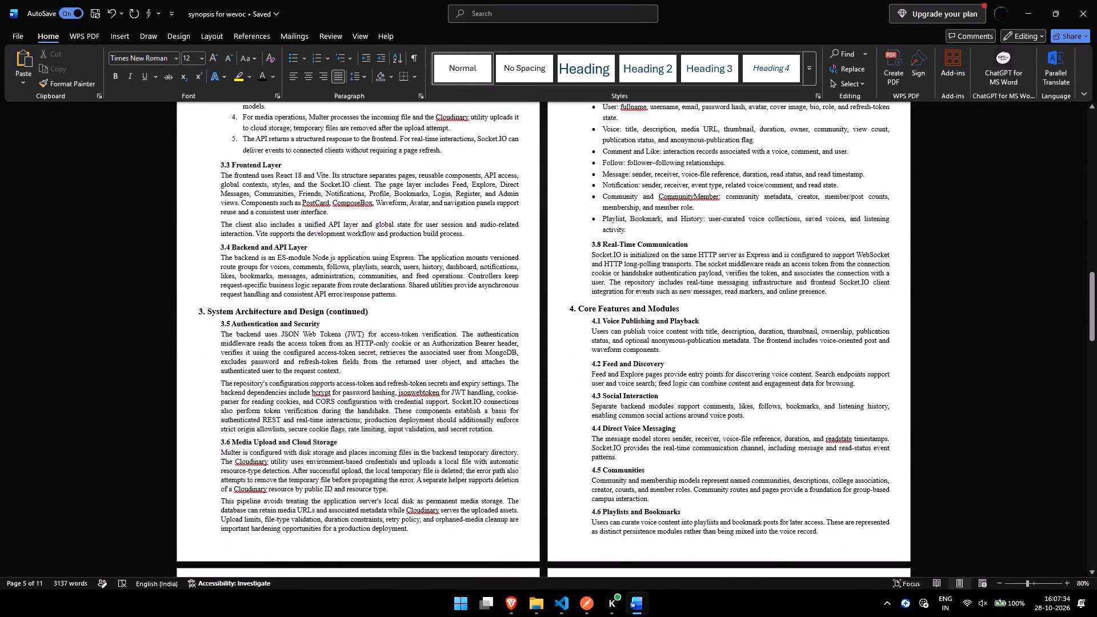
scroll(263, 416, "up", 1)
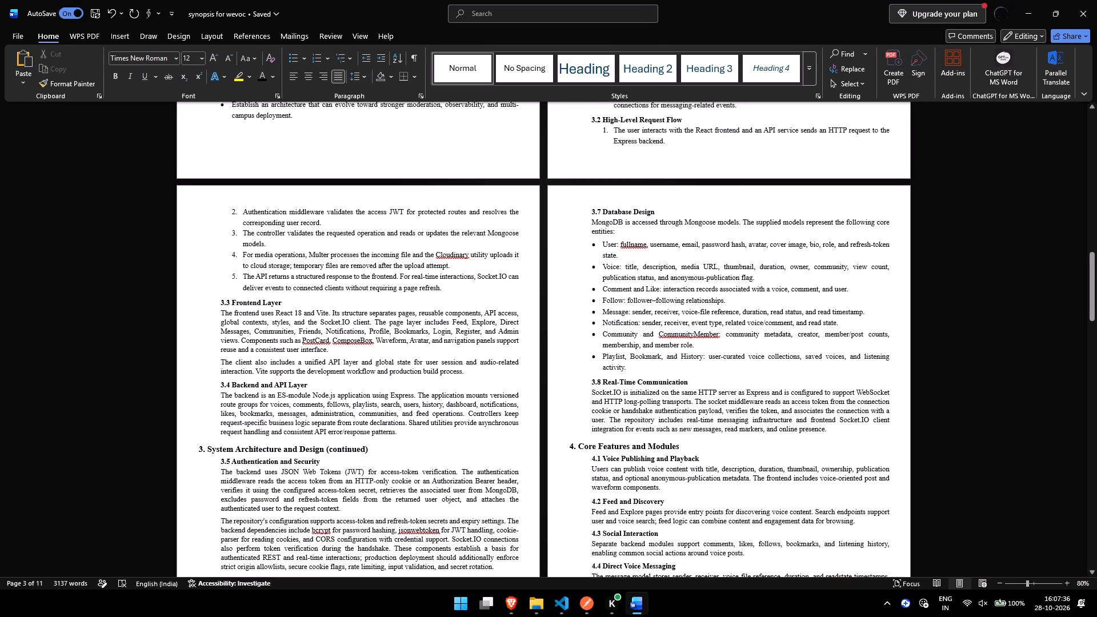
scroll(284, 436, "up", 1)
scroll(284, 436, "down", 1)
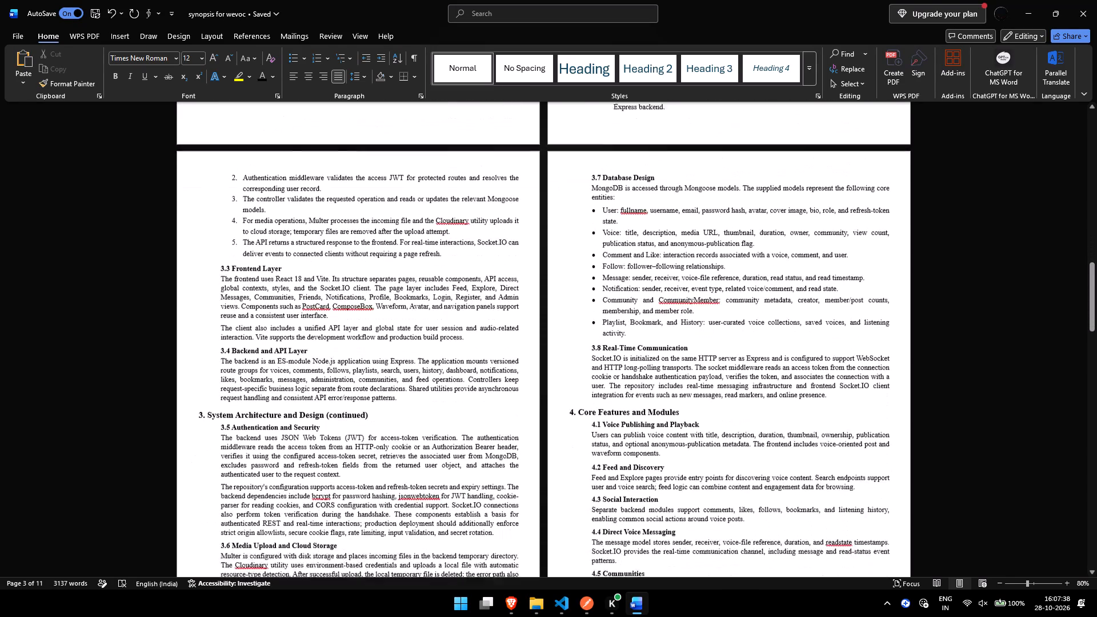
scroll(284, 436, "down", 1)
Delete the repeated heading "3. System Architecture and Design (continued)" and its empty line above "3.5 Authentication and Security".
left_click(203, 366)
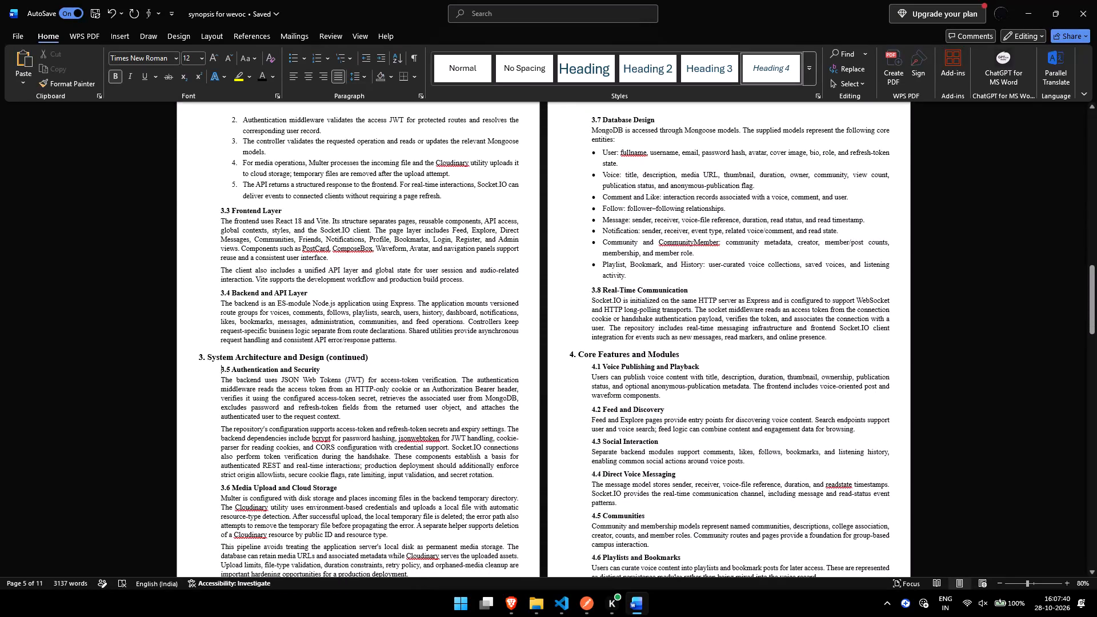
key("Up")
key("Left")
key("Left")
key("Left")
key("Left")
key("Left")
key("Left")
scroll(203, 366, "right", 1)
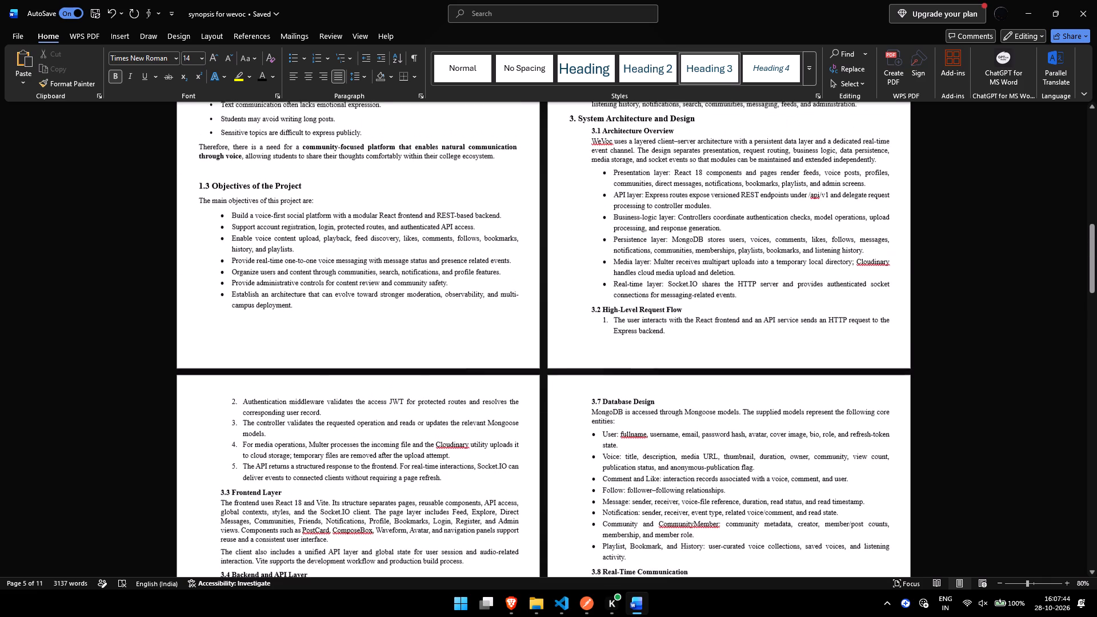
scroll(203, 366, "right", 2)
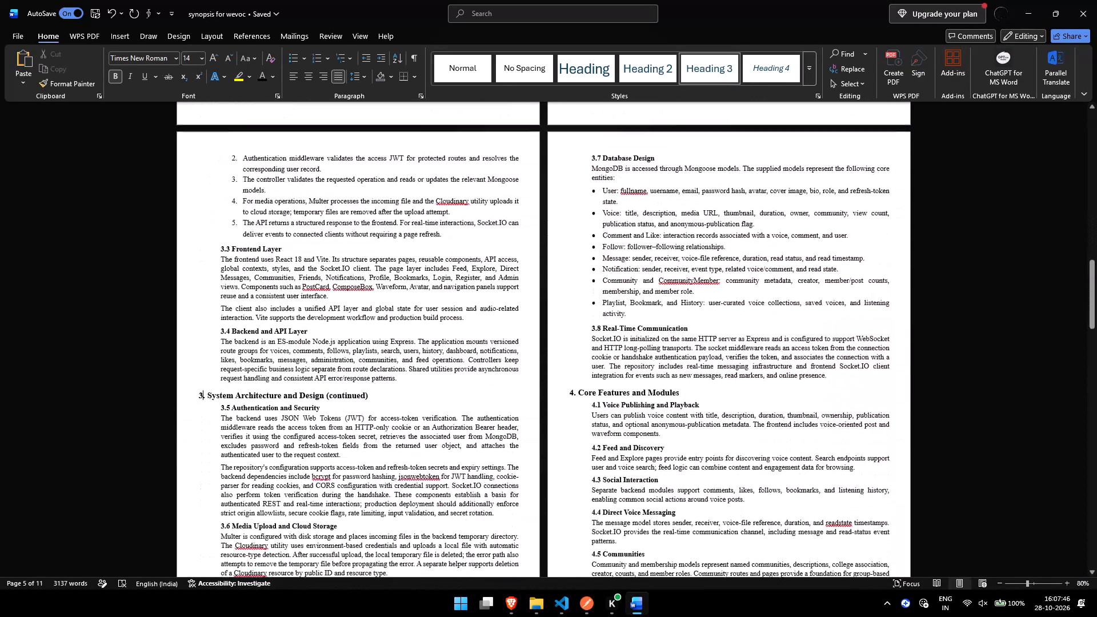
key("Left")
key("ctrl+shift+Right")
key("ctrl+shift+Right")
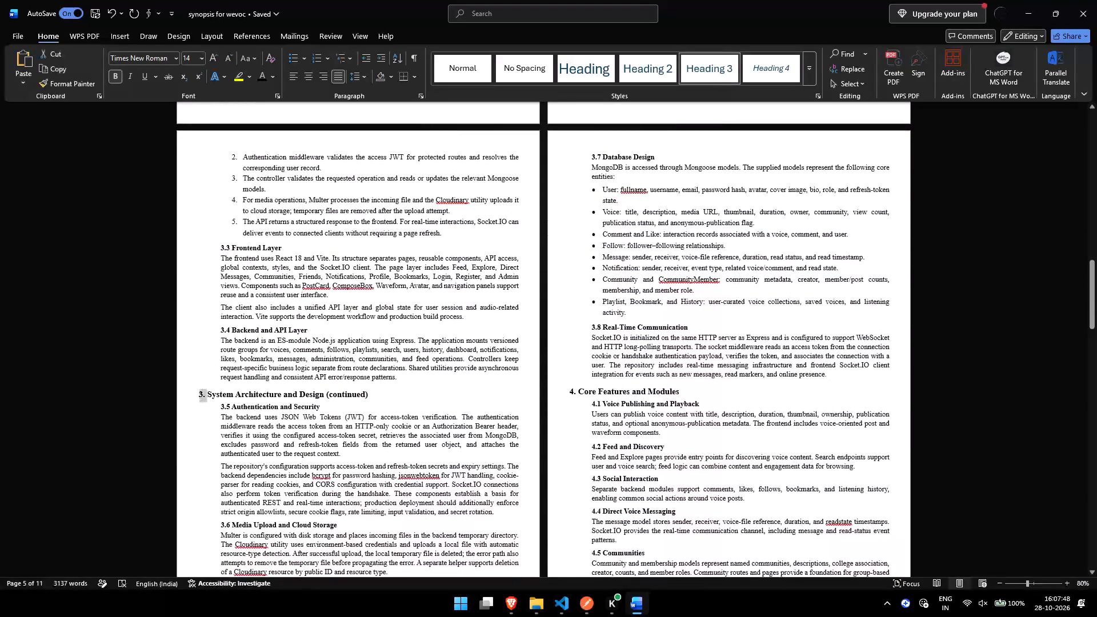
key("ctrl+shift+Right")
key("ctrl+shift+Right")
key("ctrl+shift+Right")
key("ctrl+shift+Right")
key("ctrl+shift+Right")
key("ctrl+shift+Right")
key("ctrl+shift+Right")
key("ctrl+shift+Left")
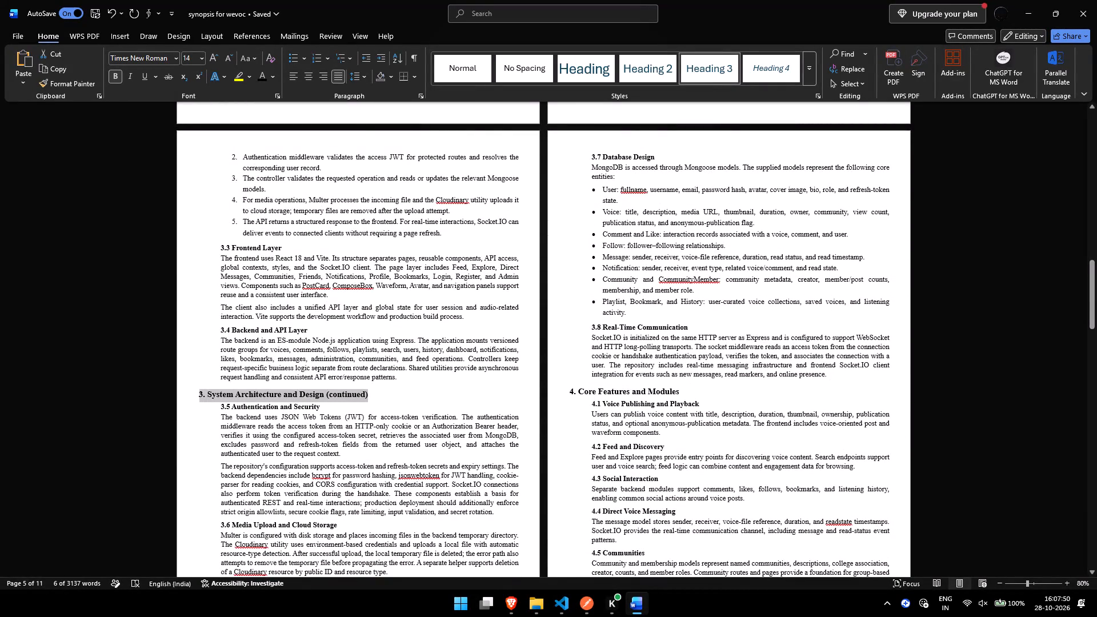
key("BackSpace")
key("BackSpace")
key("BackSpace")
Renumber the "Tools and Technologies" heading as section 5.
scroll(307, 352, "down", 1)
scroll(307, 352, "up", 1)
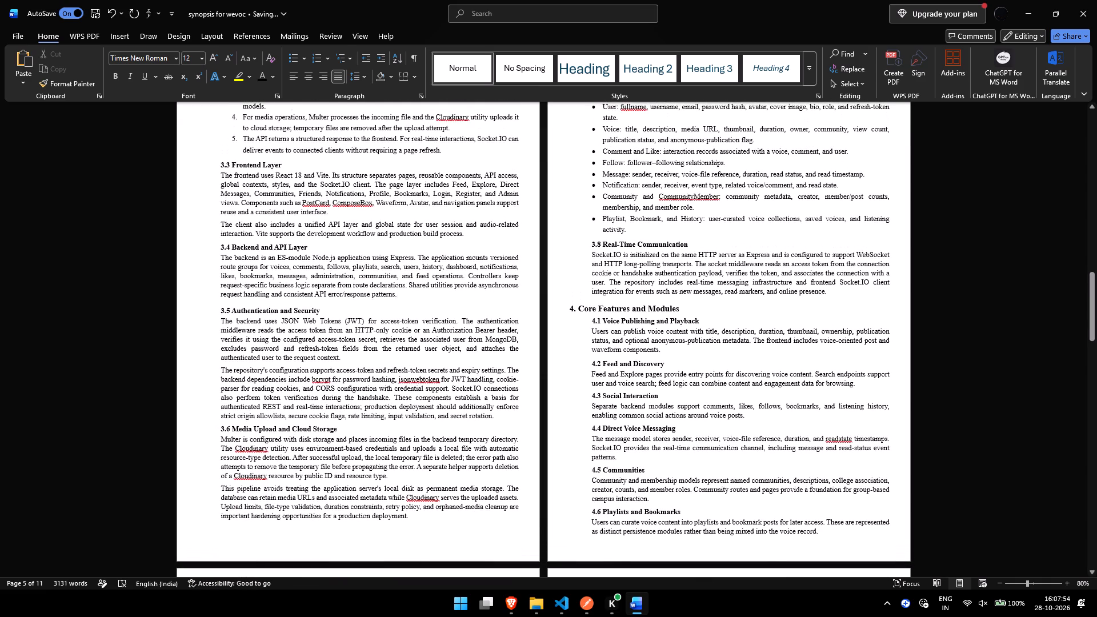
scroll(281, 407, "up", 1)
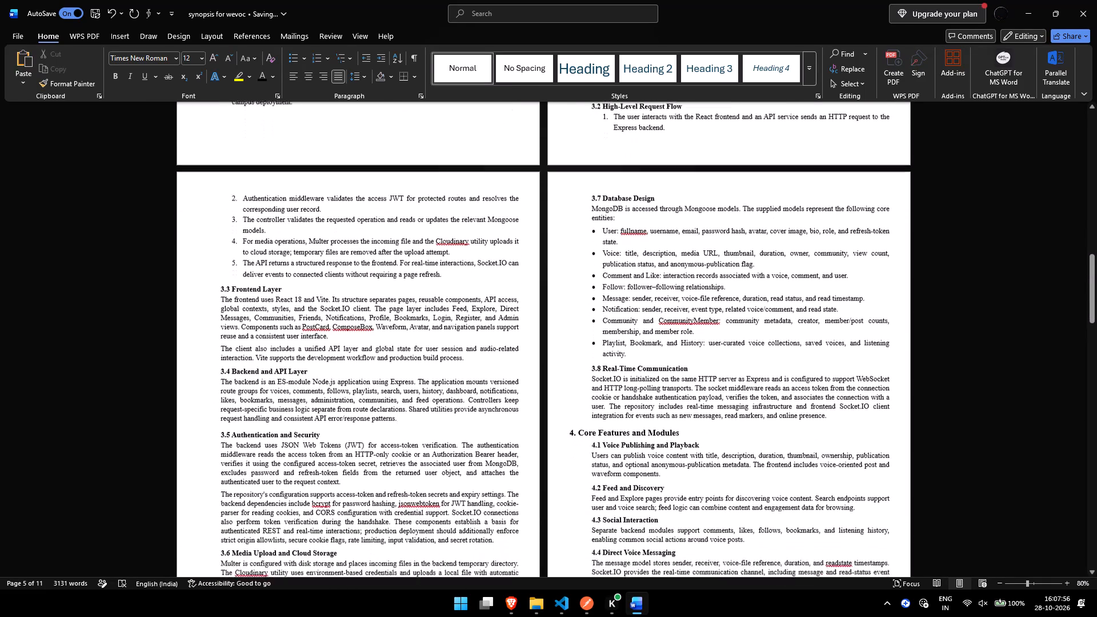
scroll(621, 374, "down", 1)
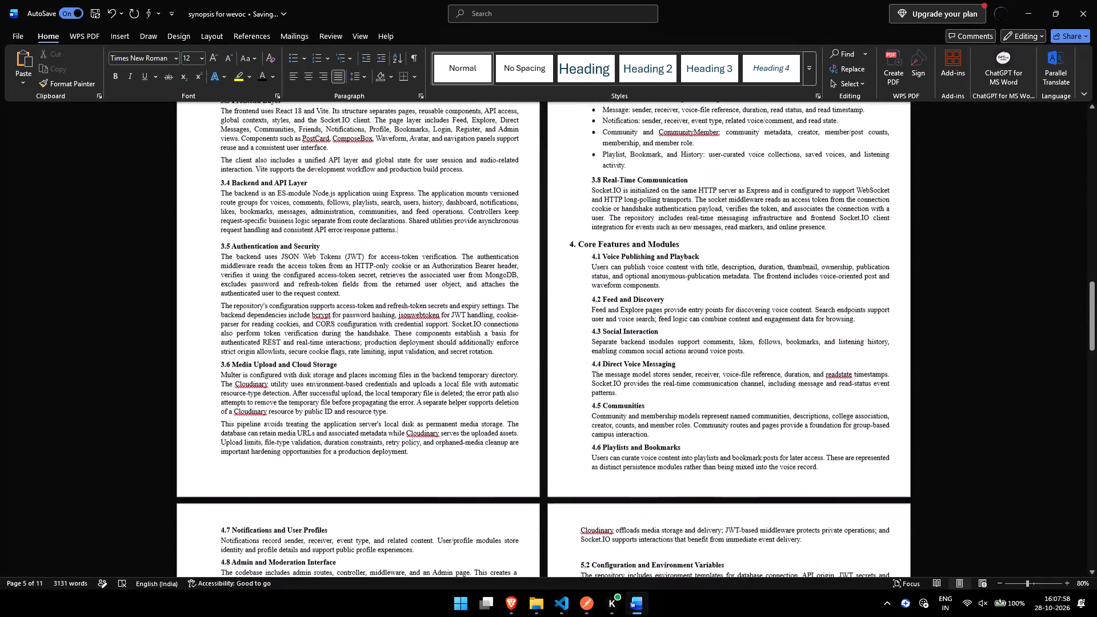
scroll(622, 326, "down", 1)
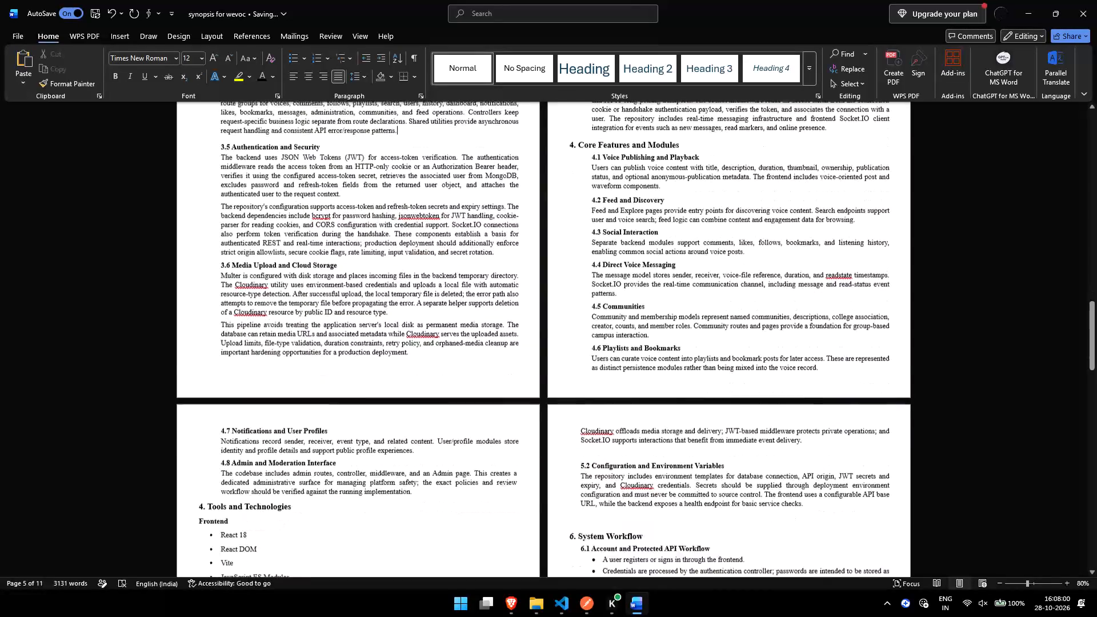
scroll(622, 326, "down", 2)
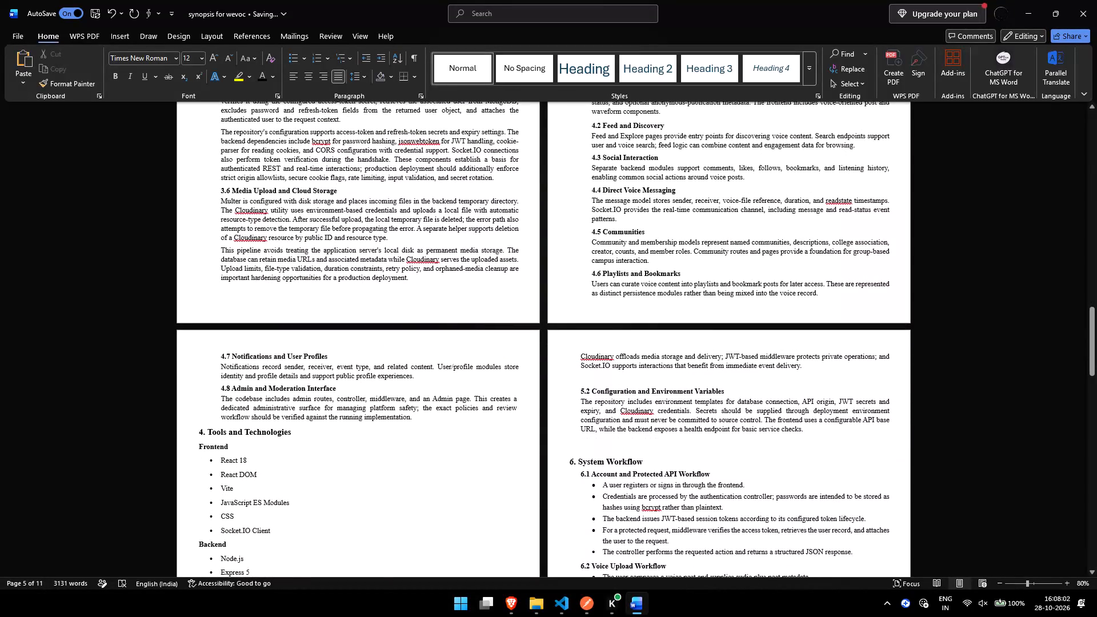
left_click(207, 430)
key("Left")
key("Left")
key("BackSpace")
key("5")
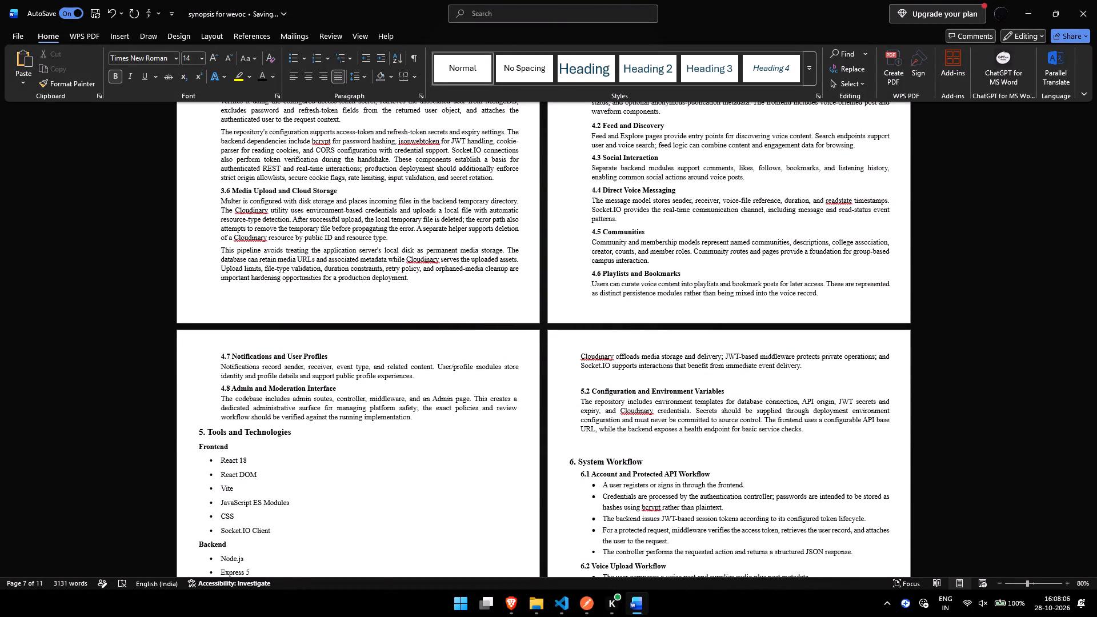
Review the layout of all synopsis pages together at 40% zoom, from the cover page to the References.
scroll(345, 441, "up", 1)
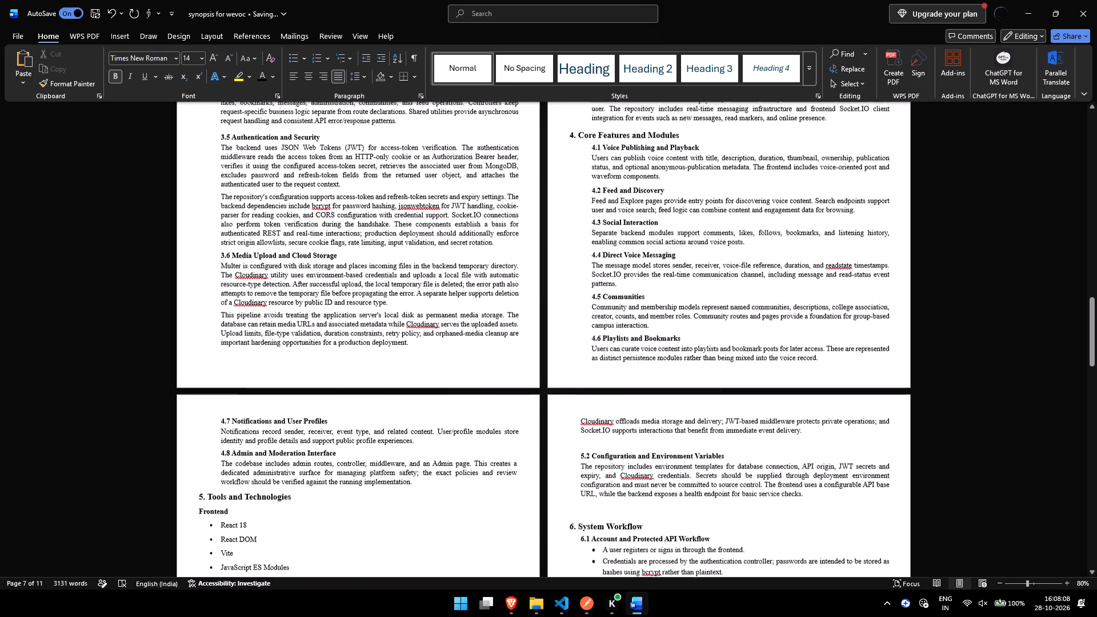
scroll(345, 441, "up", 2)
scroll(345, 441, "down", 4, "ctrl")
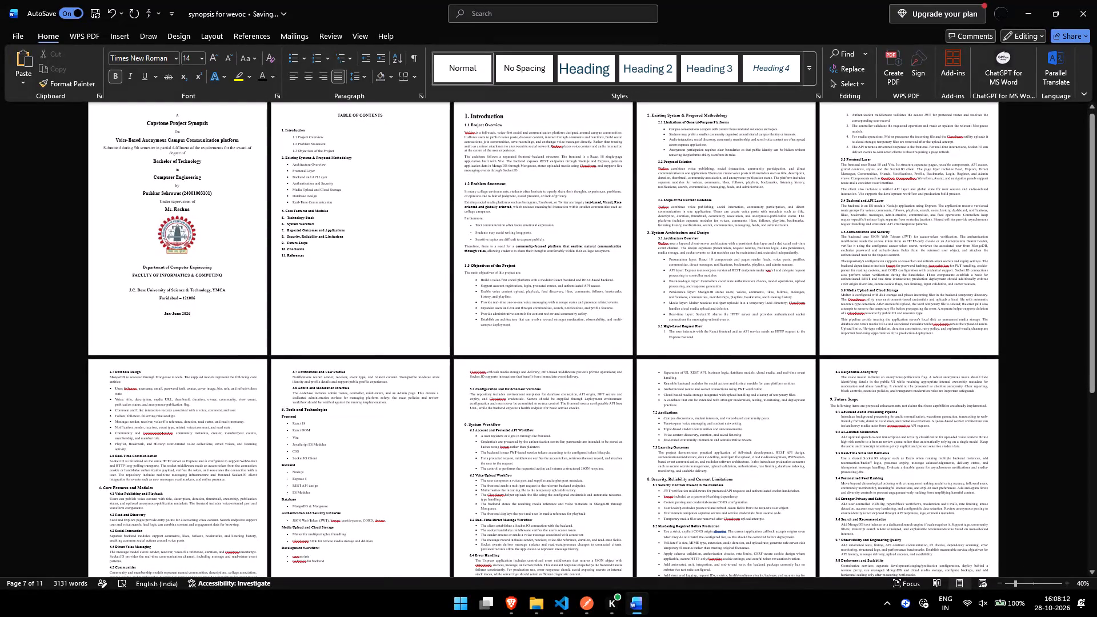
scroll(345, 441, "down", 2)
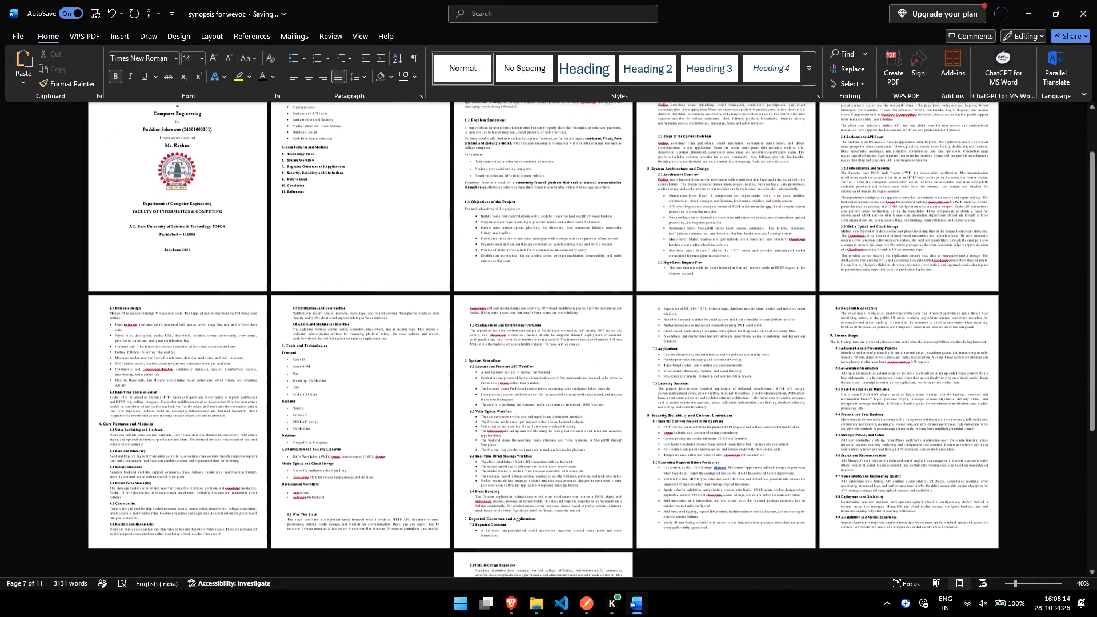
scroll(360, 365, "down", 2)
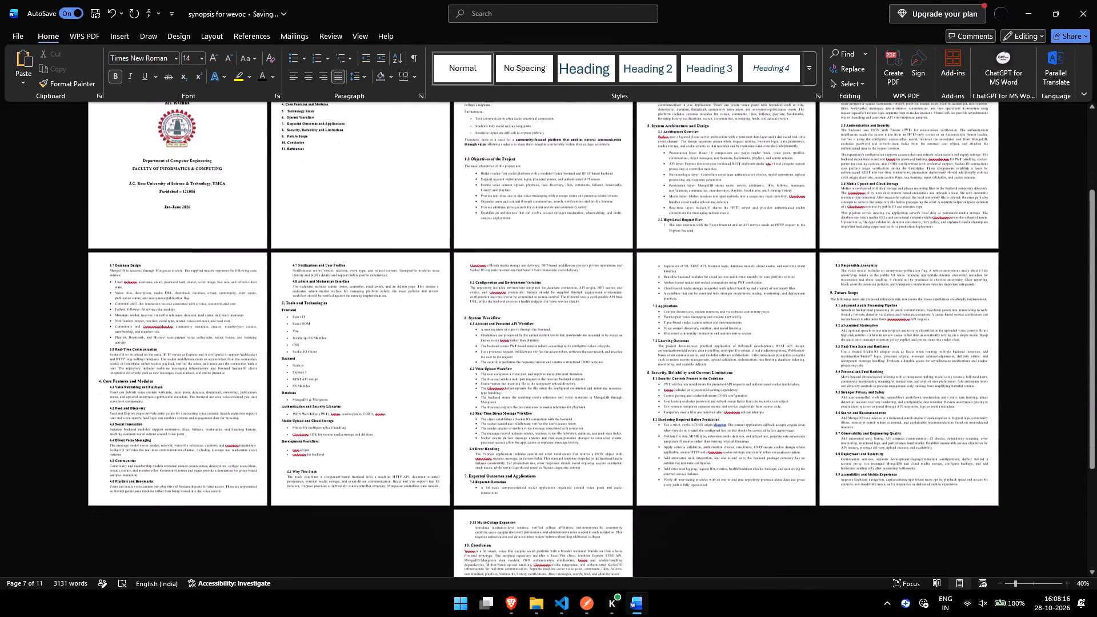
scroll(360, 365, "down", 3)
scroll(360, 365, "up", 3)
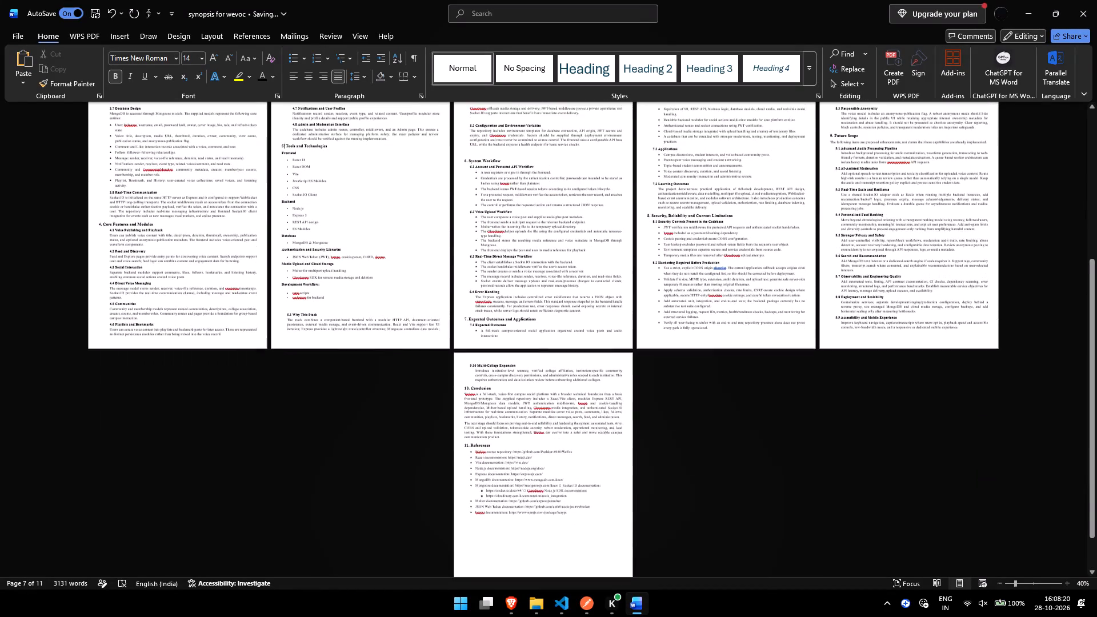
scroll(360, 365, "up", 7)
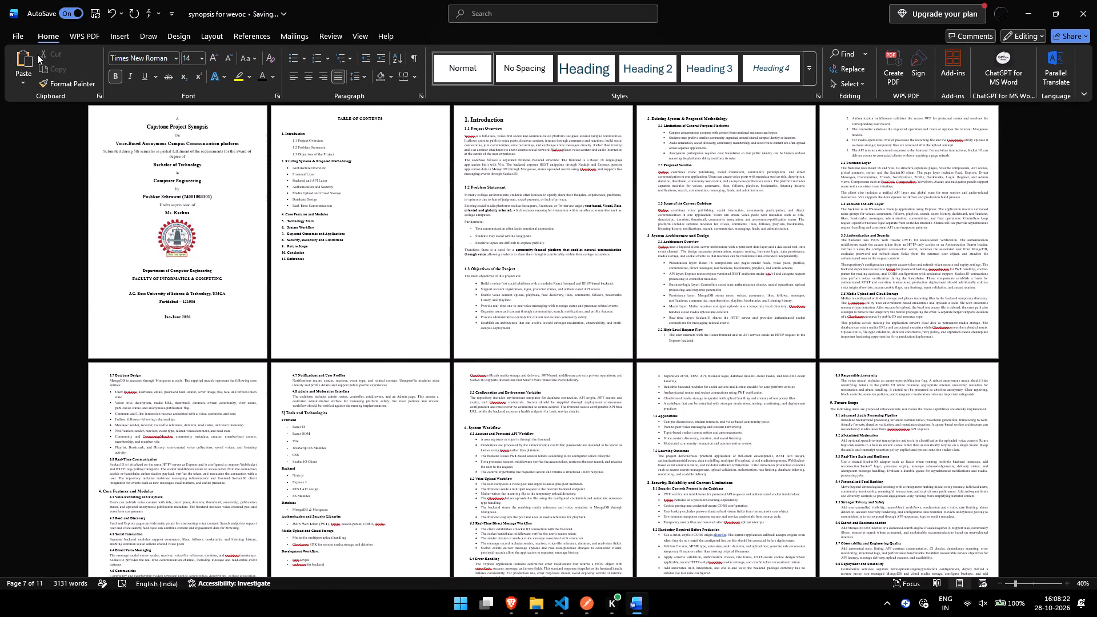
Export the synopsis as the PDF "synopsis for wevoc" in the Documents folder, replacing the existing file, with standard optimization.
left_click(21, 44)
left_click(27, 263)
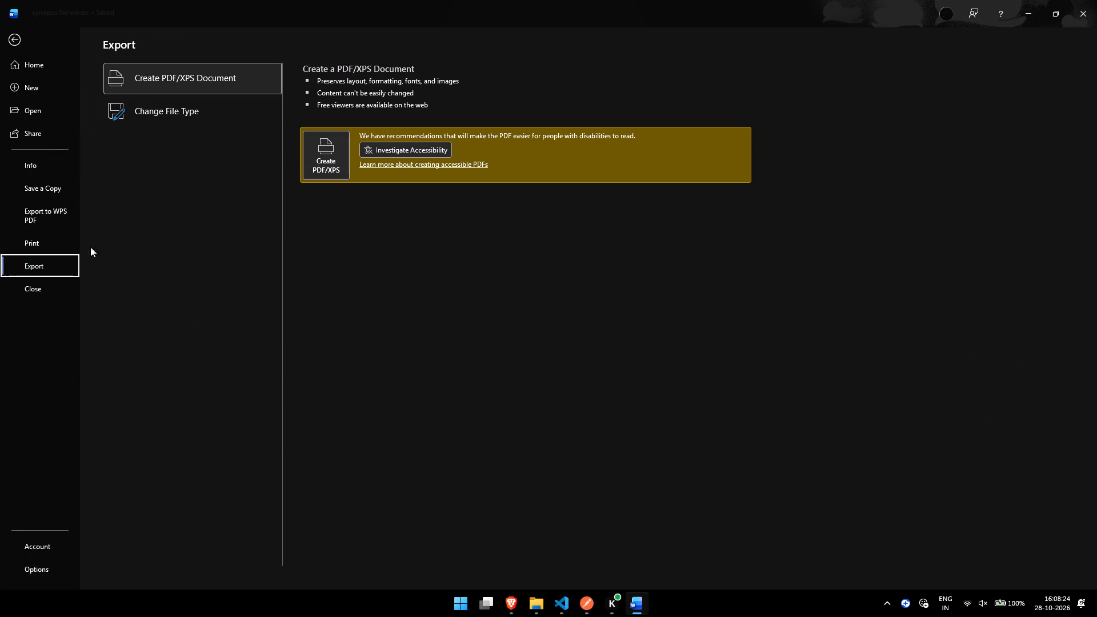
right_click(319, 173)
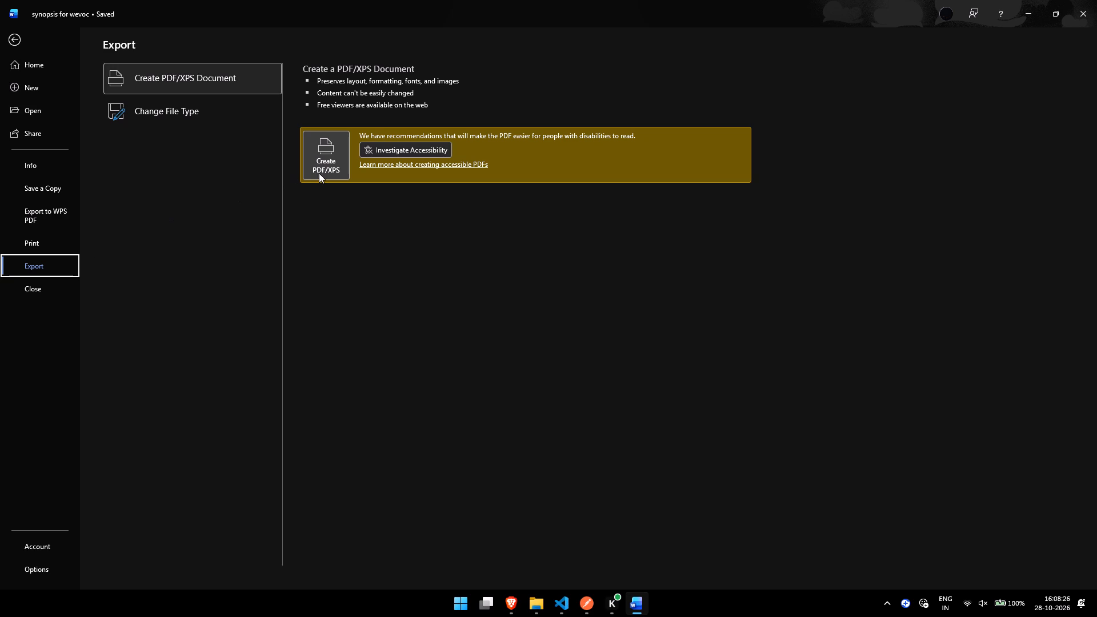
left_click(321, 158)
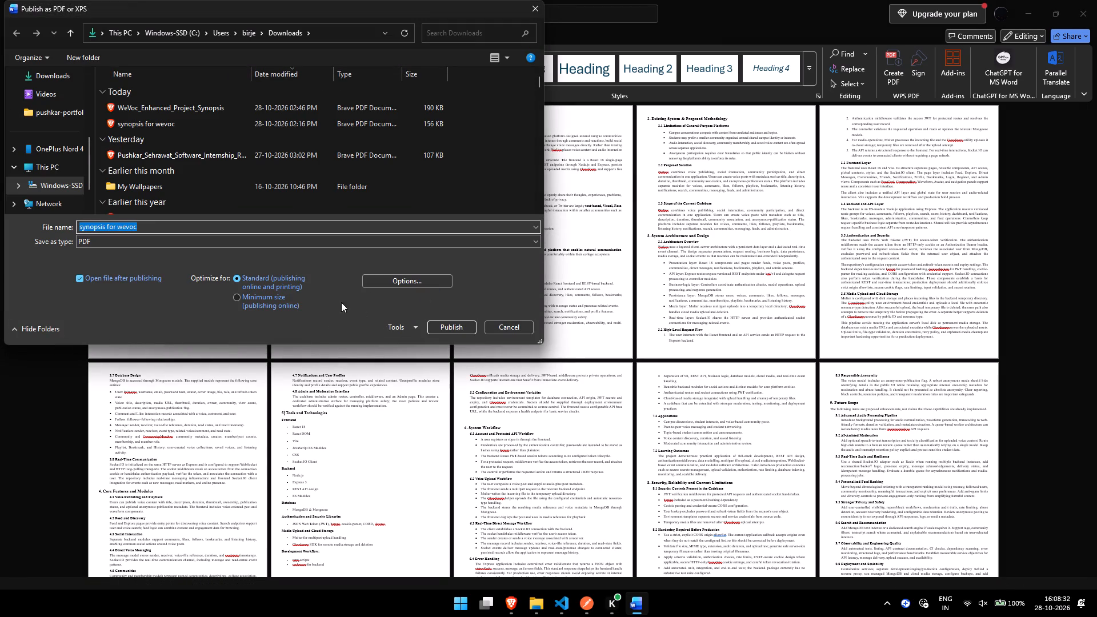
left_click(446, 328)
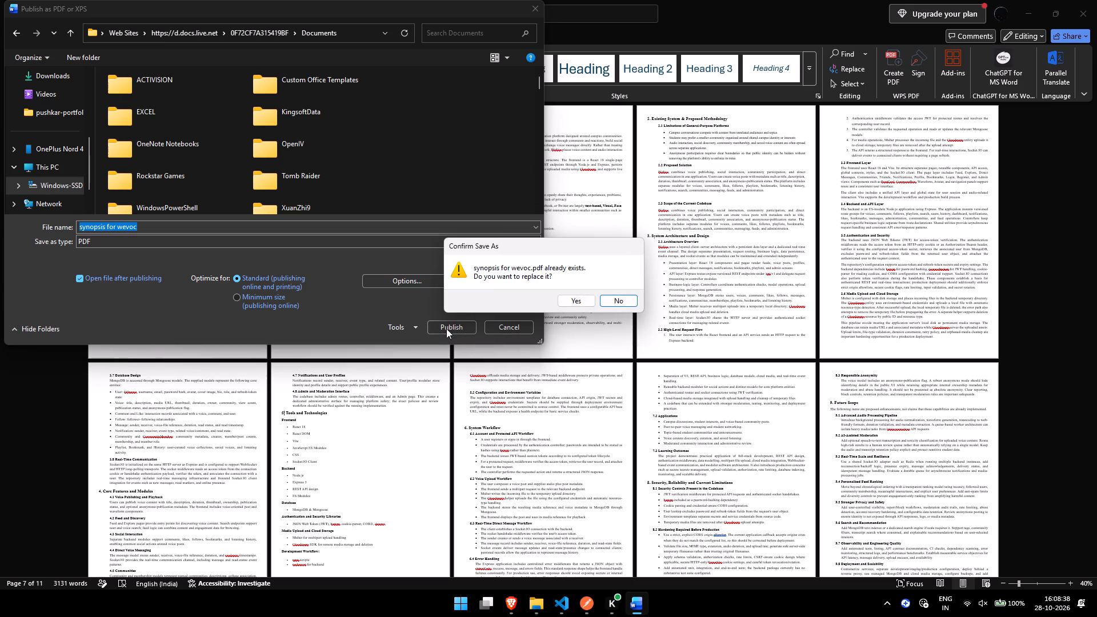
key("Left")
key("Return")
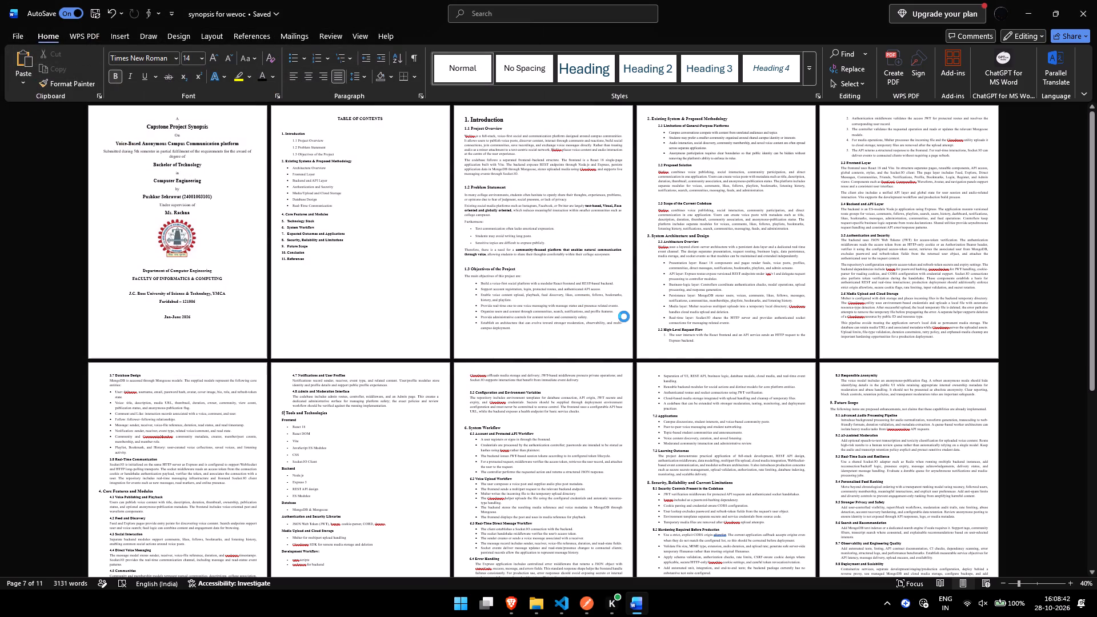
key("Return")
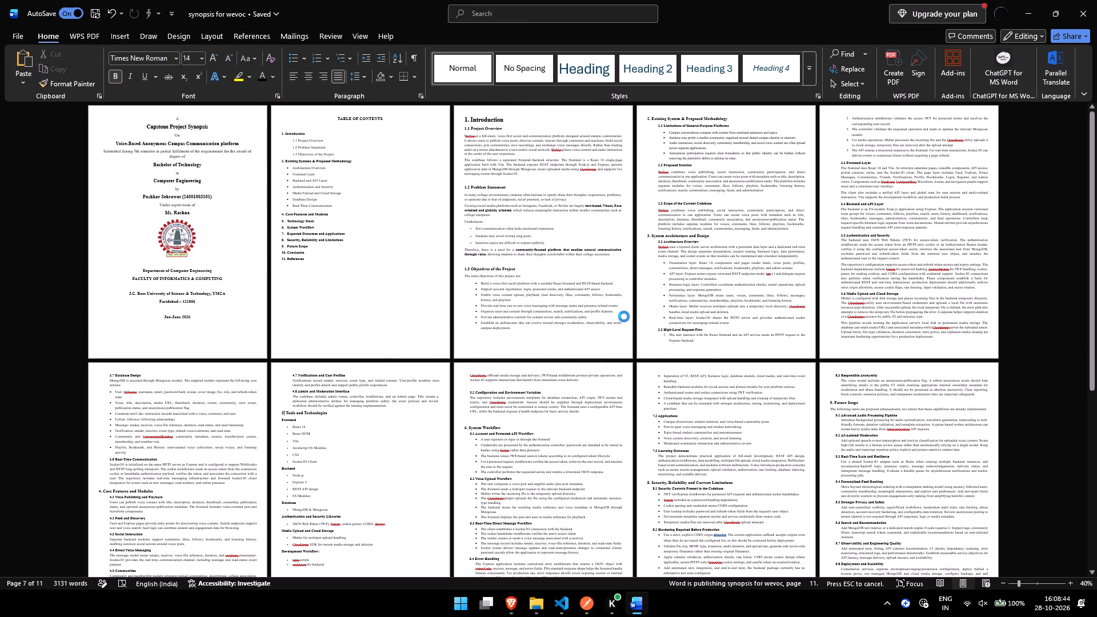
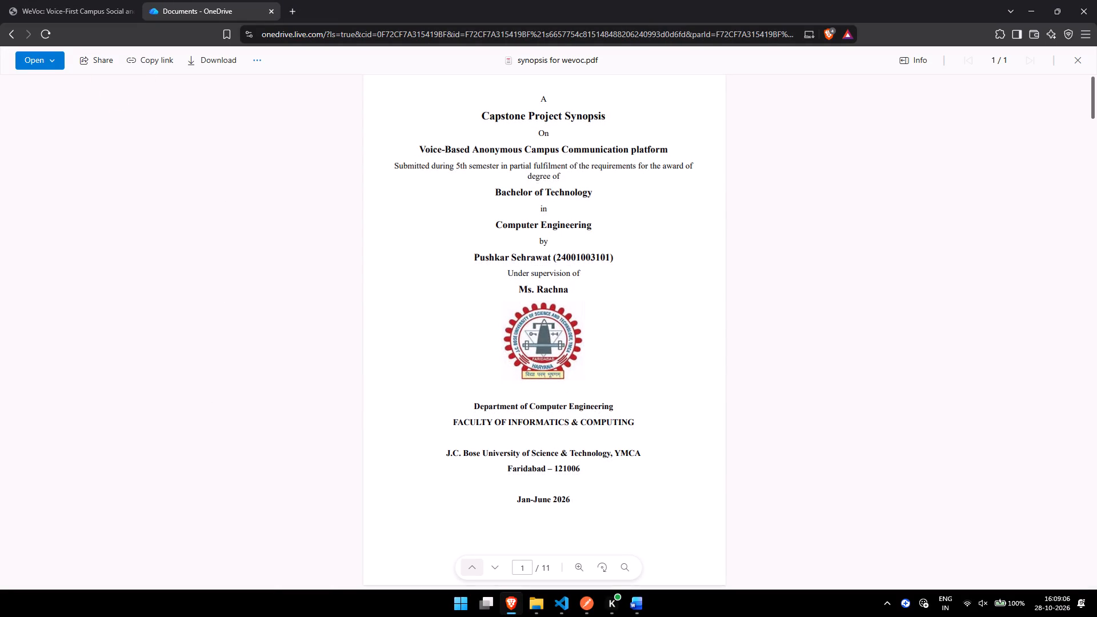
Review the exported synopsis PDF twice from the cover page through to the References, checking headings and page layout.
scroll(579, 416, "down", 6)
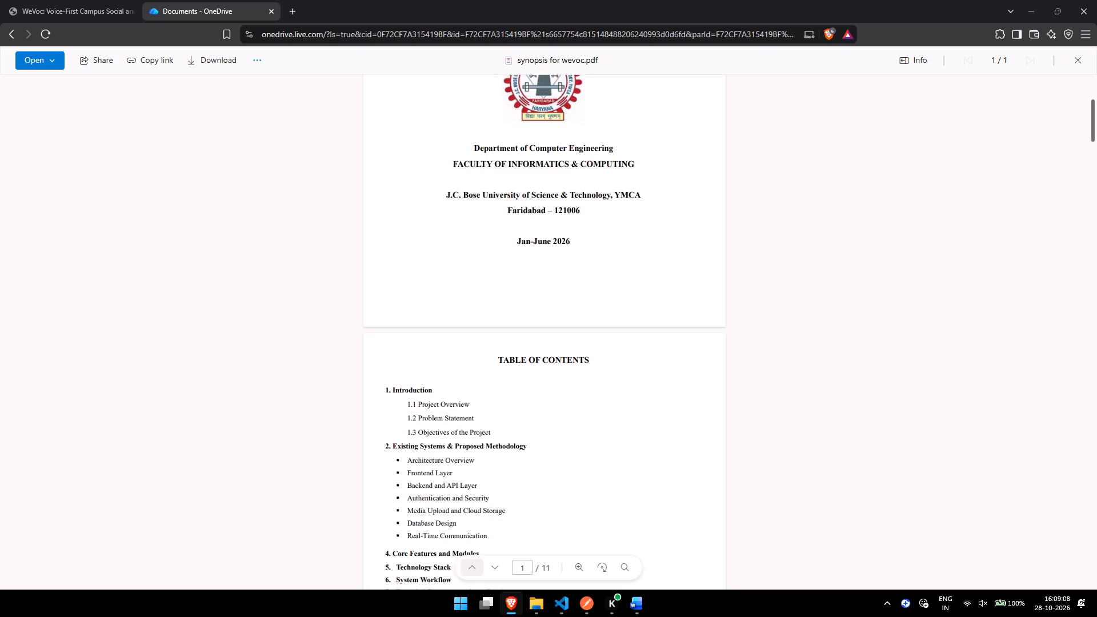
scroll(579, 416, "down", 4)
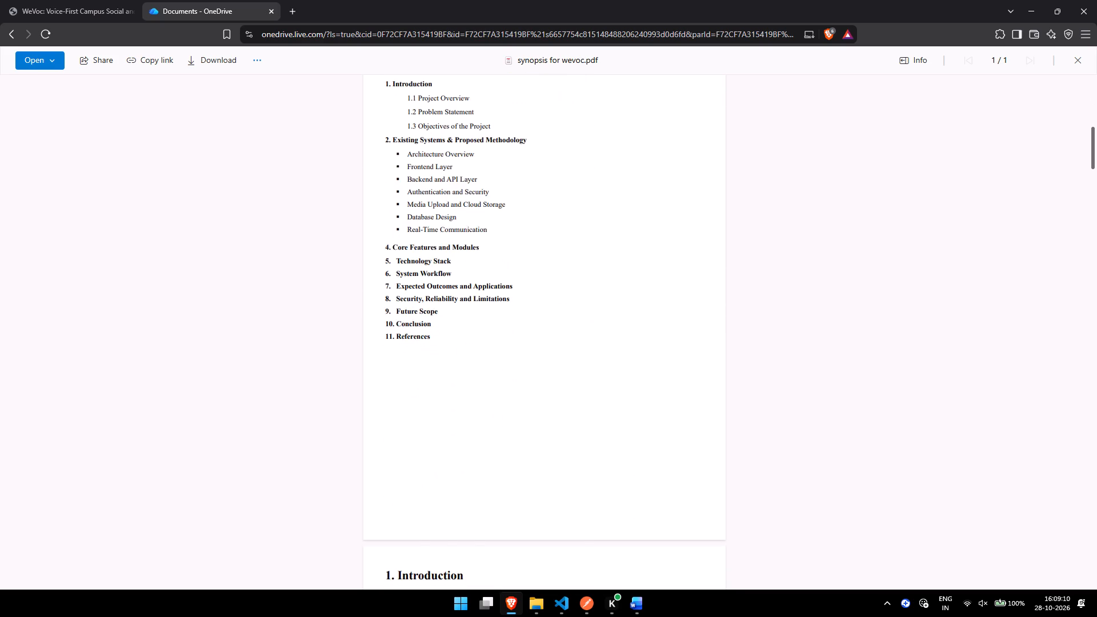
scroll(579, 416, "down", 6)
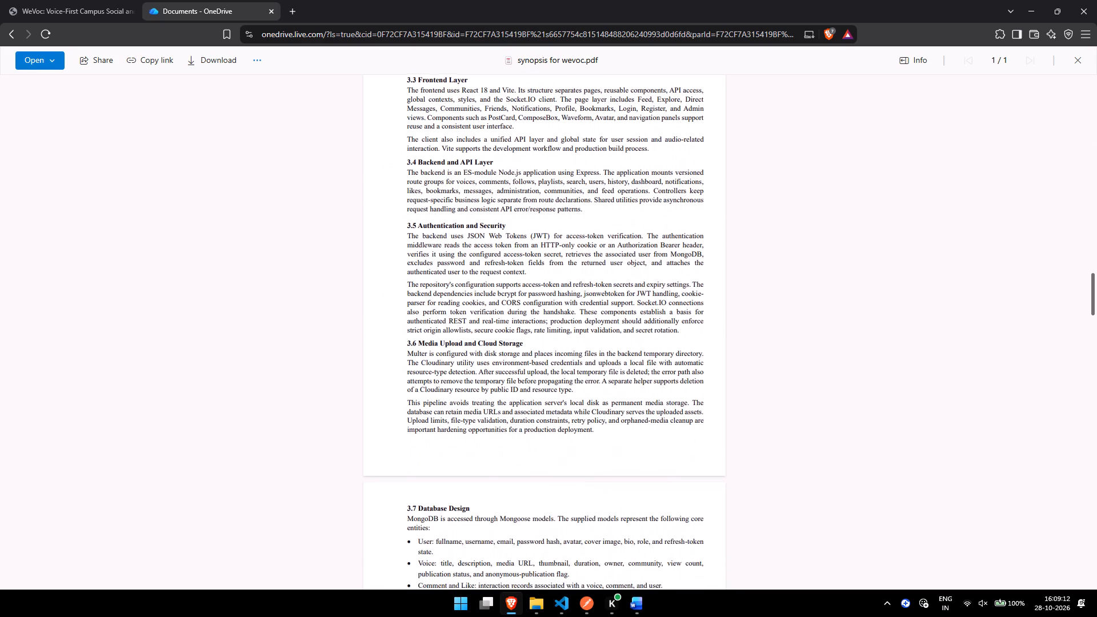
scroll(579, 416, "down", 9)
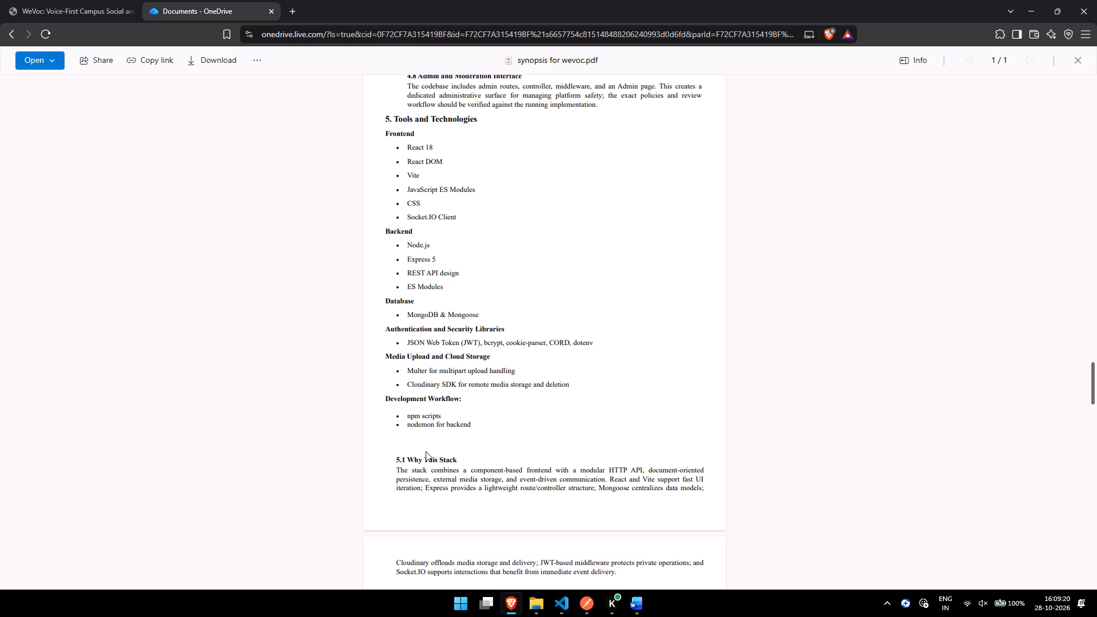
left_click_drag(403, 429, 448, 424)
left_click(448, 424)
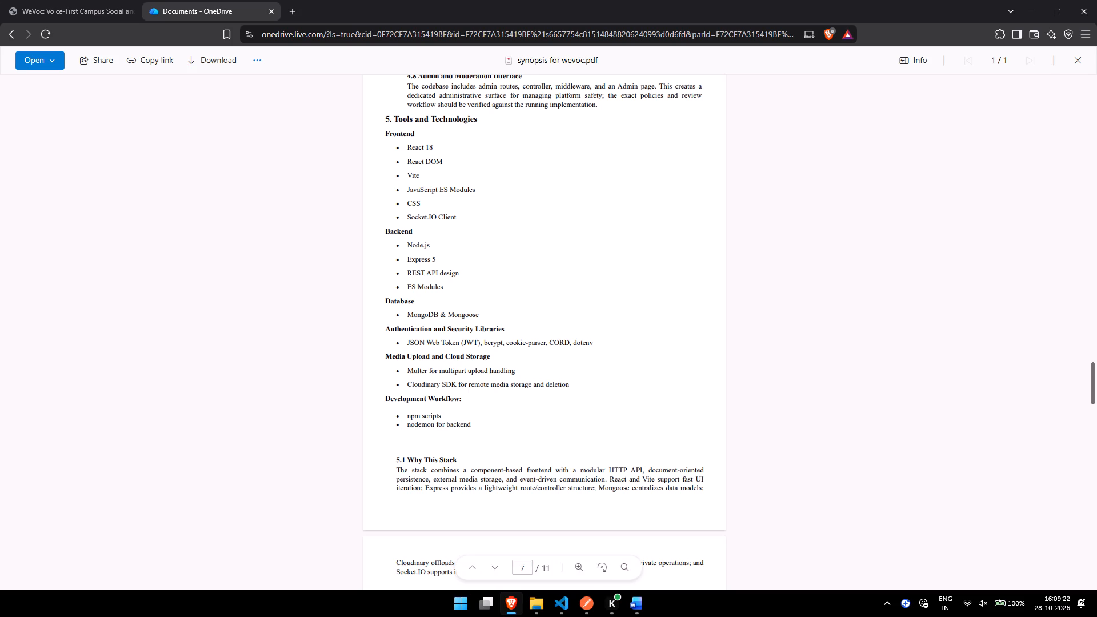
scroll(479, 446, "down", 4)
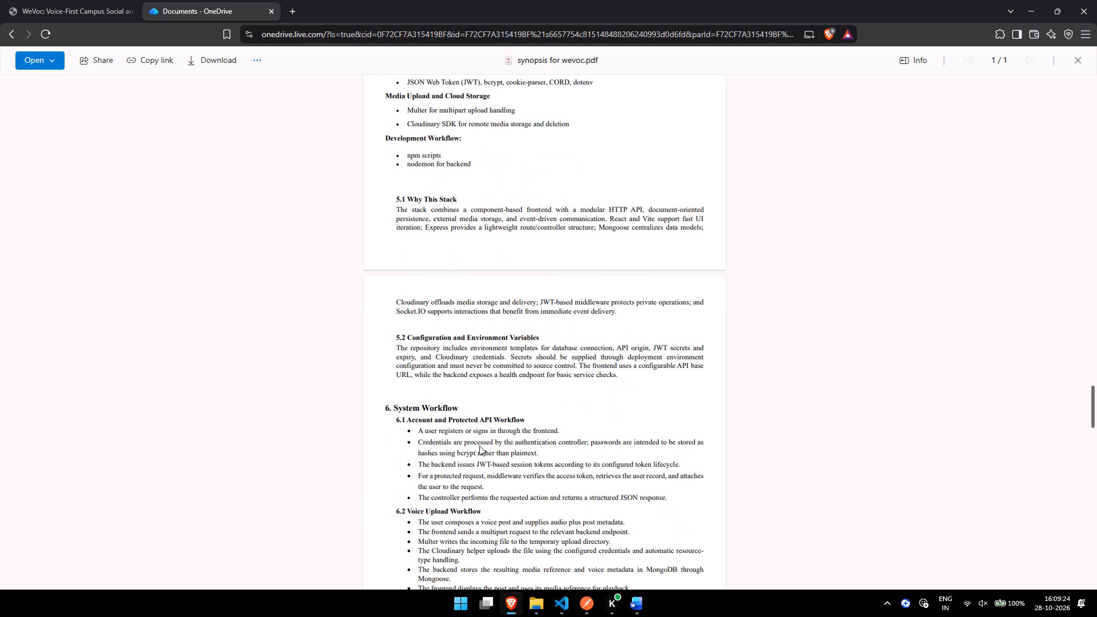
scroll(479, 446, "down", 4)
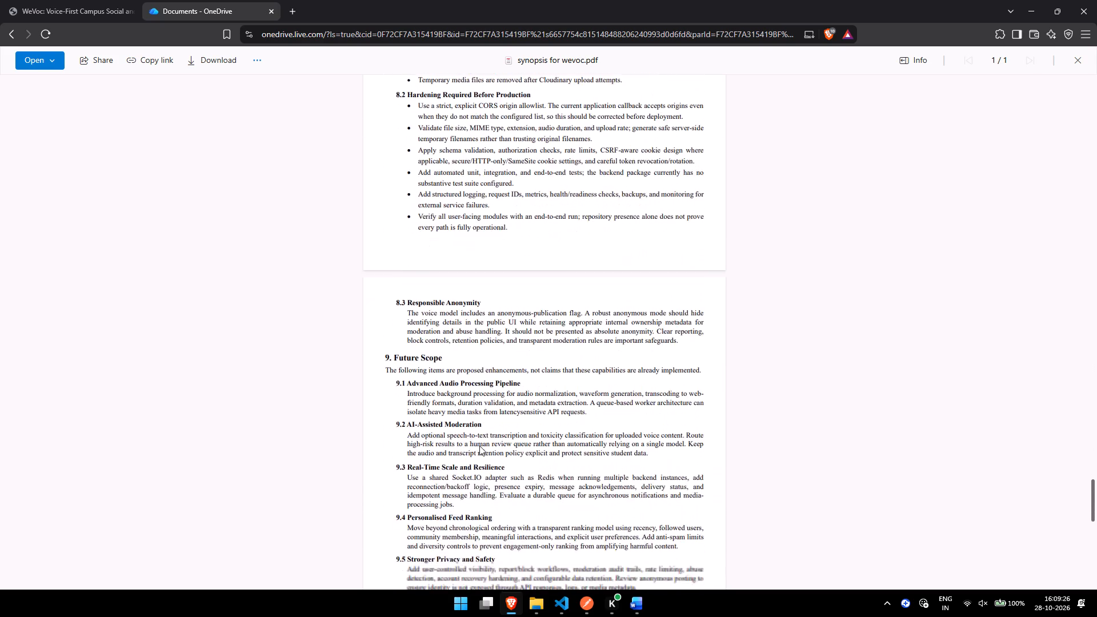
scroll(479, 446, "down", 7)
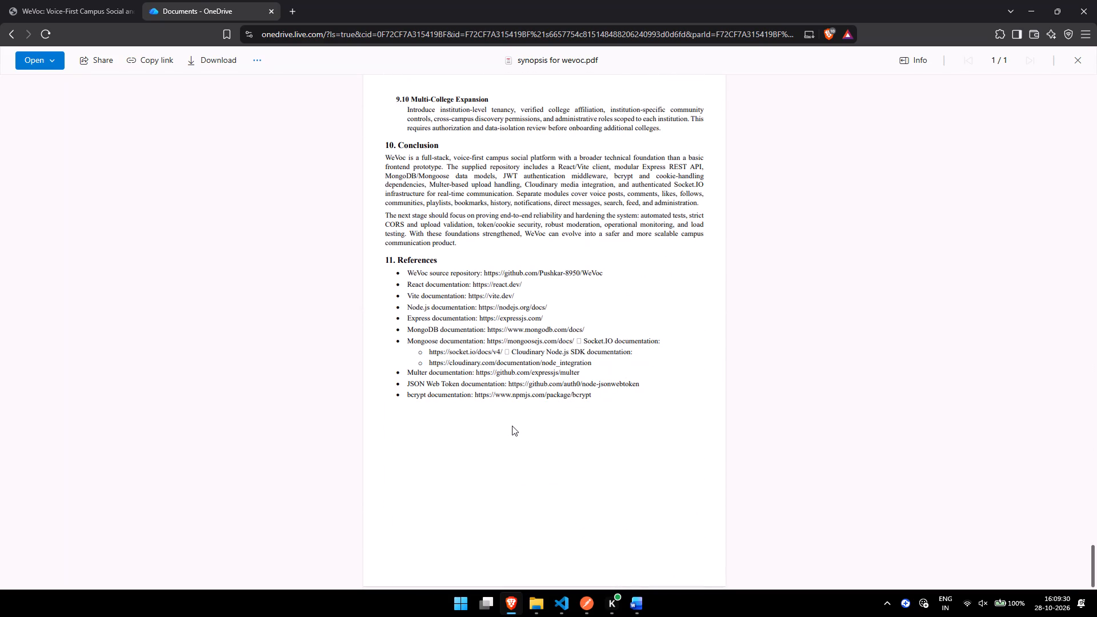
scroll(512, 426, "up", 9)
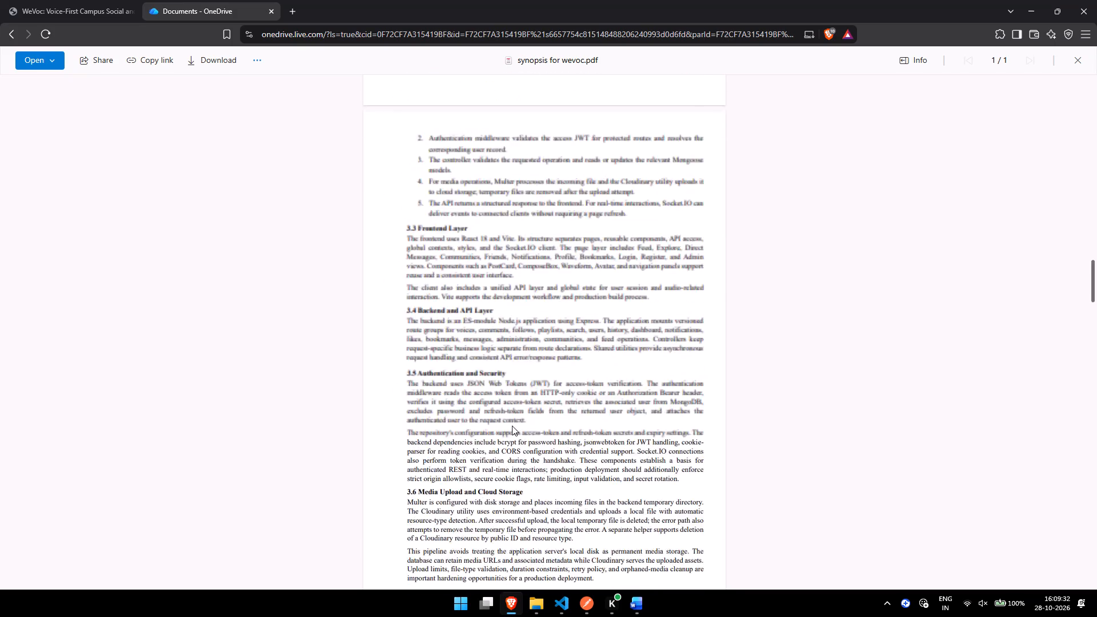
scroll(512, 426, "up", 4)
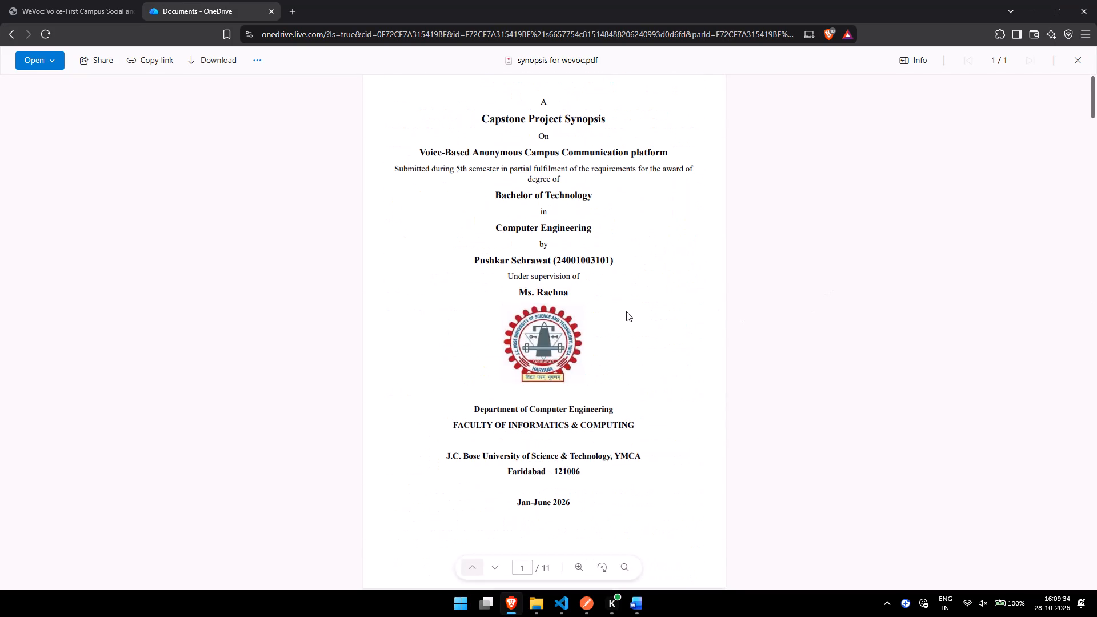
scroll(626, 311, "down", 12)
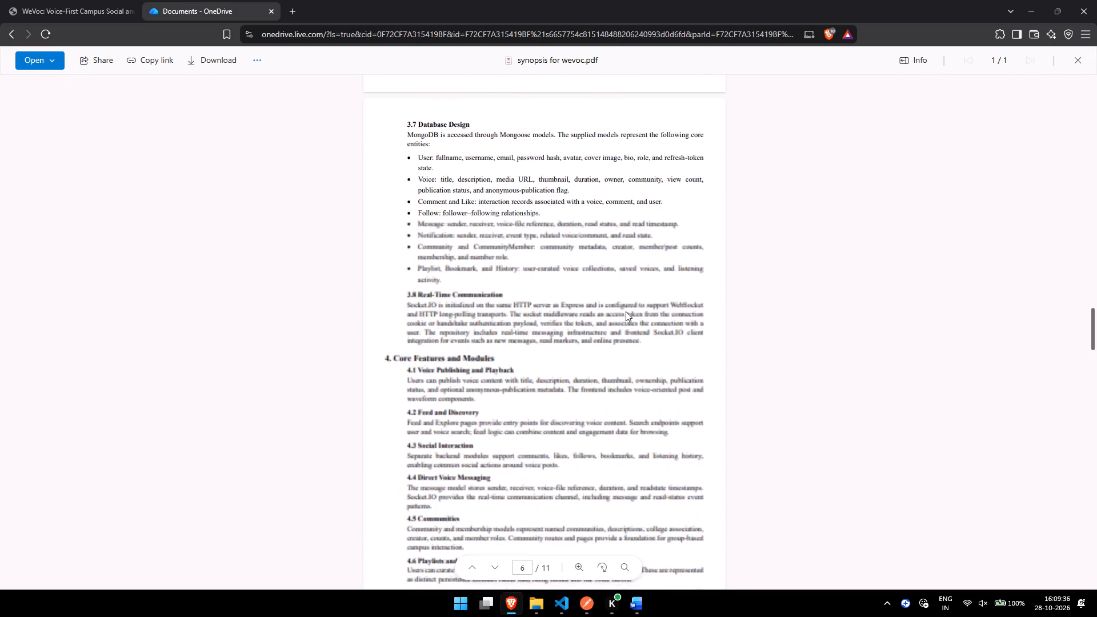
scroll(626, 311, "down", 15)
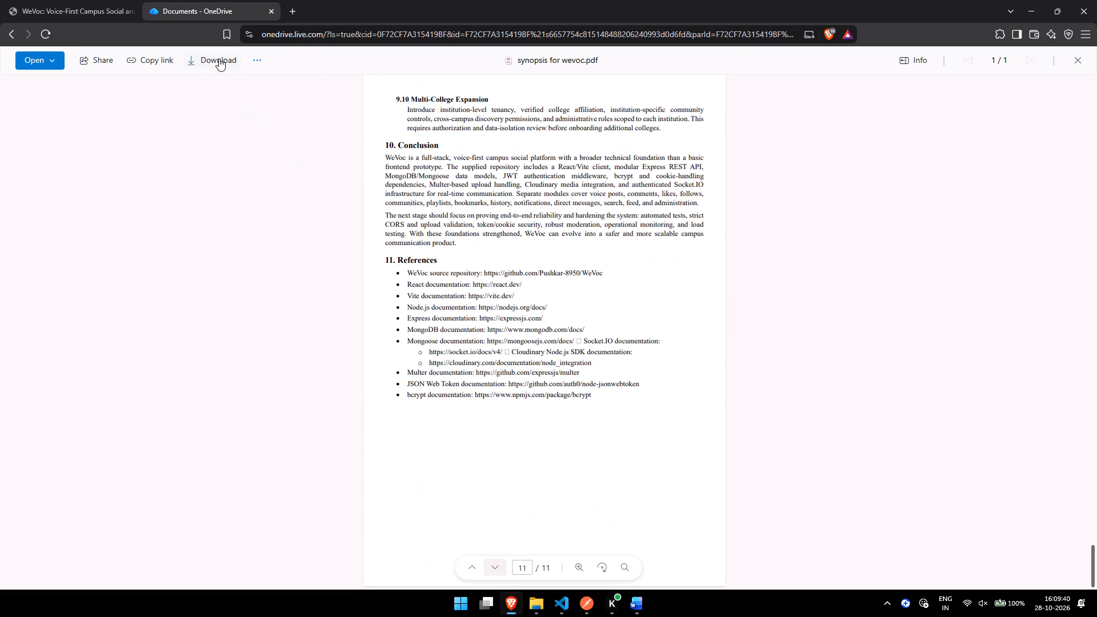
Download the PDF to the Downloads folder as "synopsis for wevoc", replacing the existing file.
left_click(219, 58)
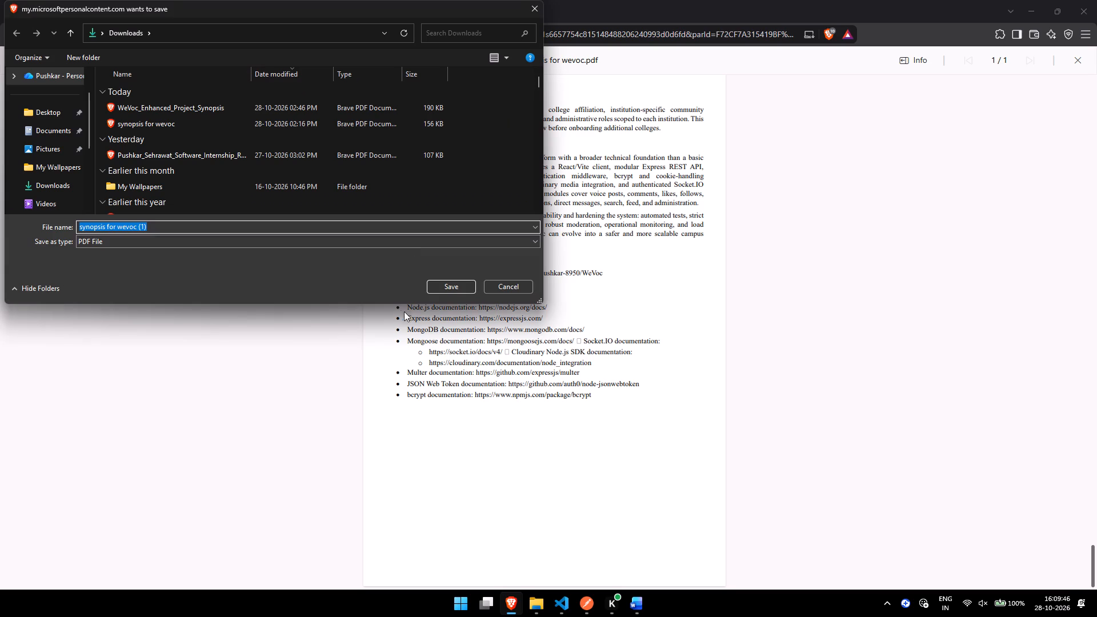
key("Right")
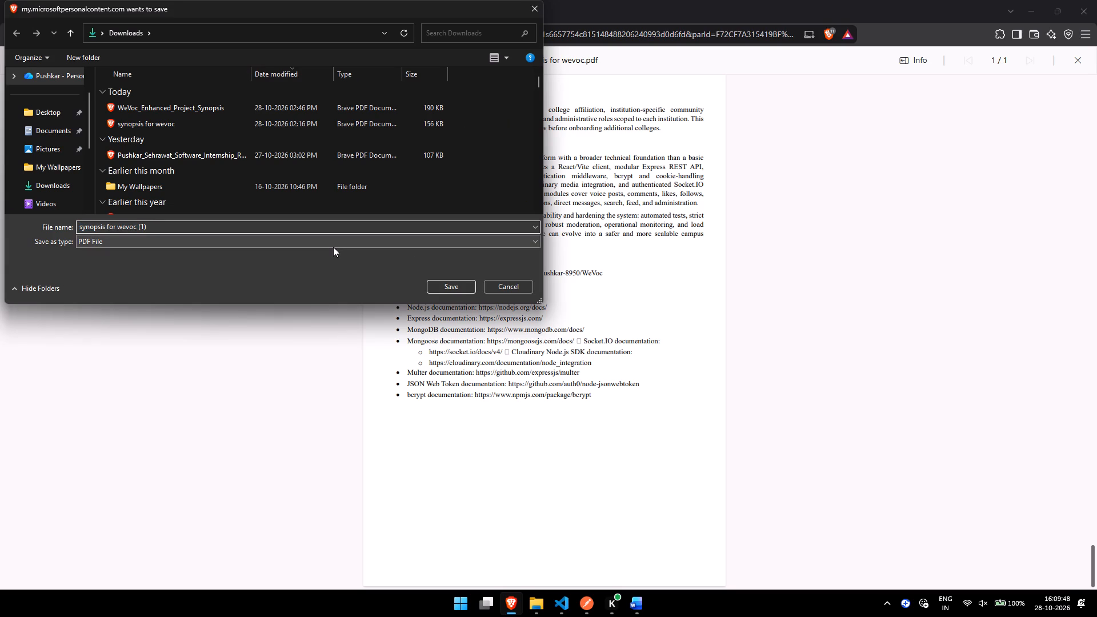
key("BackSpace")
key("BackSpace")
key("BackSpace")
key("BackSpace")
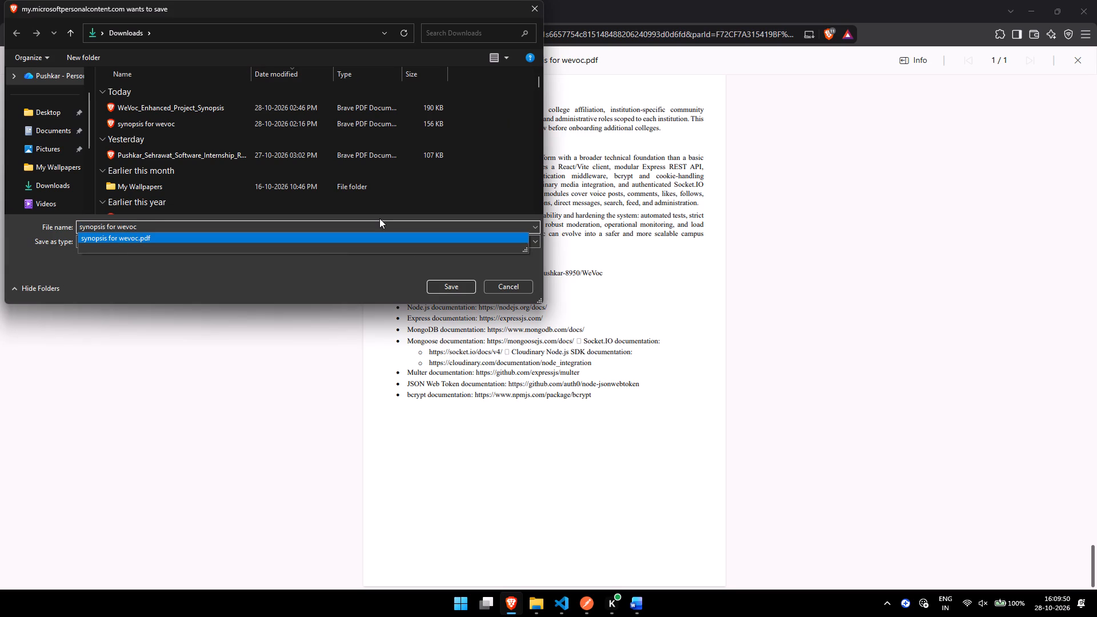
key("Down")
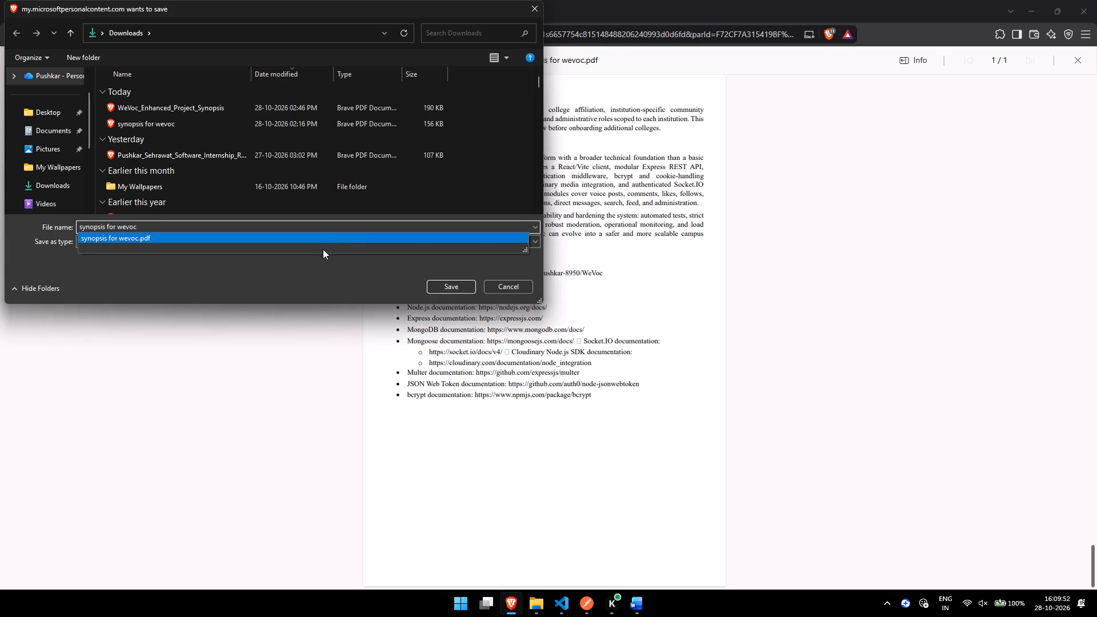
left_click(324, 241)
left_click(458, 287)
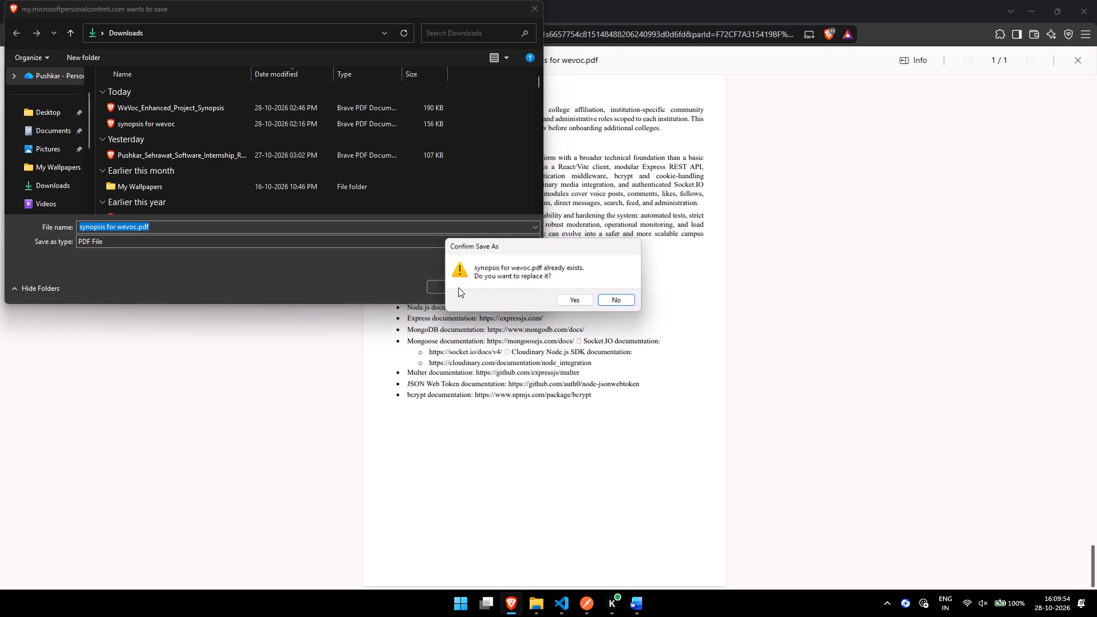
key("Left")
key("Return")
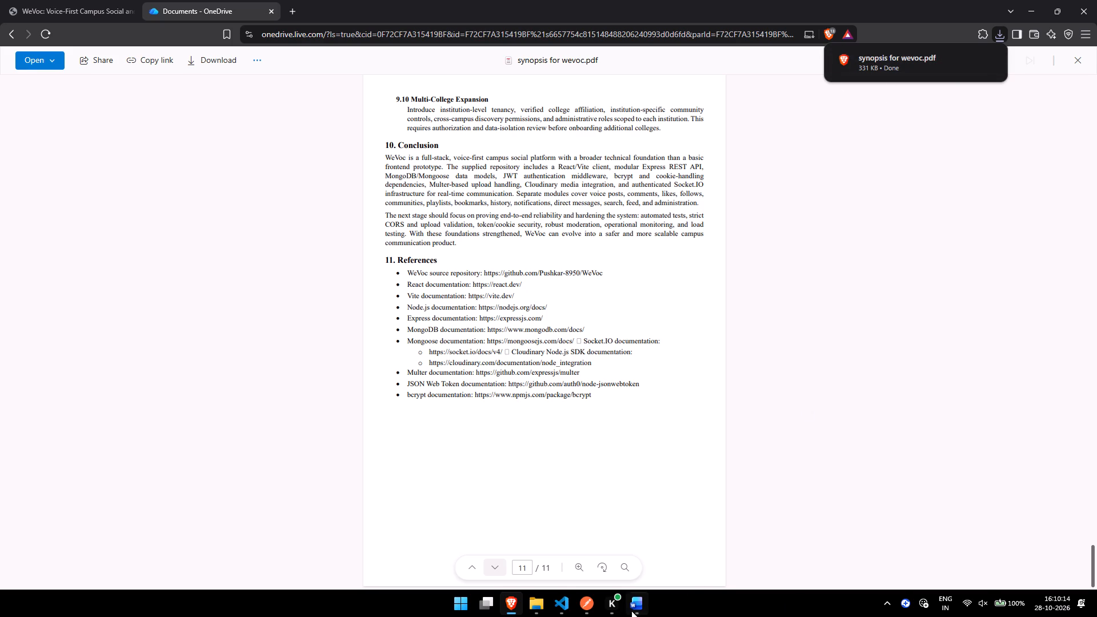
Switch to Word and replace the student's name on the synopsis cover page with the new student's name.
left_click(631, 558)
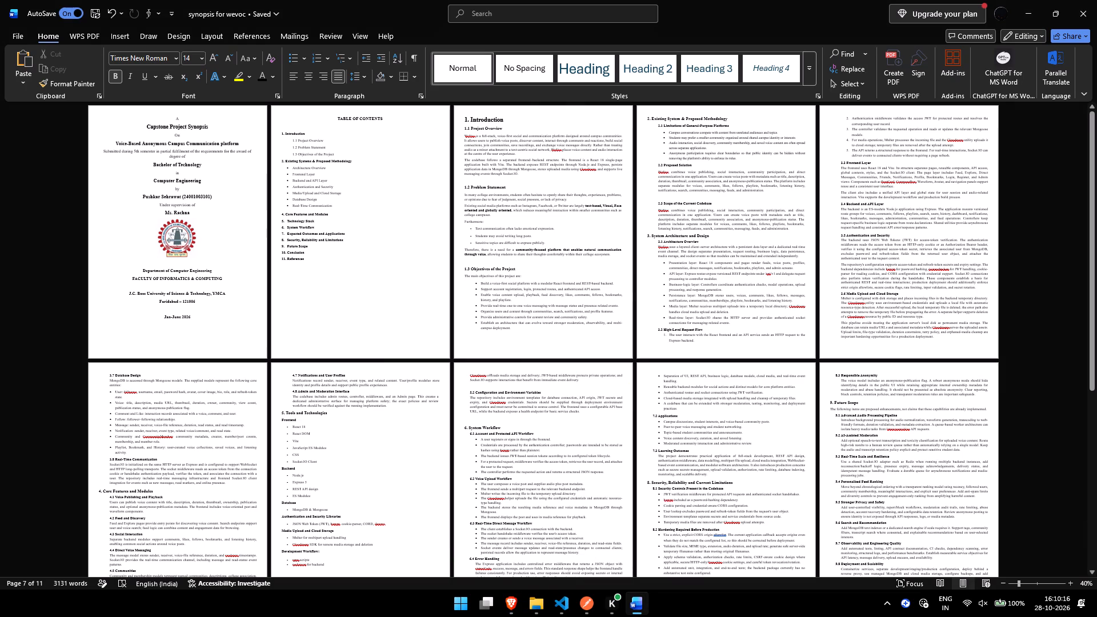
scroll(401, 302, "up", 8, "ctrl")
scroll(401, 302, "right", 3)
scroll(401, 302, "up", 8)
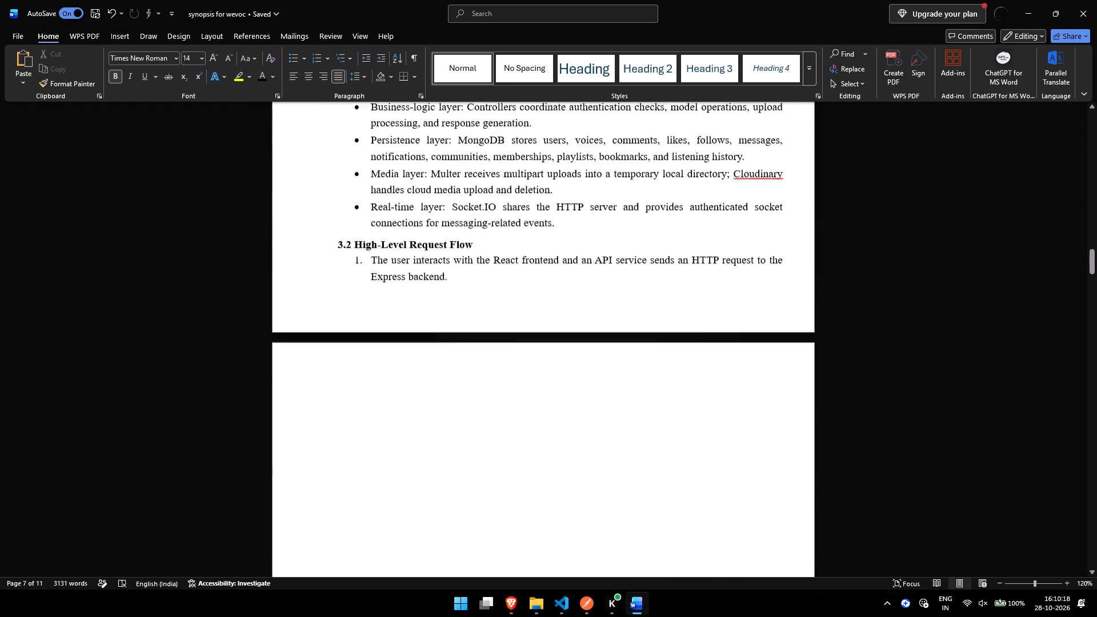
scroll(401, 302, "up", 6)
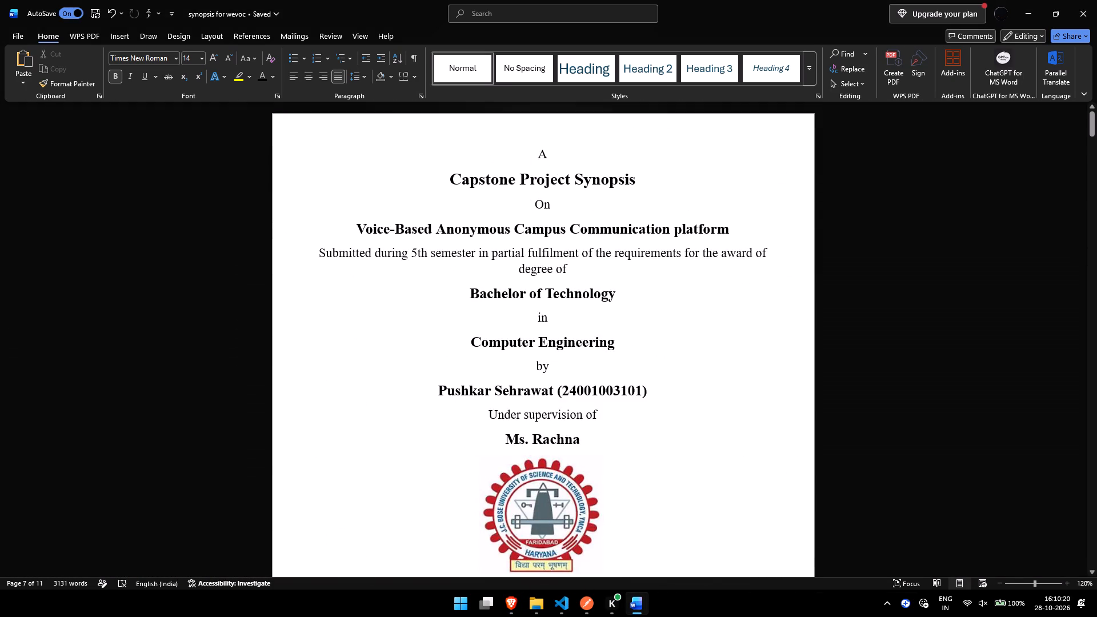
scroll(559, 308, "down", 1)
scroll(545, 357, "up", 1)
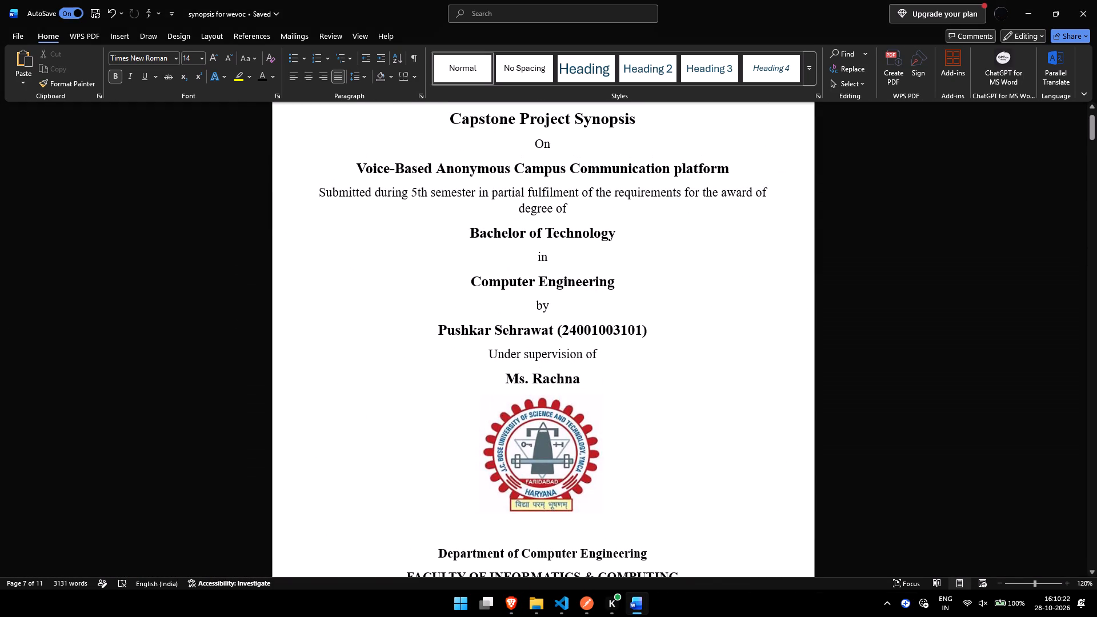
double_click(535, 329)
key("BackSpace")
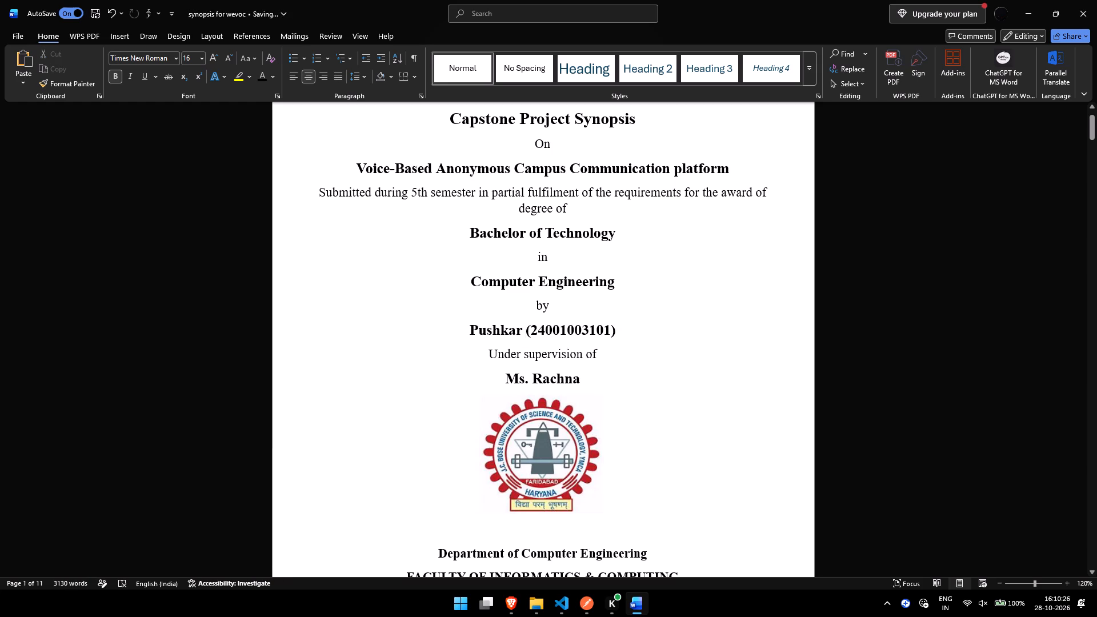
key("ctrl+BackSpace")
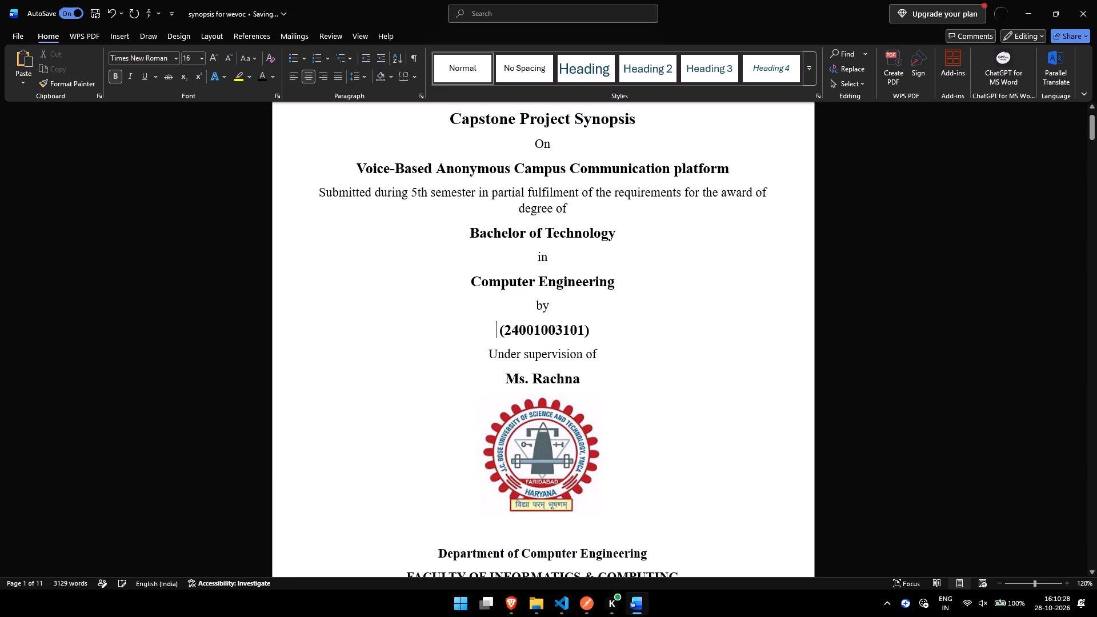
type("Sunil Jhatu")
Change the last two digits of the student's roll number on the cover page to 26.
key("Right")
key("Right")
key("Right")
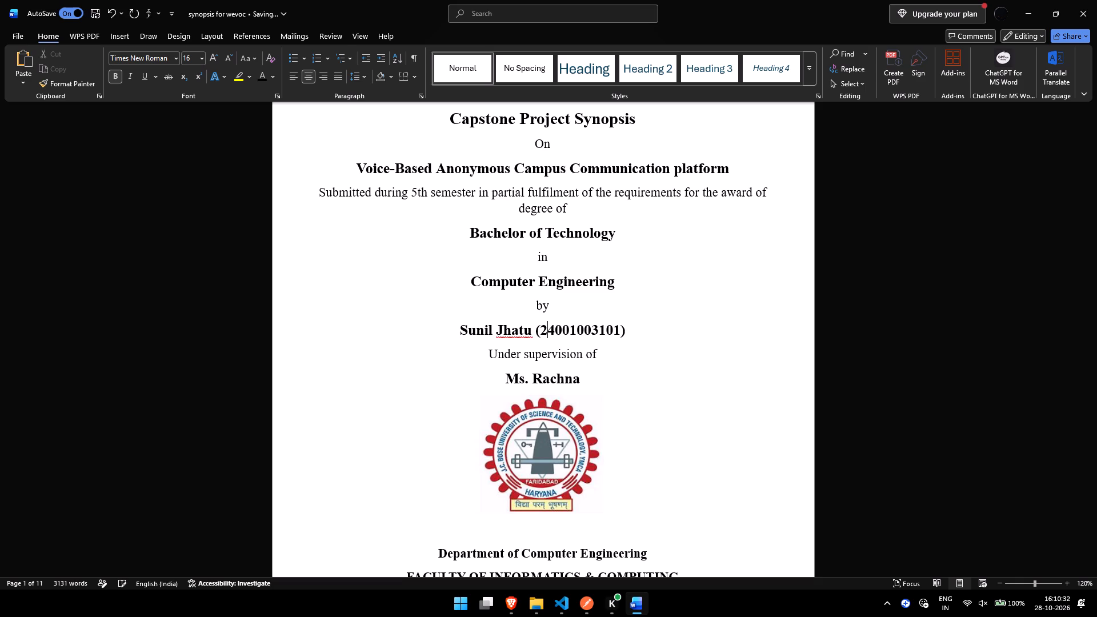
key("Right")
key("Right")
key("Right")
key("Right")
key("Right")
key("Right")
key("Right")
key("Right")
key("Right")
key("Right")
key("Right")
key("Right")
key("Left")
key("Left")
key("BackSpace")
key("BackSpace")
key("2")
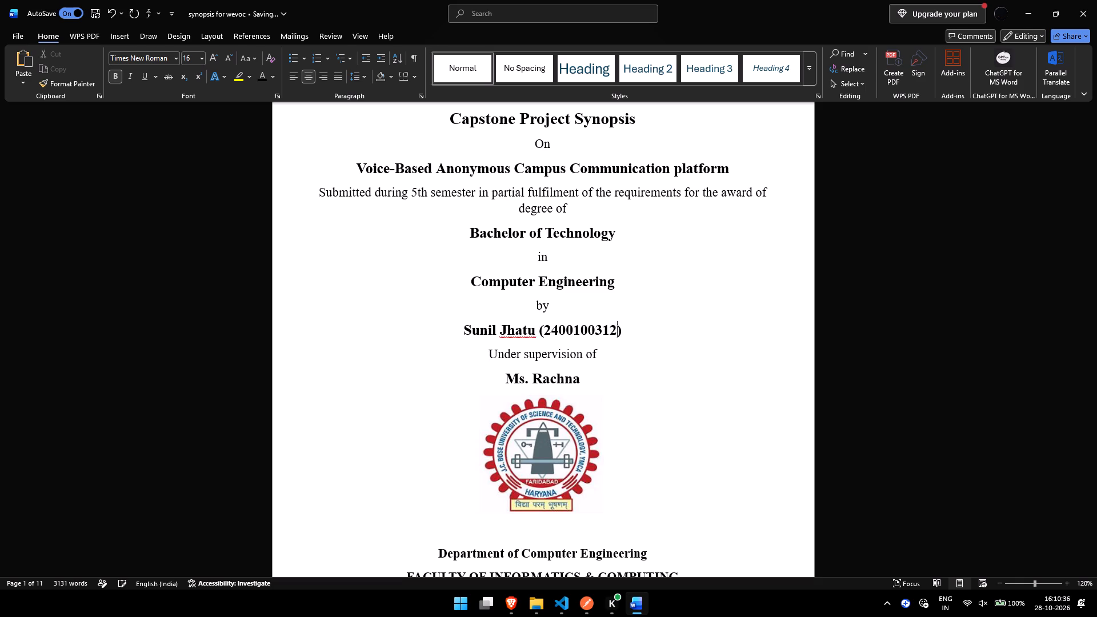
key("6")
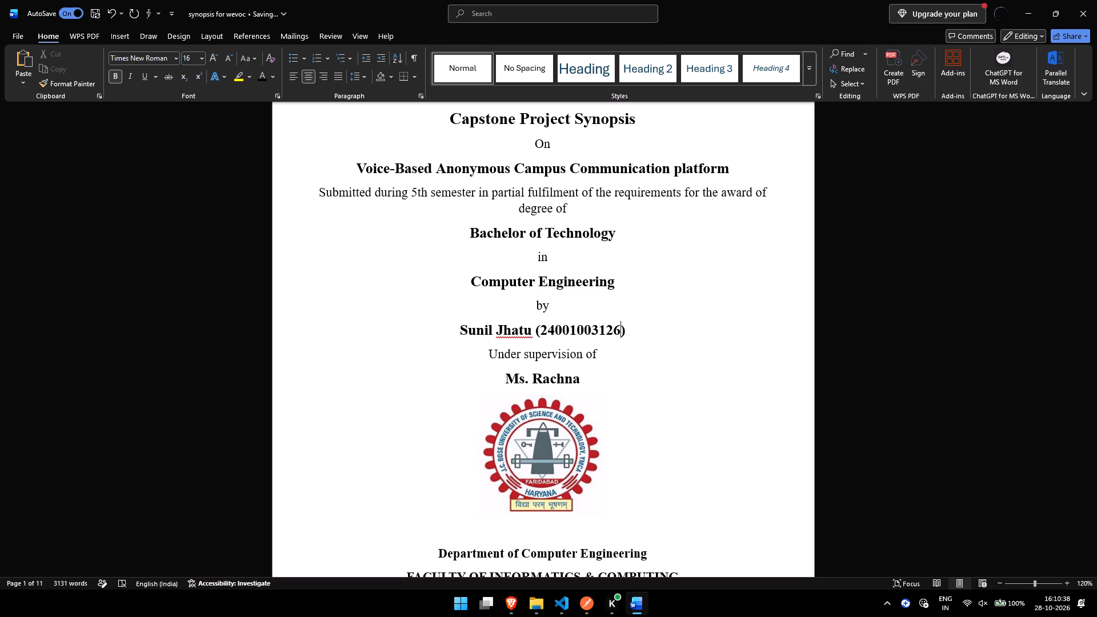
Replace the supervisor's title and name on the cover page with "Dr." and the new supervisor's name.
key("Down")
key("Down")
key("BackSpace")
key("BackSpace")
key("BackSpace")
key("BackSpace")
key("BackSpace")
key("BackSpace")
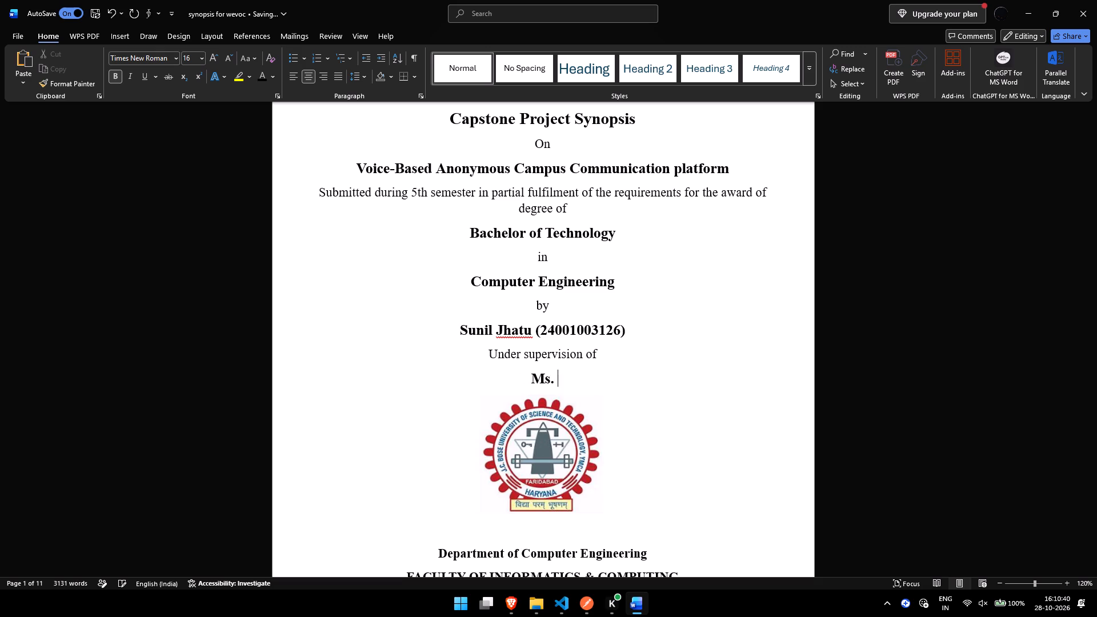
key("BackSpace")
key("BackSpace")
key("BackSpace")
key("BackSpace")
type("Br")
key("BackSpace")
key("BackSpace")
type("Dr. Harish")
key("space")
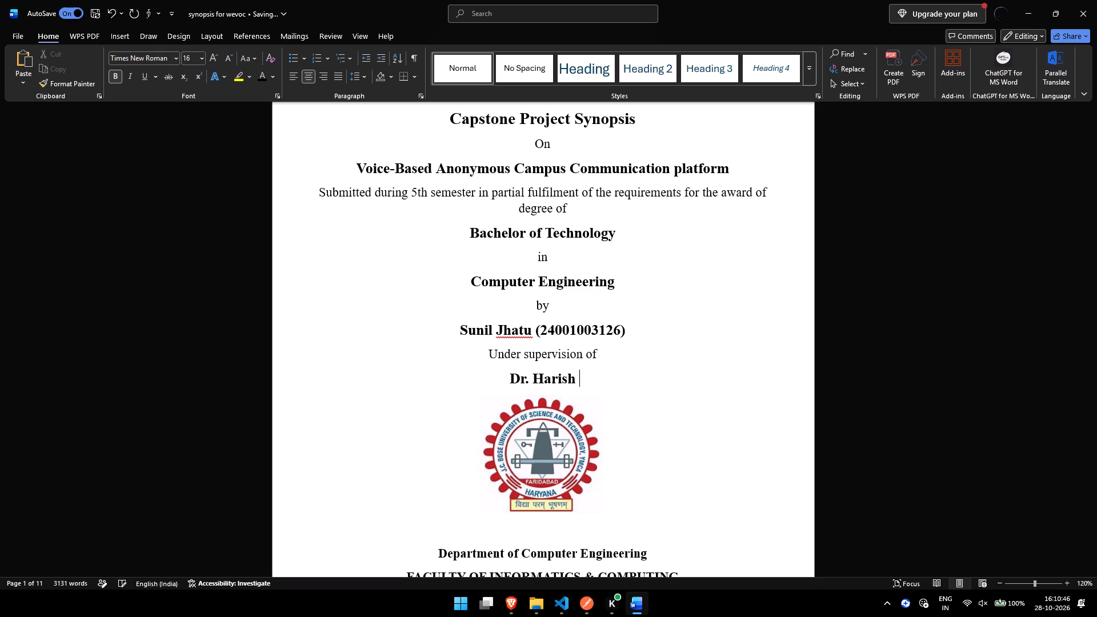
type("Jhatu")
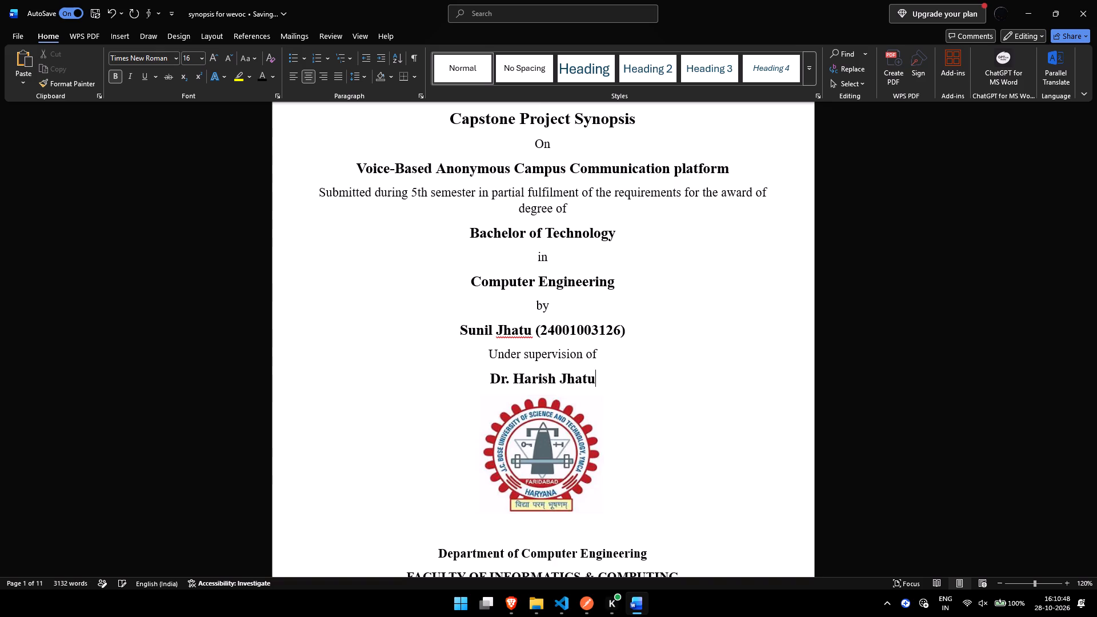
Change the supervisor's surname on the cover page to Kumar.
scroll(535, 329, "down", 1)
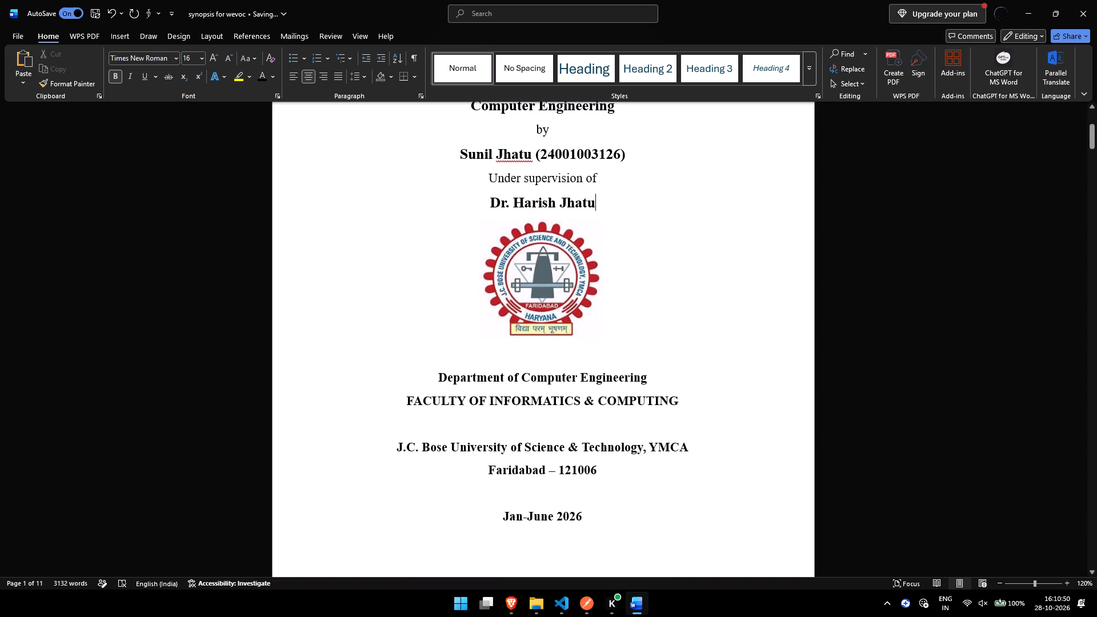
key("ctrl+BackSpace")
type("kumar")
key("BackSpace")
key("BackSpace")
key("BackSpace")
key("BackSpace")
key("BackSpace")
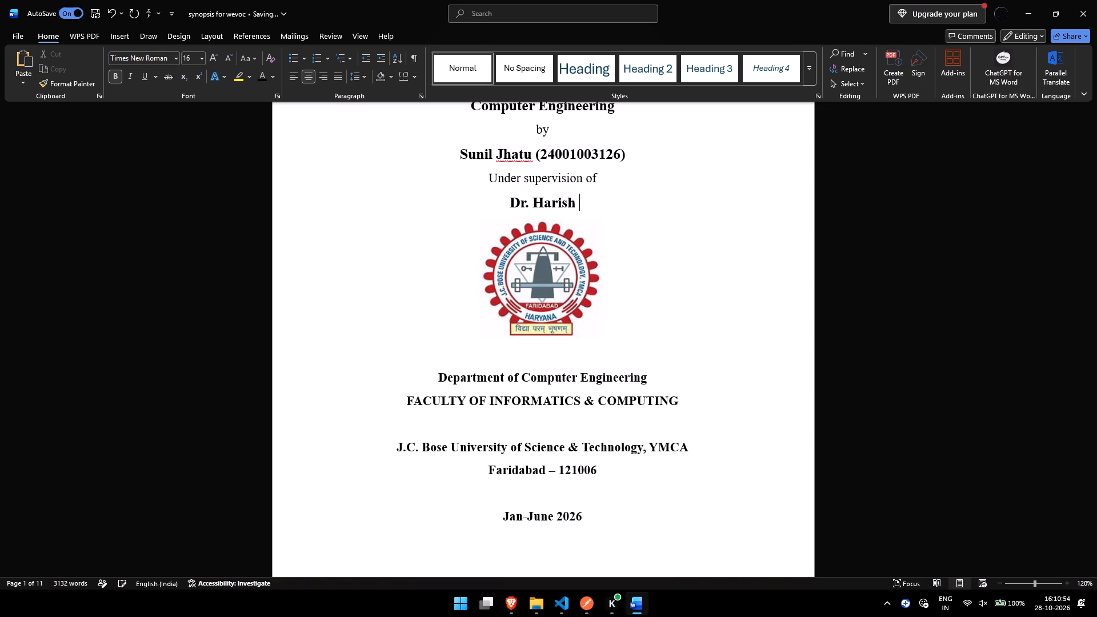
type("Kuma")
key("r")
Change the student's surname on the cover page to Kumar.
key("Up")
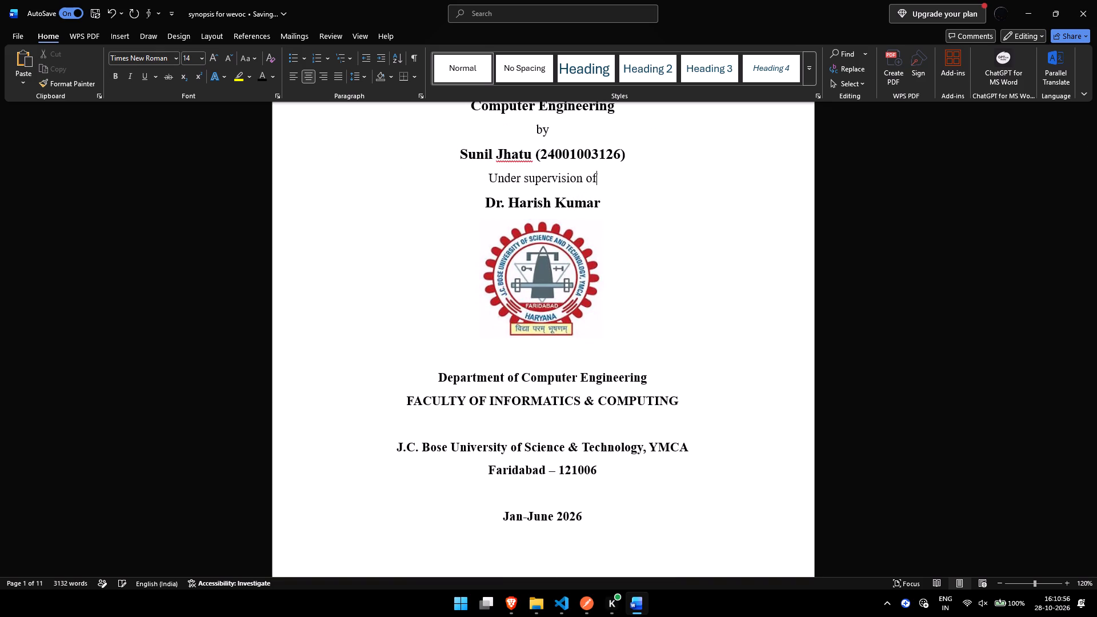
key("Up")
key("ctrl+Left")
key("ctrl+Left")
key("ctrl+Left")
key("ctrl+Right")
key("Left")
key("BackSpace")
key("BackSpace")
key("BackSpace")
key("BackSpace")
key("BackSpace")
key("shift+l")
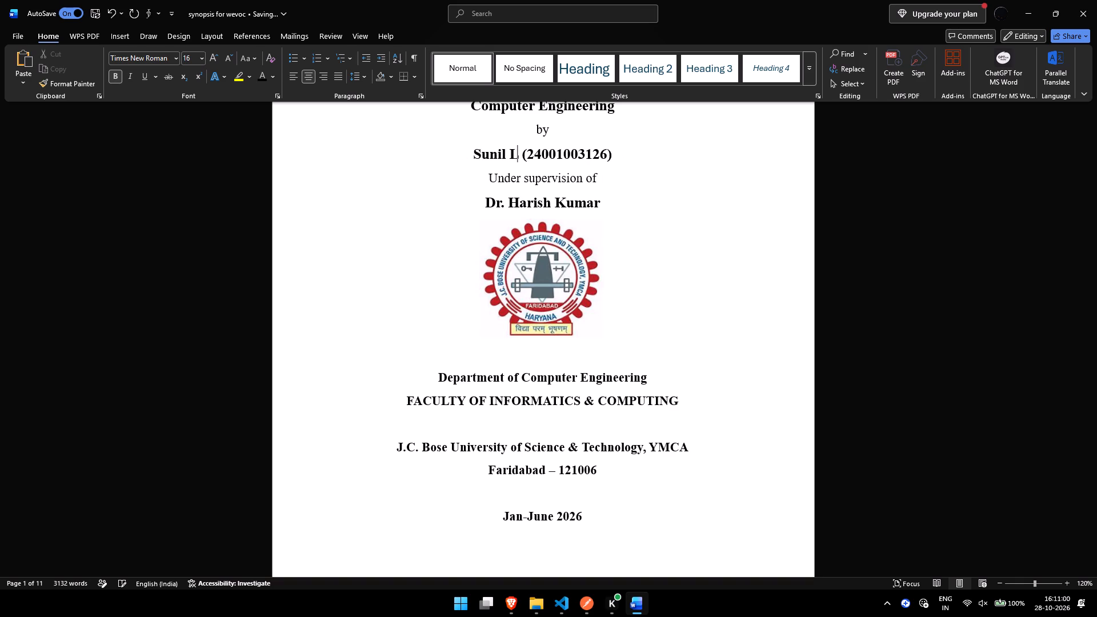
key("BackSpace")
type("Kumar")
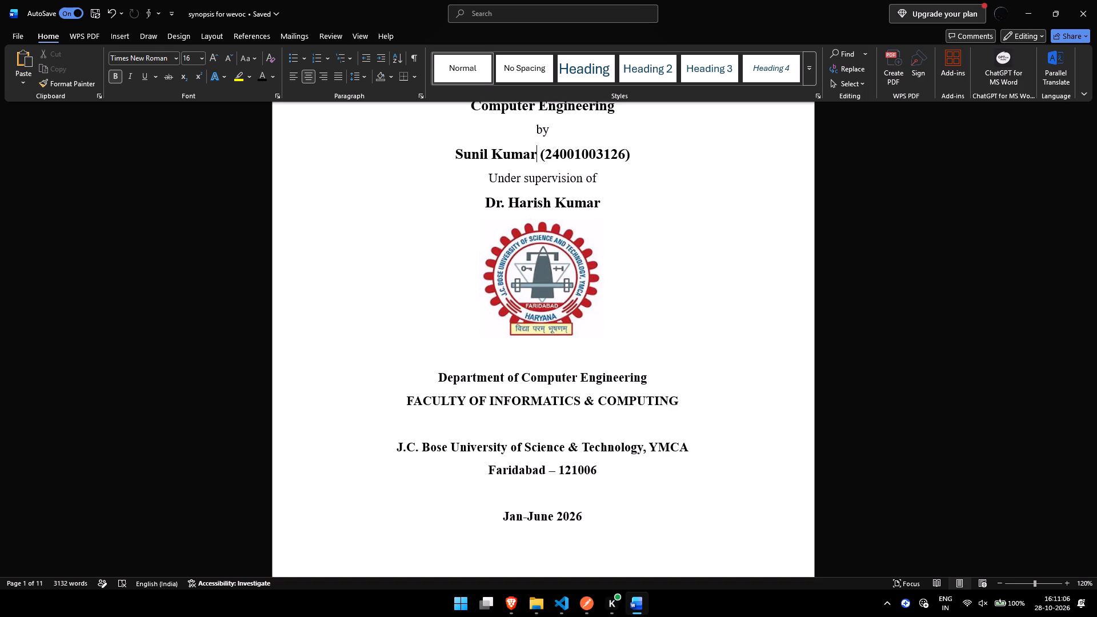
Delete the student's surname on the cover page, keeping only the first name before the roll number.
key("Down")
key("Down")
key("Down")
double_click(502, 147)
key("BackSpace")
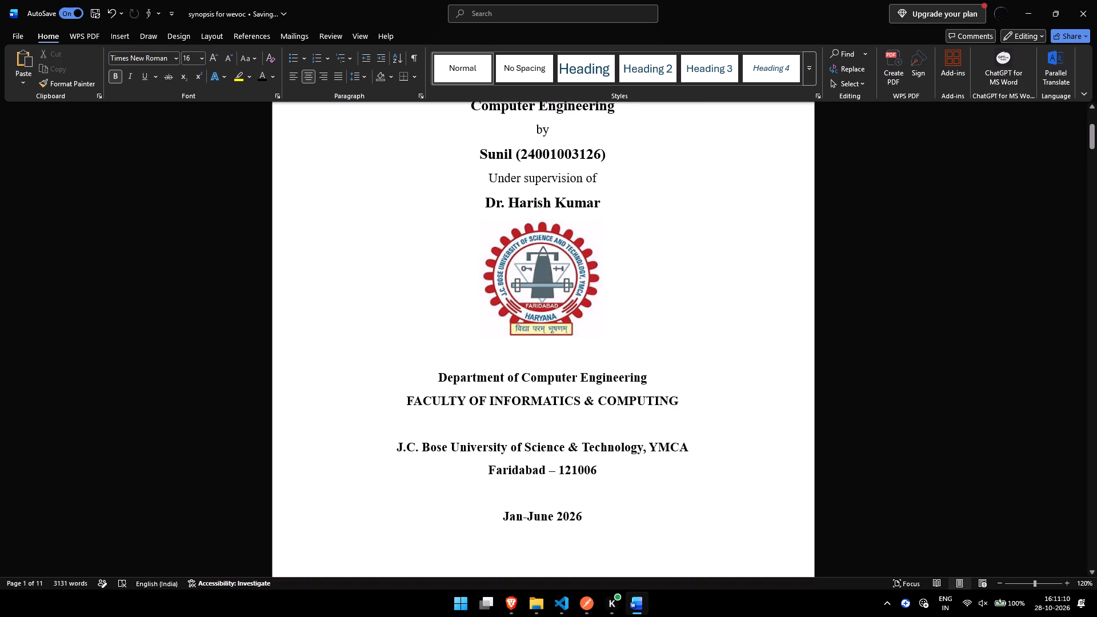
Check the edited cover page and the pages after it, two side by side at 100% zoom.
key("Down")
key("Down")
key("Down")
key("Down")
key("Down")
key("Down")
key("Down")
key("Down")
scroll(502, 147, "down", 1)
scroll(502, 147, "down", 2, "ctrl")
scroll(502, 147, "up", 1)
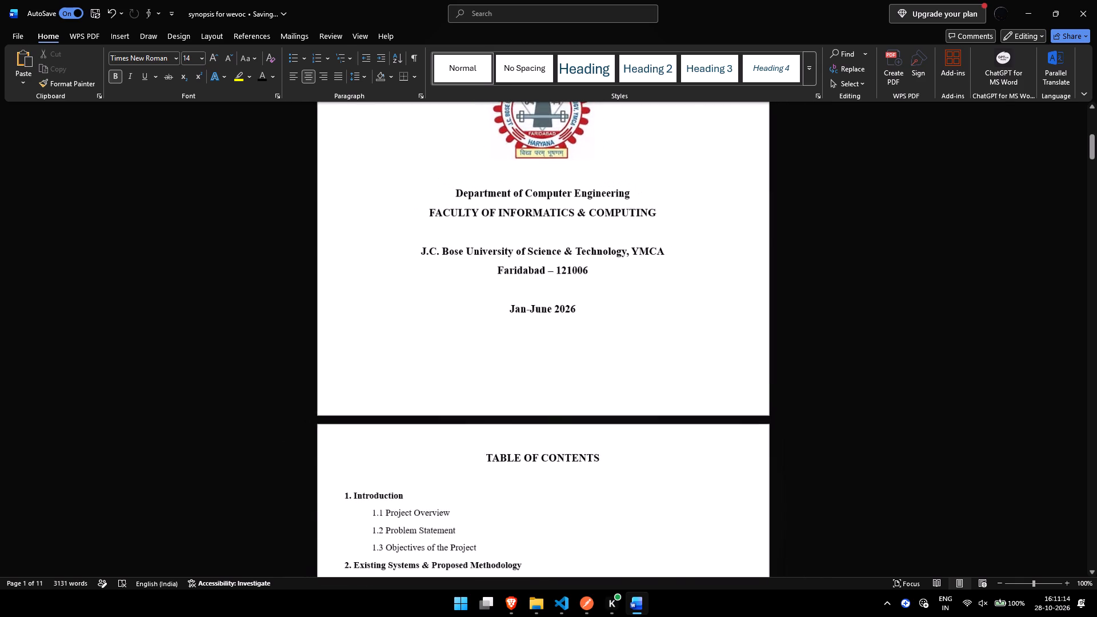
scroll(502, 147, "up", 4)
scroll(535, 298, "down", 8)
scroll(522, 347, "up", 7)
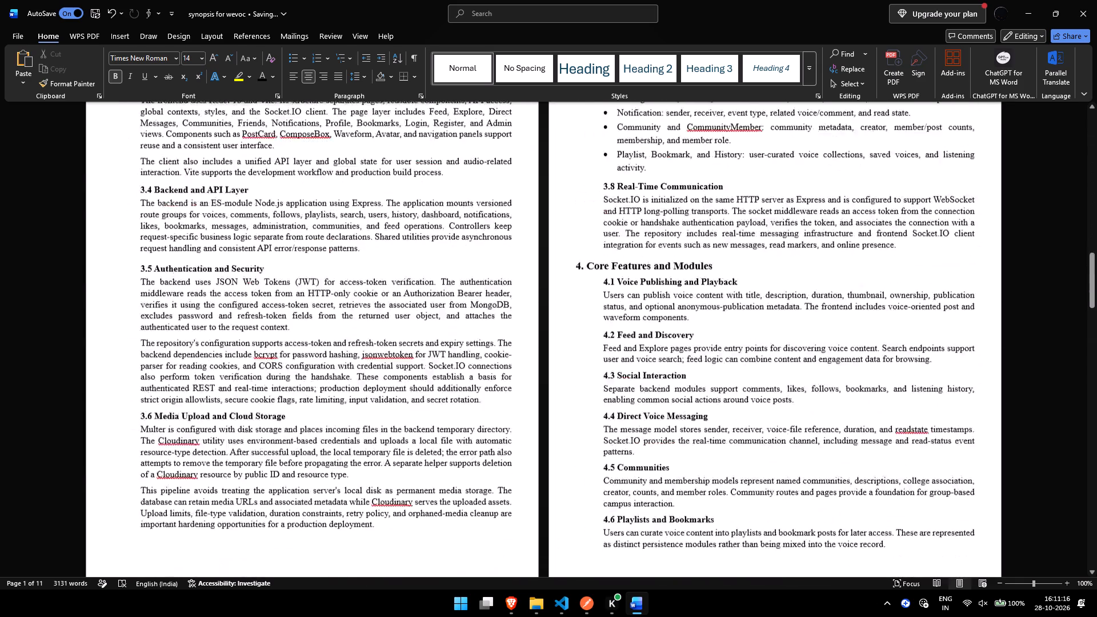
scroll(522, 347, "up", 5)
Export the edited synopsis as the PDF "synopsis for wevoc" in the Documents folder, replacing the existing file, with standard optimization.
left_click(16, 34)
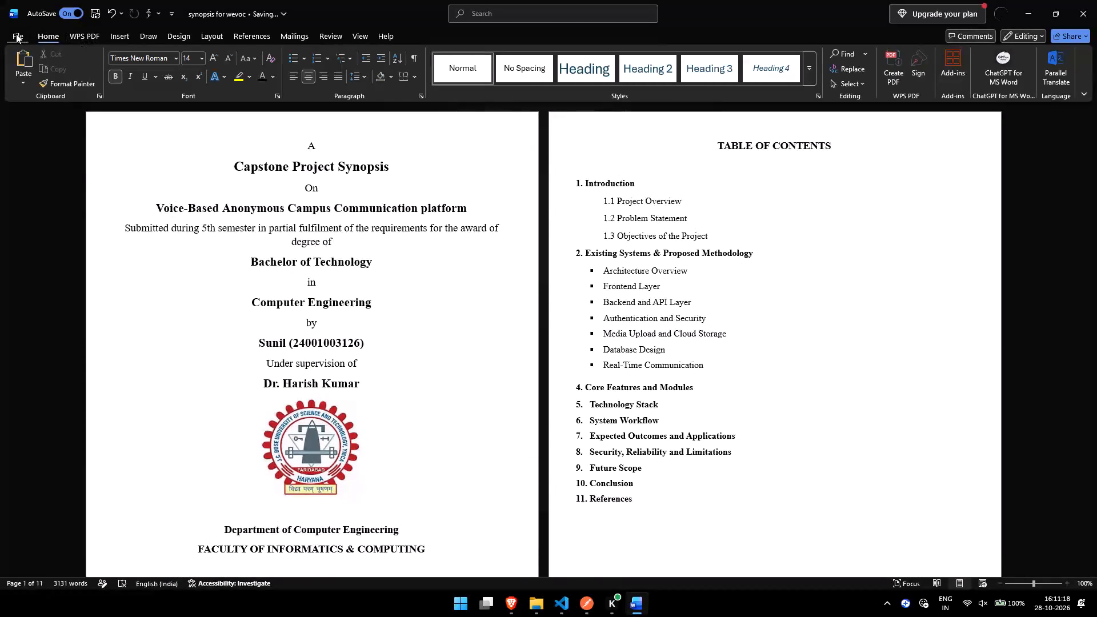
left_click(55, 263)
left_click(342, 153)
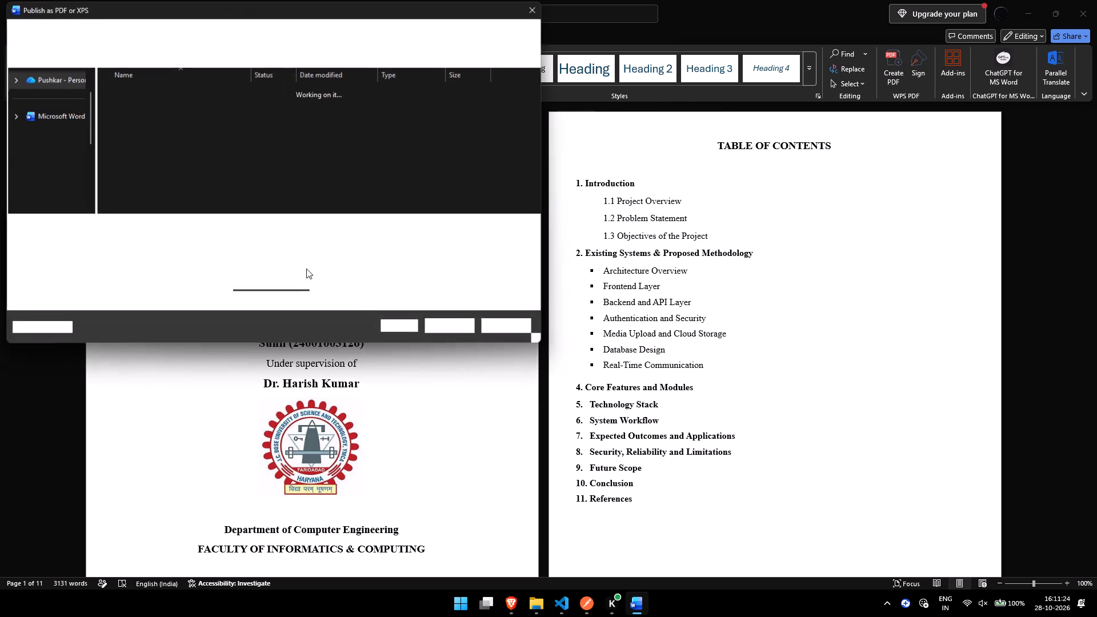
left_click(445, 322)
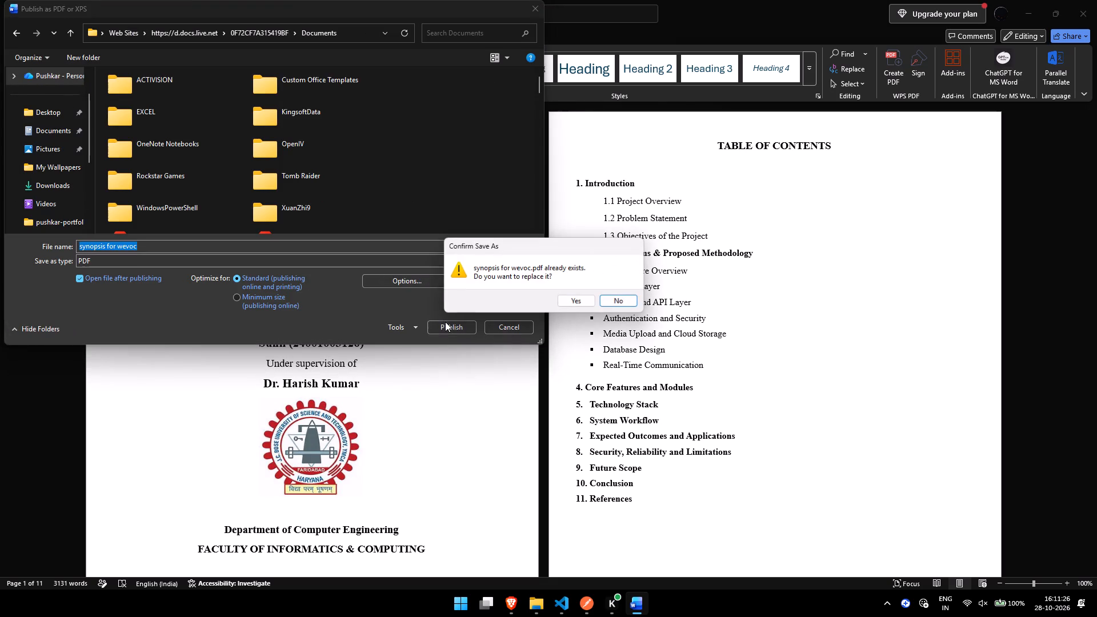
key("Left")
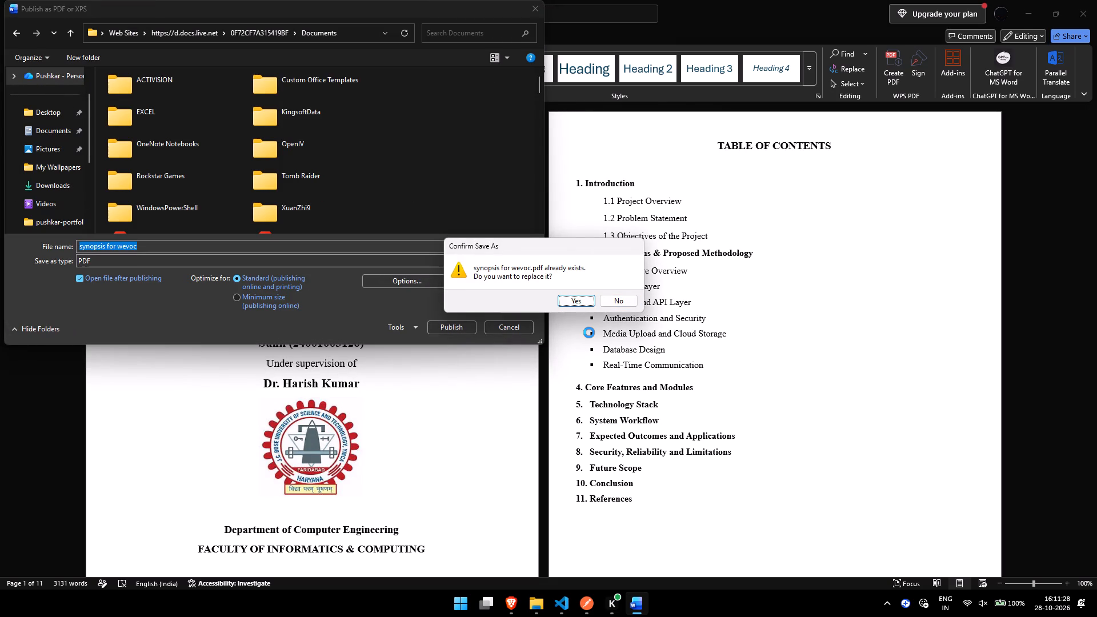
key("Return")
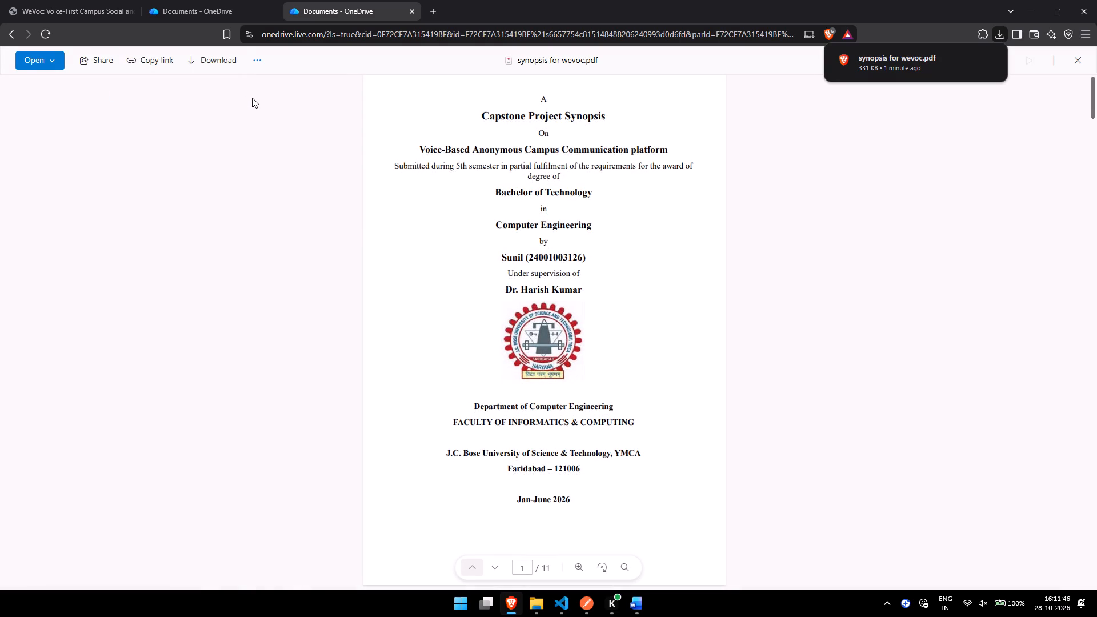
Download the new PDF to the Downloads folder as "synopsis for wevoc (1)".
left_click(197, 62)
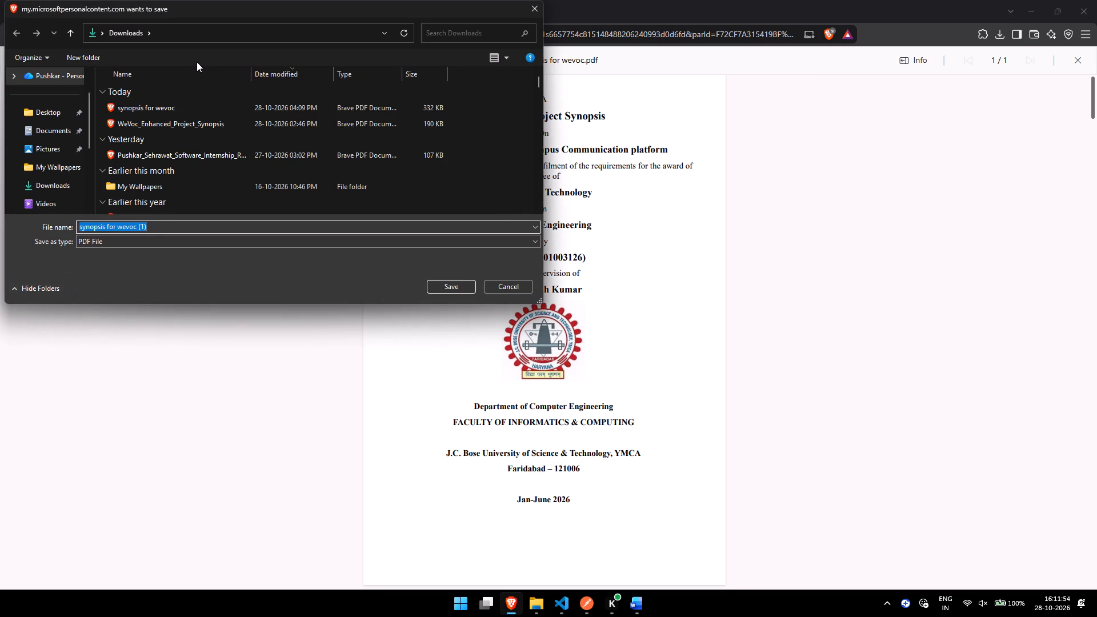
left_click(445, 285)
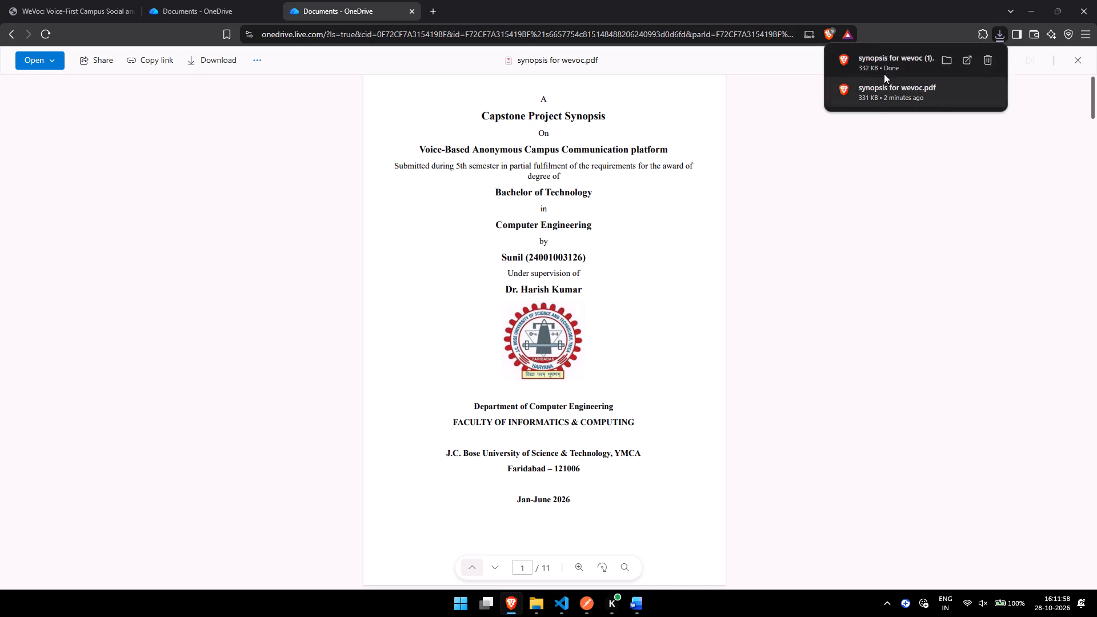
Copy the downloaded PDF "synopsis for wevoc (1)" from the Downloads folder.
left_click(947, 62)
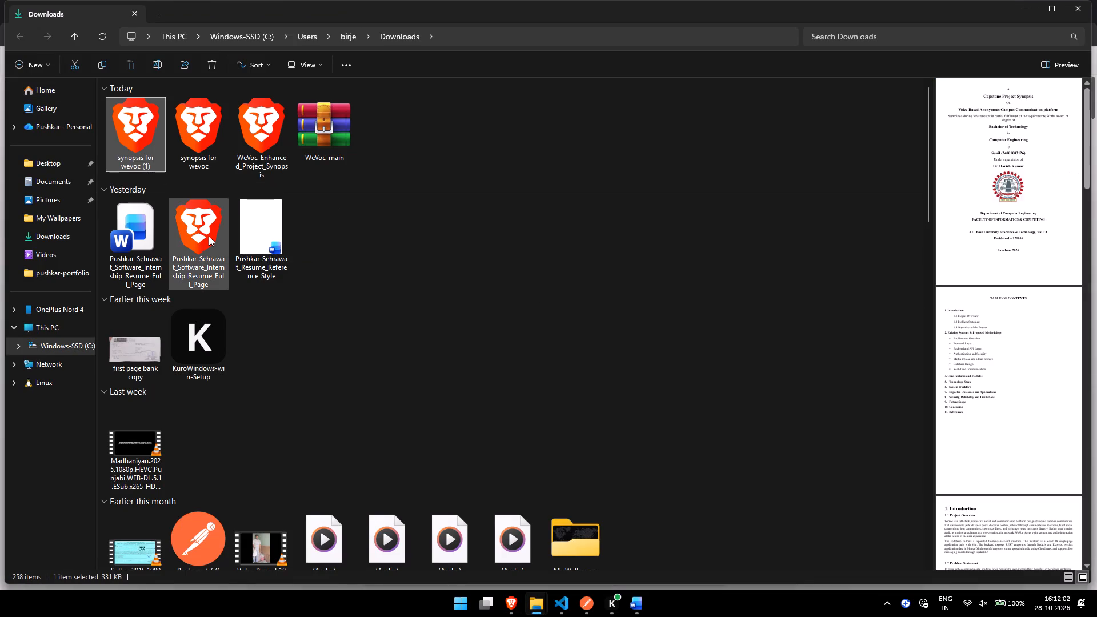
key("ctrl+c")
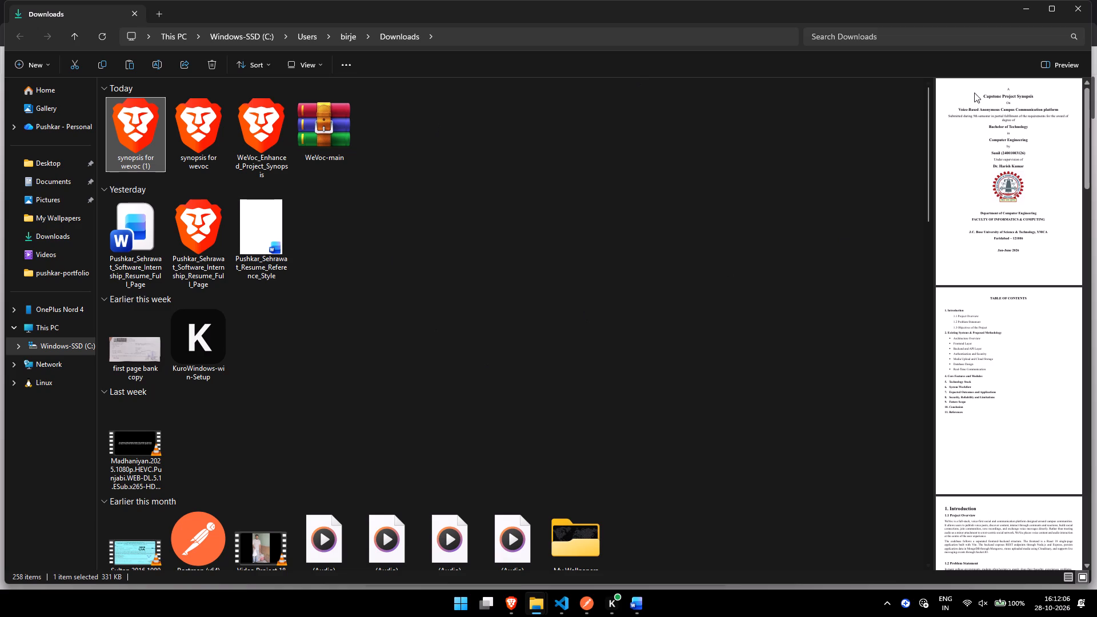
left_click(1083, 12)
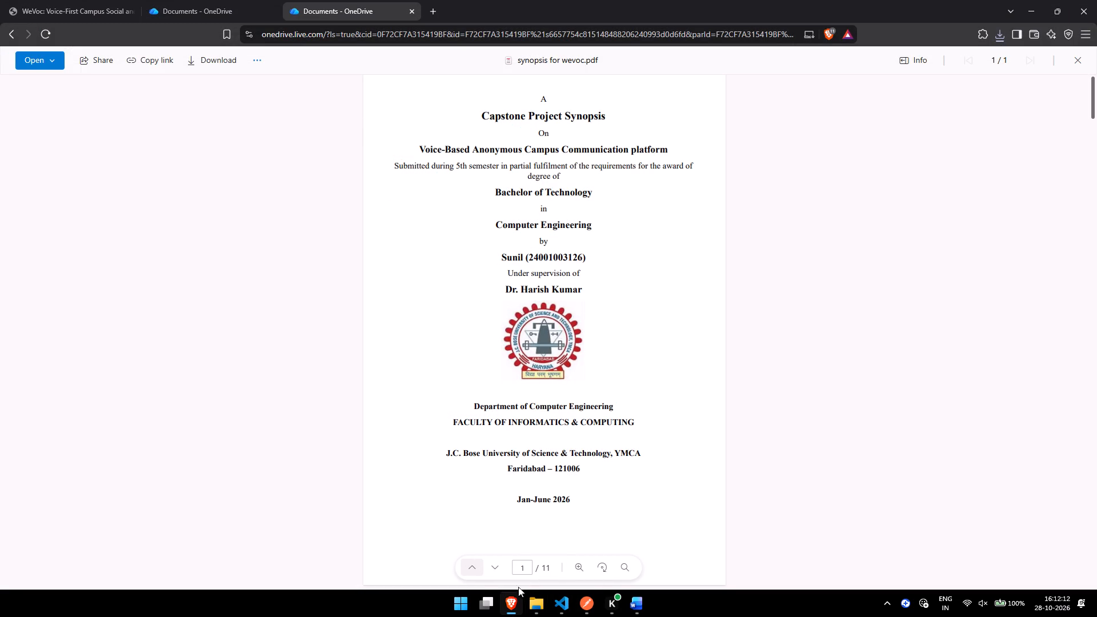
In File Explorer, copy both PDFs "synopsis for wevoc" and "synopsis for wevoc (1)" together from the Downloads folder.
left_click(545, 529)
left_click(273, 142)
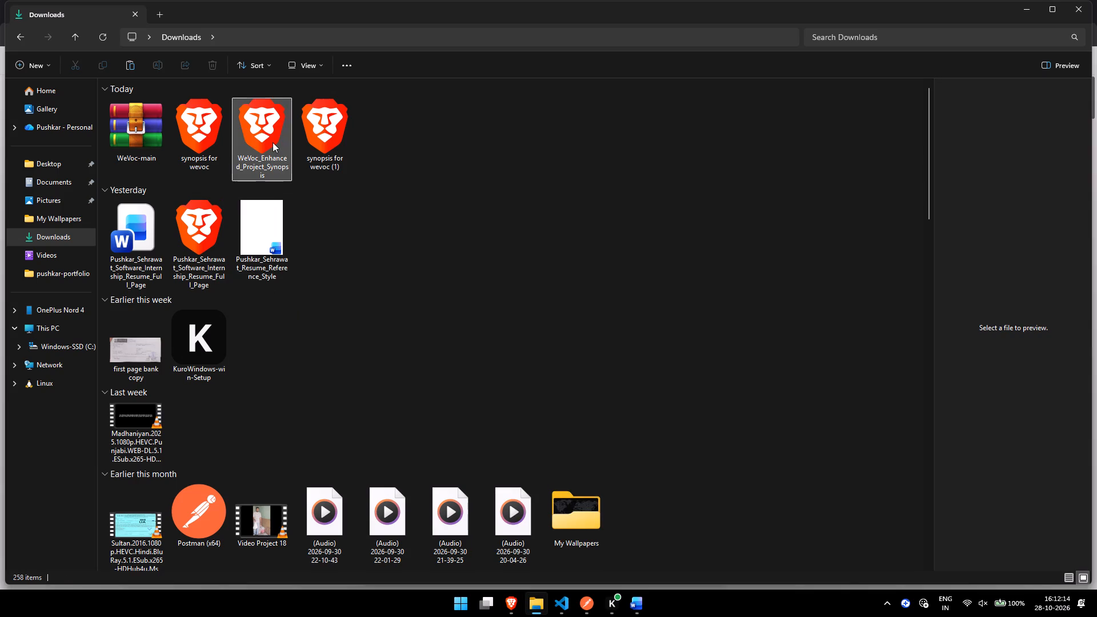
left_click(327, 161)
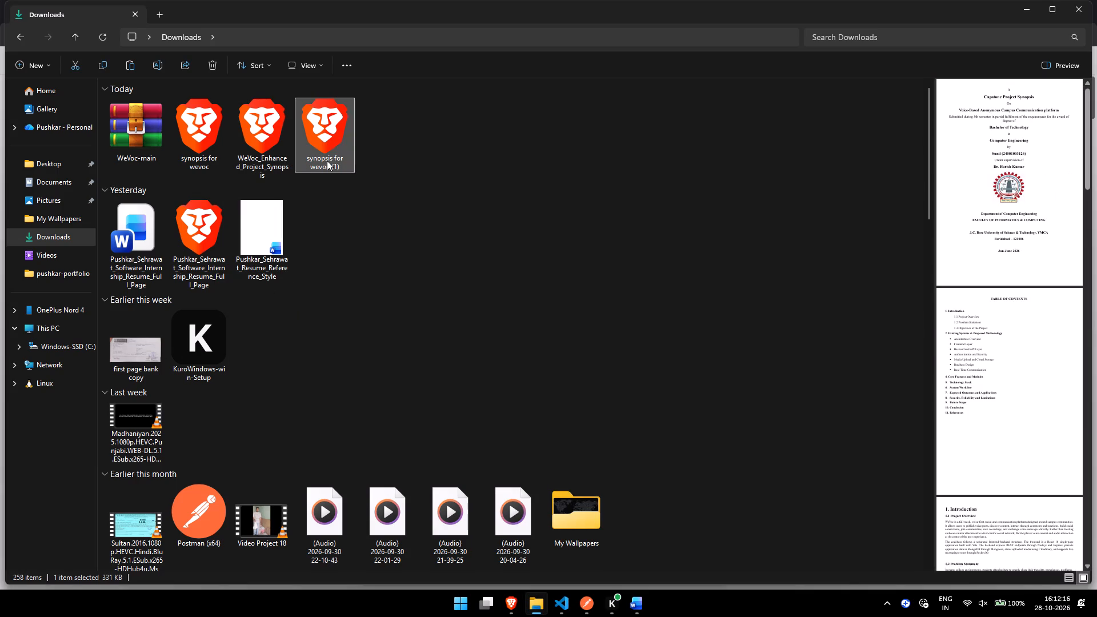
left_click(209, 147, "ctrl")
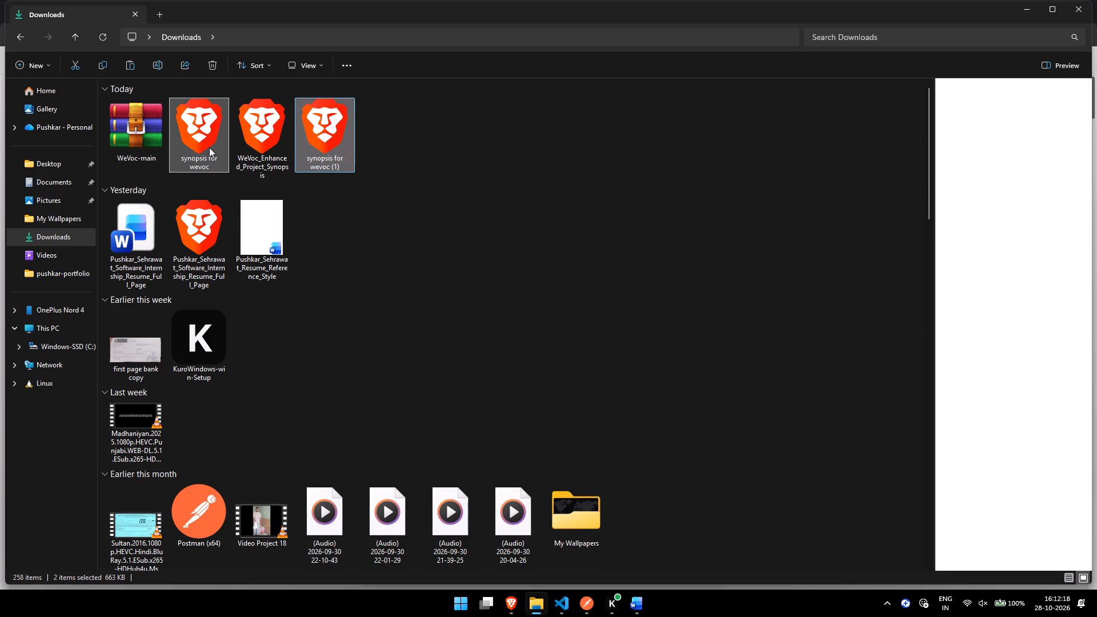
key("ctrl+c")
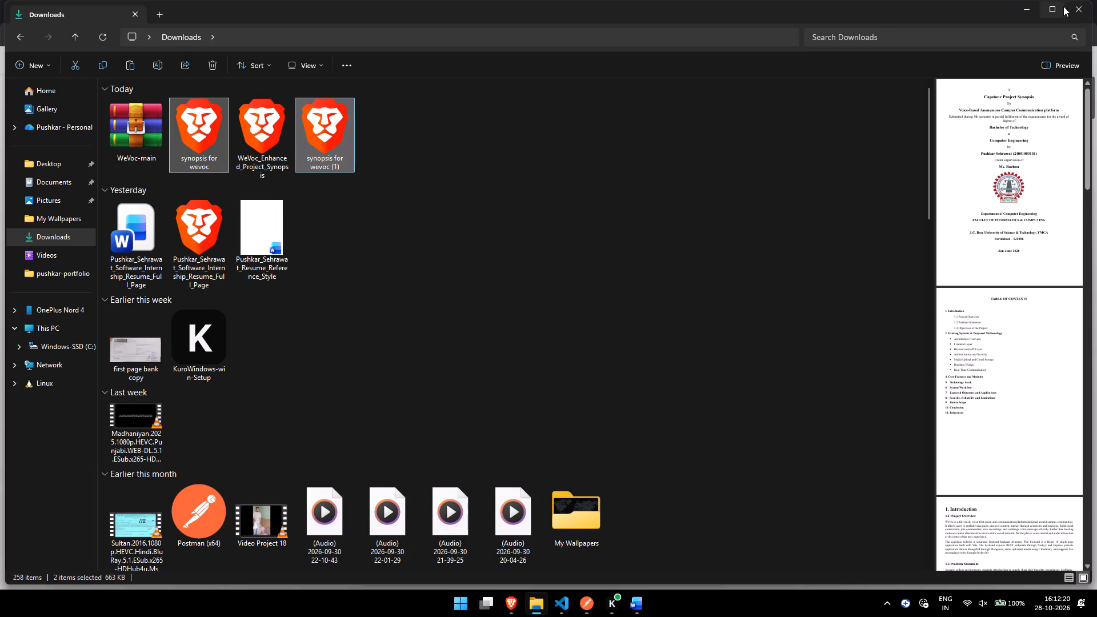
left_click(1072, 15)
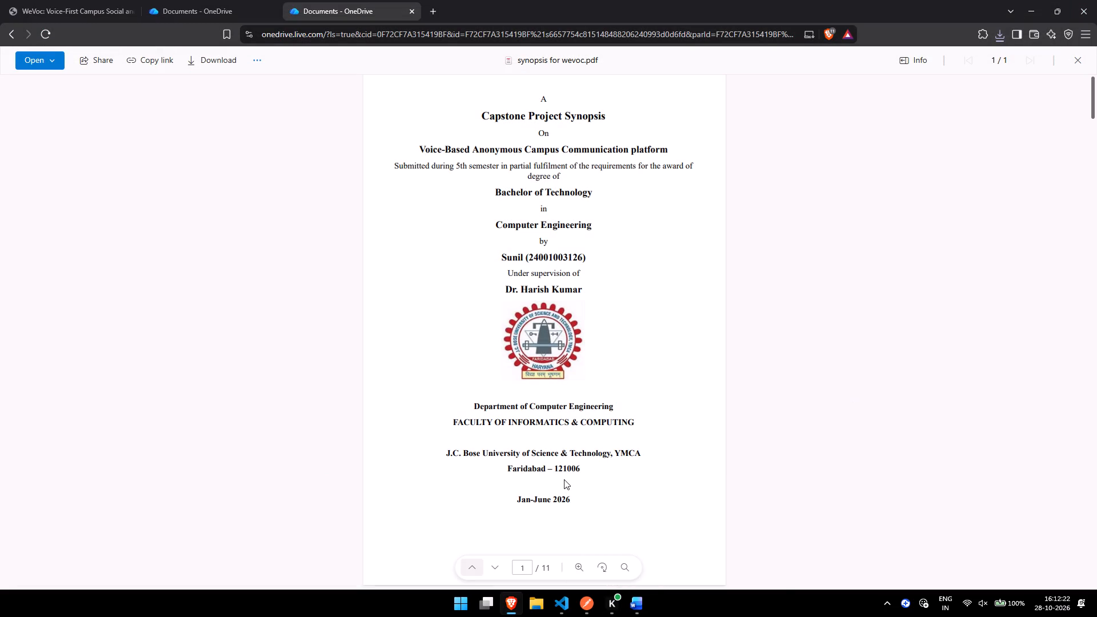
Search Windows for the WhatsApp app to open it.
key("w")
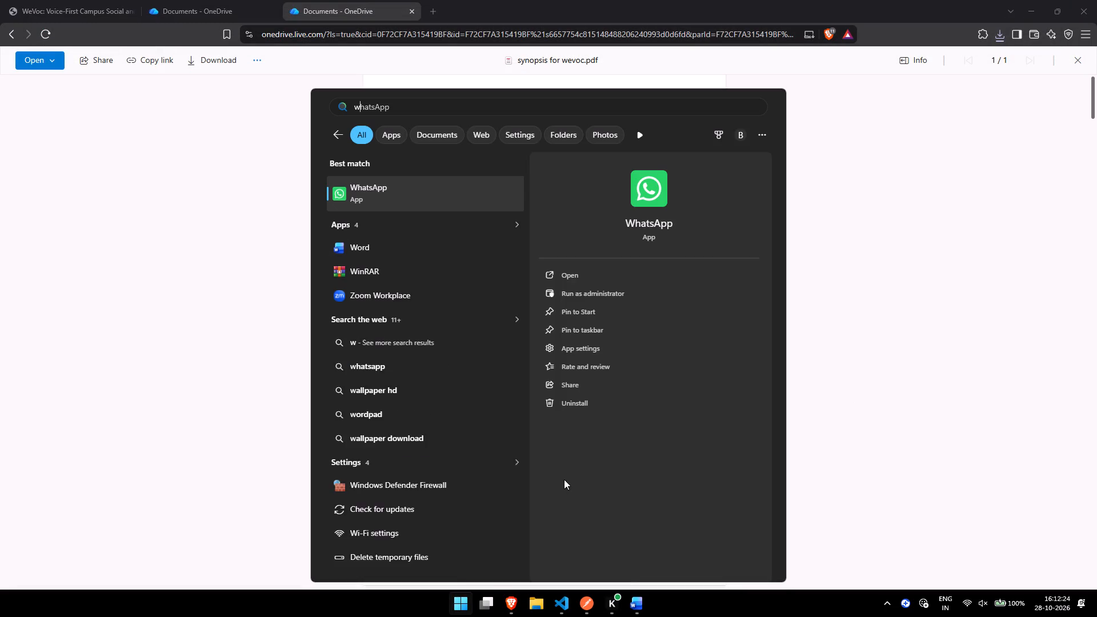
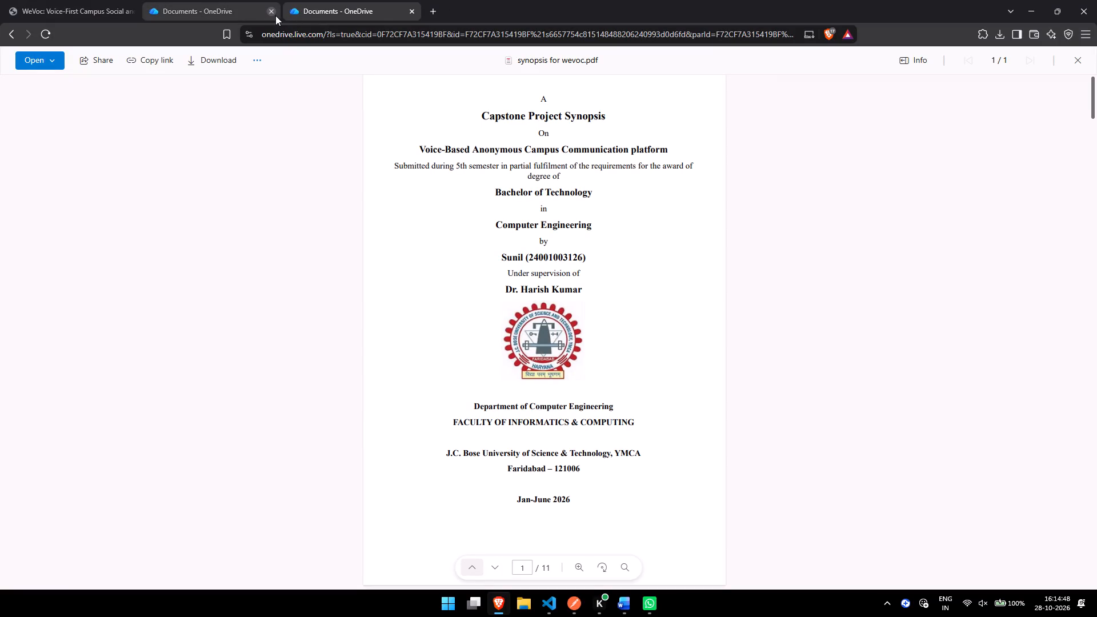
Switch to the Brave browser and close both OneDrive Documents tabs, keeping the WeVoc_Enhanced_Project_Synopsis.pdf tab open.
left_click(271, 13)
left_click(271, 13)
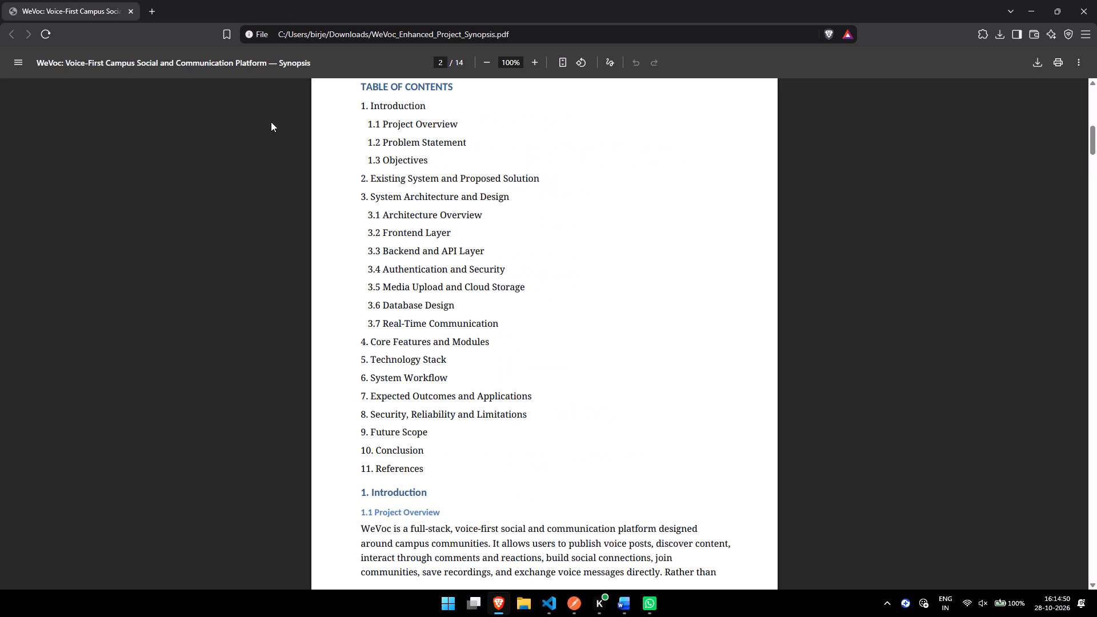
scroll(399, 250, "up", 4)
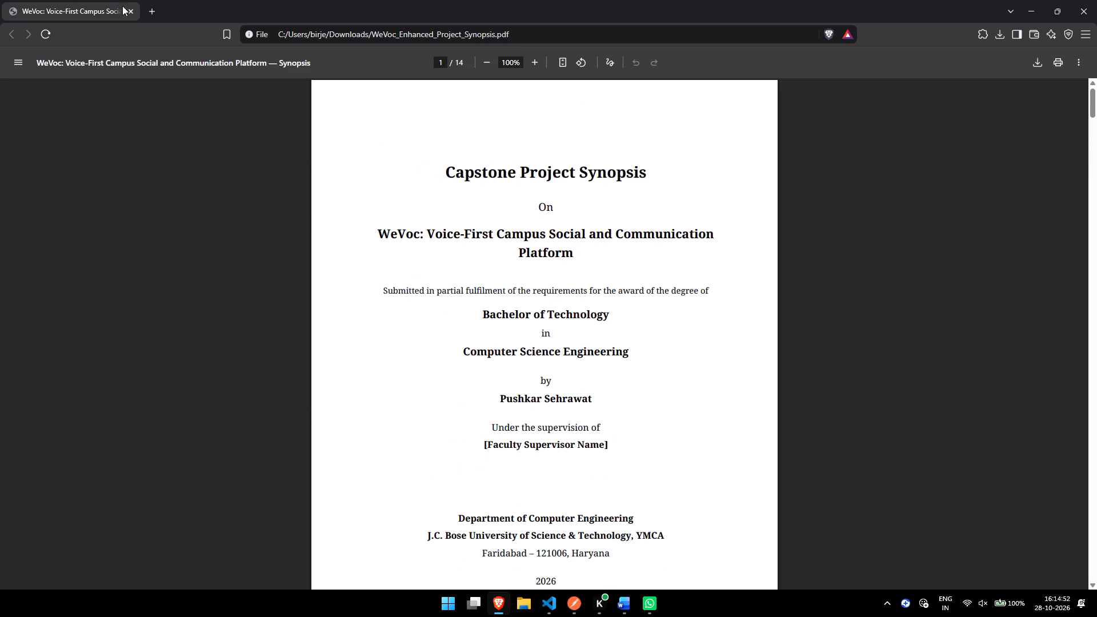